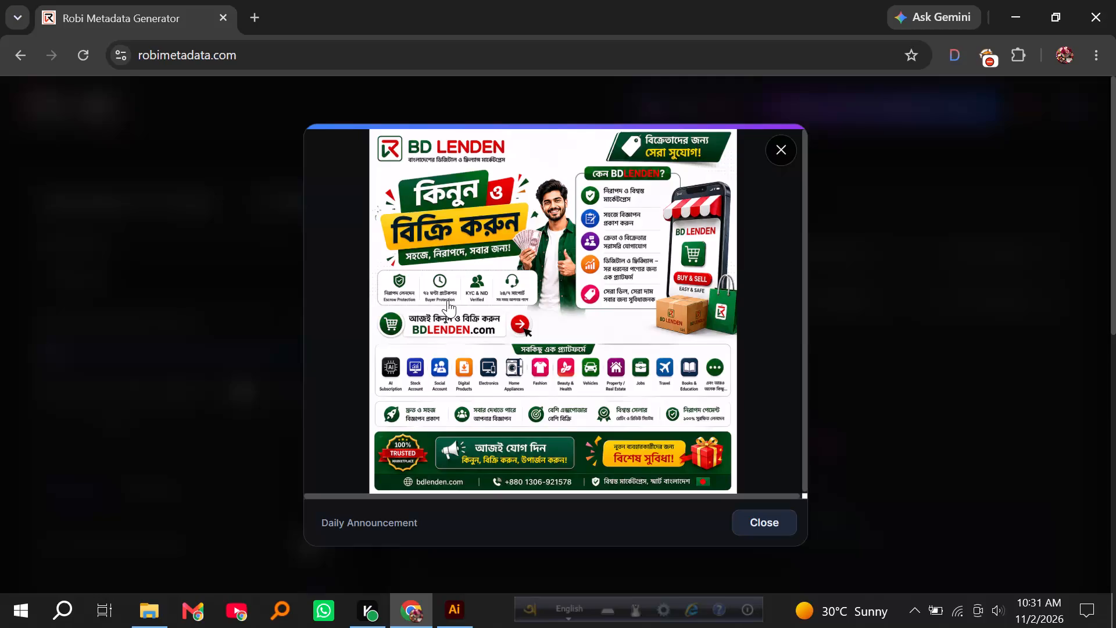
Dismiss the daily announcement popup on the Robi Metadata Generator page and bring up its file upload area.
click(774, 154)
scroll(568, 427, down, 1)
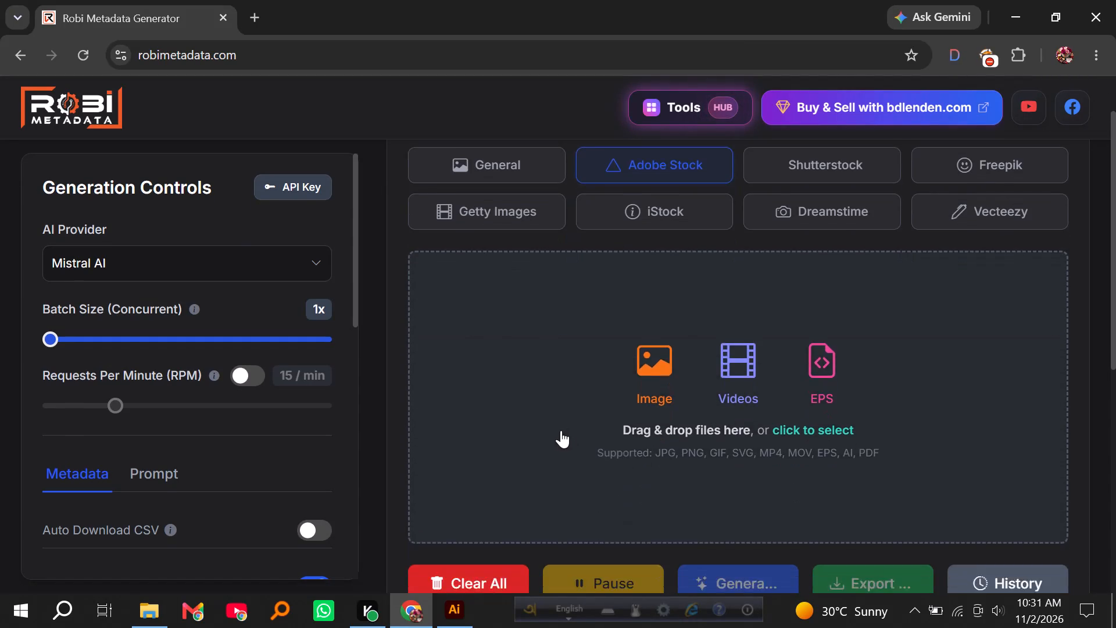
scroll(561, 430, down, 1)
Switch to File Explorer and examine the EPS and JPG files in the জমা দিবো folder.
click(150, 611)
click(430, 137)
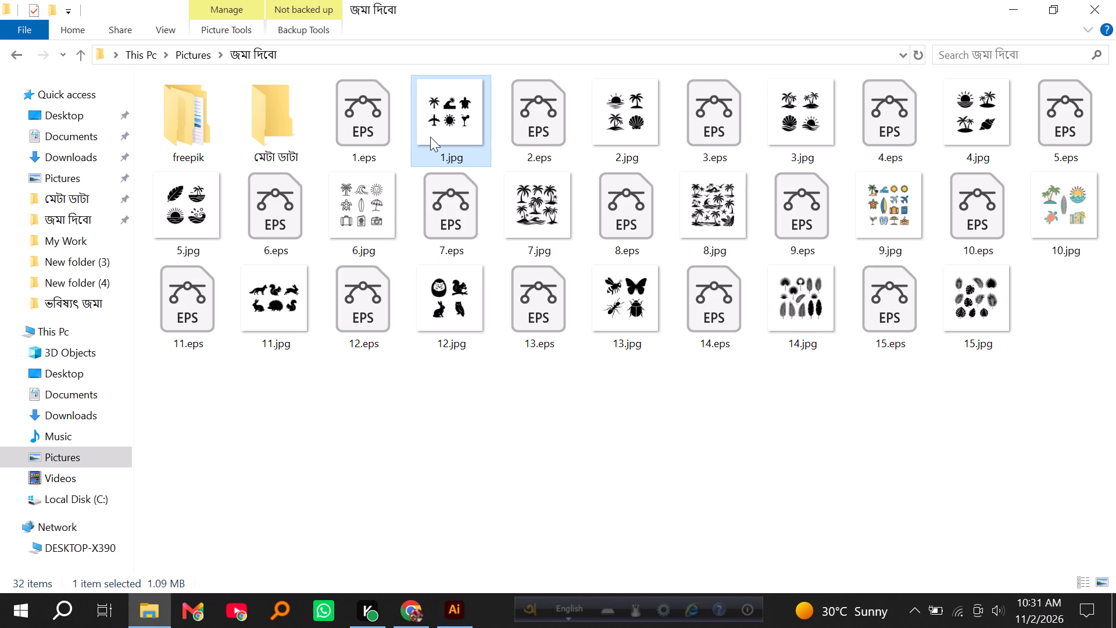
scroll(428, 139, down, 1)
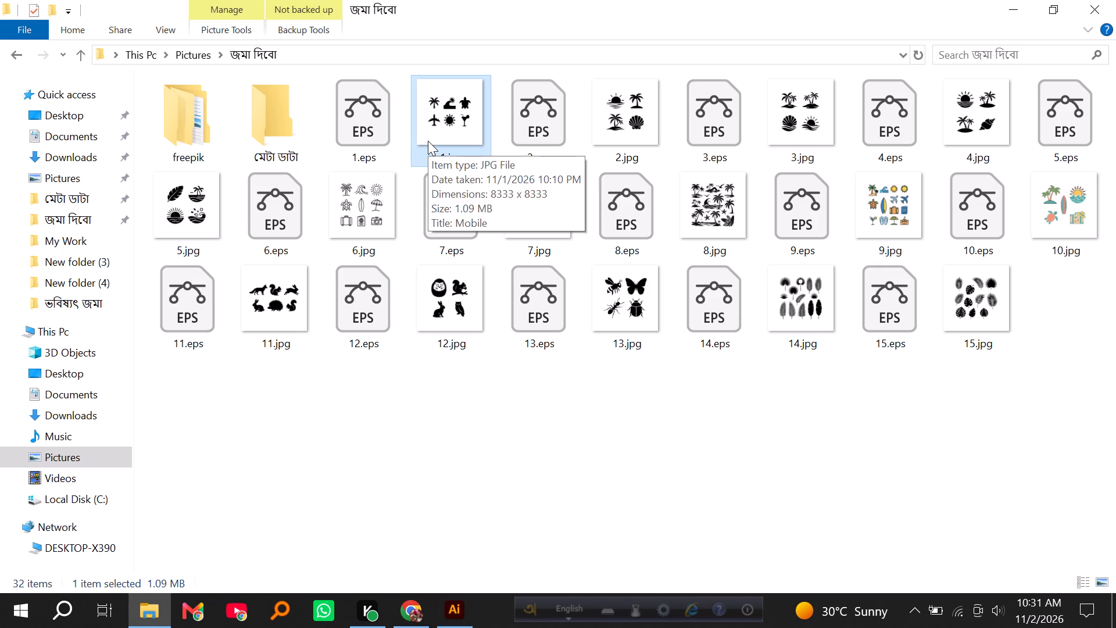
scroll(434, 175, down, 1)
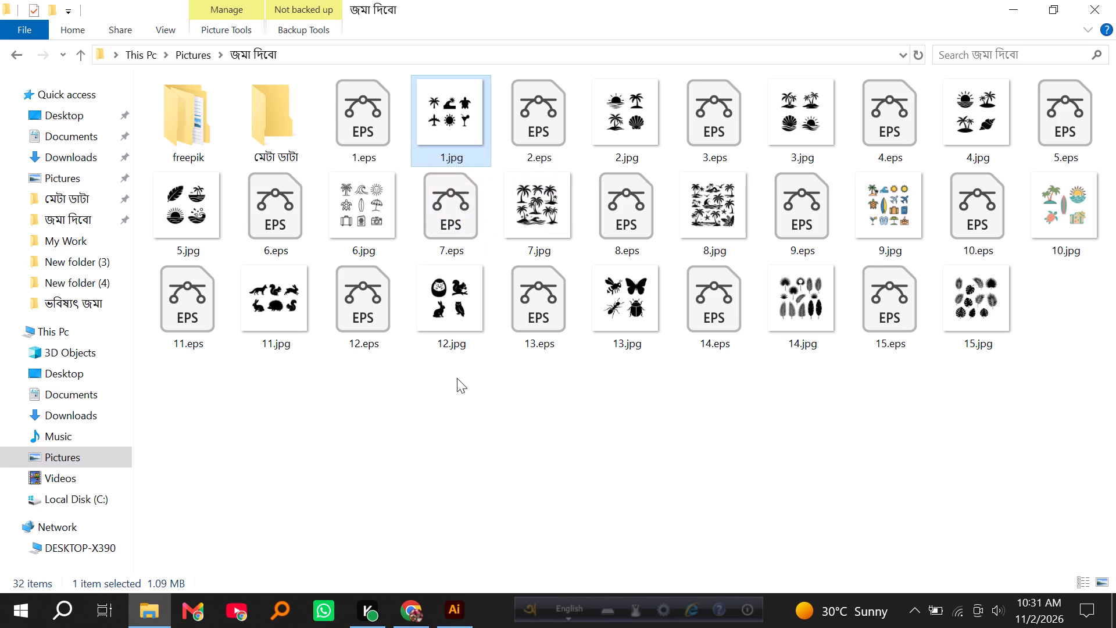
click(650, 122)
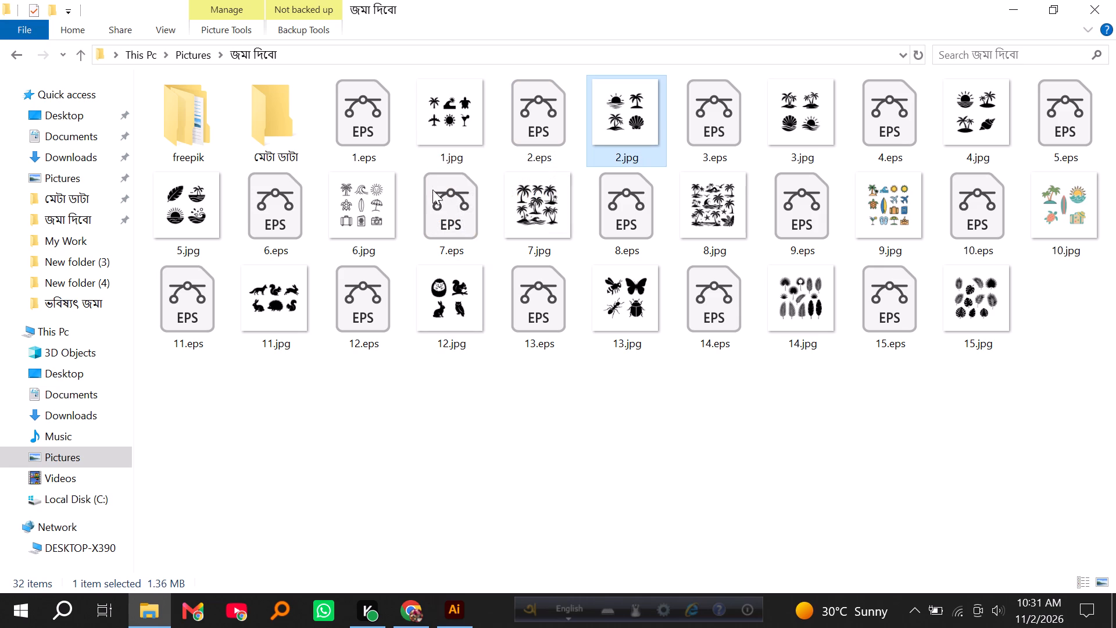
scroll(435, 315, up, 2)
scroll(431, 353, down, 8)
scroll(431, 353, up, 4)
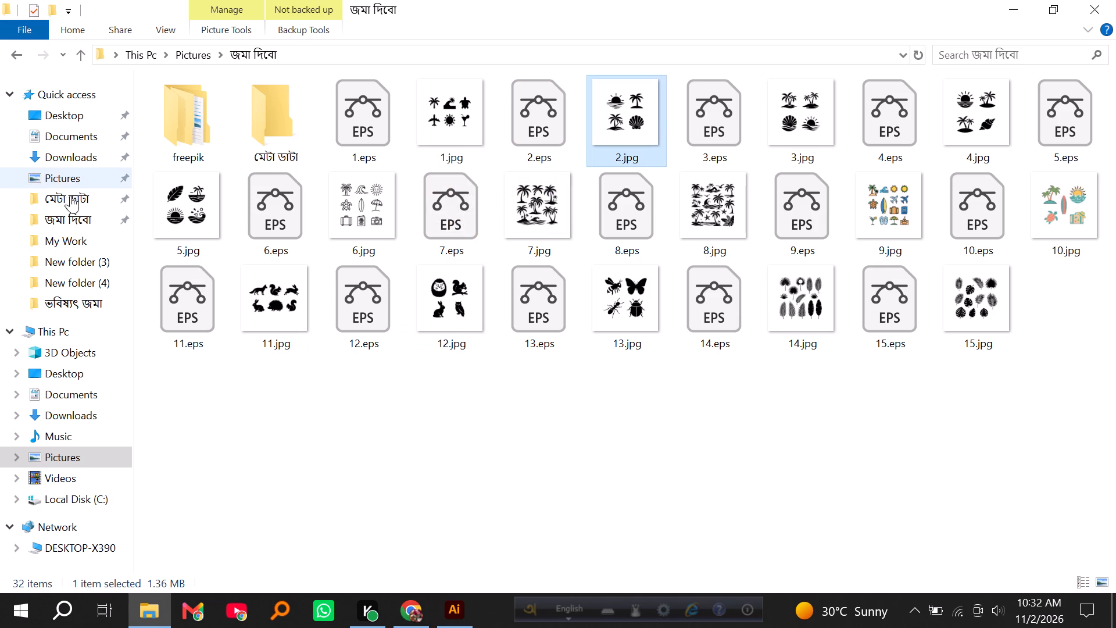
Look through the Pictures, Documents, New folder (4) and Downloads folders.
click(69, 181)
scroll(339, 269, down, 4)
scroll(345, 286, up, 5)
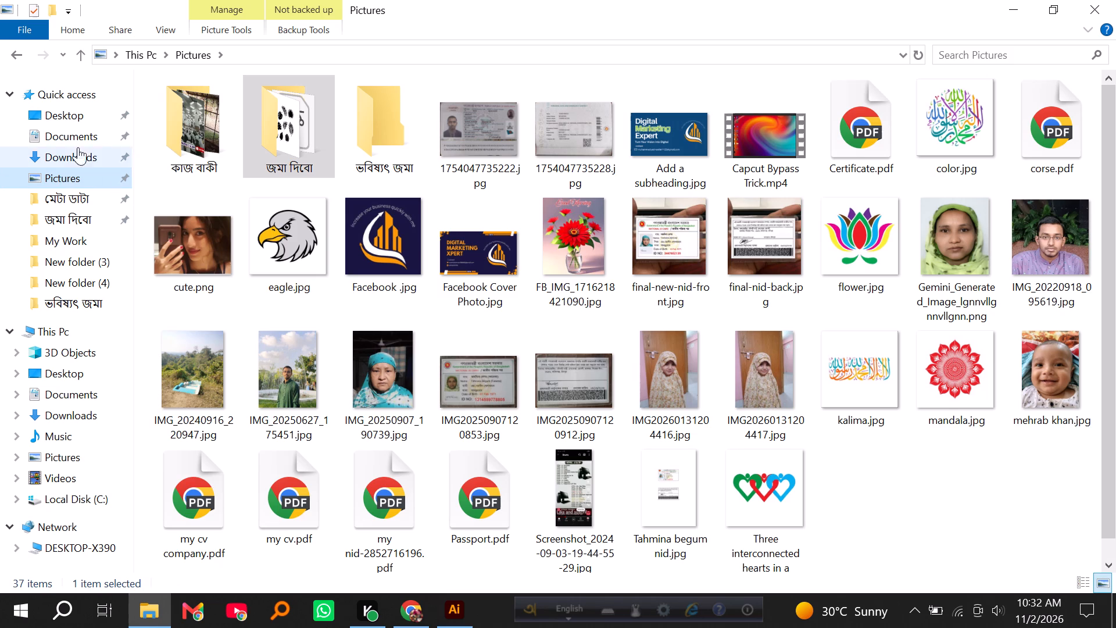
click(76, 137)
scroll(332, 256, down, 4)
scroll(340, 274, up, 5)
click(85, 284)
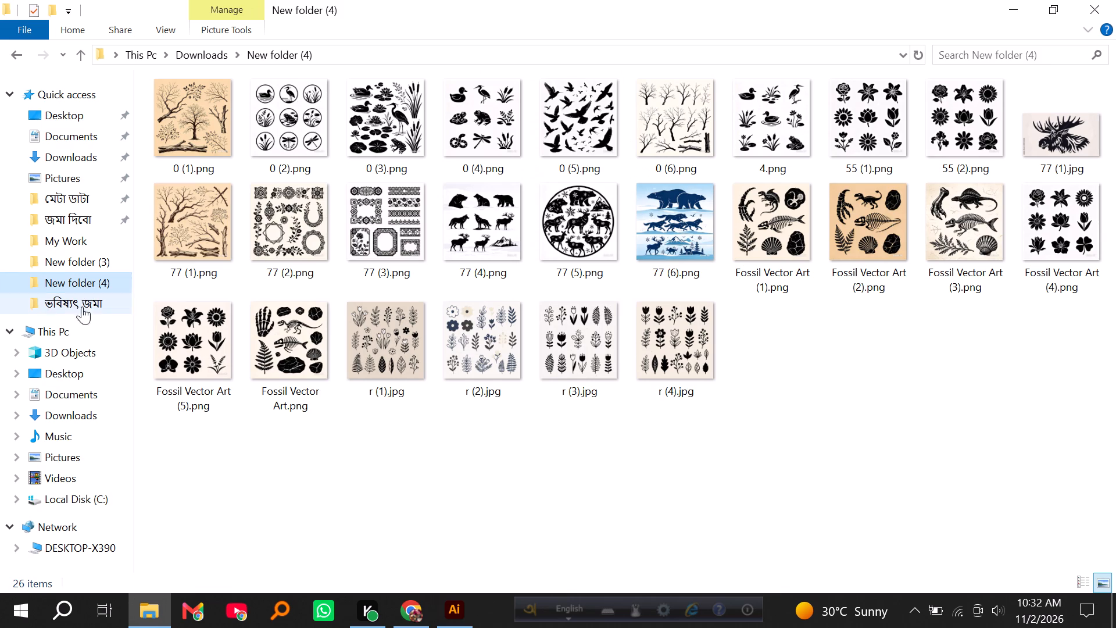
scroll(308, 261, down, 4)
scroll(316, 277, up, 4)
click(65, 413)
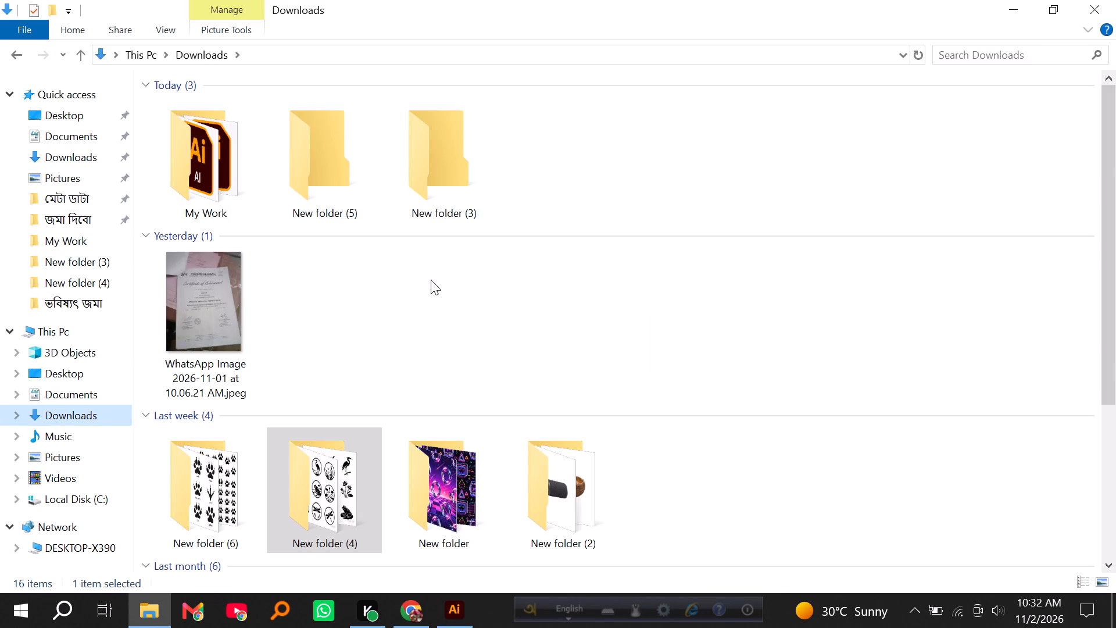
scroll(442, 283, down, 4)
scroll(446, 295, up, 5)
click(531, 198)
scroll(530, 304, down, 4)
scroll(532, 320, up, 9)
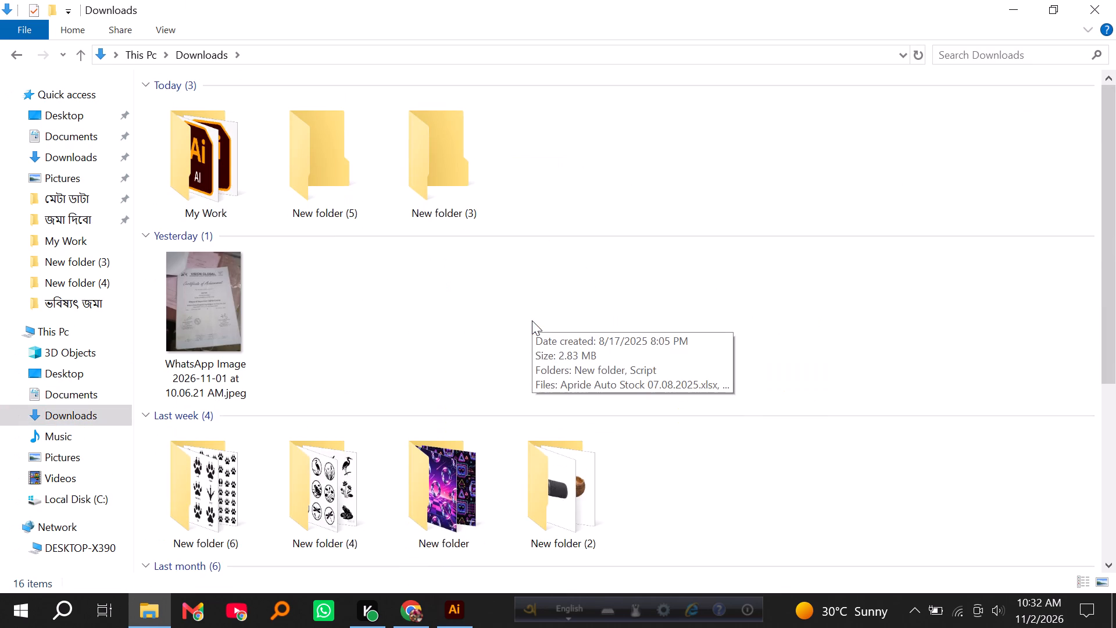
scroll(532, 320, up, 1)
click(77, 172)
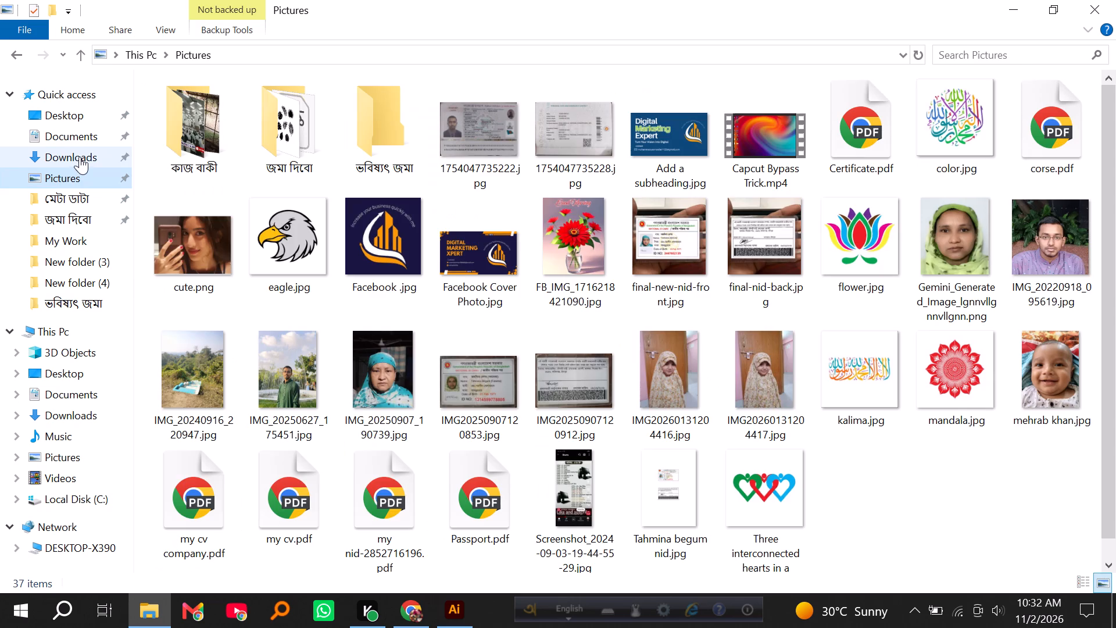
click(81, 147)
Open the জমা দিবো folder inside Pictures and look over its individual JPG files.
click(70, 179)
double_click(284, 154)
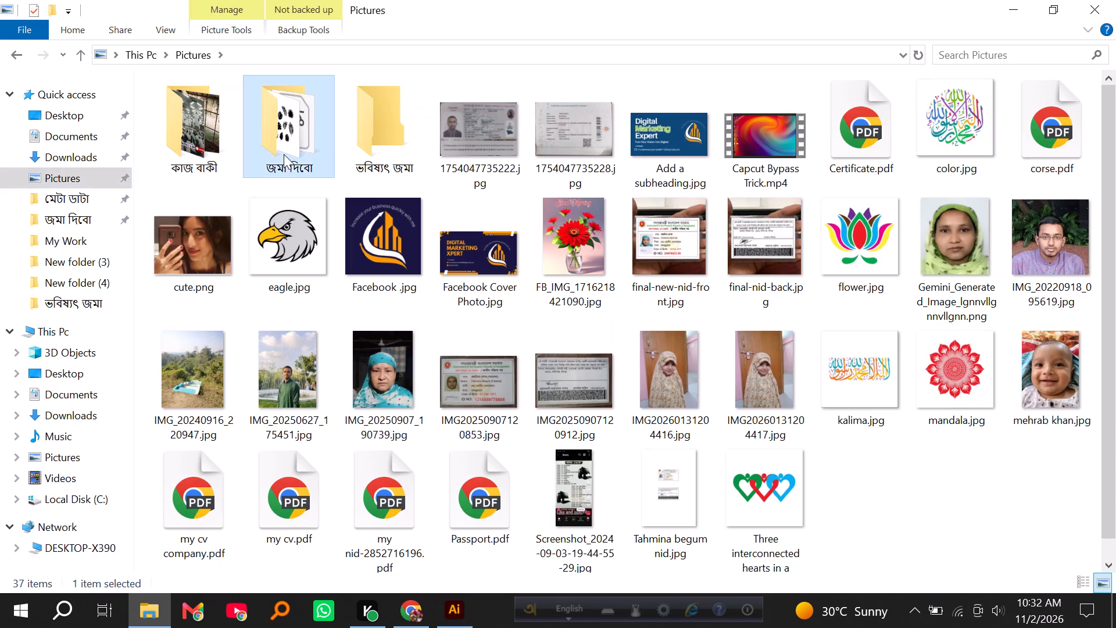
click(453, 154)
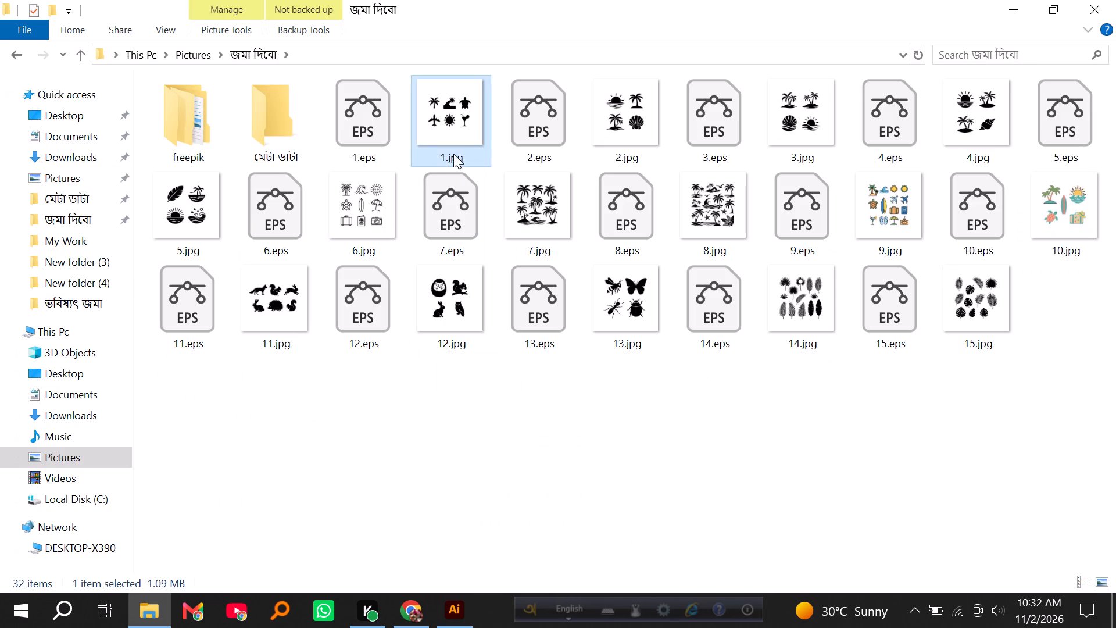
alt+click(624, 116)
alt+click(774, 127)
alt+click(952, 121)
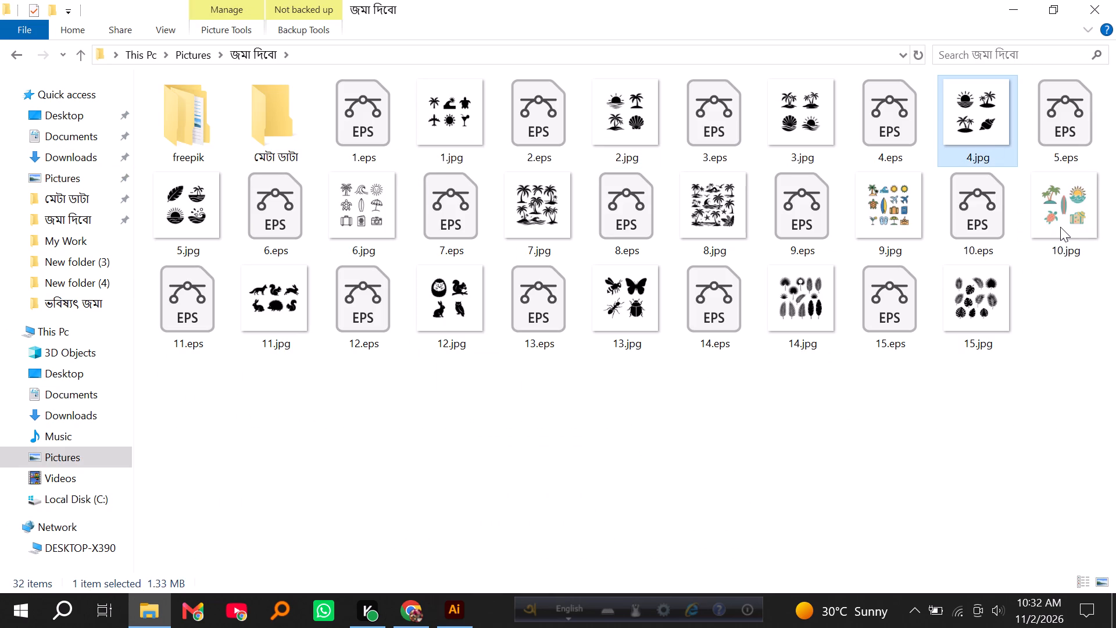
alt+click(1054, 212)
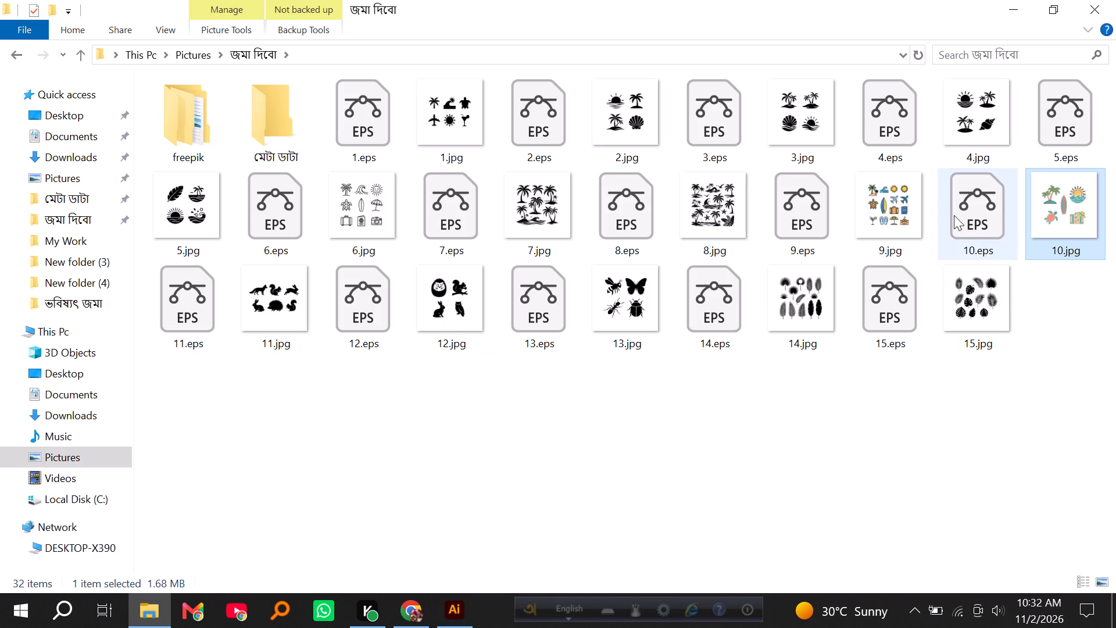
alt+click(900, 212)
alt+click(717, 206)
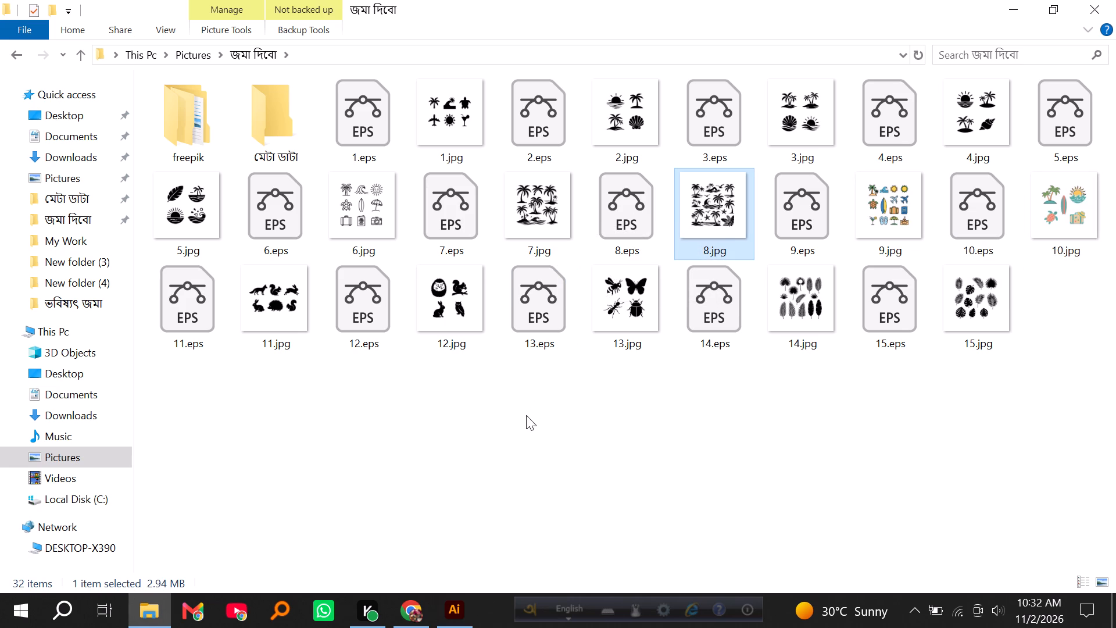
Add all fifteen JPG files, 1.jpg to 15.jpg, from the জমা দিবো folder to the Robi Metadata Generator upload area in Chrome.
click(440, 138)
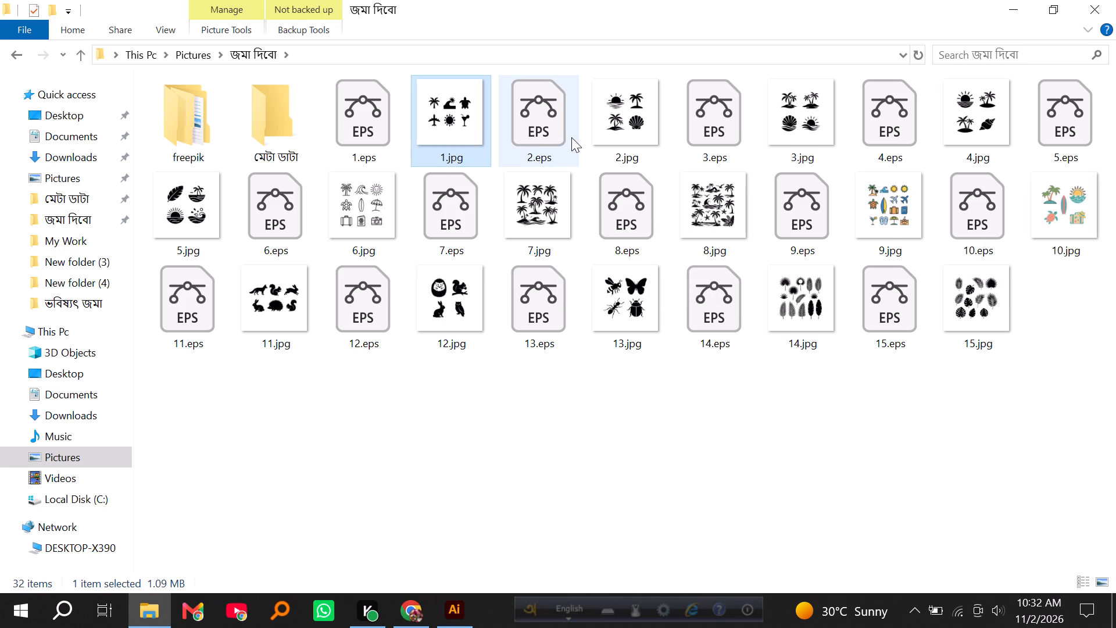
ctrl+click(611, 127)
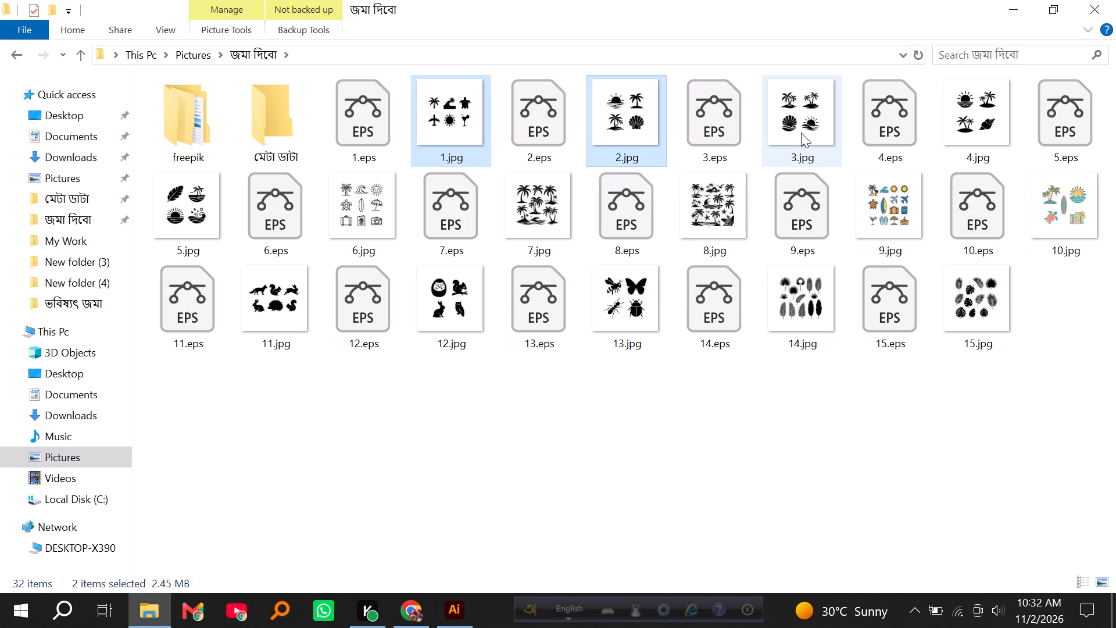
ctrl+click(801, 133)
ctrl+click(963, 127)
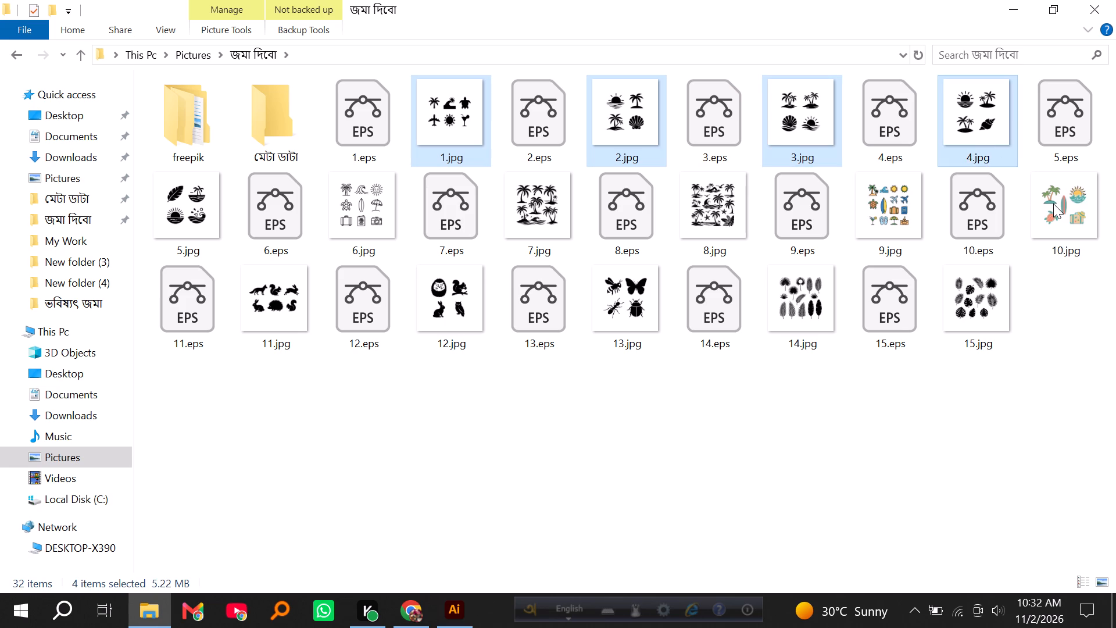
ctrl+click(1053, 204)
ctrl+click(899, 208)
ctrl+click(731, 206)
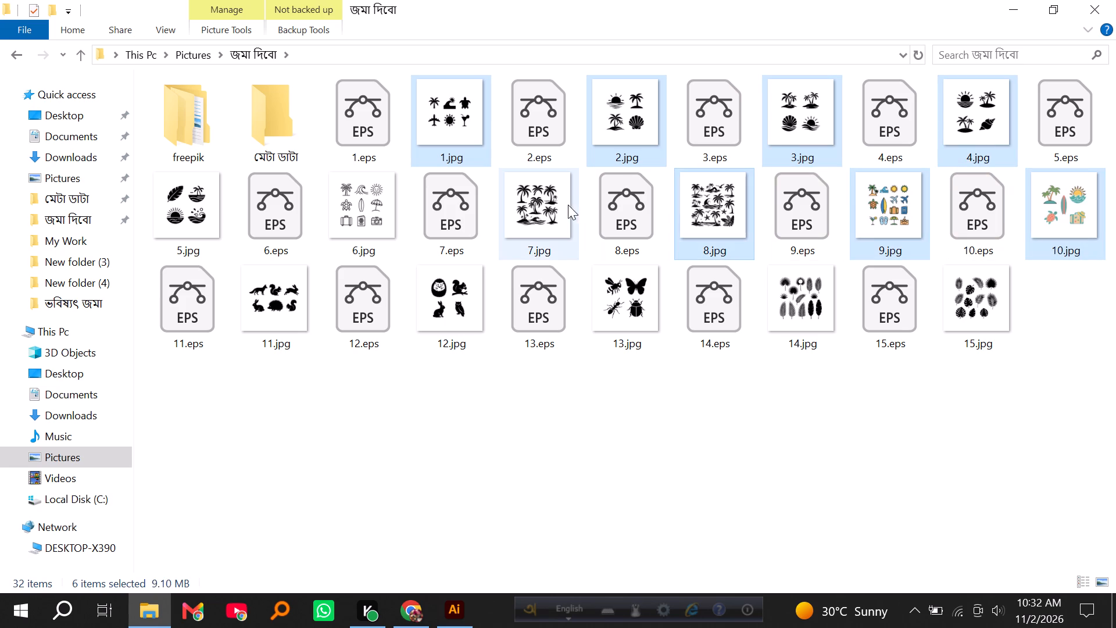
ctrl+click(559, 205)
ctrl+click(352, 201)
ctrl+click(201, 212)
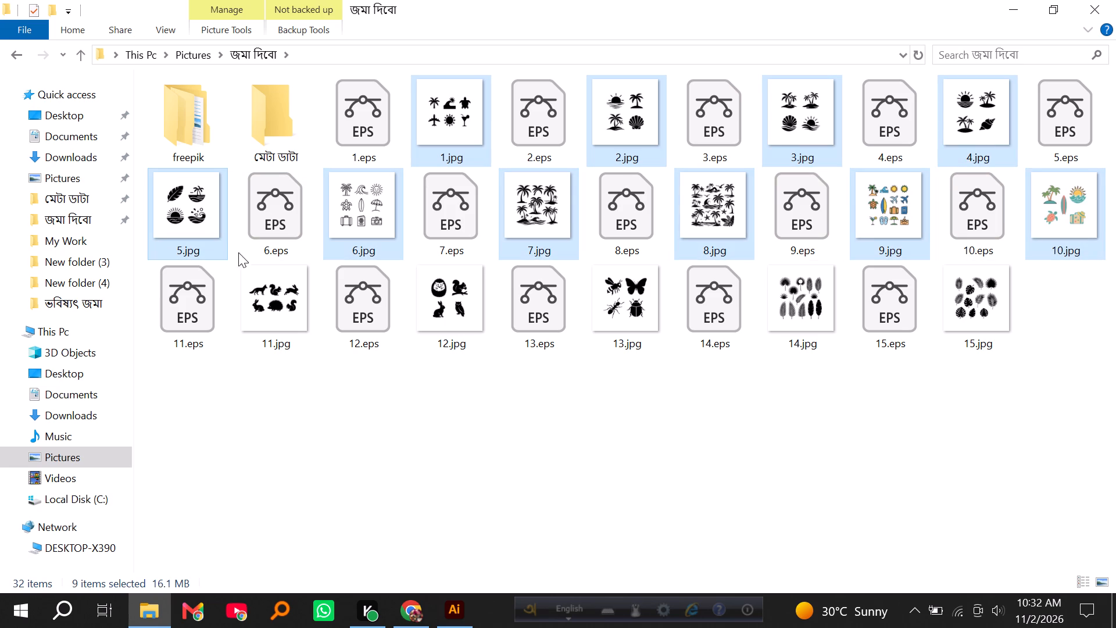
ctrl+click(255, 290)
ctrl+click(430, 309)
ctrl+click(610, 308)
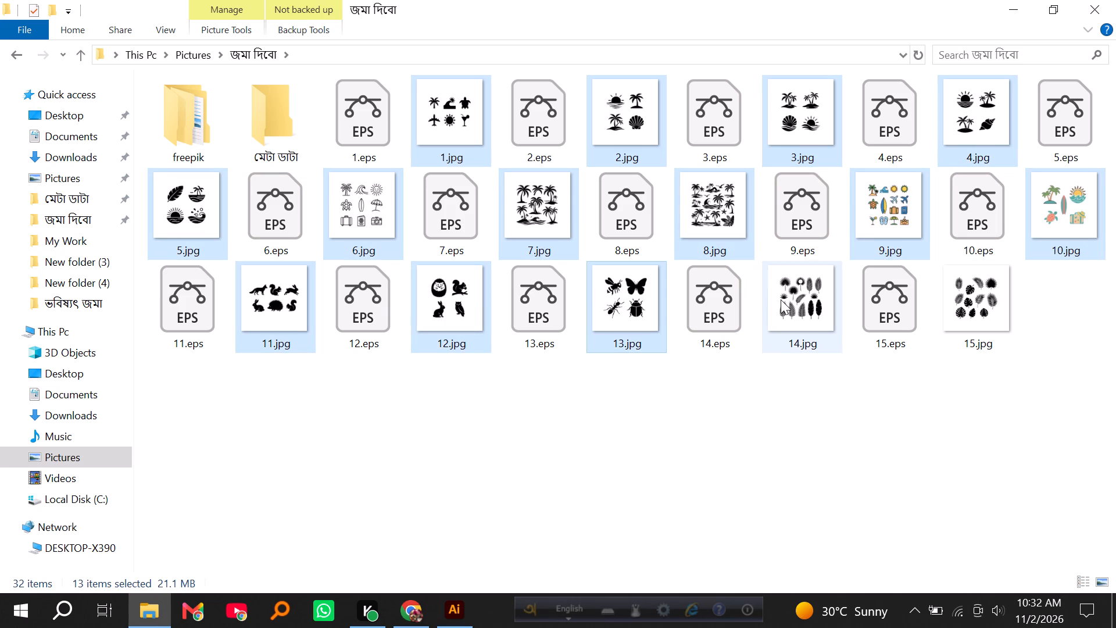
ctrl+click(782, 299)
ctrl+click(957, 306)
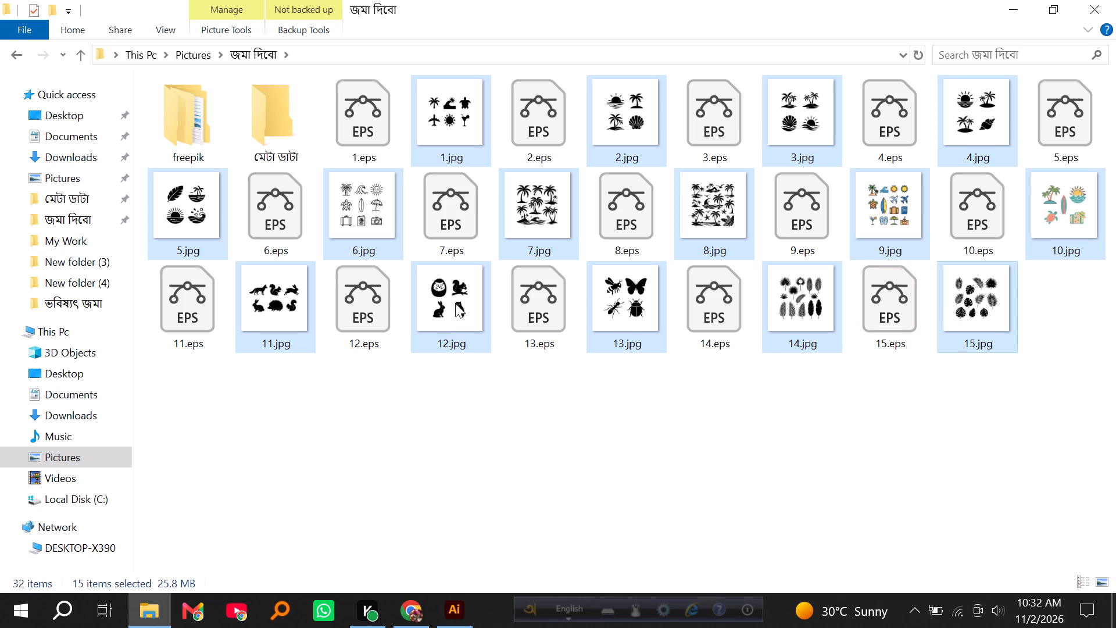
drag(445, 304, 408, 590)
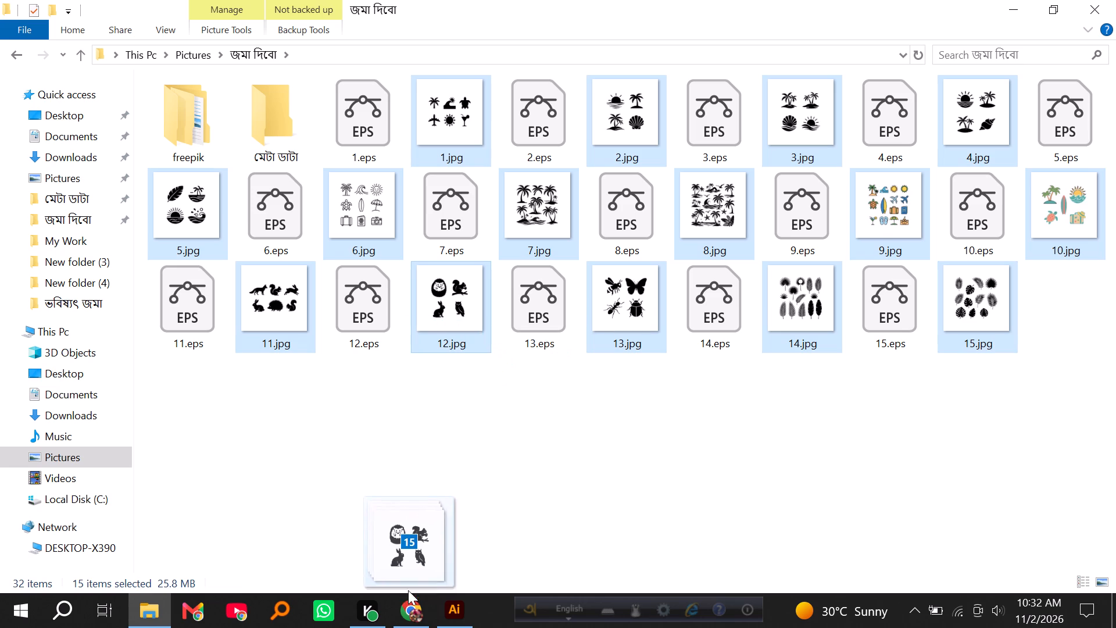
drag(408, 590, 563, 333)
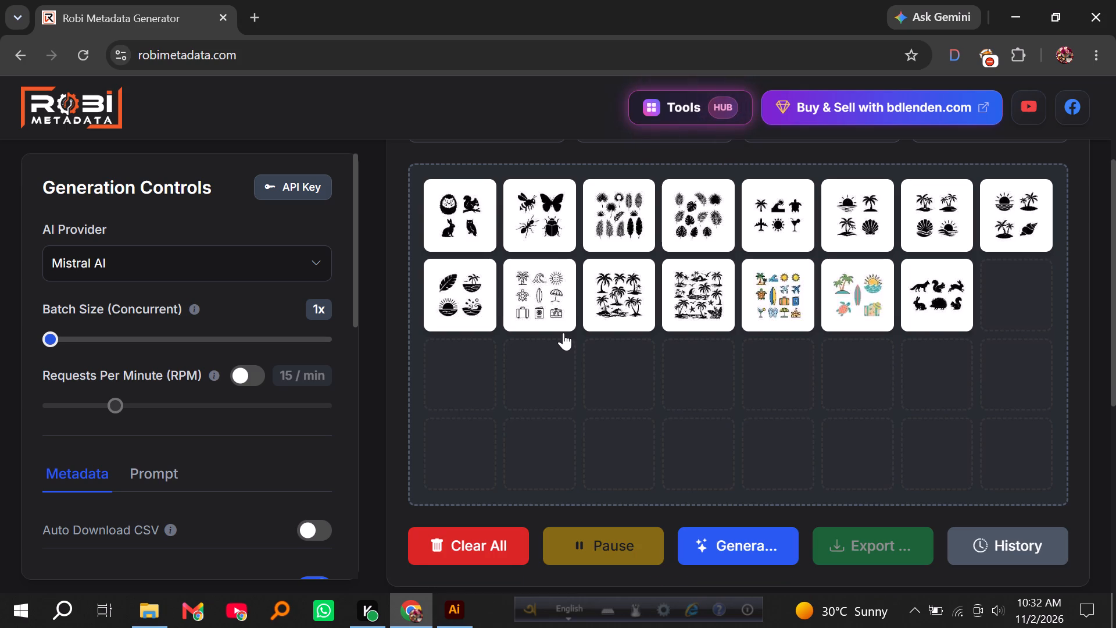
Start generating metadata for the uploaded images with Mistral AI as provider and Adobe Stock as platform.
scroll(566, 337, down, 2)
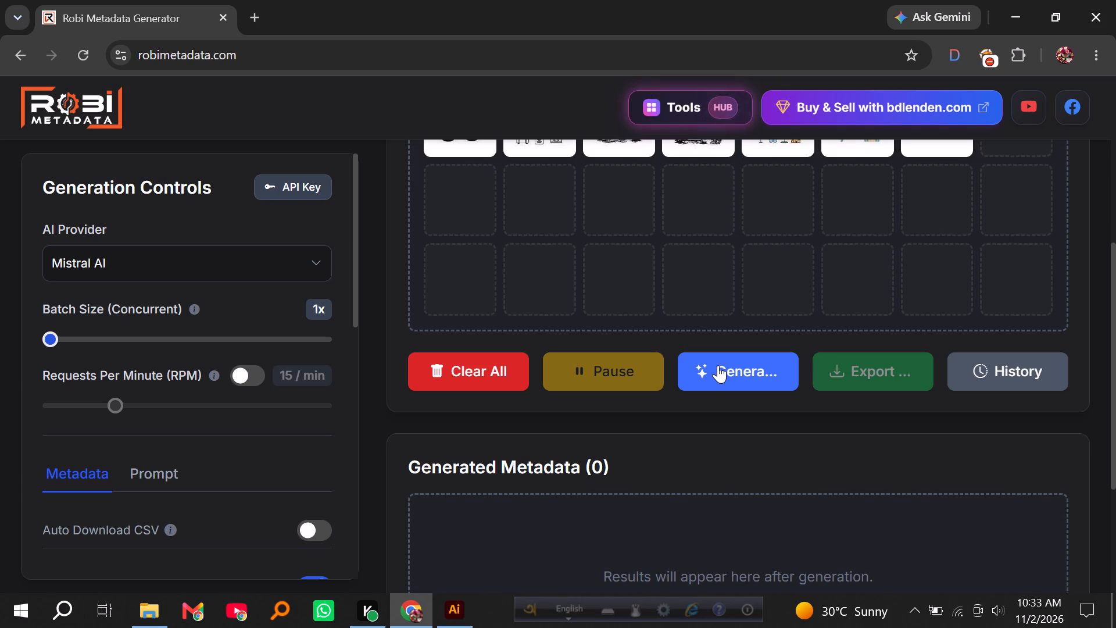
scroll(718, 365, up, 1)
click(716, 455)
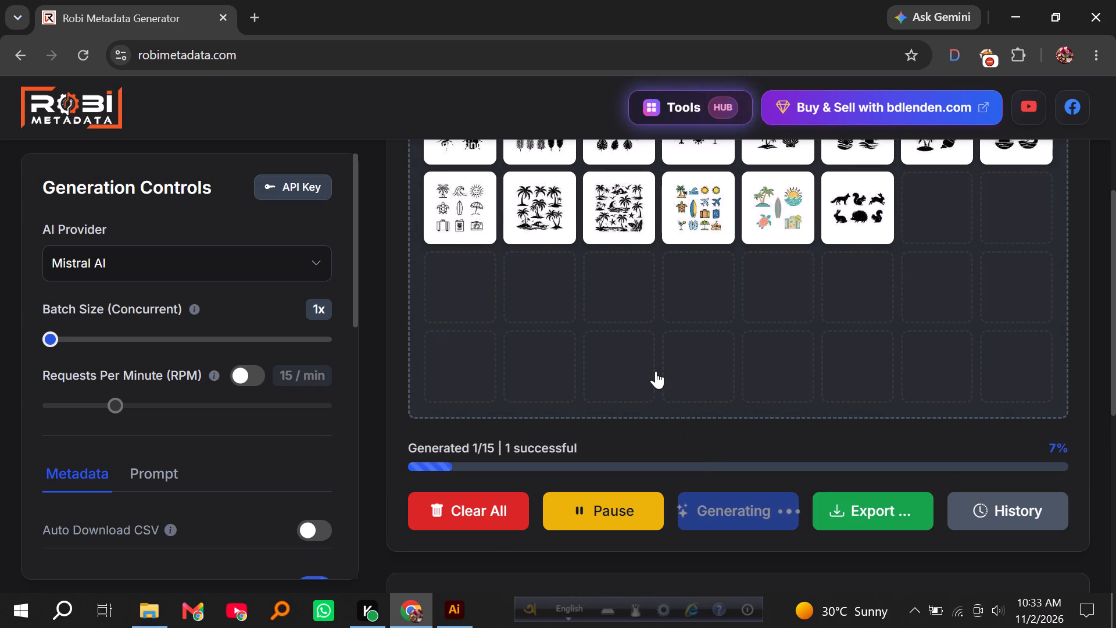
scroll(665, 389, down, 4)
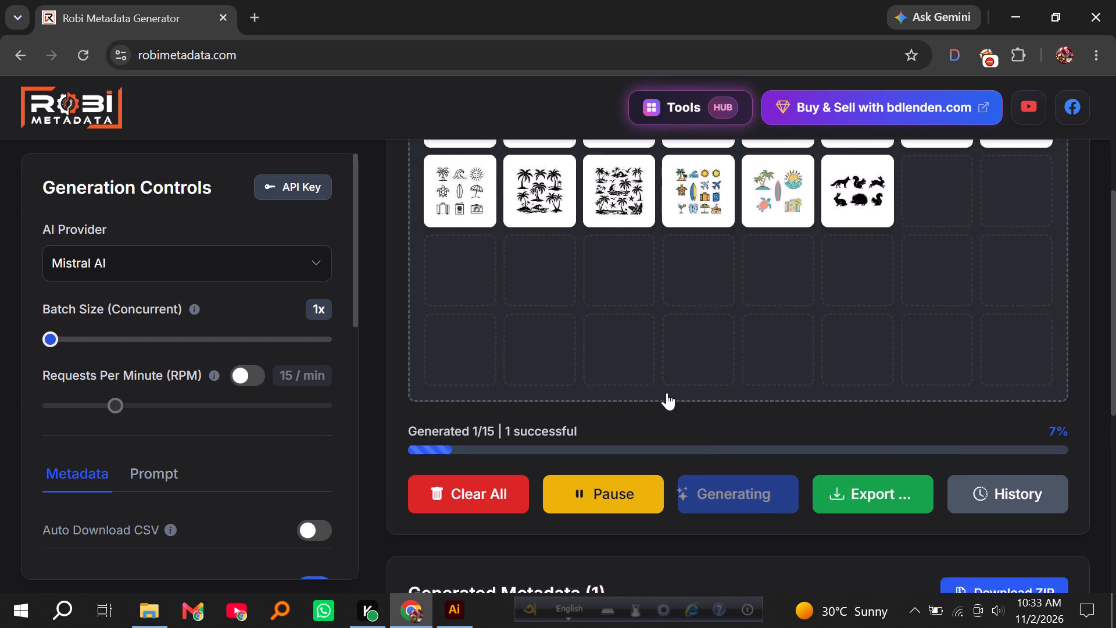
scroll(667, 392, up, 1)
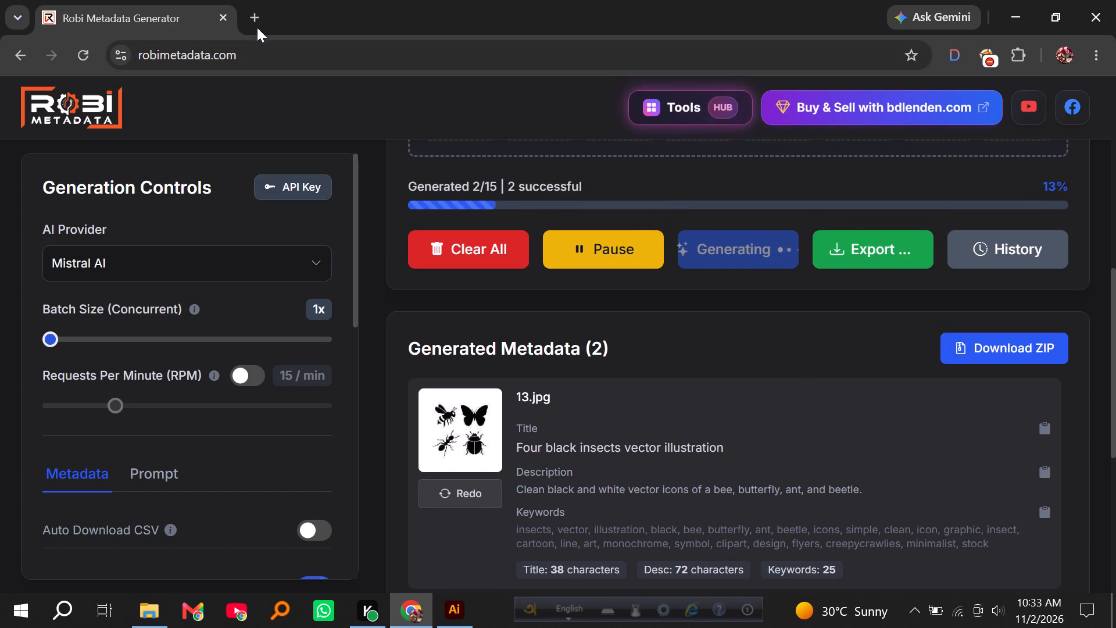
Open Google Translate in a new browser tab and activate the English source text box for Bengali translation.
click(253, 19)
click(217, 512)
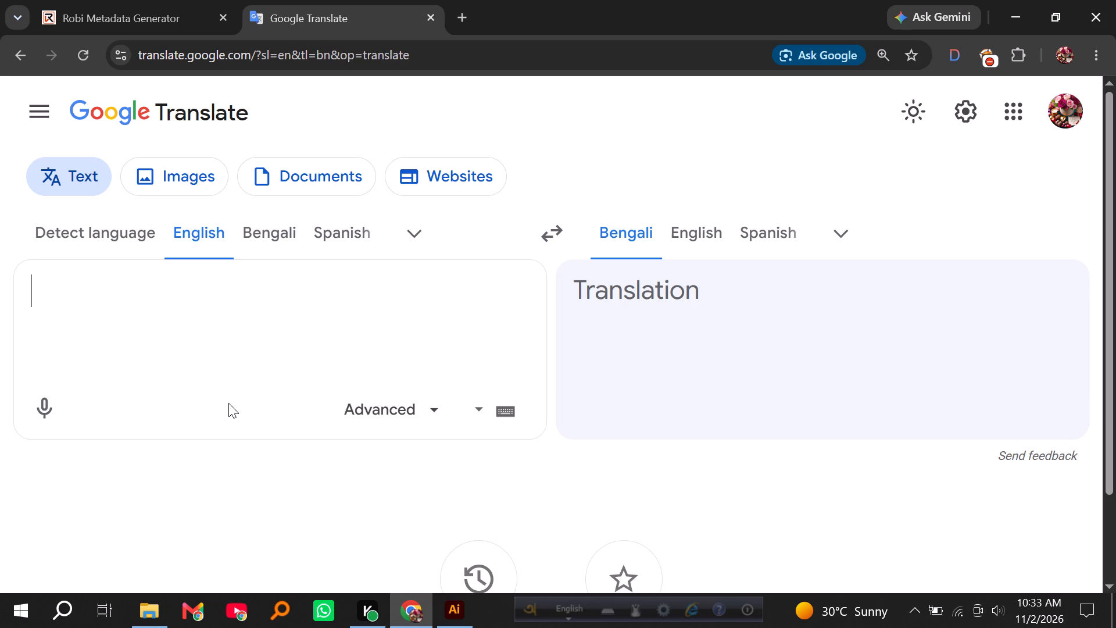
scroll(236, 430, down, 3)
scroll(276, 441, up, 2)
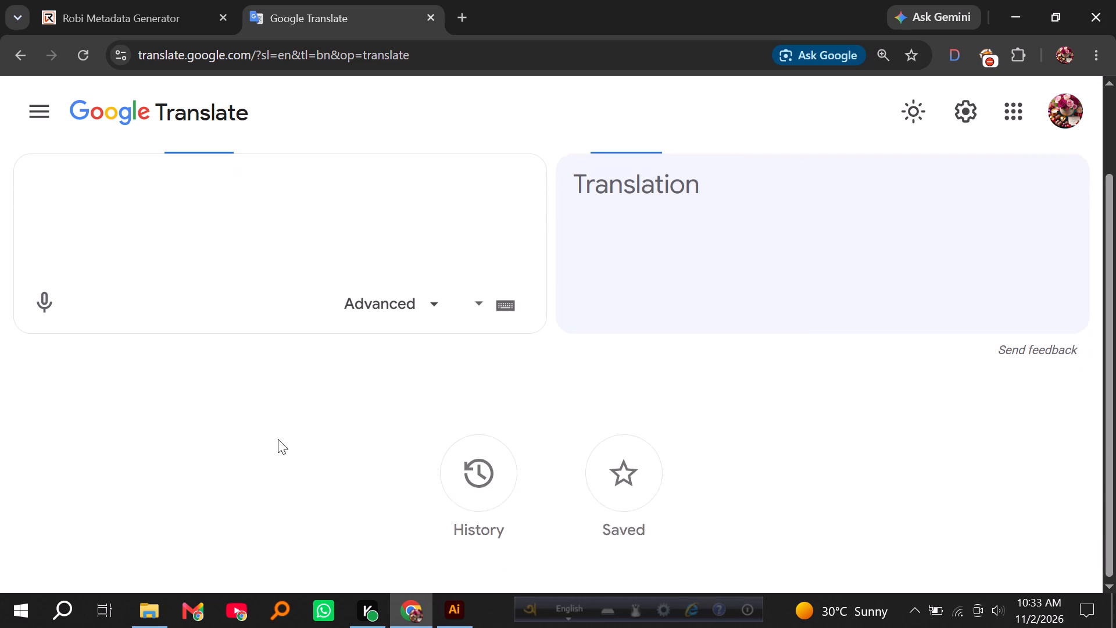
scroll(278, 439, up, 6)
click(283, 295)
Return to the Robi Metadata Generator page and check the generation progress and the generated titles, descriptions and keywords.
click(174, 0)
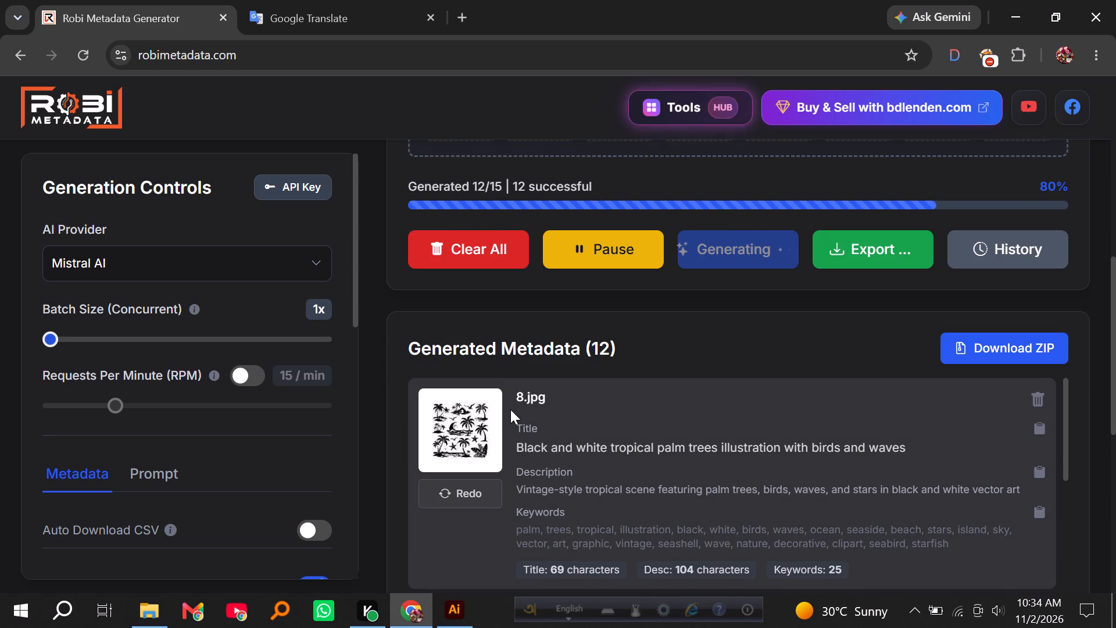
scroll(678, 455, down, 3)
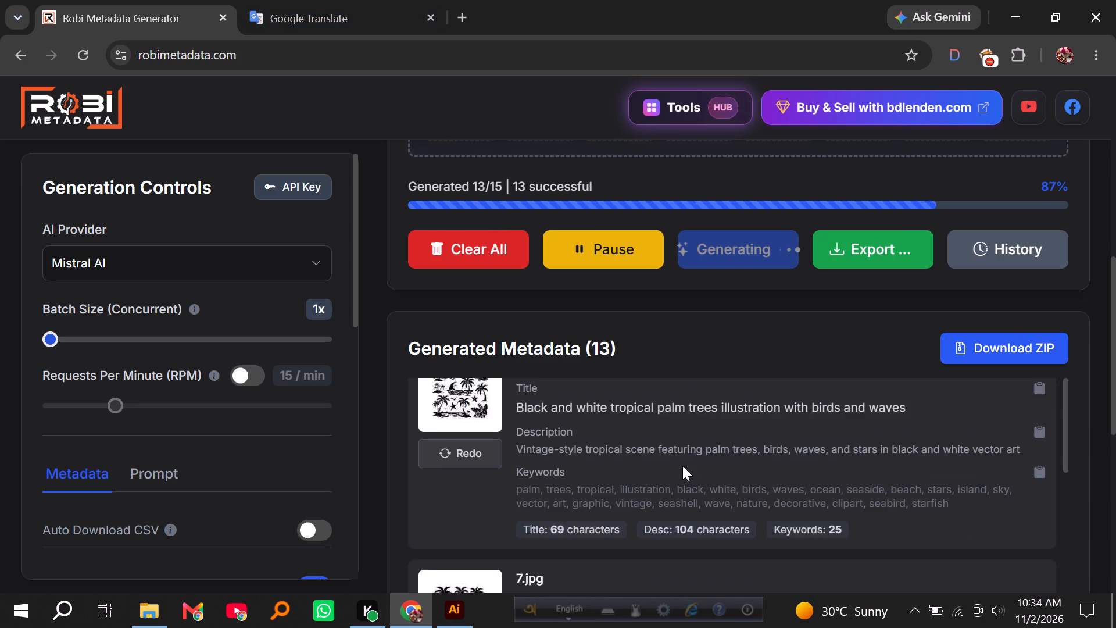
scroll(682, 466, up, 10)
scroll(705, 383, down, 3)
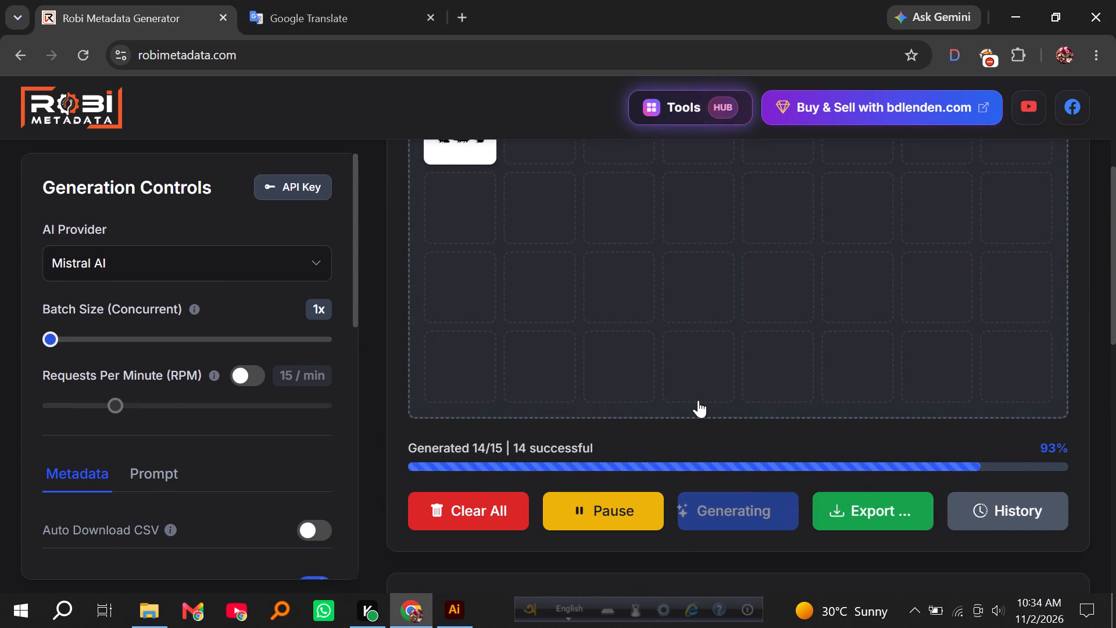
scroll(698, 400, down, 3)
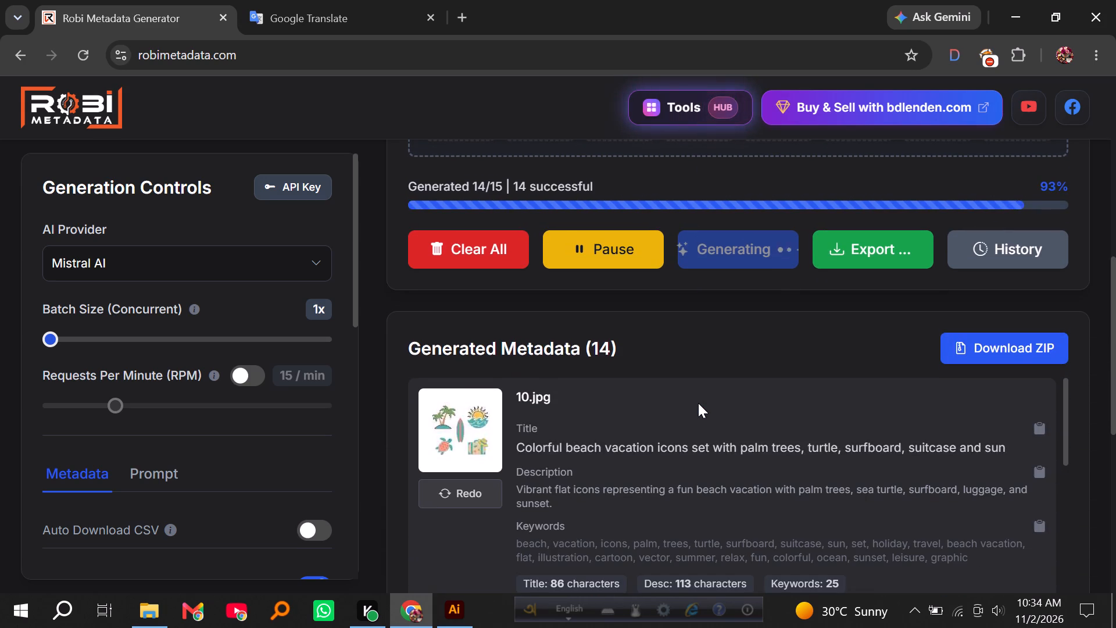
Dismiss the Metadata Generated! dialog without downloading the CSV file or the embedded image ZIP.
scroll(698, 403, up, 1)
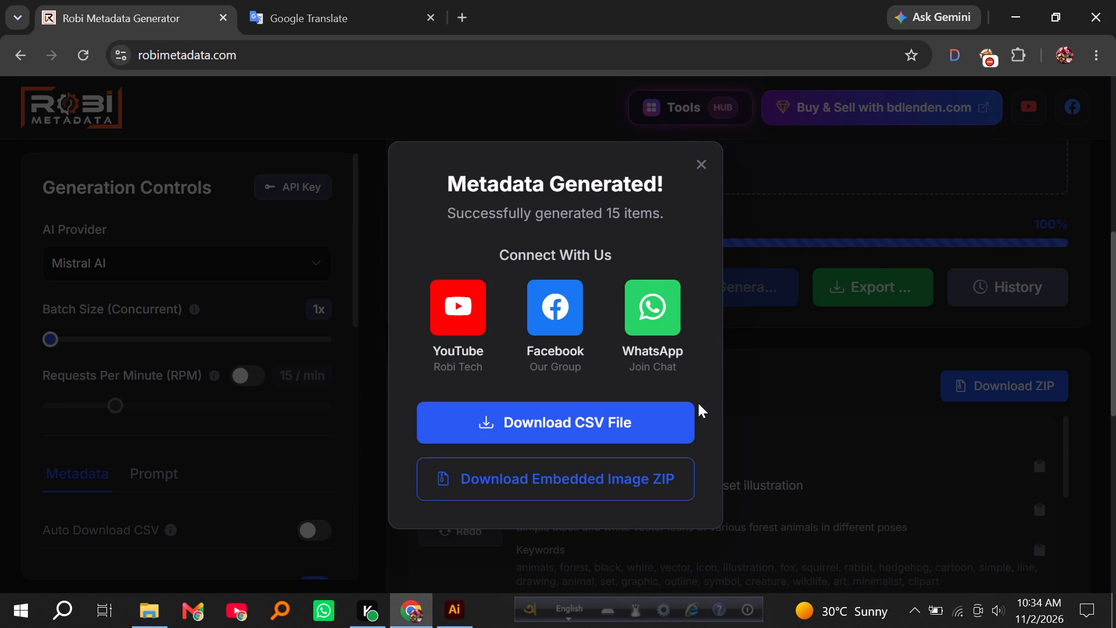
scroll(700, 402, down, 4)
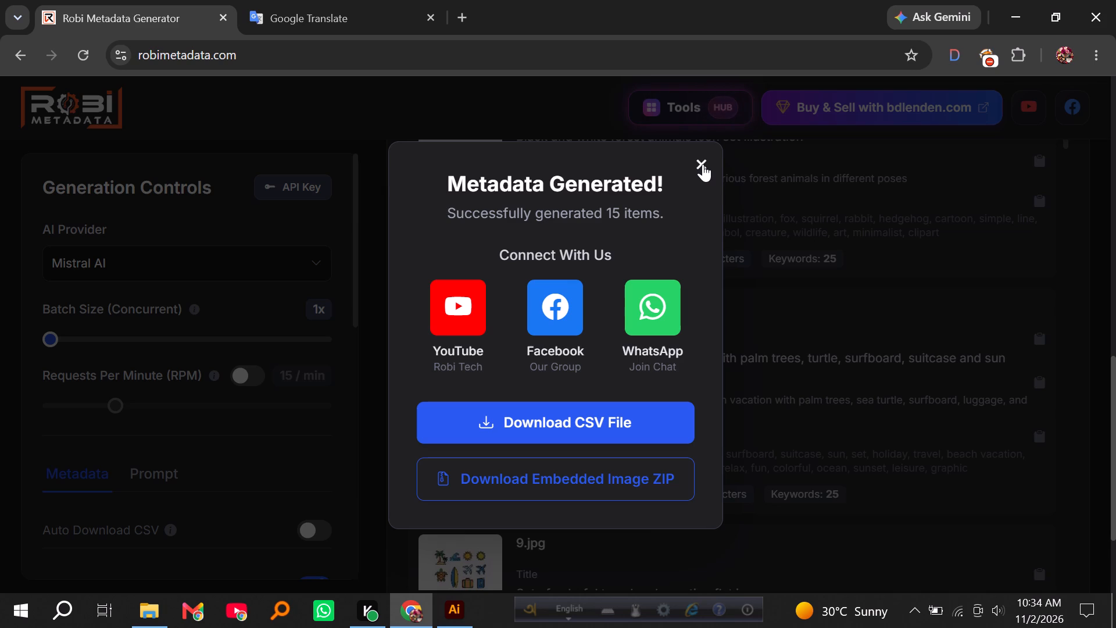
click(700, 164)
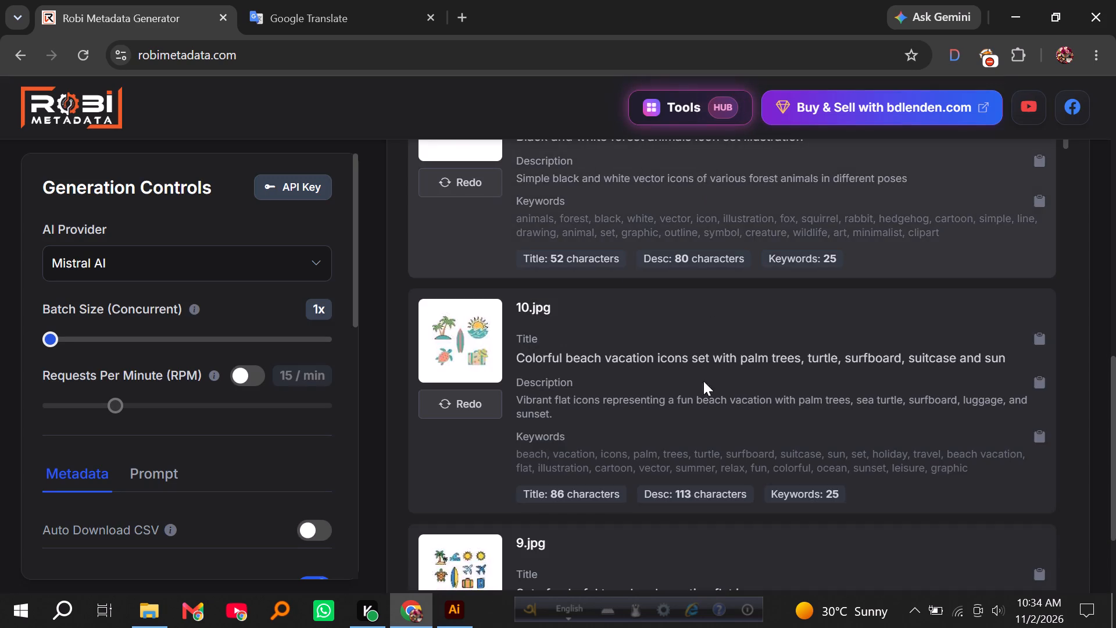
Copy the generated description of 11.jpg and translate it from English to Bengali in Google Translate.
scroll(693, 446, up, 7)
scroll(693, 446, down, 5)
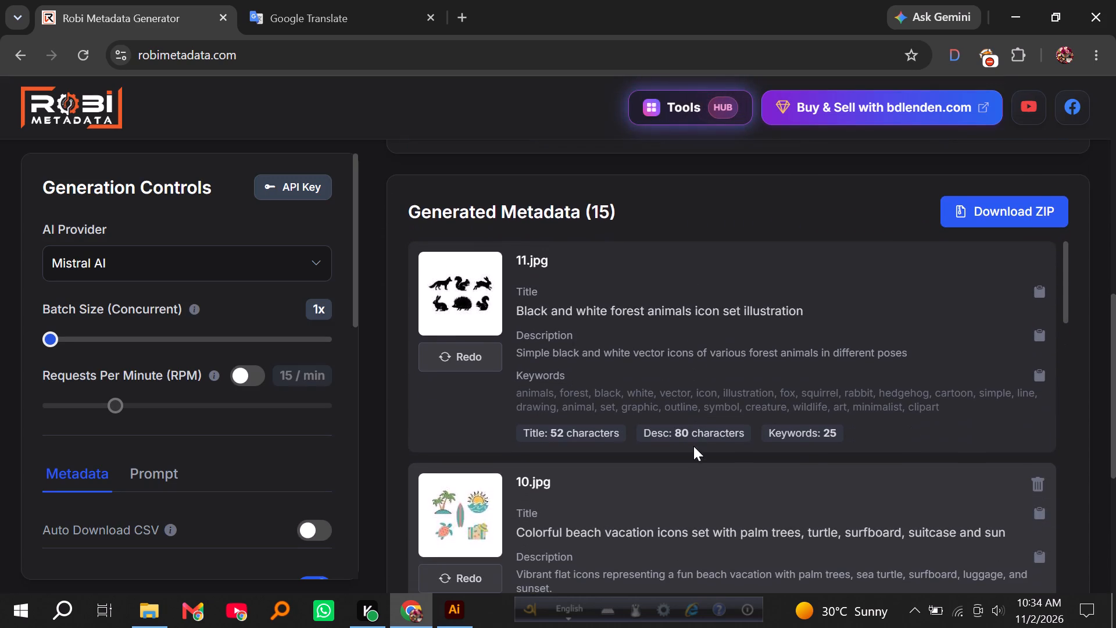
click(1040, 332)
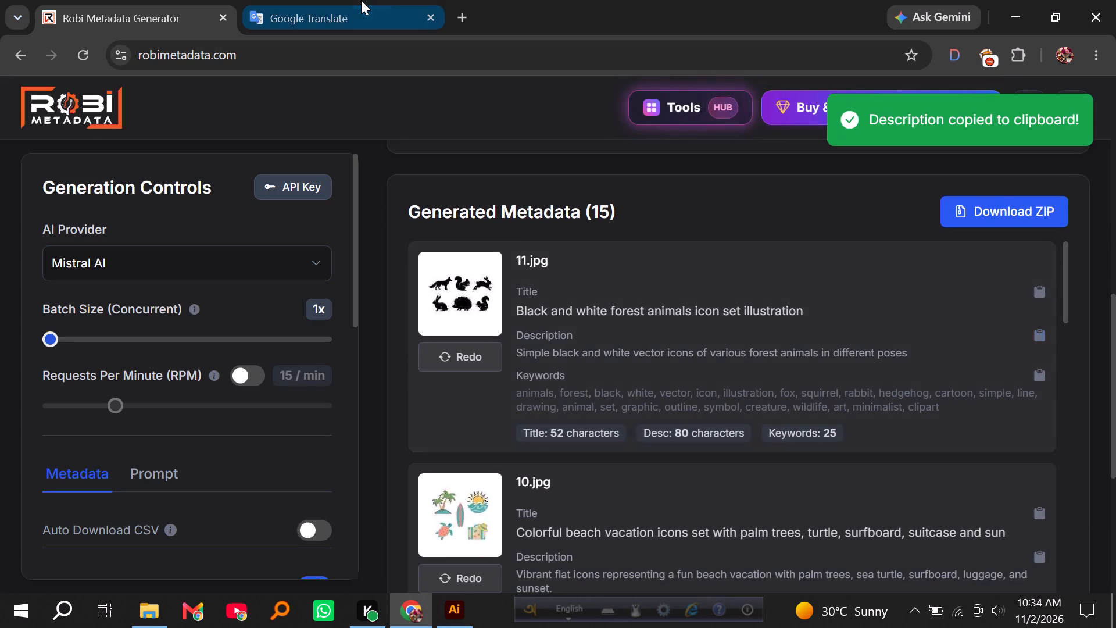
click(361, 0)
key(ctrl+v)
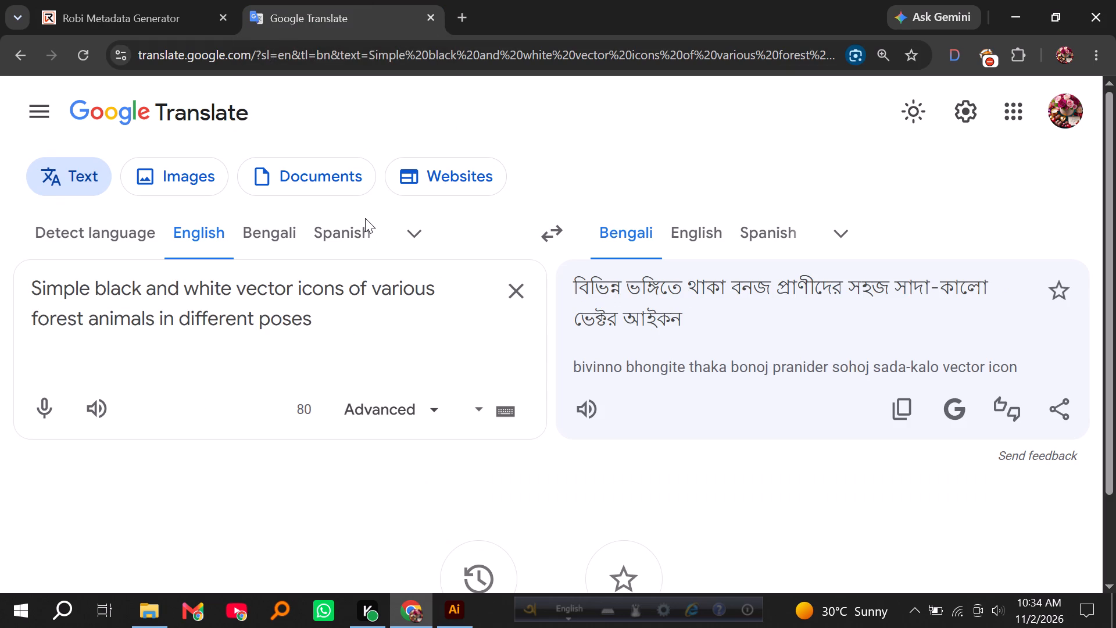
click(1089, 606)
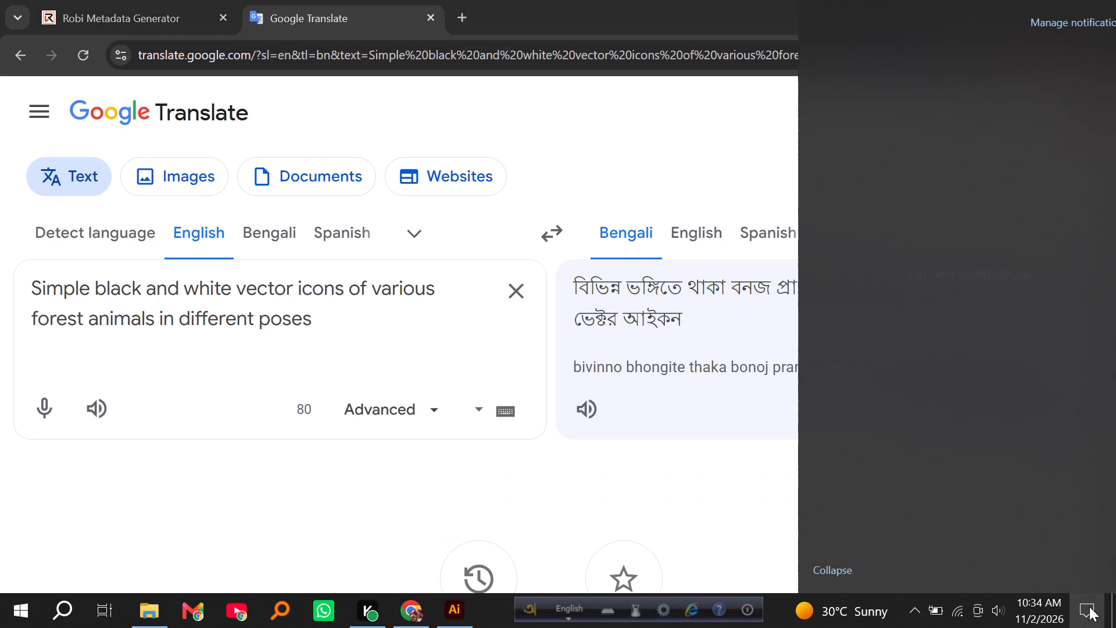
drag(877, 545, 871, 545)
click(435, 360)
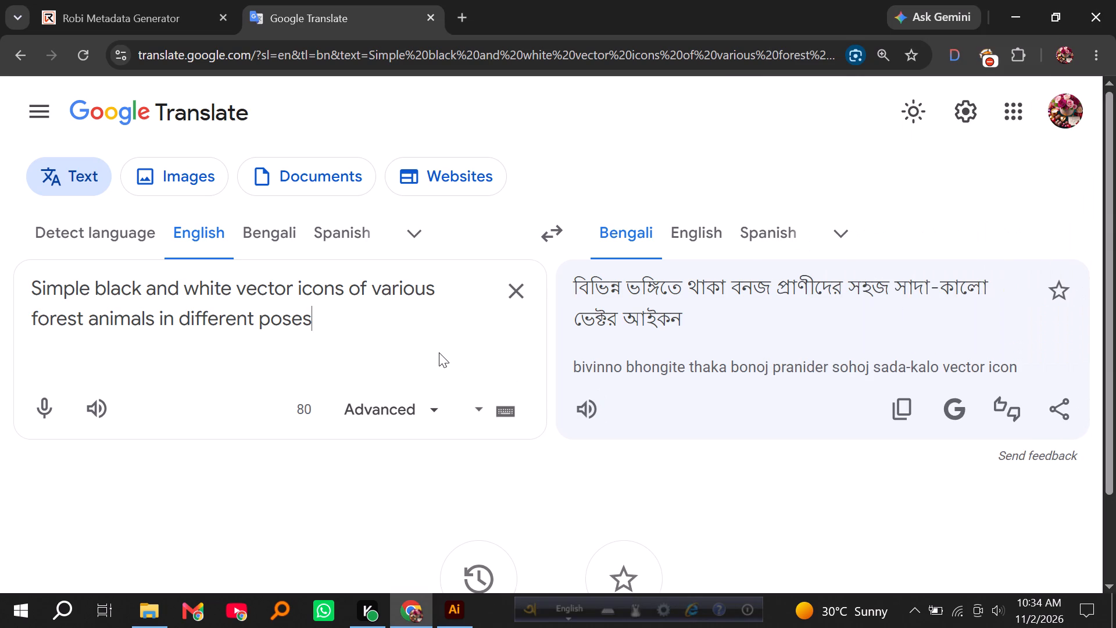
click(150, 0)
click(321, 0)
Cut the description from Google Translate and rename 11.eps and 11.jpg together as "Simple black and white vector icons of various forest animals in different poses".
key(ctrl+a)
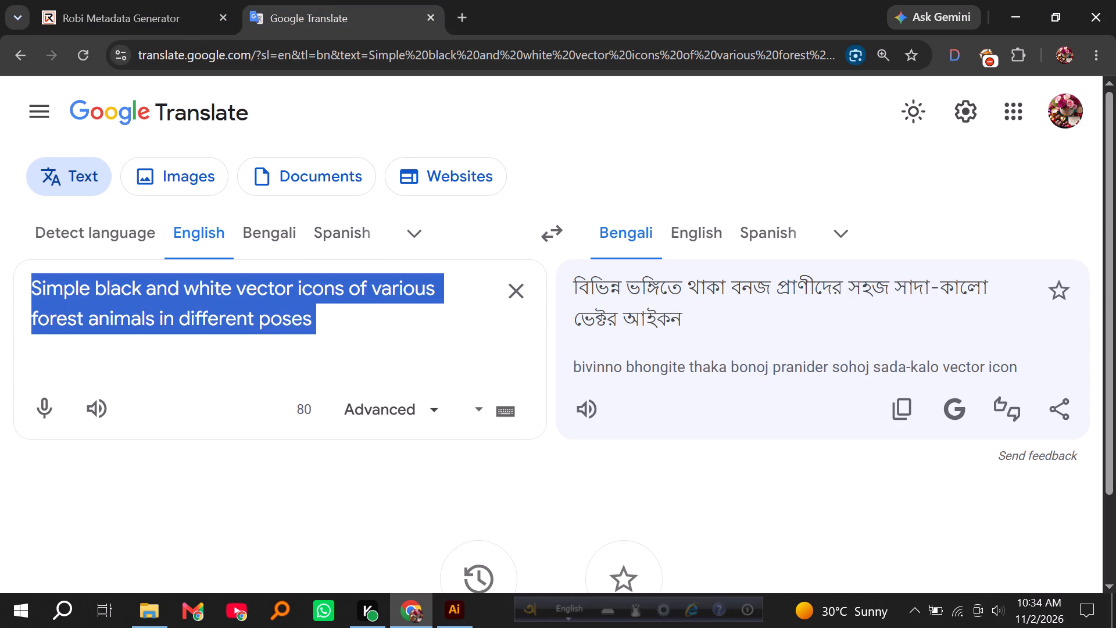
key(ctrl+x)
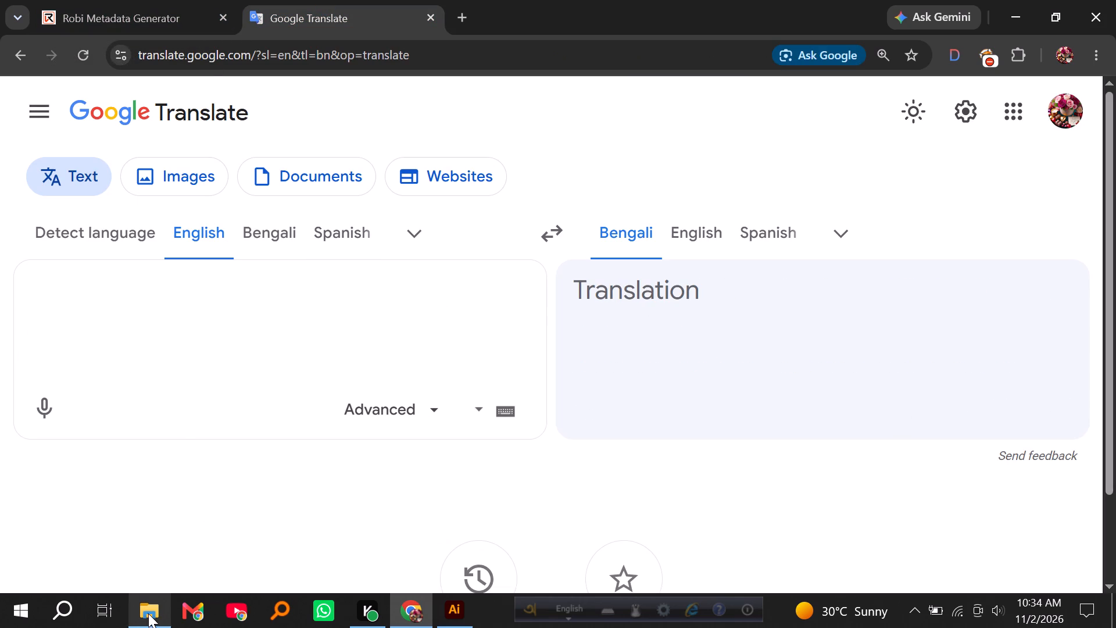
click(132, 0)
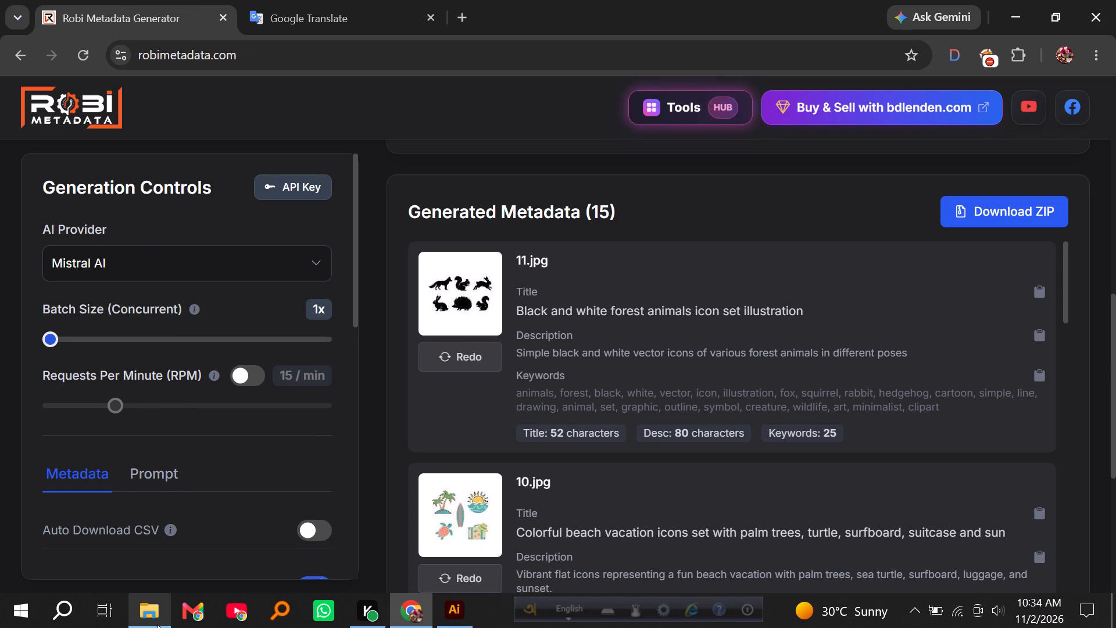
click(153, 622)
click(710, 471)
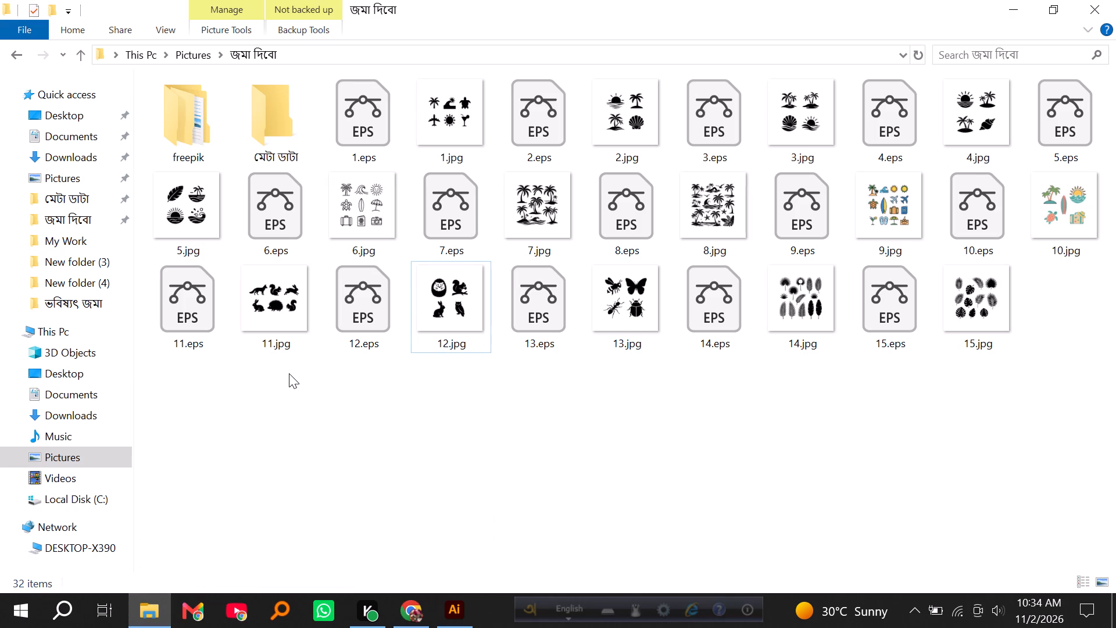
drag(289, 373, 198, 297)
right_click(271, 305)
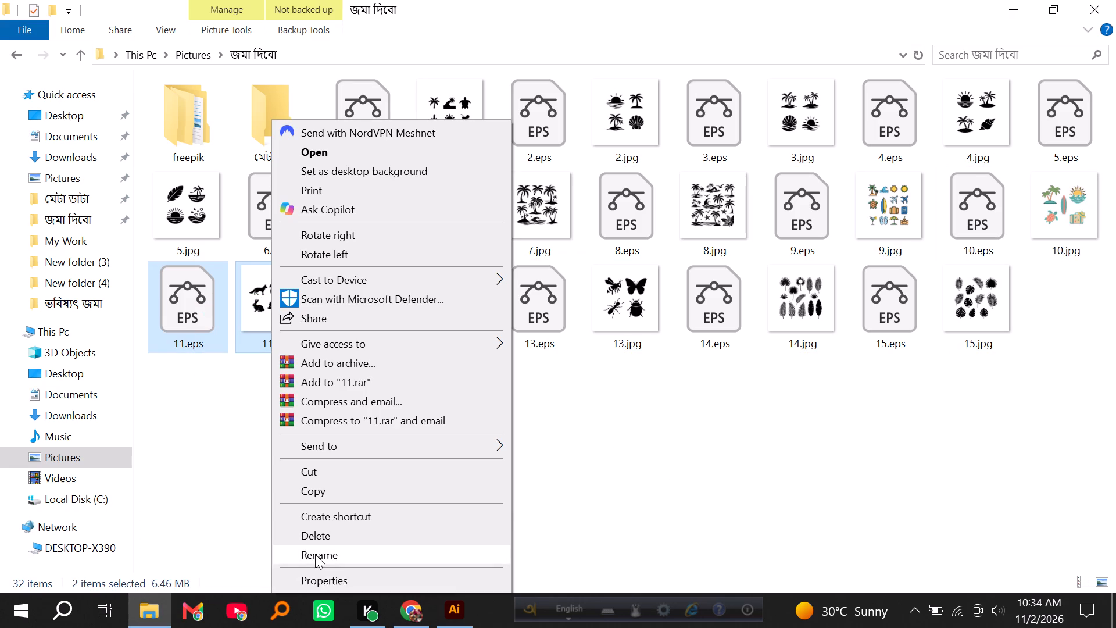
click(314, 551)
key(ctrl+v)
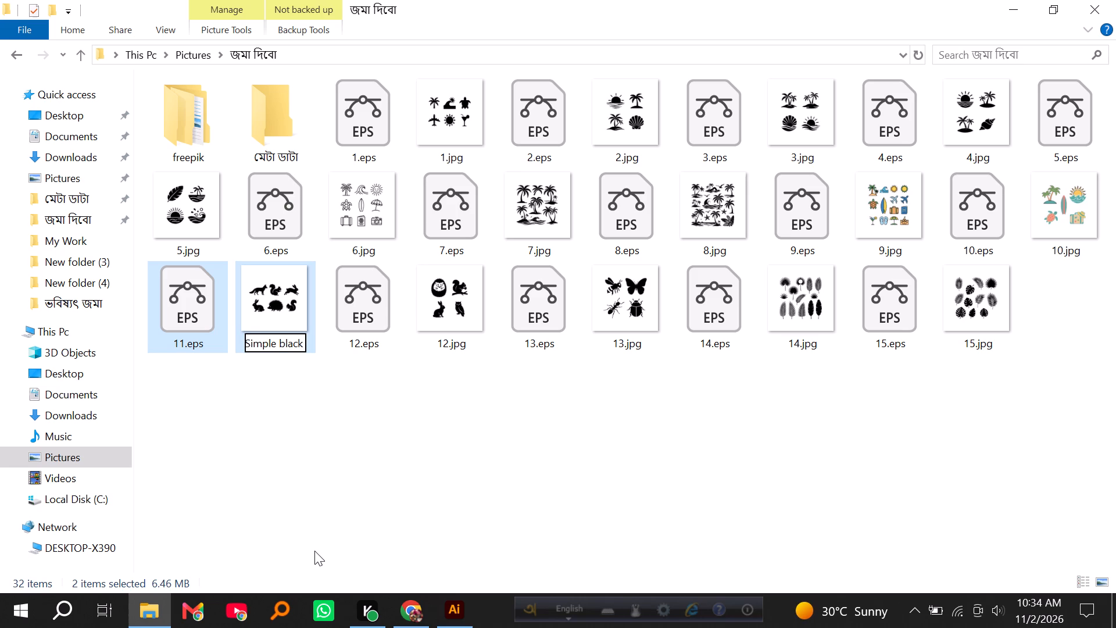
click(351, 437)
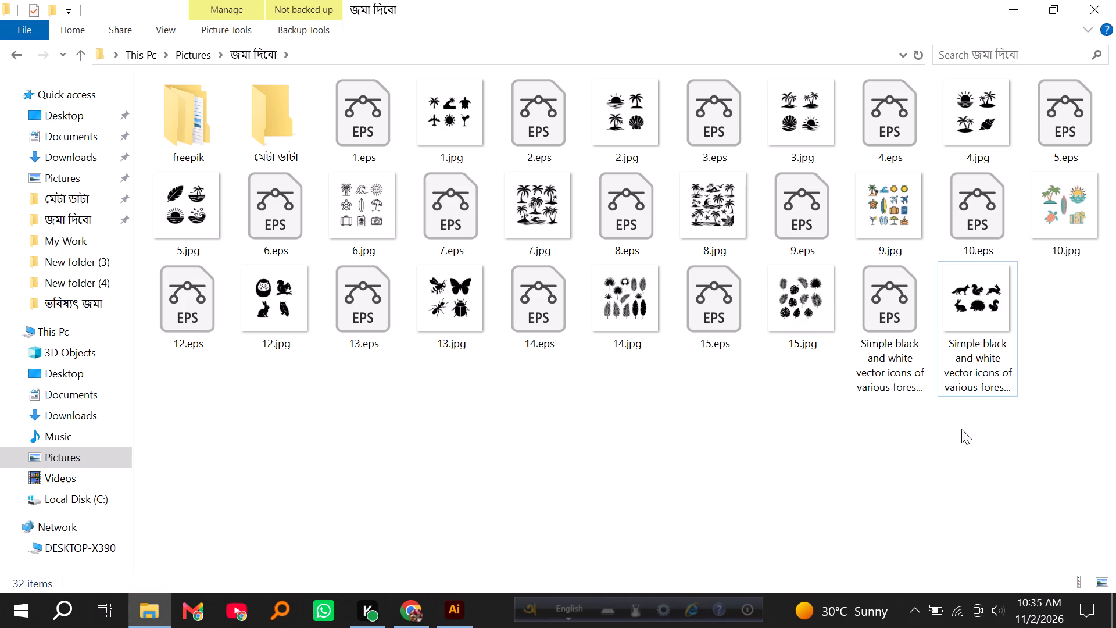
In the renamed forest animals JPG's properties, set the title to the copied description and the rating to five stars.
right_click(971, 362)
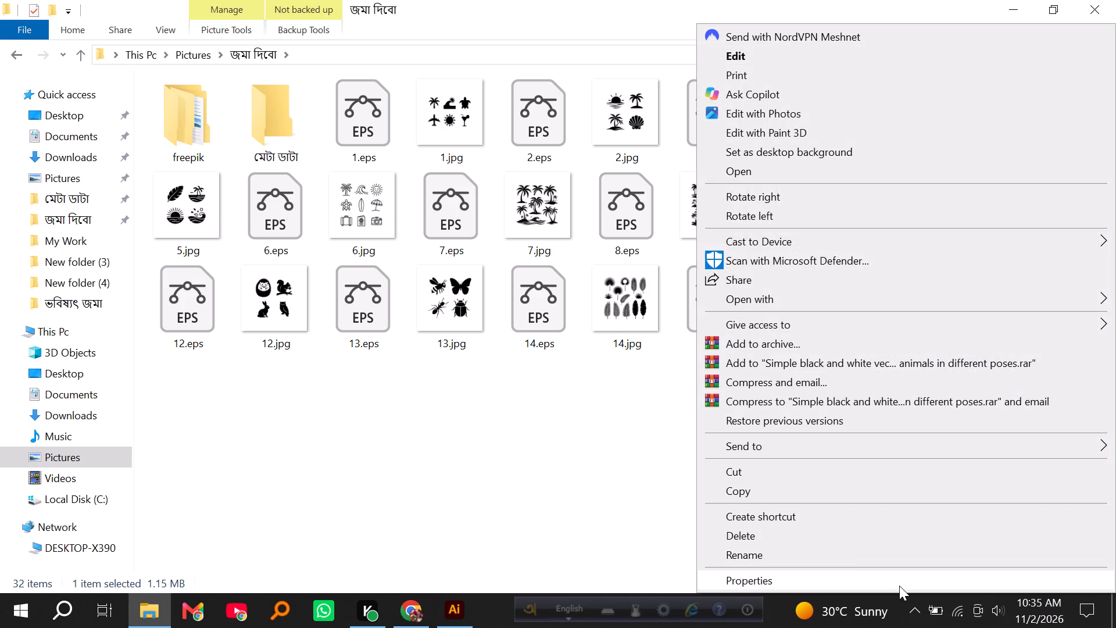
click(897, 584)
click(912, 176)
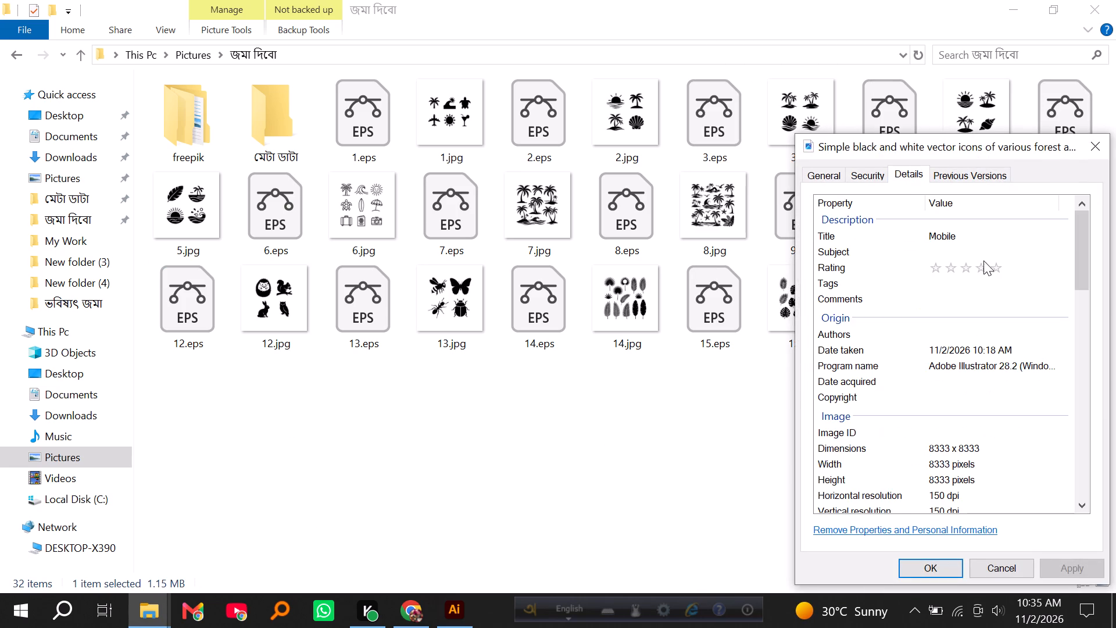
click(986, 242)
key(ctrl+v)
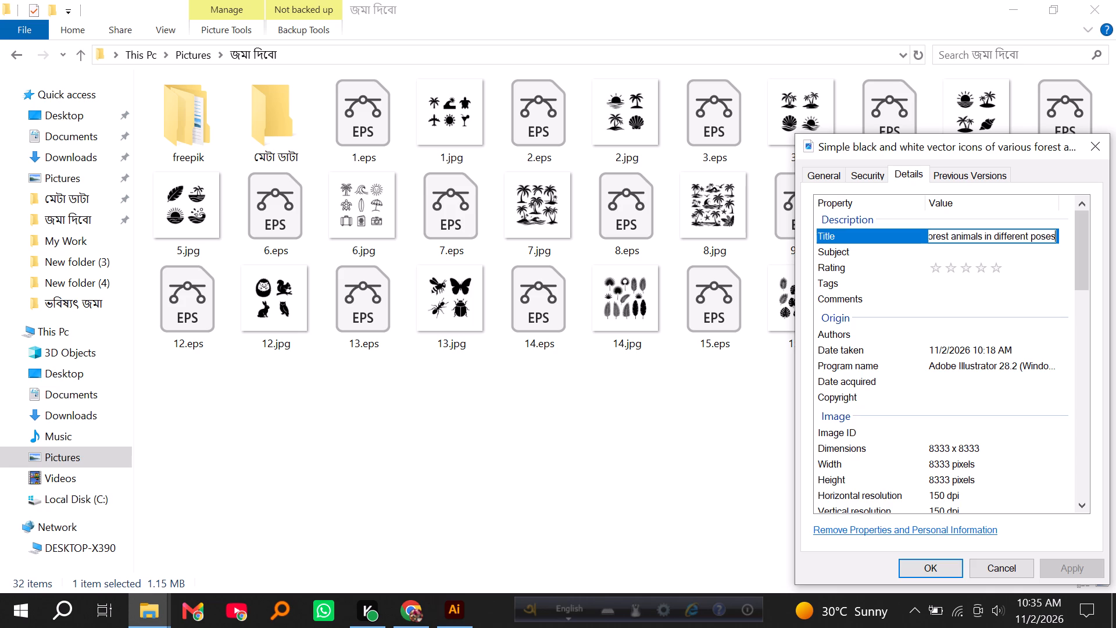
triple_click(998, 269)
click(998, 269)
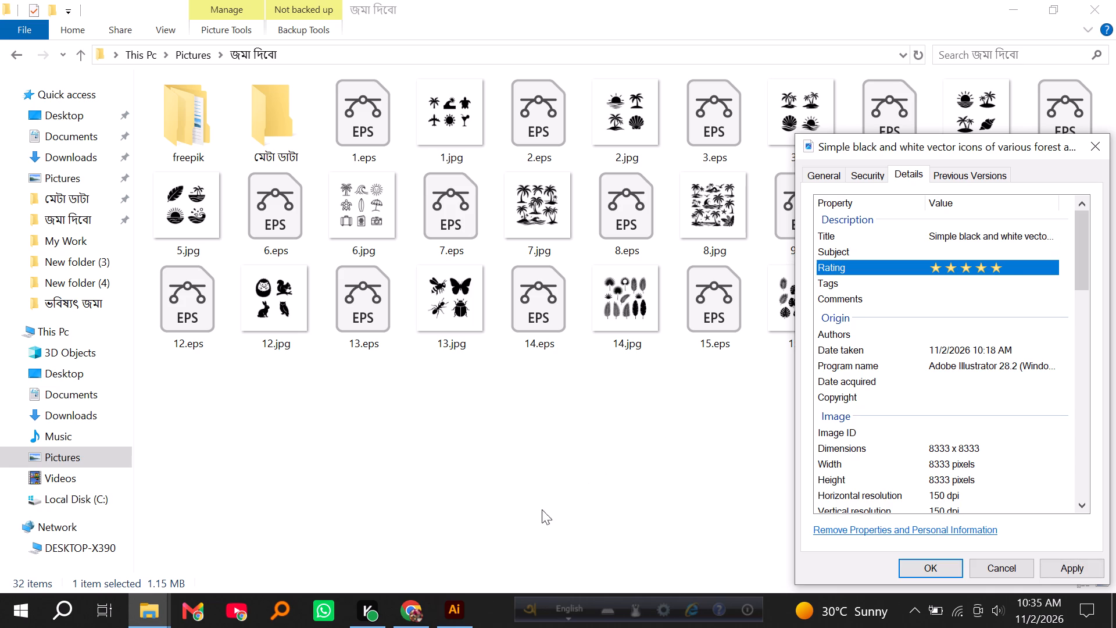
Copy the generated keywords of 11.jpg into the forest animals JPG's Tags property and save its properties.
click(405, 616)
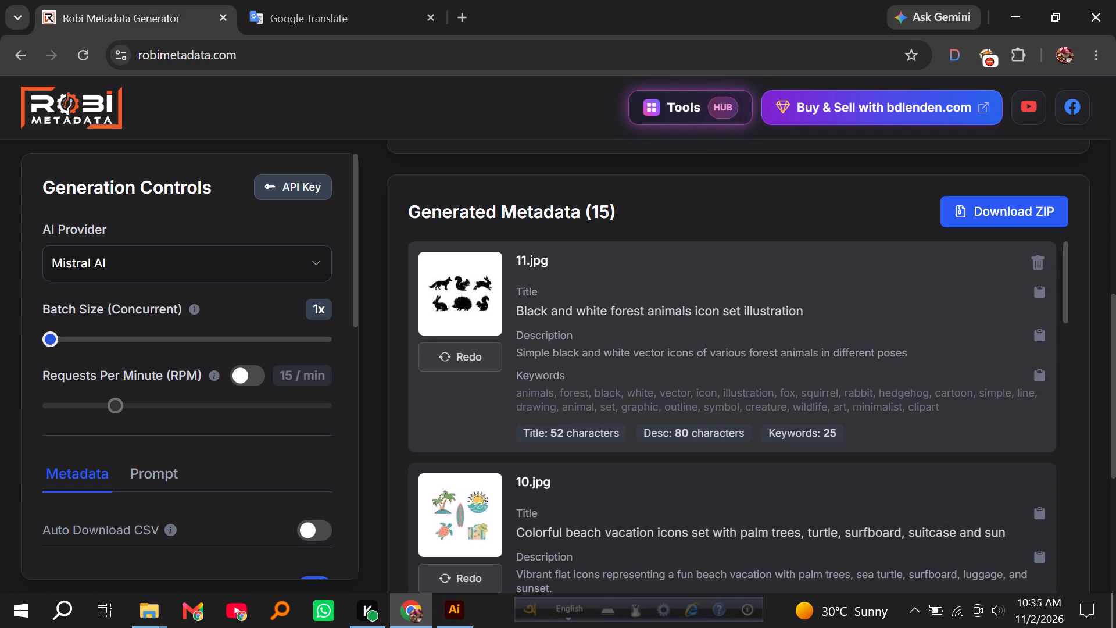
click(1036, 376)
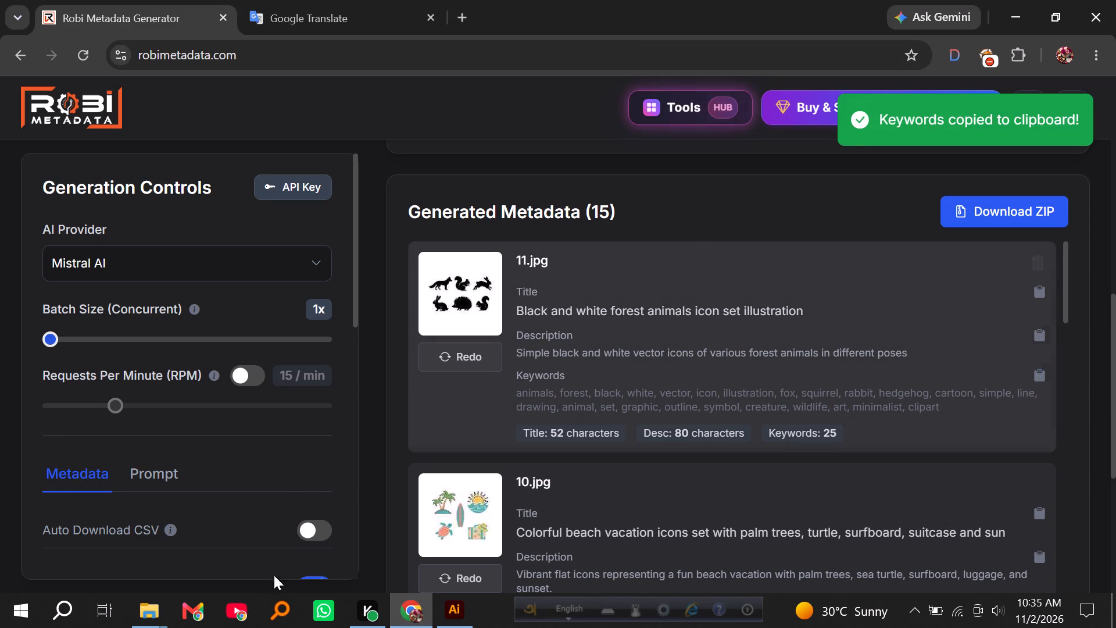
click(147, 605)
click(227, 549)
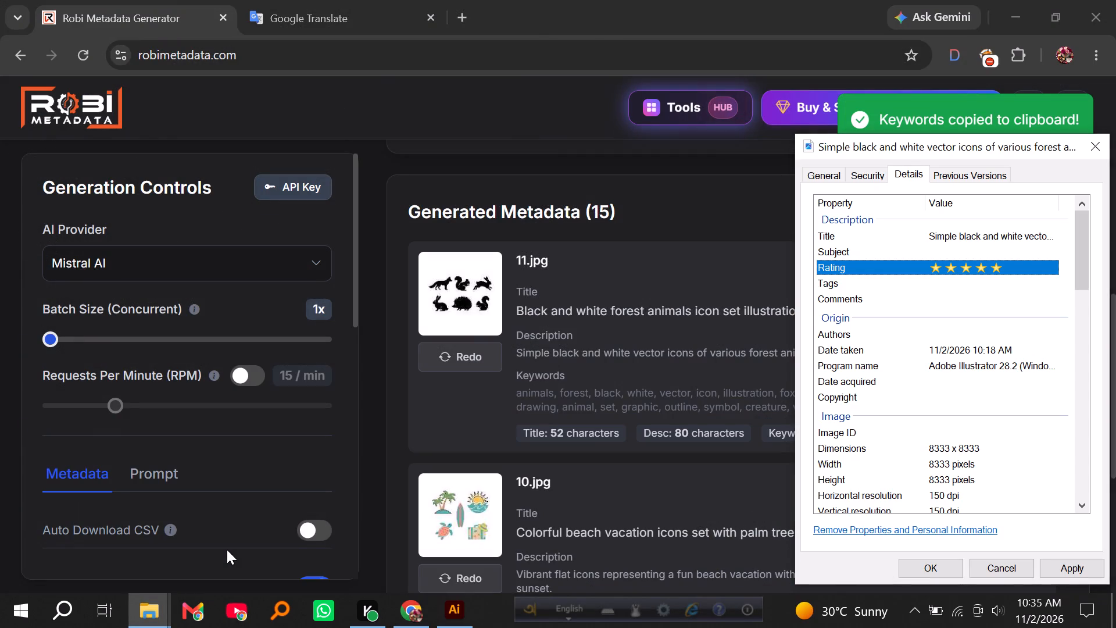
key(ctrl+v)
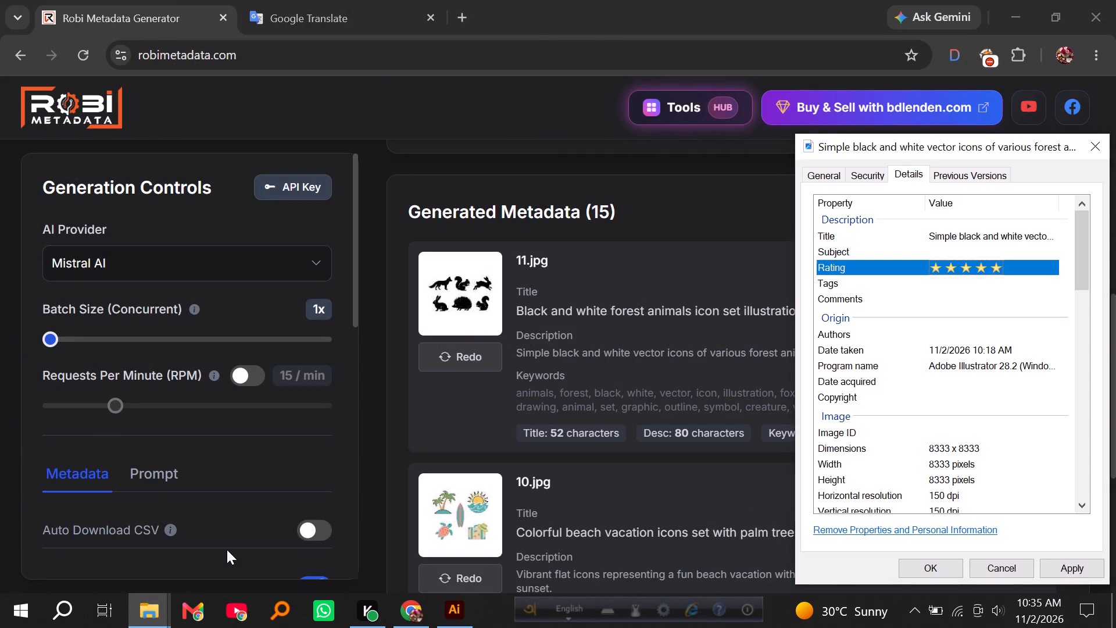
key(ctrl+v)
click(958, 286)
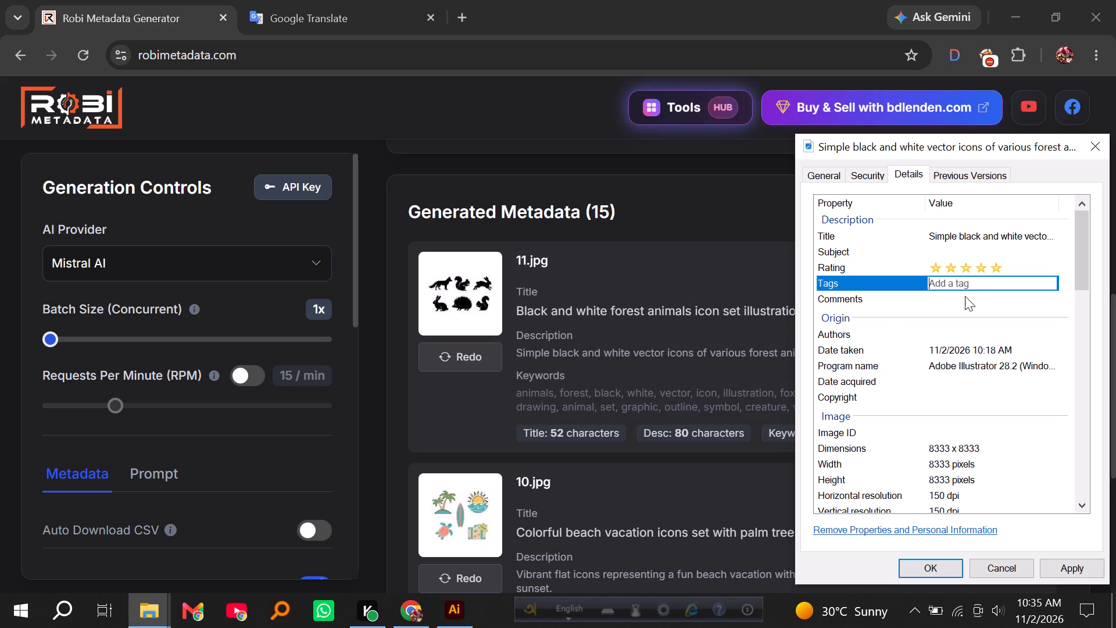
key(ctrl+v)
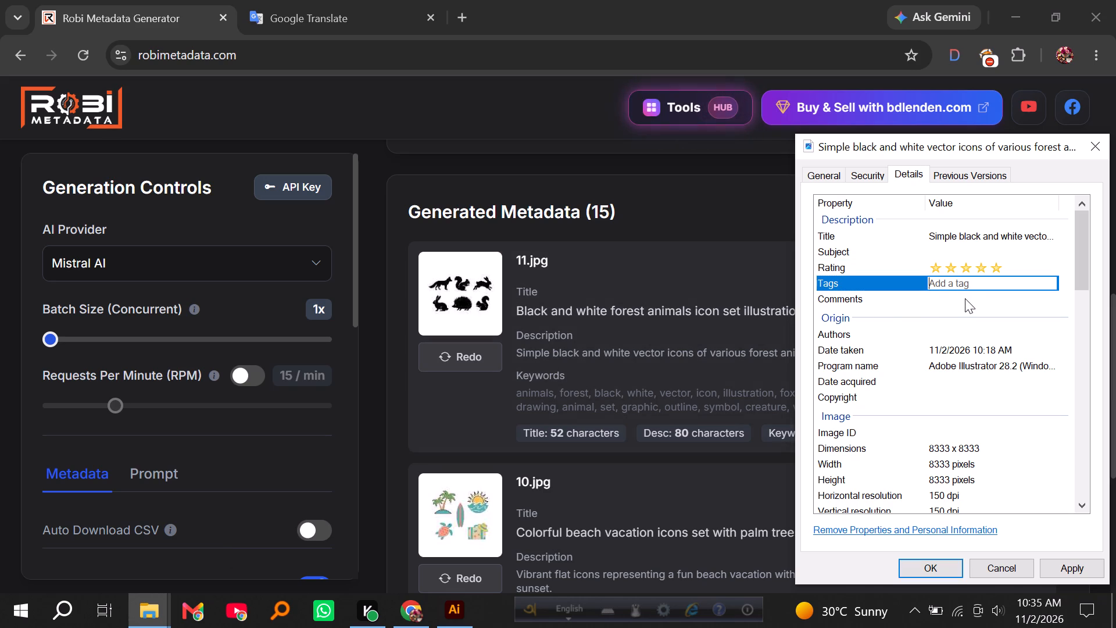
click(1057, 570)
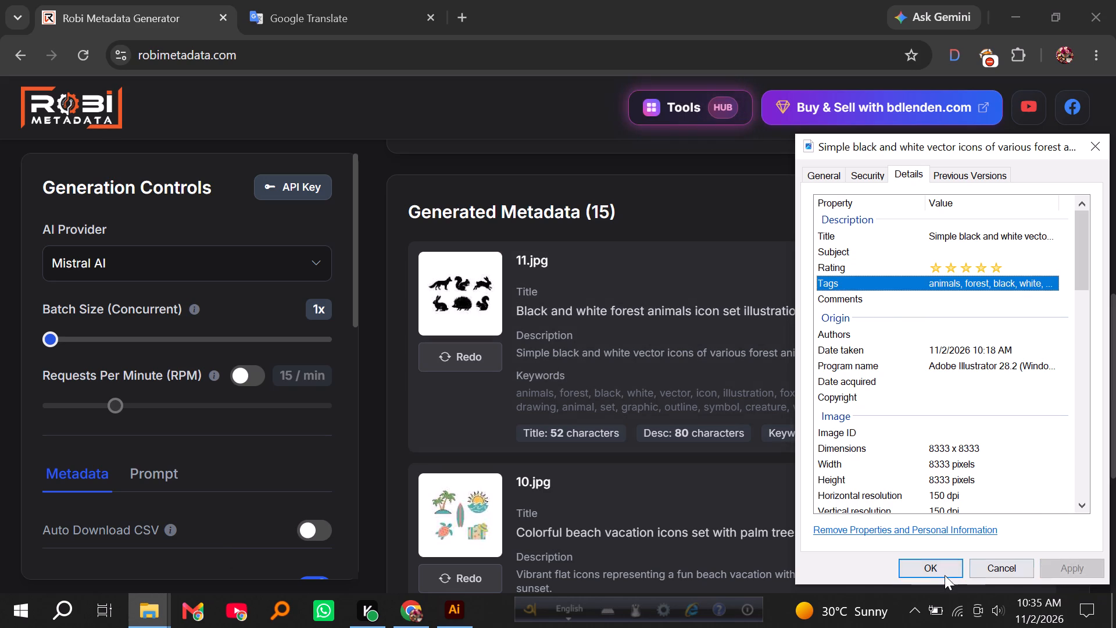
click(936, 572)
Copy the generated description of 10.jpg and translate it from English to Bengali in Google Translate.
scroll(693, 440, down, 2)
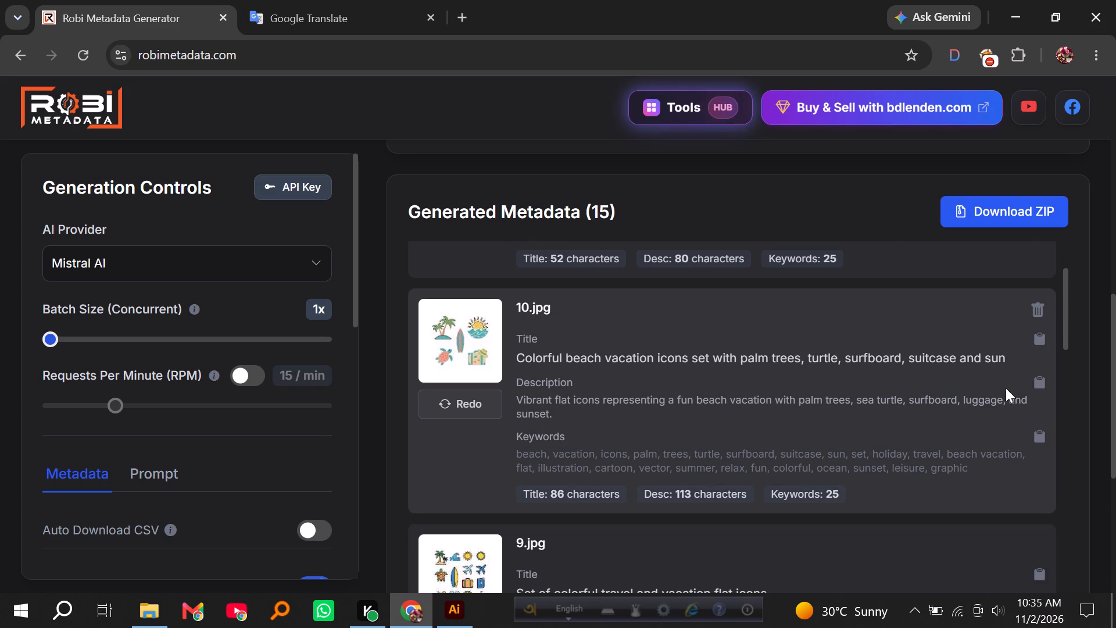
click(1039, 381)
click(366, 0)
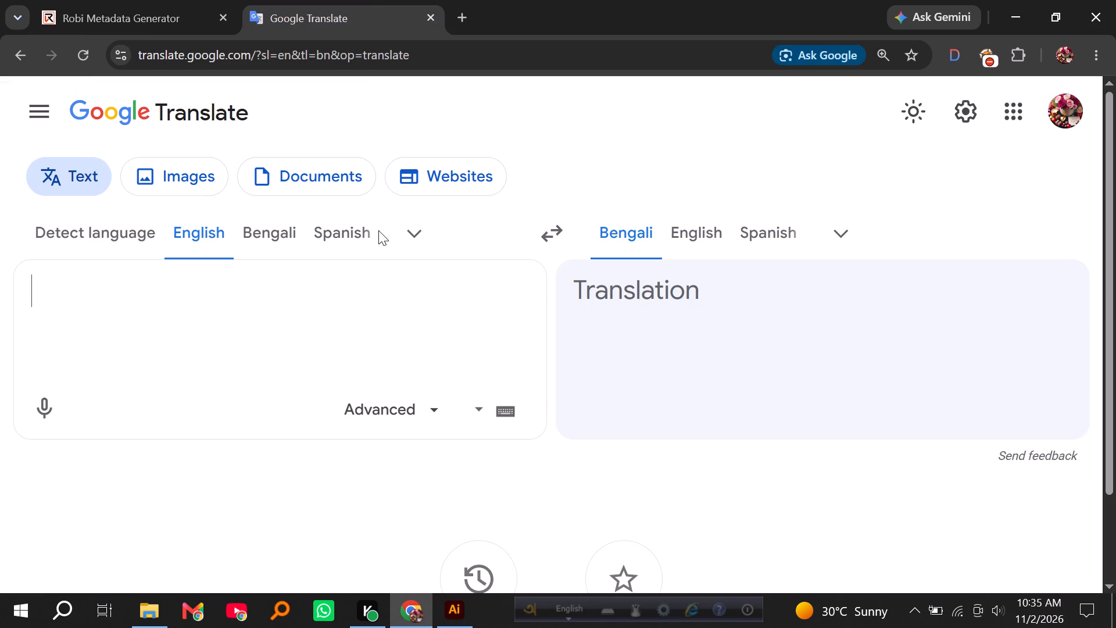
key(ctrl+v)
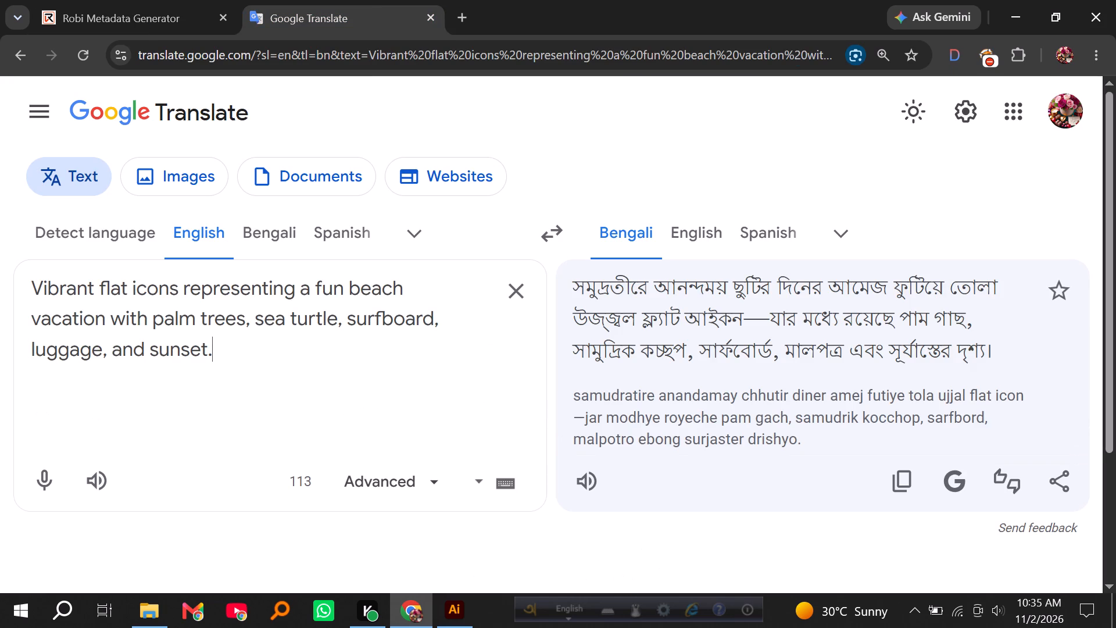
click(148, 0)
click(319, 0)
Copy the generated title of 10.jpg and translate it from English to Bengali in Google Translate, replacing the description there.
click(203, 0)
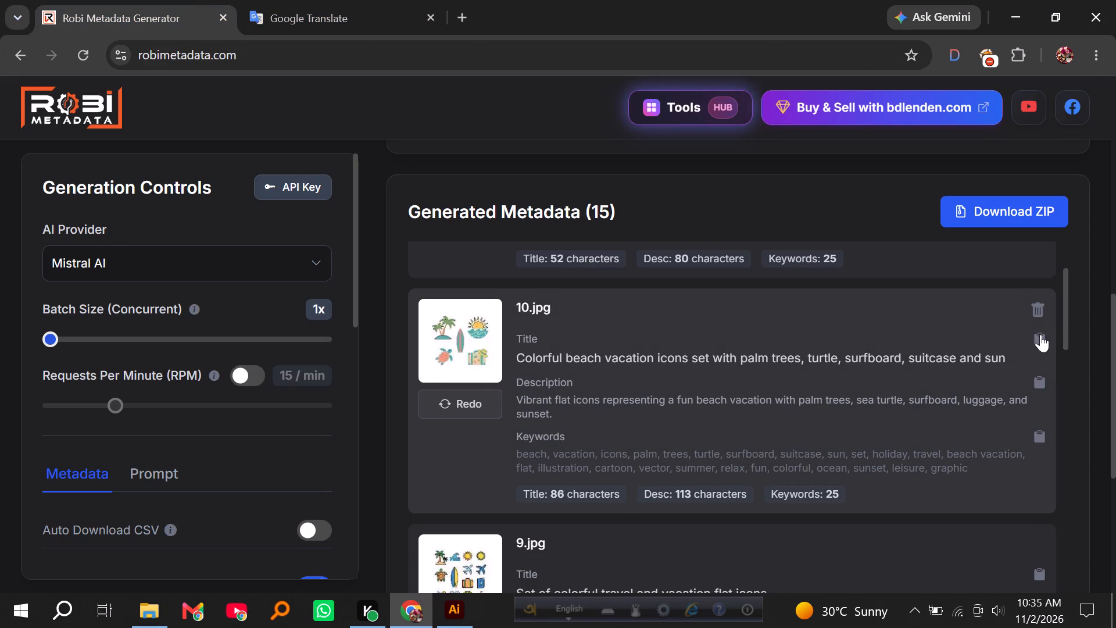
click(1037, 336)
click(331, 0)
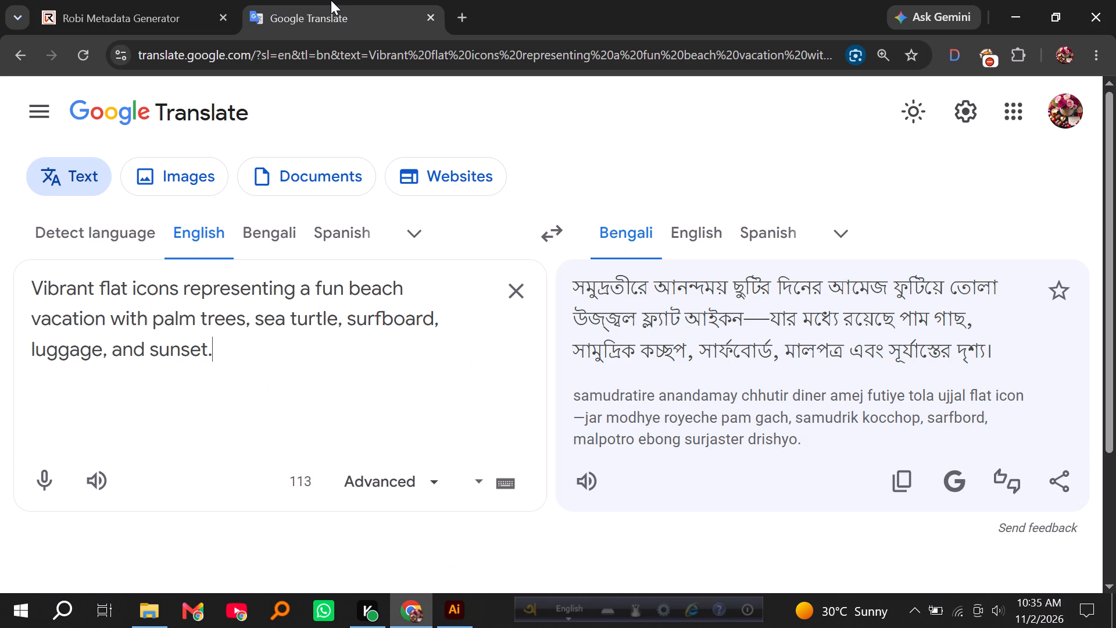
click(520, 290)
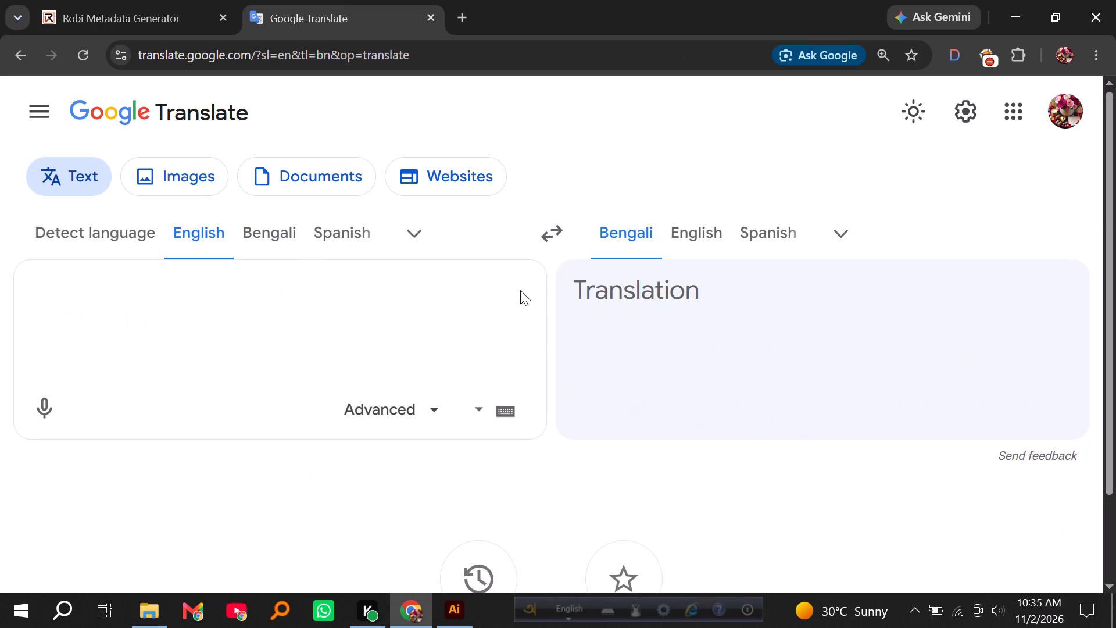
key(ctrl+v)
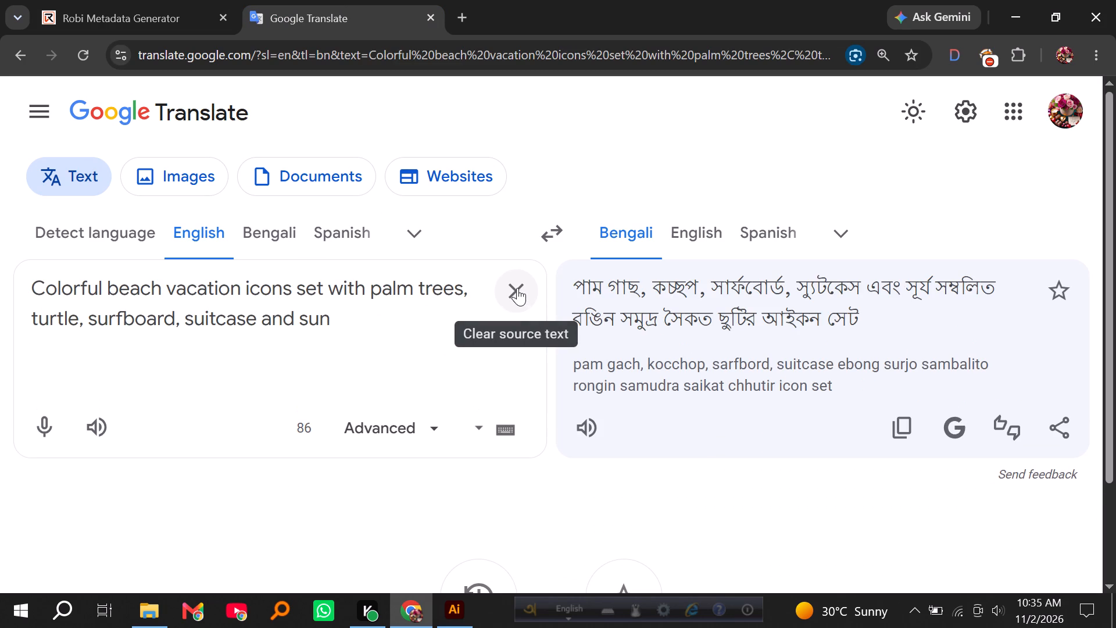
Cut the title from Google Translate and rename 10.eps and 10.jpg together as "Colorful beach vacation icons set with palm trees, turtle, surfboard, suitcase and sun".
key(ctrl+a)
key(ctrl+x)
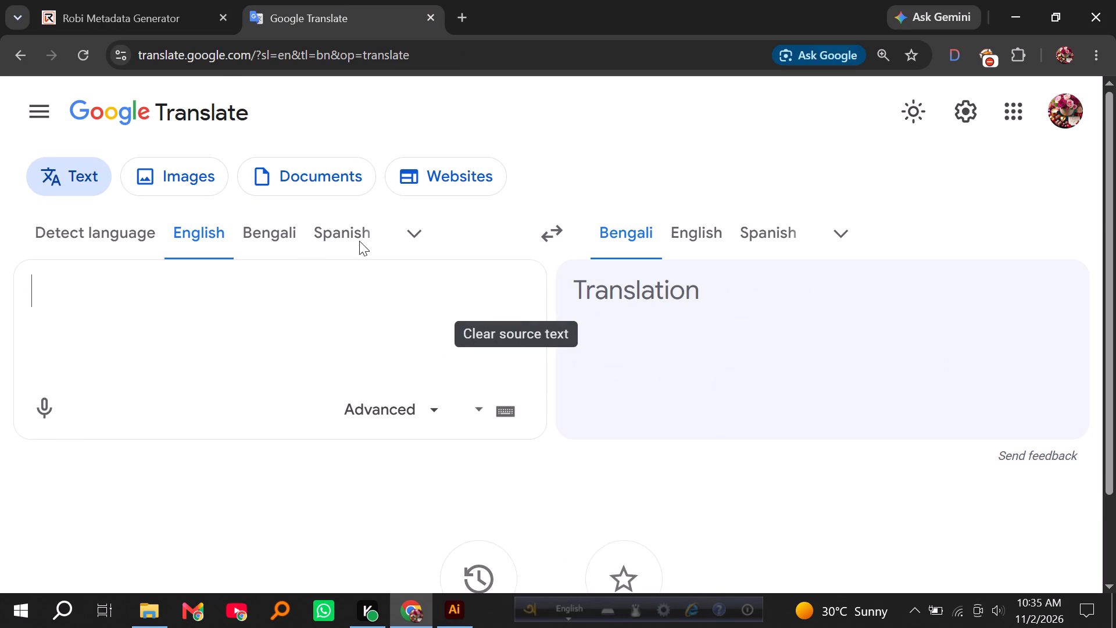
click(166, 0)
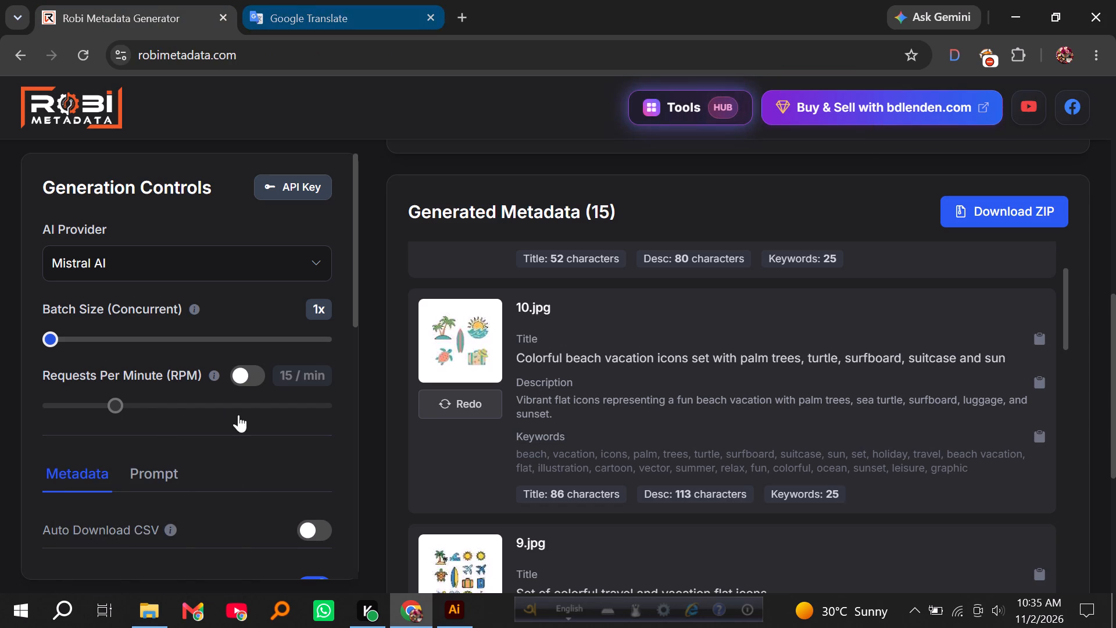
click(157, 613)
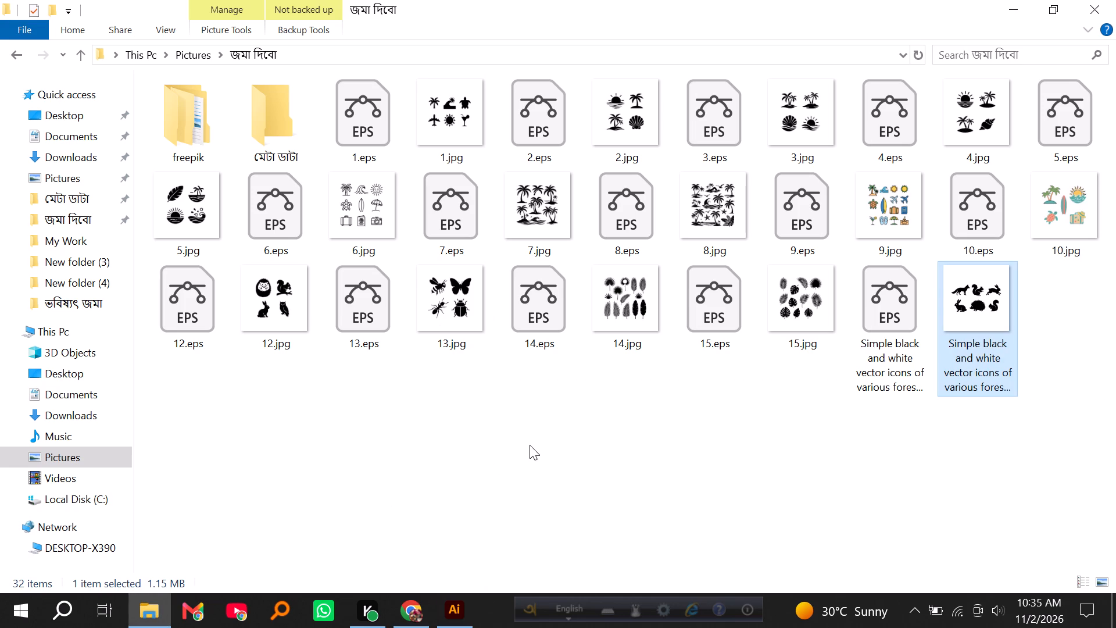
click(1096, 298)
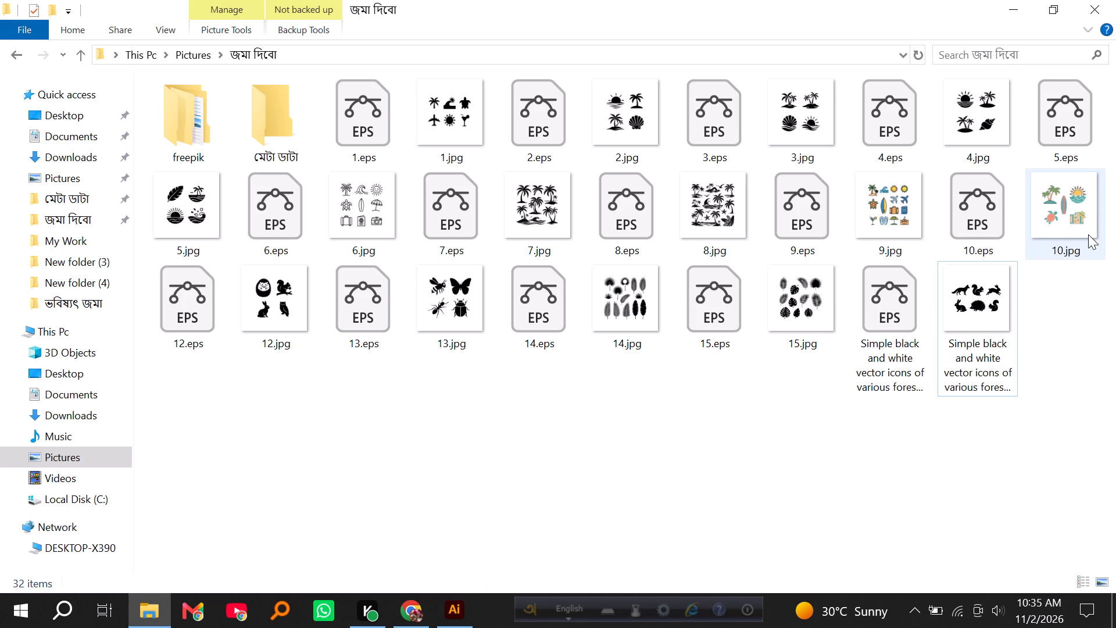
click(1086, 228)
ctrl+click(974, 220)
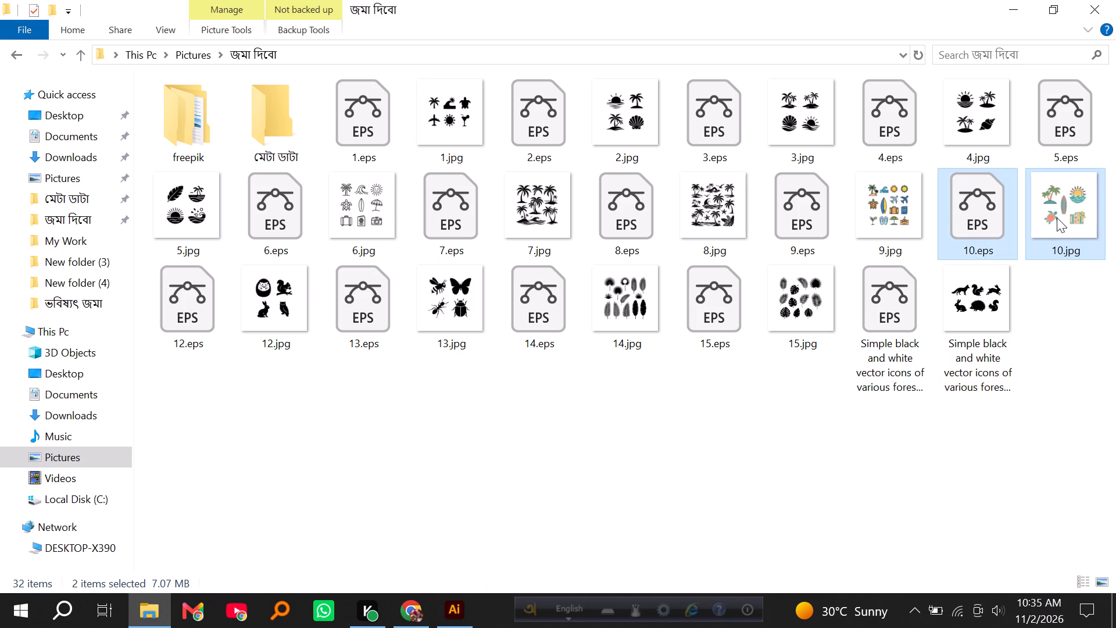
right_click(1057, 217)
click(915, 558)
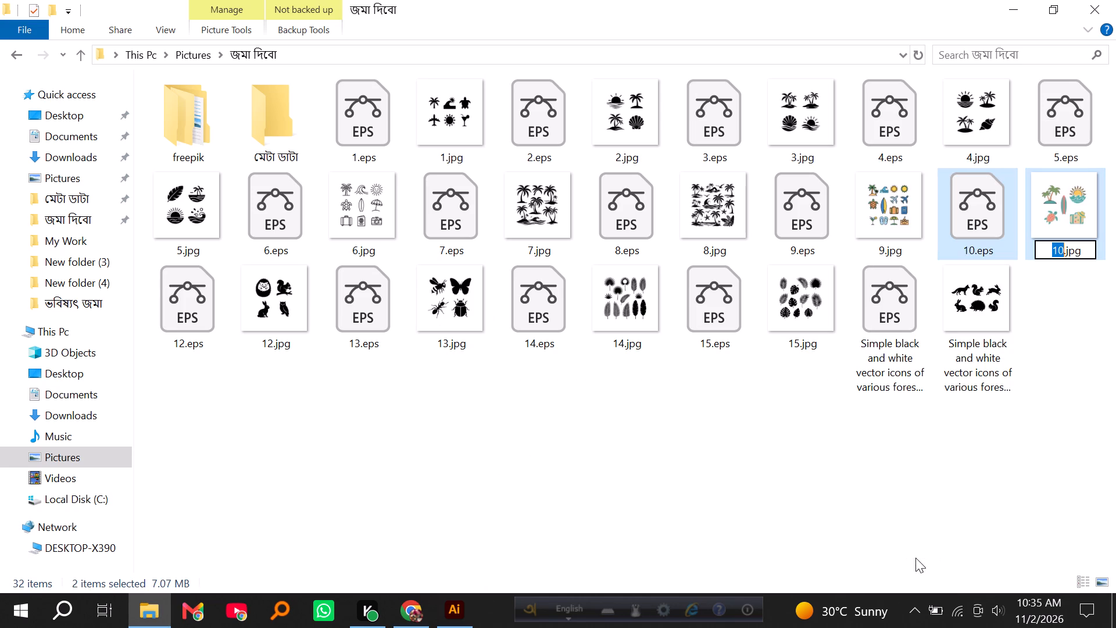
key(ctrl+v)
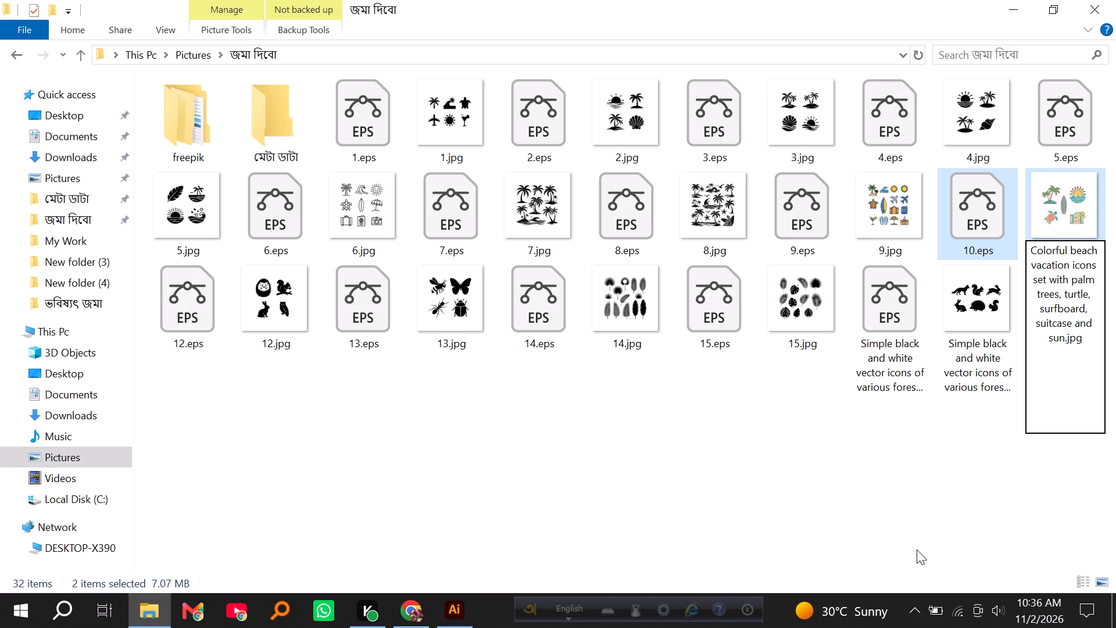
click(924, 530)
In the renamed beach vacation JPG's properties, set the title to the copied title text and the rating to five stars.
right_click(790, 342)
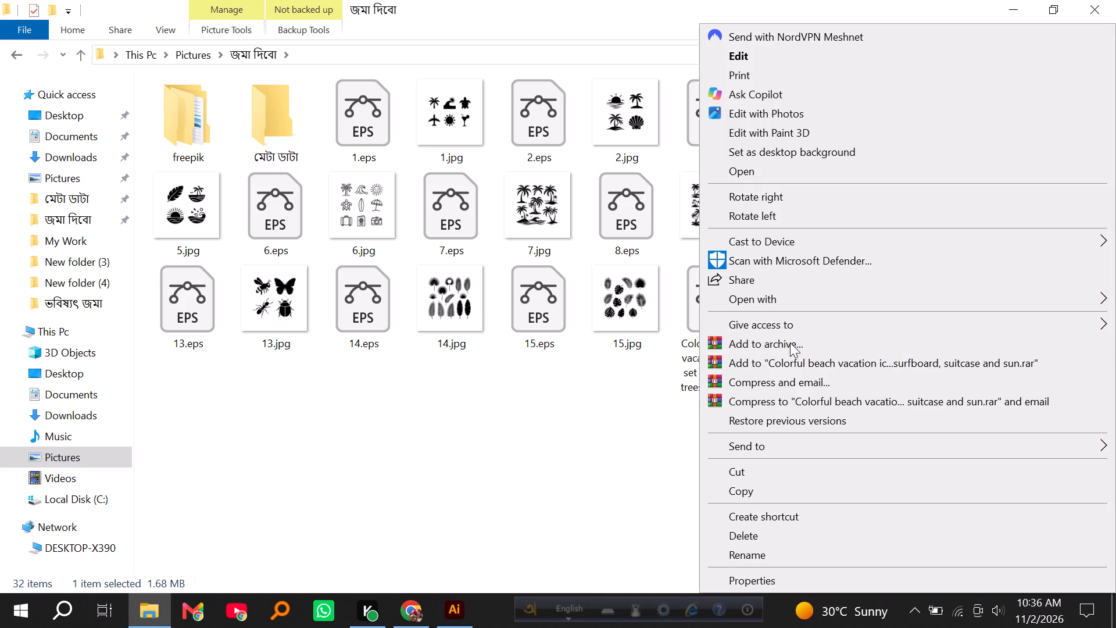
click(673, 492)
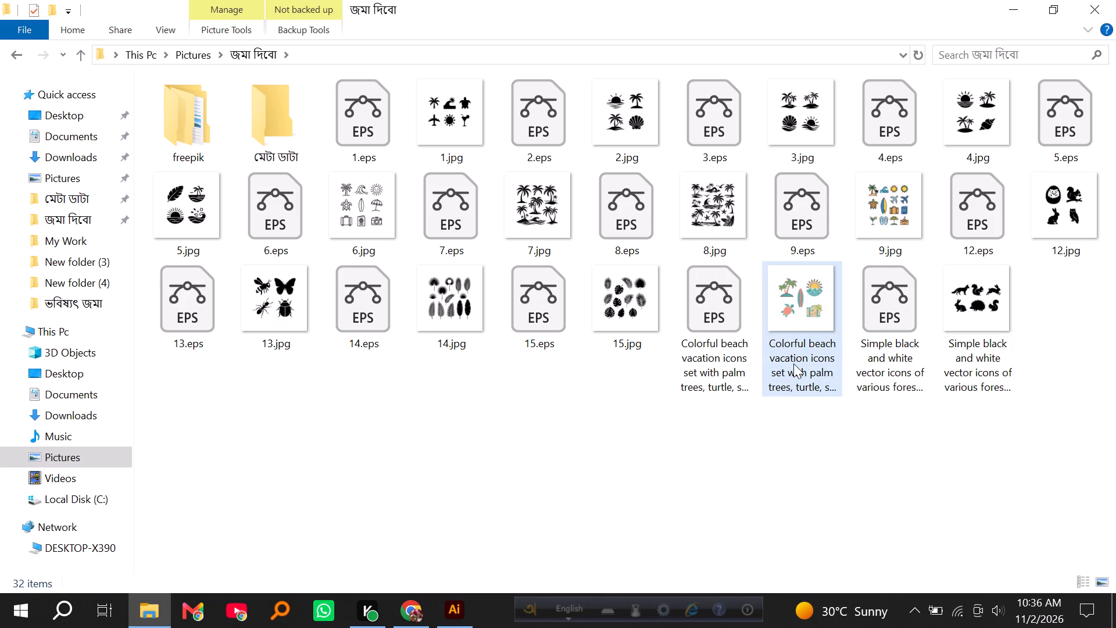
right_click(793, 363)
click(781, 578)
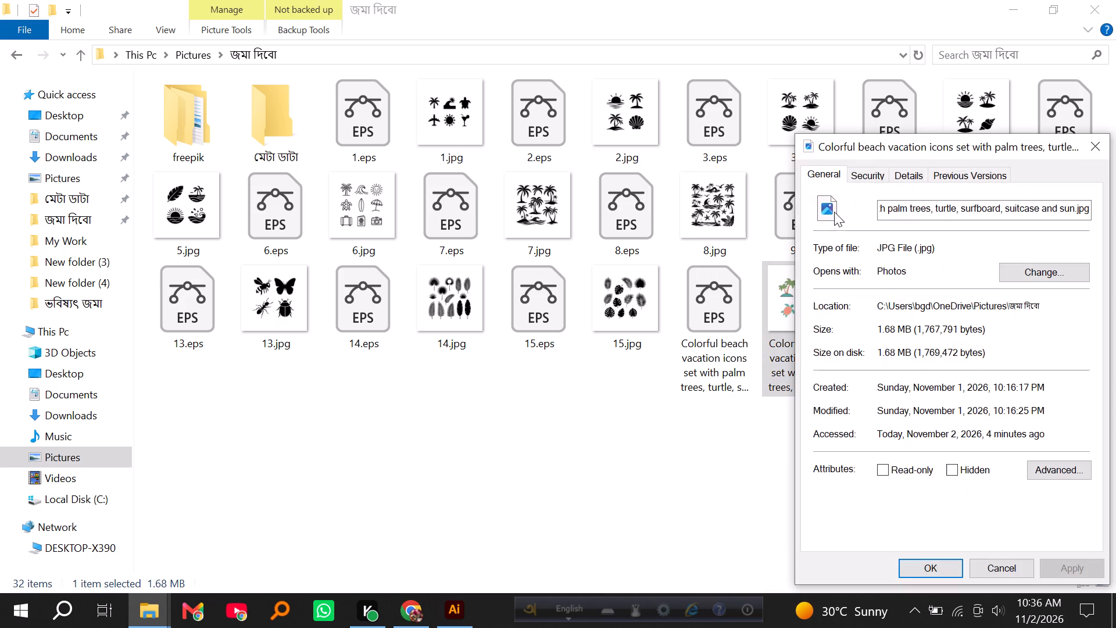
click(905, 179)
click(976, 238)
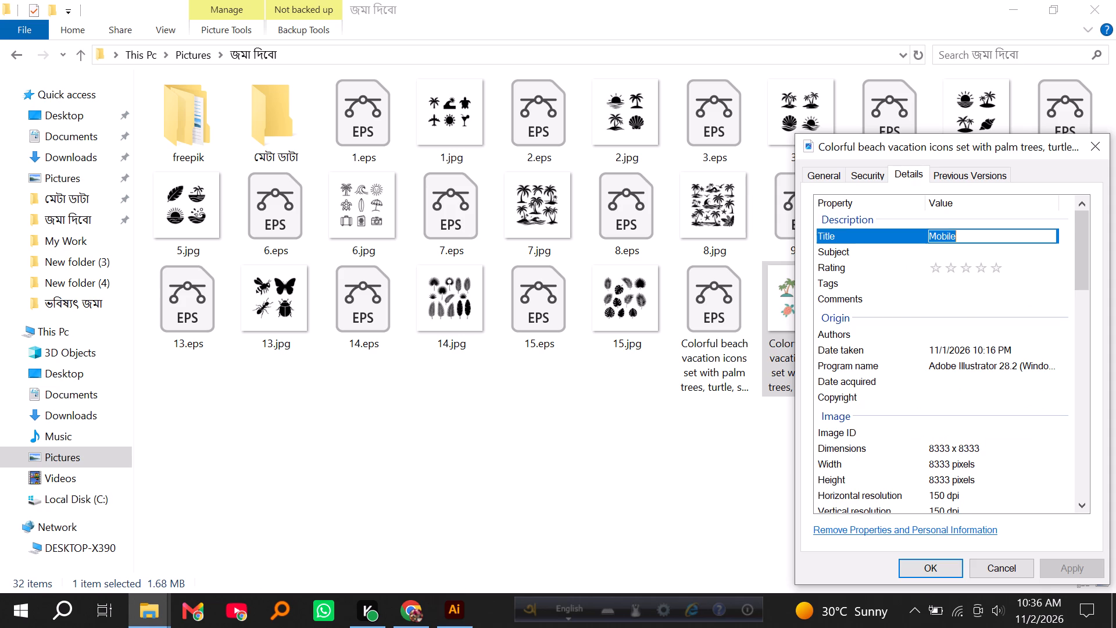
key(ctrl+v)
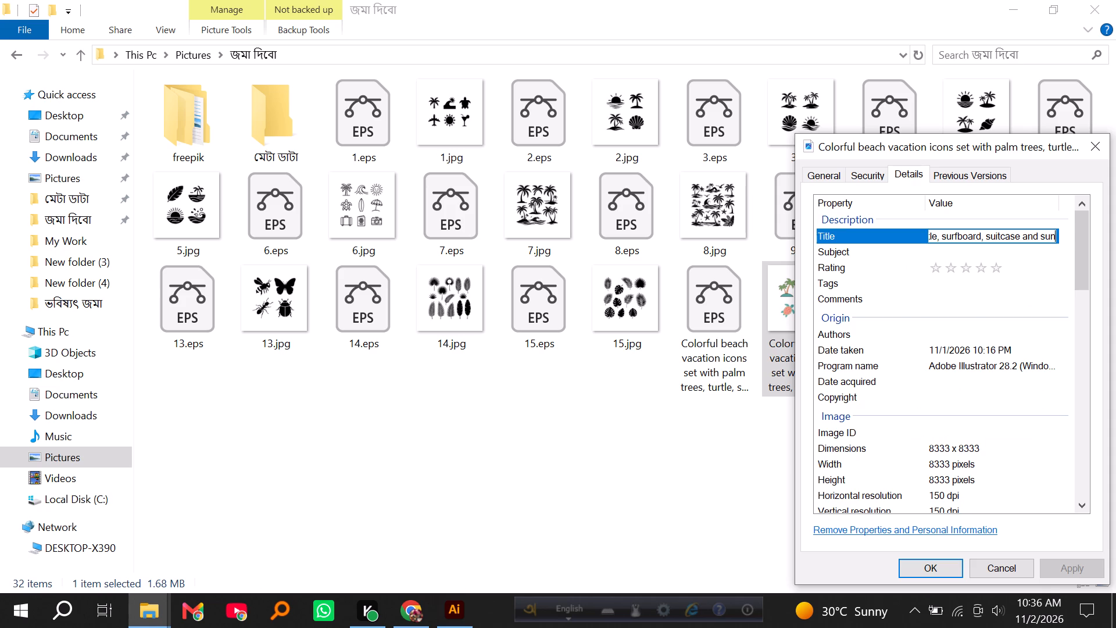
triple_click(1000, 267)
Copy the generated keywords of 10.jpg into the beach vacation JPG's Tags property and save its properties.
click(986, 283)
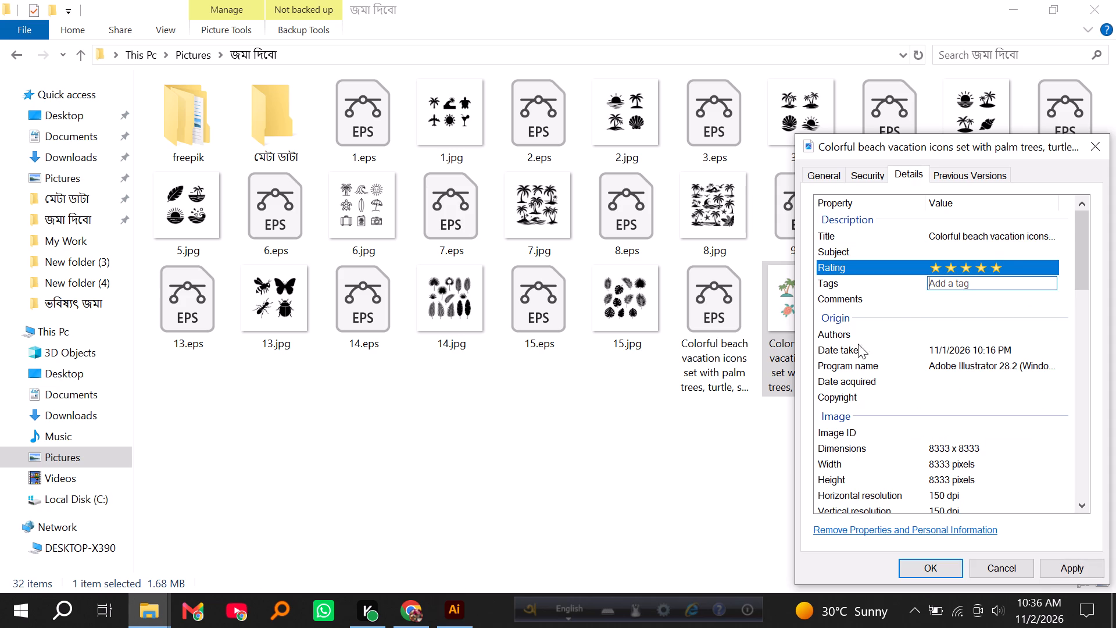
click(414, 609)
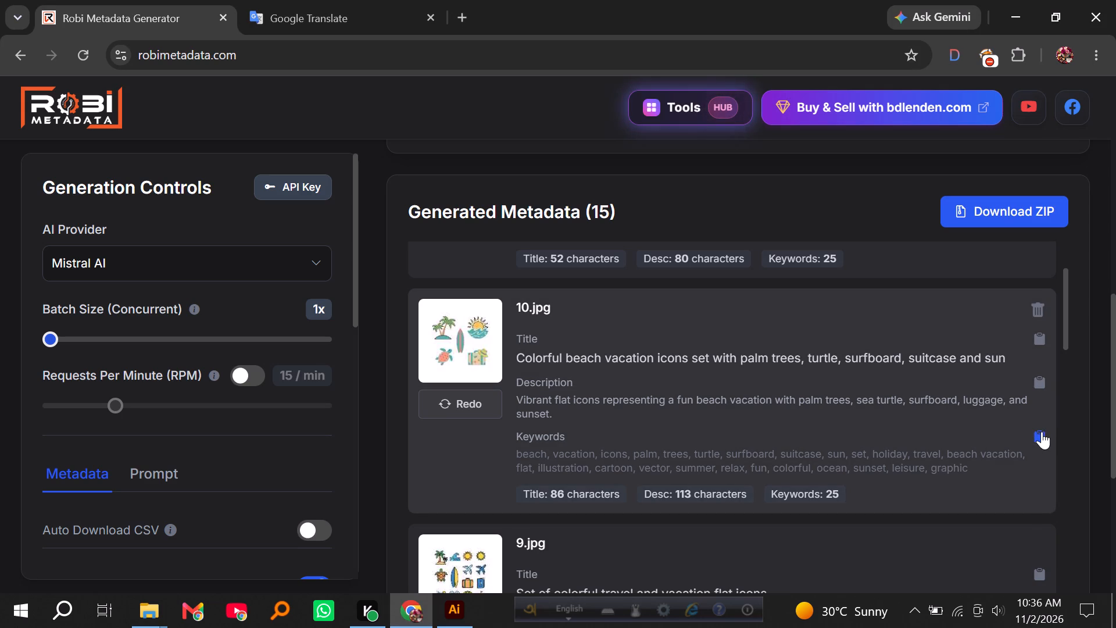
click(1039, 431)
click(151, 615)
click(260, 544)
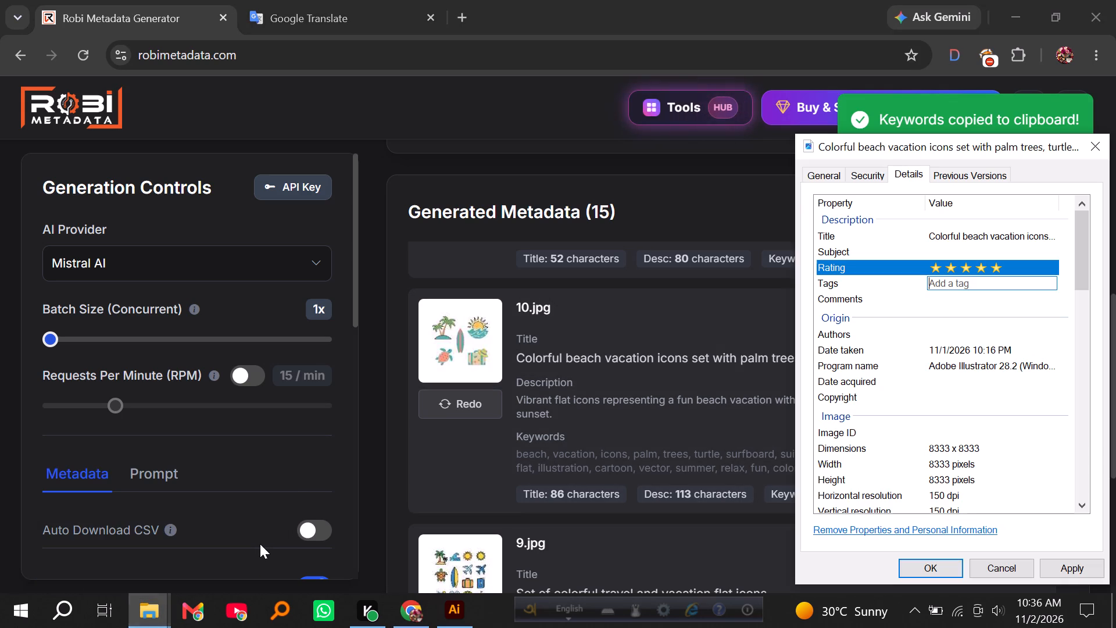
key(ctrl+v)
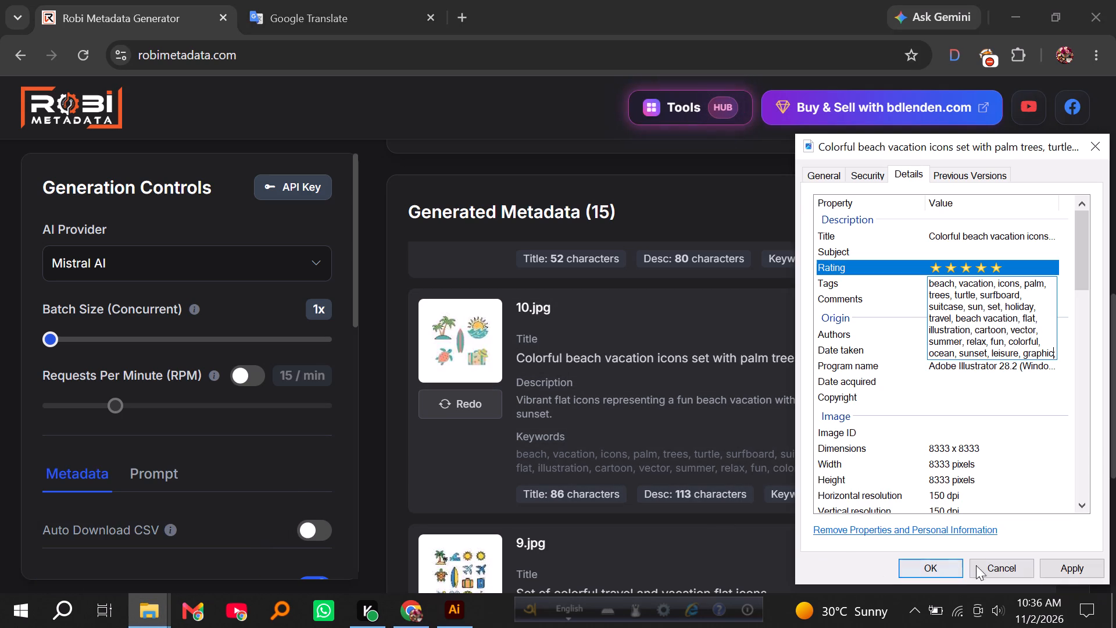
click(1049, 568)
click(936, 569)
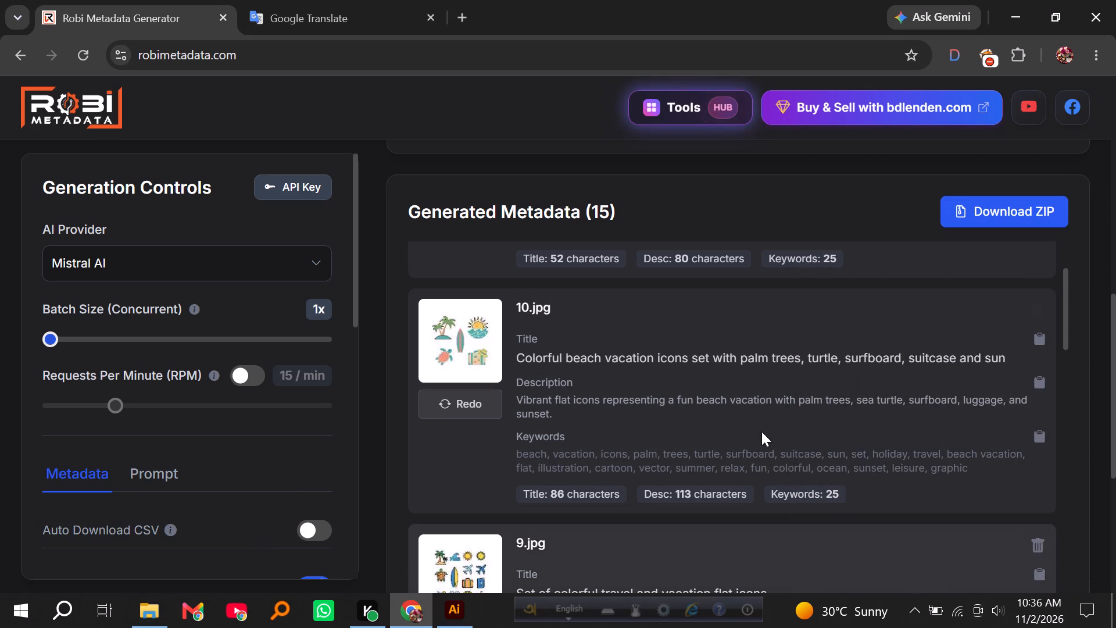
Copy the generated description of 9.jpg and translate it from English to Bengali in Google Translate.
scroll(761, 431, down, 3)
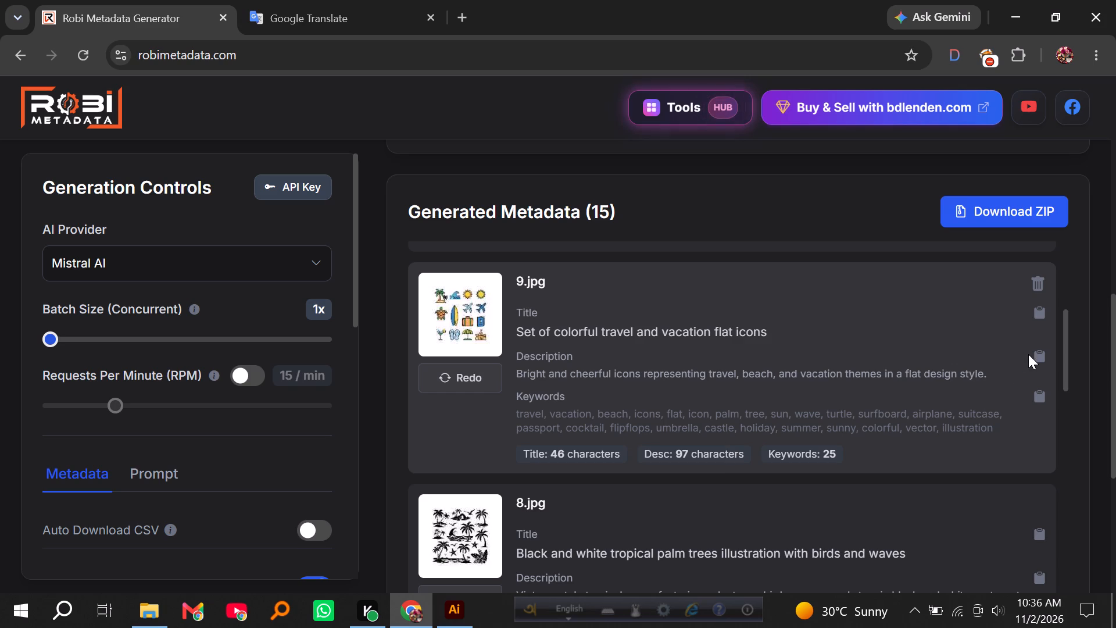
click(1038, 354)
click(379, 0)
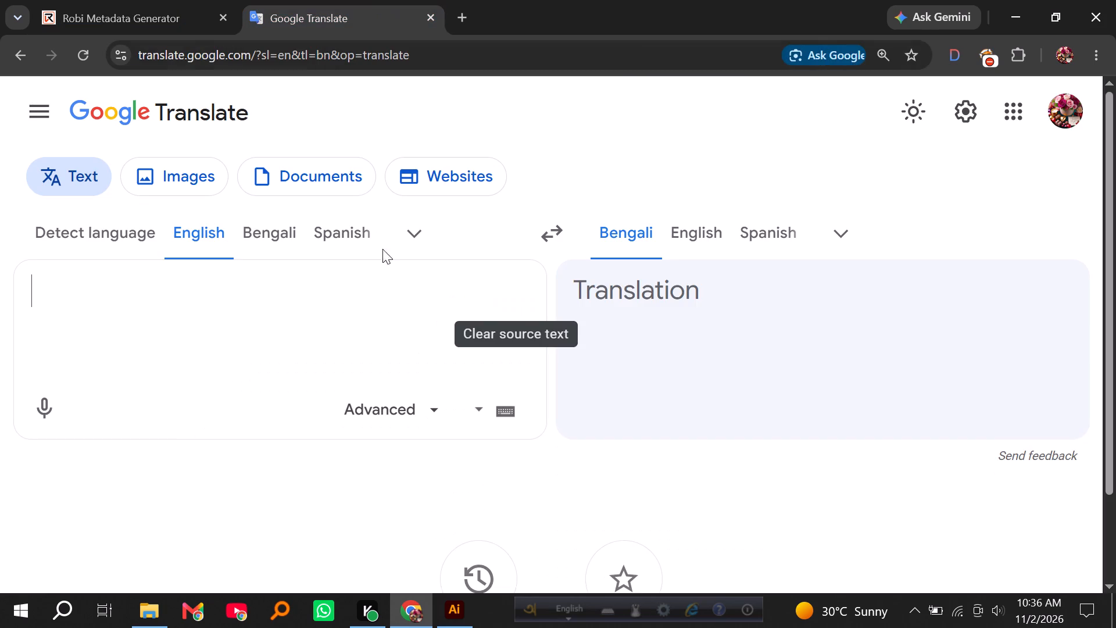
key(ctrl+v)
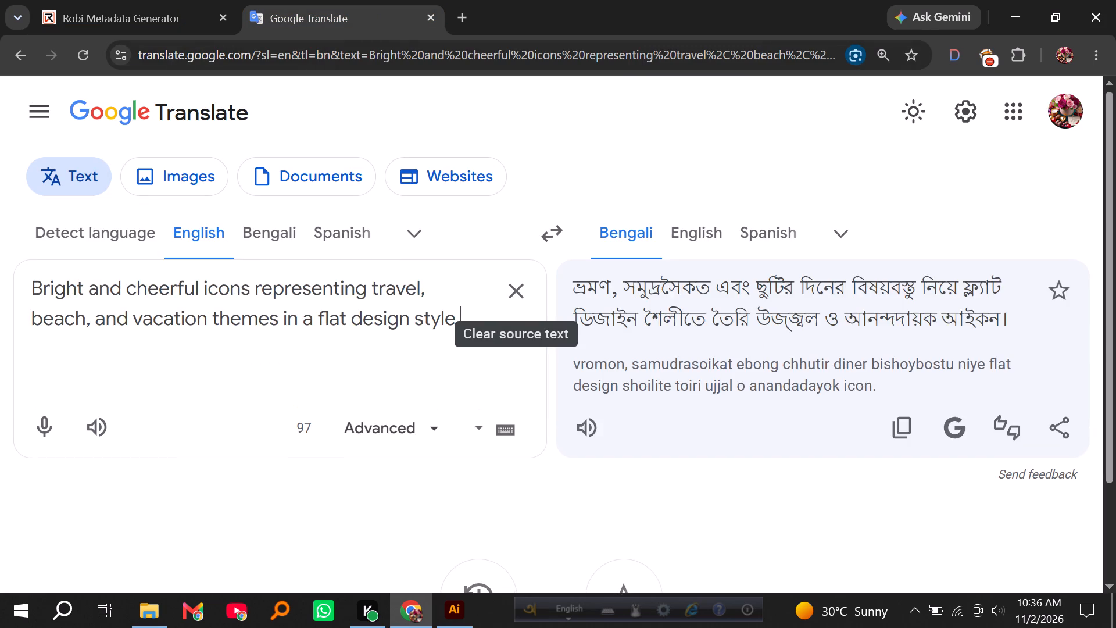
Cut the description and rename 9.eps and 9.jpg together as "Bright and cheerful icons representing travel, beach, and vacation themes in a flat design style".
key(ctrl+a)
key(ctrl+x)
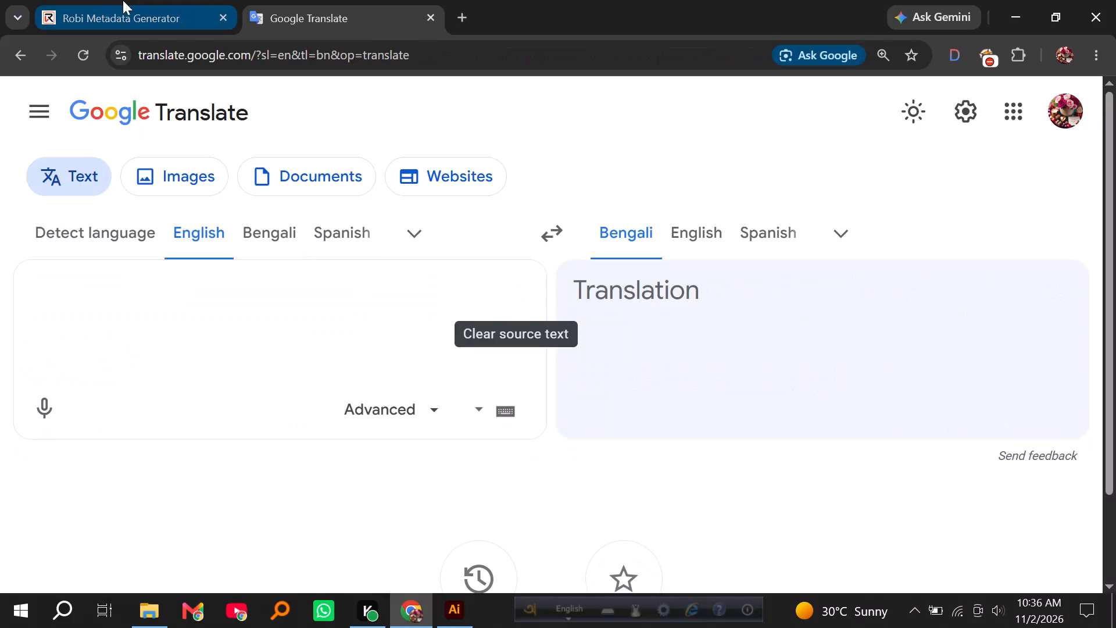
click(139, 0)
click(154, 611)
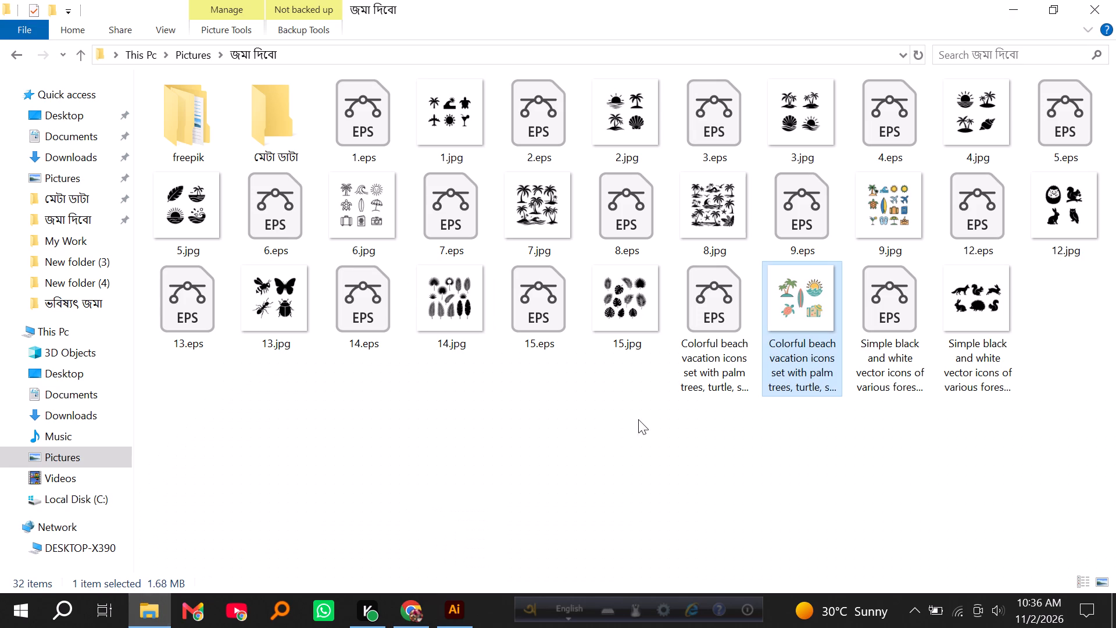
ctrl+click(893, 234)
click(924, 444)
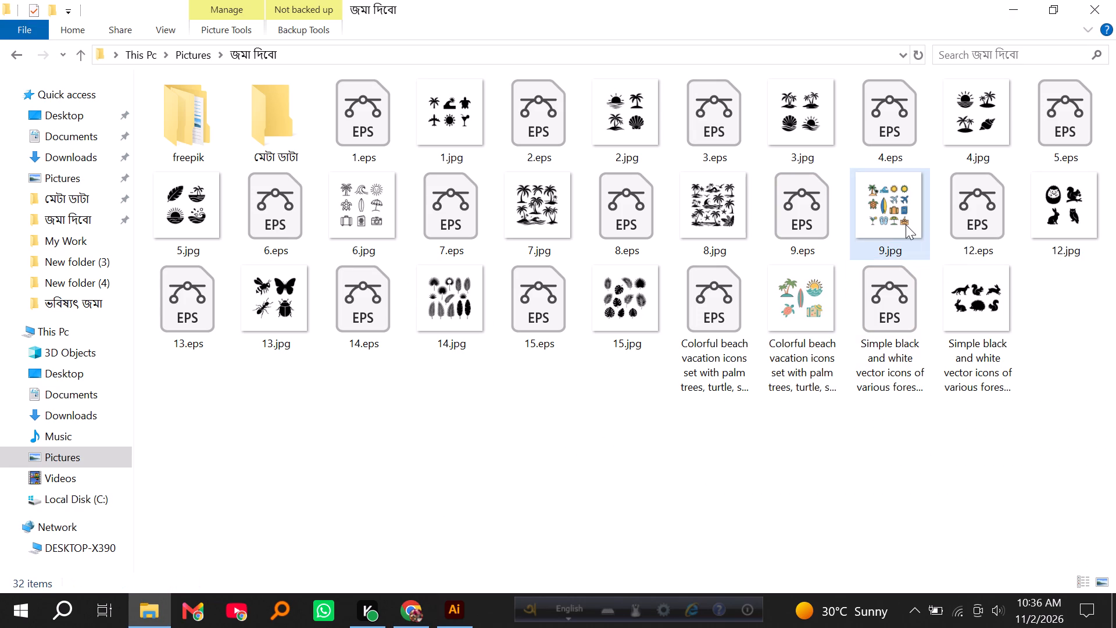
click(906, 224)
ctrl+click(811, 211)
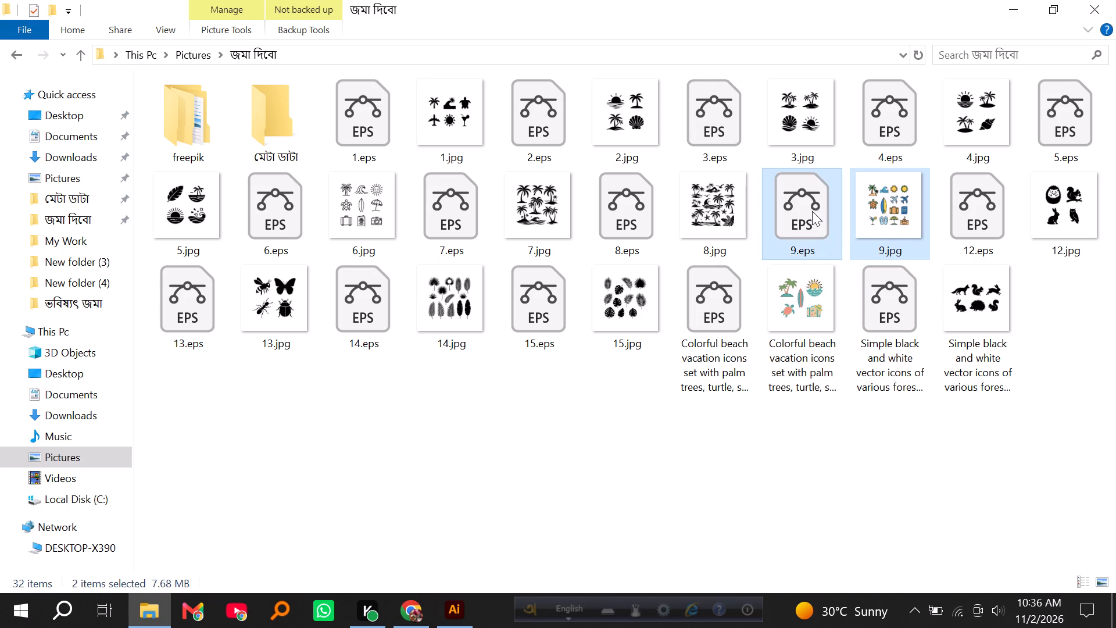
right_click(875, 212)
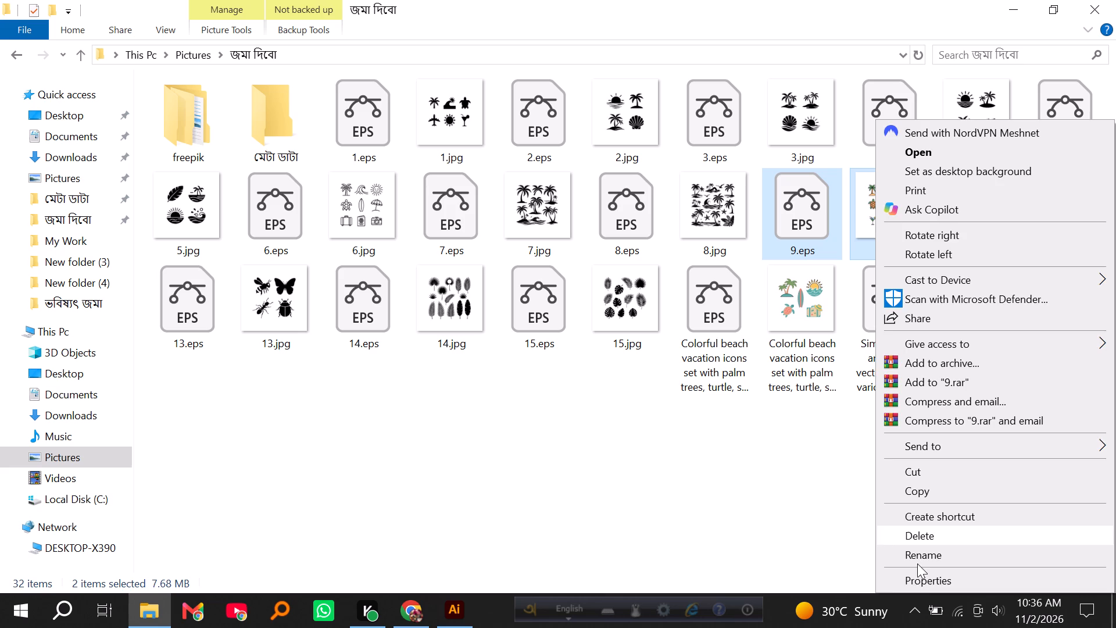
click(918, 559)
key(ctrl+v)
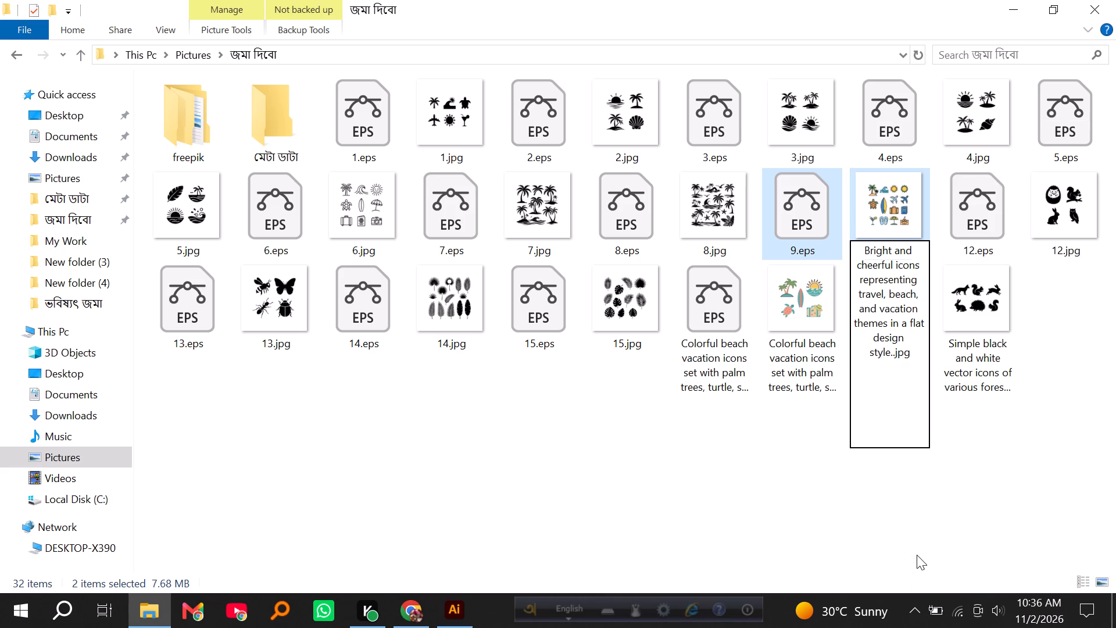
key(BackSpace)
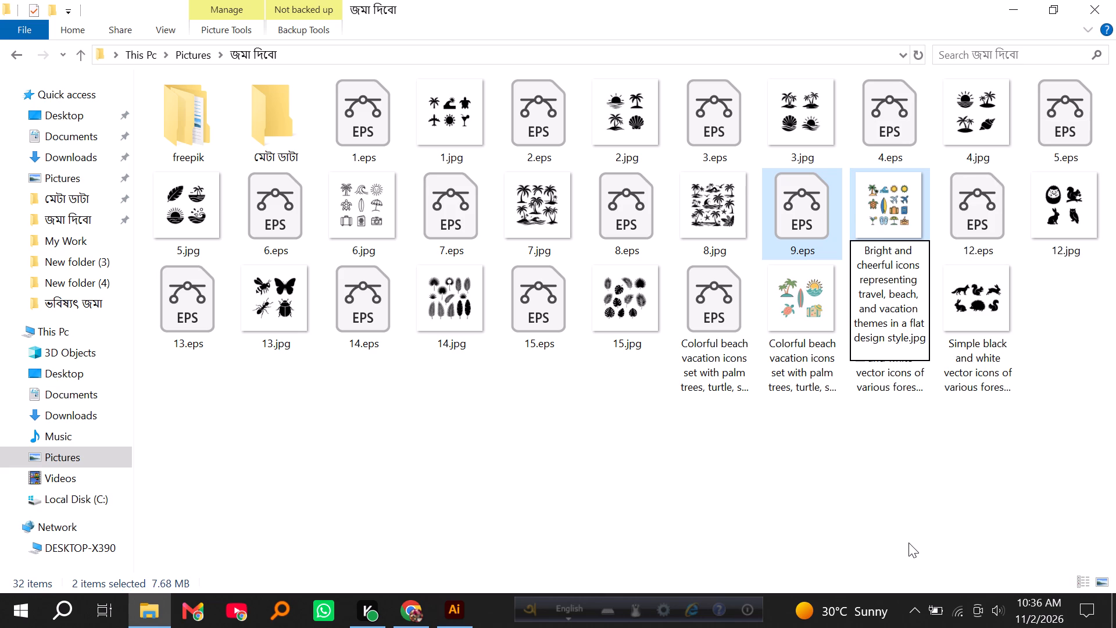
click(908, 543)
In the renamed travel icons JPG's properties, set the title to the copied description and the rating to five stars.
right_click(621, 298)
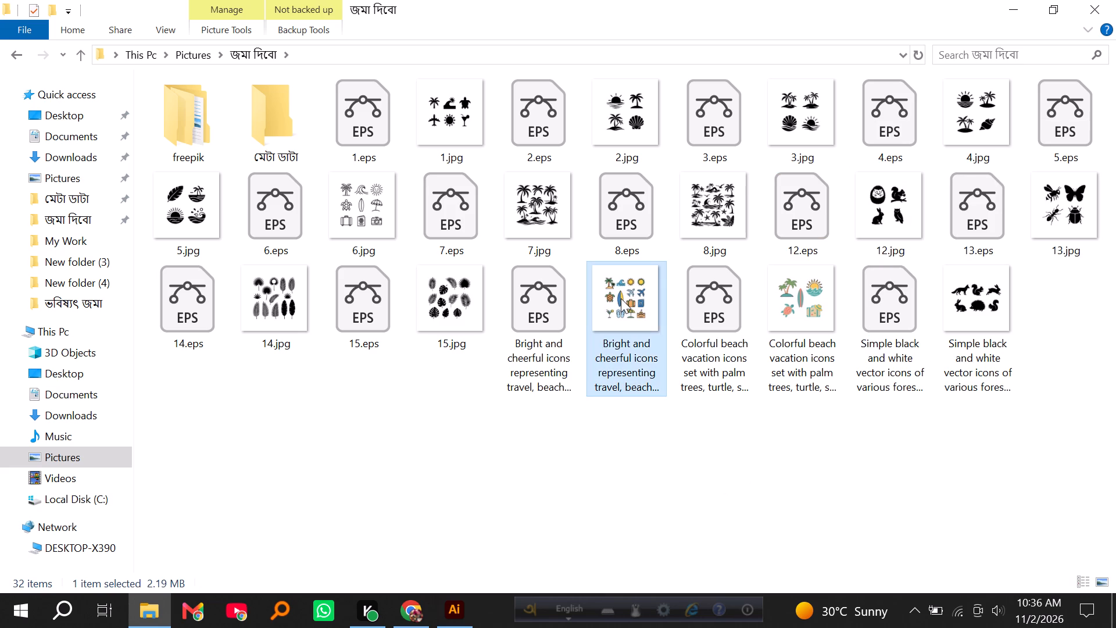
click(666, 579)
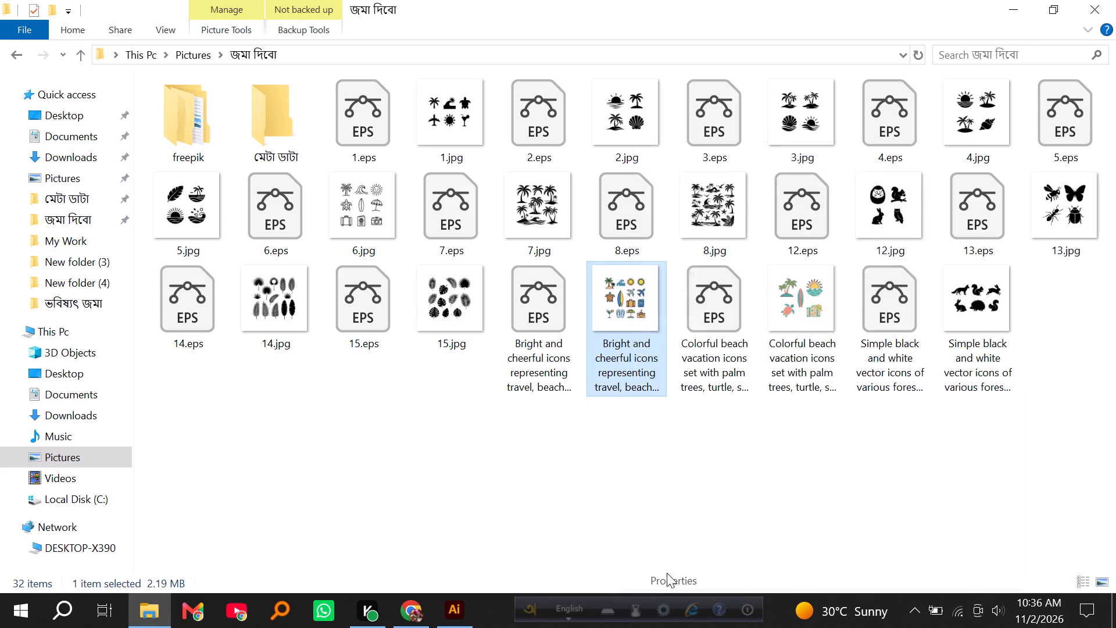
click(752, 176)
click(813, 236)
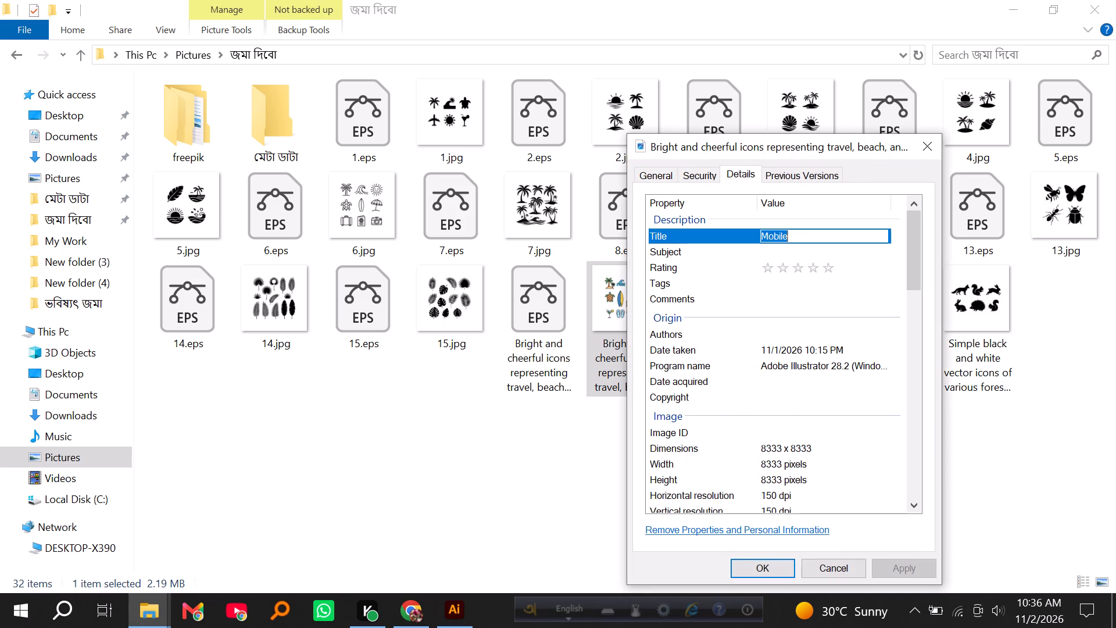
key(ctrl+v)
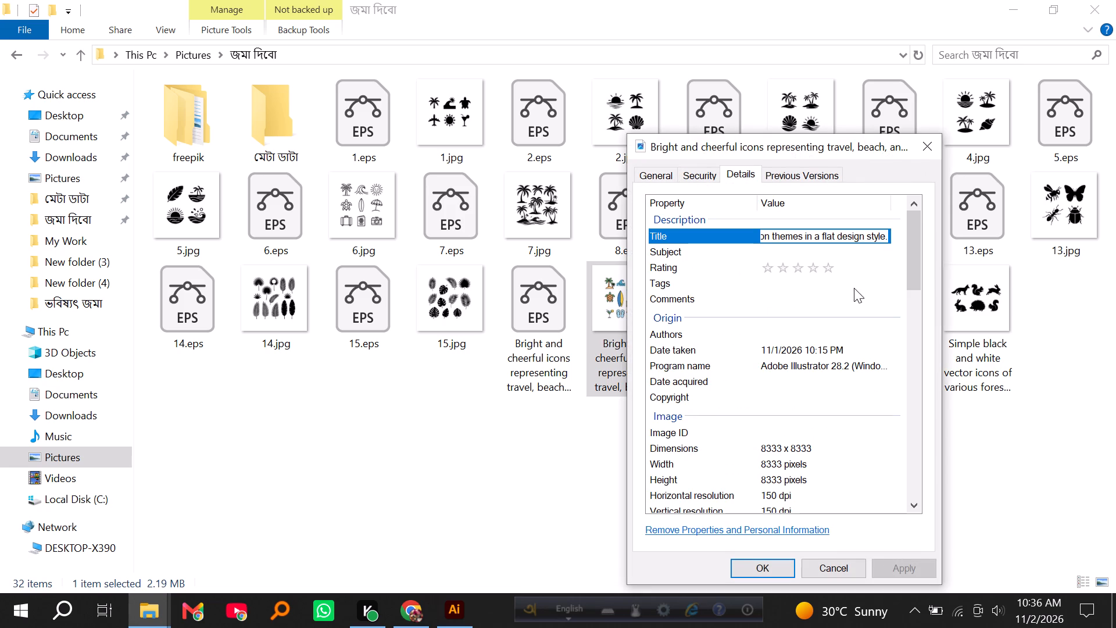
triple_click(832, 272)
Copy the generated keywords of 9.jpg into the travel icons JPG's Tags property and save its properties.
click(822, 280)
click(409, 609)
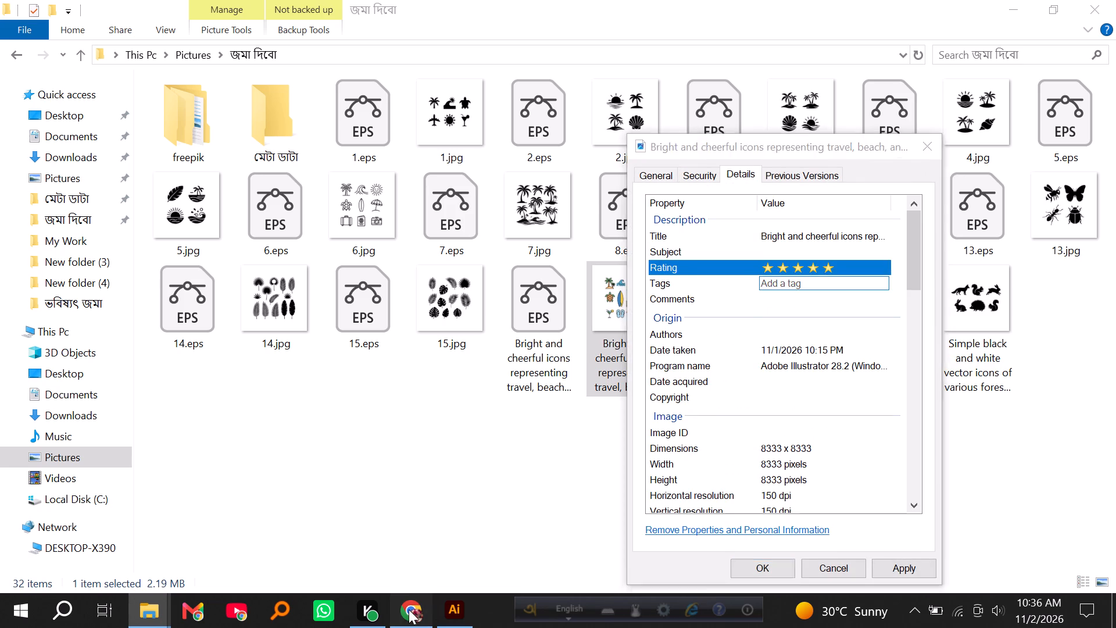
click(1039, 394)
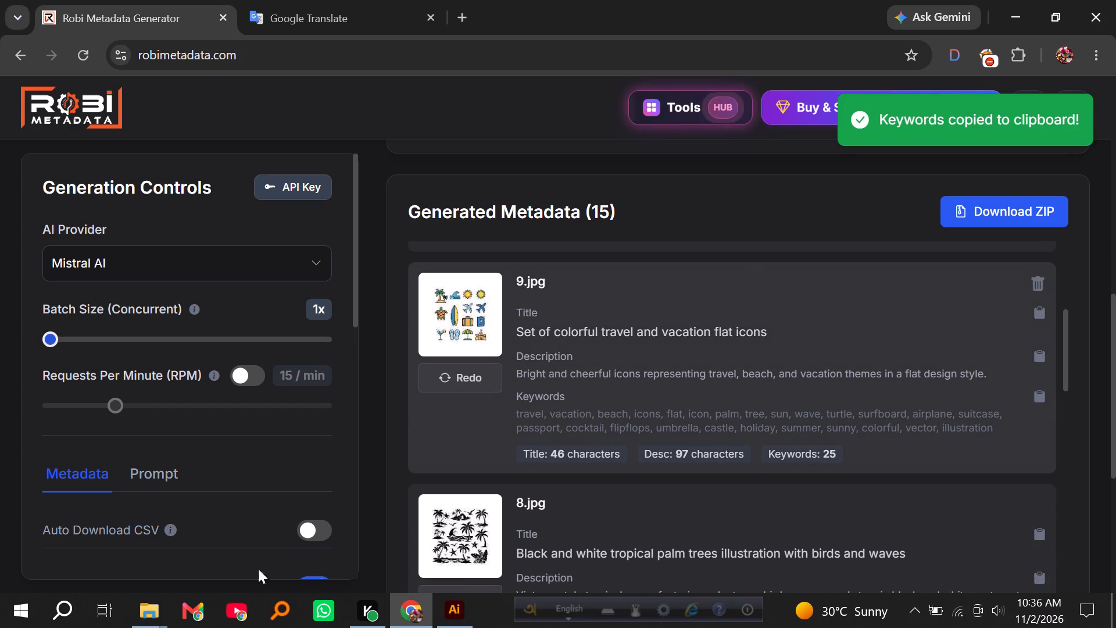
click(147, 608)
click(228, 550)
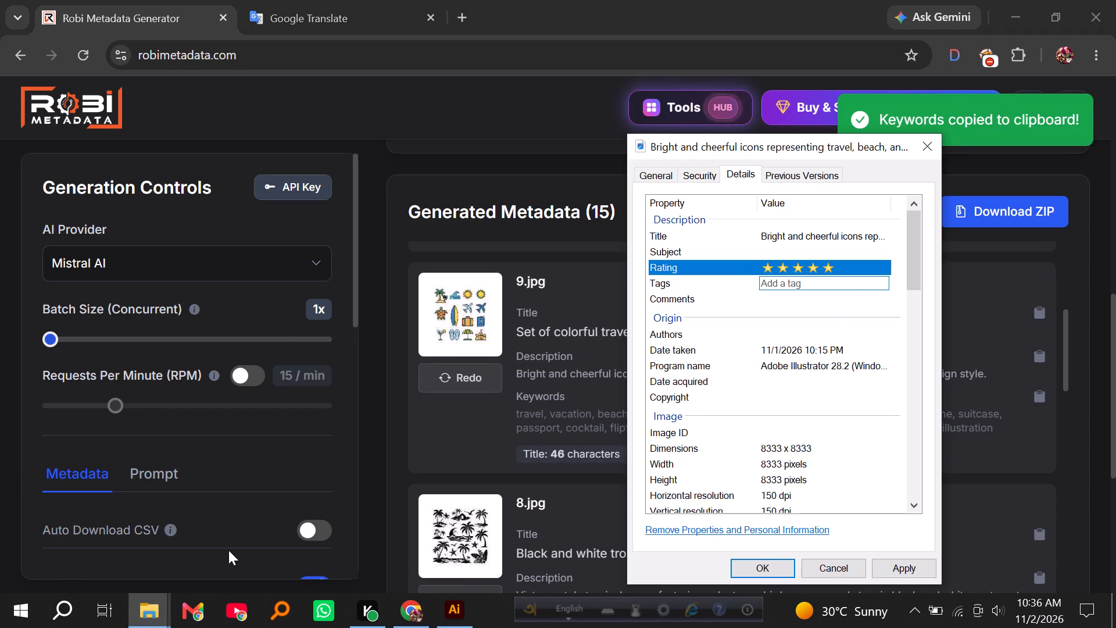
key(ctrl+v)
click(895, 569)
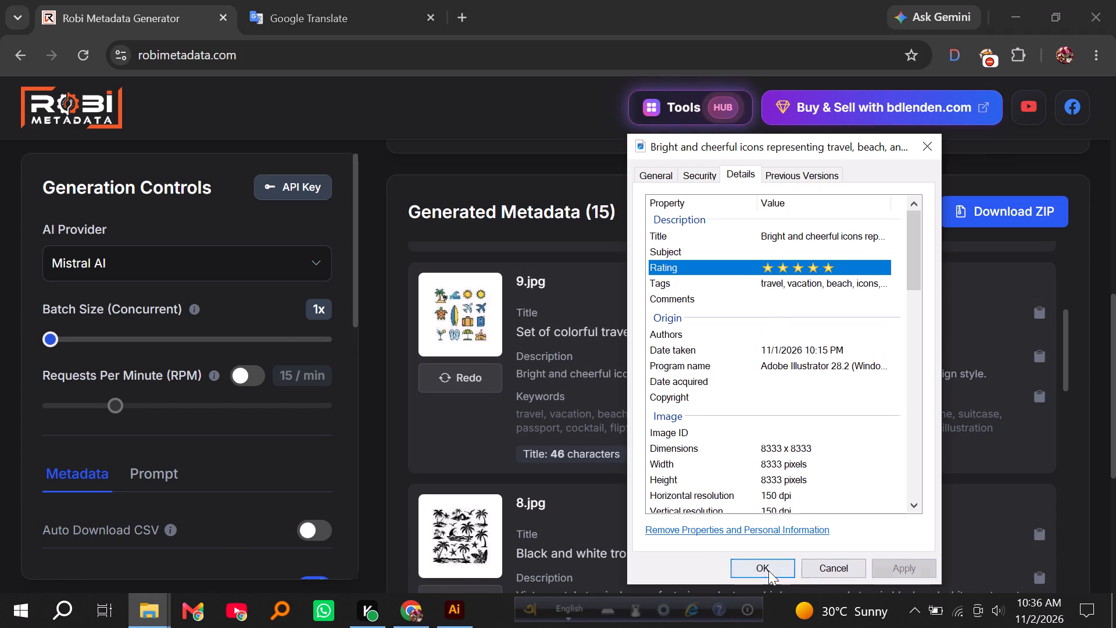
click(768, 570)
Copy the generated description of 8.jpg and translate it from English to Bengali in Google Translate.
scroll(699, 430, down, 2)
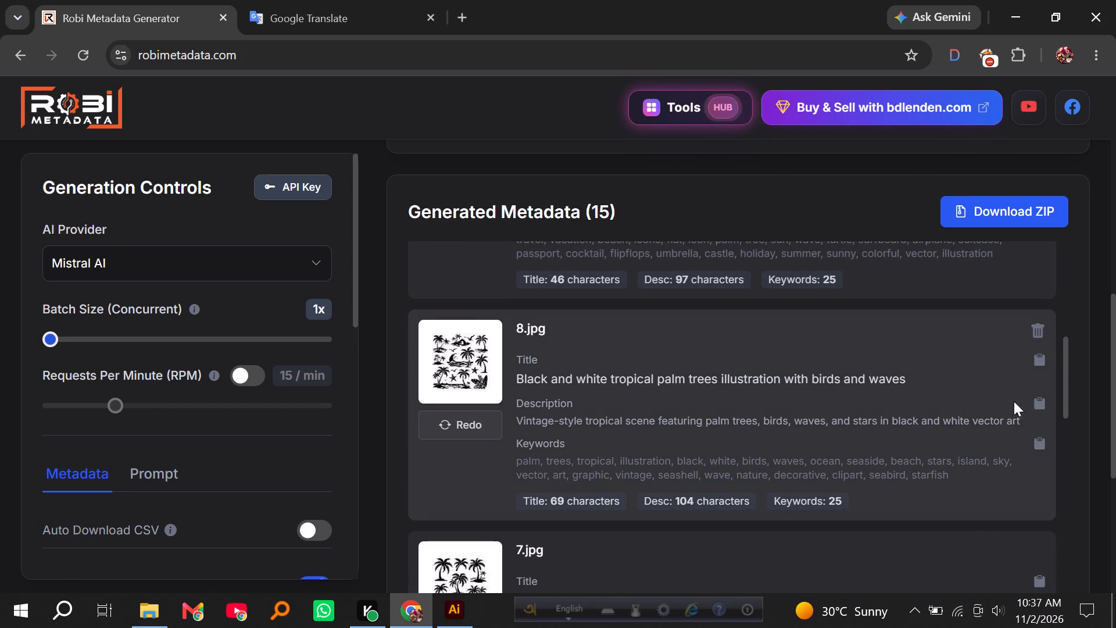
click(1036, 402)
click(359, 0)
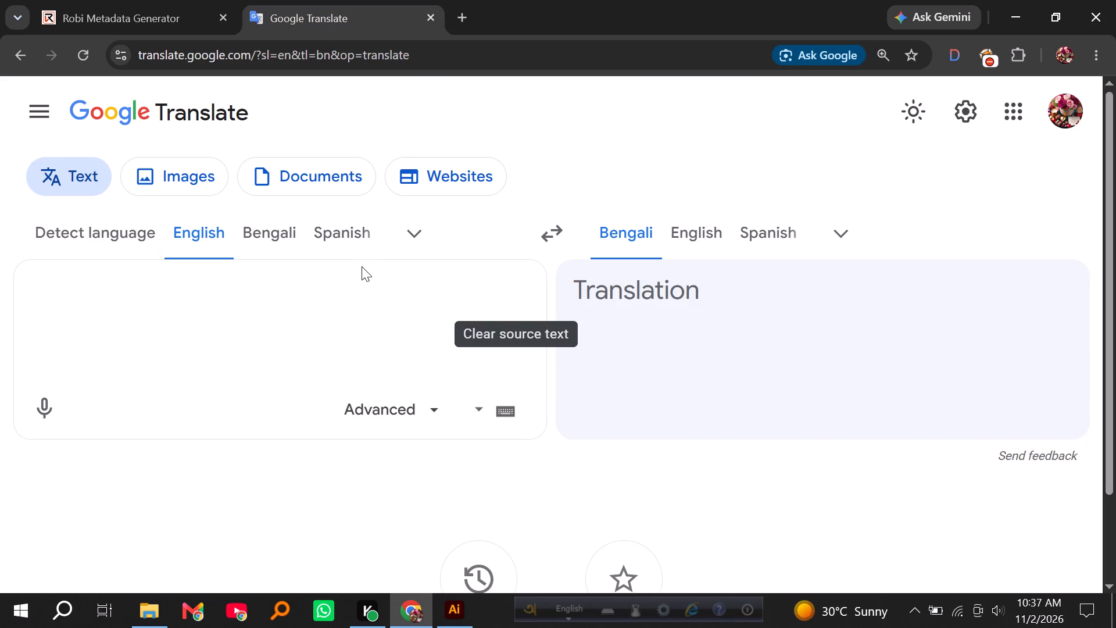
key(ctrl+v)
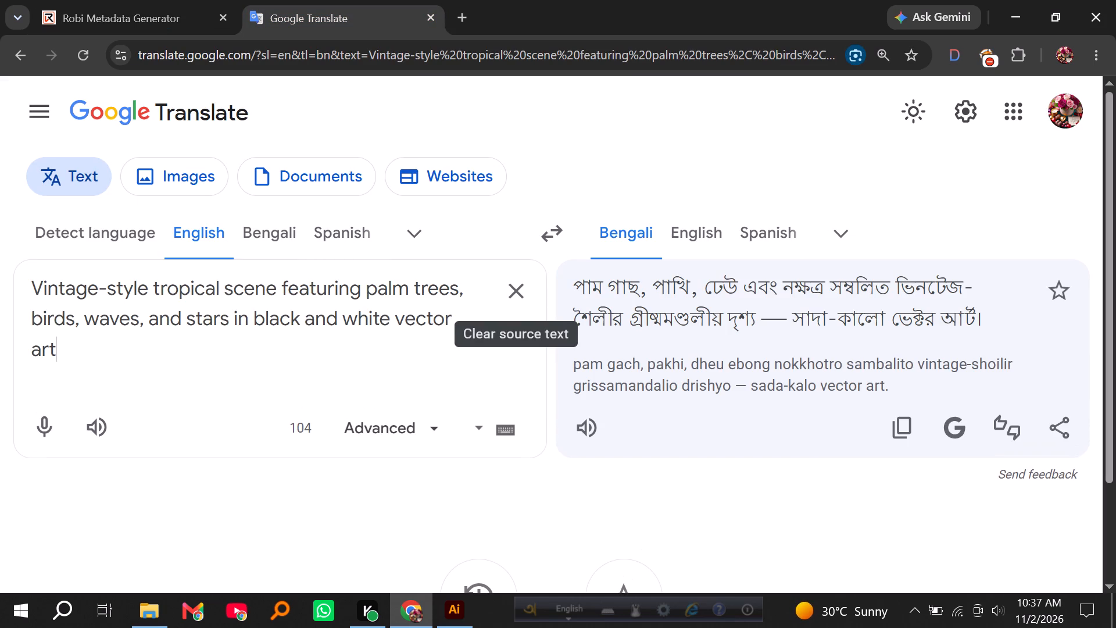
In the description's source text, remove the spaces after the commas so it reads "trees,birds,waves,and".
click(147, 320)
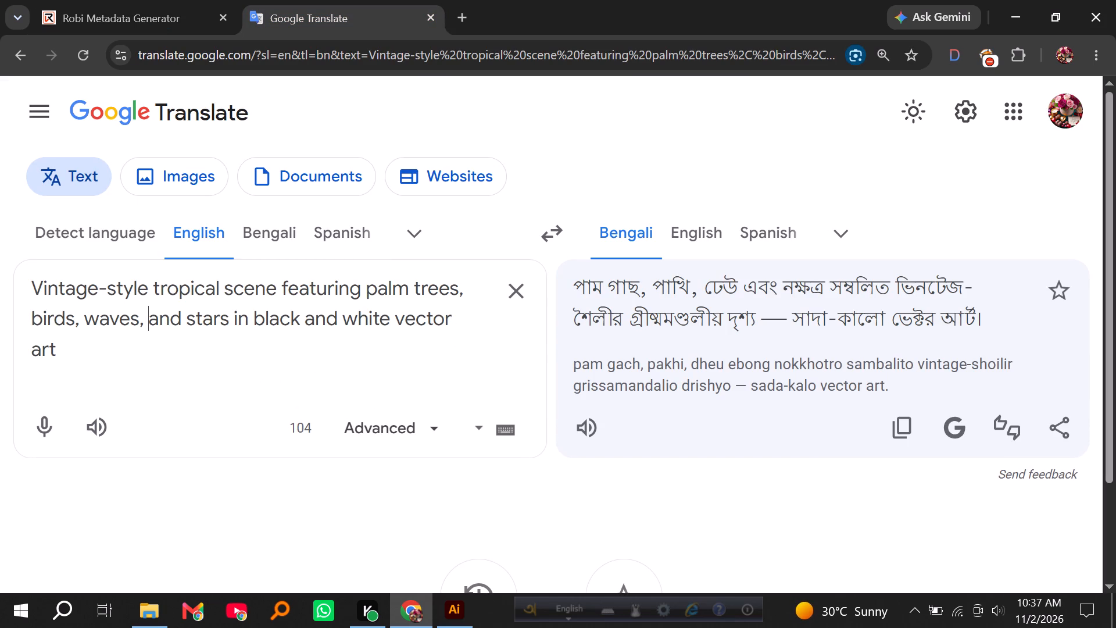
key(BackSpace)
click(84, 317)
key(BackSpace)
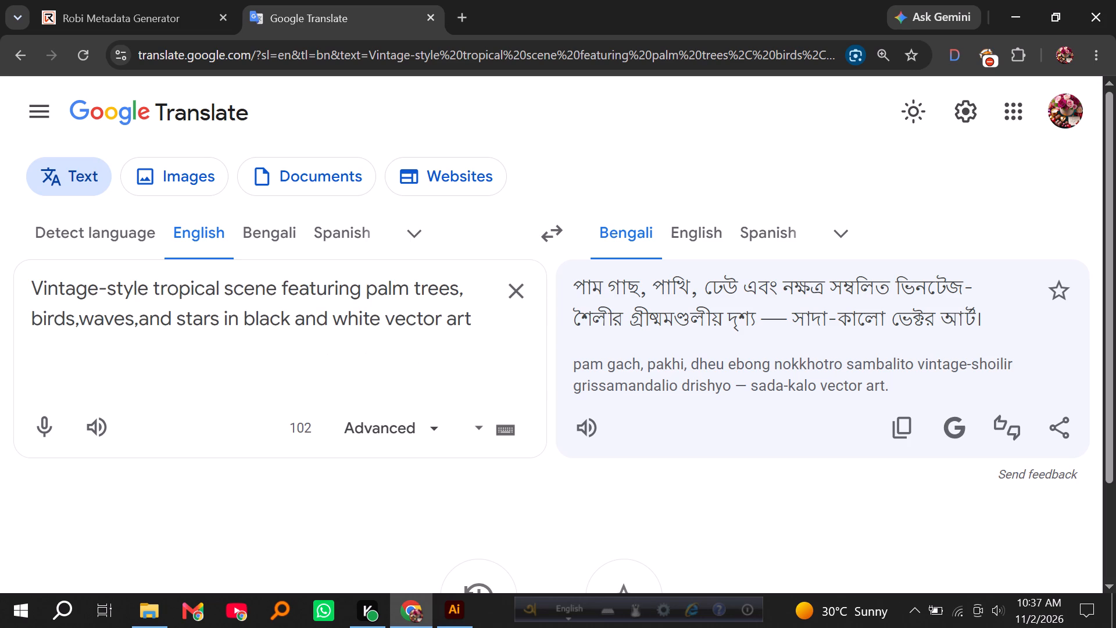
click(31, 312)
key(BackSpace)
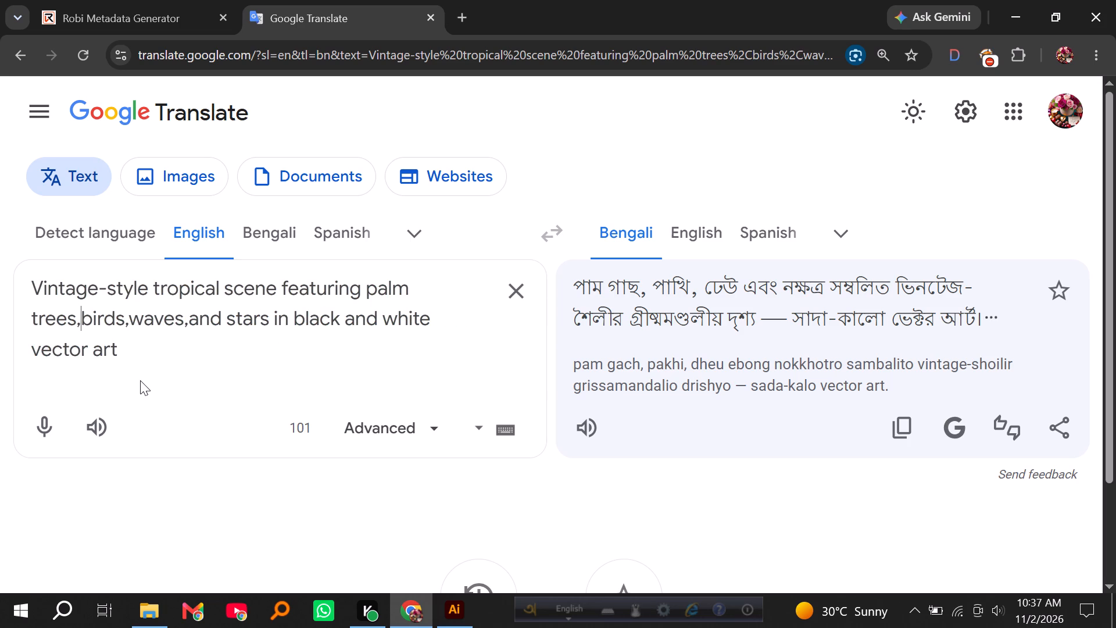
click(139, 357)
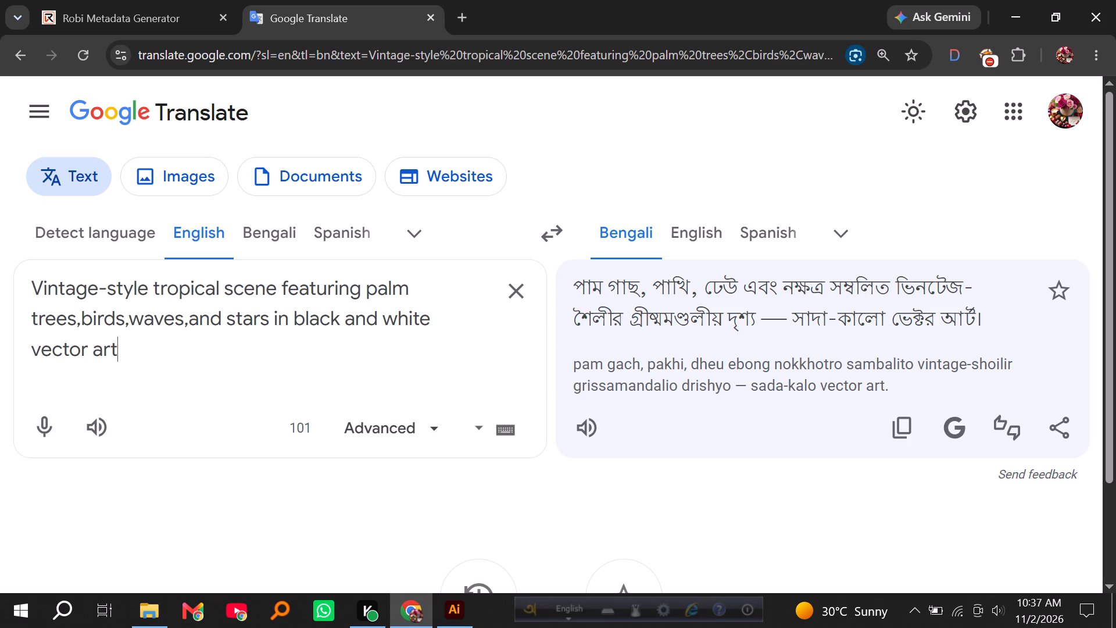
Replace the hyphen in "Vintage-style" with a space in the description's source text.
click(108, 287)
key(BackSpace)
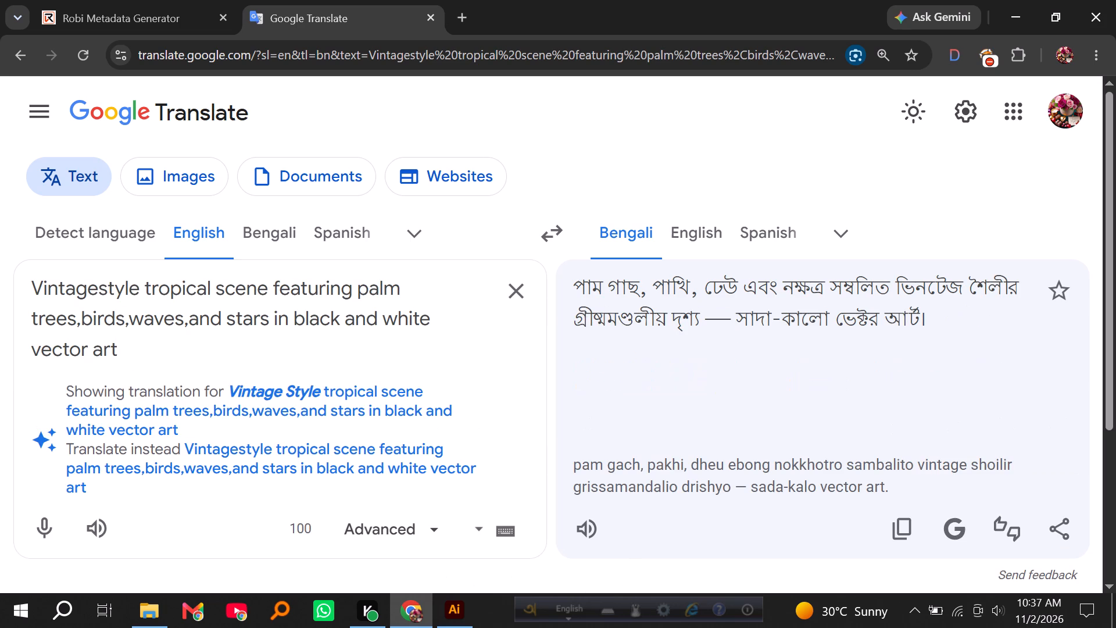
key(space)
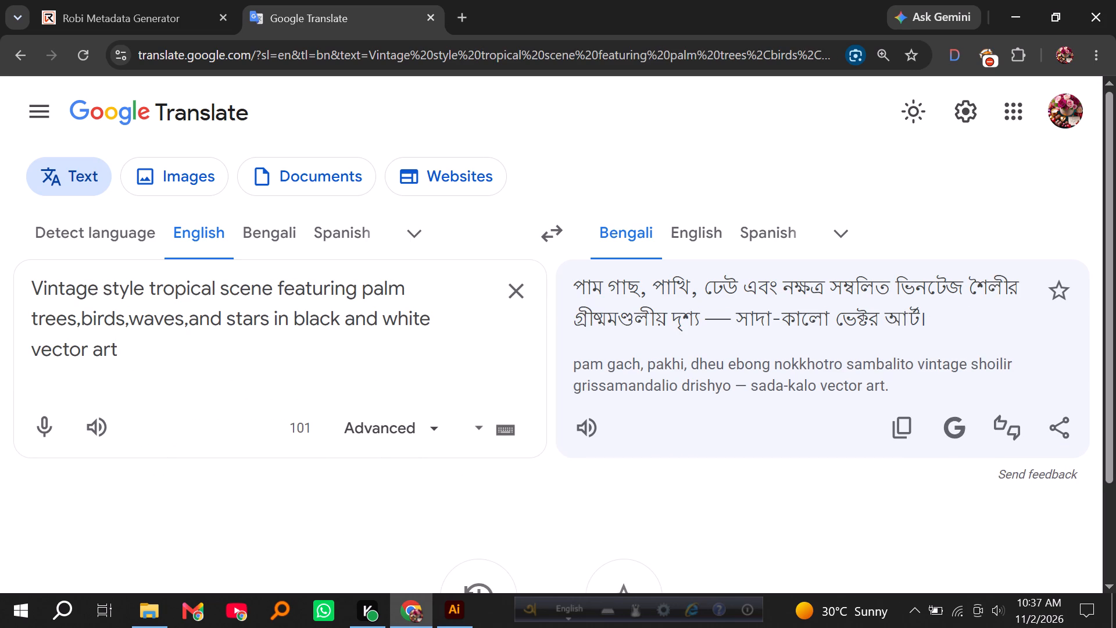
Remove "Vintage style" from the description's source text so it begins with a capitalised "Tropical scene featuring palm".
drag(151, 289, 87, 283)
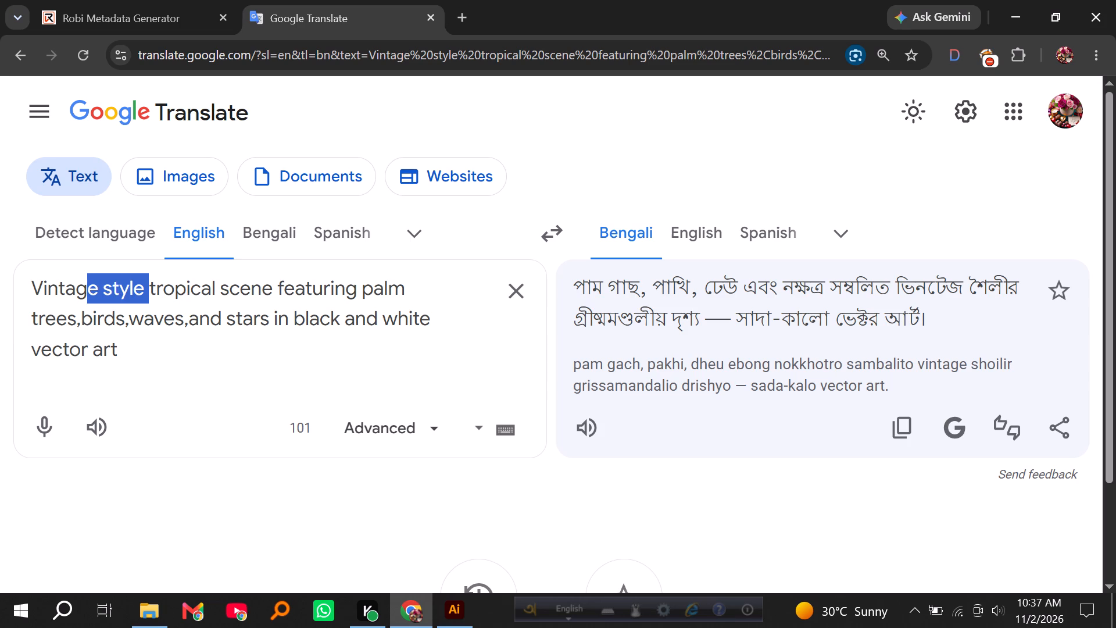
drag(155, 286, 26, 276)
key(BackSpace)
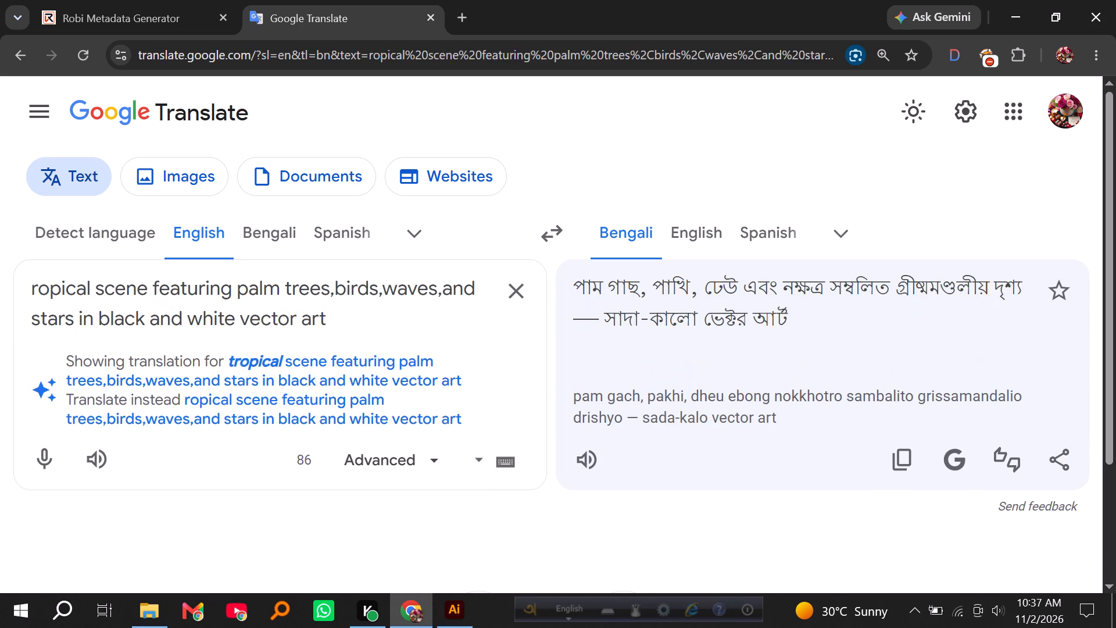
key(shift+t)
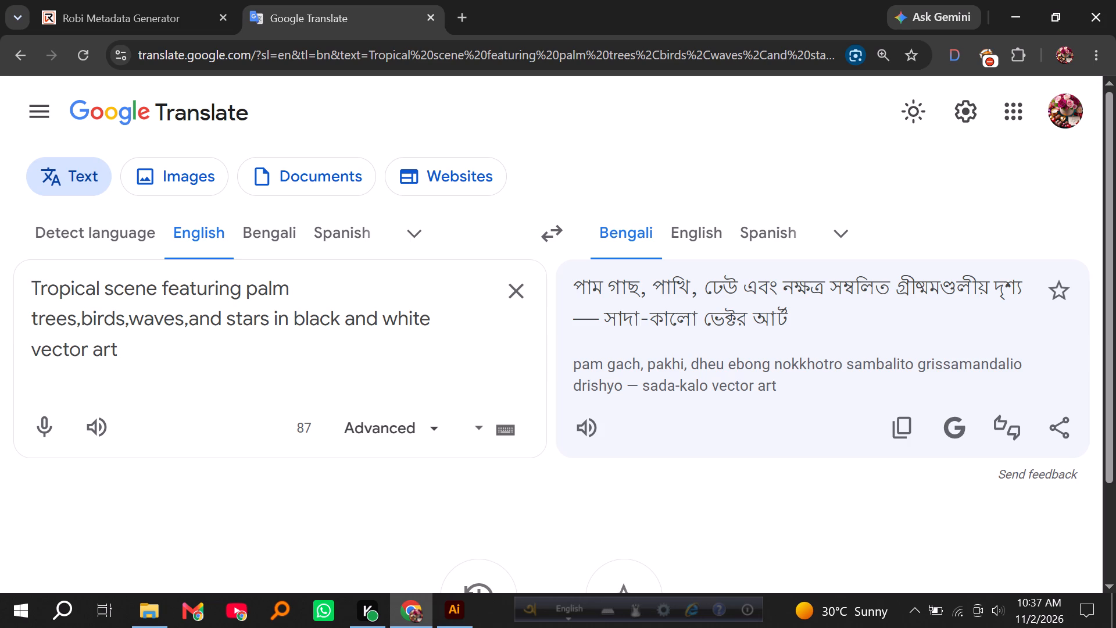
Copy the generated title of 8.jpg and translate it from English to Bengali in a second Google Translate tab.
click(118, 0)
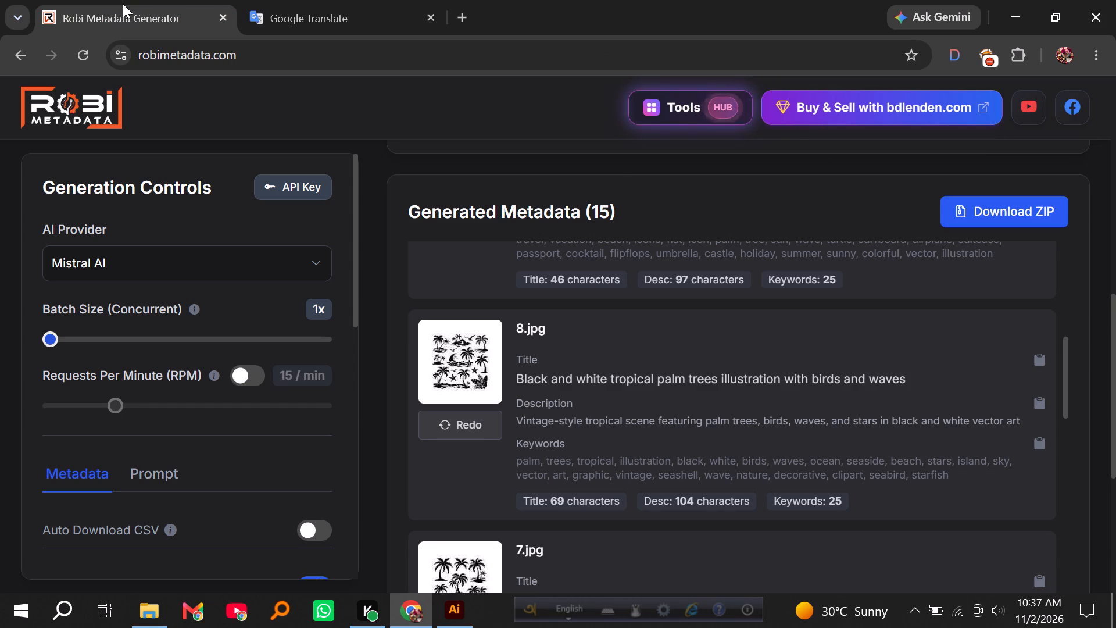
click(354, 0)
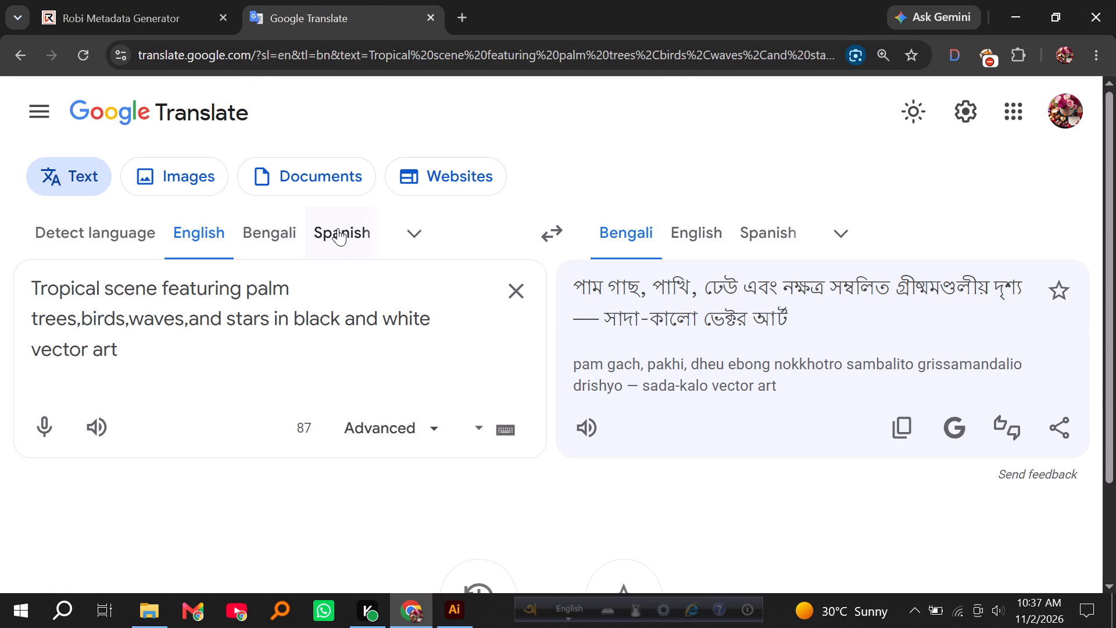
click(203, 0)
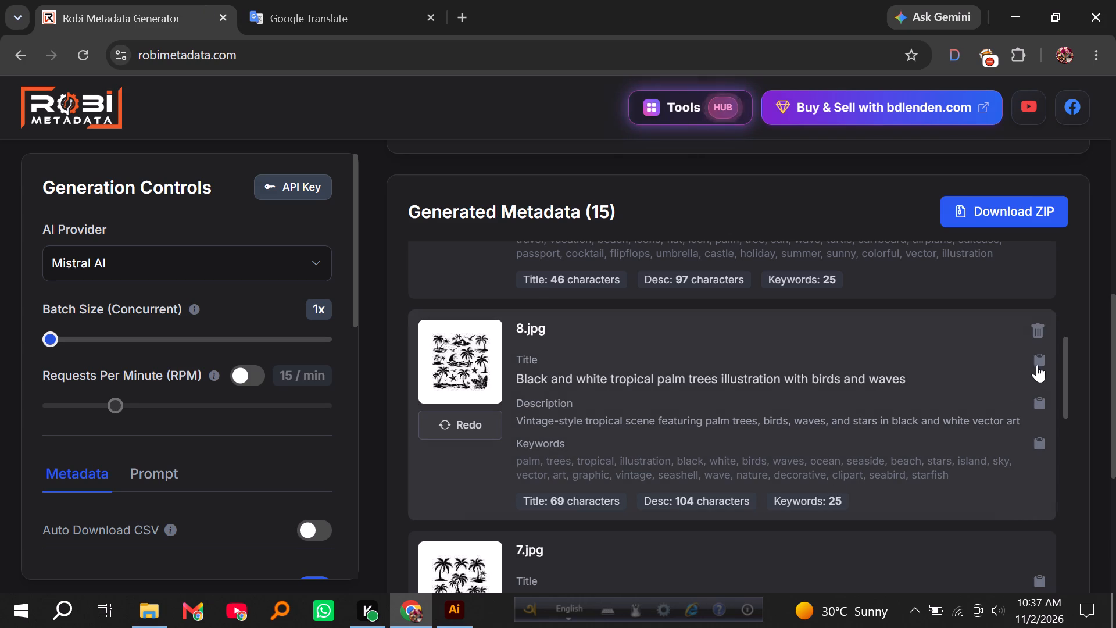
click(1038, 357)
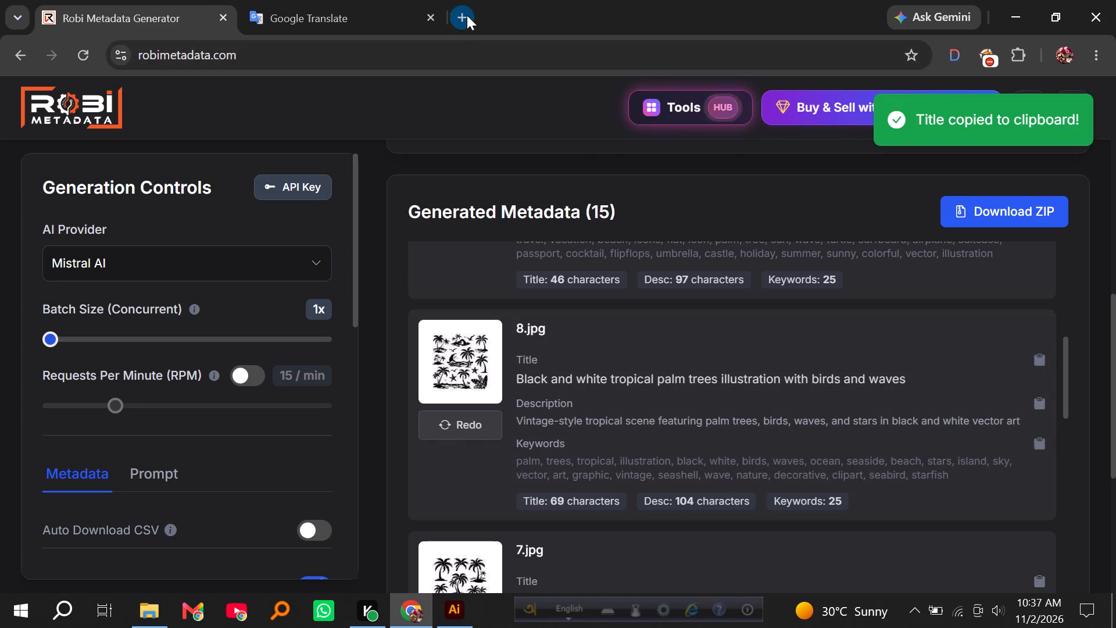
click(467, 15)
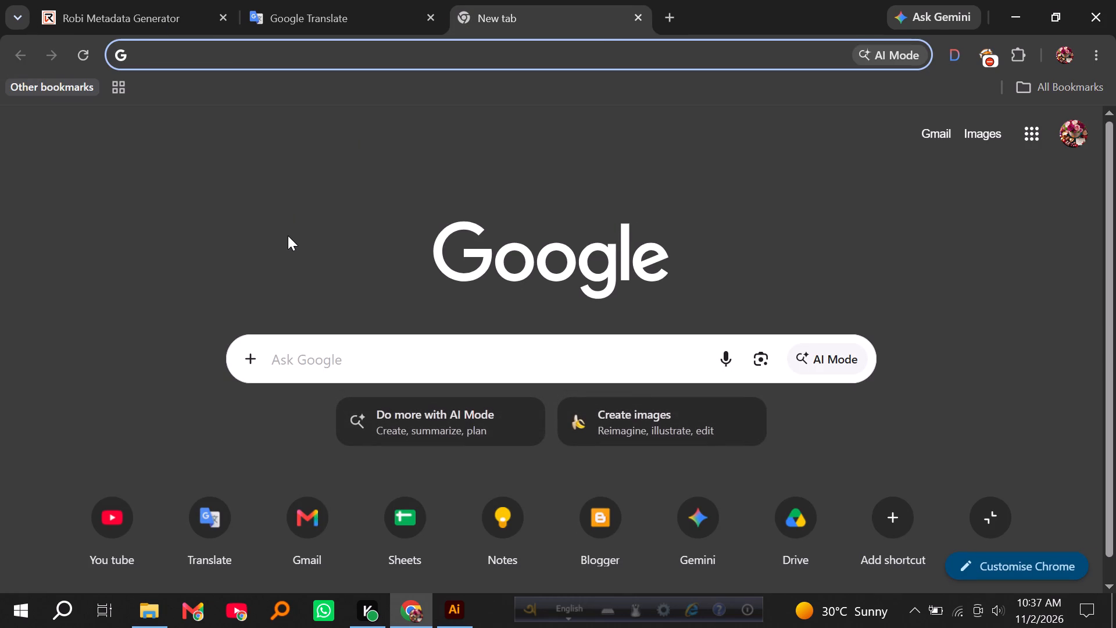
click(219, 544)
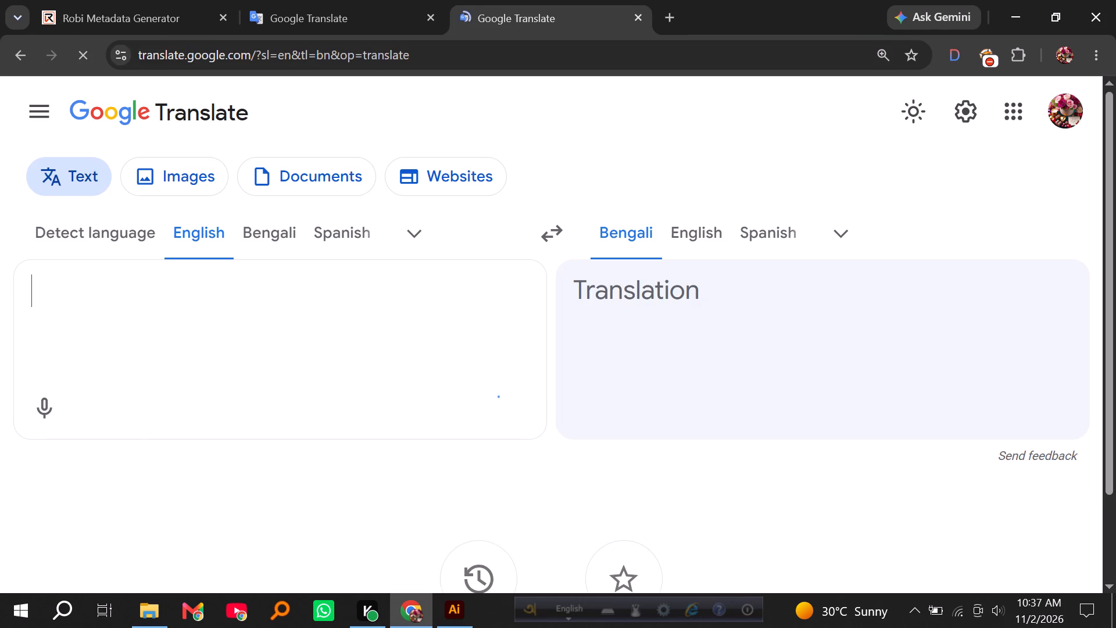
right_click(212, 280)
click(273, 357)
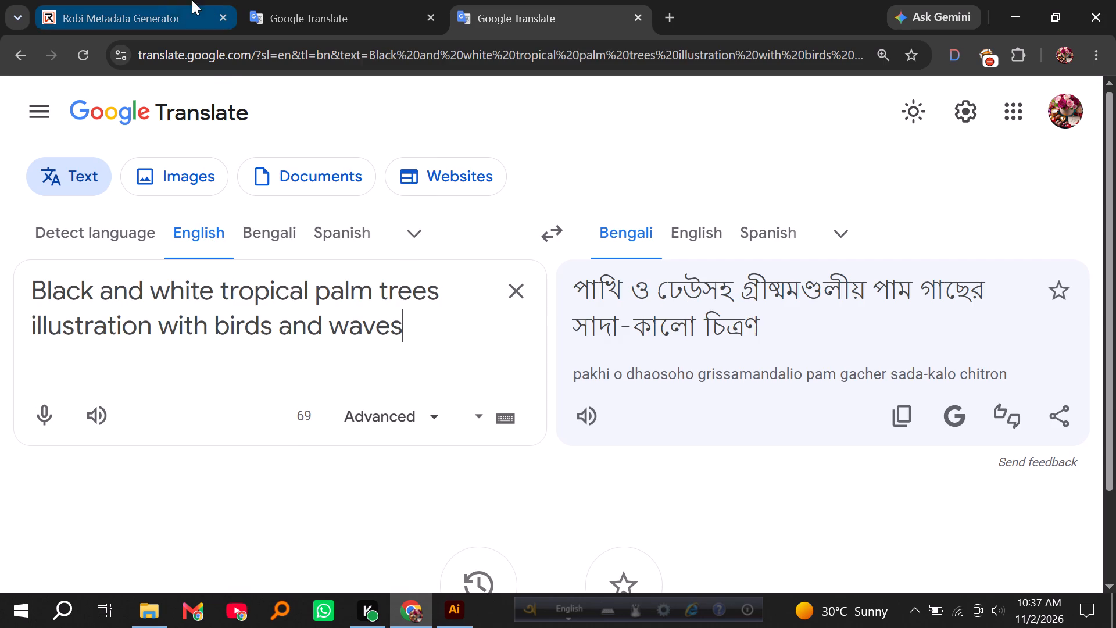
Review the edited description and 8.jpg's generated metadata, examine the 8.jpg illustration in Photos, and return to the browser.
click(165, 0)
click(305, 0)
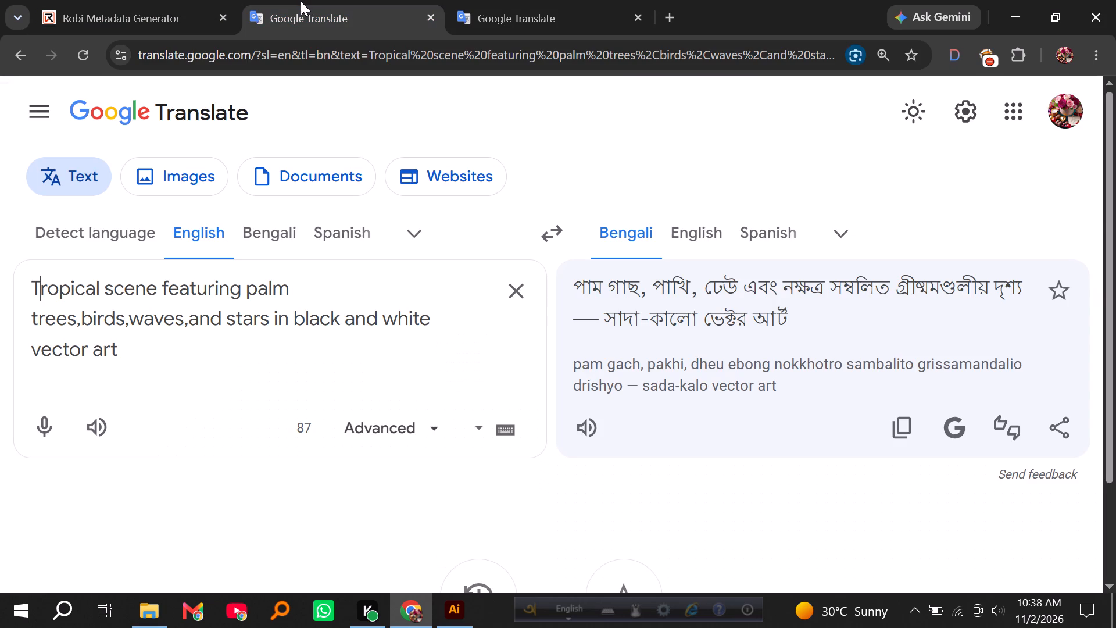
click(191, 0)
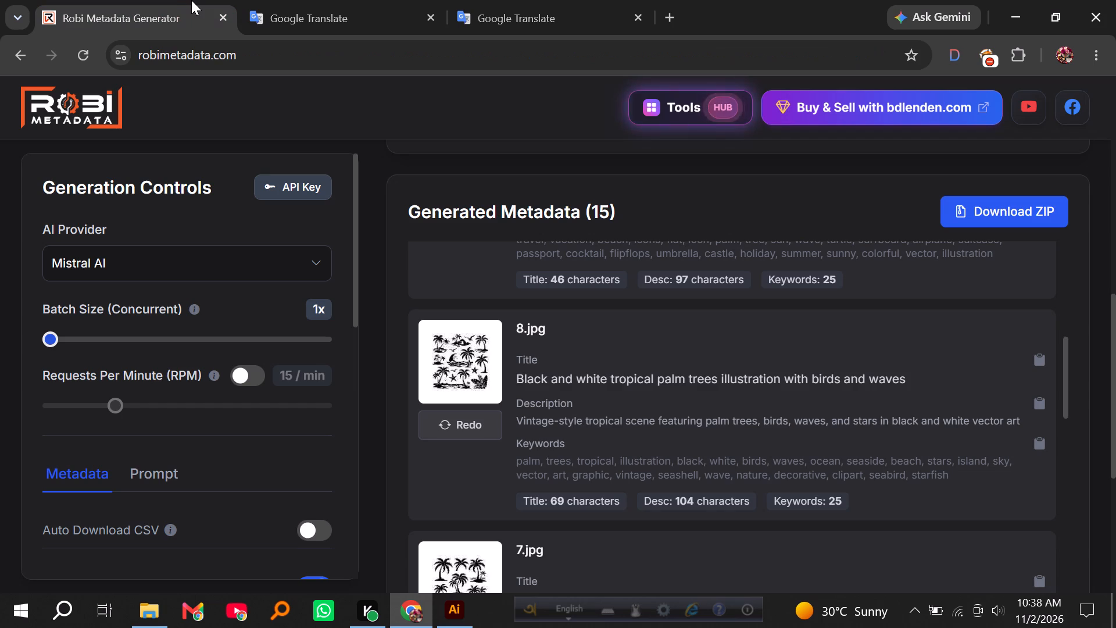
click(152, 616)
click(360, 465)
click(616, 225)
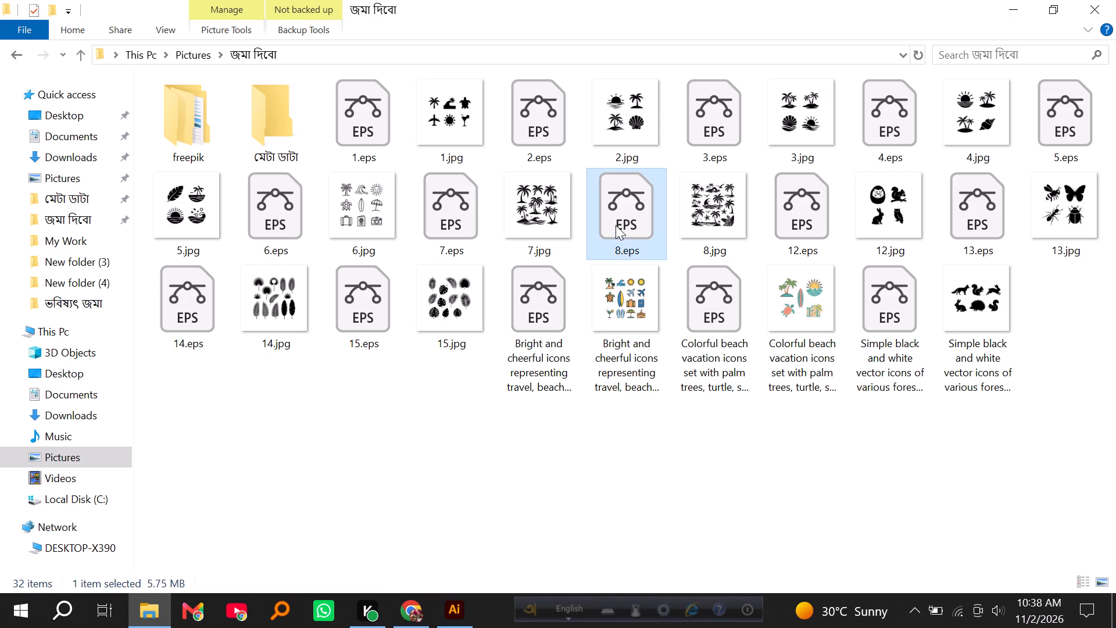
double_click(711, 226)
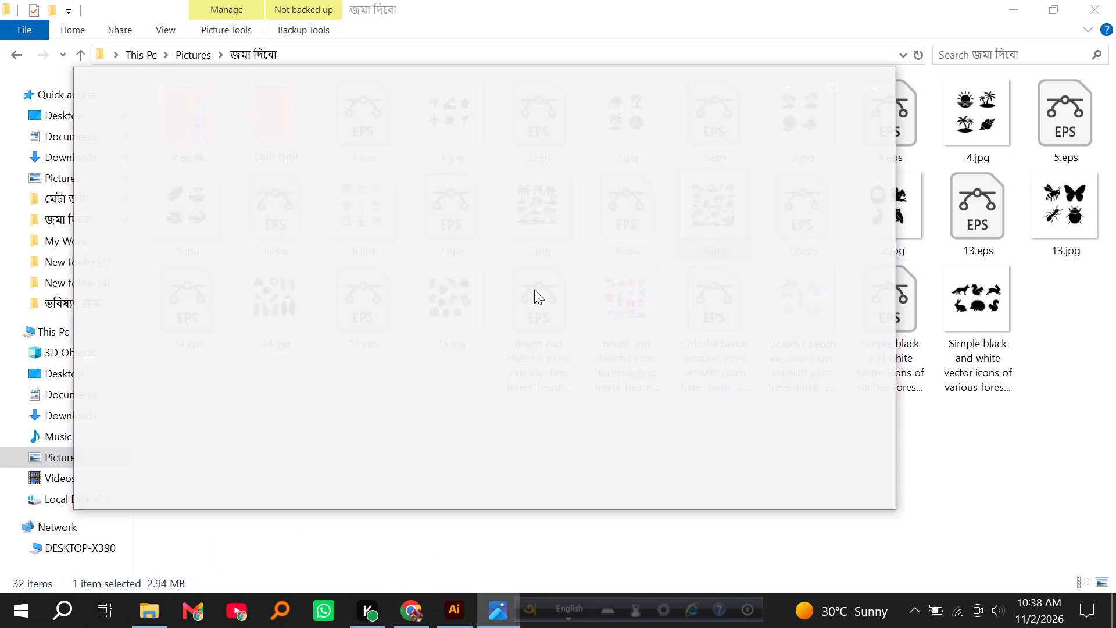
scroll(466, 263, up, 4)
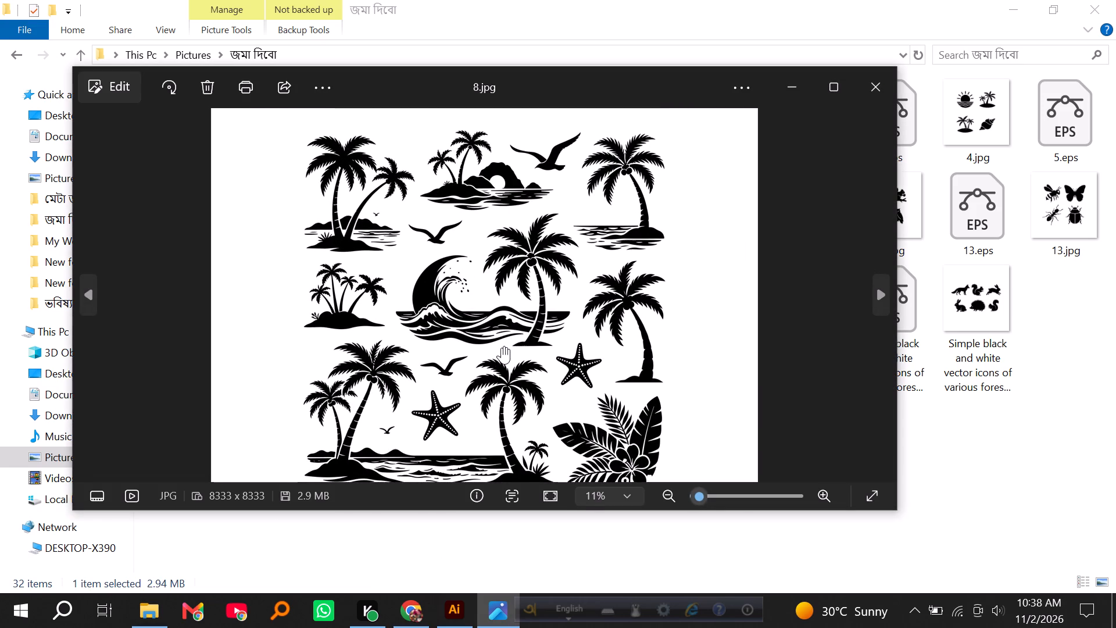
scroll(502, 347, down, 5)
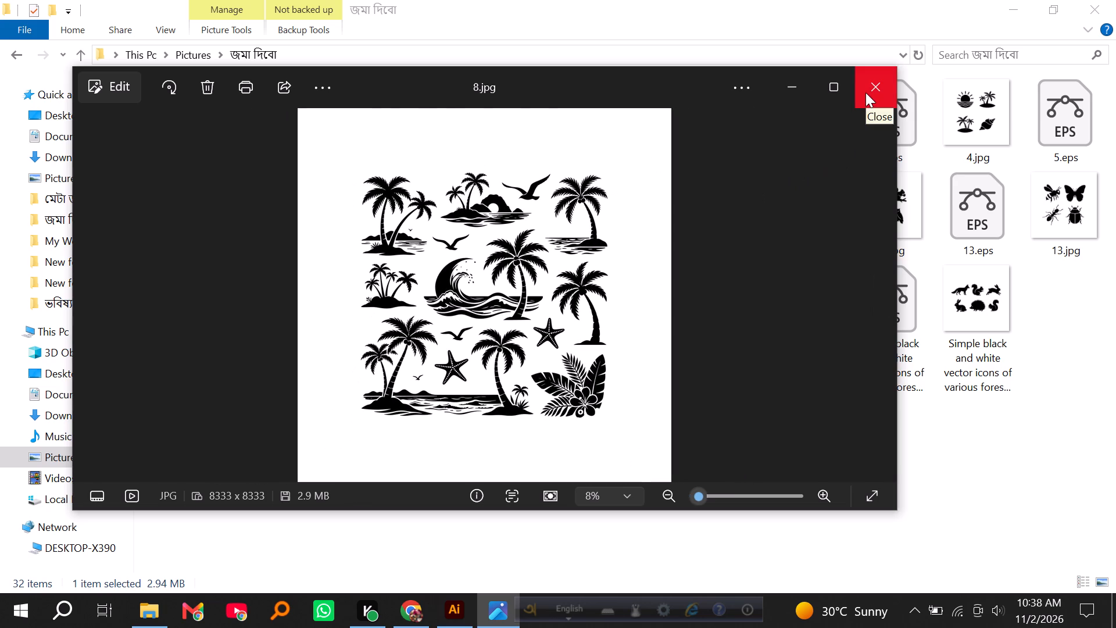
click(865, 92)
click(408, 616)
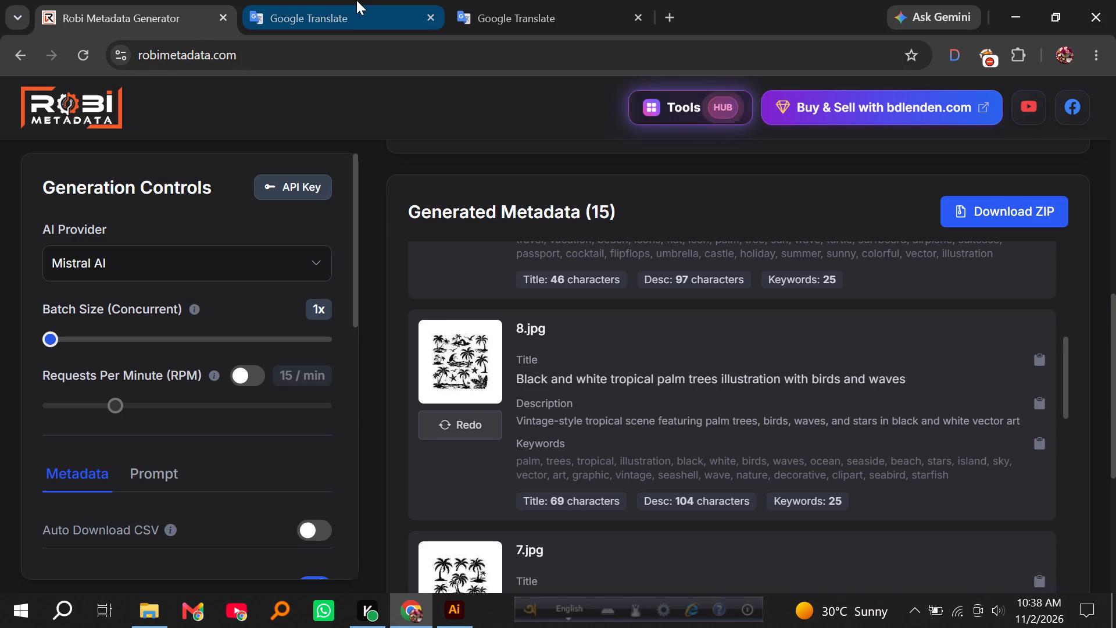
Cut the edited description from Google Translate and rename 8.eps and 8.jpg as "Tropical scene featuring palm trees,birds,waves,and stars in black and white vector art".
click(356, 0)
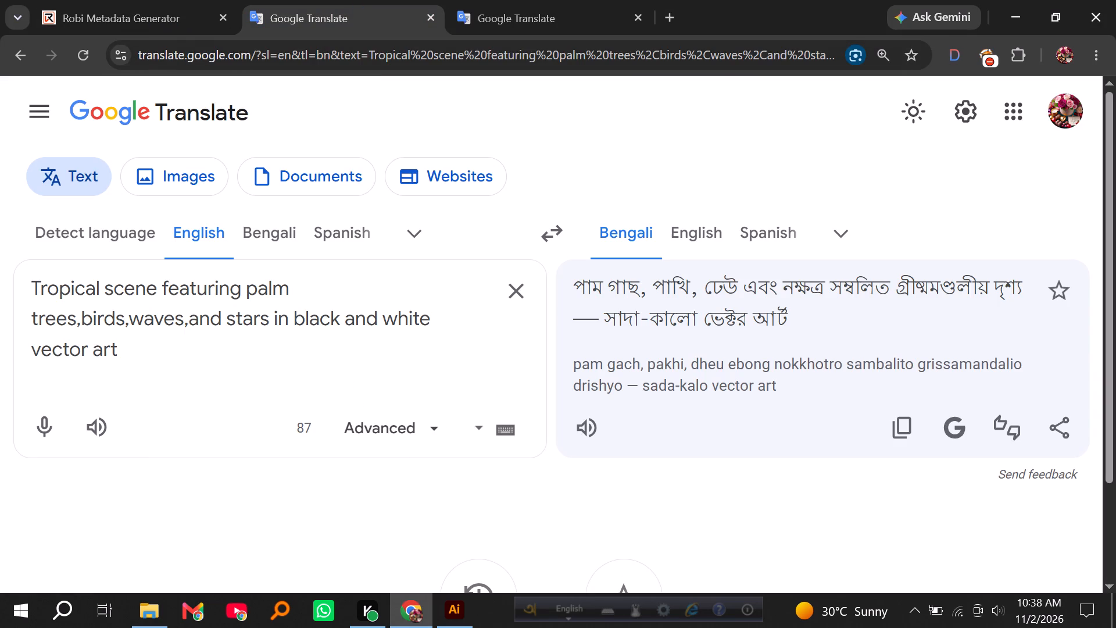
triple_click(267, 308)
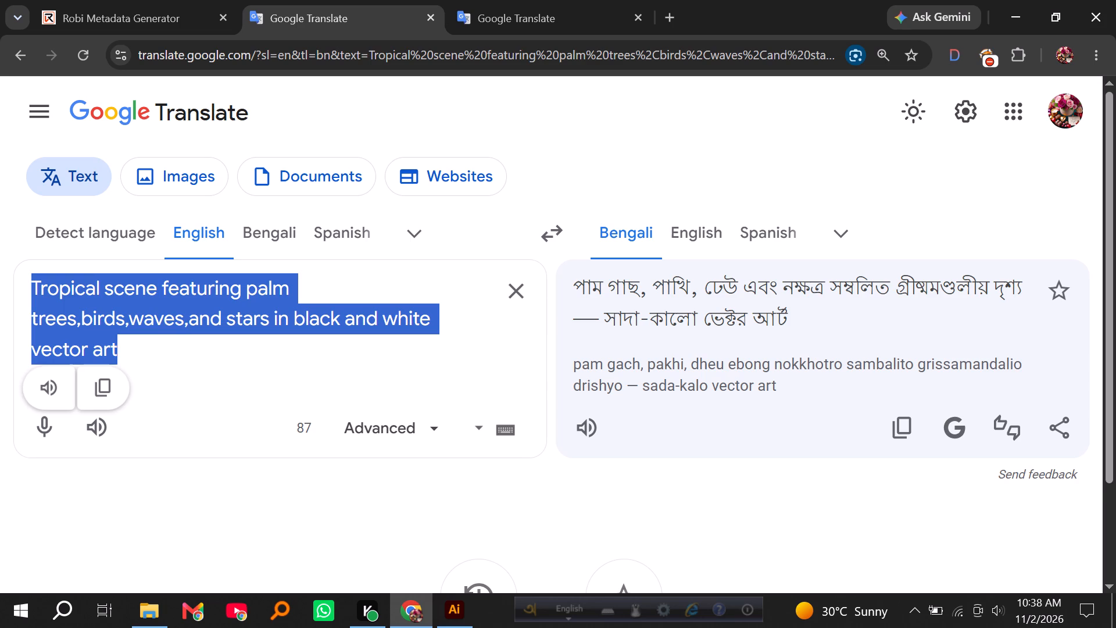
key(ctrl+x)
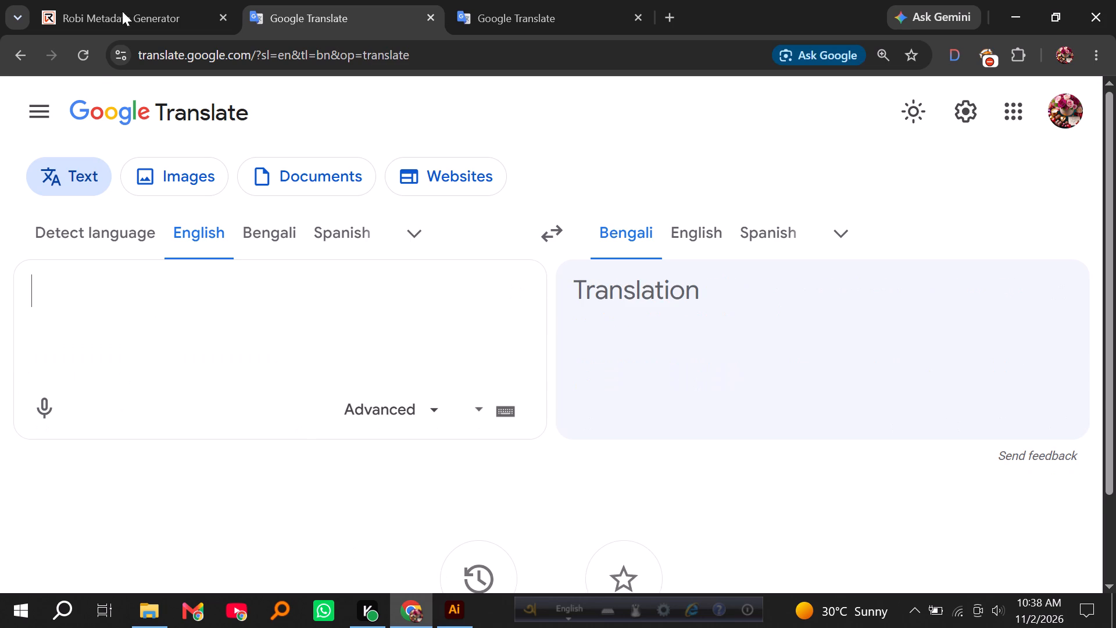
click(159, 0)
click(162, 620)
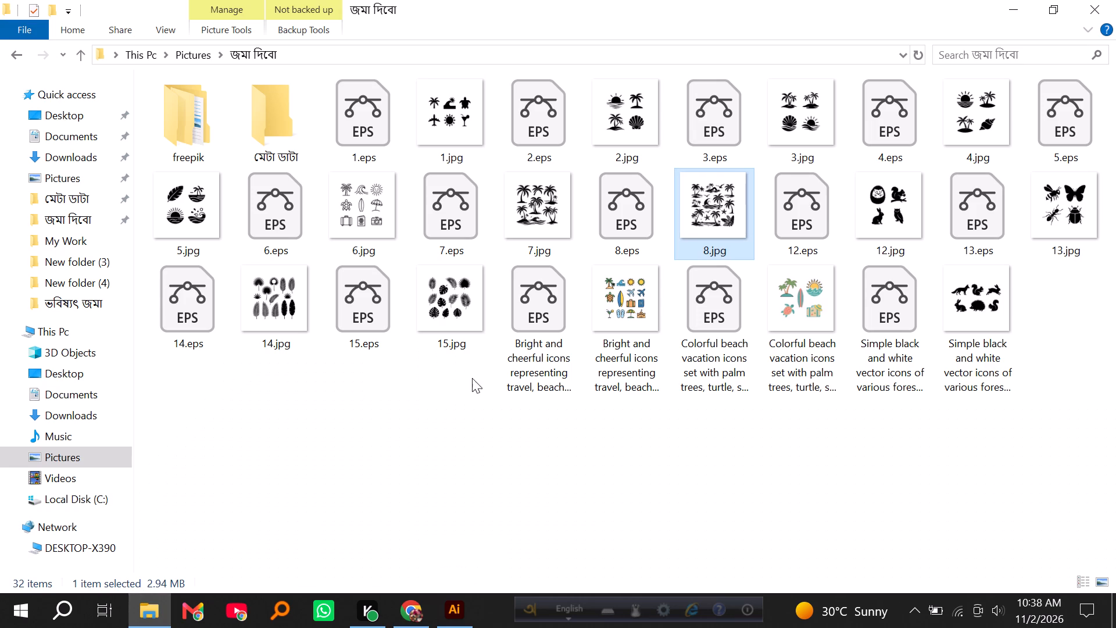
ctrl+click(628, 213)
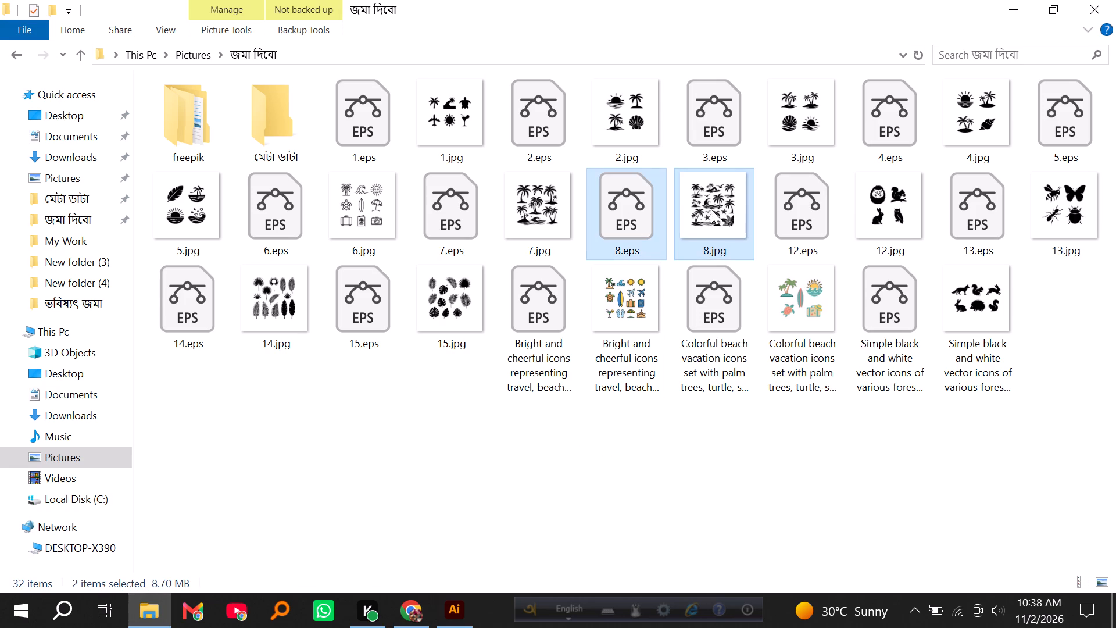
right_click(710, 209)
click(766, 557)
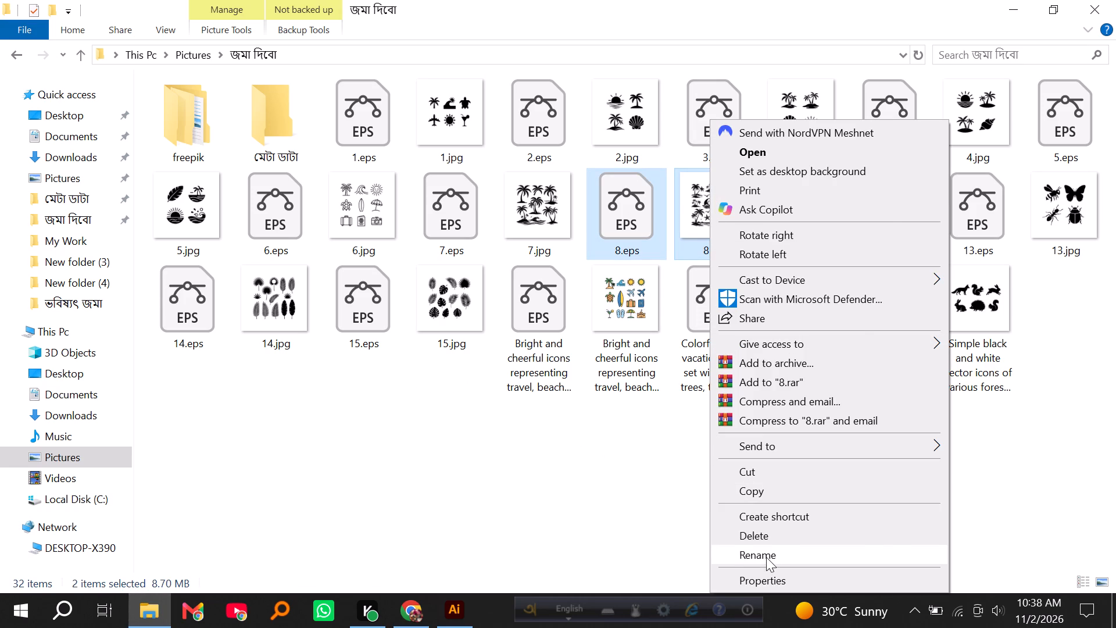
key(ctrl+v)
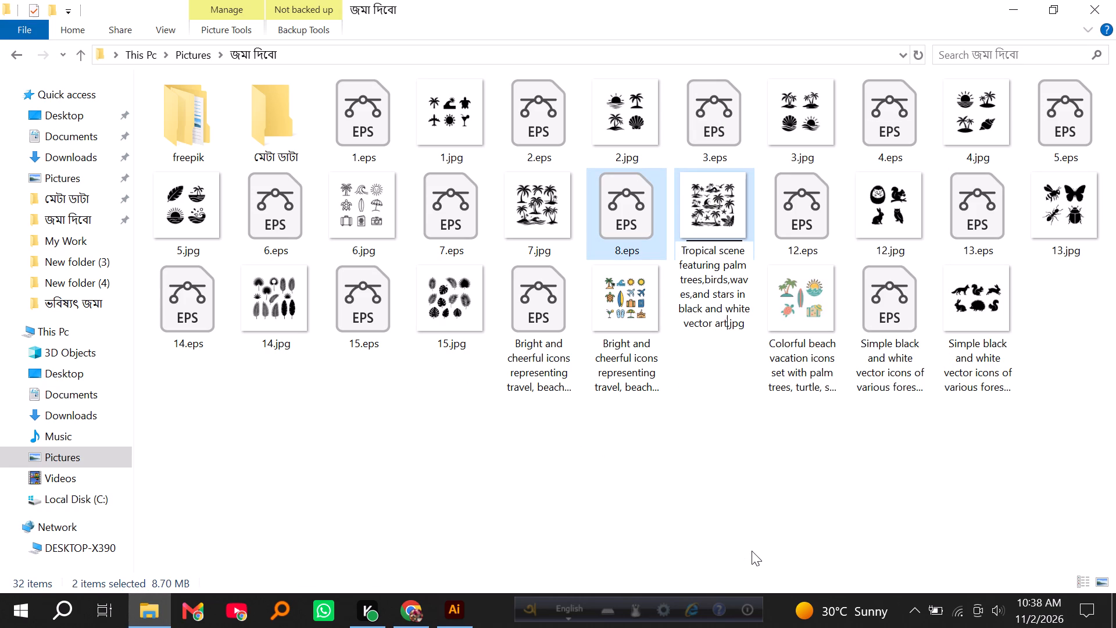
click(732, 516)
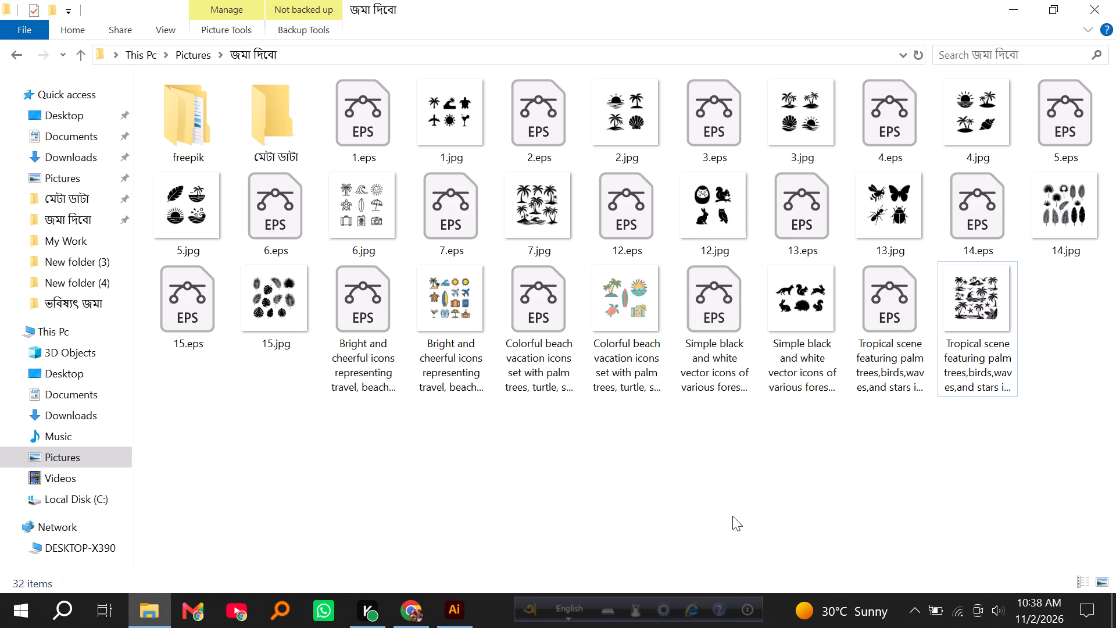
In the renamed tropical scene JPG's properties, replace the title with the edited description and set a five-star rating.
right_click(972, 309)
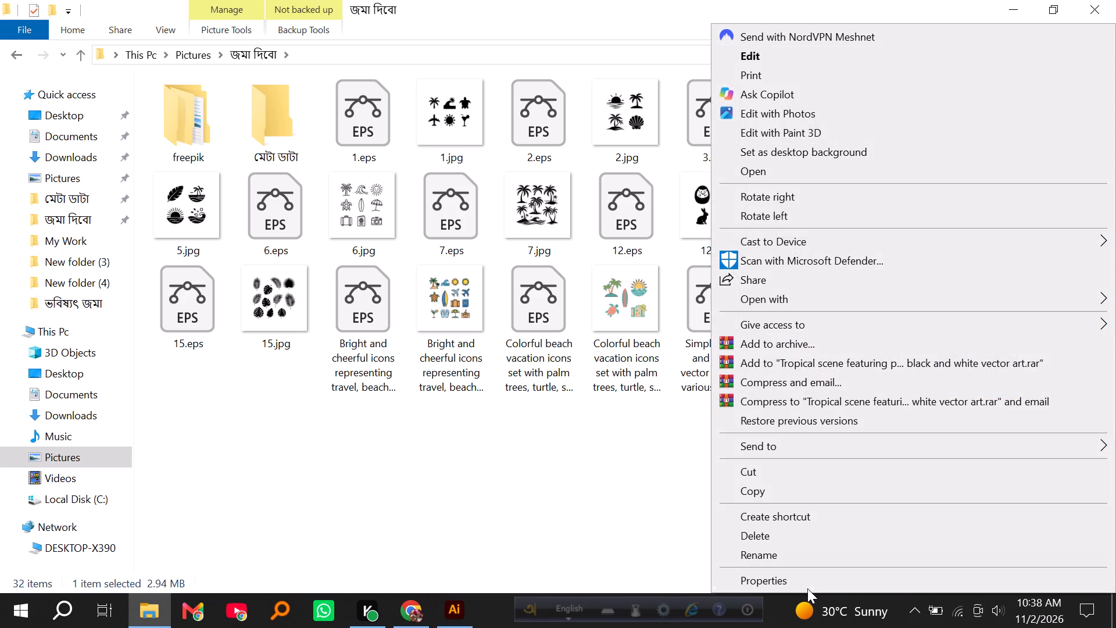
click(807, 584)
click(915, 173)
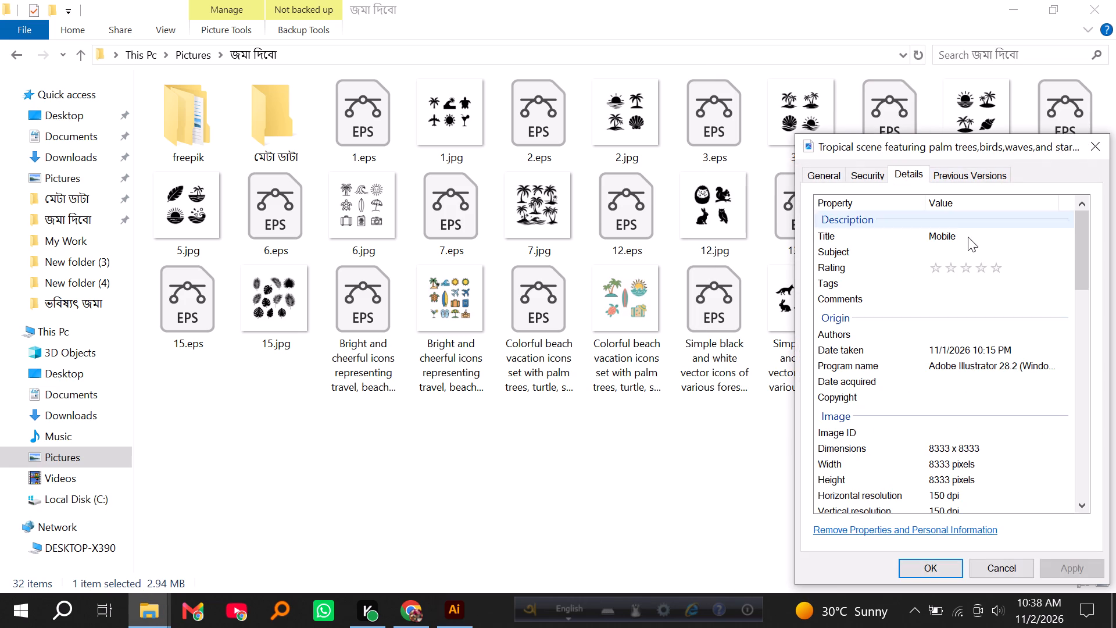
click(970, 238)
key(ctrl+v)
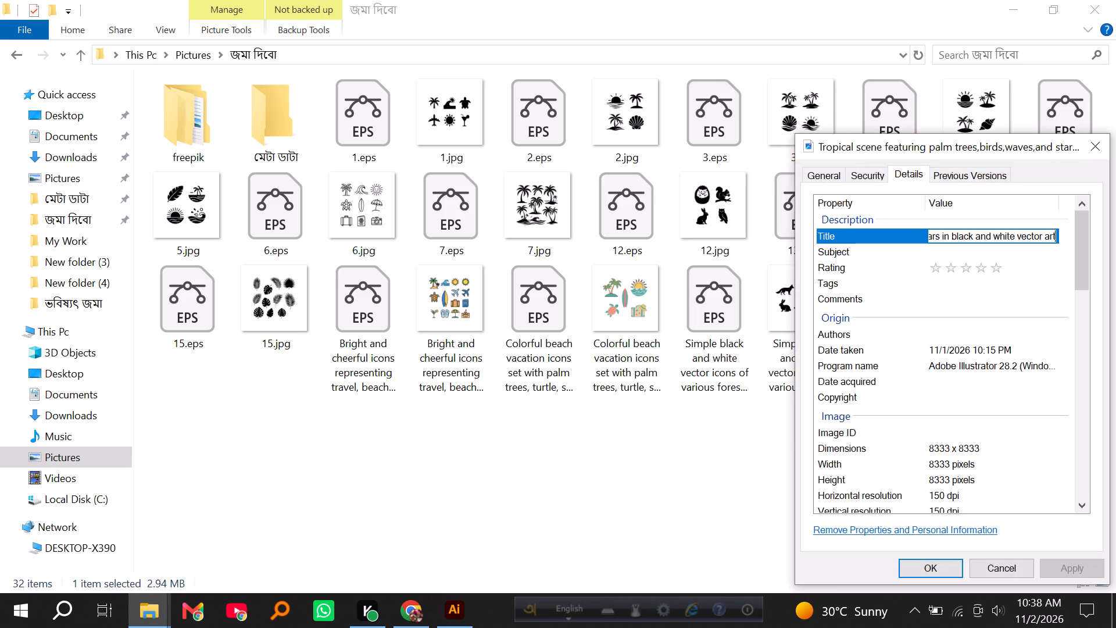
triple_click(996, 269)
double_click(996, 269)
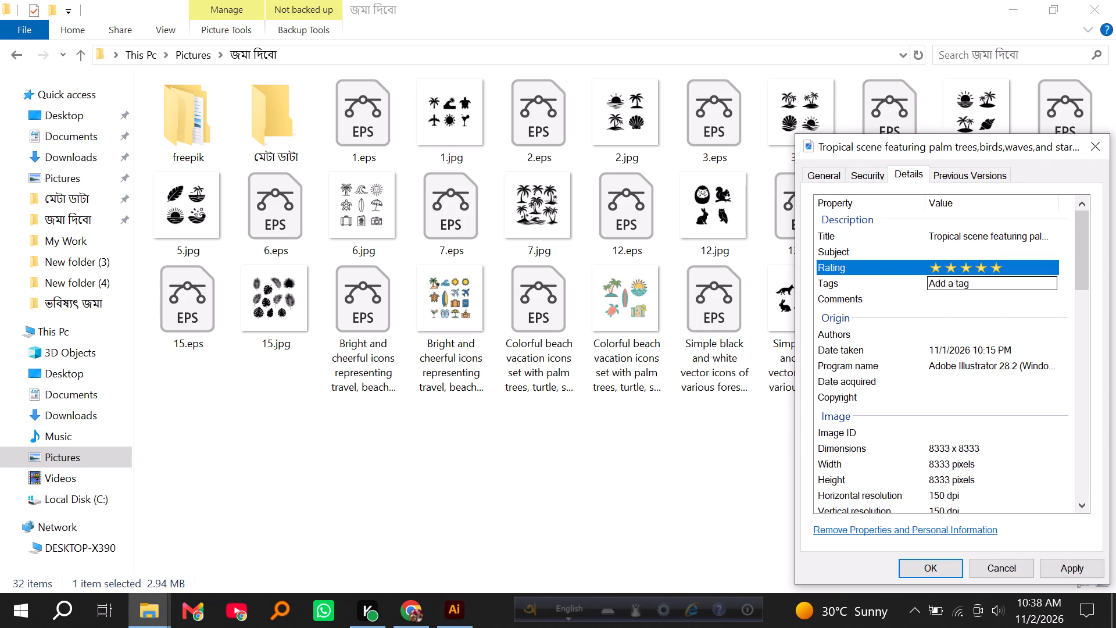
Copy 8.jpg's generated keywords from Robi Metadata into the tropical scene JPG's tags and save its properties.
click(989, 276)
click(410, 608)
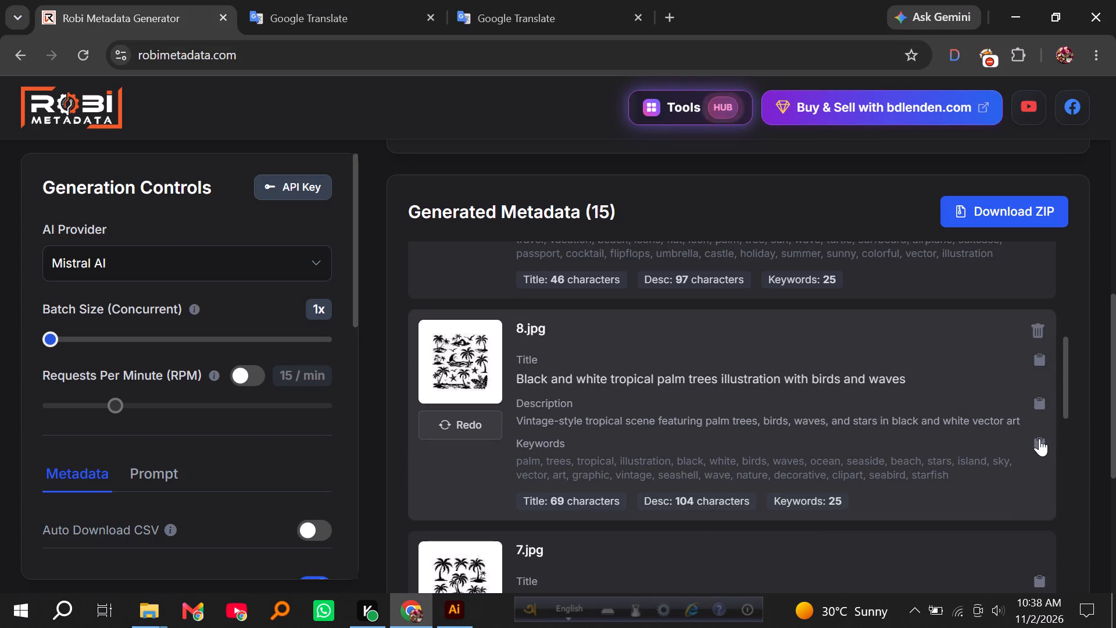
click(1039, 438)
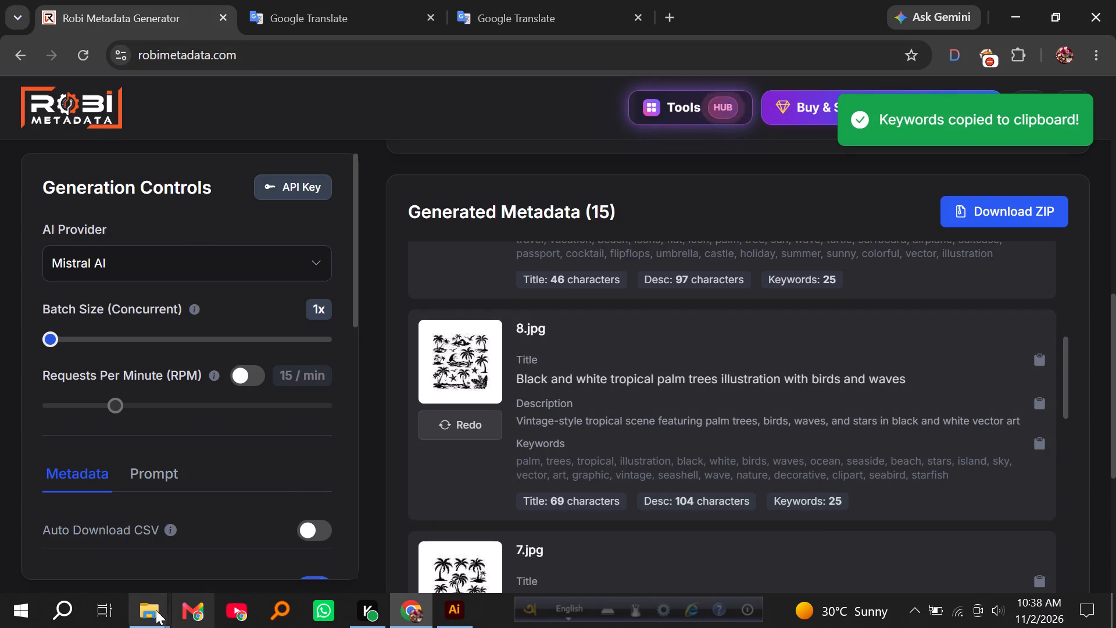
click(149, 610)
click(242, 559)
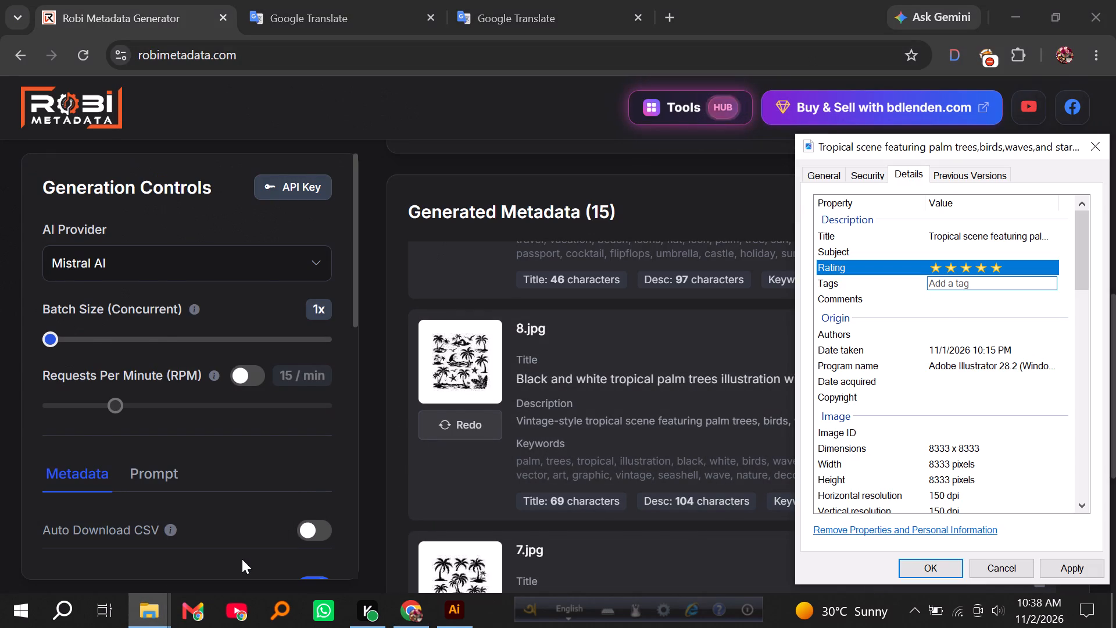
key(ctrl+v)
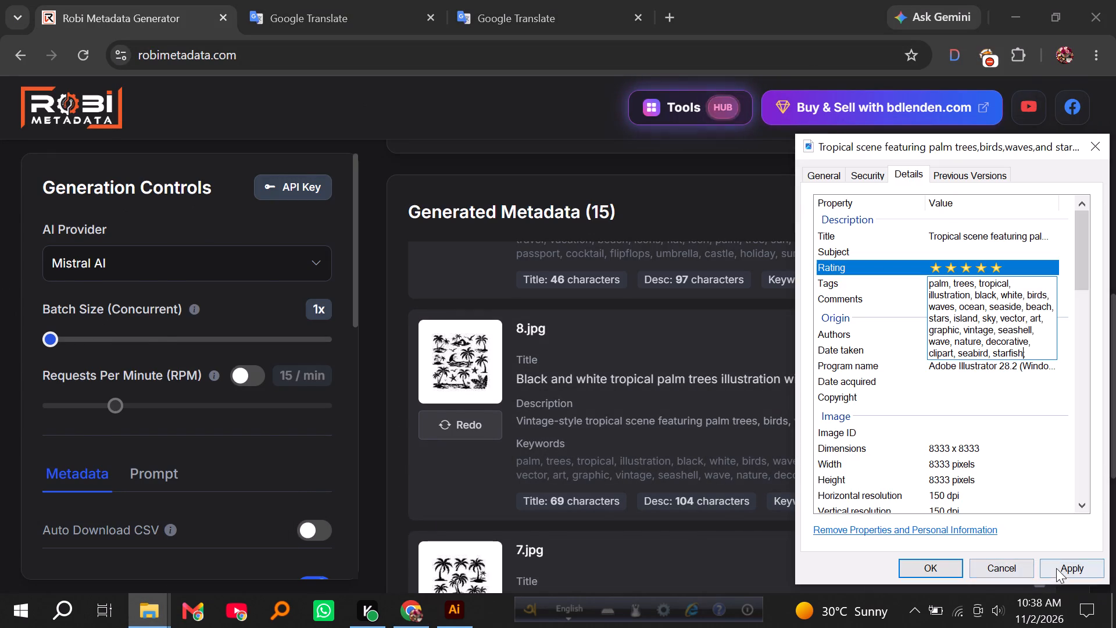
click(1056, 568)
click(946, 566)
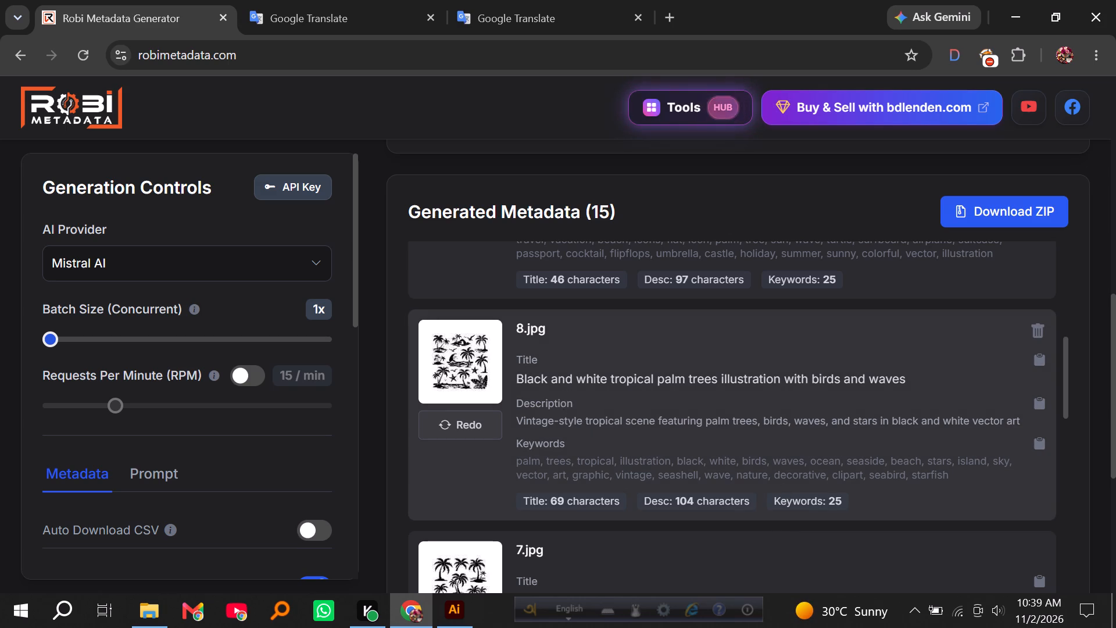
Copy 7.jpg's generated description from Robi Metadata and translate it from English to Bengali in the first Google Translate tab.
scroll(750, 414, down, 1)
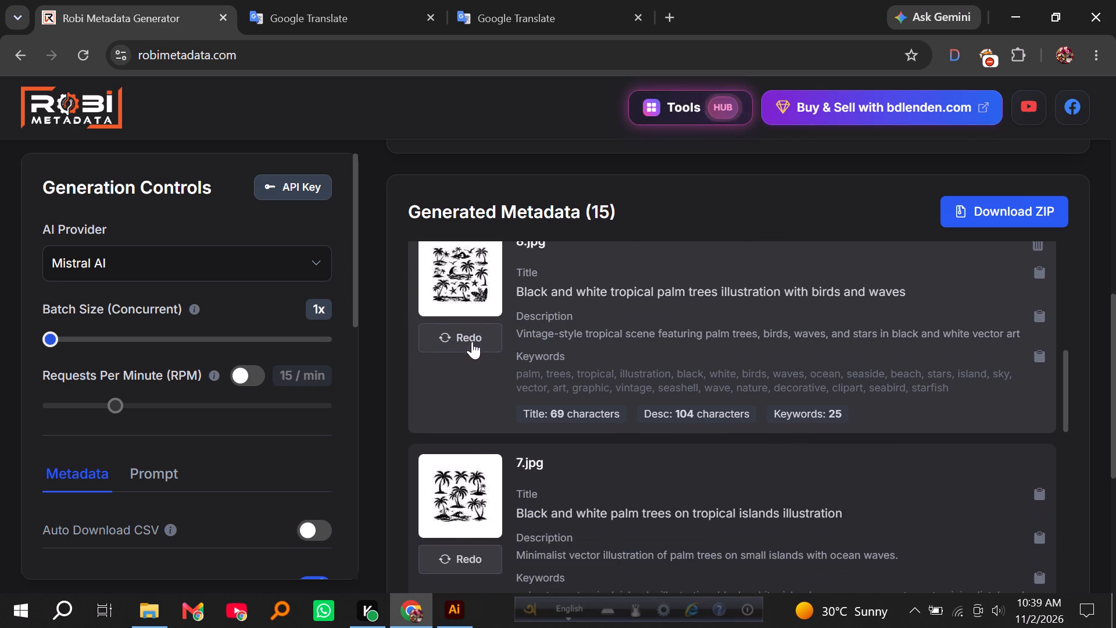
scroll(630, 363, down, 1)
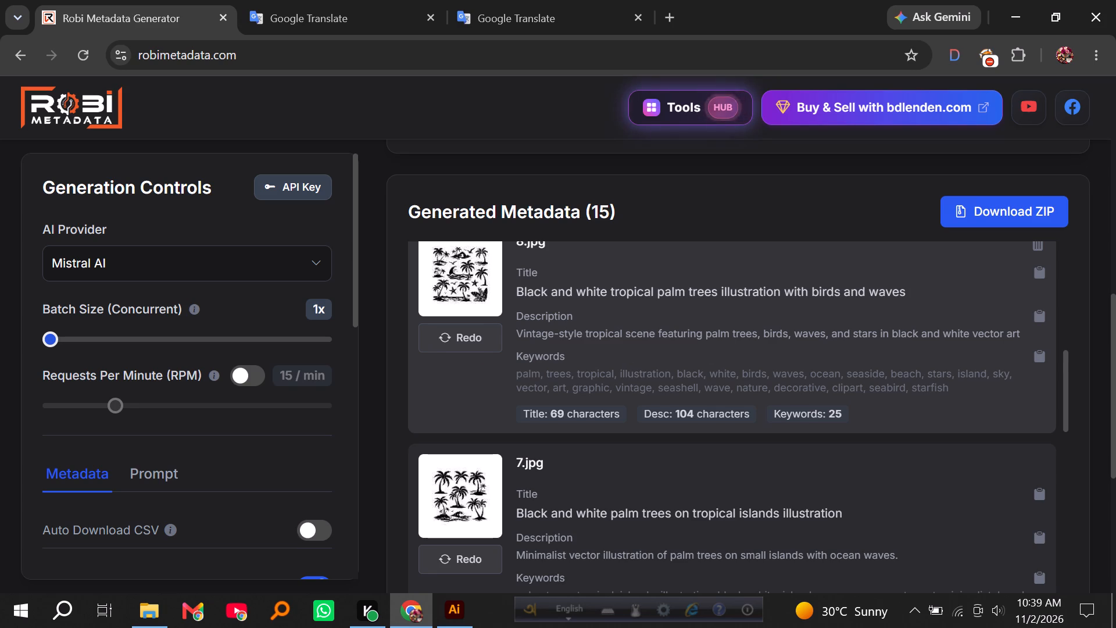
scroll(631, 363, down, 1)
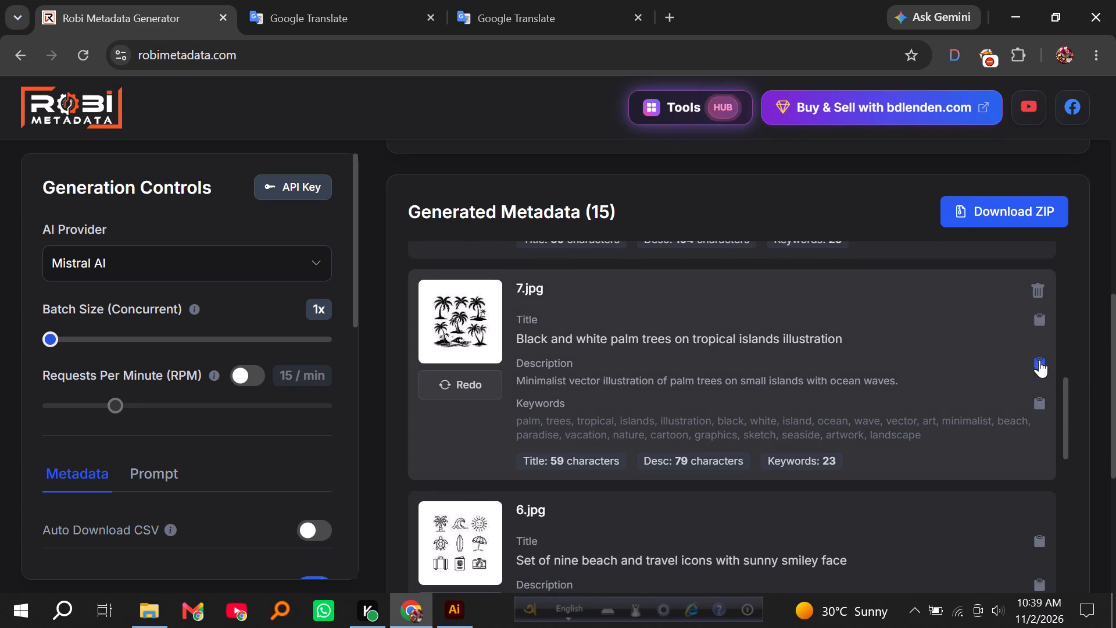
click(1039, 360)
click(372, 0)
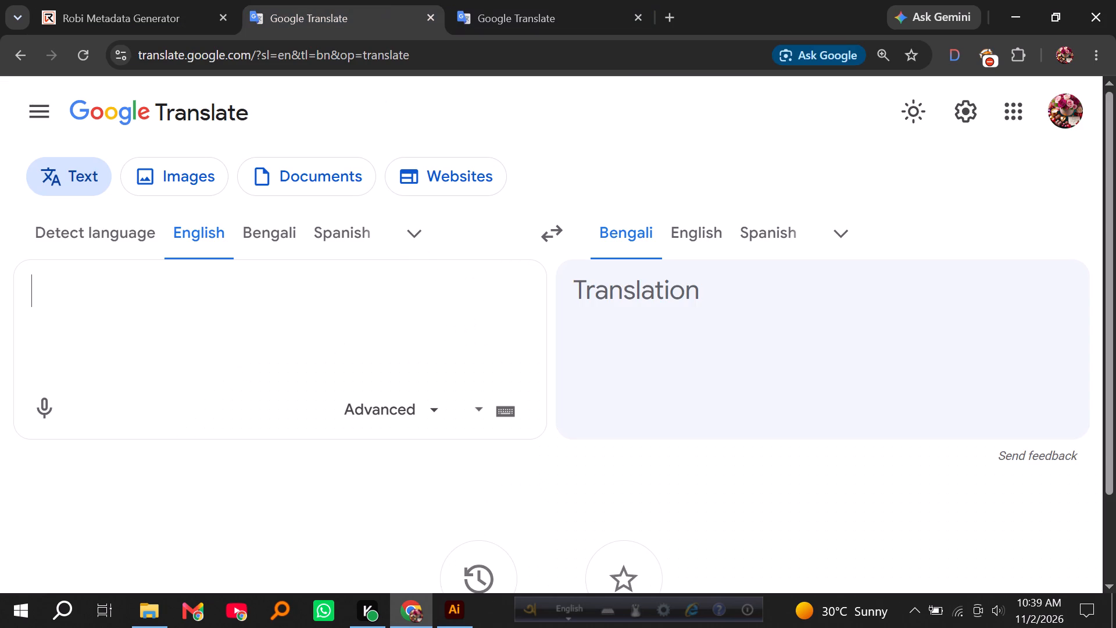
key(ctrl+v)
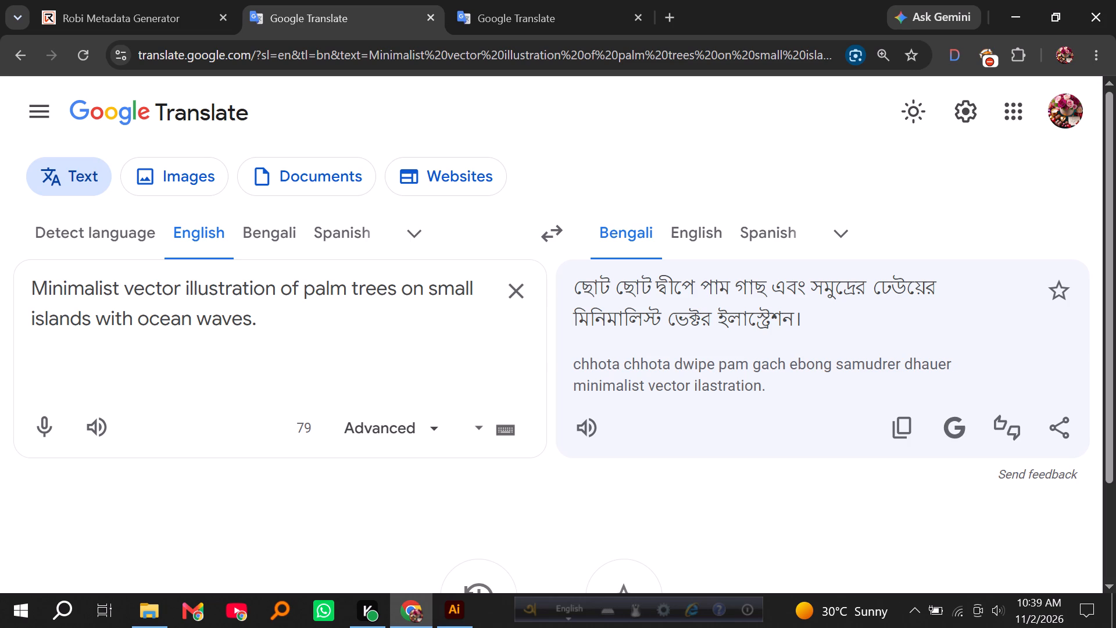
click(169, 0)
click(324, 0)
Cut the translated source text and rename 7.eps and 7.jpg as "Minimalist vector illustration of palm trees on small islands with ocean waves", without the final period.
key(ctrl+a)
key(ctrl+x)
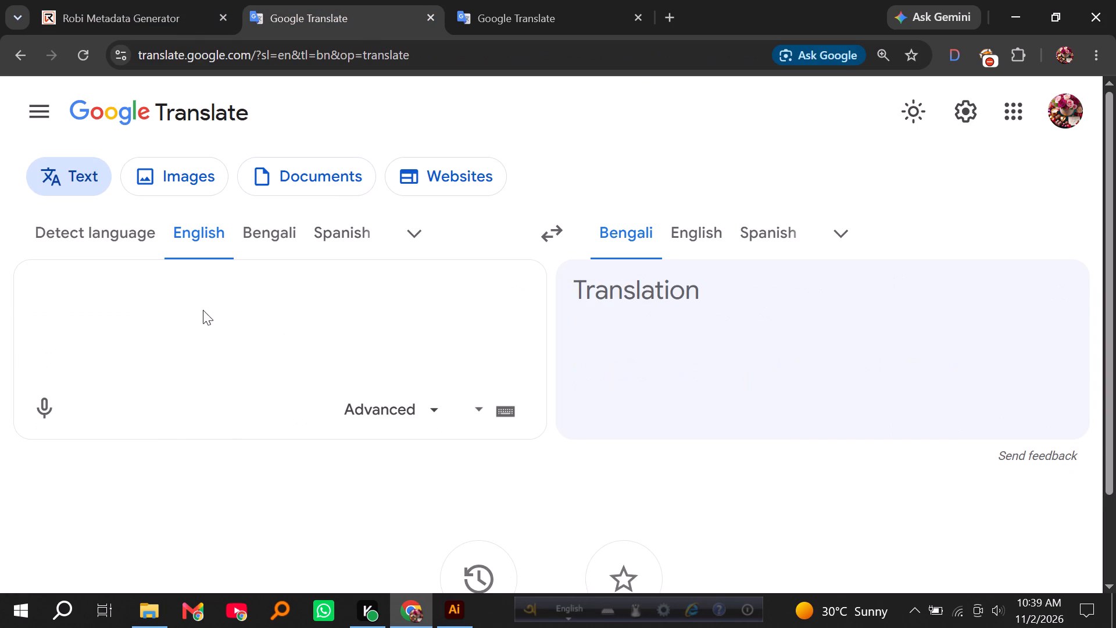
click(142, 0)
click(139, 617)
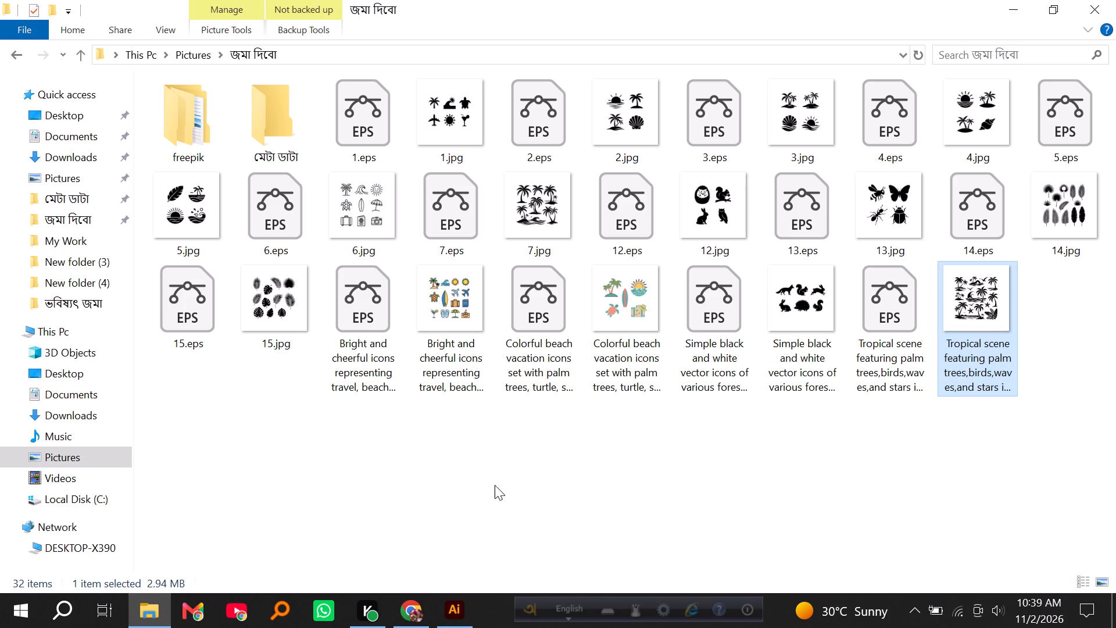
click(508, 475)
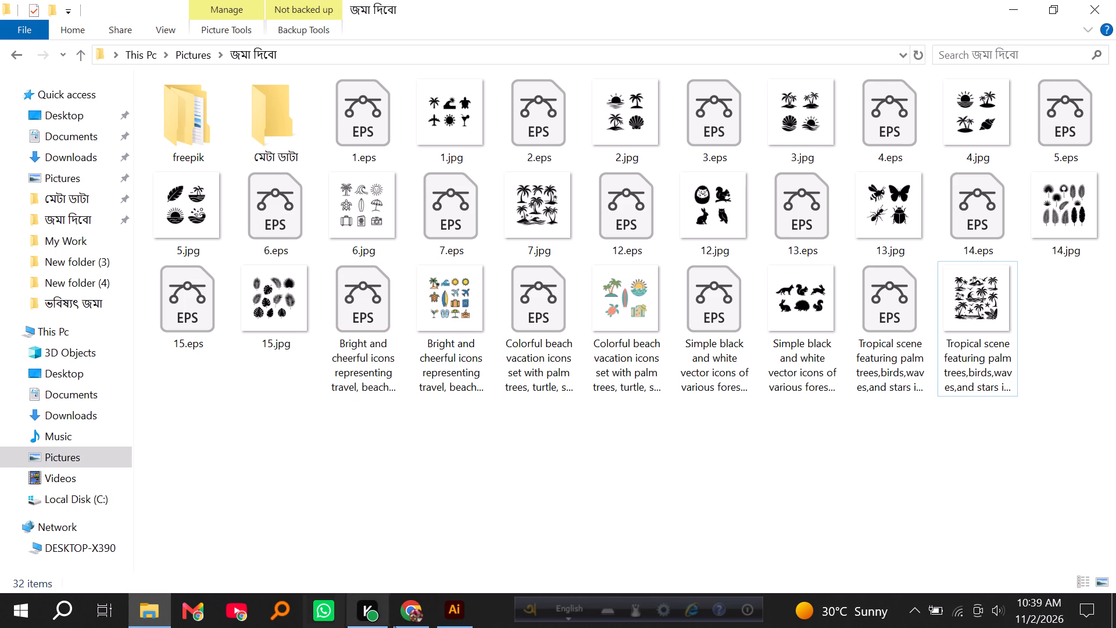
click(410, 612)
click(150, 619)
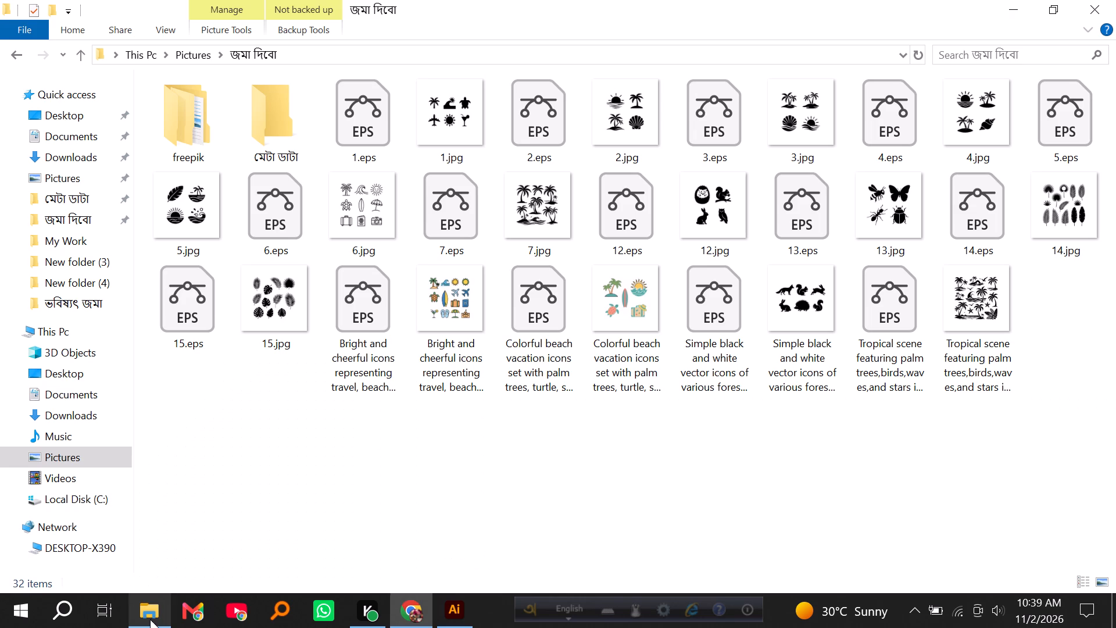
ctrl+click(529, 229)
ctrl+click(465, 216)
right_click(535, 219)
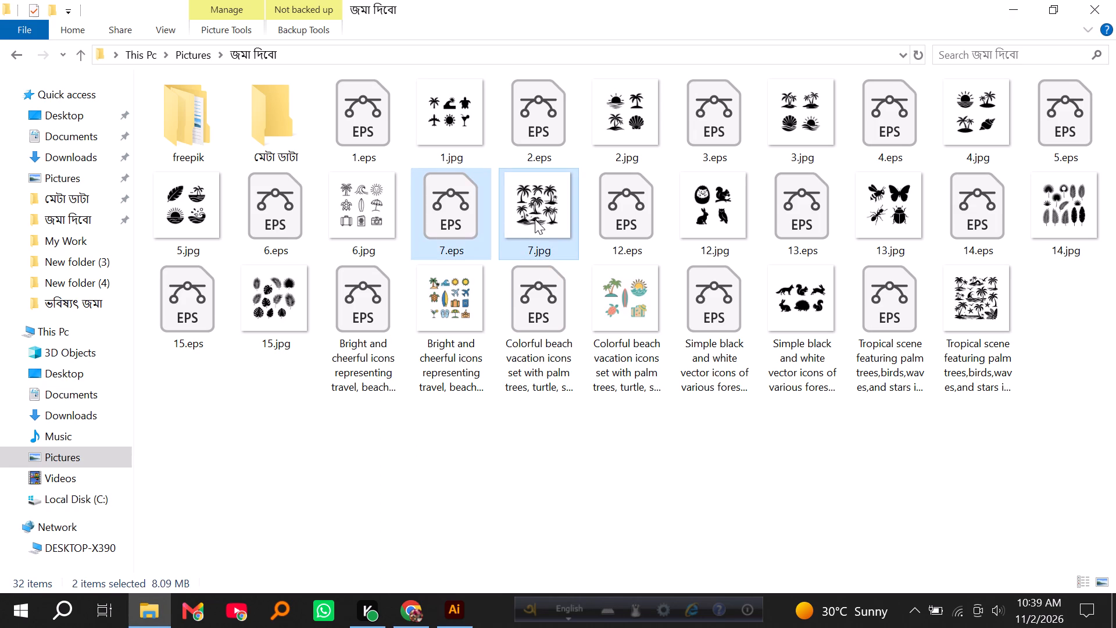
click(578, 555)
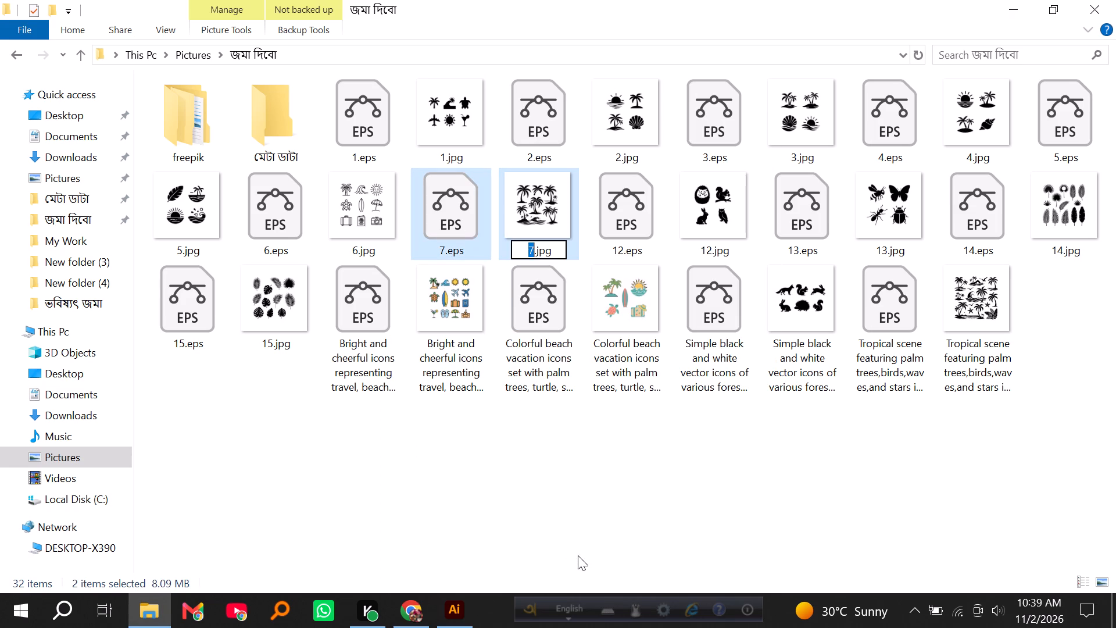
key(ctrl+v)
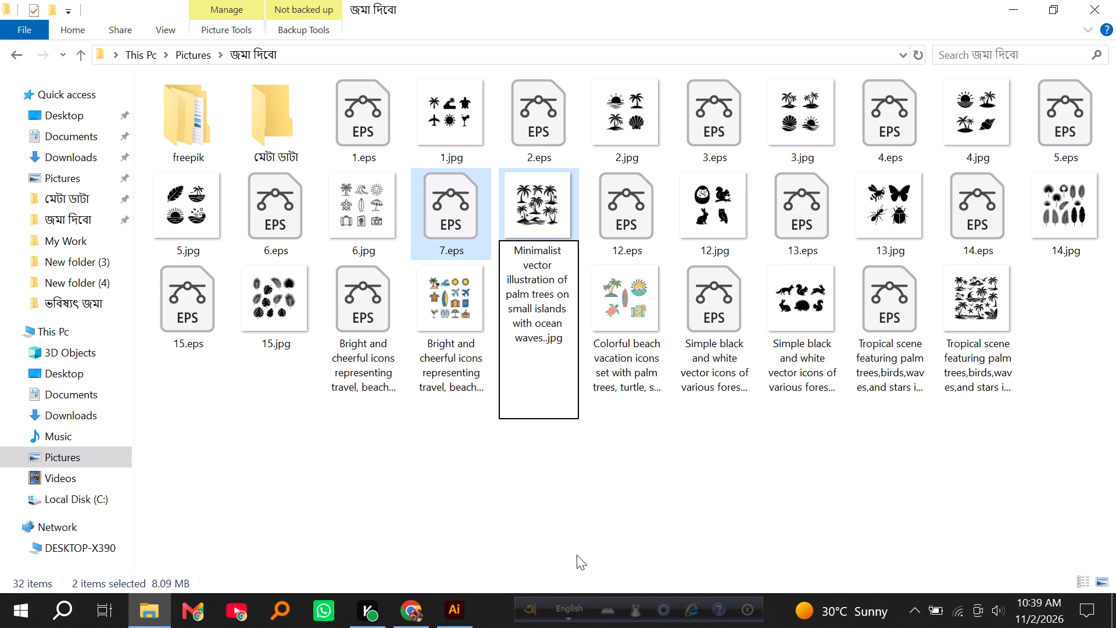
key(BackSpace)
click(576, 549)
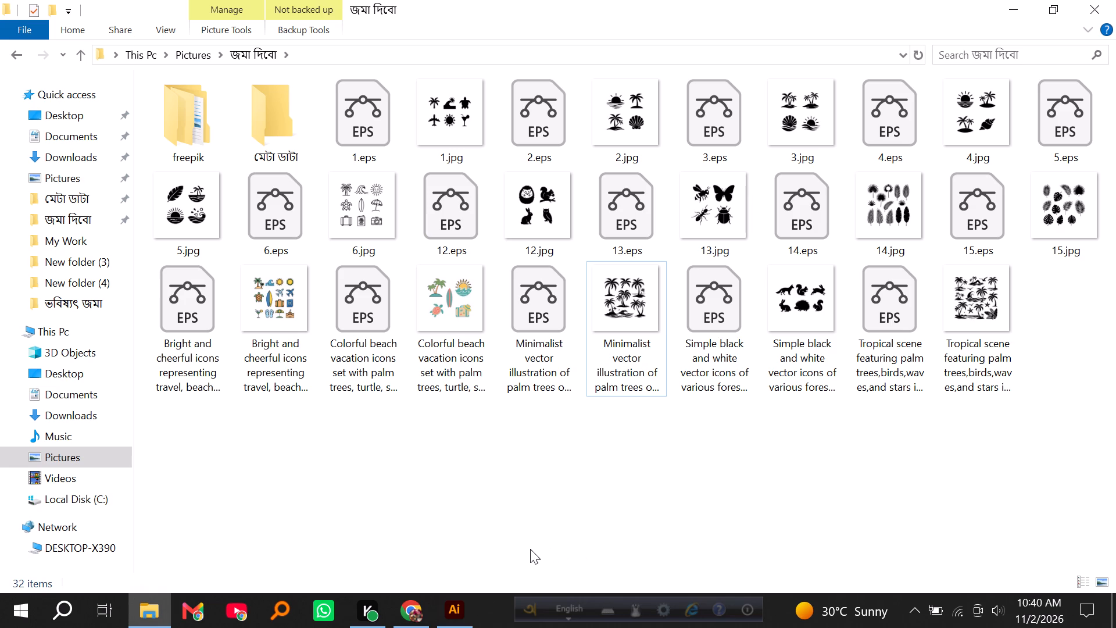
In the renamed palm islands JPG's properties, replace the title with its copied description and set a five-star rating.
right_click(617, 316)
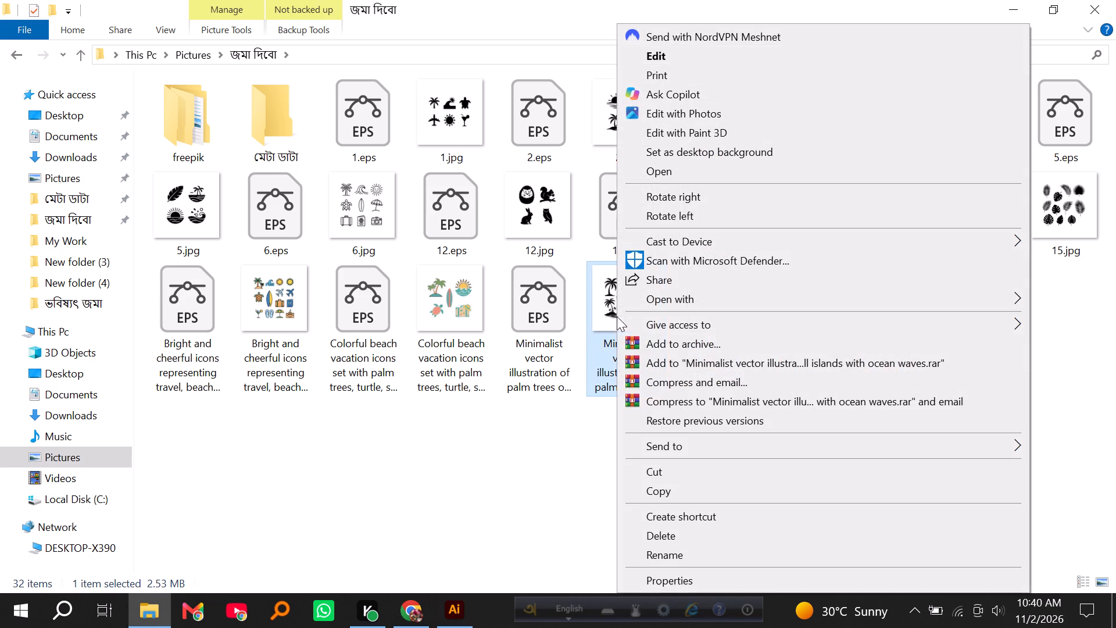
click(678, 577)
click(735, 177)
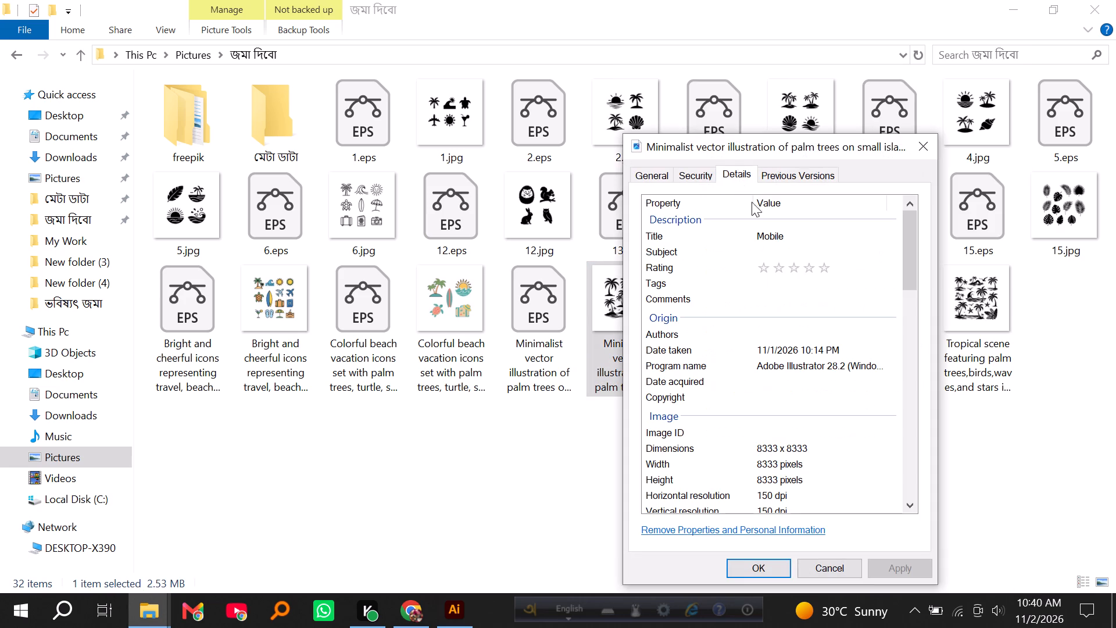
click(807, 237)
key(ctrl+v)
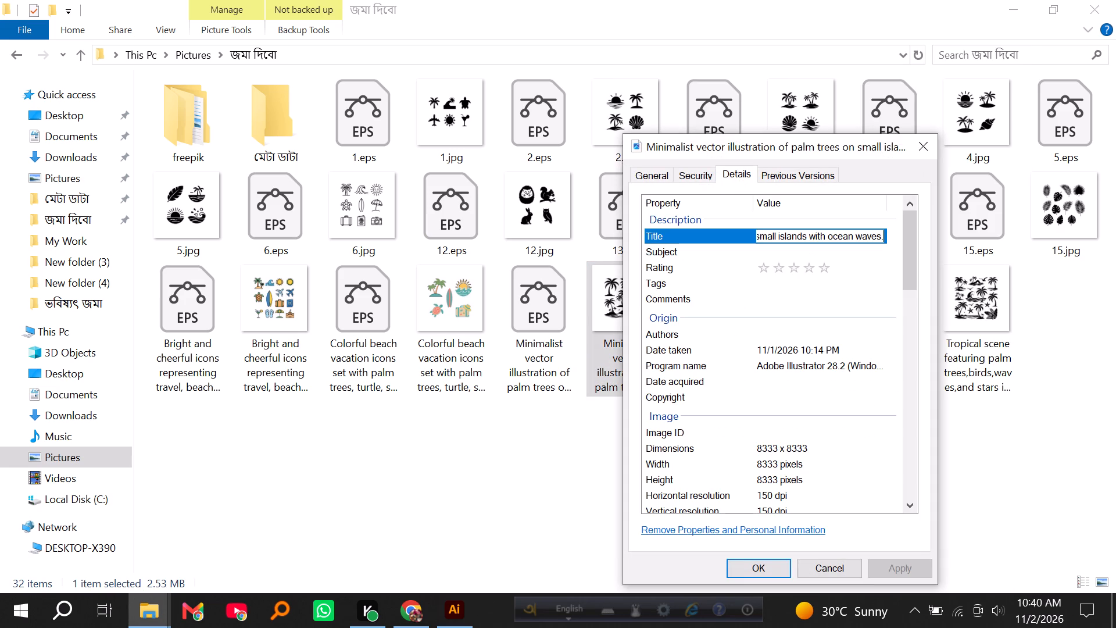
triple_click(824, 270)
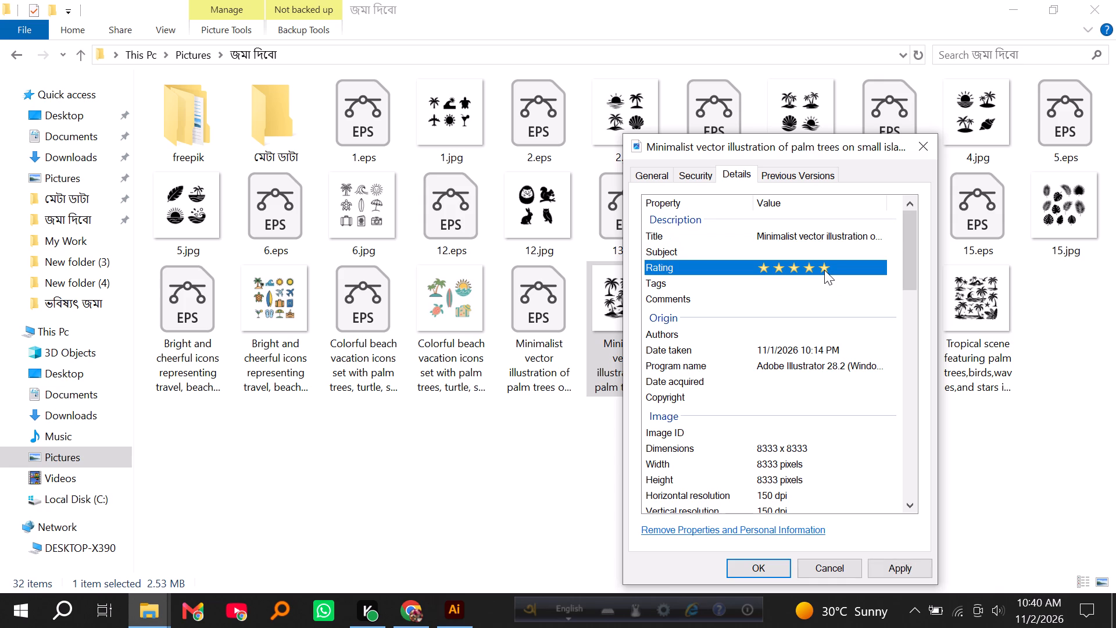
Copy 7.jpg's generated keywords from Robi Metadata into the palm islands JPG's tags and save its properties.
click(803, 279)
click(407, 603)
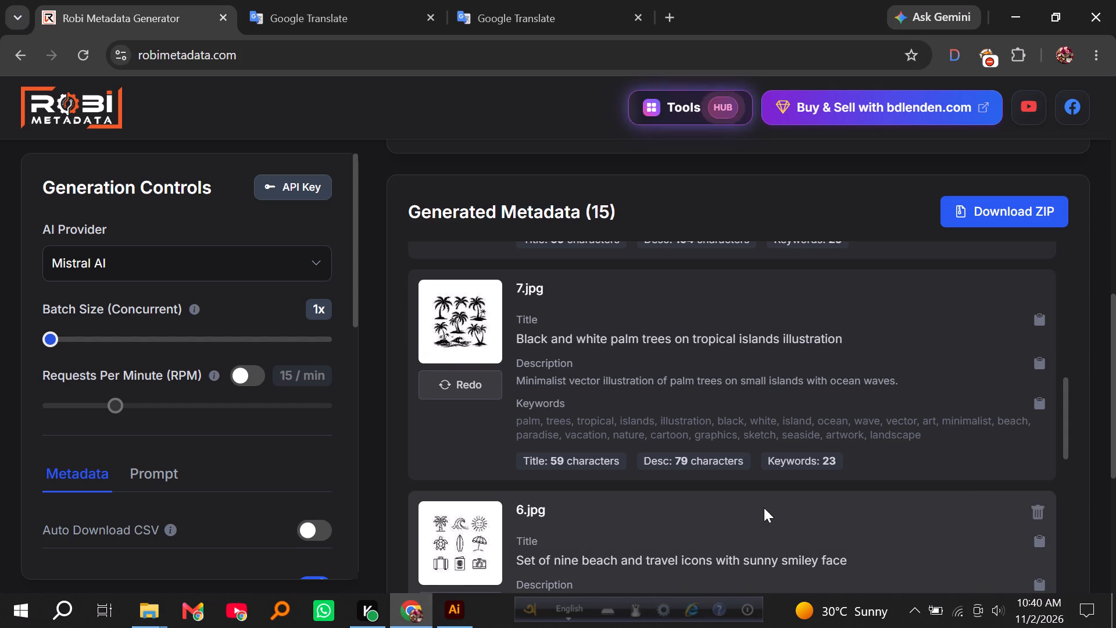
click(1042, 401)
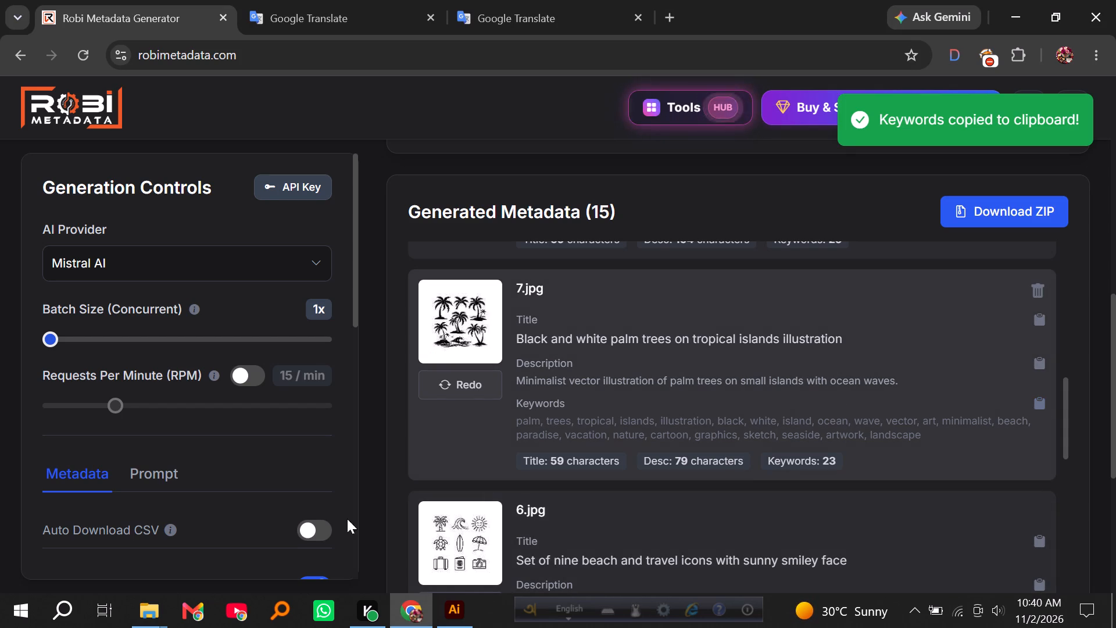
click(153, 613)
click(226, 550)
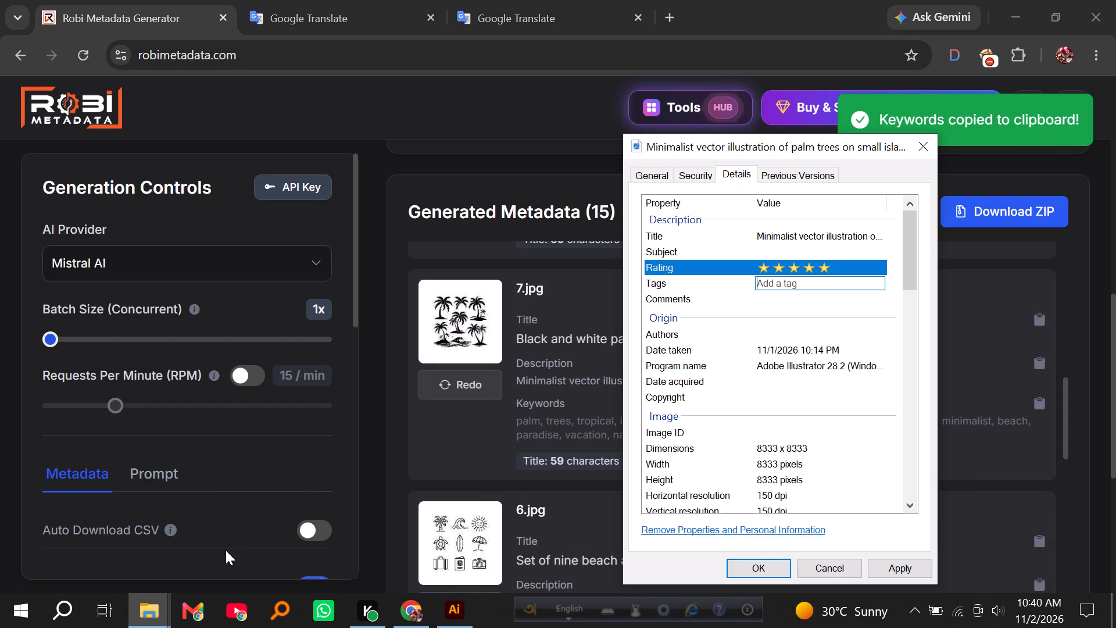
key(ctrl+v)
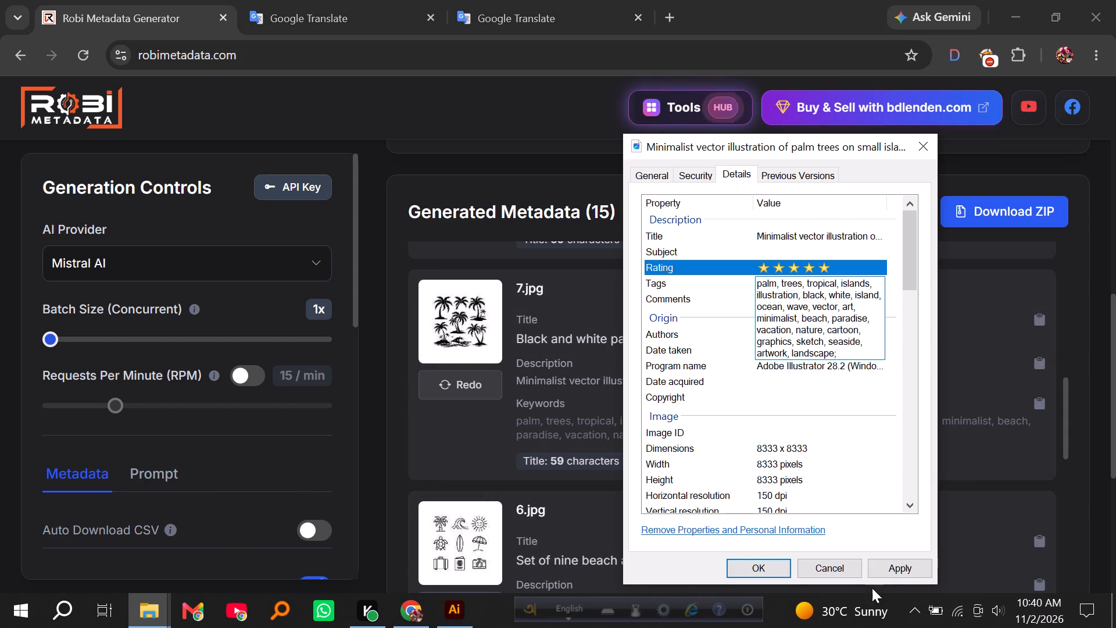
click(879, 569)
click(777, 568)
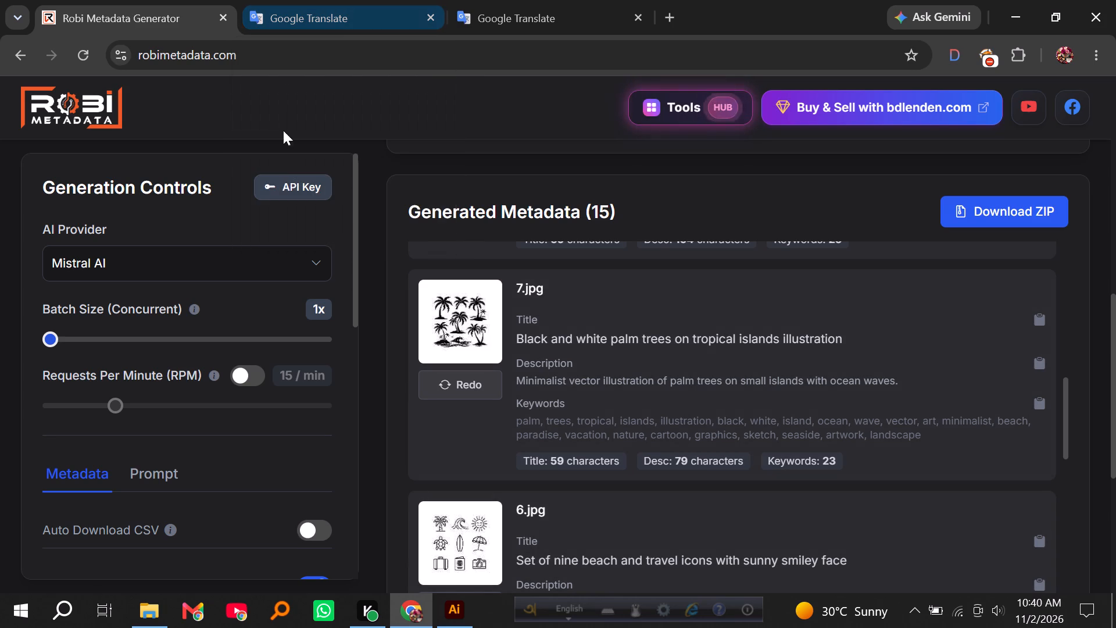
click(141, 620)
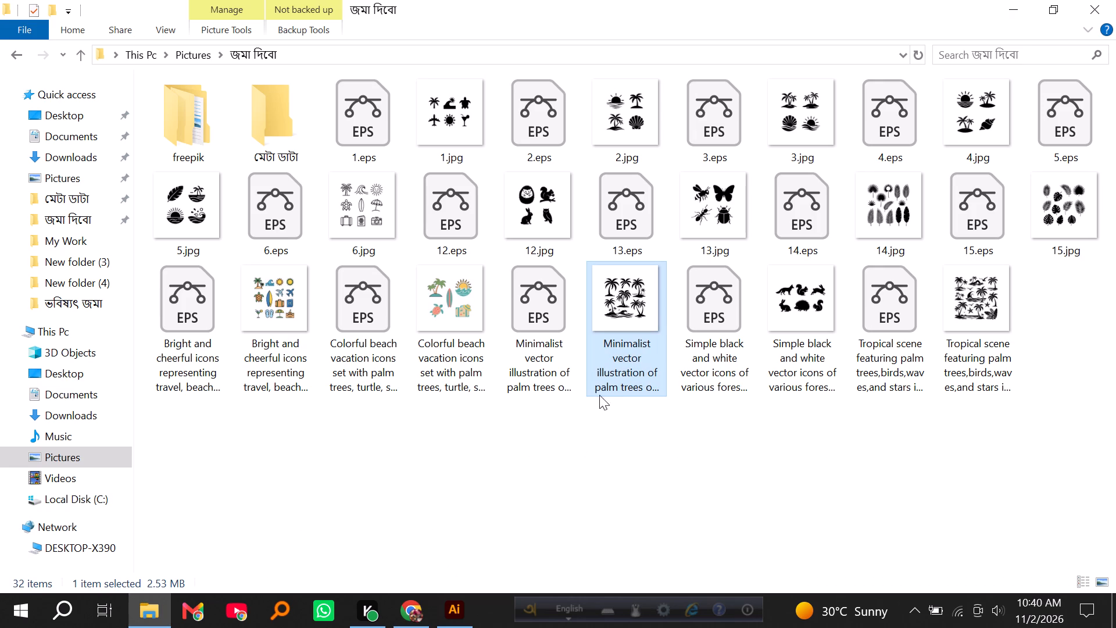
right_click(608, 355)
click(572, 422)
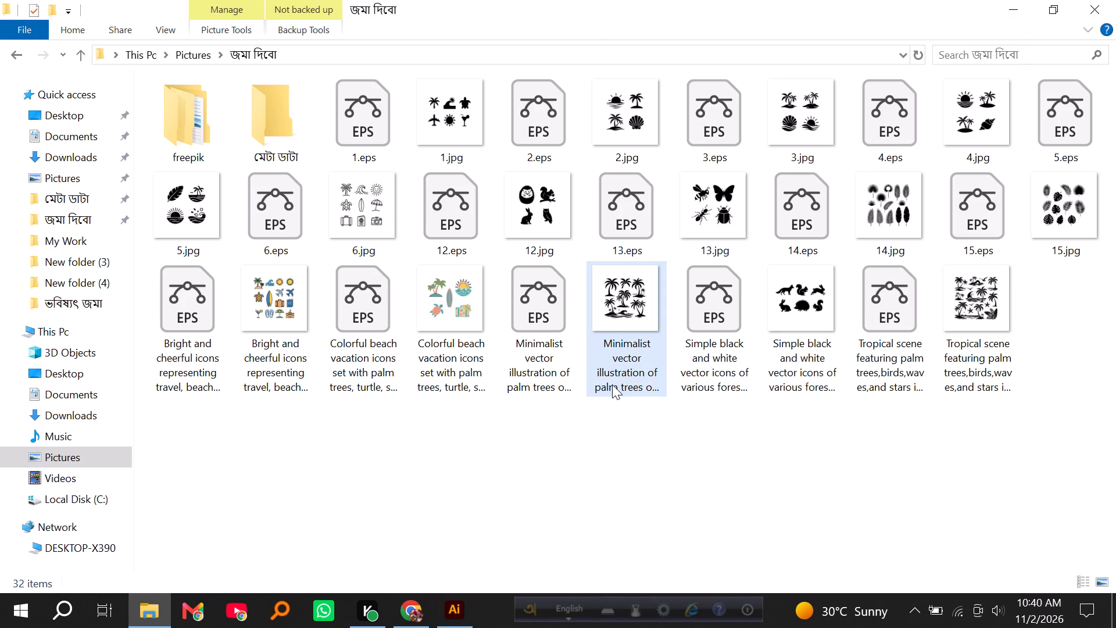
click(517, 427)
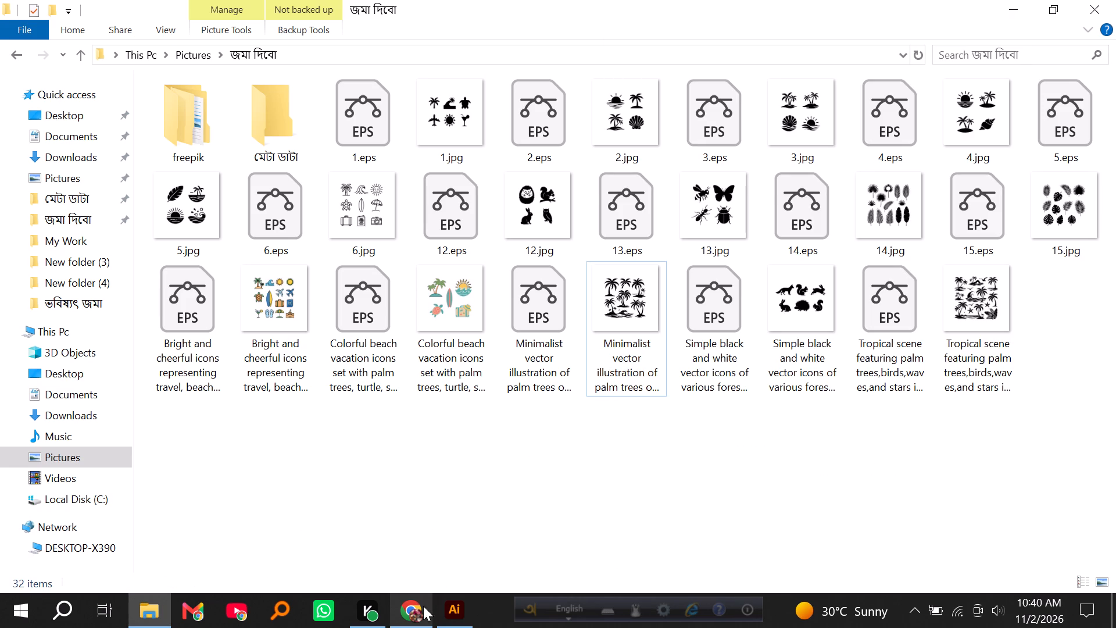
Copy 6.jpg's generated description from Robi Metadata and translate it from English to Bengali in the first Google Translate tab.
click(419, 611)
scroll(521, 367, down, 3)
scroll(531, 393, up, 1)
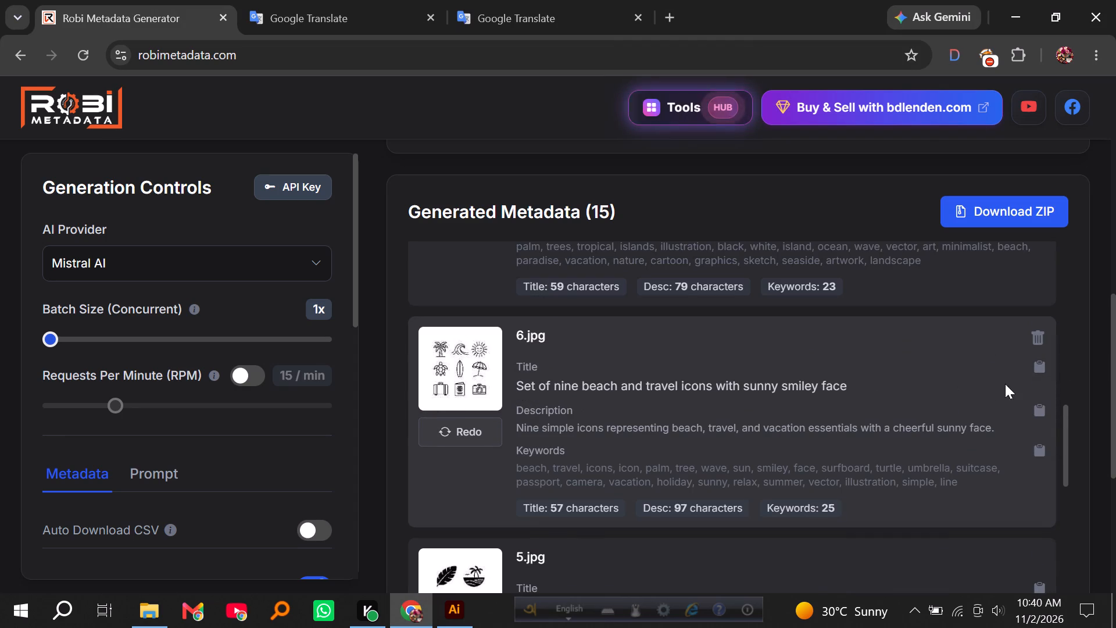
click(1036, 408)
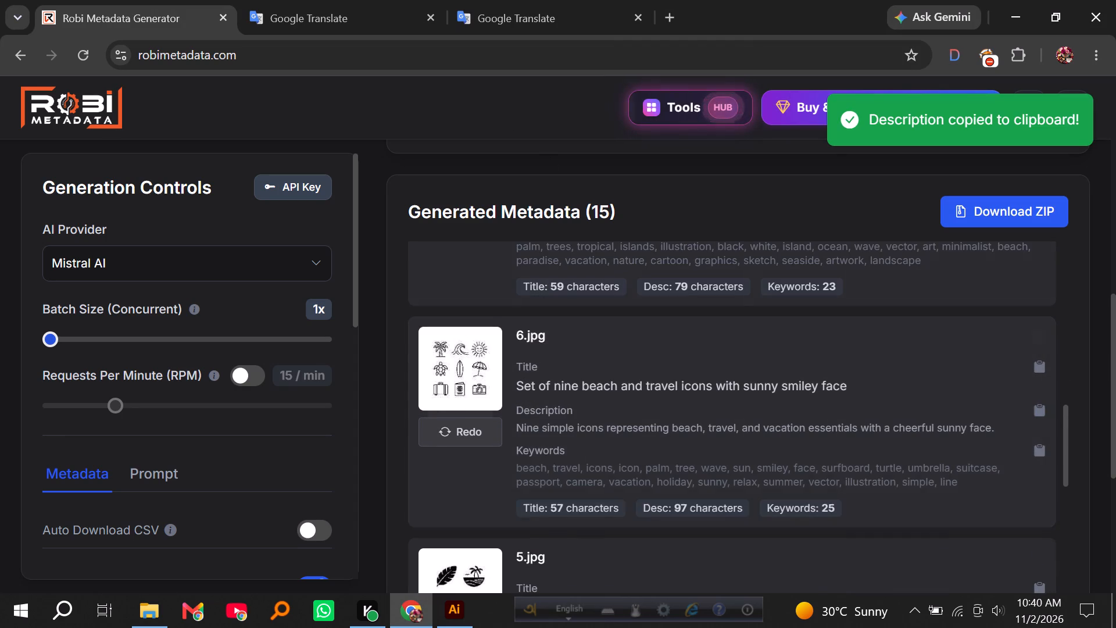
click(388, 0)
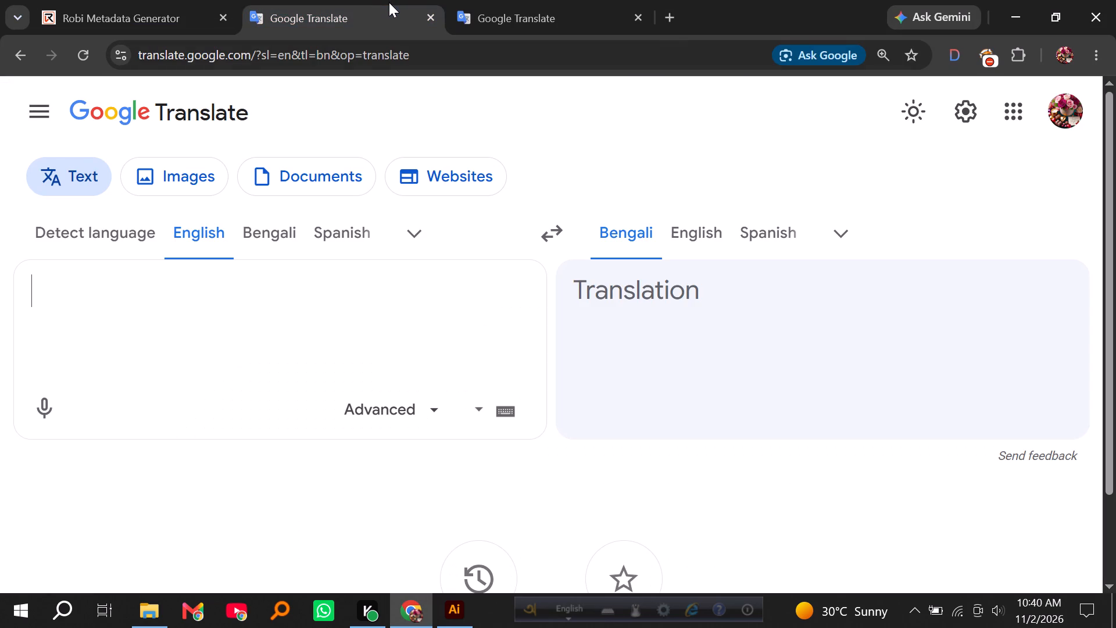
key(ctrl+v)
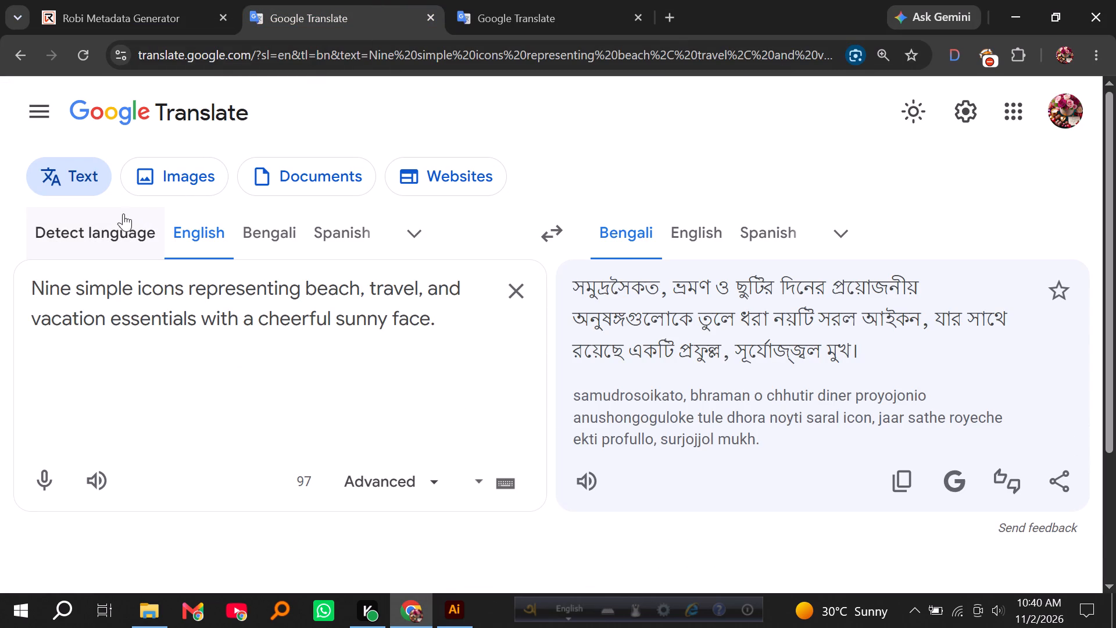
click(169, 0)
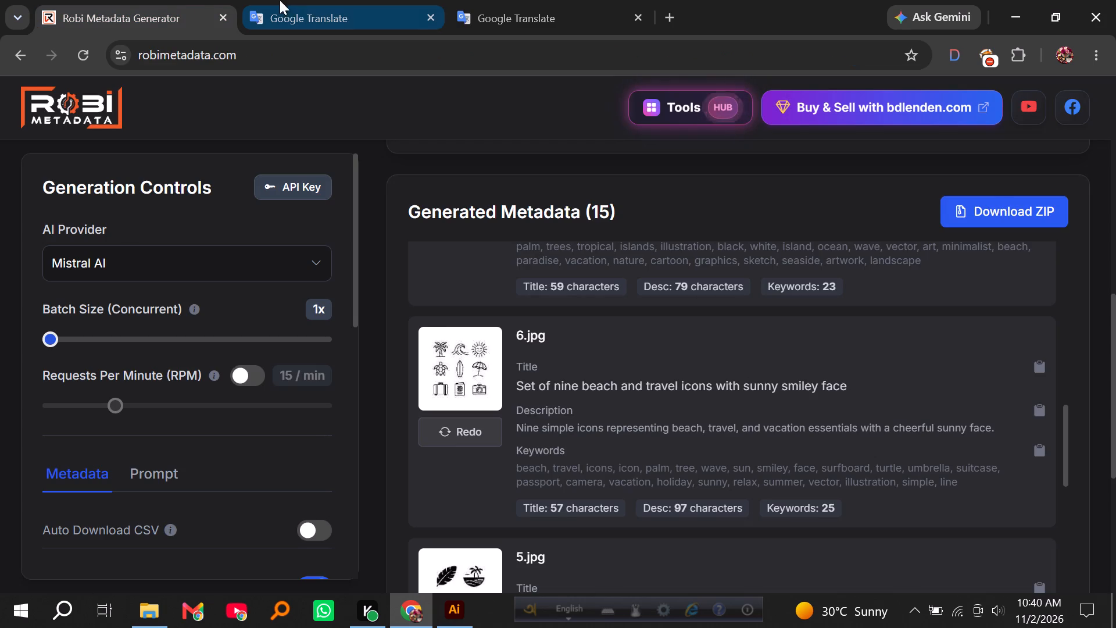
Cut the translated source text and rename 6.eps and 6.jpg as "Nine simple icons representing beach, travel, and vacation essentials with a cheerful sunny face", without the final period.
click(299, 0)
key(ctrl+a)
key(ctrl+x)
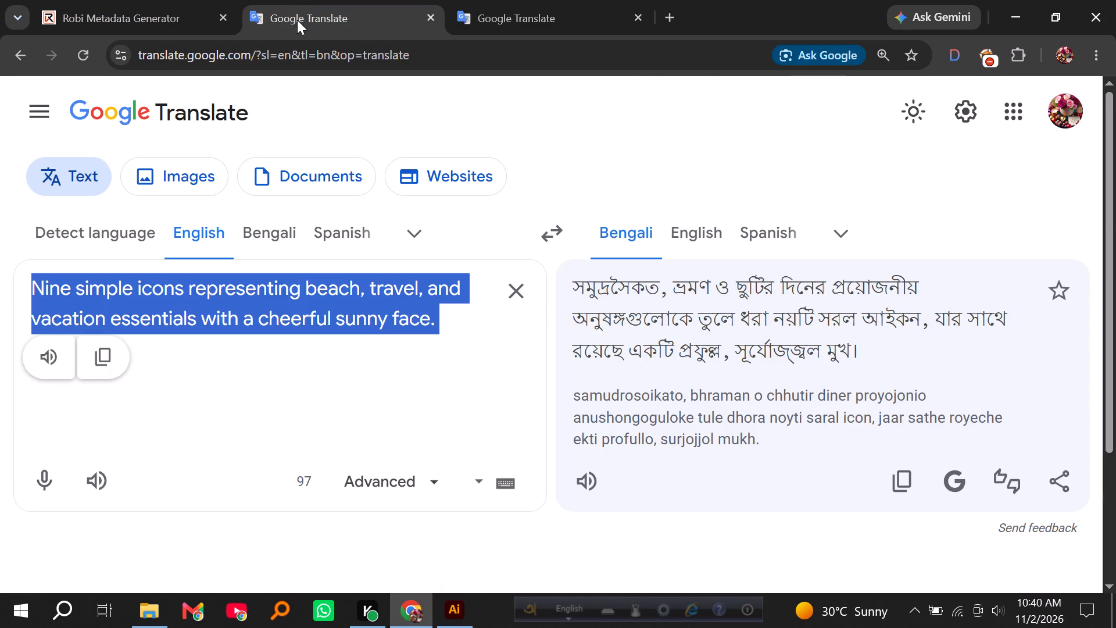
click(139, 0)
click(149, 618)
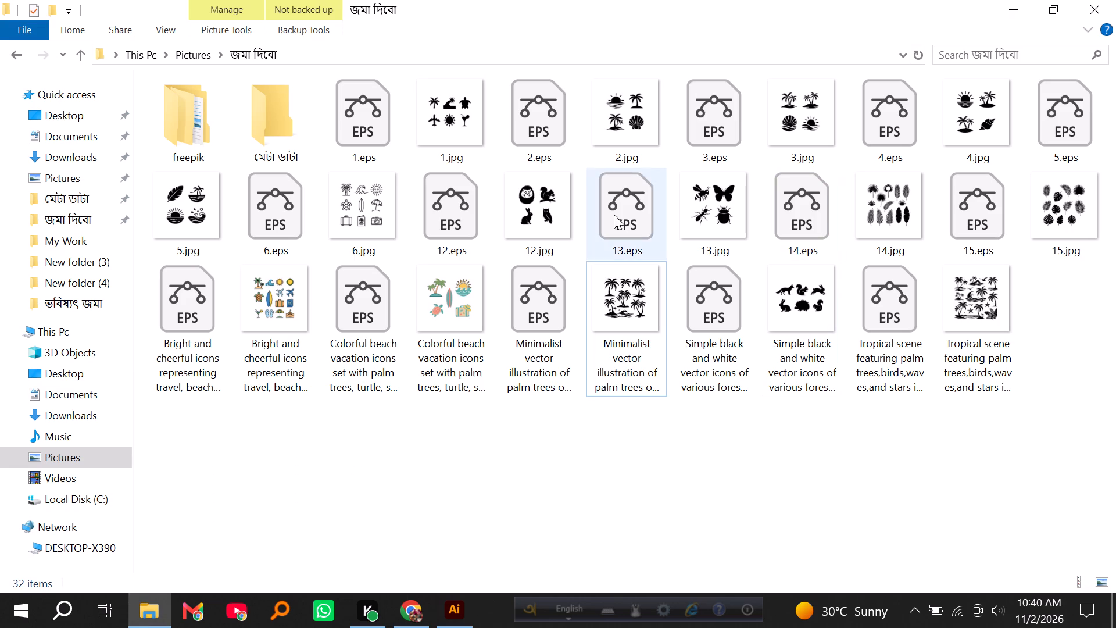
click(346, 235)
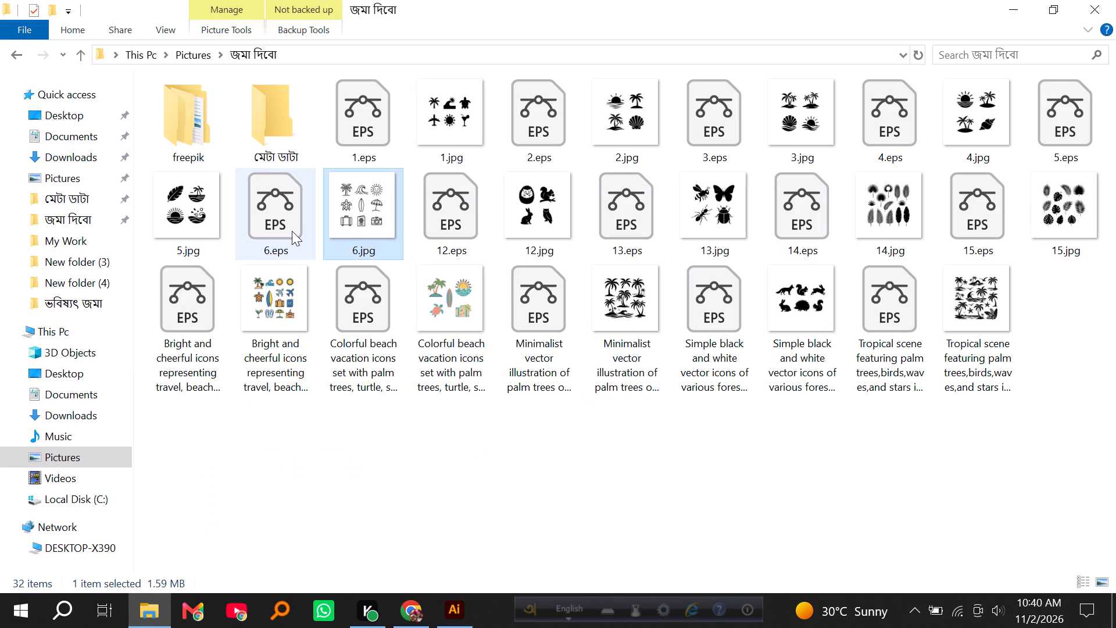
ctrl+click(292, 231)
right_click(364, 220)
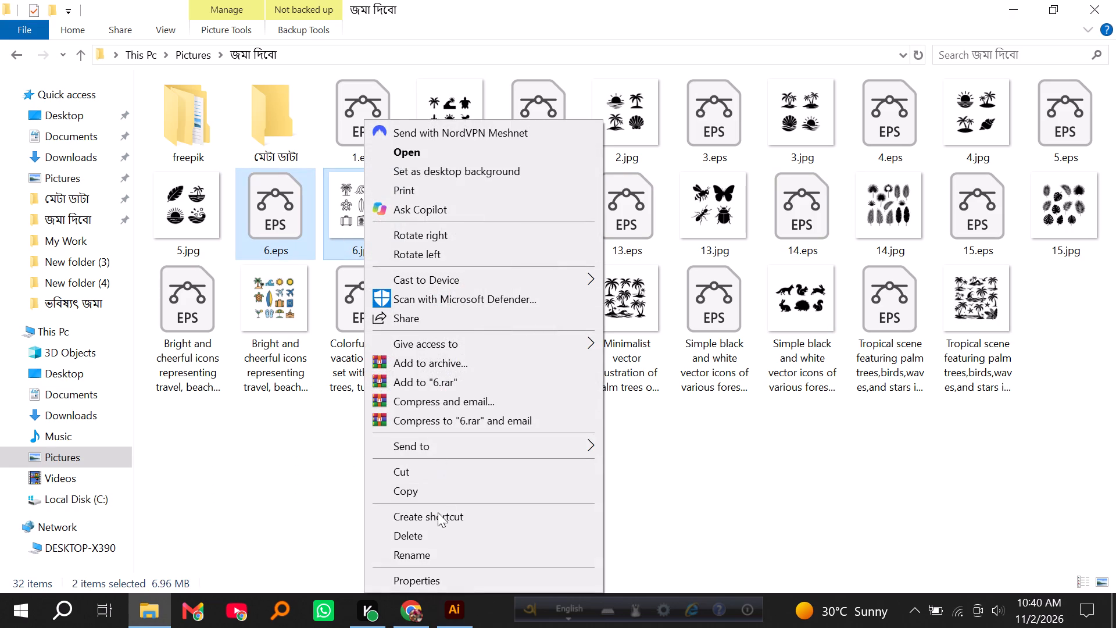
click(423, 552)
key(ctrl+v)
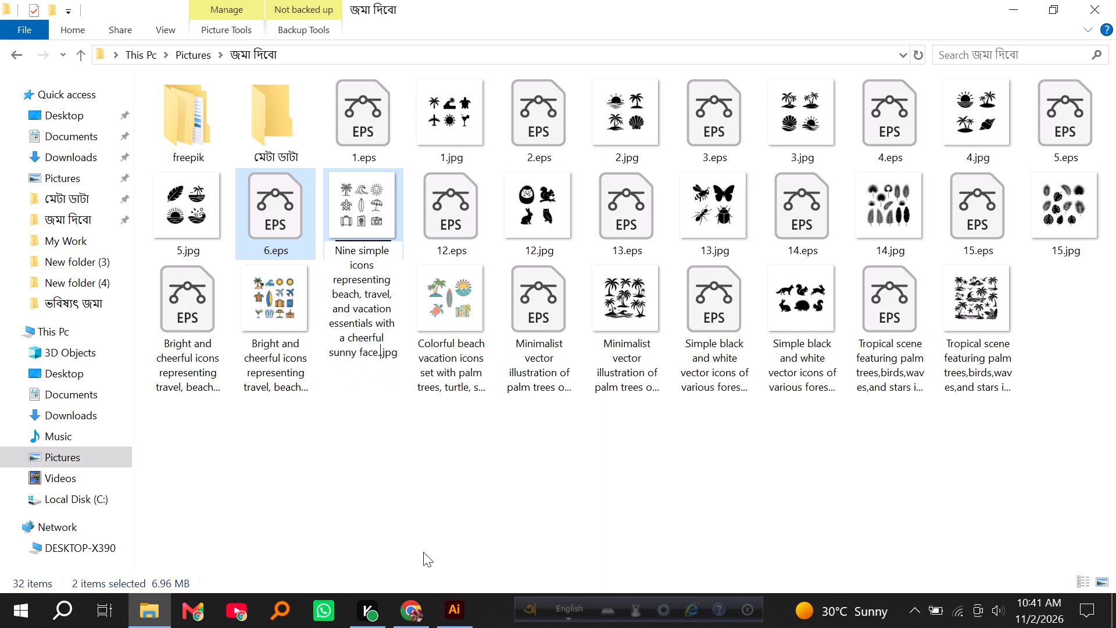
key(BackSpace)
click(425, 515)
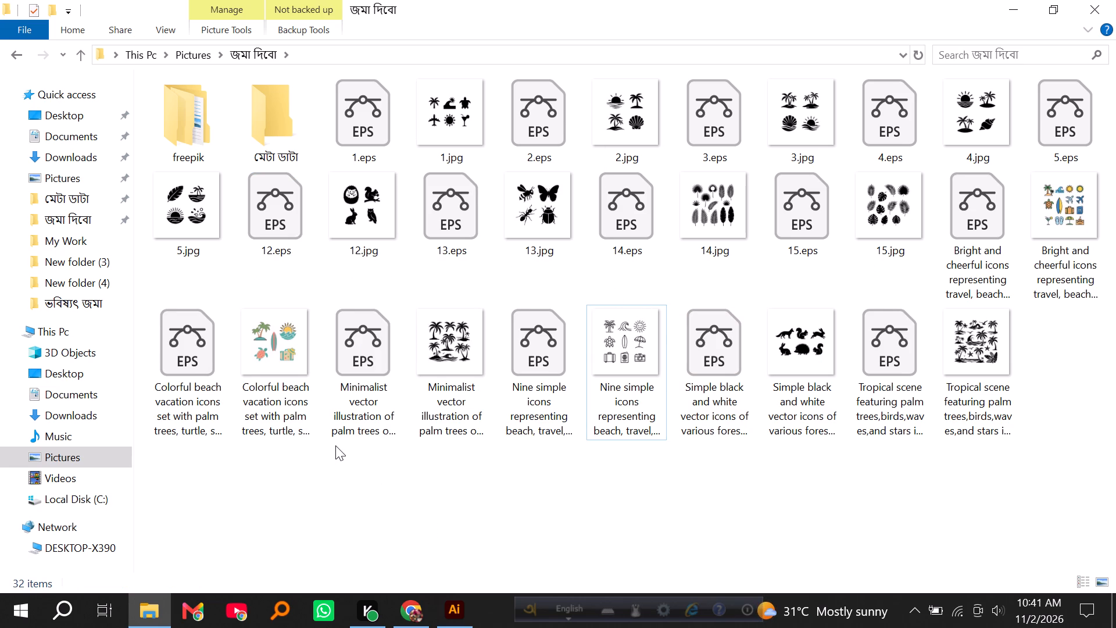
In the renamed nine beach icons JPG's properties, replace the title with its copied description and set a five-star rating.
right_click(608, 350)
click(659, 580)
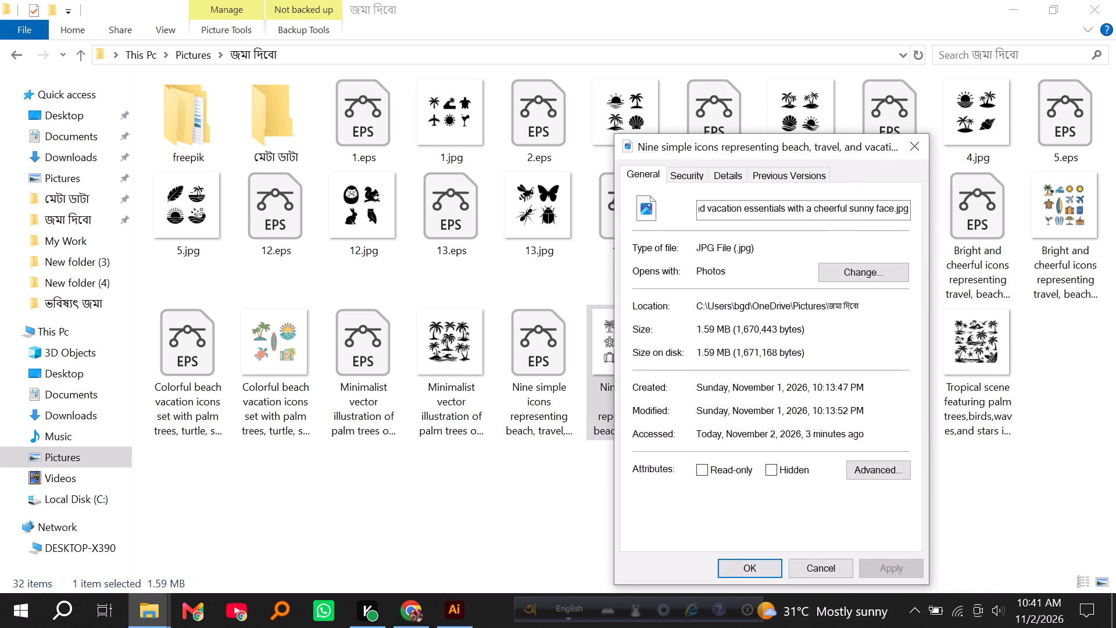
click(732, 174)
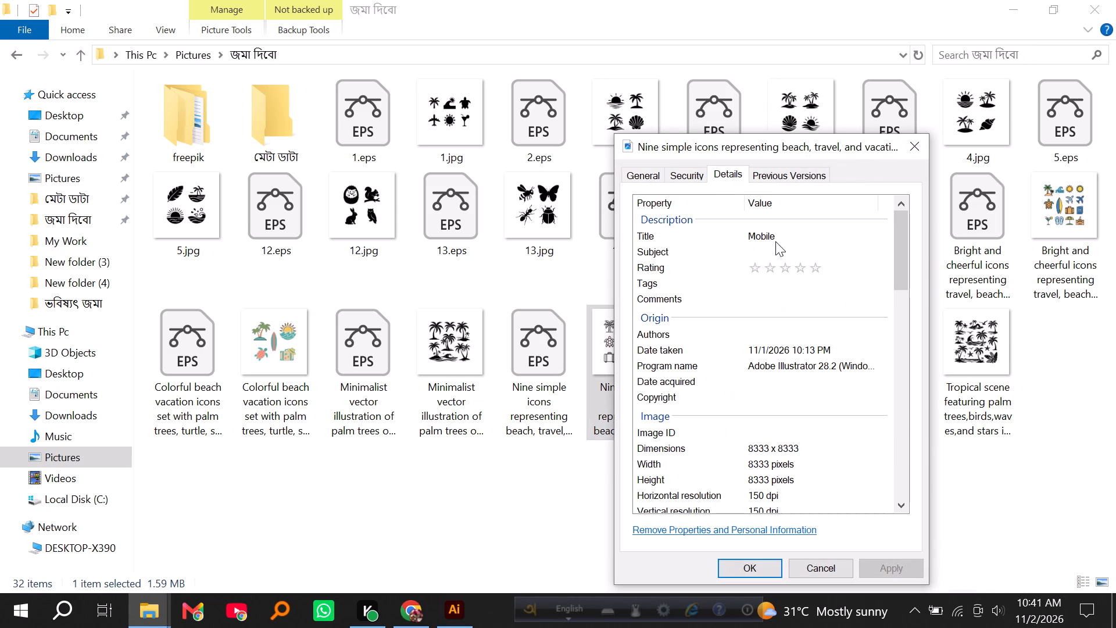
click(789, 237)
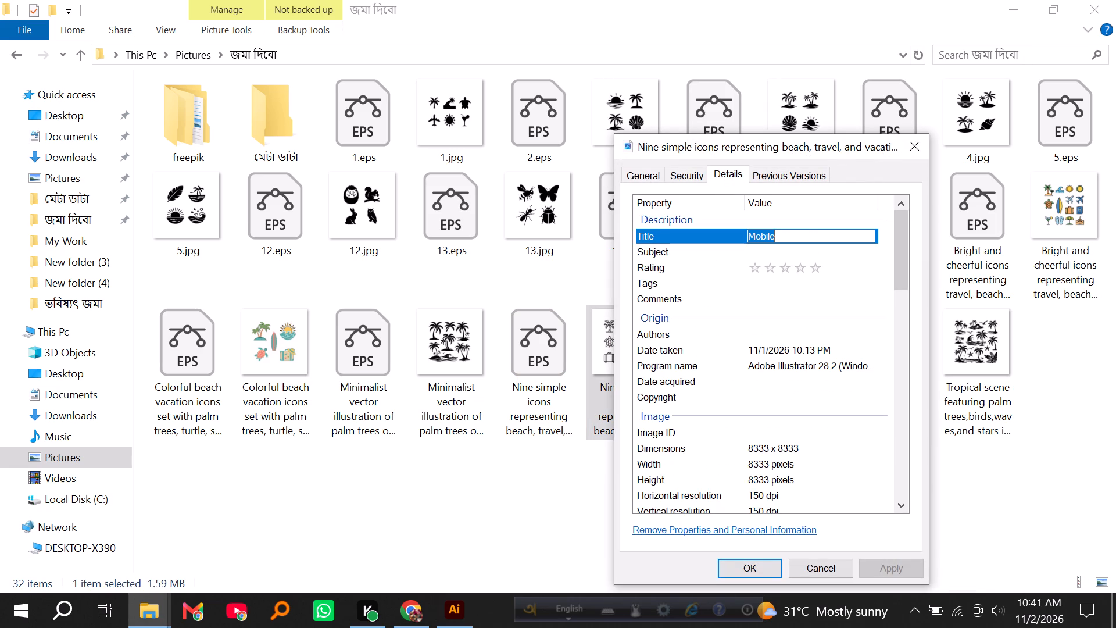
key(ctrl+v)
triple_click(817, 267)
click(817, 267)
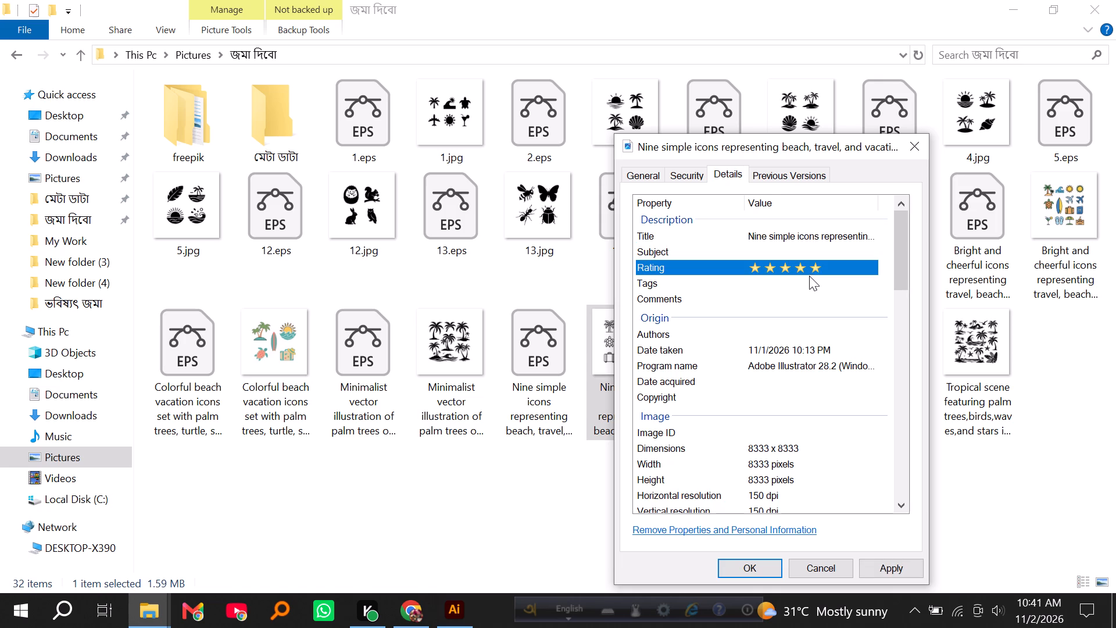
Copy 6.jpg's generated keywords from Robi Metadata into the nine beach icons JPG's tags and save its properties.
click(802, 277)
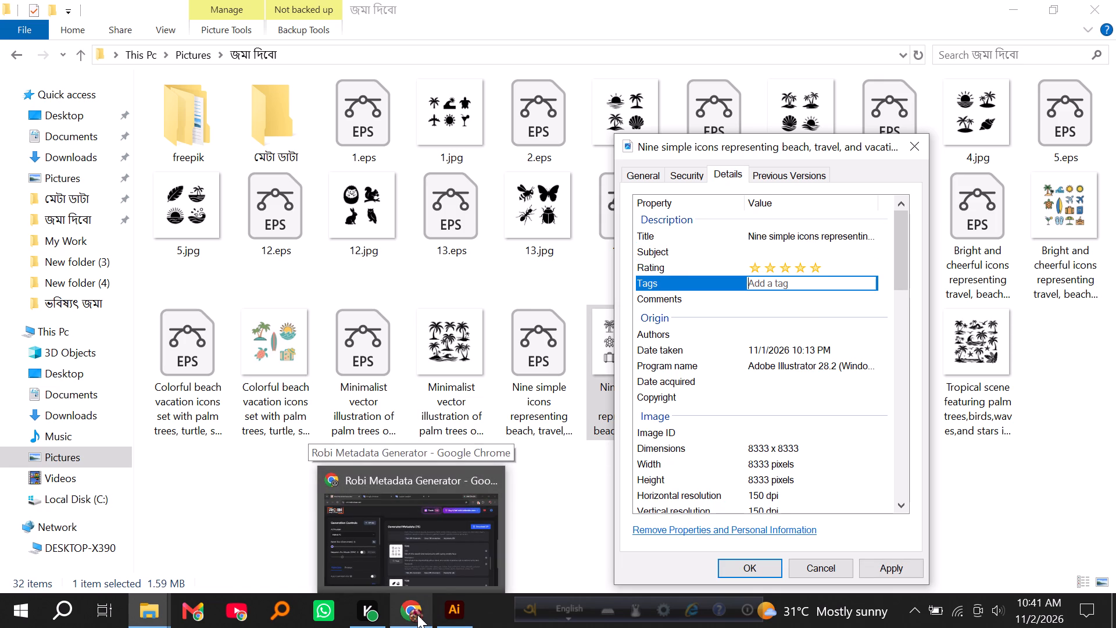
click(417, 615)
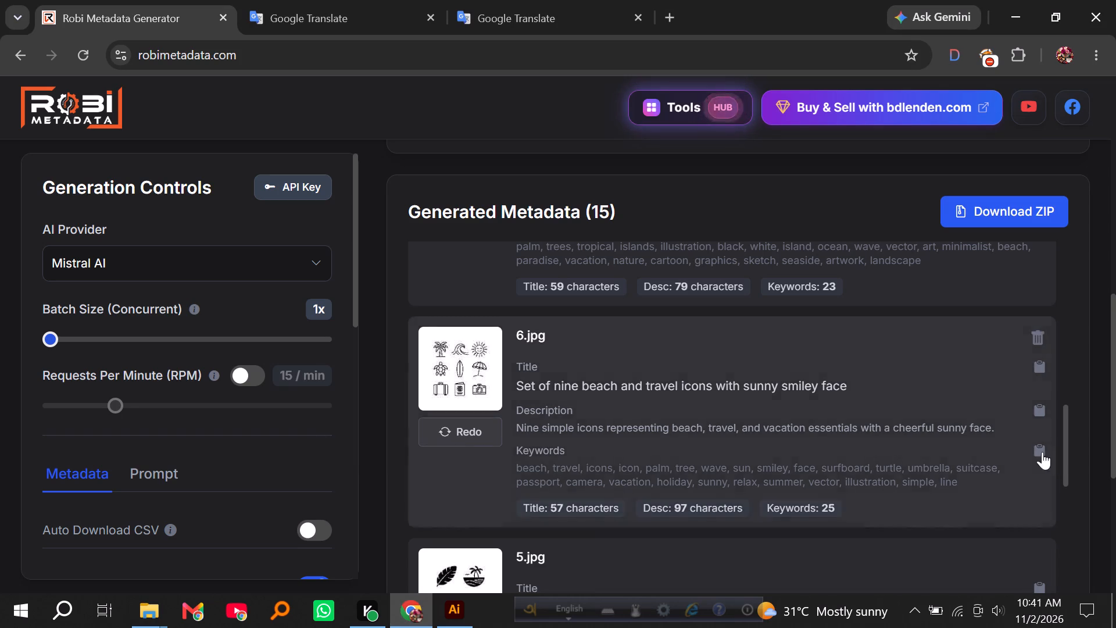
click(1040, 449)
click(151, 613)
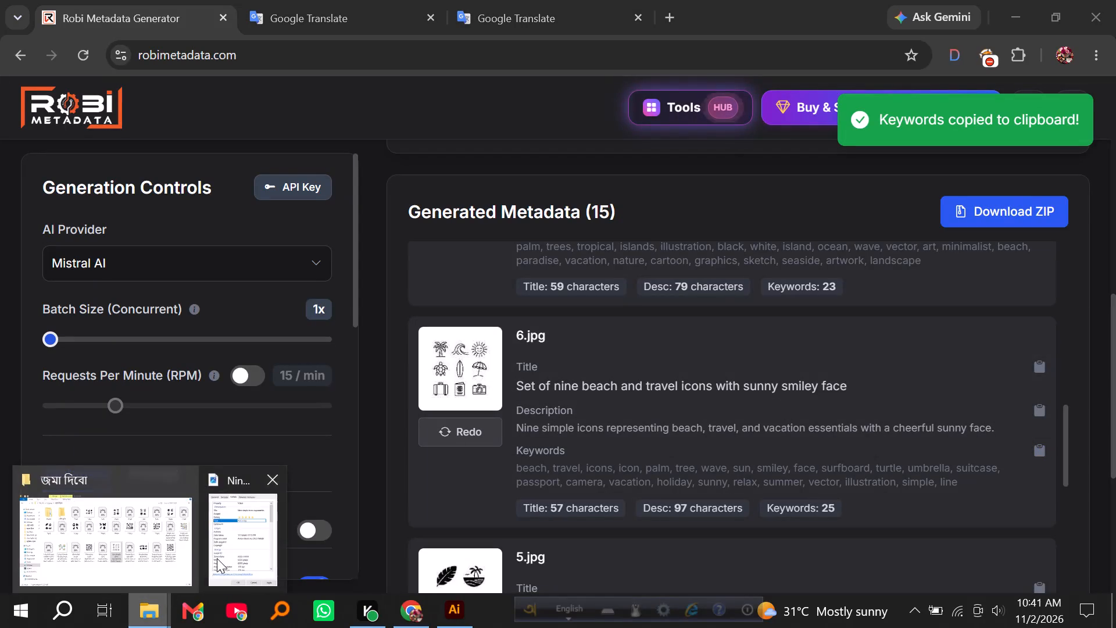
click(219, 556)
key(ctrl+v)
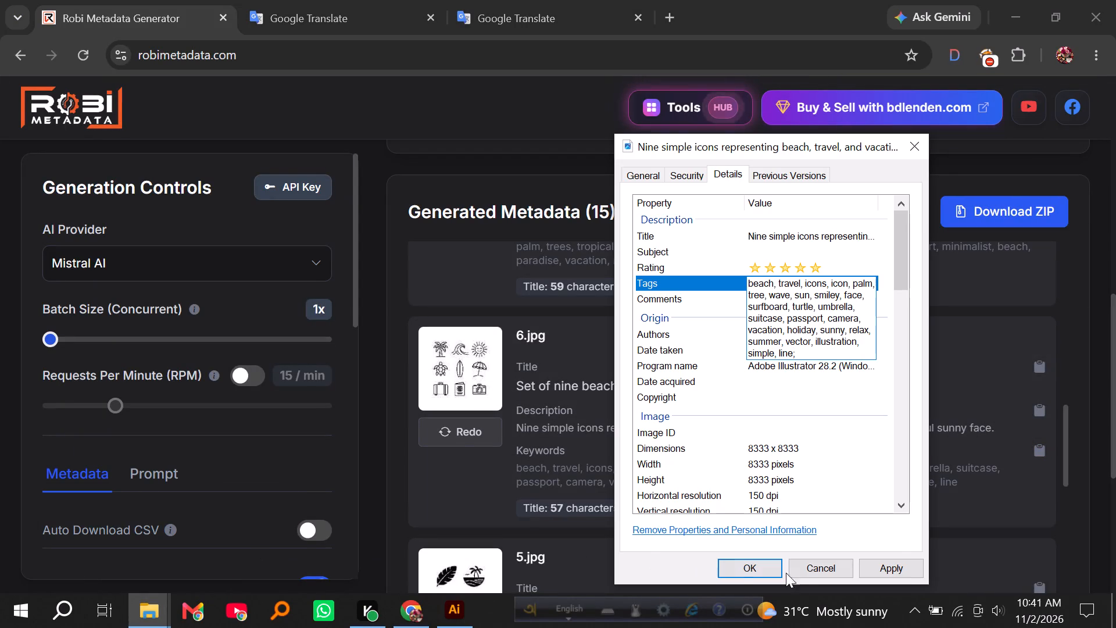
click(900, 573)
click(745, 570)
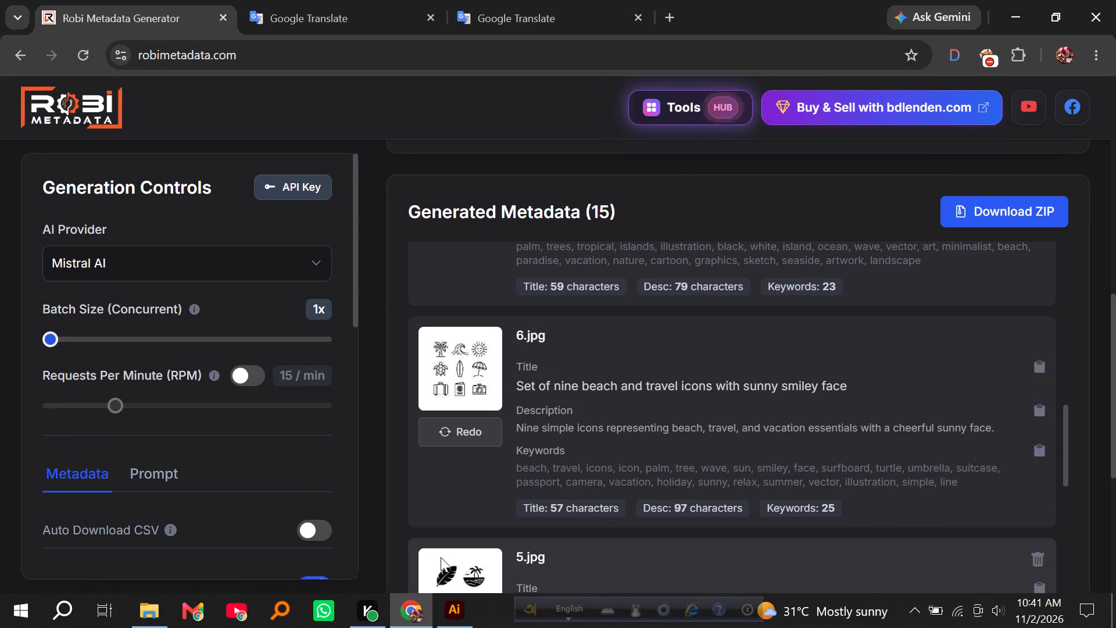
Copy 5.jpg's generated description from Robi Metadata and translate it from English to Bengali in the first Google Translate tab.
scroll(574, 435, down, 3)
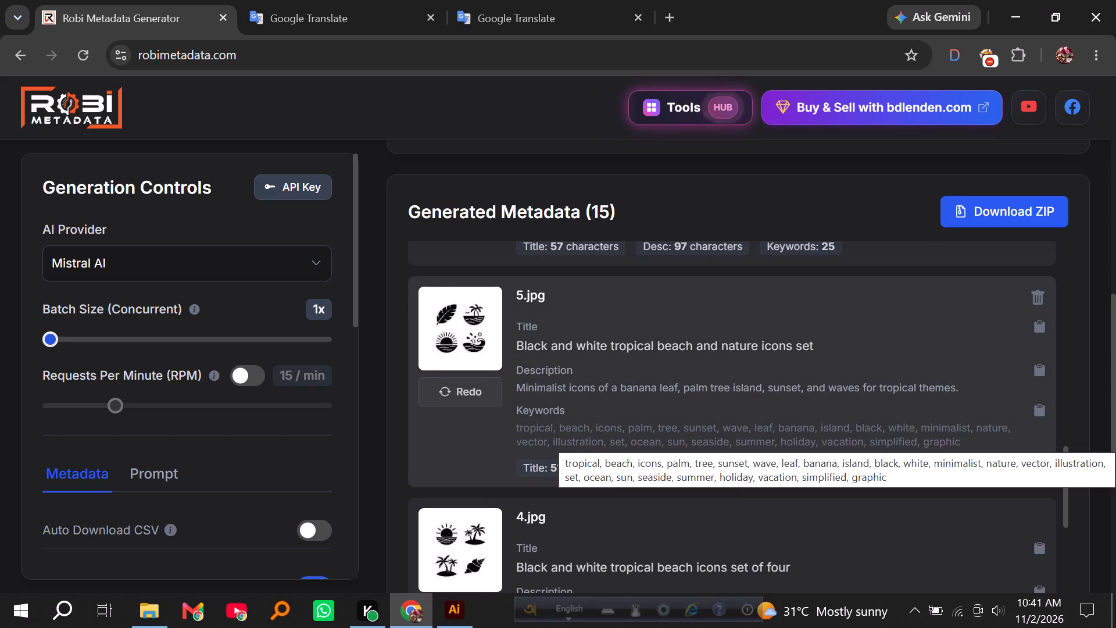
click(1039, 367)
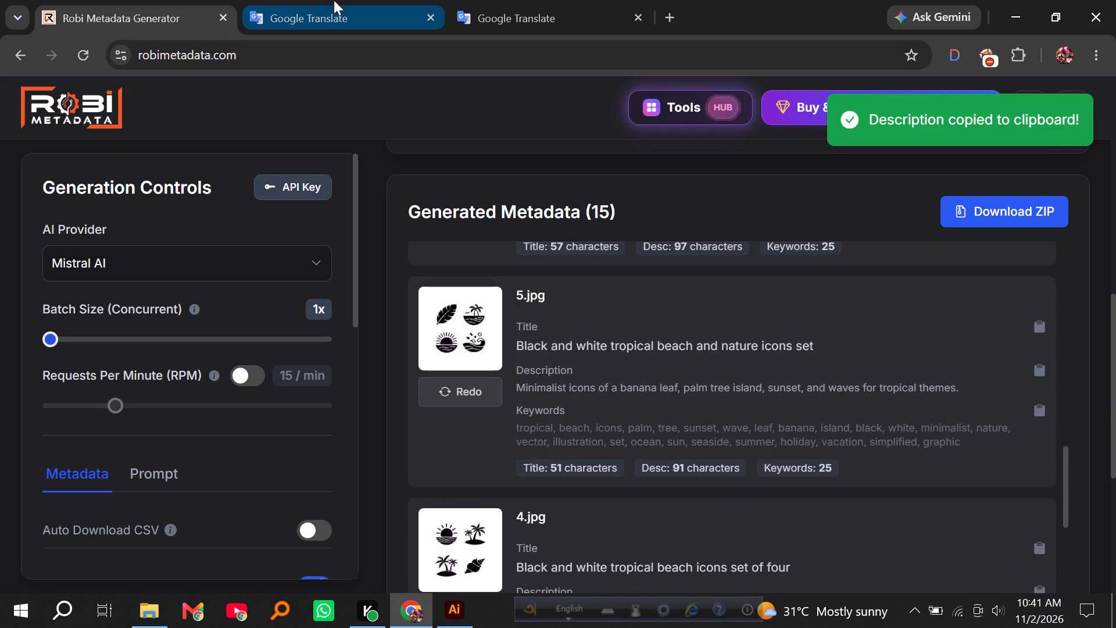
click(331, 6)
key(ctrl+v)
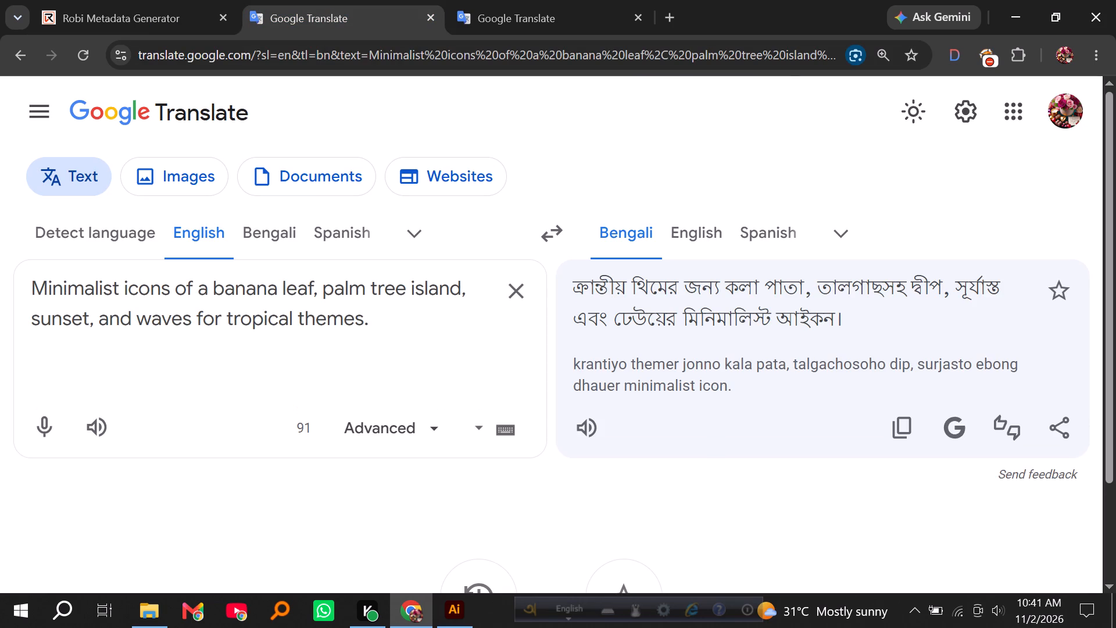
click(187, 0)
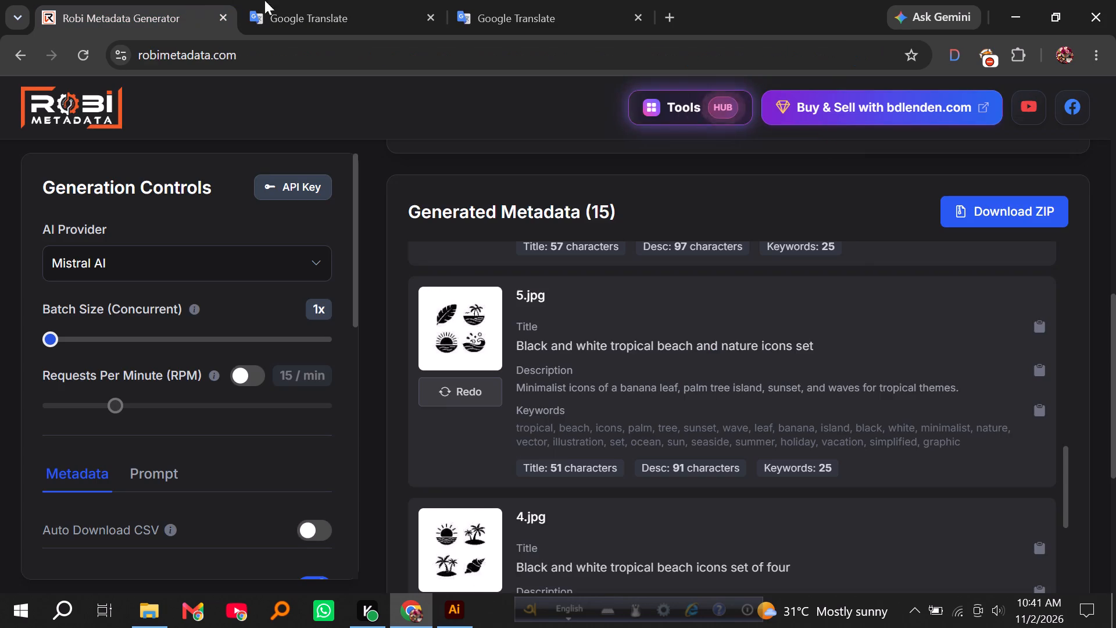
Cut the translated source text and rename 5.eps and 5.jpg as "Minimalist icons of a banana leaf, palm tree island, sunset, and waves for tropical themes", without the final period.
click(296, 0)
key(ctrl+a)
key(ctrl+x)
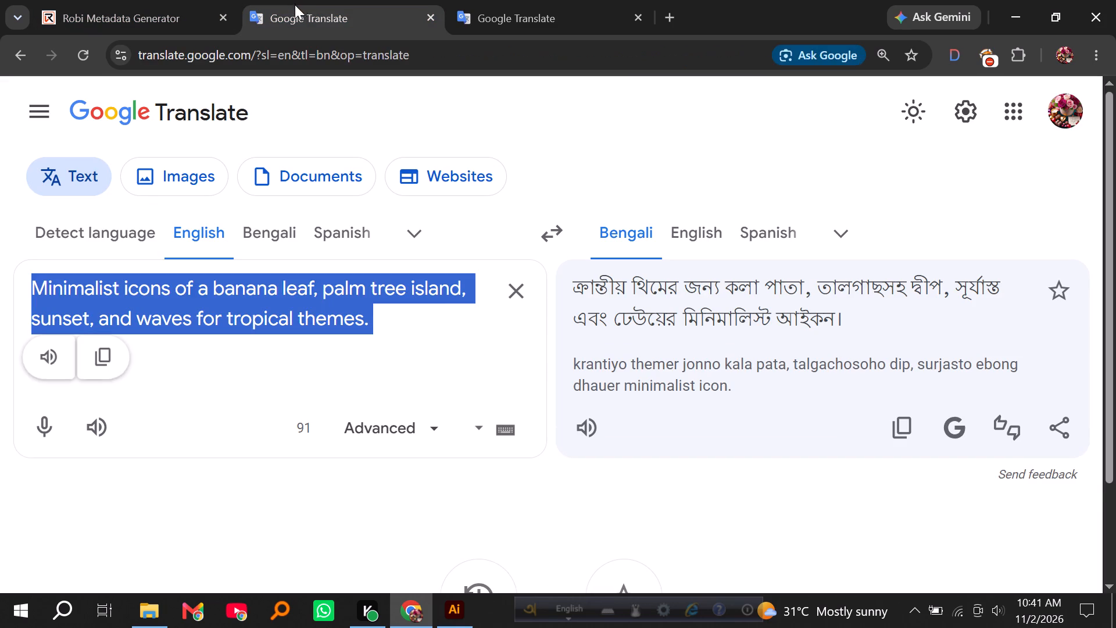
click(145, 0)
click(152, 609)
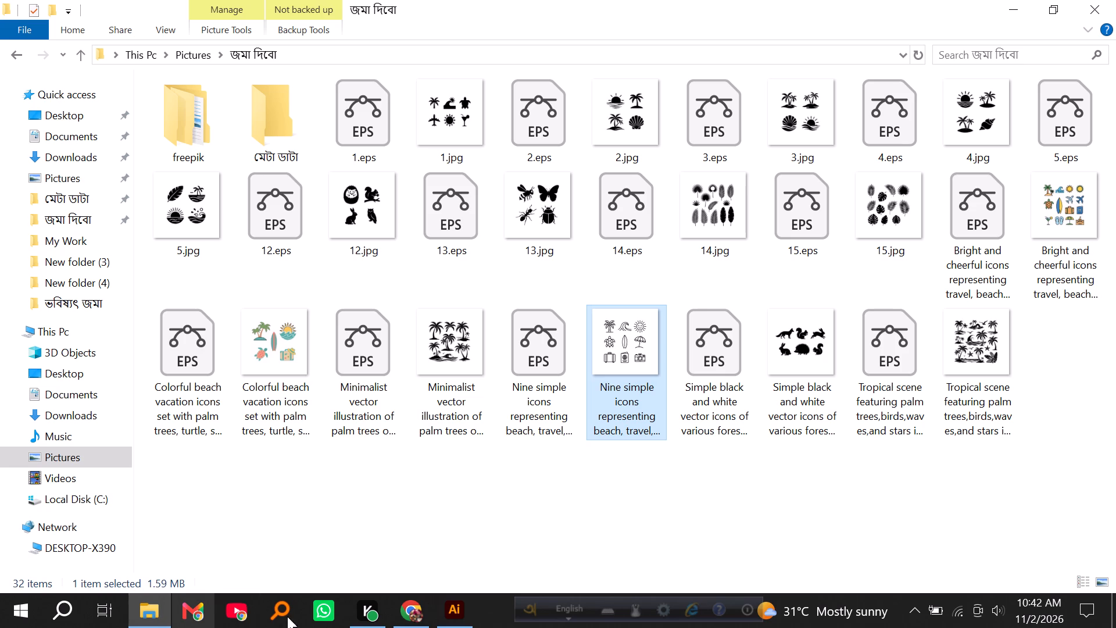
click(410, 612)
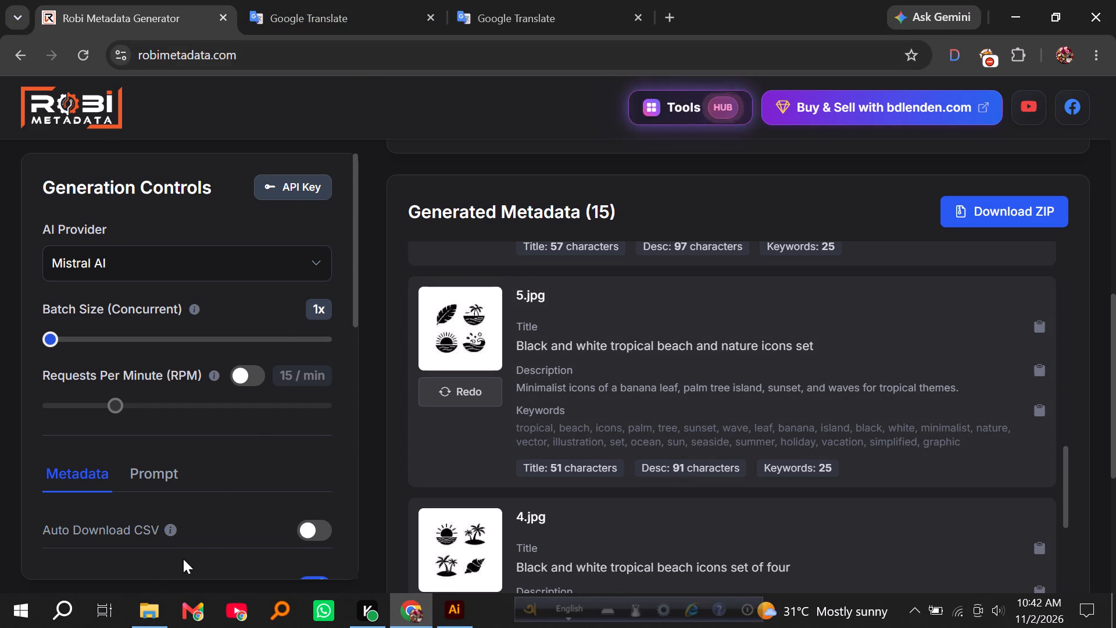
click(141, 612)
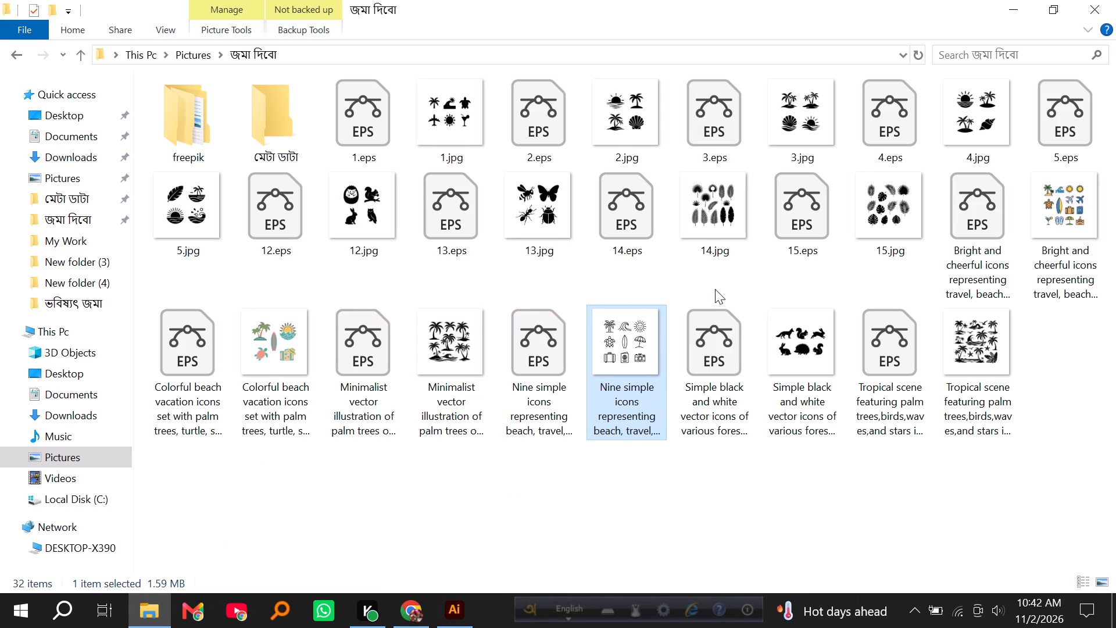
click(417, 605)
click(142, 610)
click(198, 229)
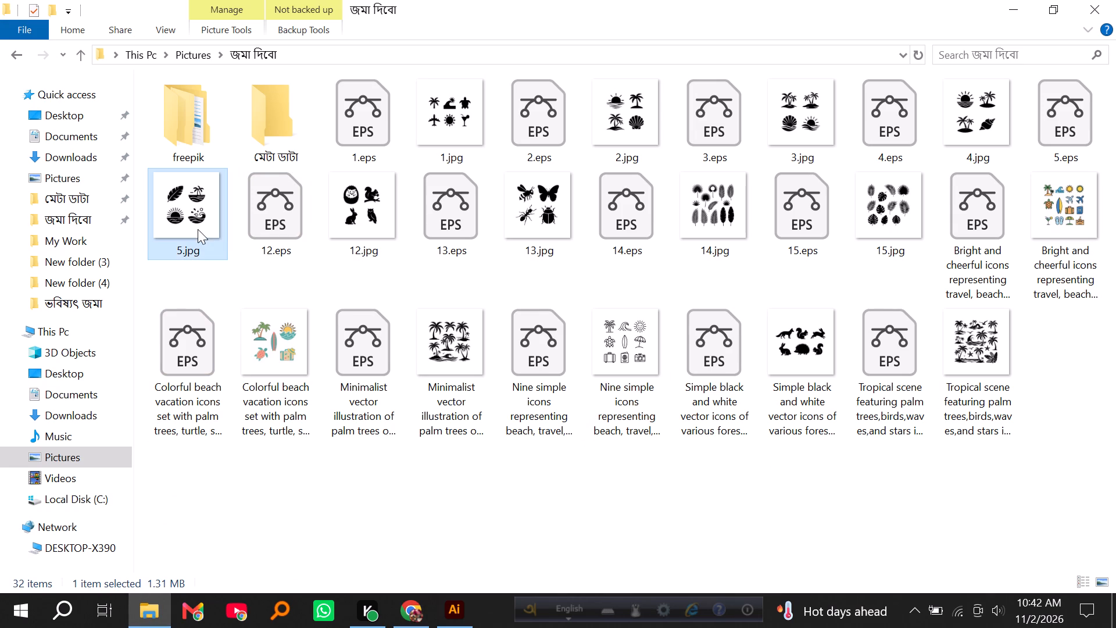
alt+click(1069, 123)
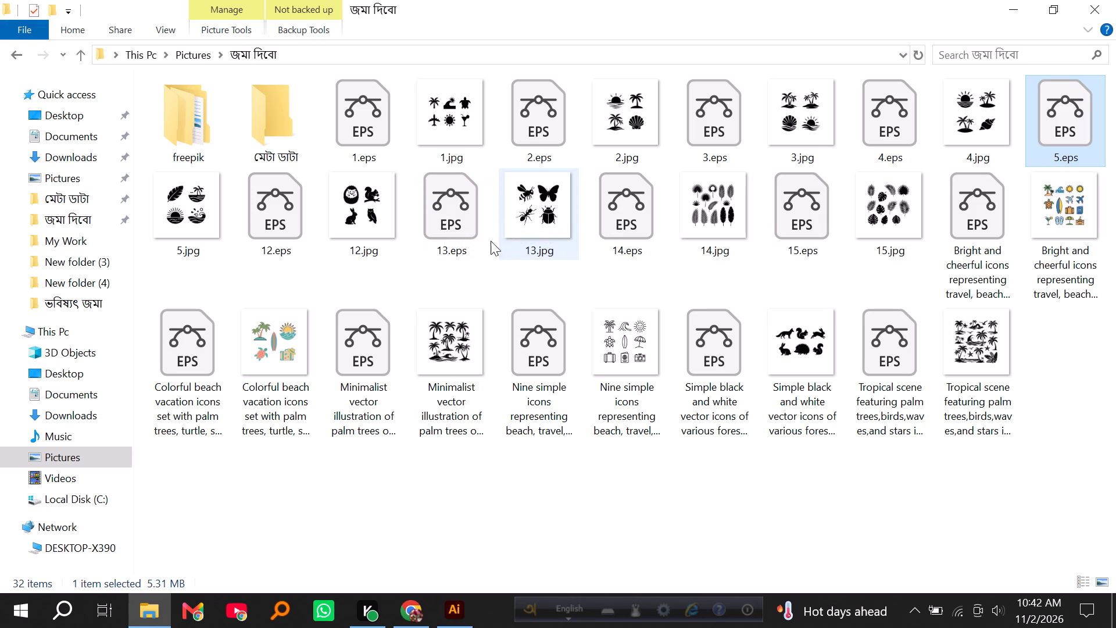
click(216, 227)
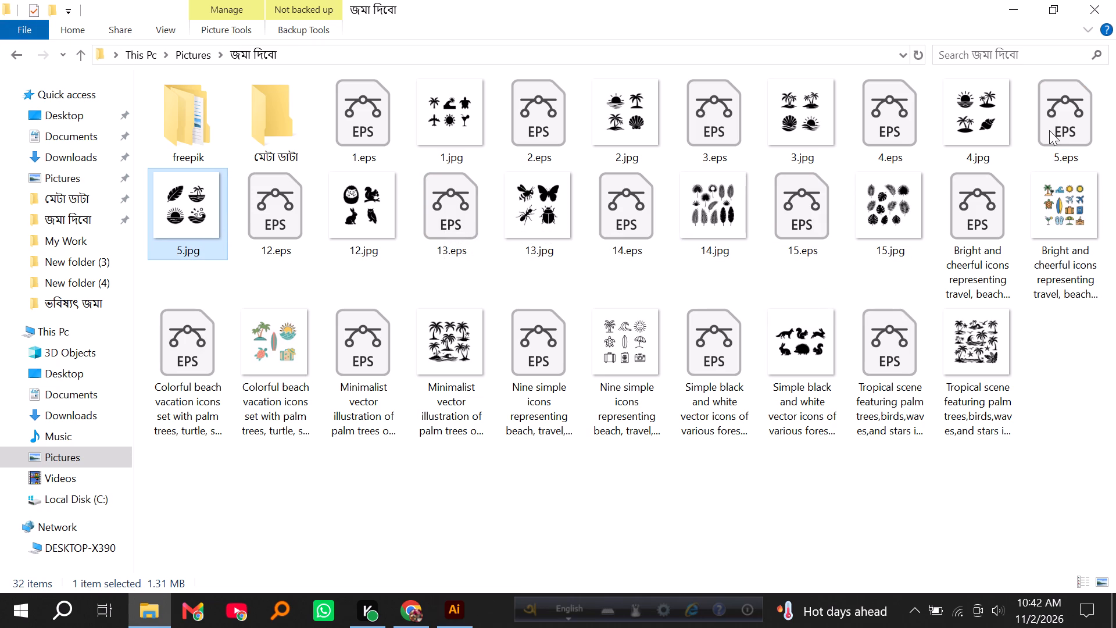
ctrl+click(1053, 129)
right_click(188, 210)
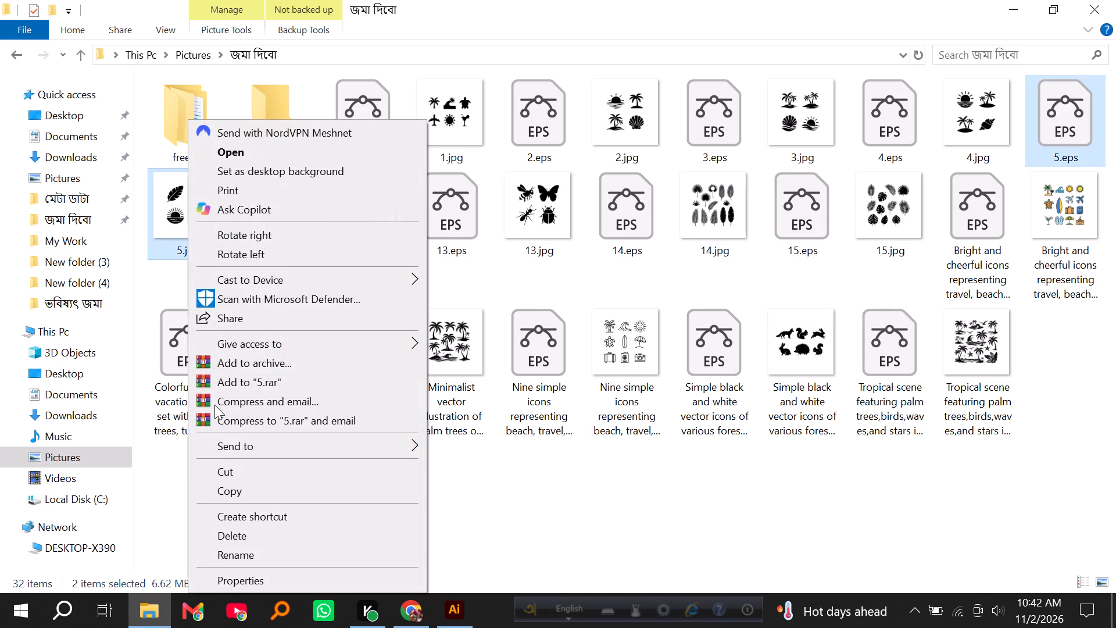
click(232, 551)
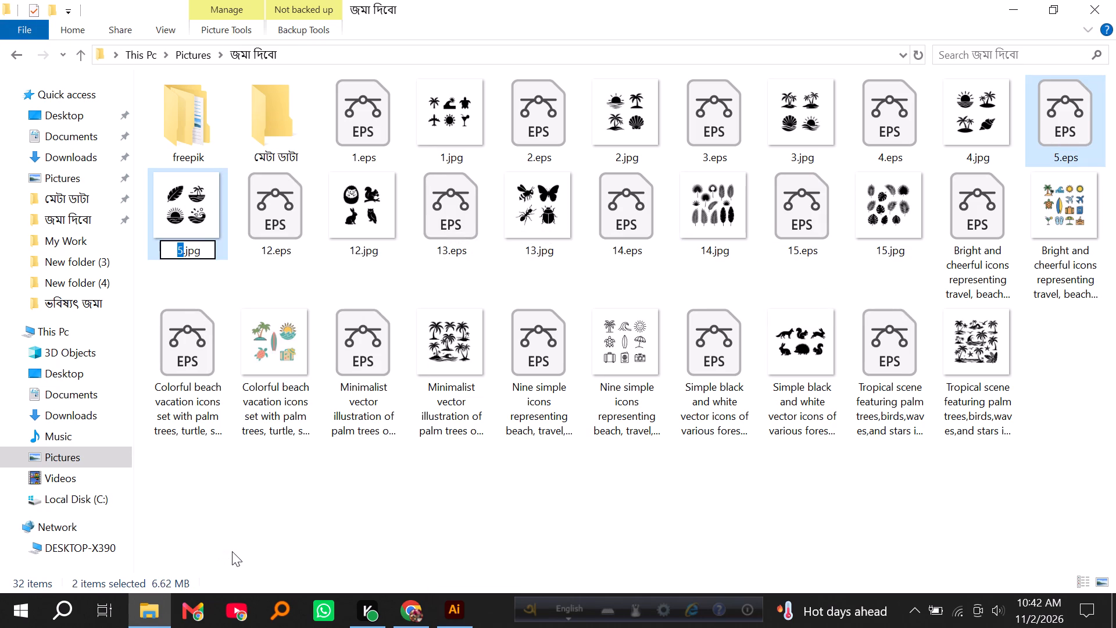
key(ctrl+v)
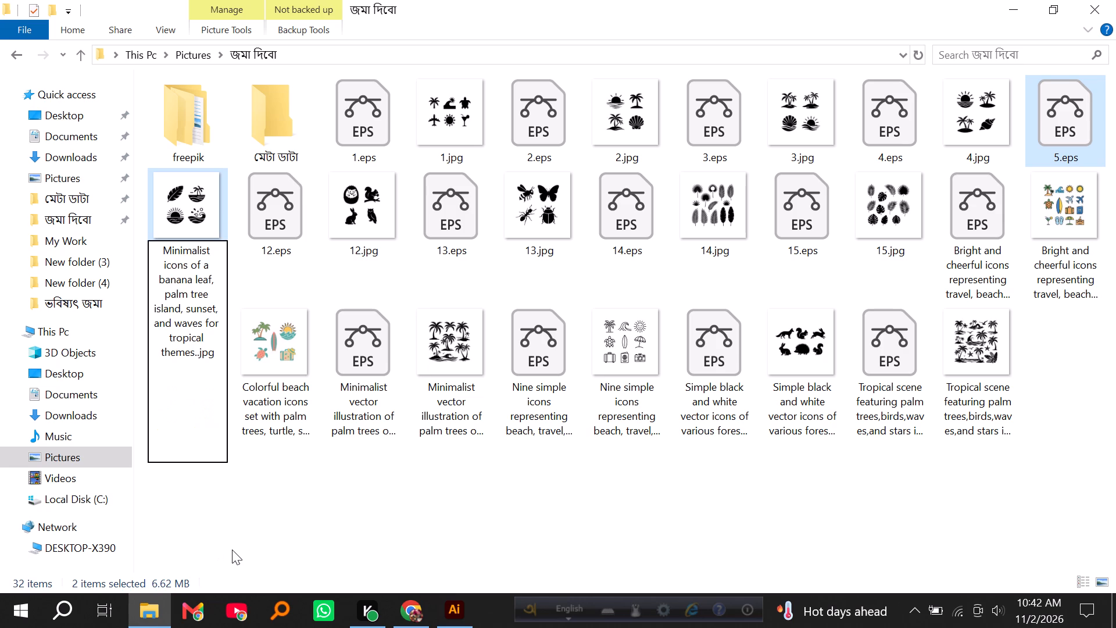
key(BackSpace)
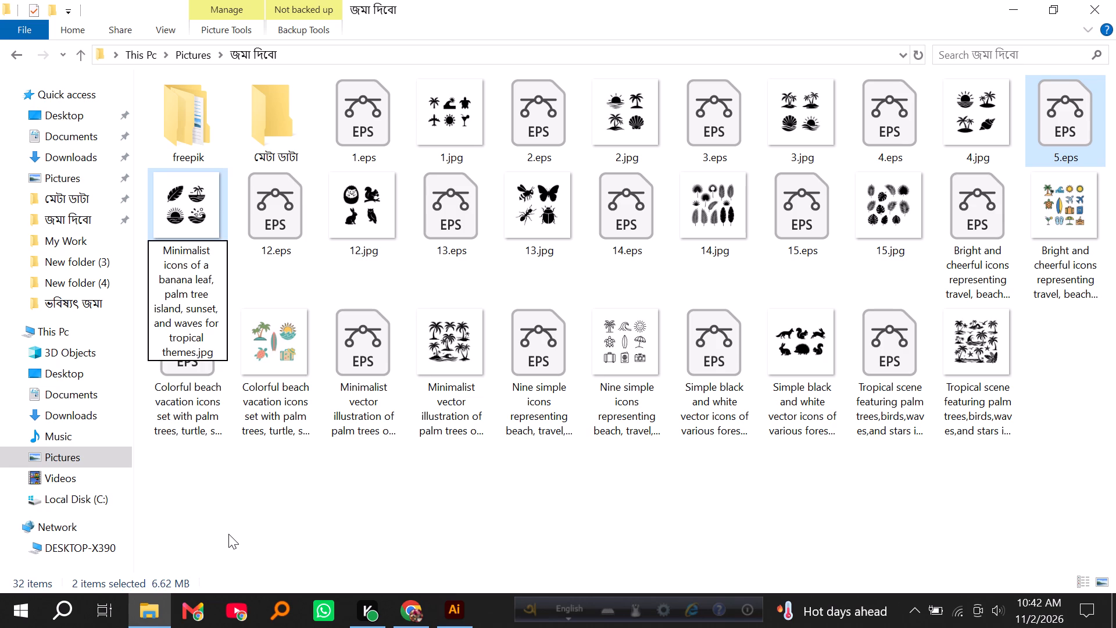
click(227, 533)
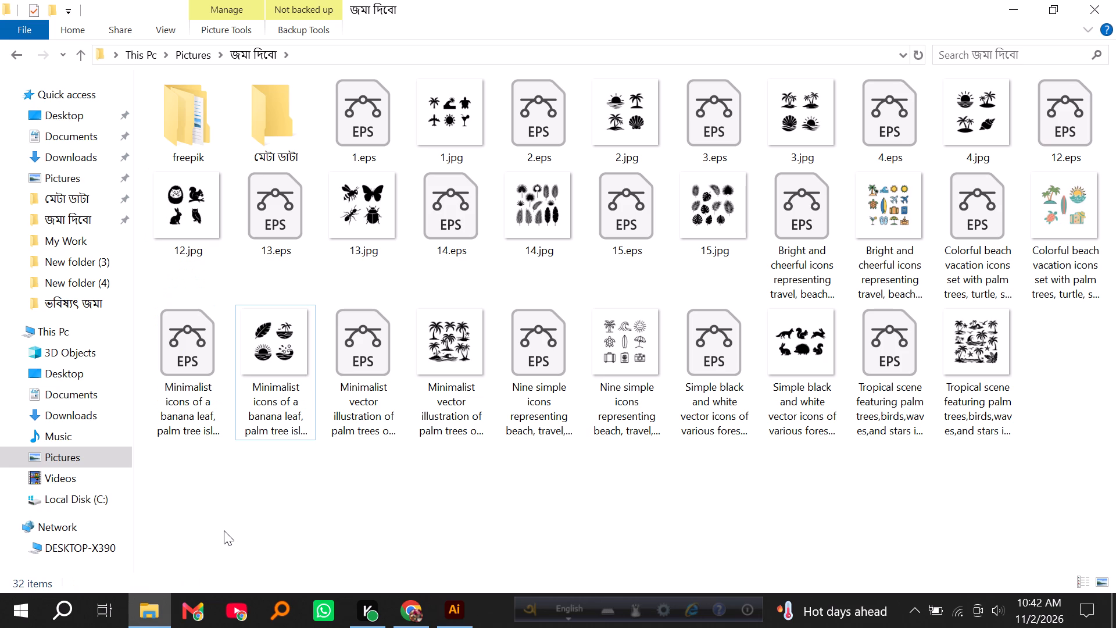
In the renamed banana leaf icons JPG's properties, replace the title with its copied description and set a five-star rating.
right_click(270, 379)
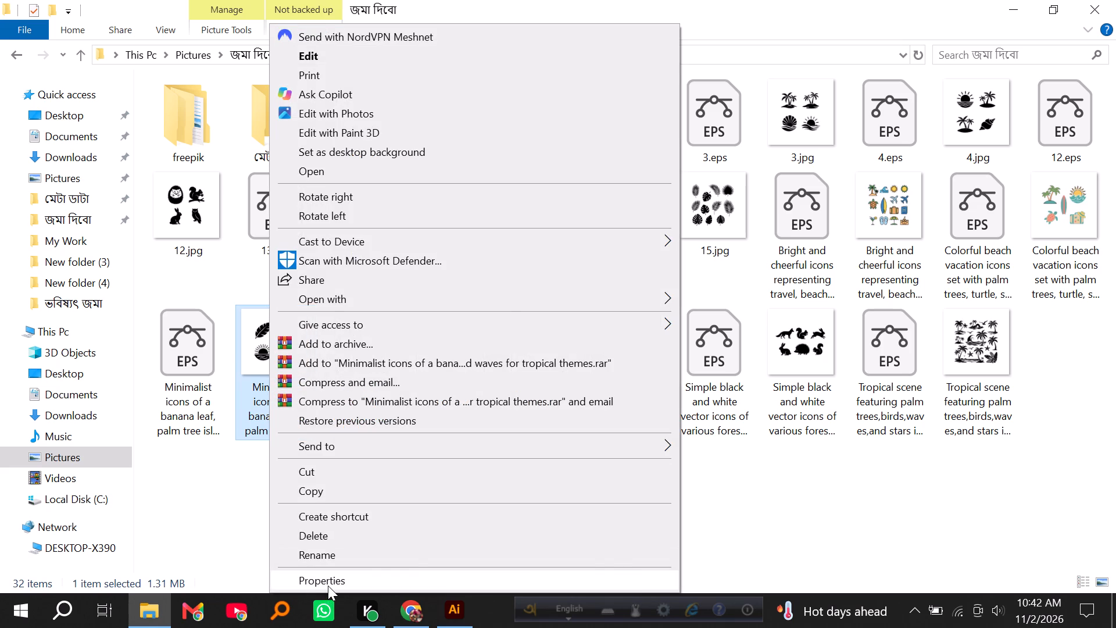
click(328, 586)
click(388, 177)
click(446, 235)
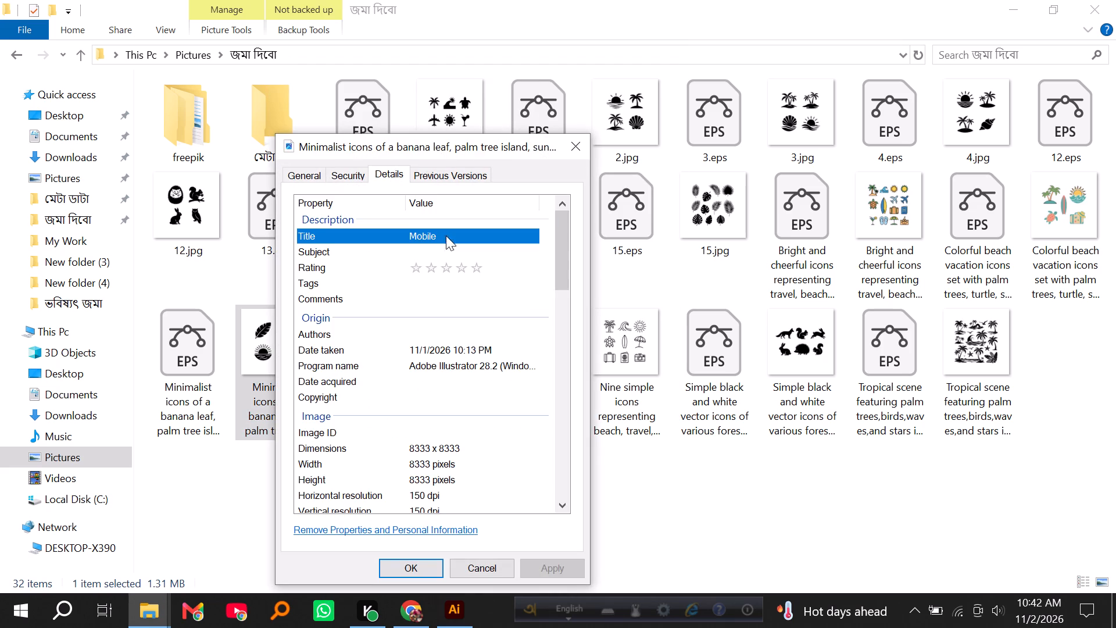
key(ctrl+v)
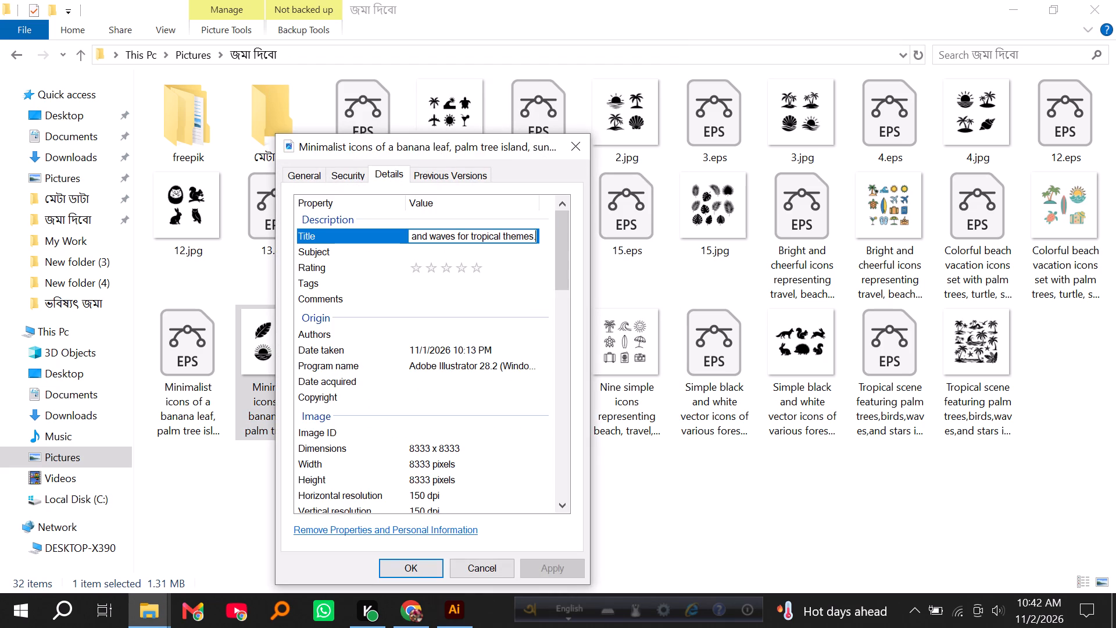
triple_click(477, 269)
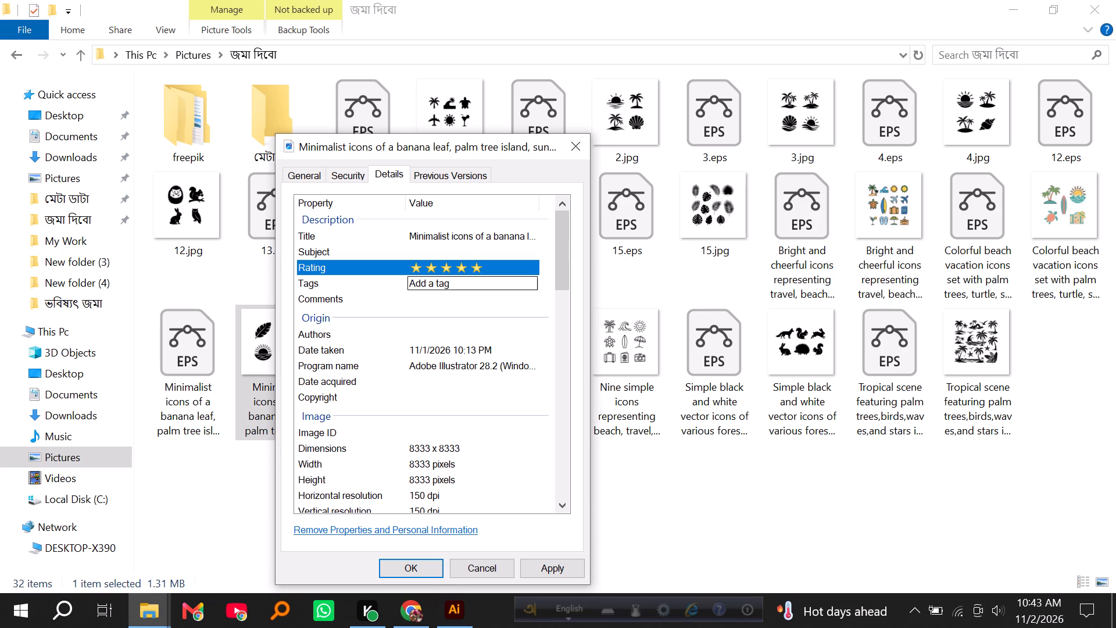
Copy 5.jpg's generated keywords from Robi Metadata into the banana leaf icons JPG's tags and save its properties.
click(468, 284)
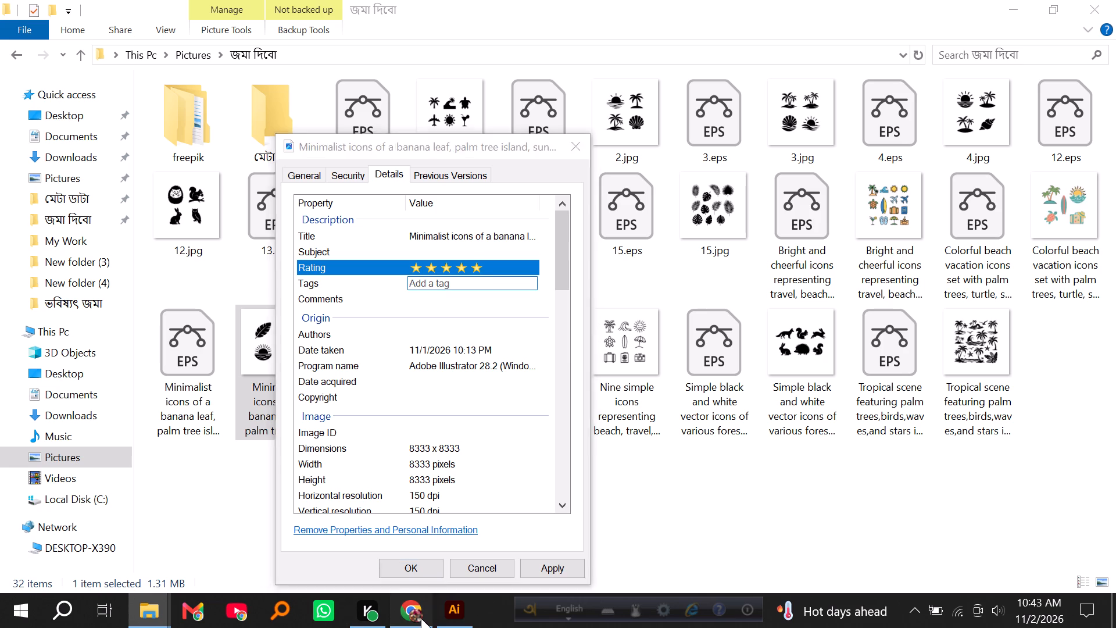
click(421, 618)
click(1039, 408)
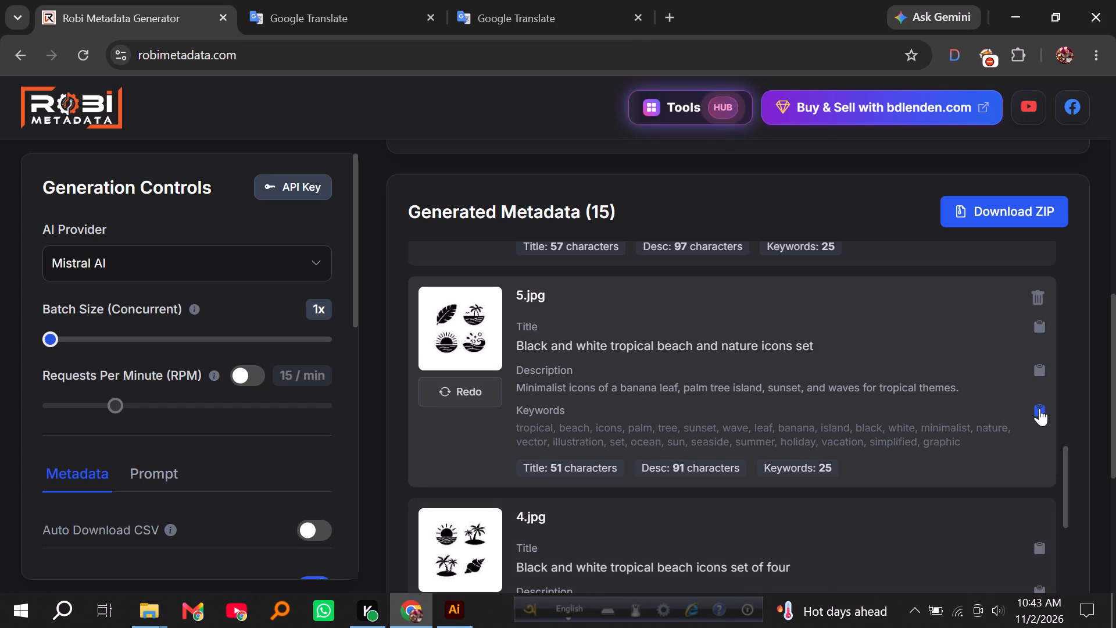
click(141, 607)
click(239, 553)
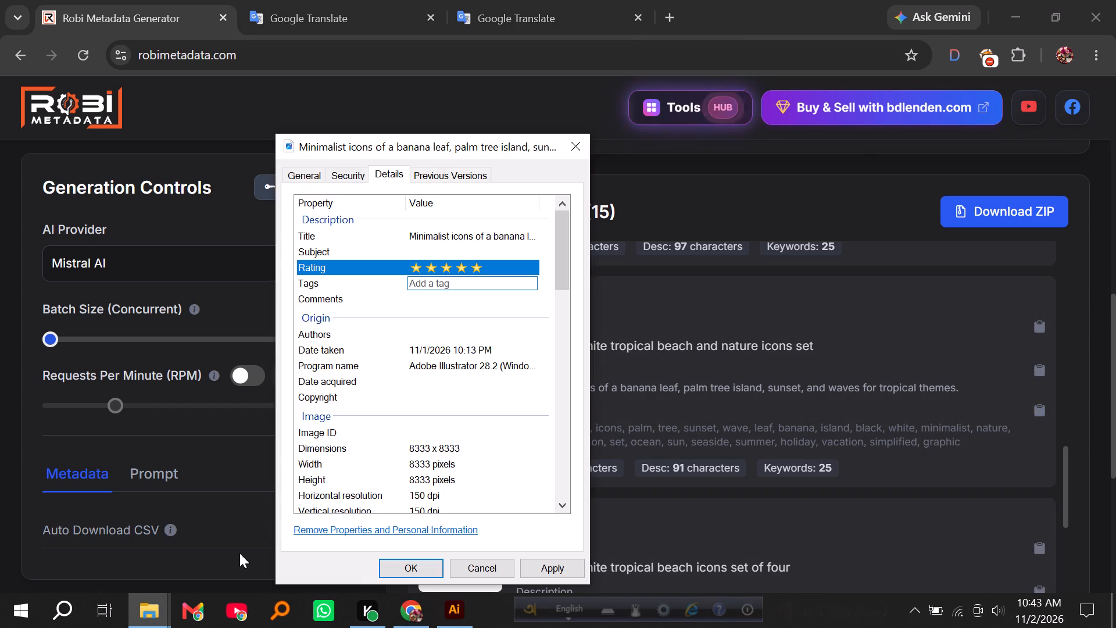
key(ctrl+v)
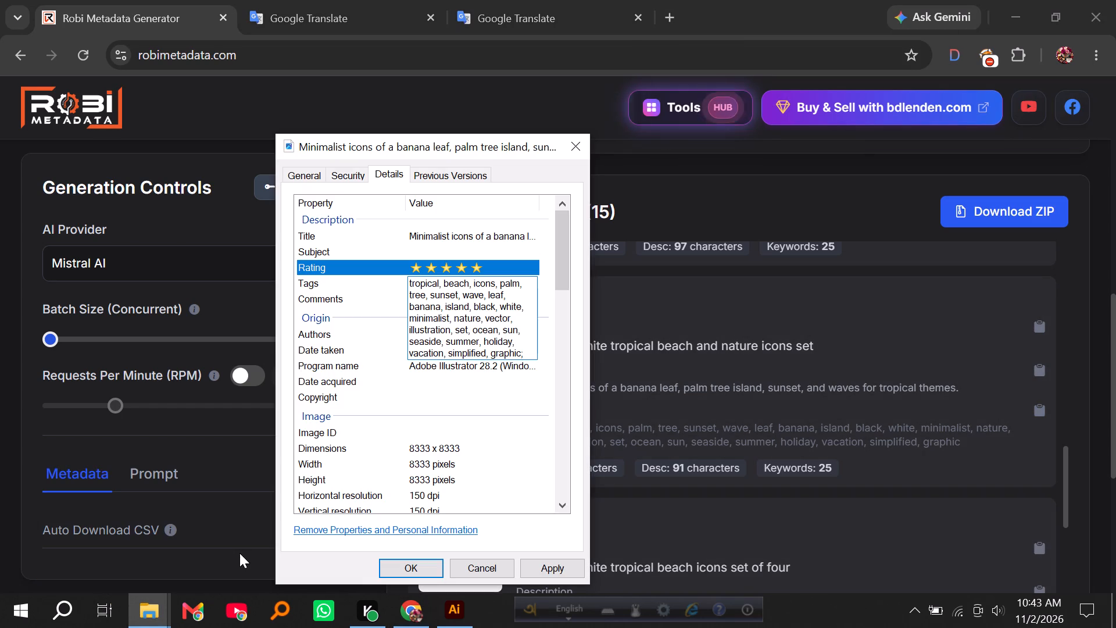
click(536, 566)
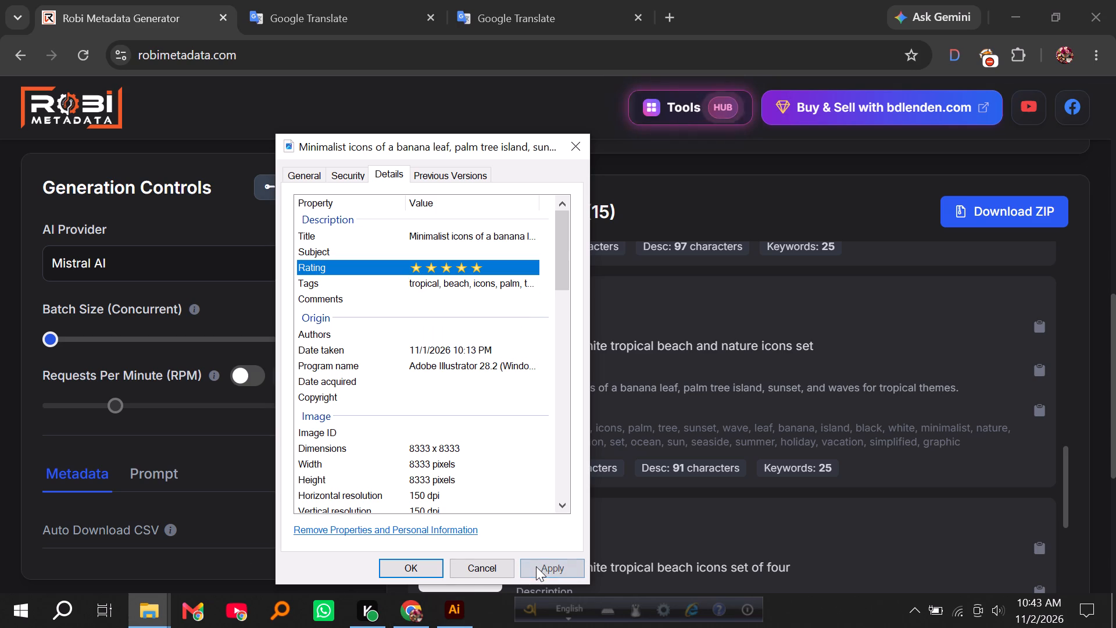
click(410, 569)
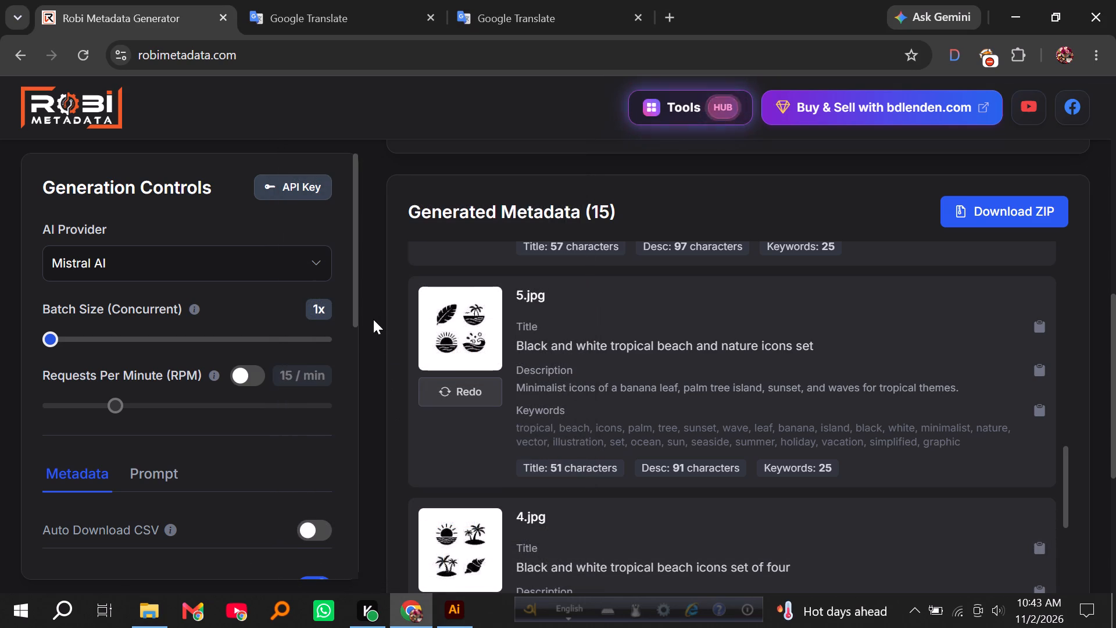
Examine the generated metadata for 4.jpg and 3.jpg in Robi Metadata, checking against the remaining files in the folder.
scroll(585, 367, down, 3)
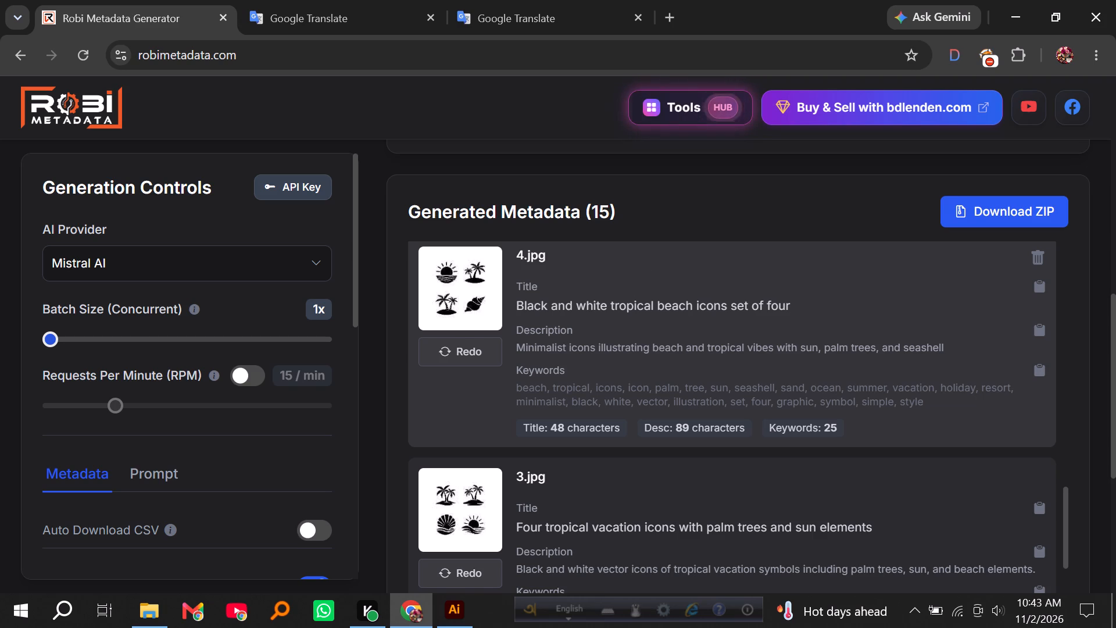
scroll(668, 224, down, 2)
scroll(635, 382, up, 2)
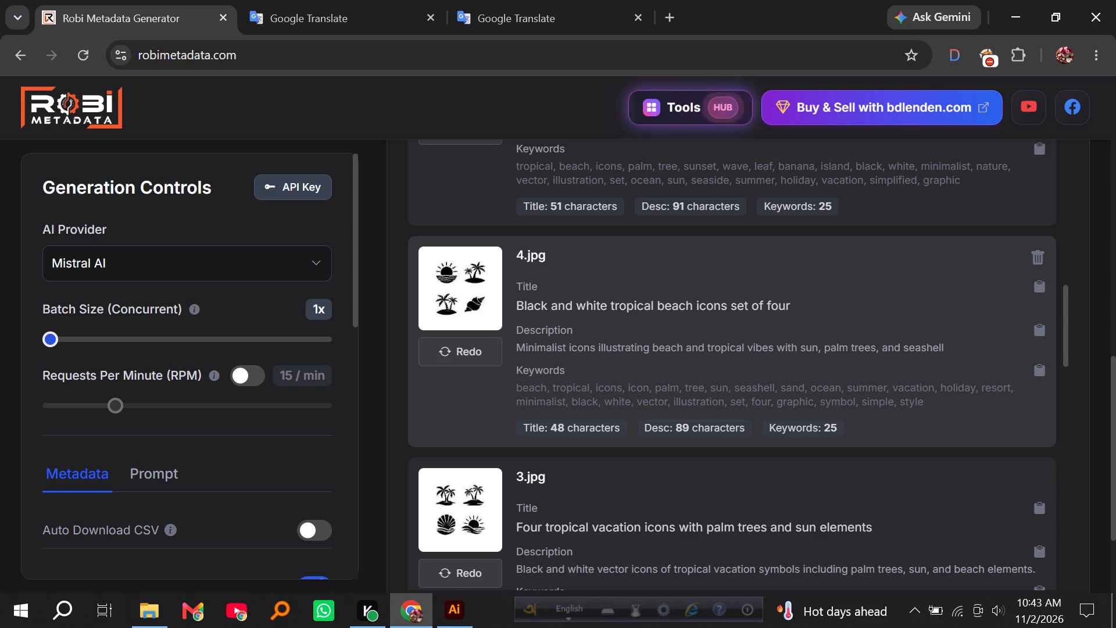
scroll(521, 367, down, 1)
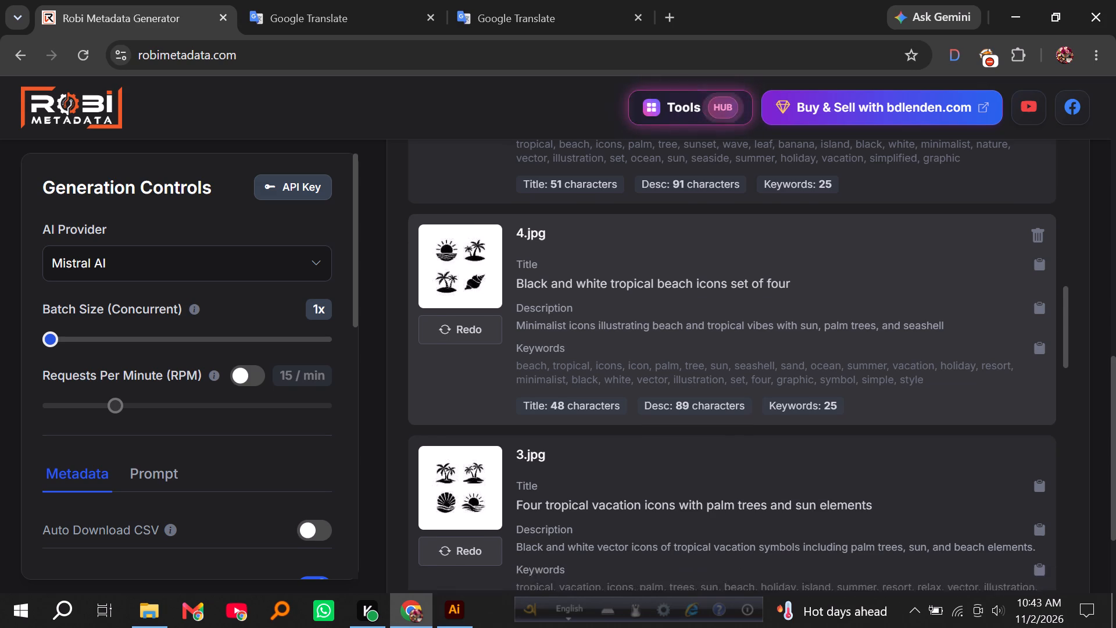
scroll(521, 367, up, 1)
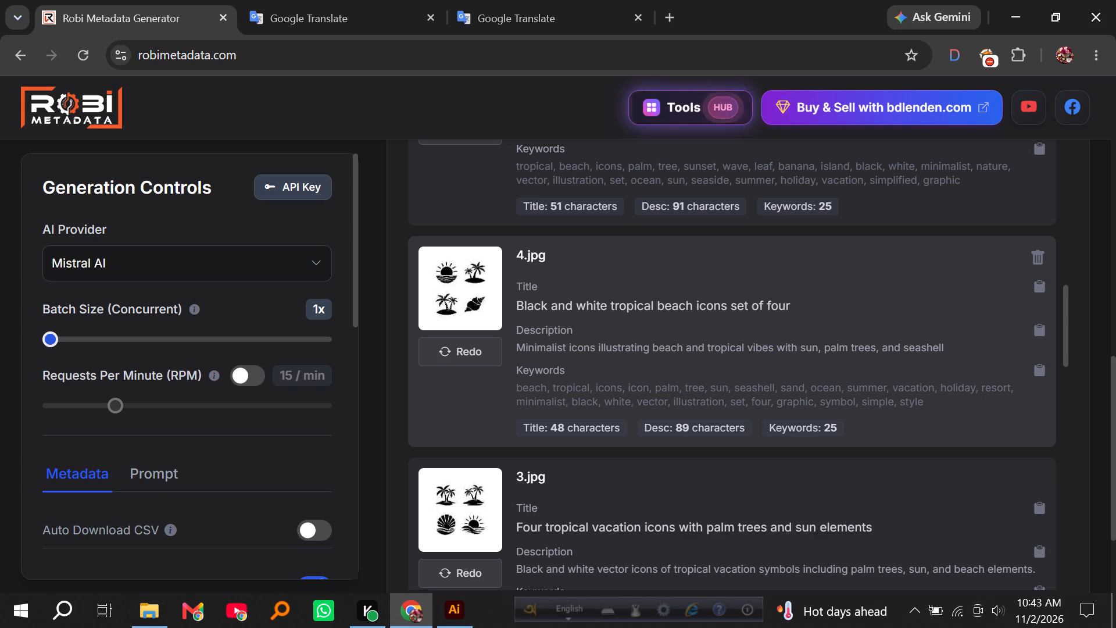
scroll(521, 367, down, 1)
scroll(521, 367, up, 1)
scroll(477, 379, down, 2)
scroll(490, 378, up, 2)
click(331, 0)
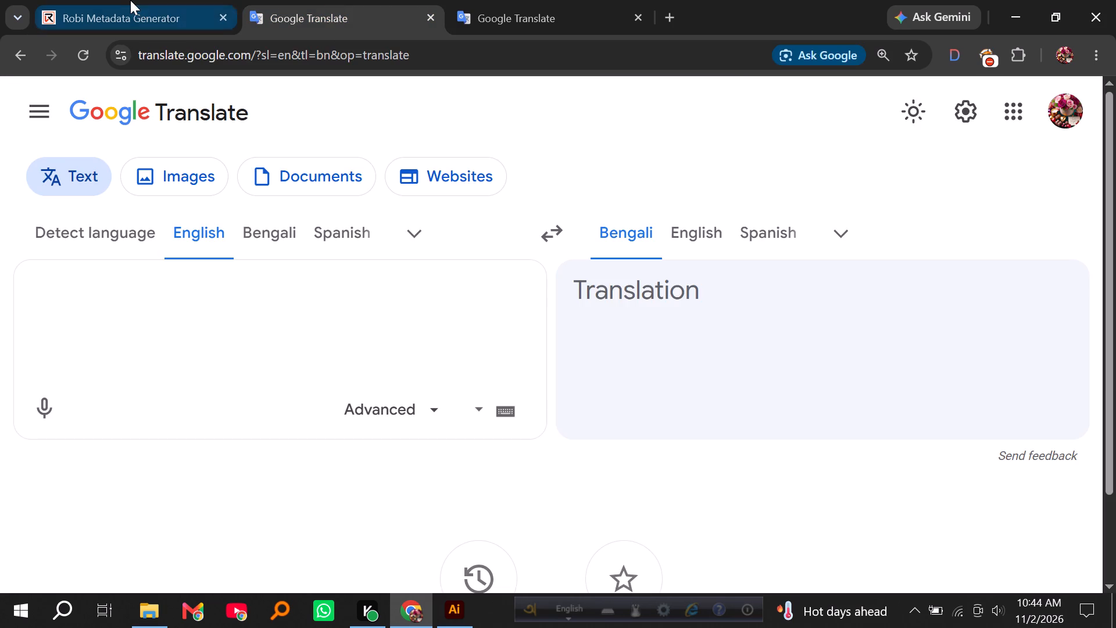
click(130, 0)
click(141, 607)
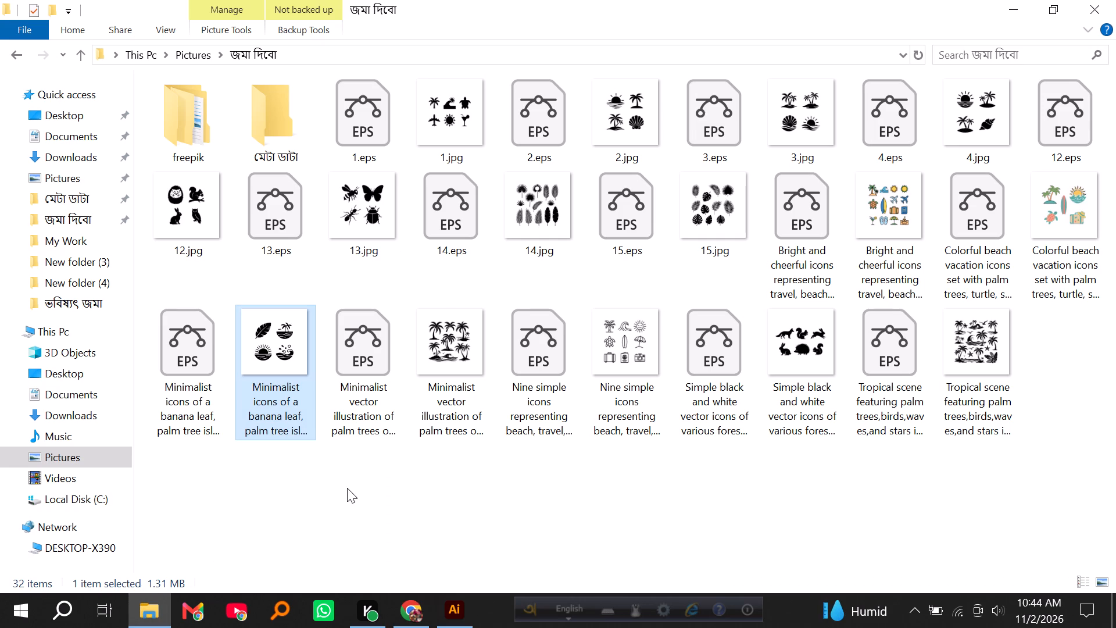
click(420, 608)
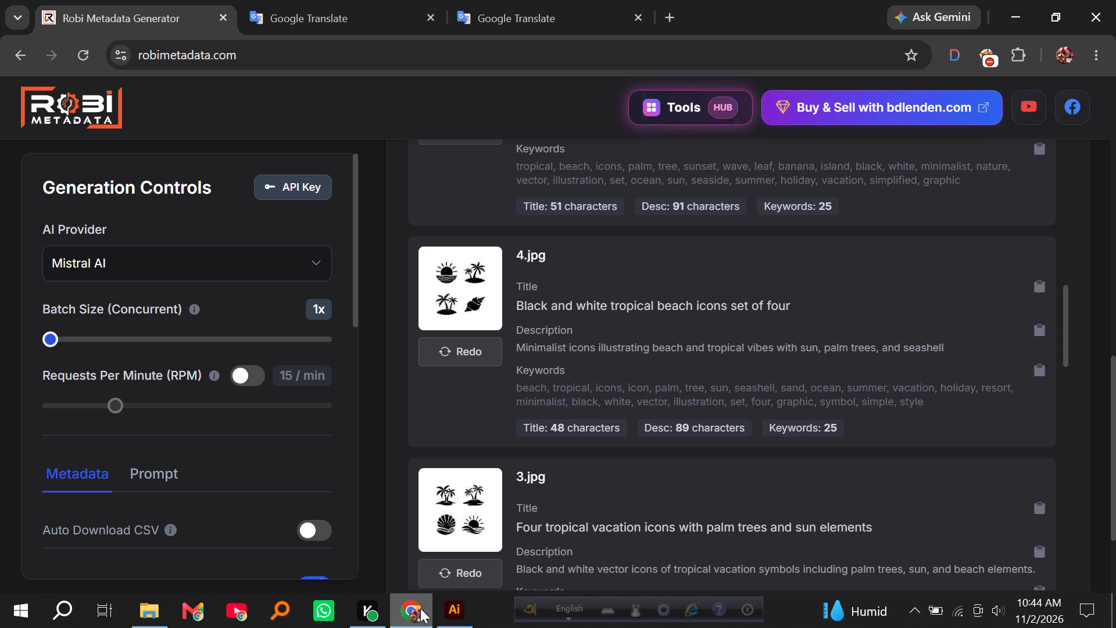
Copy 4.jpg's generated description from Robi Metadata and translate it from English to Bengali in the first Google Translate tab.
scroll(503, 344, up, 2)
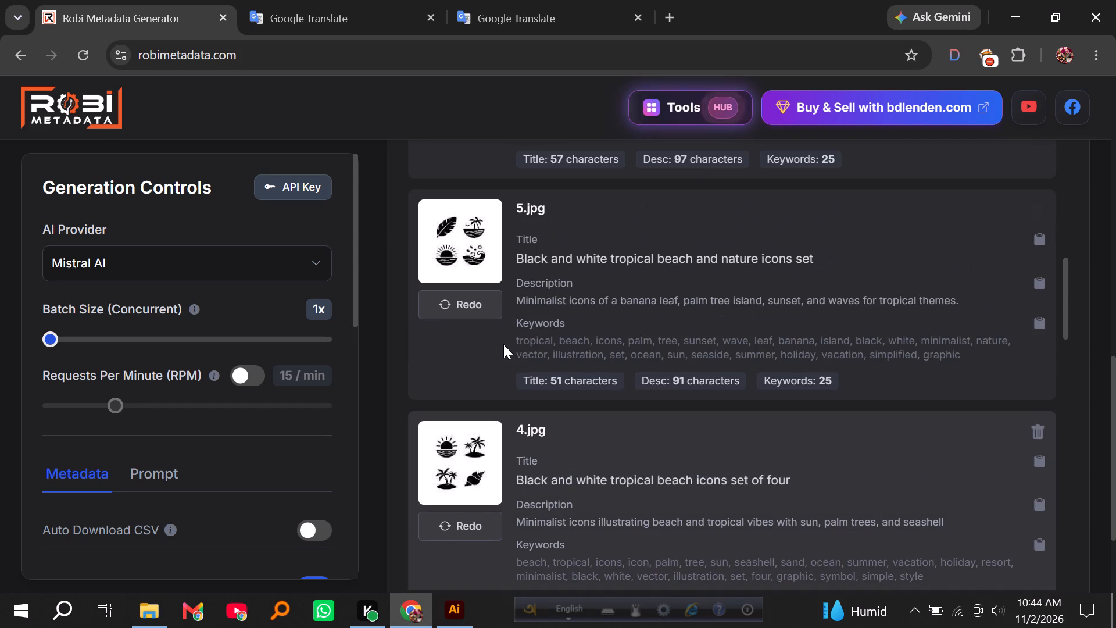
scroll(503, 344, down, 3)
scroll(698, 338, up, 1)
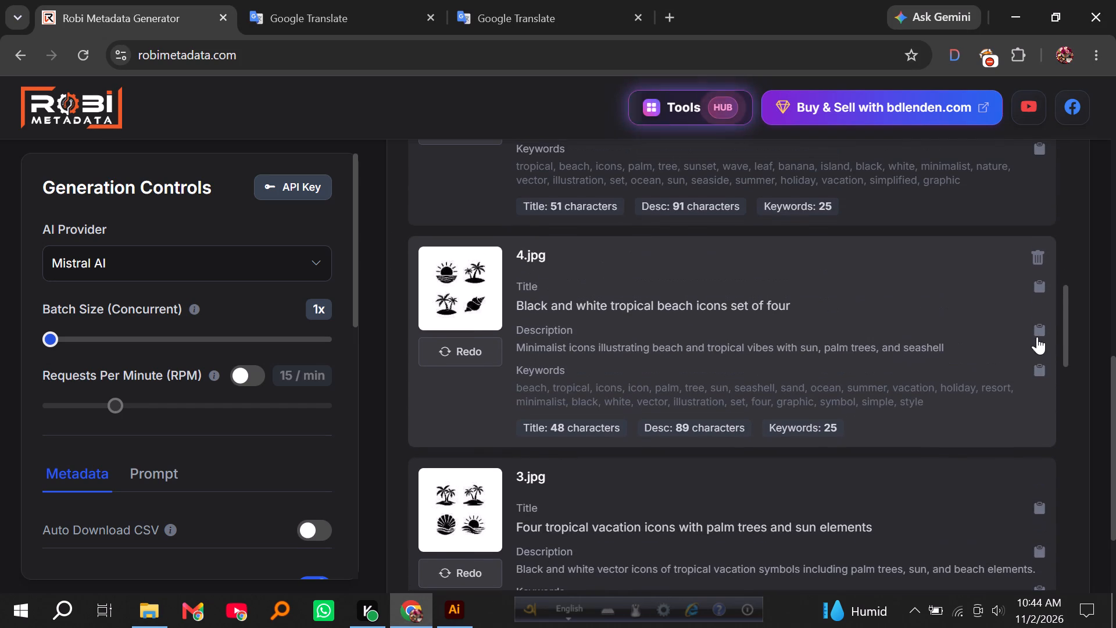
click(1039, 327)
click(366, 0)
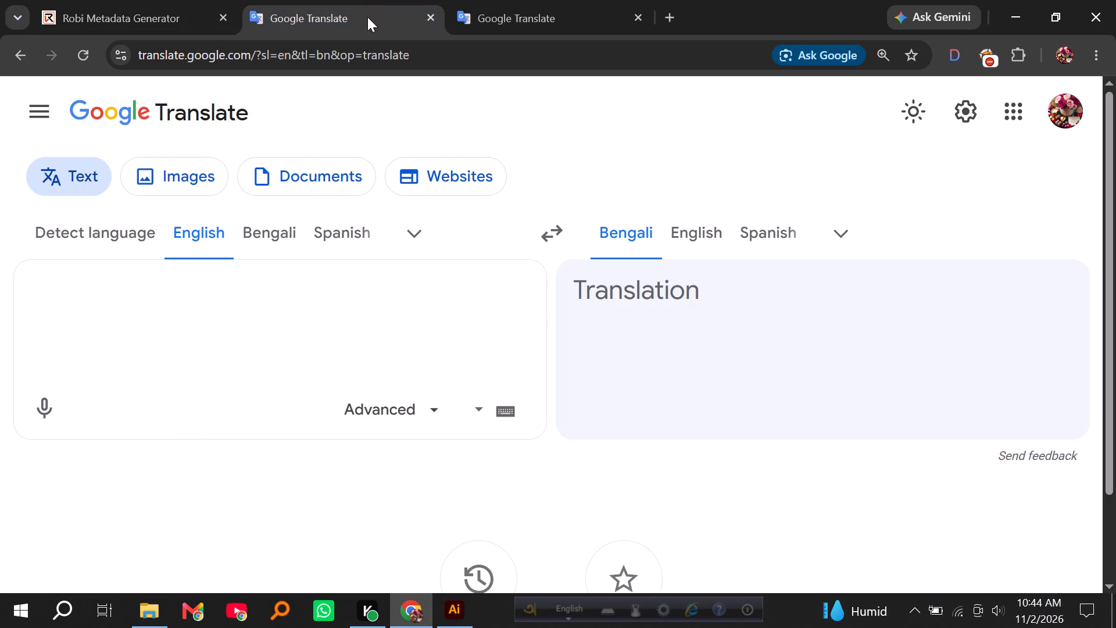
key(ctrl+v)
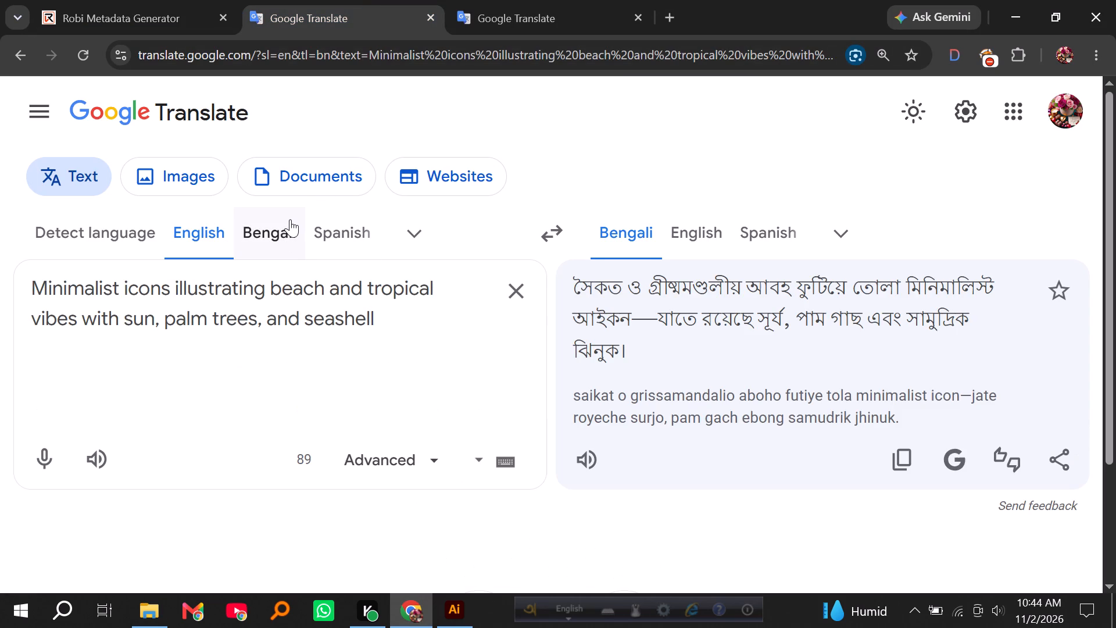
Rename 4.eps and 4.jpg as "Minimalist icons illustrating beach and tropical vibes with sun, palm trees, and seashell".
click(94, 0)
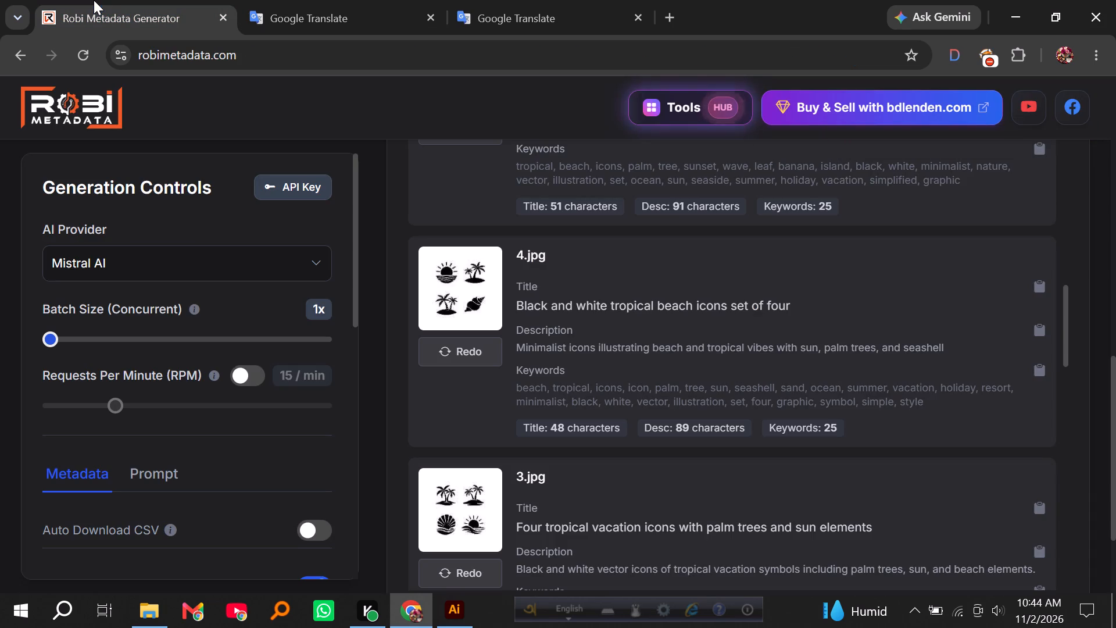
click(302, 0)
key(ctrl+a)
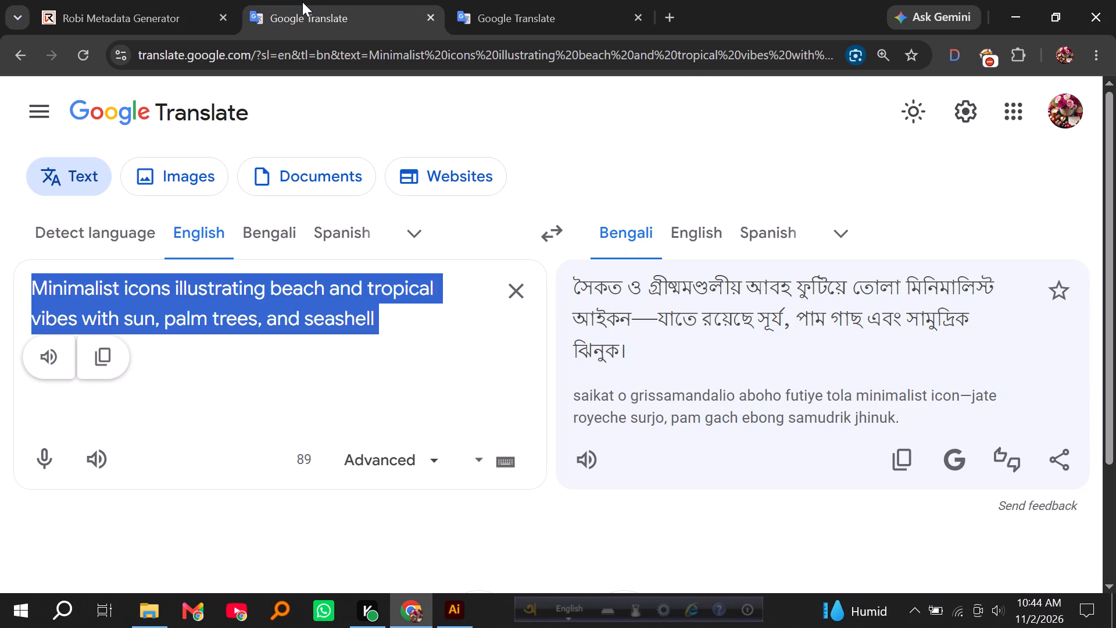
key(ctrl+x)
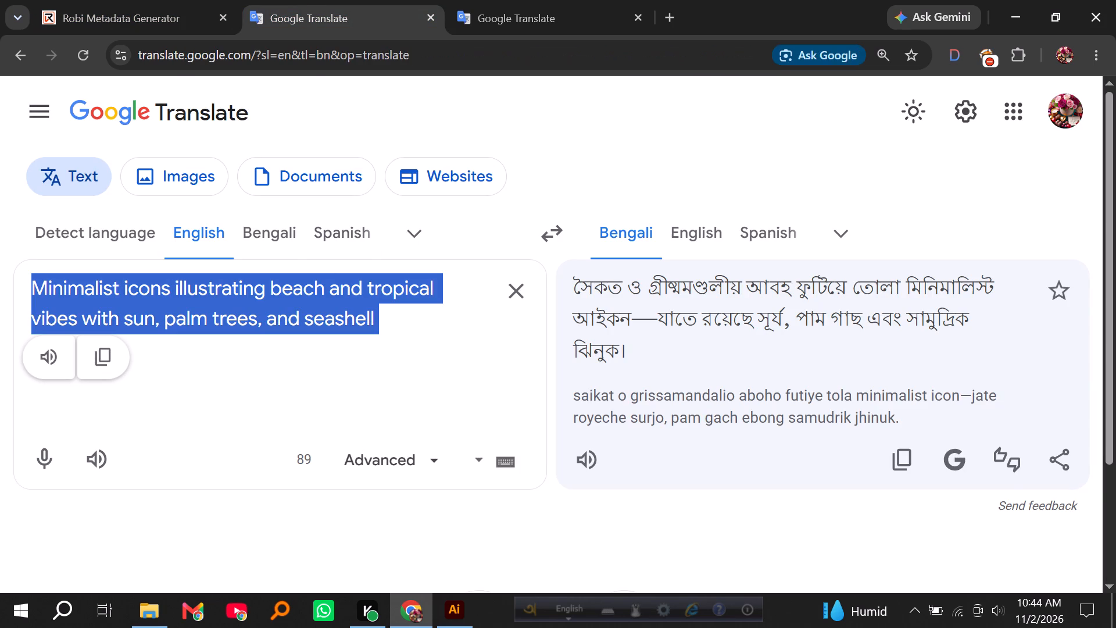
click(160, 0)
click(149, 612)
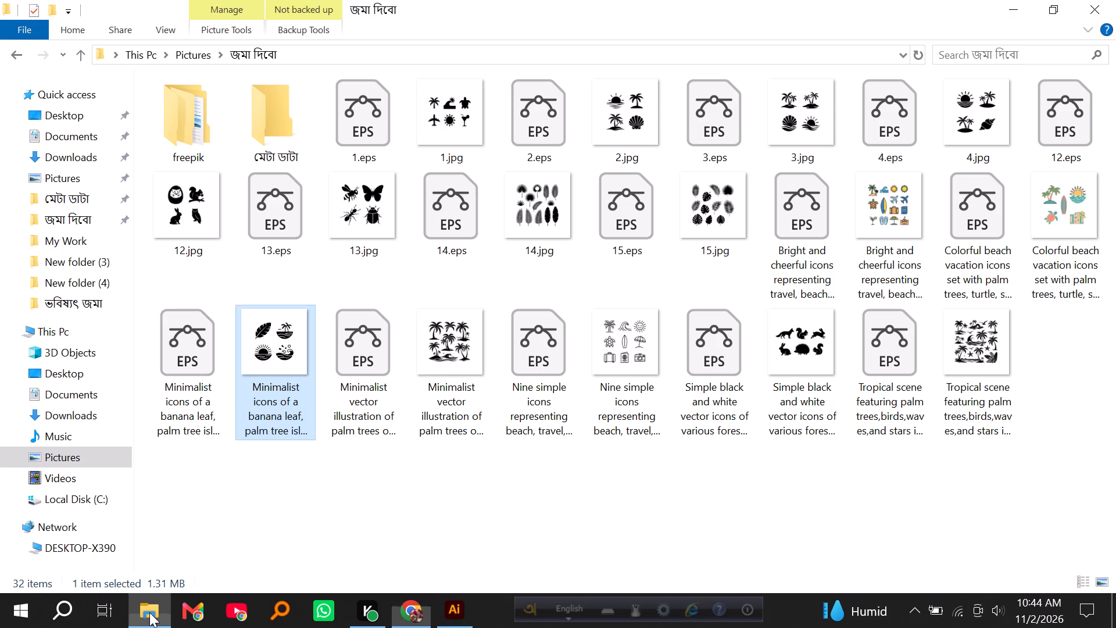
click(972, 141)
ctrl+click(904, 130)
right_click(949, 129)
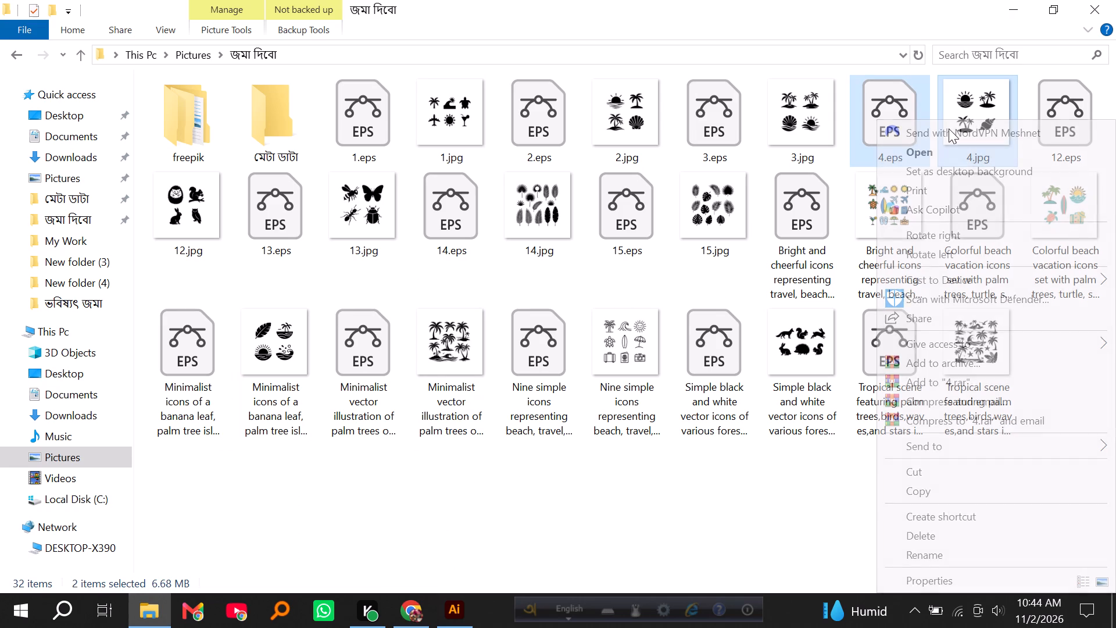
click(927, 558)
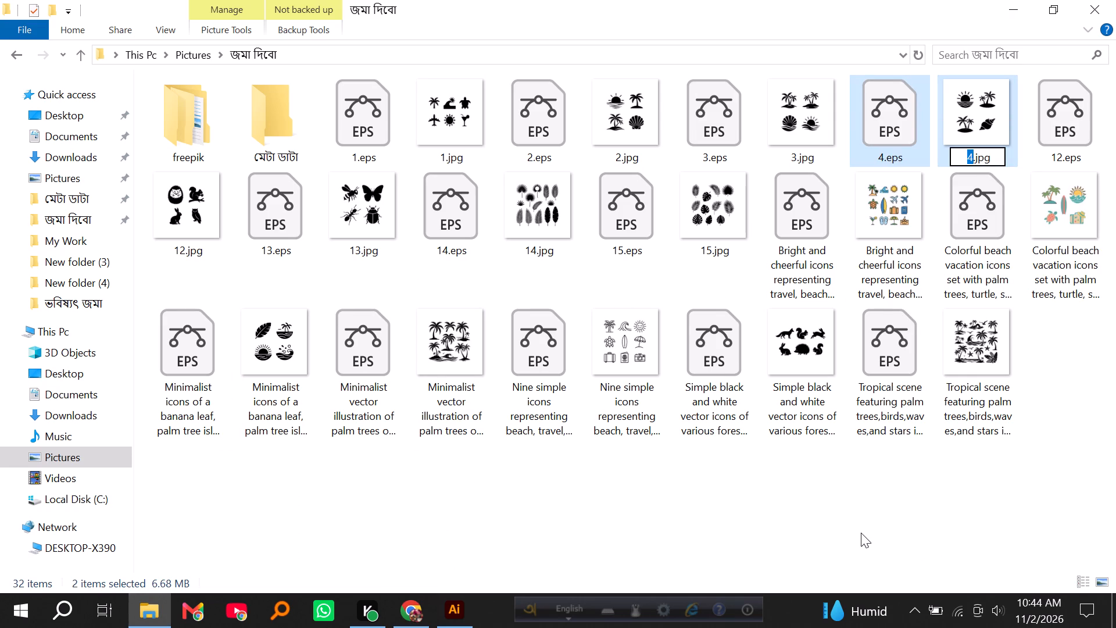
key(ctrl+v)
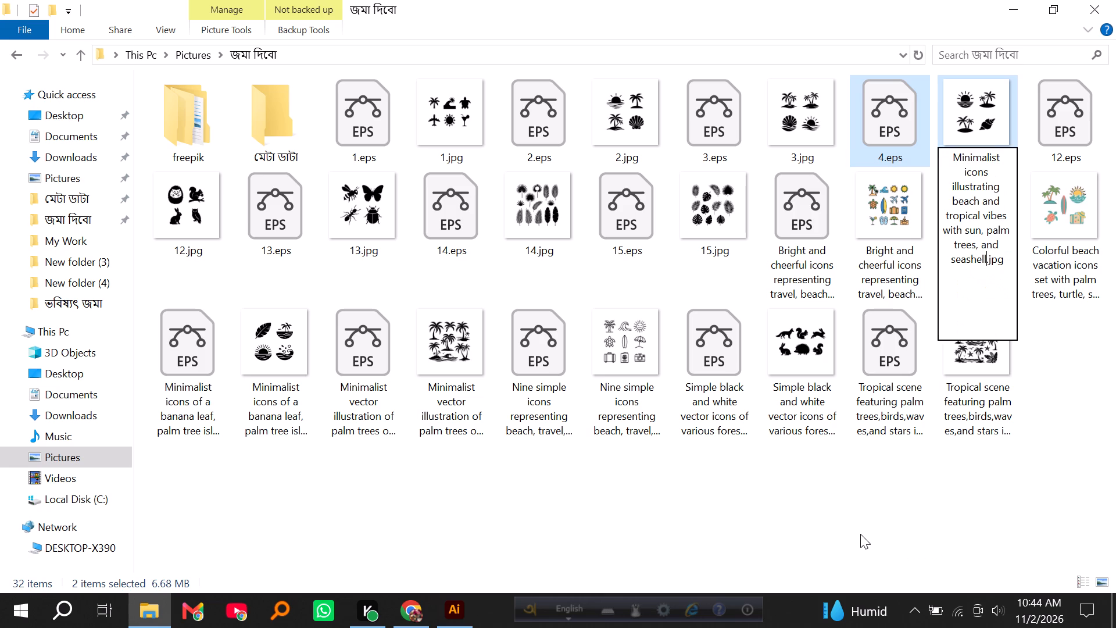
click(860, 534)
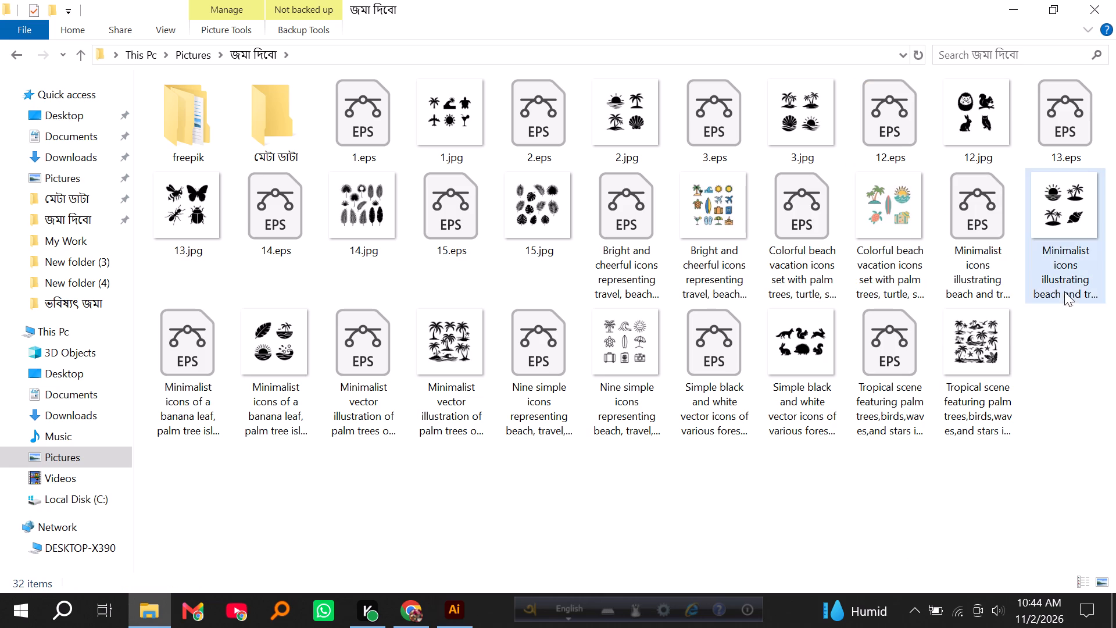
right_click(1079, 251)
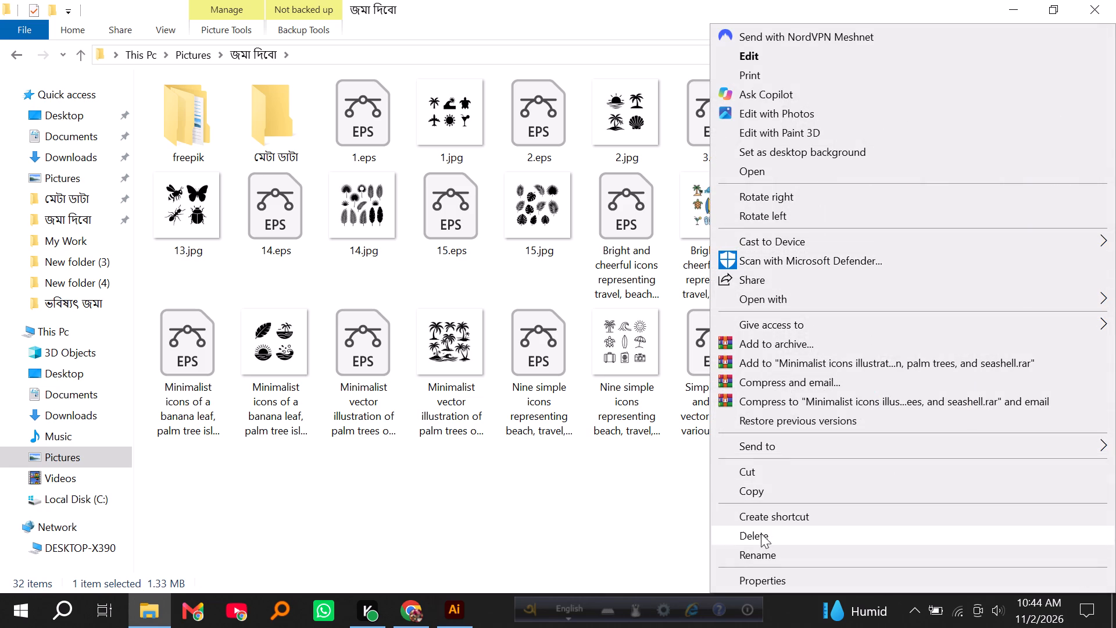
Translate the description to Bengali again in the first Google Translate tab, and translate that Bengali text back to English in the second tab.
click(413, 608)
click(384, 0)
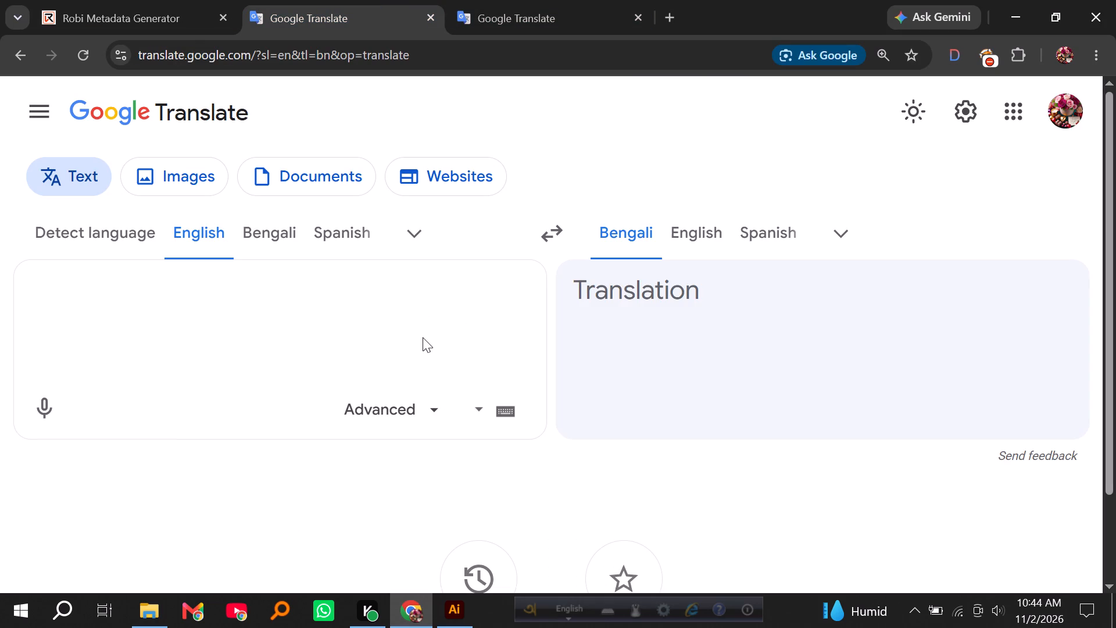
key(ctrl+v)
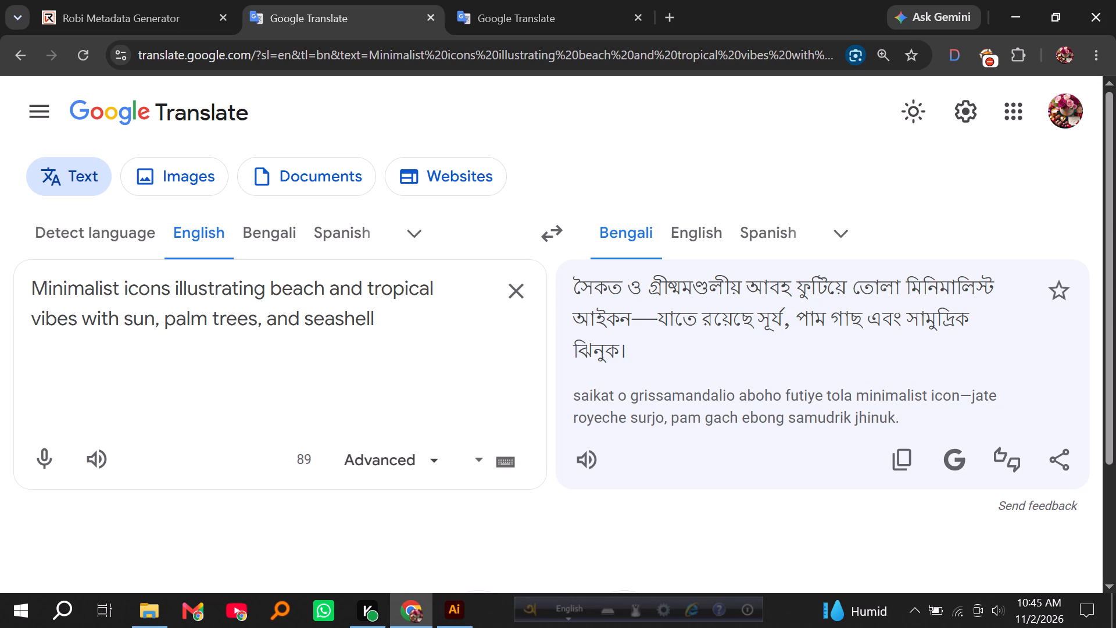
click(905, 456)
click(519, 0)
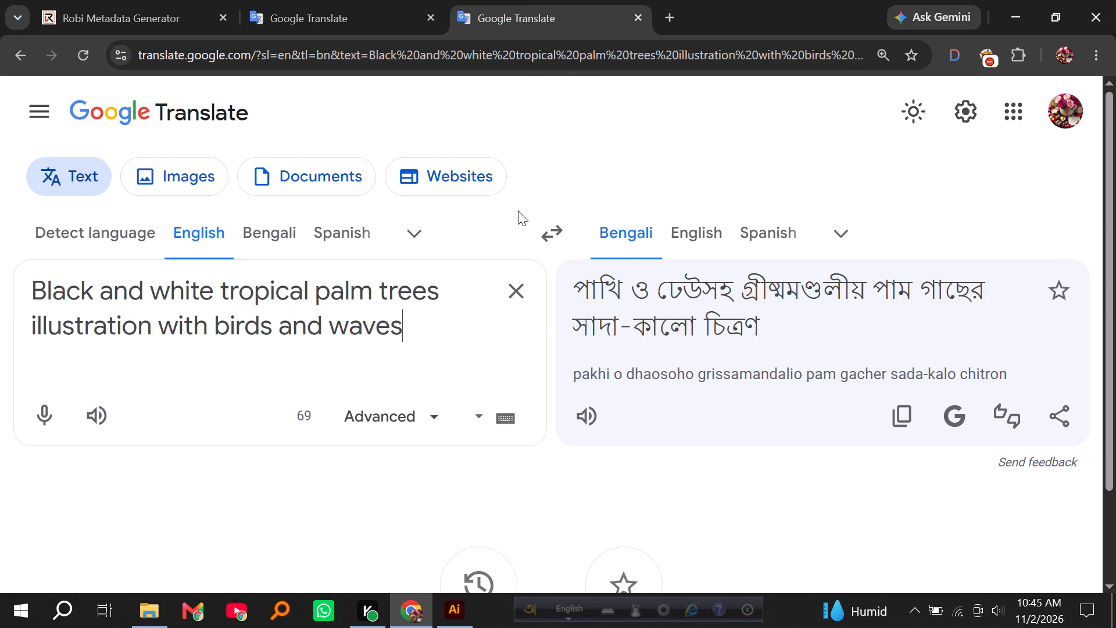
click(506, 279)
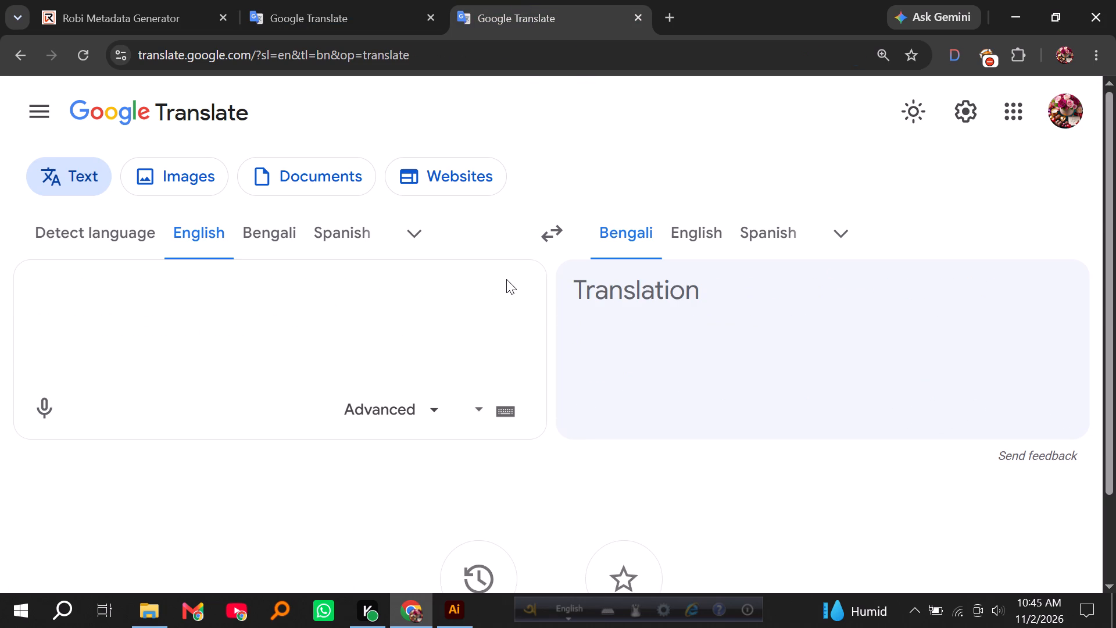
key(ctrl+v)
click(274, 241)
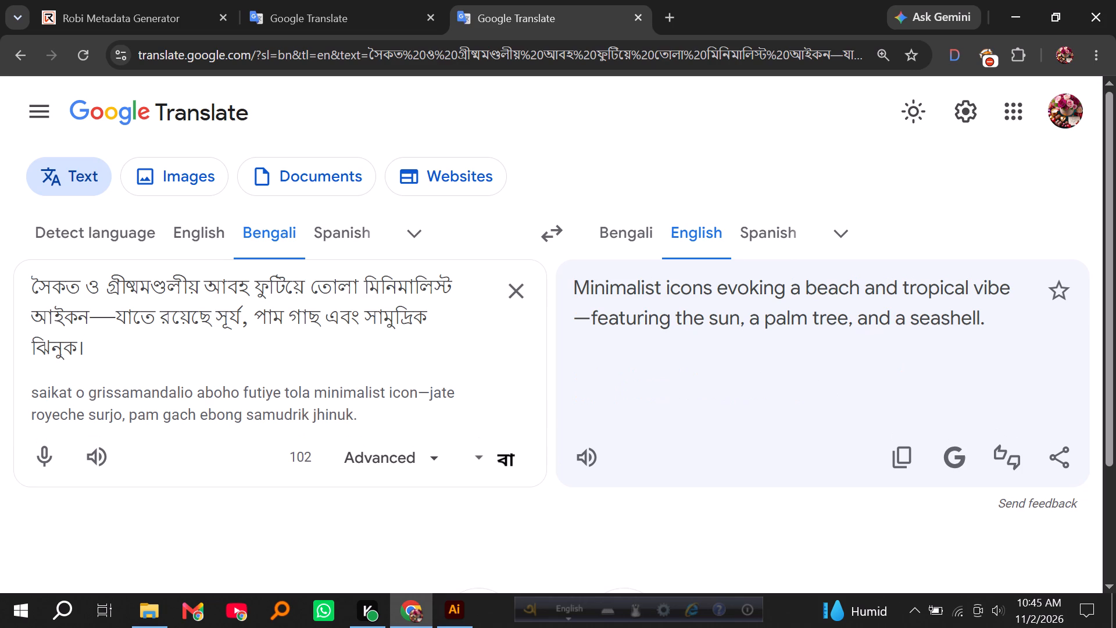
In the second tab's Bengali text, replace ঝিনুক with শামুক and the dash before যাতে with a space.
drag(74, 344, 31, 342)
text(Sa)
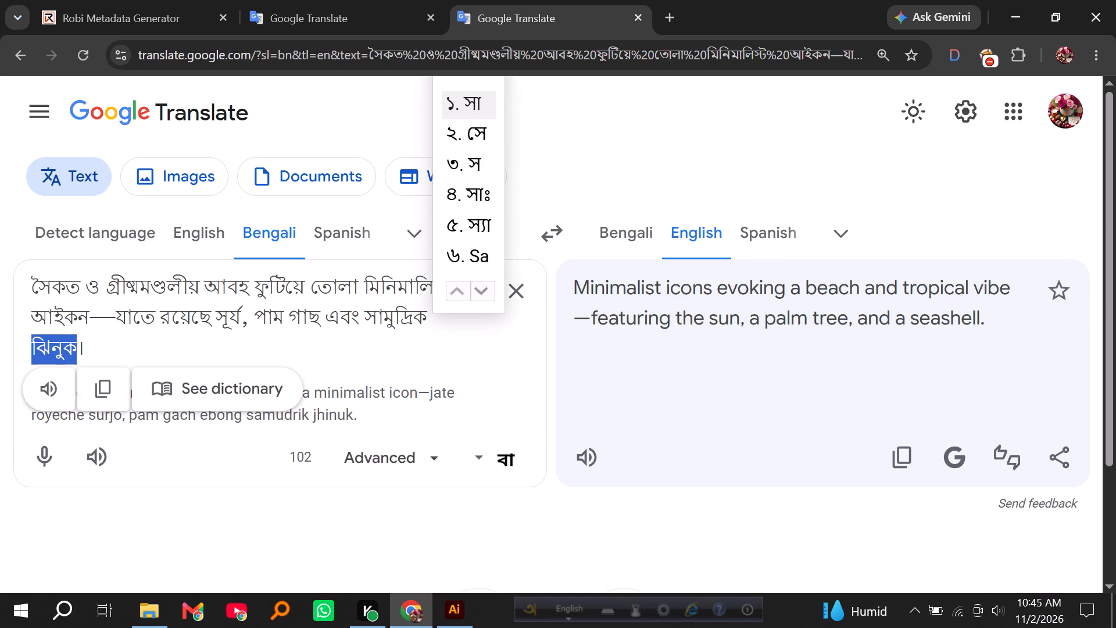
key(m)
text(uk)
key(Return)
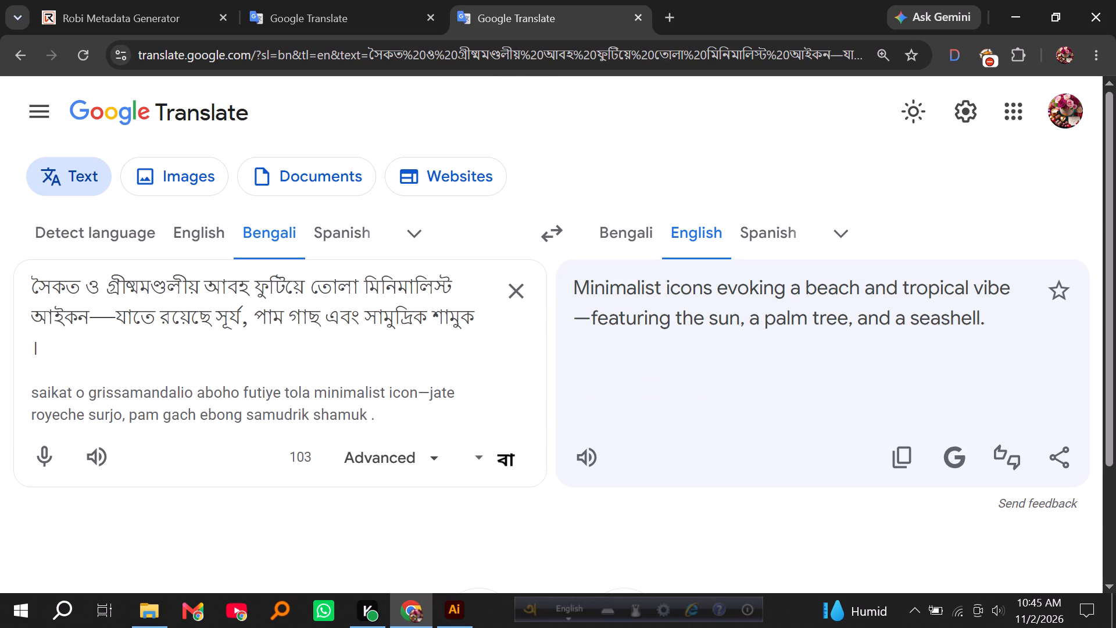
click(116, 319)
key(BackSpace)
key(space)
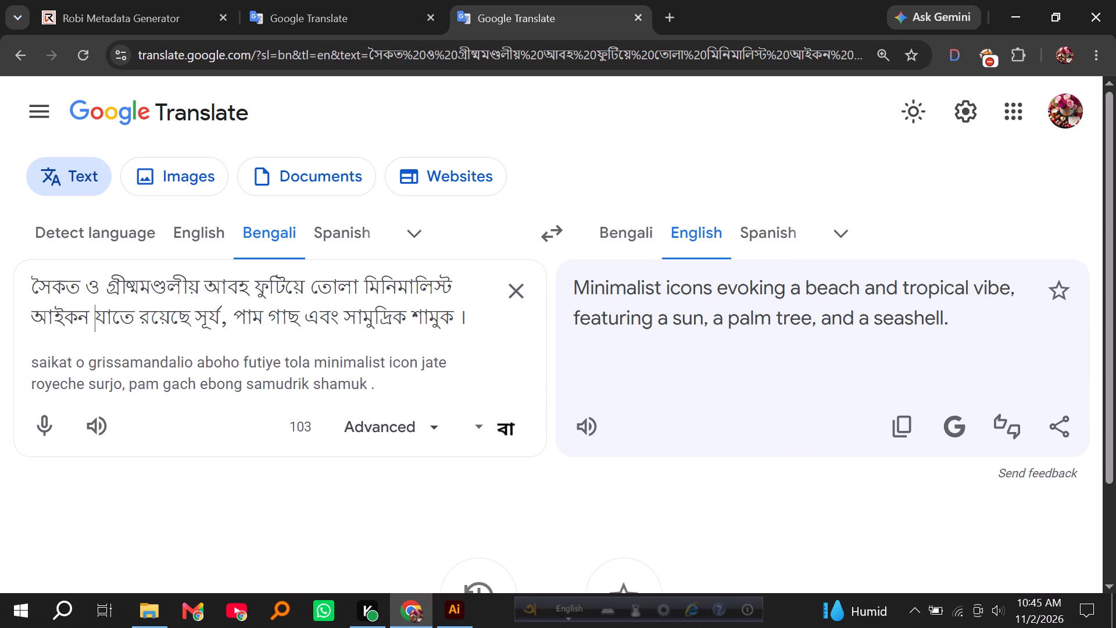
Copy the reworded English translation and translate it to Bengali in the first Google Translate tab.
click(900, 429)
click(379, 0)
click(508, 291)
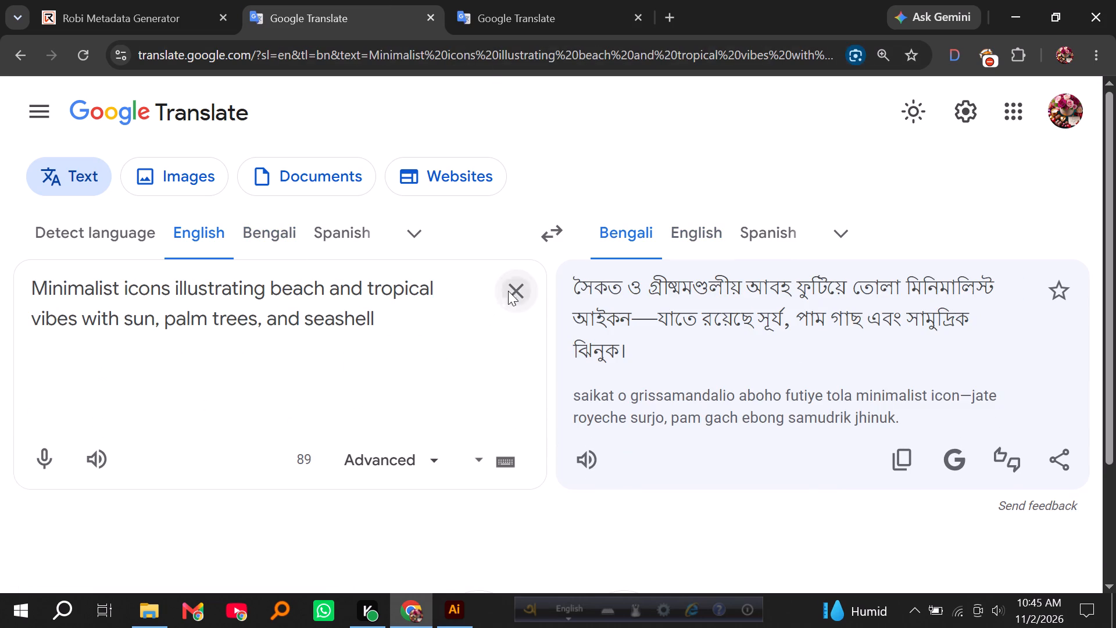
key(ctrl+v)
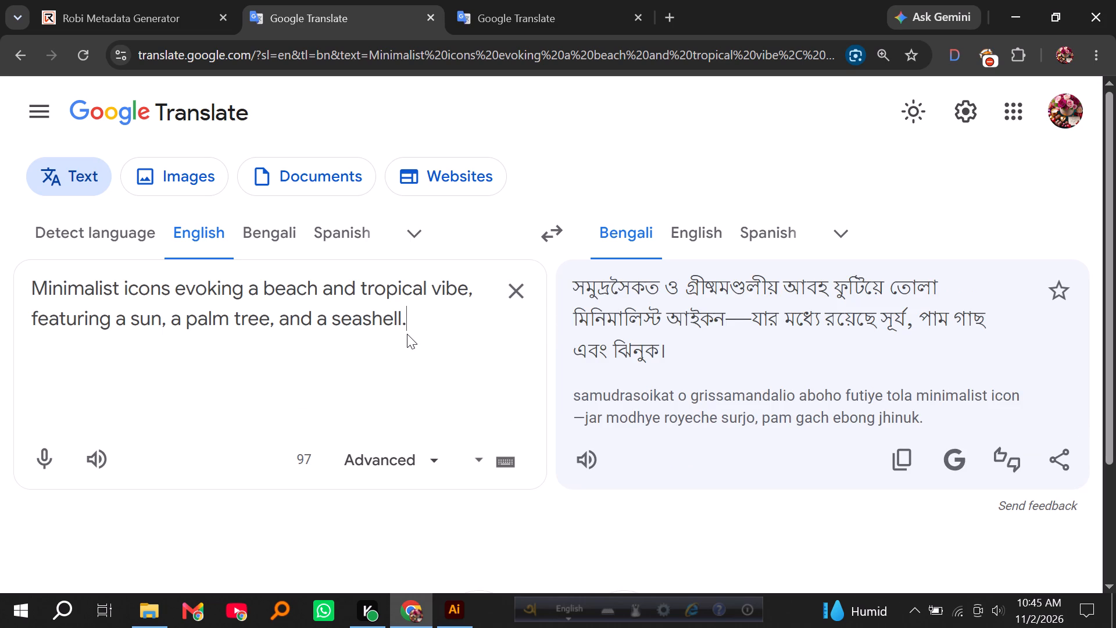
Rename the former 4.eps and 4.jpg pair as "Minimalist icons evoking a beach and tropical vibe, featuring a sun, a palm tree, and a seashell".
key(ctrl+a)
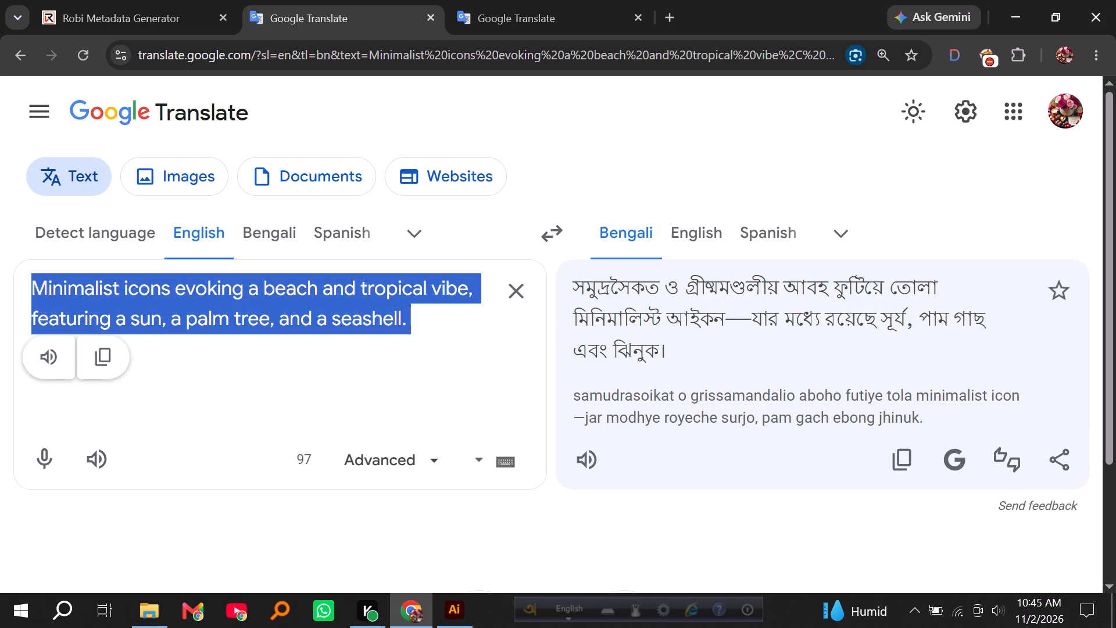
key(ctrl+x)
click(128, 0)
click(148, 608)
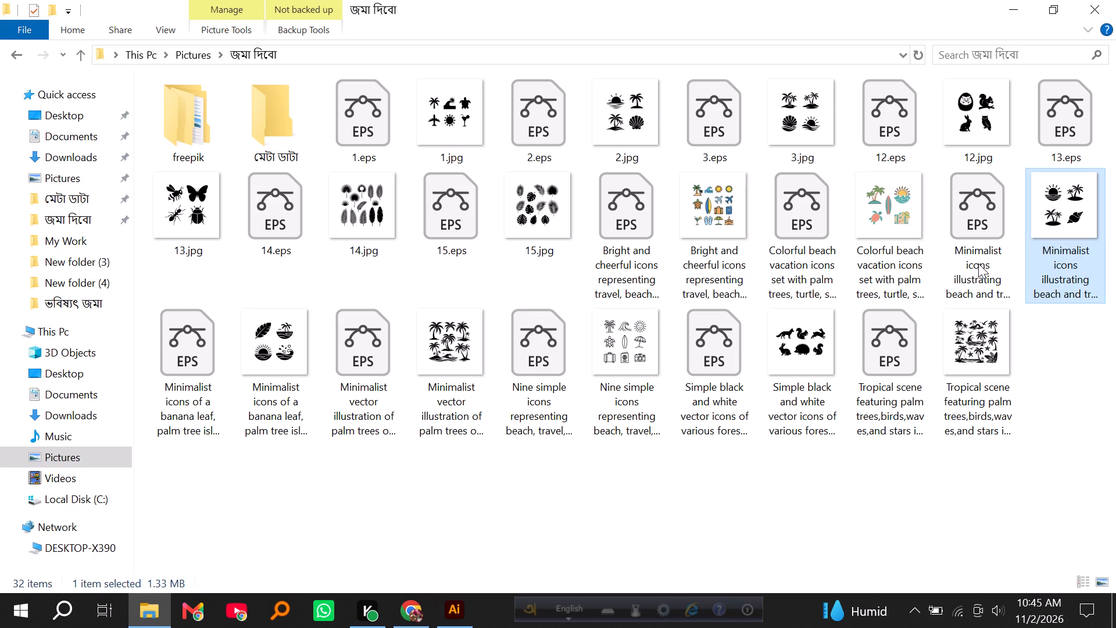
click(407, 618)
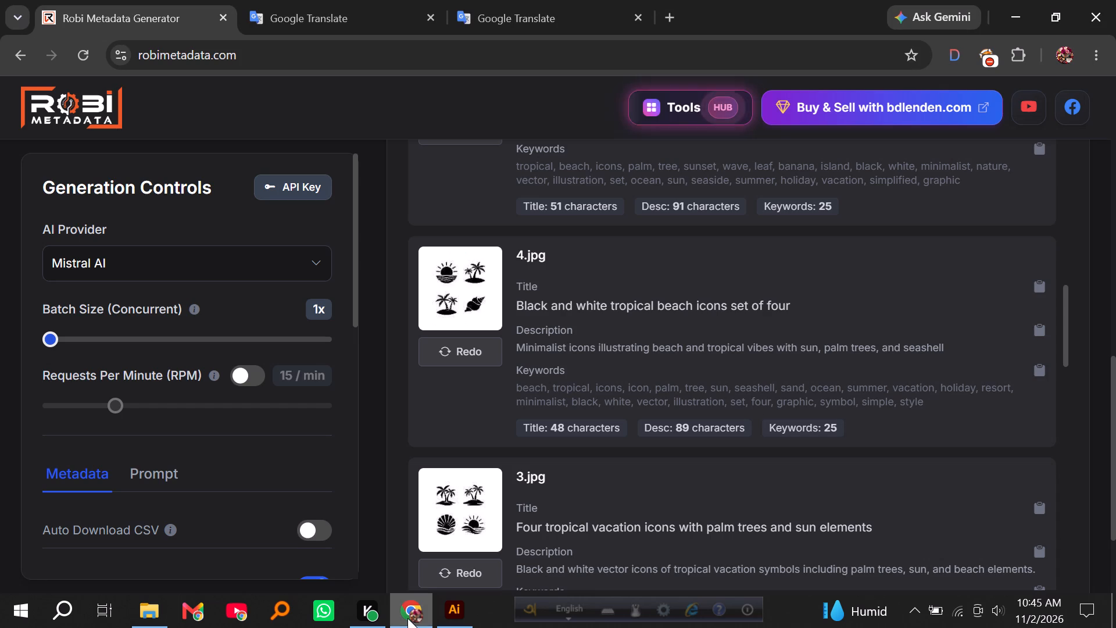
click(137, 620)
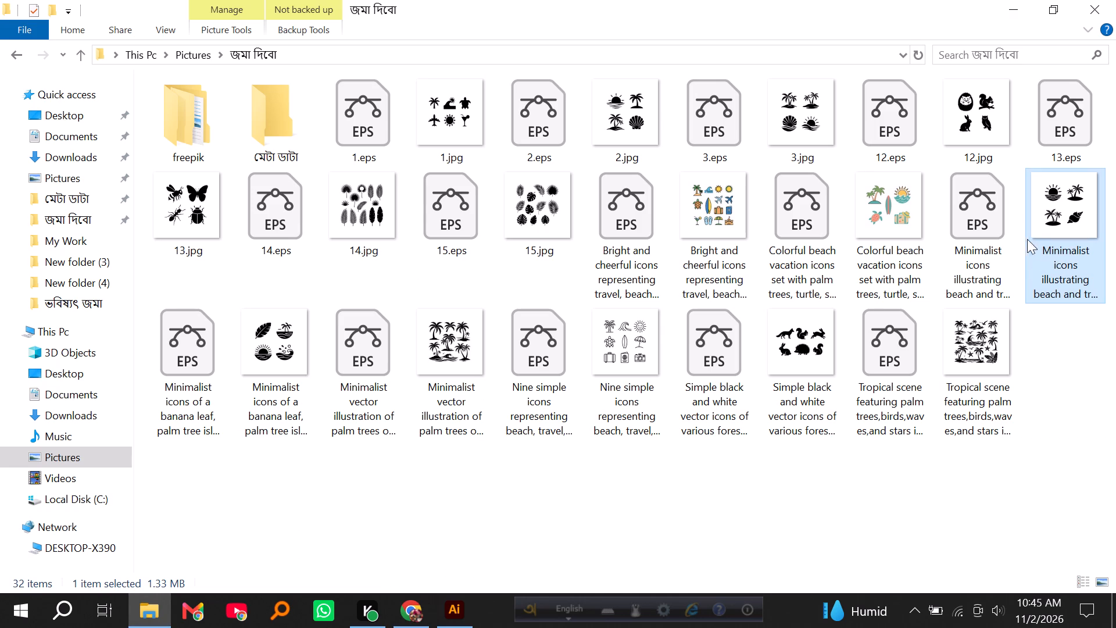
ctrl+click(990, 241)
right_click(1043, 241)
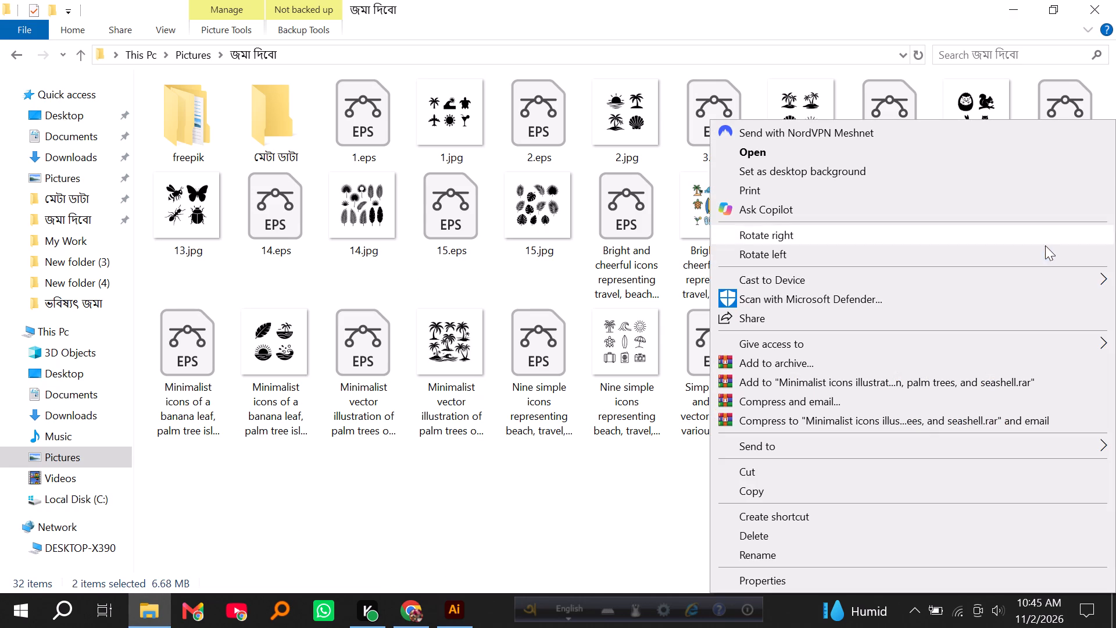
click(823, 552)
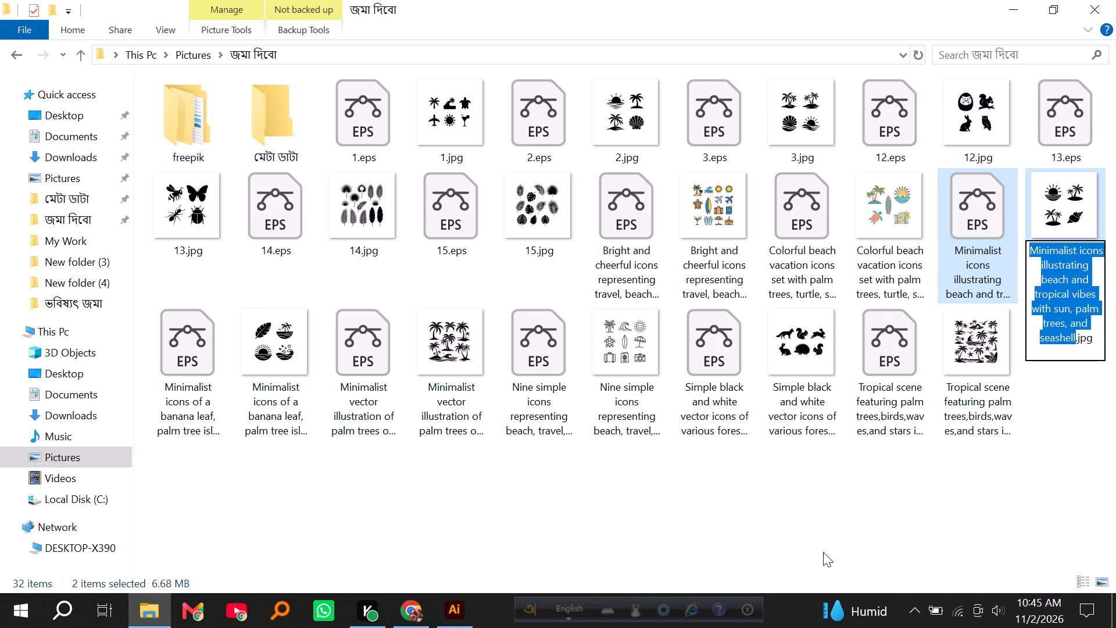
key(ctrl+v)
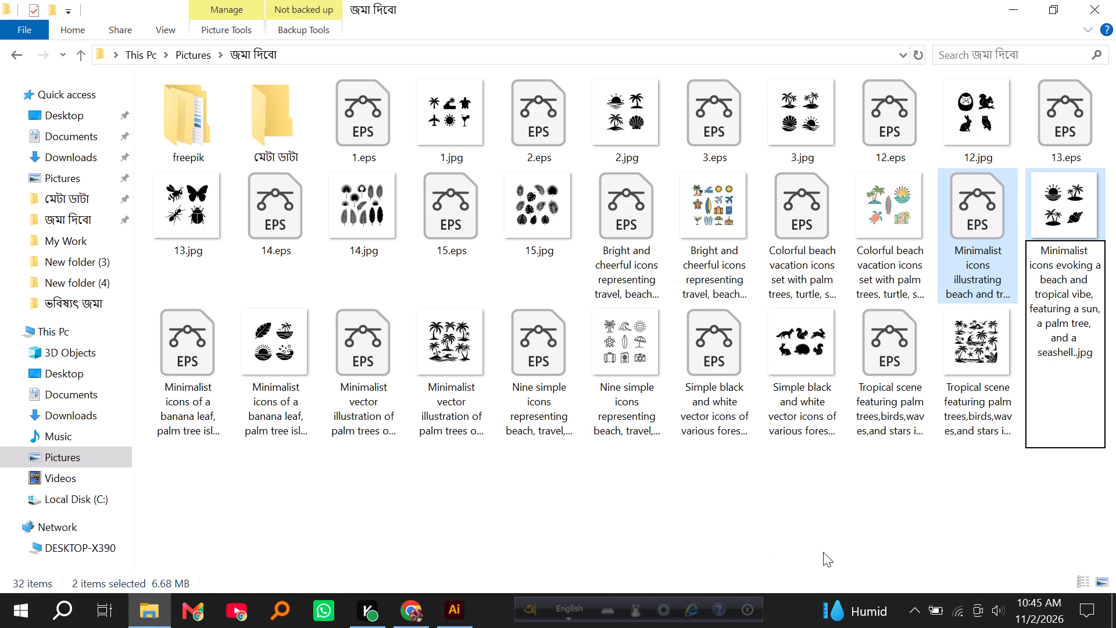
key(BackSpace)
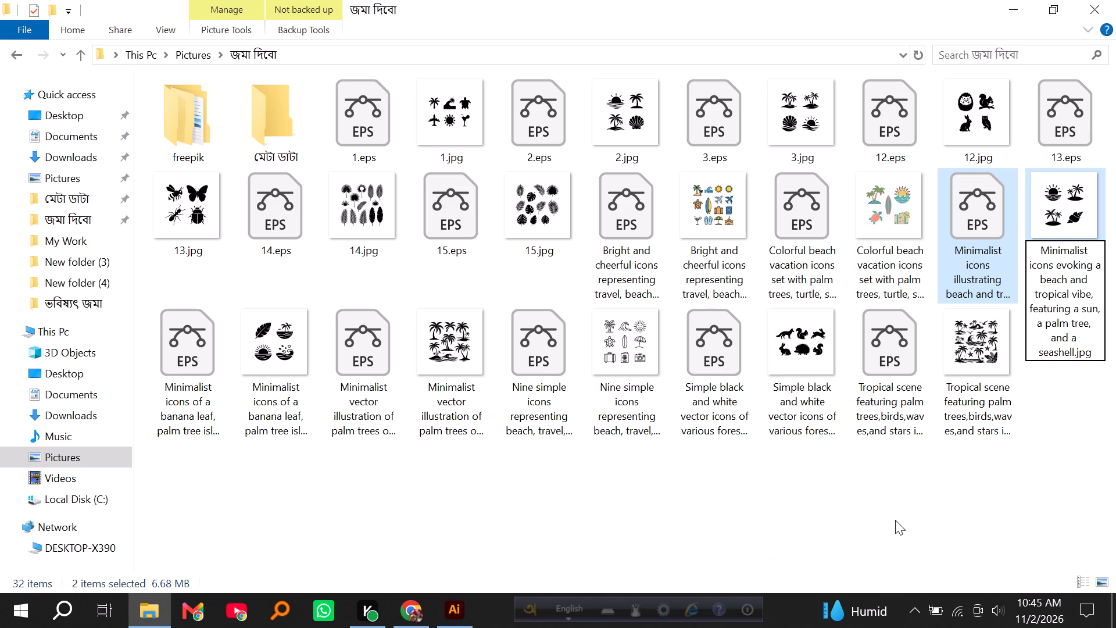
click(927, 522)
In the renamed beach and seashell icons JPG's properties, replace the title with the copied description and set a five-star rating.
right_click(1057, 269)
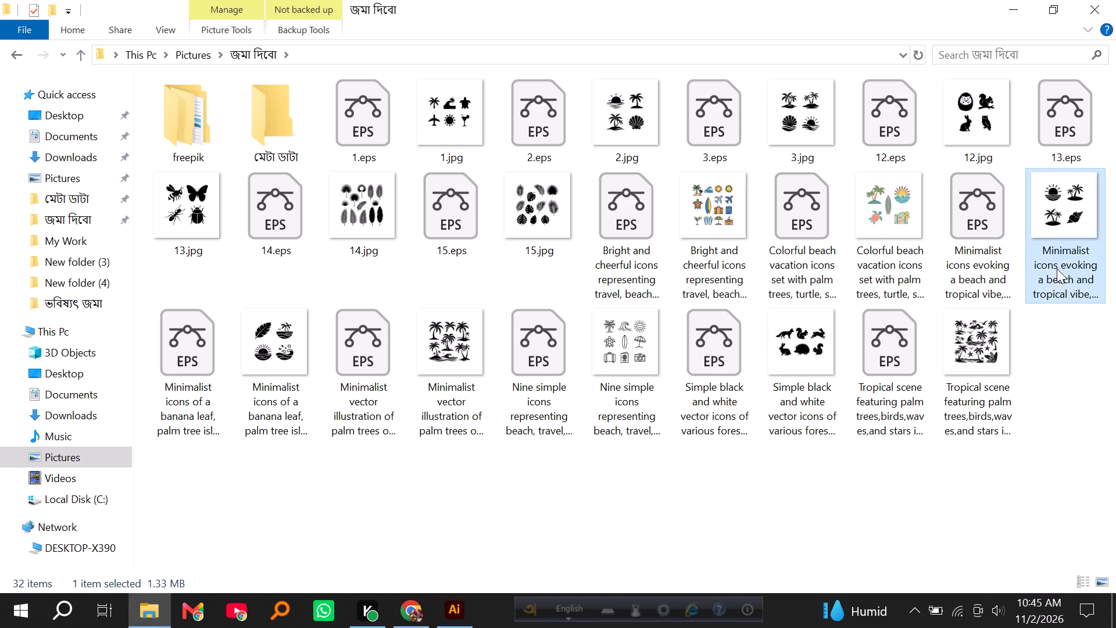
click(890, 576)
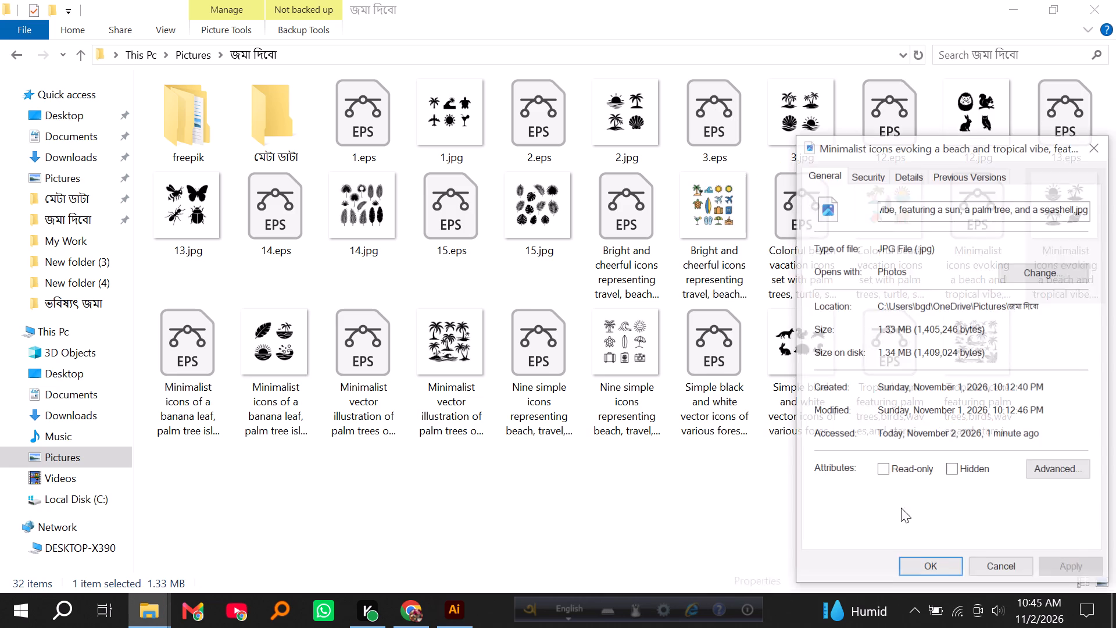
click(910, 178)
click(974, 237)
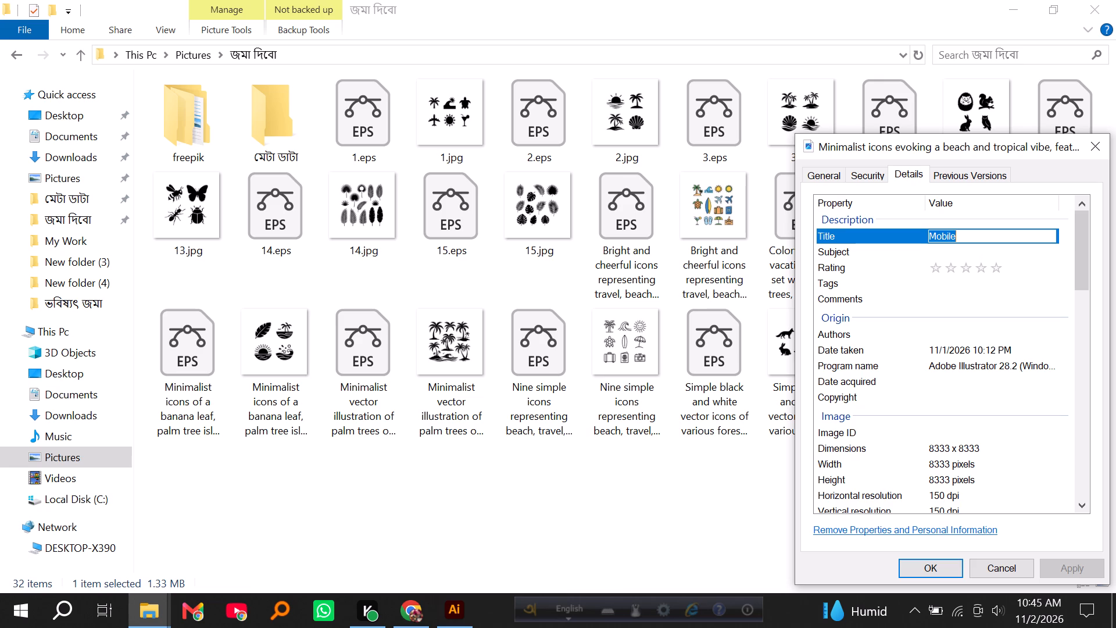
key(ctrl+v)
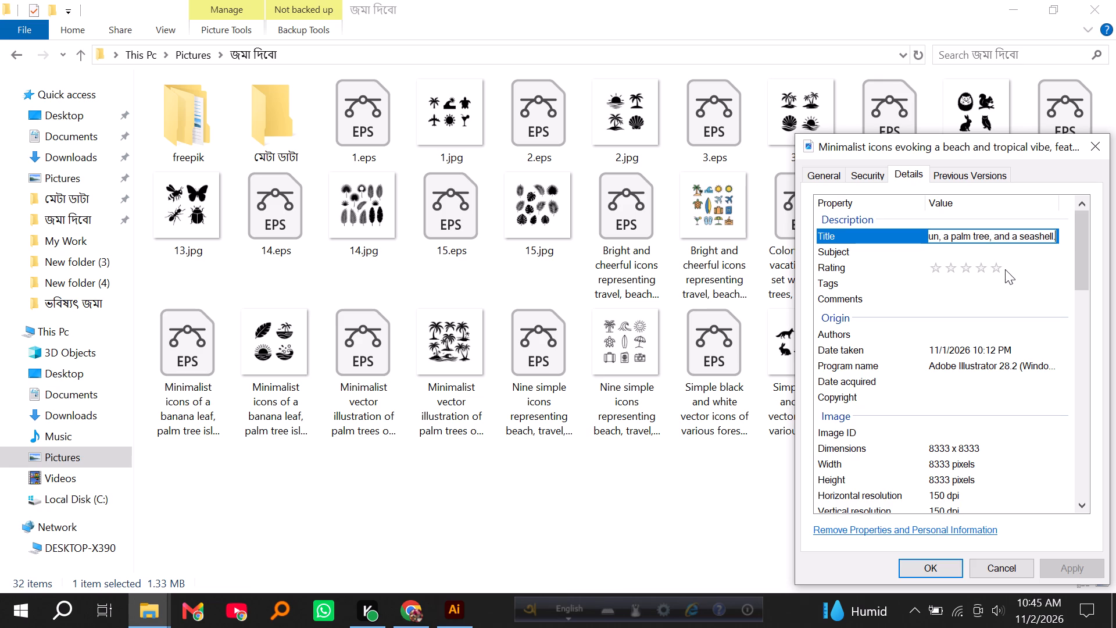
triple_click(997, 267)
click(997, 267)
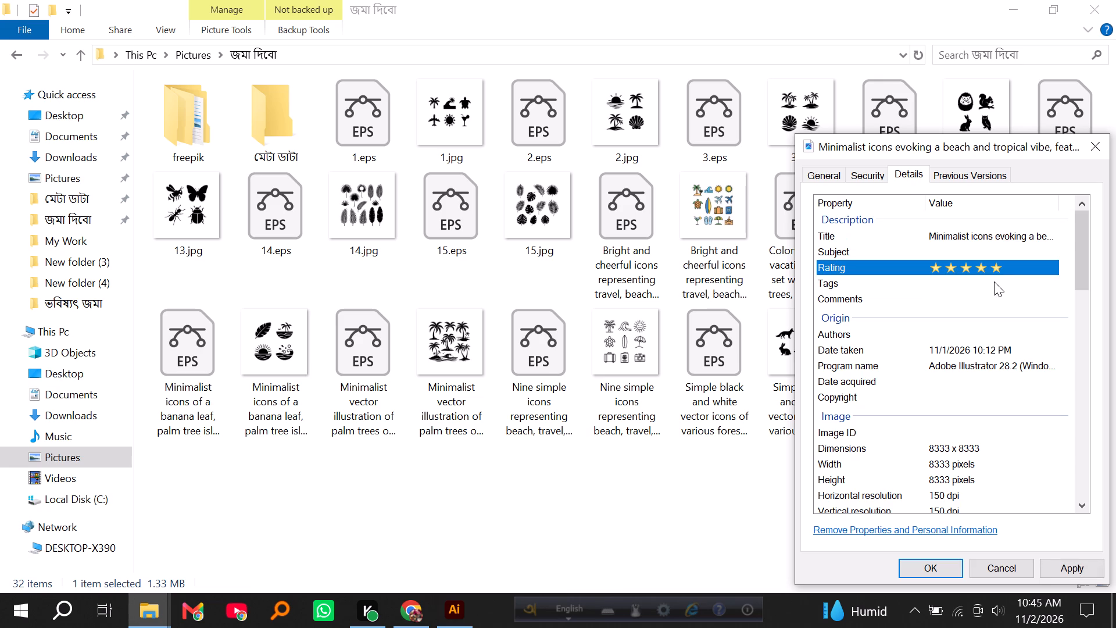
Fill the renamed beach and seashell icons JPG's tags with 4.jpg's generated keywords, and save its properties.
click(994, 281)
click(405, 608)
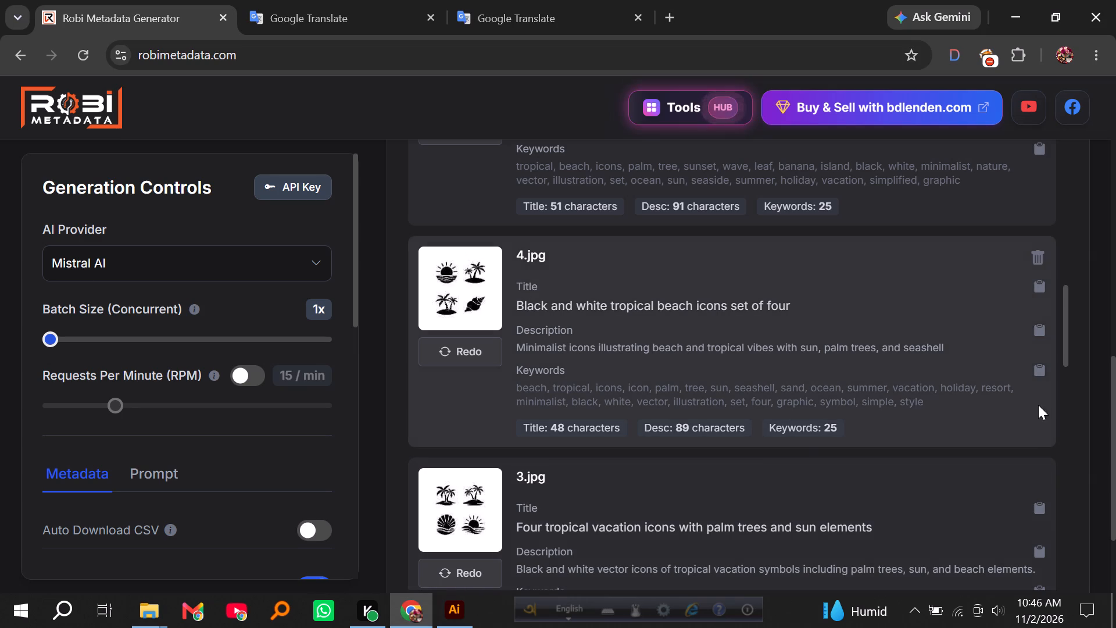
click(1040, 370)
click(144, 607)
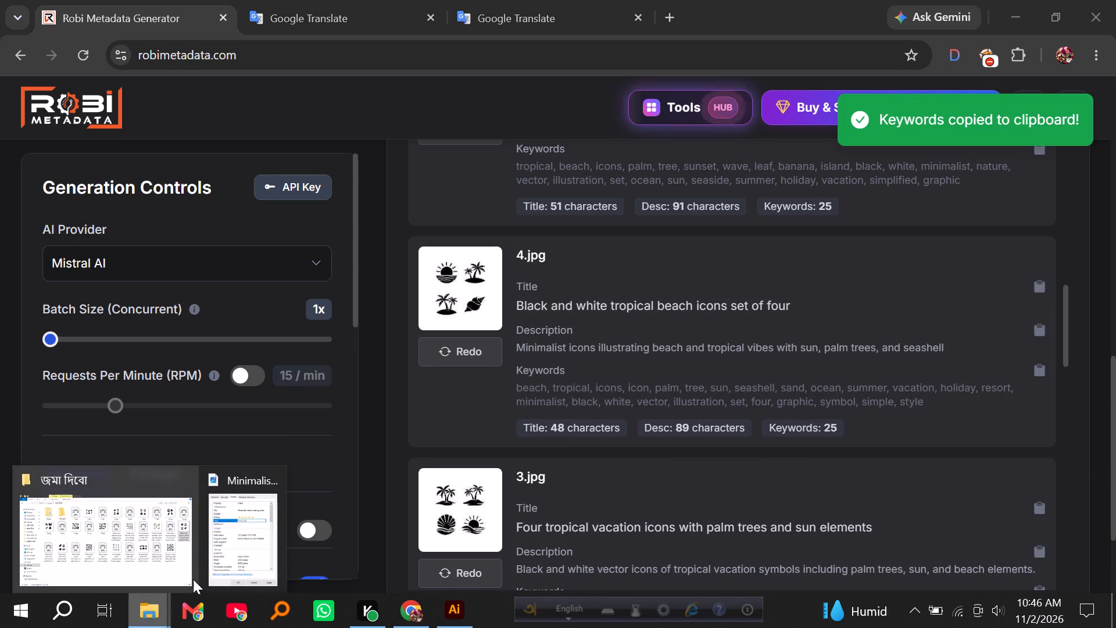
click(231, 554)
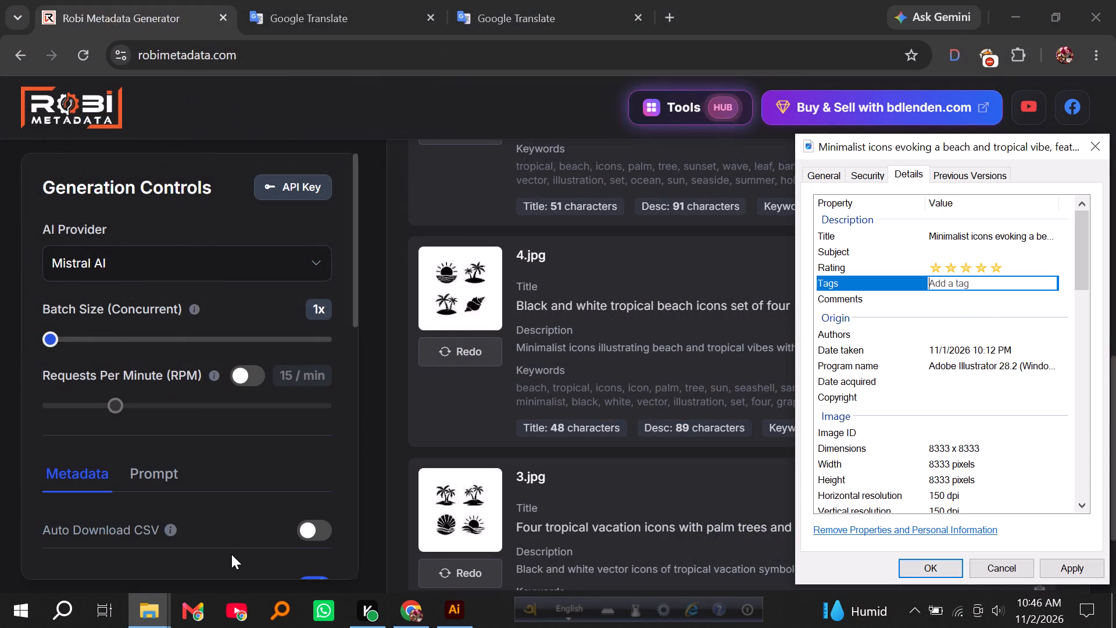
key(ctrl+v)
click(1053, 569)
click(961, 569)
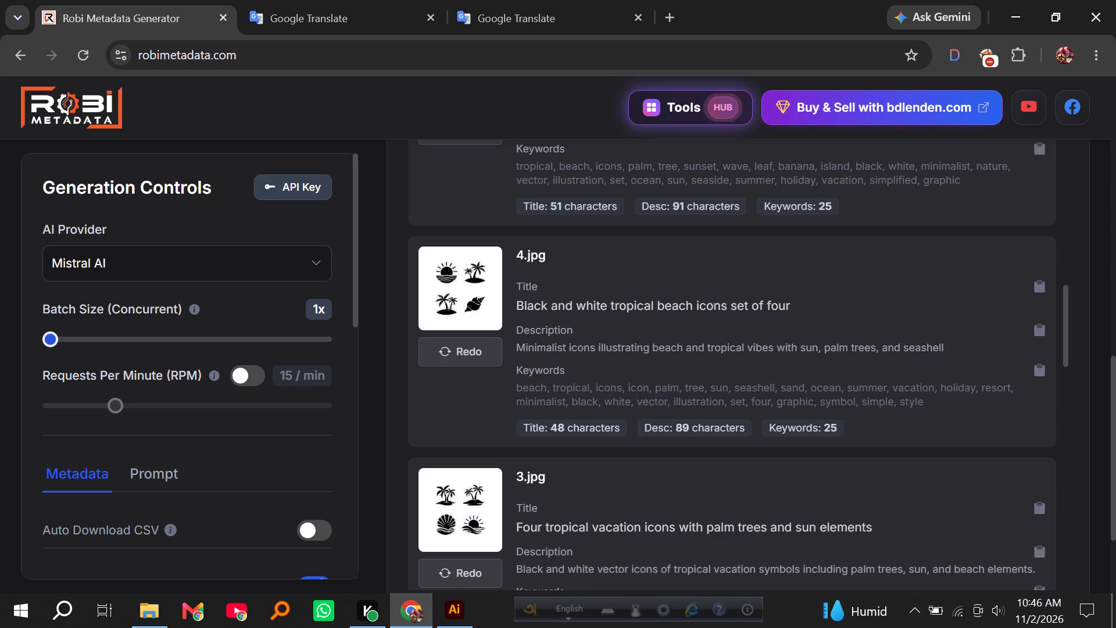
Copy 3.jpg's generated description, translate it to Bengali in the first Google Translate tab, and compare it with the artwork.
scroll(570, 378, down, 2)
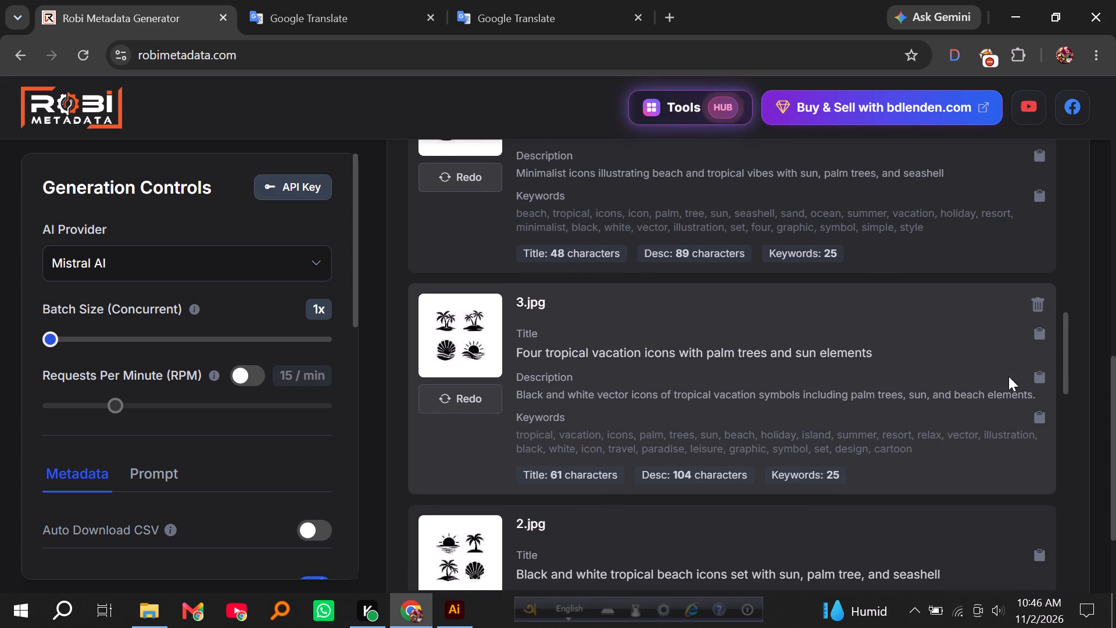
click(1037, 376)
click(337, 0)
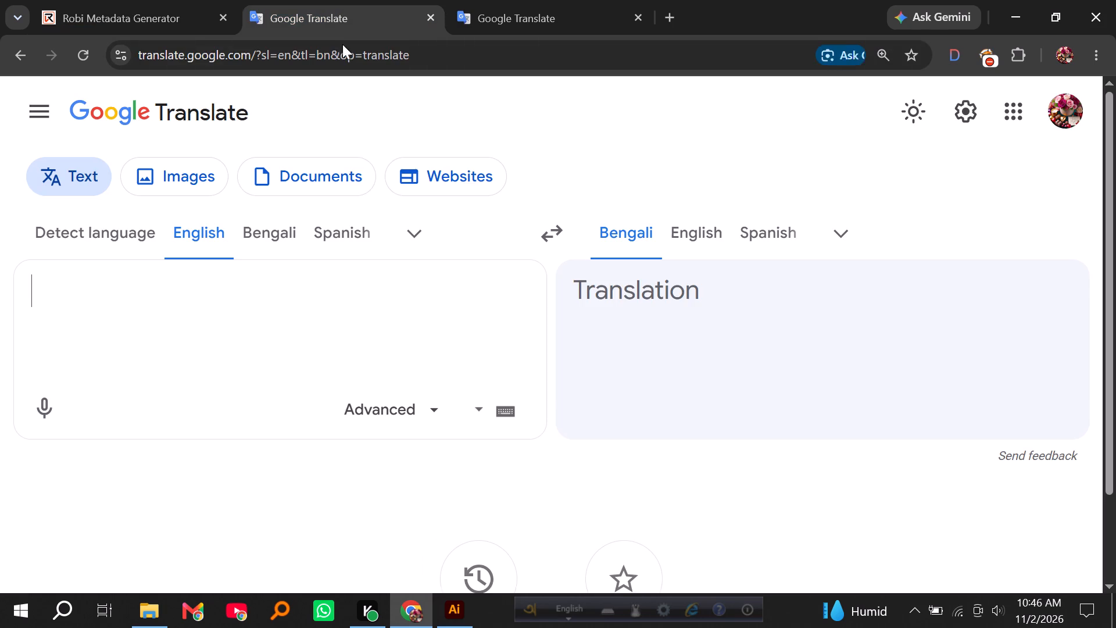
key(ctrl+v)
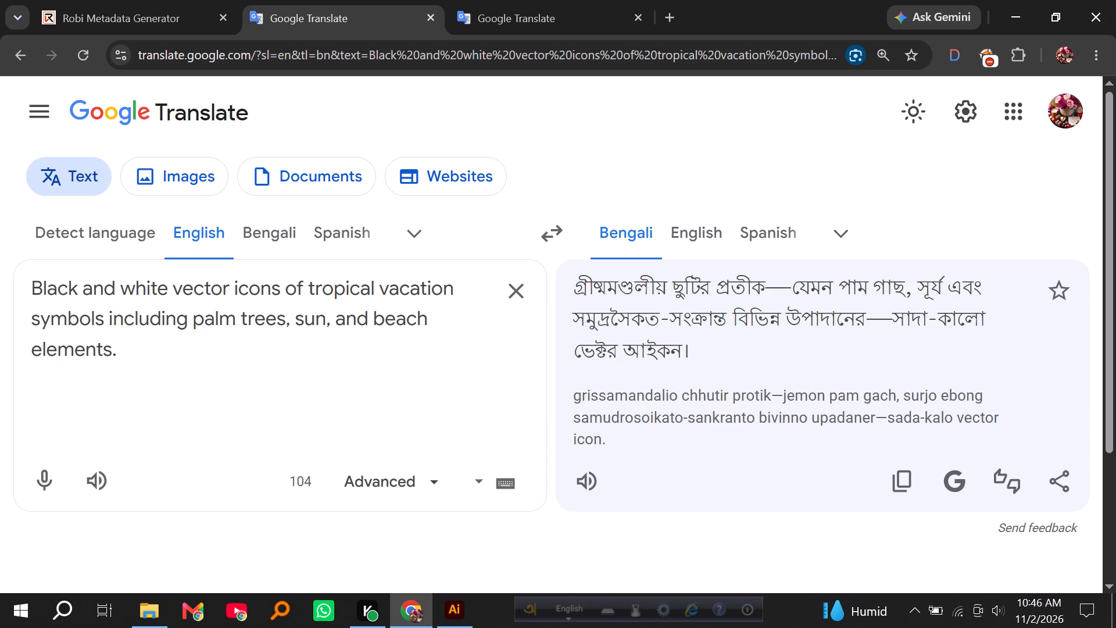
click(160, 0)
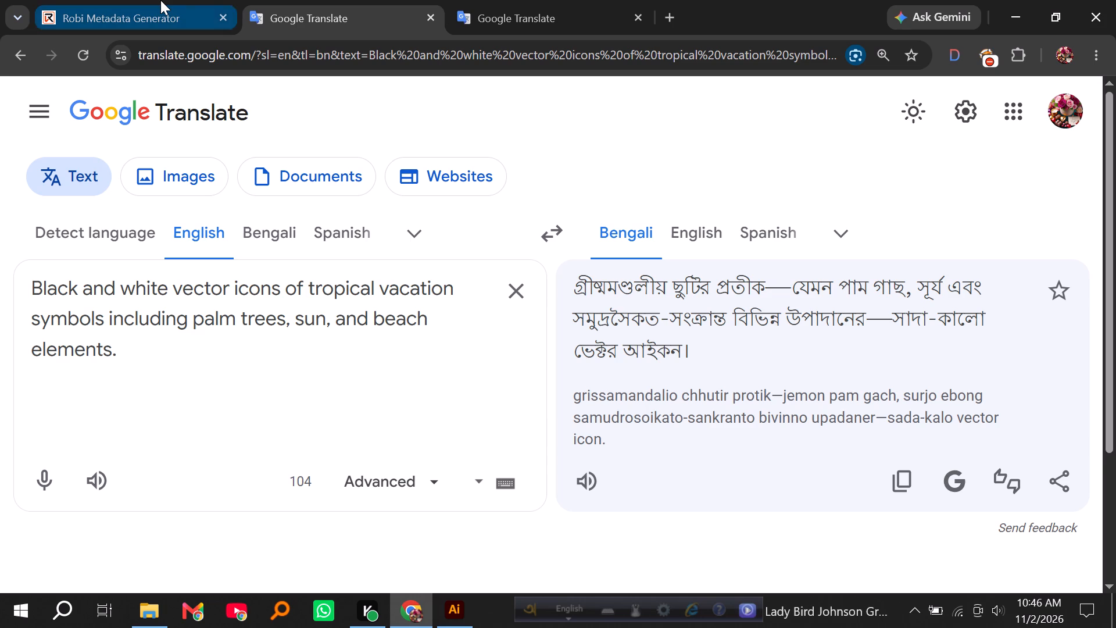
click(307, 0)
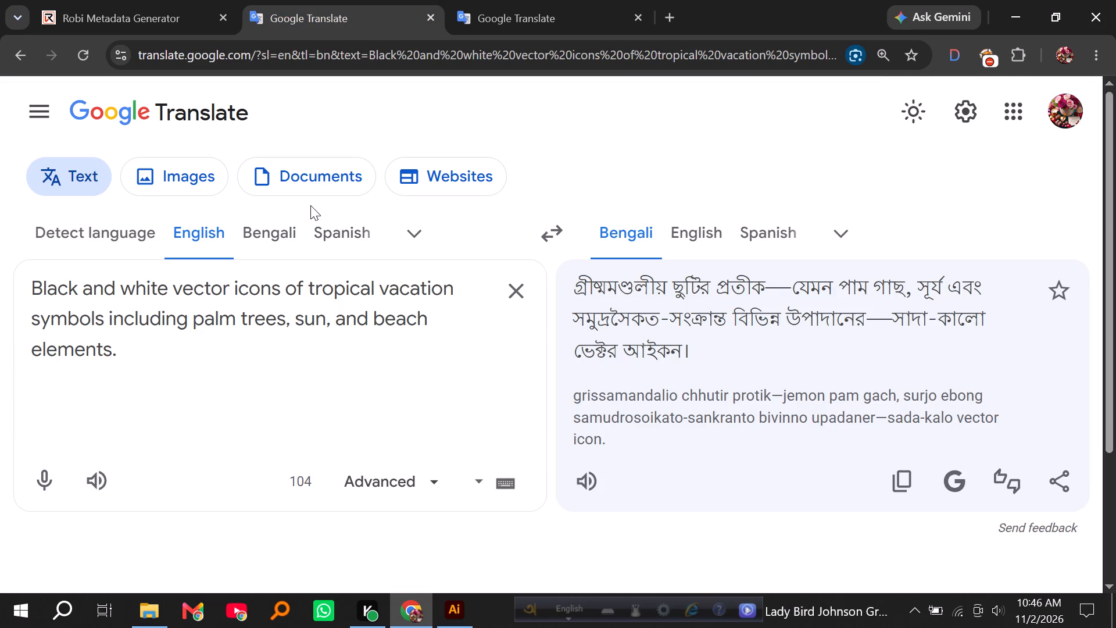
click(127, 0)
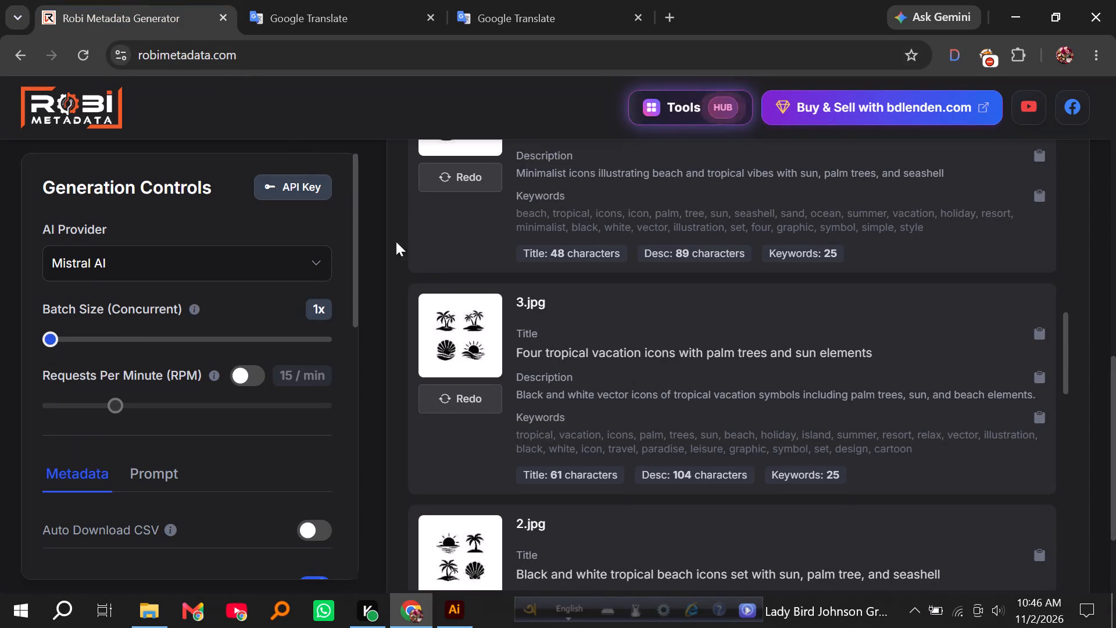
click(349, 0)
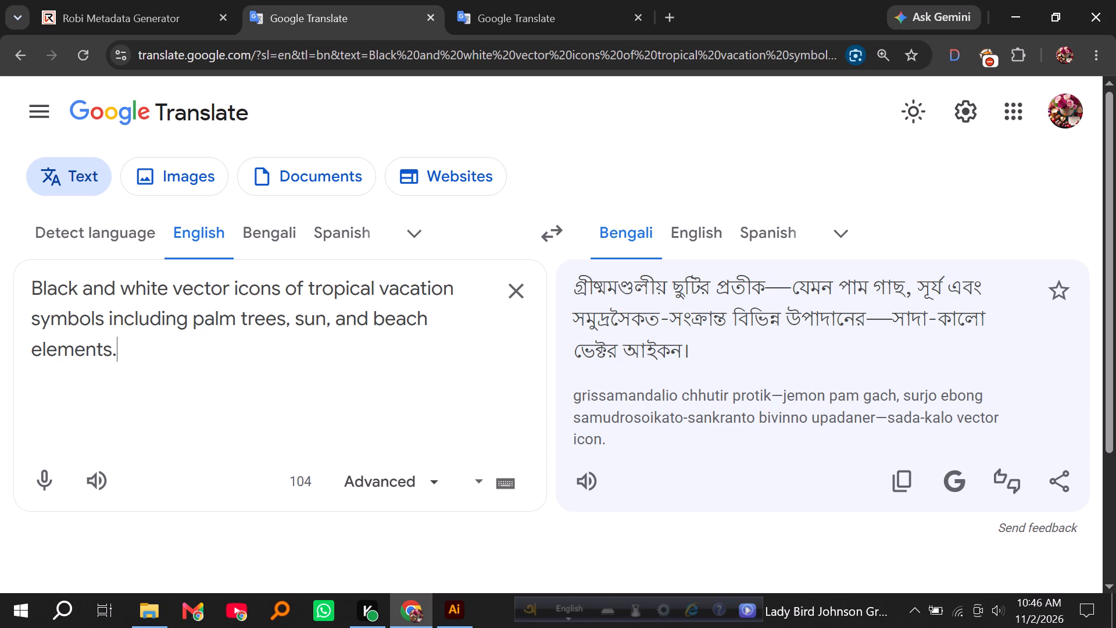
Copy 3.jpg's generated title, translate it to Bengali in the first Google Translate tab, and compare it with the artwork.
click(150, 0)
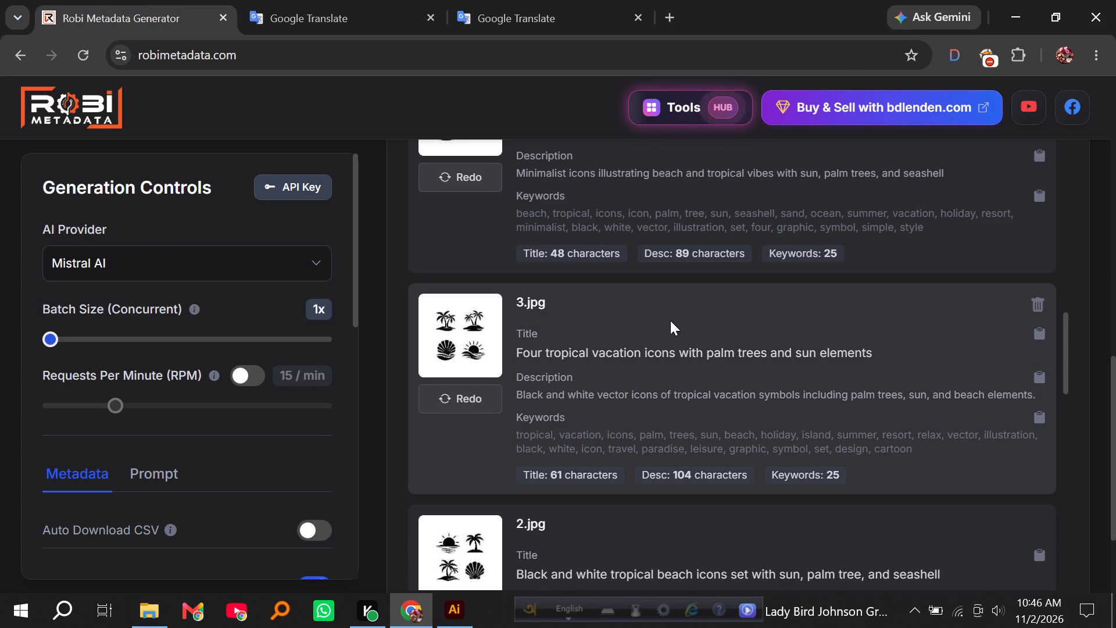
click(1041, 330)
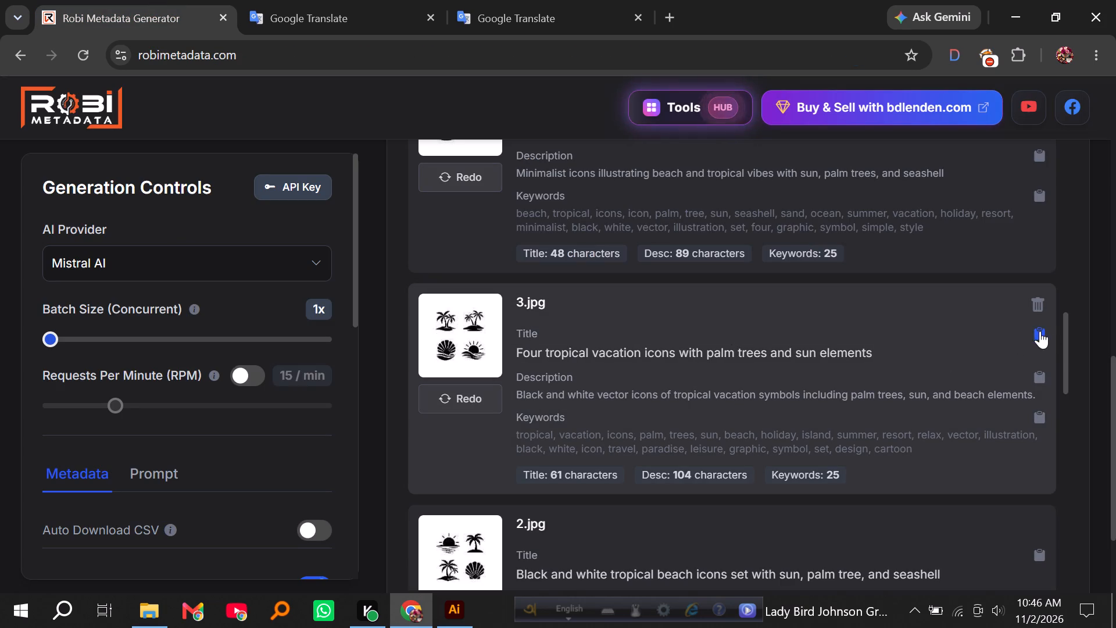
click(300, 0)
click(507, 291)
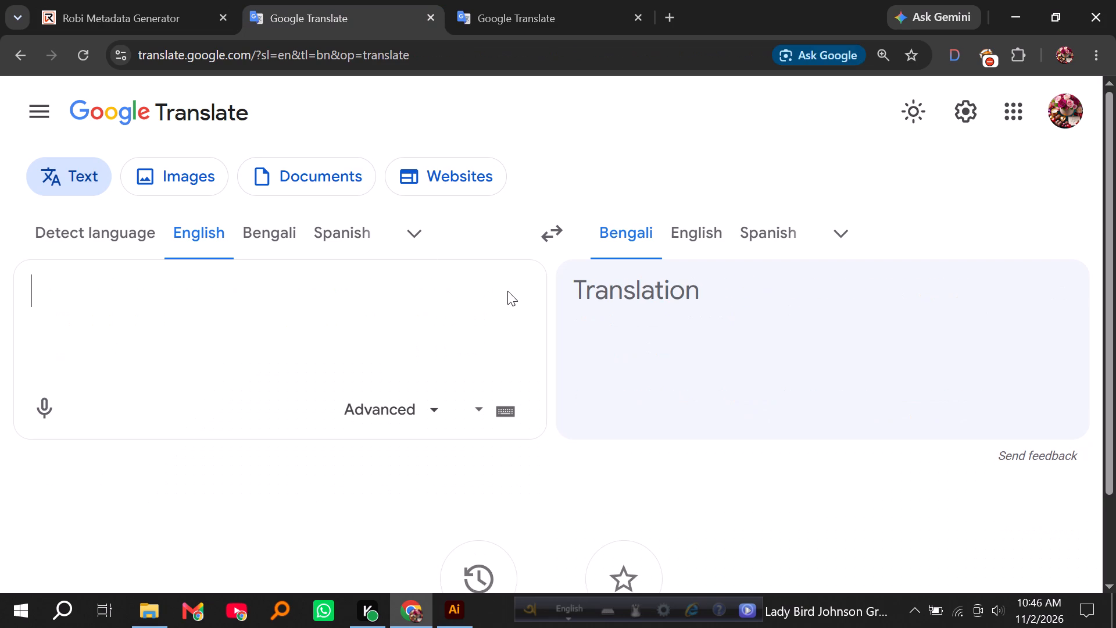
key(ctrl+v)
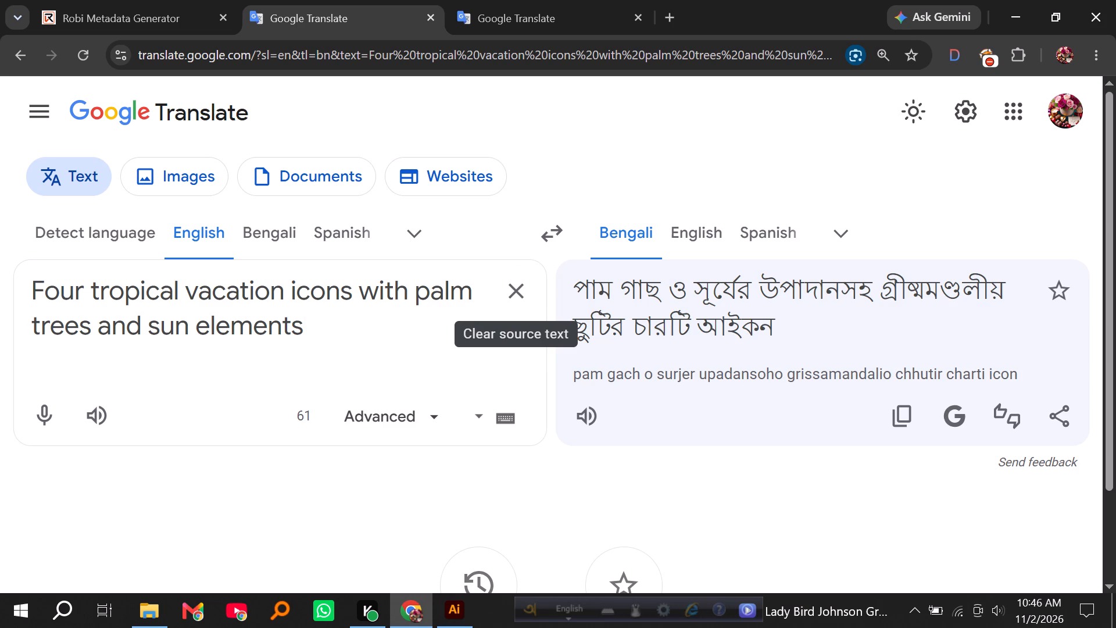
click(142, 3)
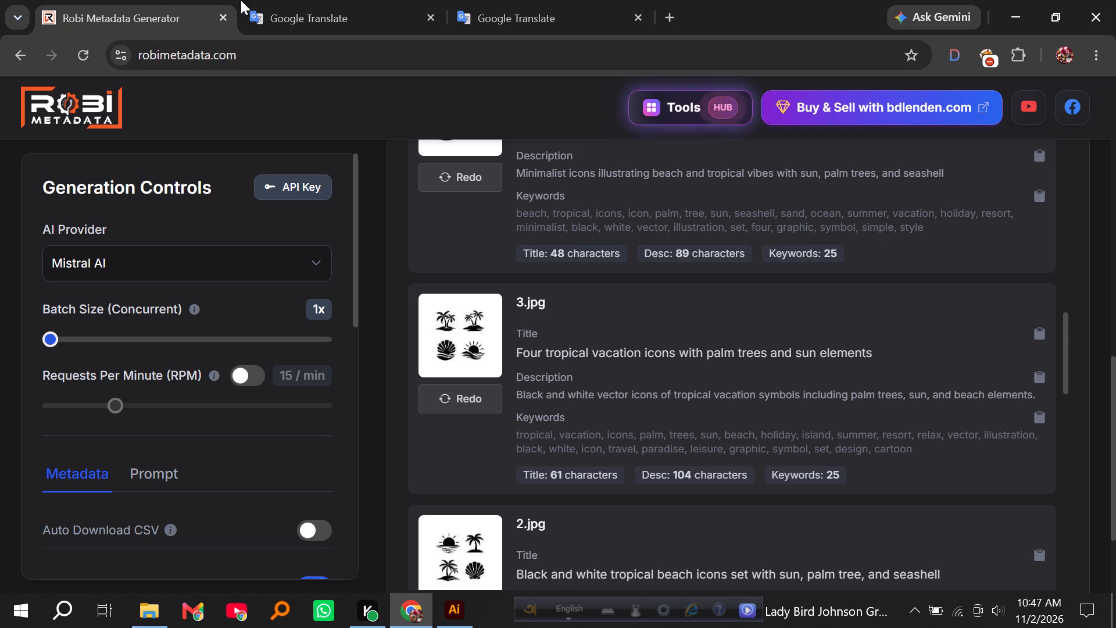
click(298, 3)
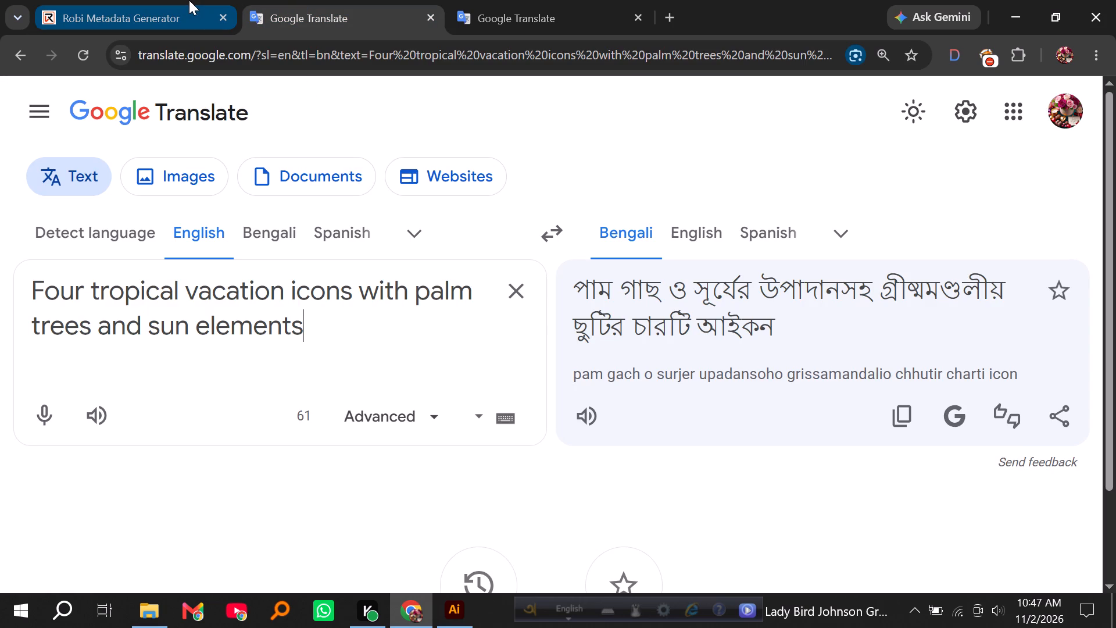
Copy 3.jpg's generated description and translate it to Bengali in the first Google Translate tab, replacing the title text.
click(189, 0)
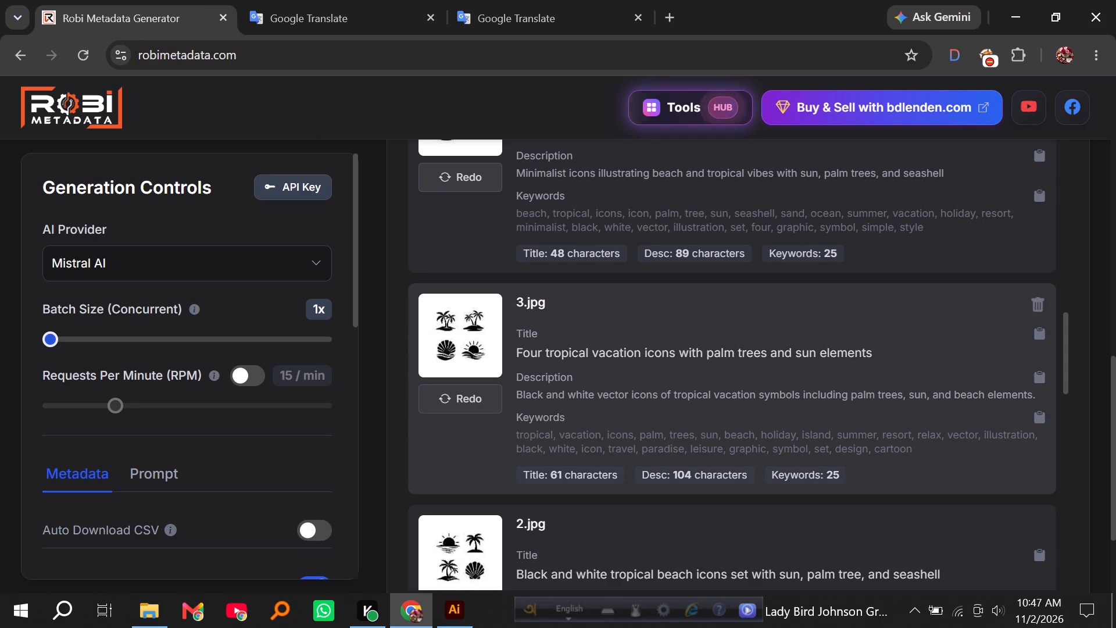
click(1041, 372)
click(302, 0)
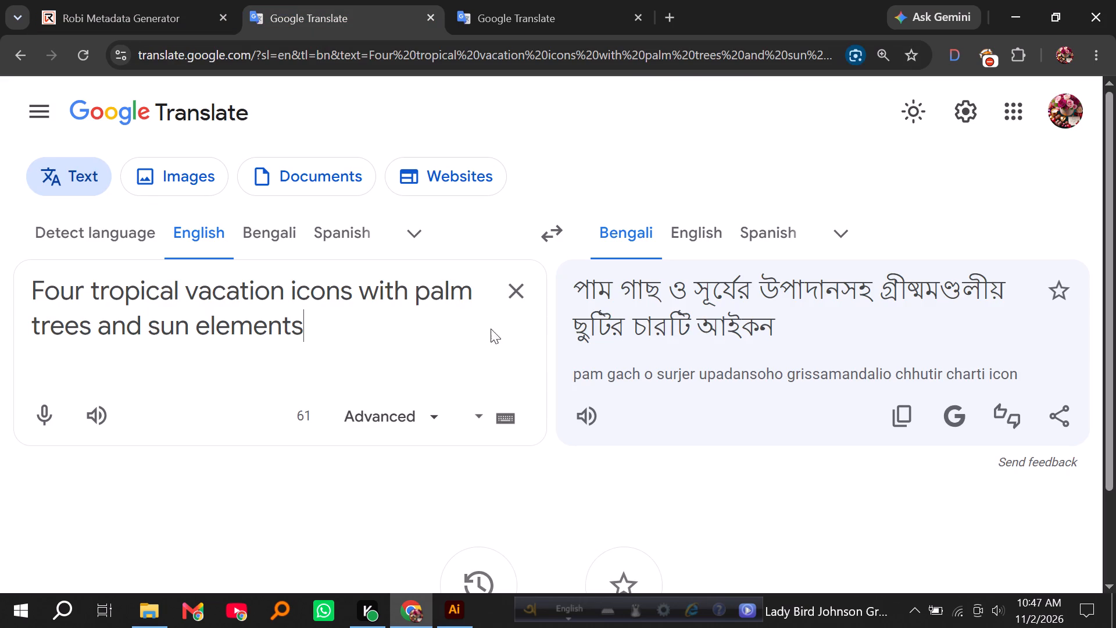
click(513, 288)
key(ctrl+v)
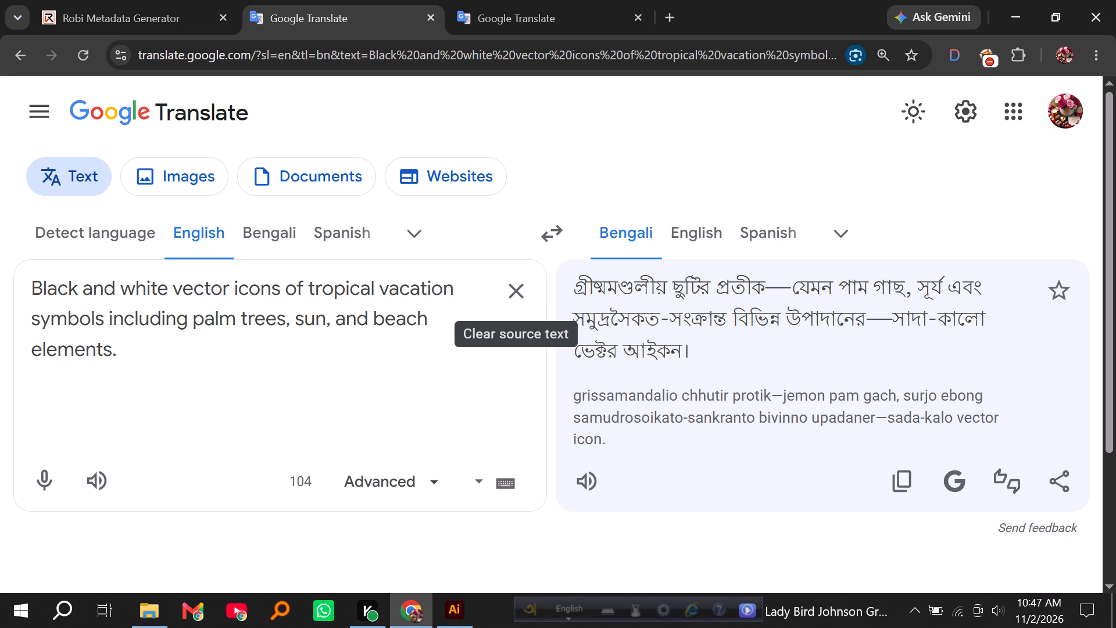
Copy the Bengali translation and translate it back to English in the second Google Translate tab.
click(902, 481)
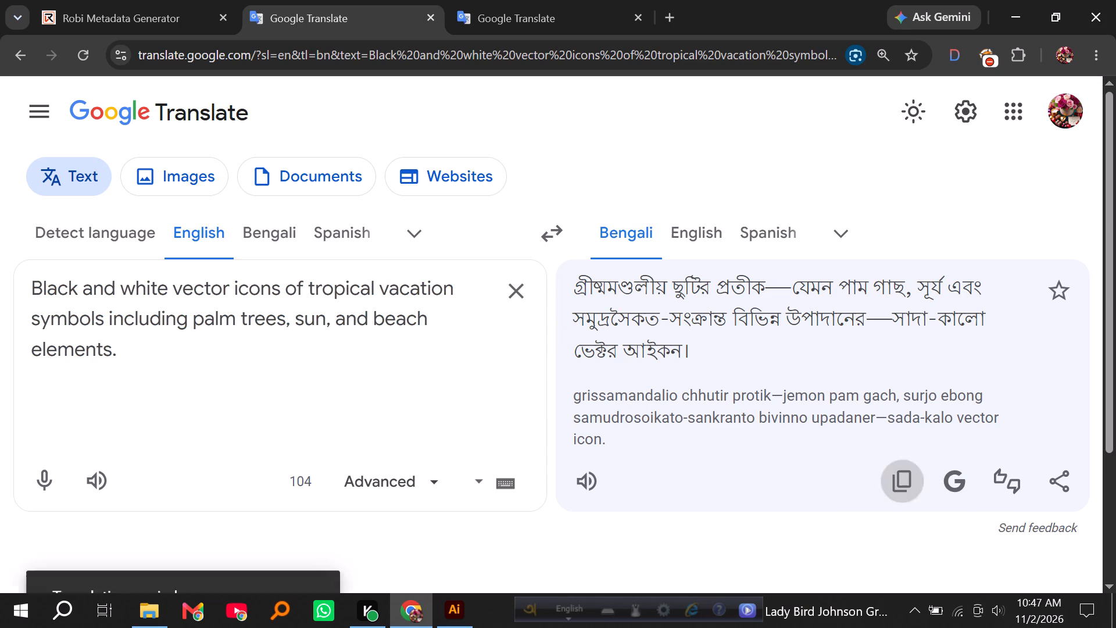
click(512, 0)
click(507, 282)
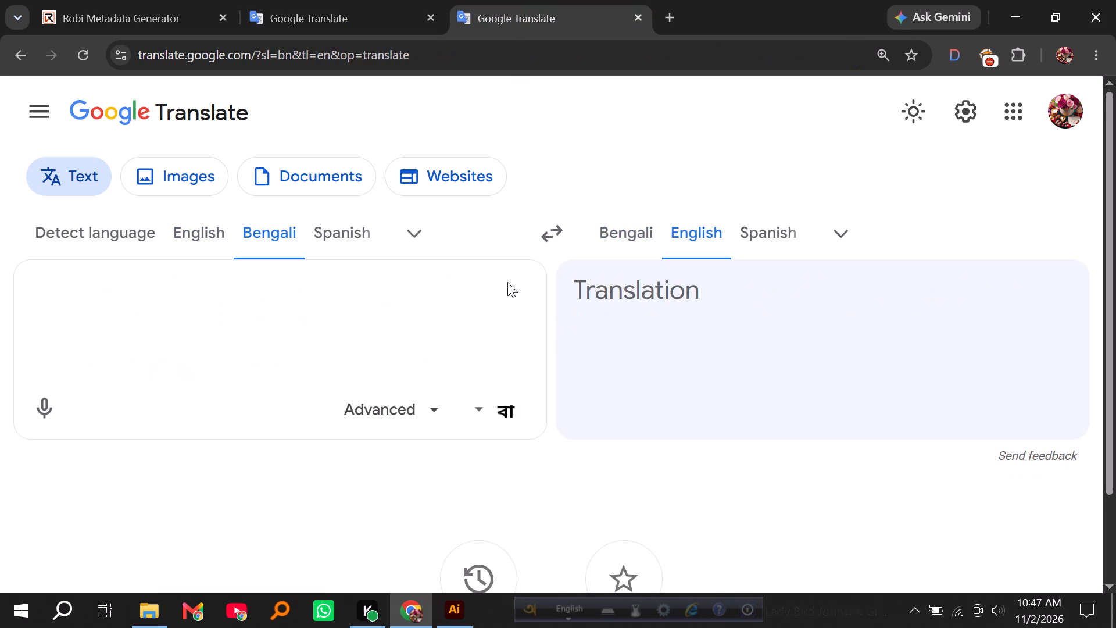
key(ctrl+v)
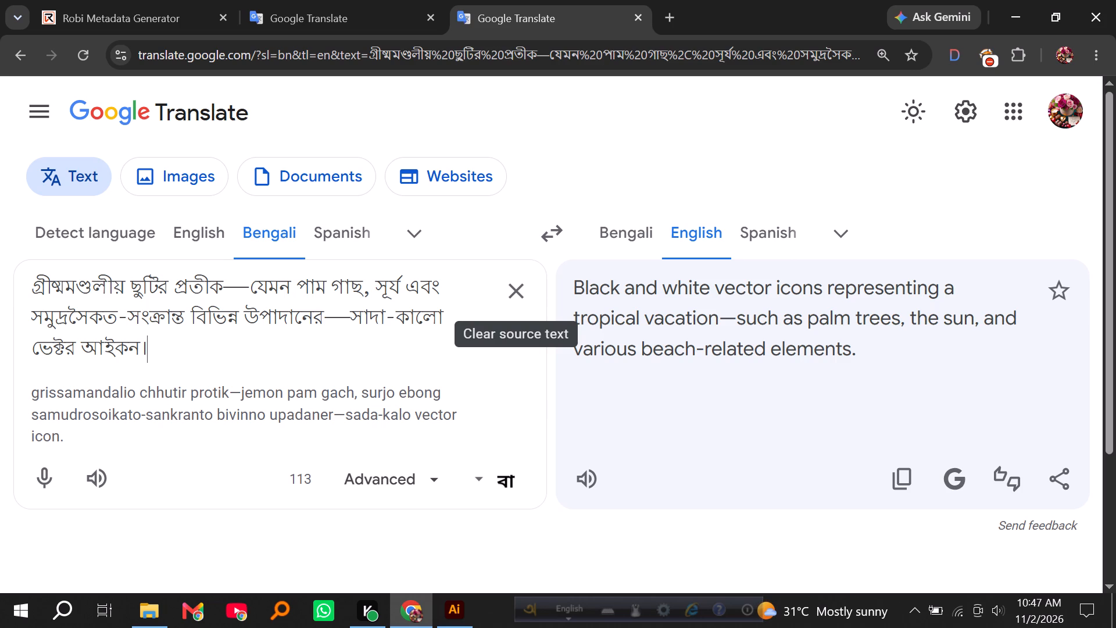
In the second tab's Bengali text, delete ছুটির and replace the dash before সাদা-কালো with a space.
drag(170, 284, 135, 277)
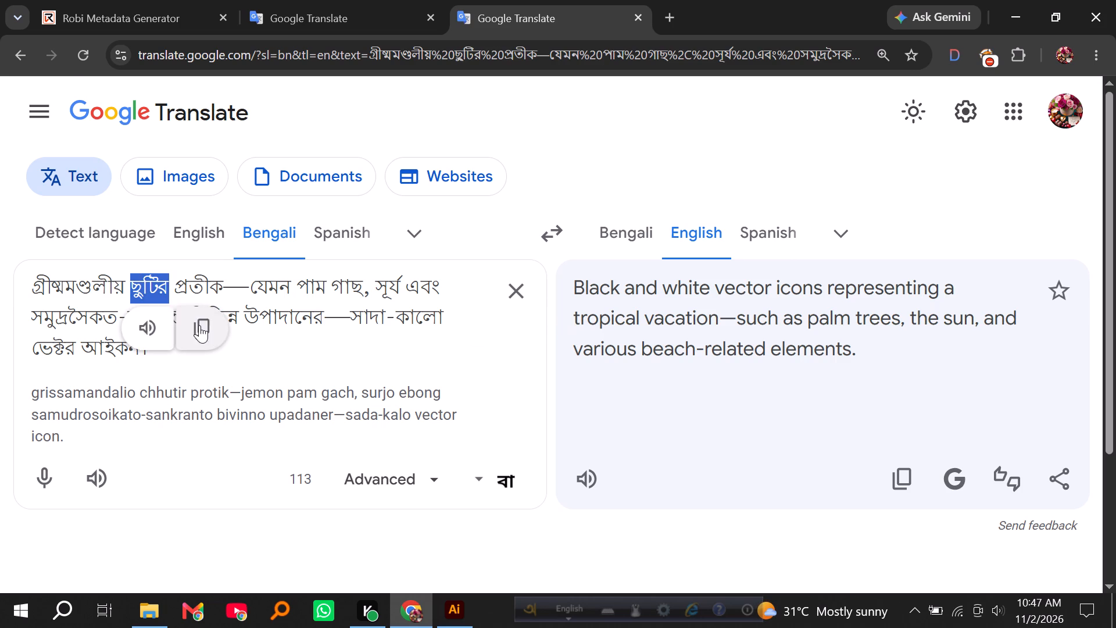
key(BackSpace)
key(BackSpace)
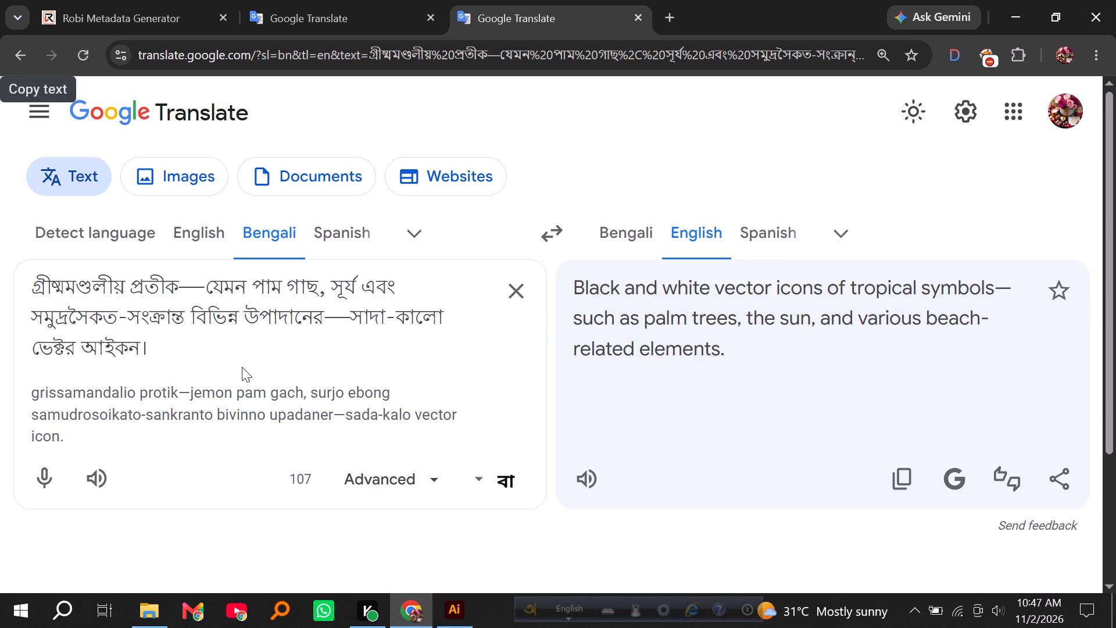
click(351, 315)
key(BackSpace)
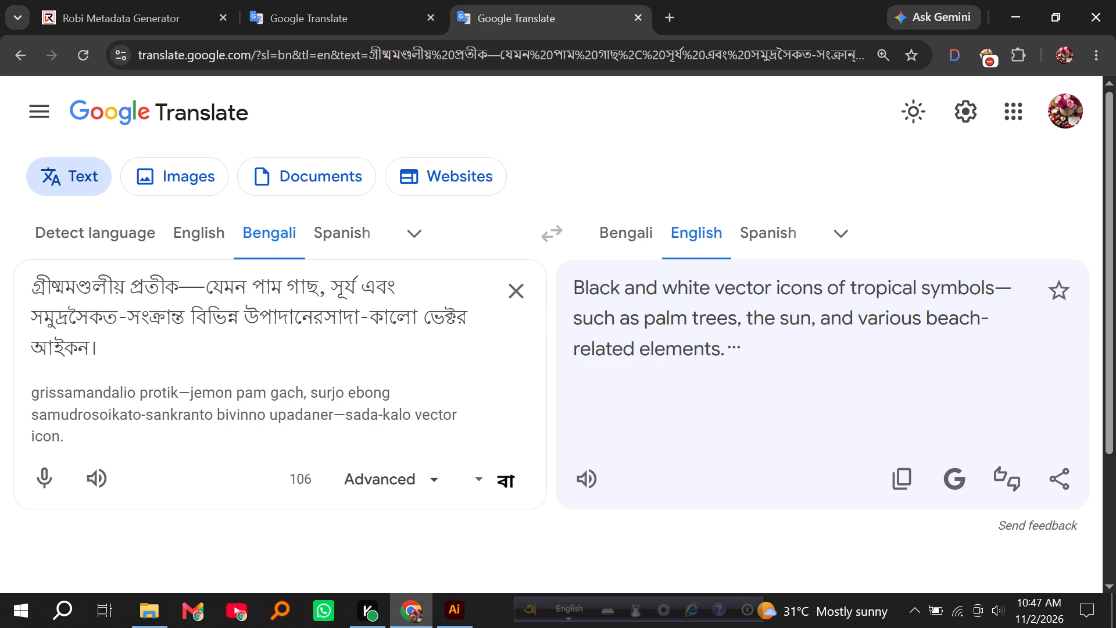
key(space)
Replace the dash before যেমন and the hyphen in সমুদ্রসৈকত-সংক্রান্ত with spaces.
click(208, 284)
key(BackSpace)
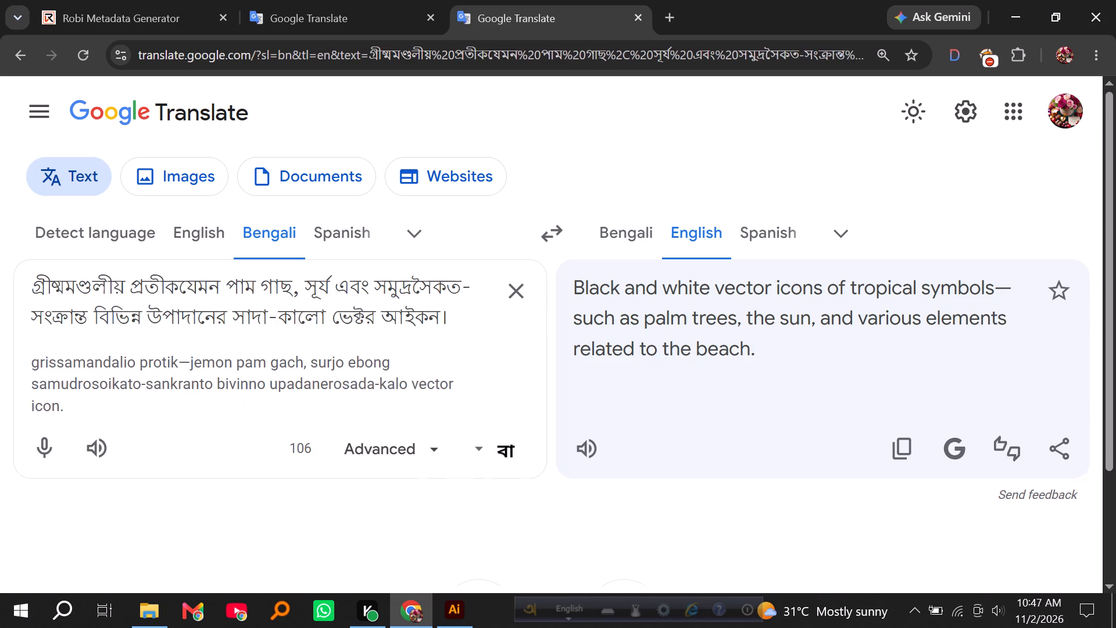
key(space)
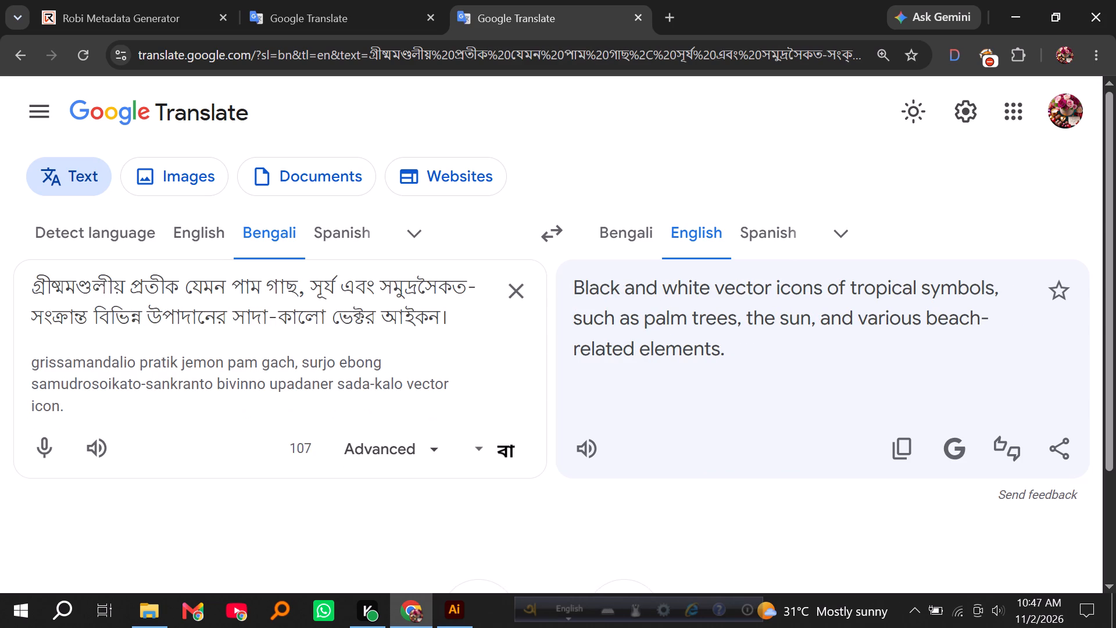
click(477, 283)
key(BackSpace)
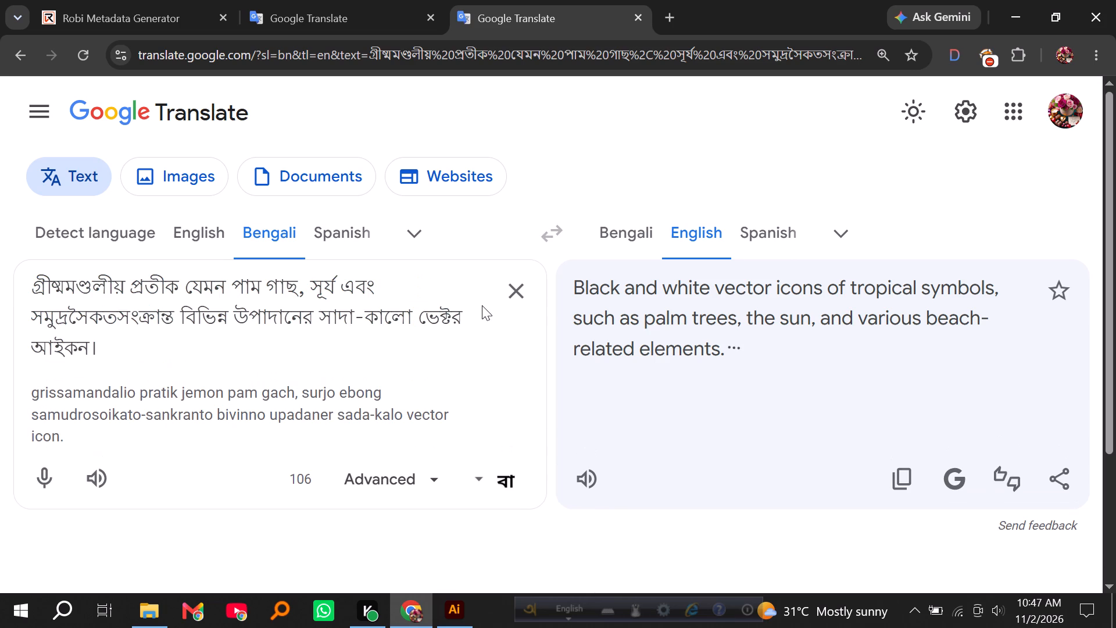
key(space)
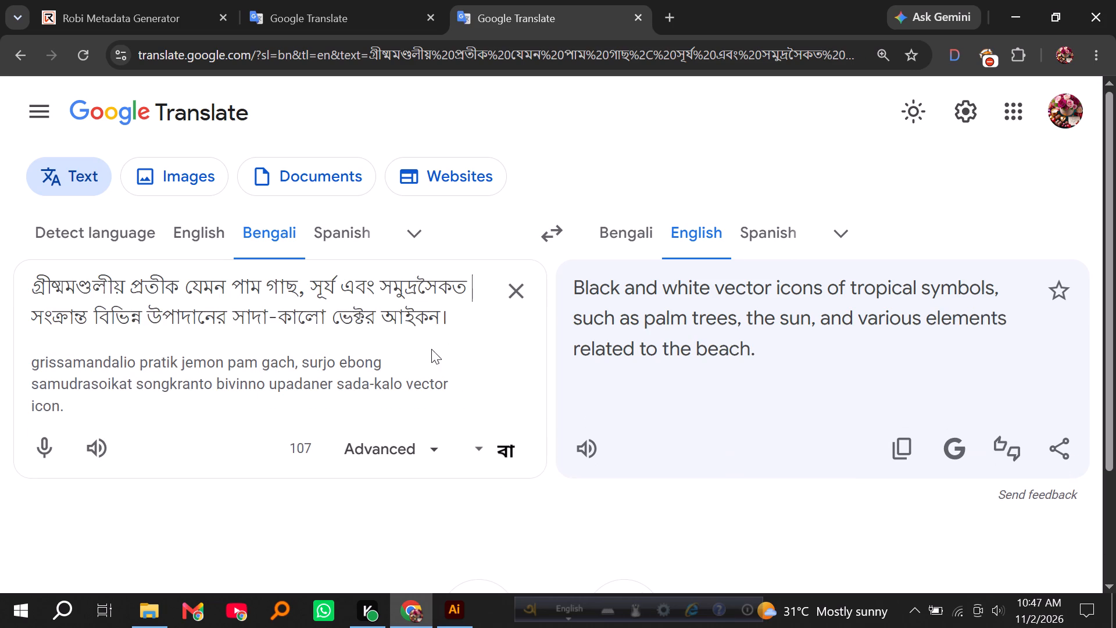
Copy the reworded English translation and translate it to Bengali in the first Google Translate tab.
click(895, 448)
click(310, 0)
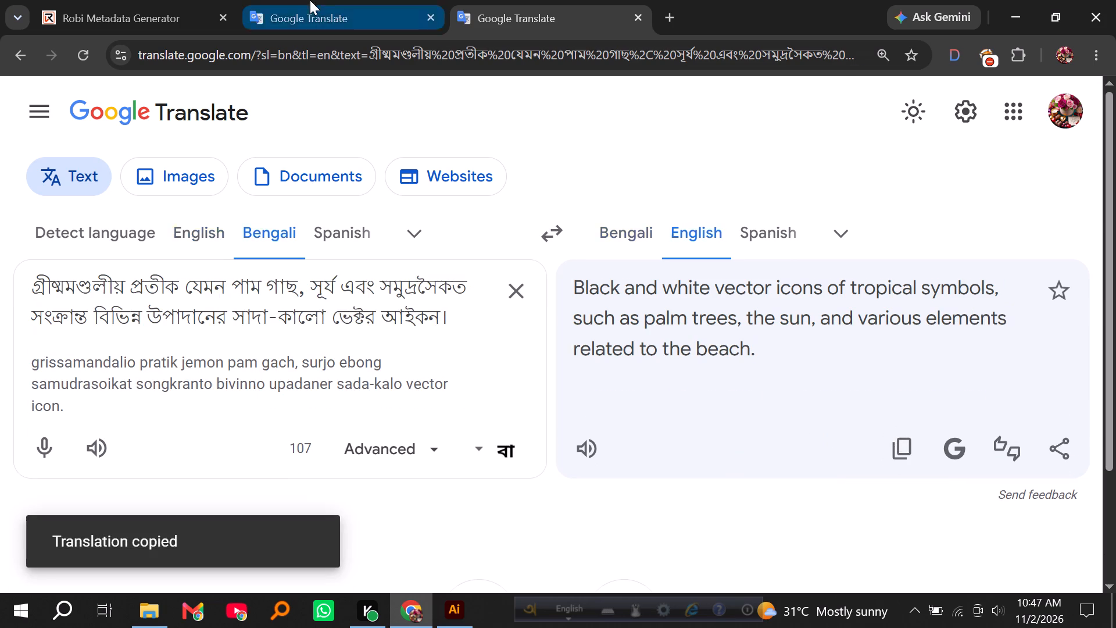
click(511, 291)
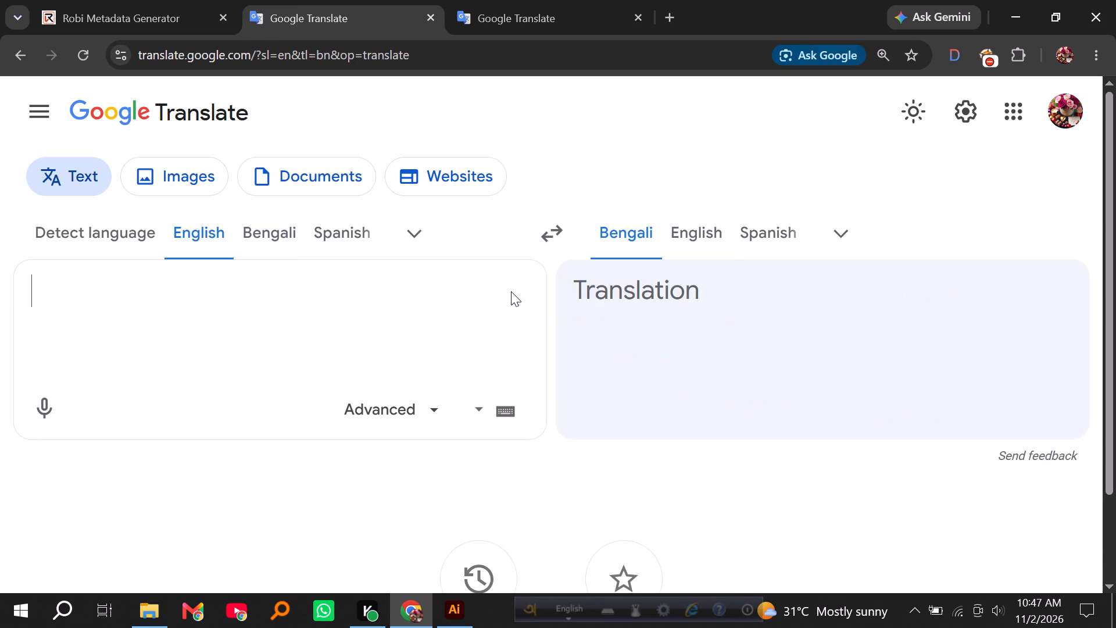
key(ctrl+v)
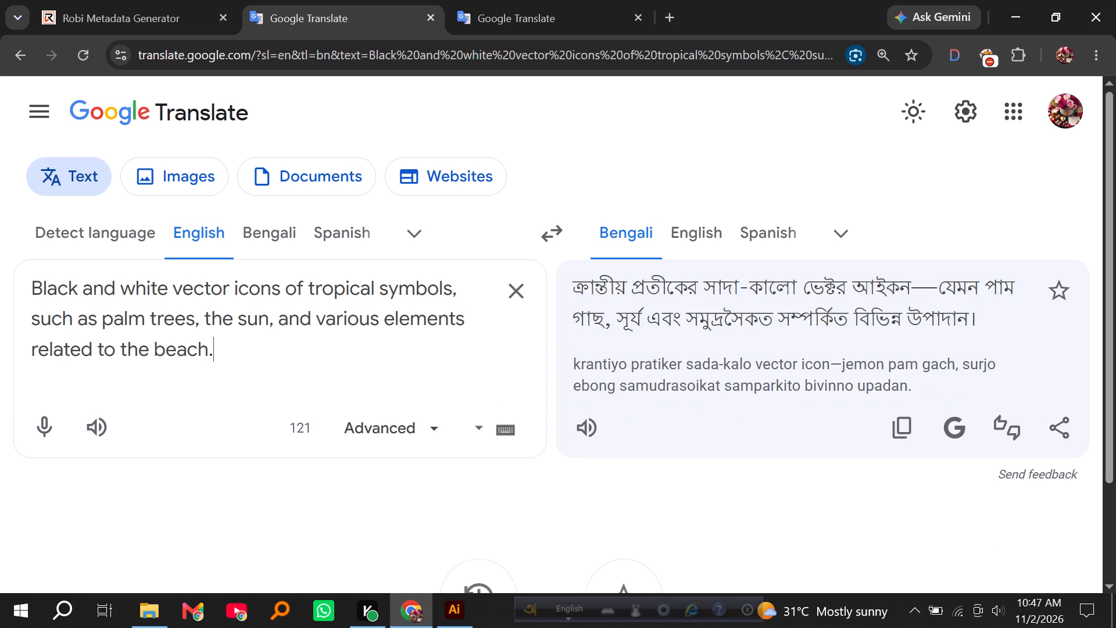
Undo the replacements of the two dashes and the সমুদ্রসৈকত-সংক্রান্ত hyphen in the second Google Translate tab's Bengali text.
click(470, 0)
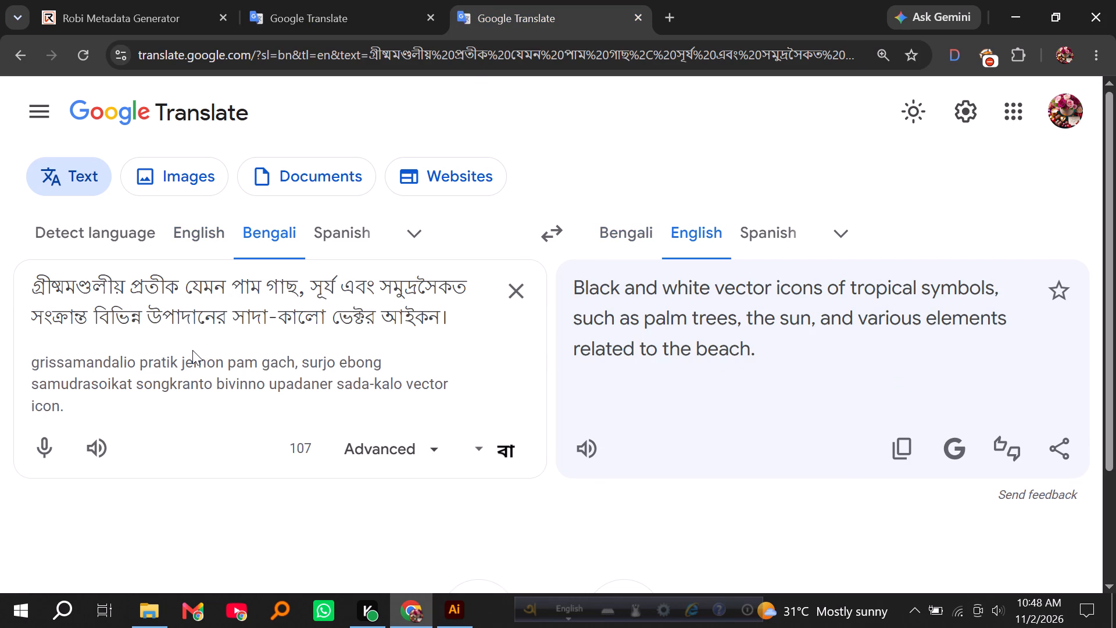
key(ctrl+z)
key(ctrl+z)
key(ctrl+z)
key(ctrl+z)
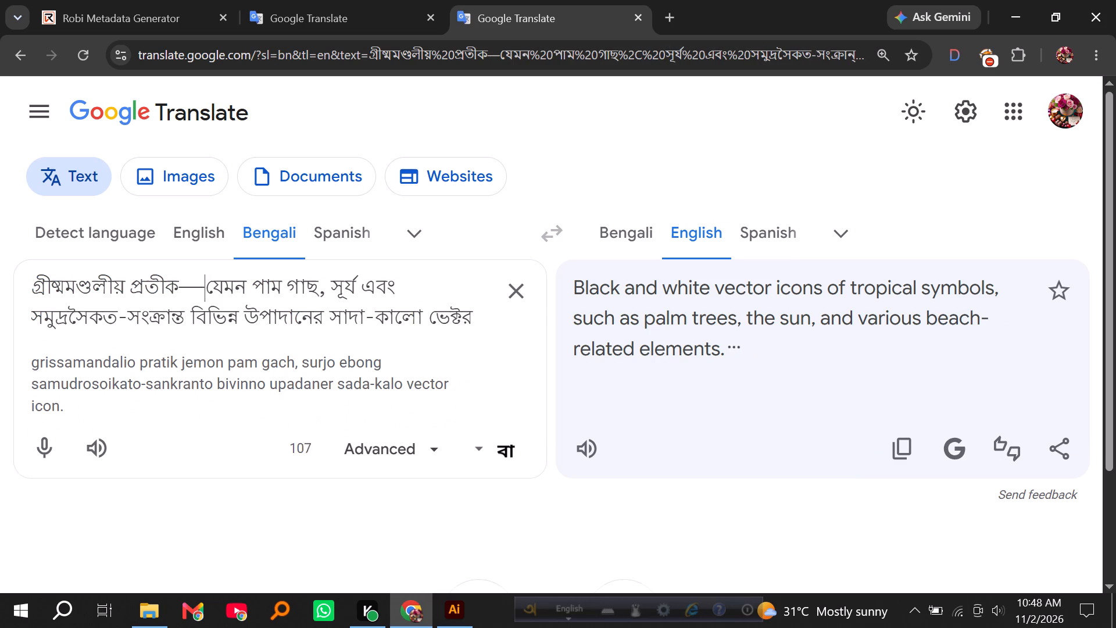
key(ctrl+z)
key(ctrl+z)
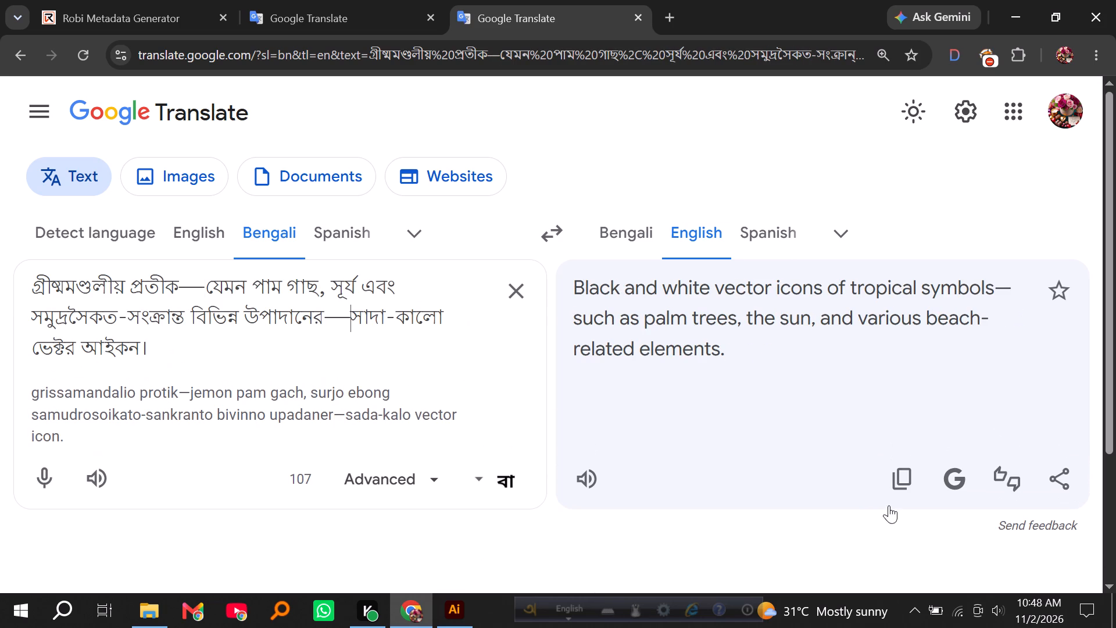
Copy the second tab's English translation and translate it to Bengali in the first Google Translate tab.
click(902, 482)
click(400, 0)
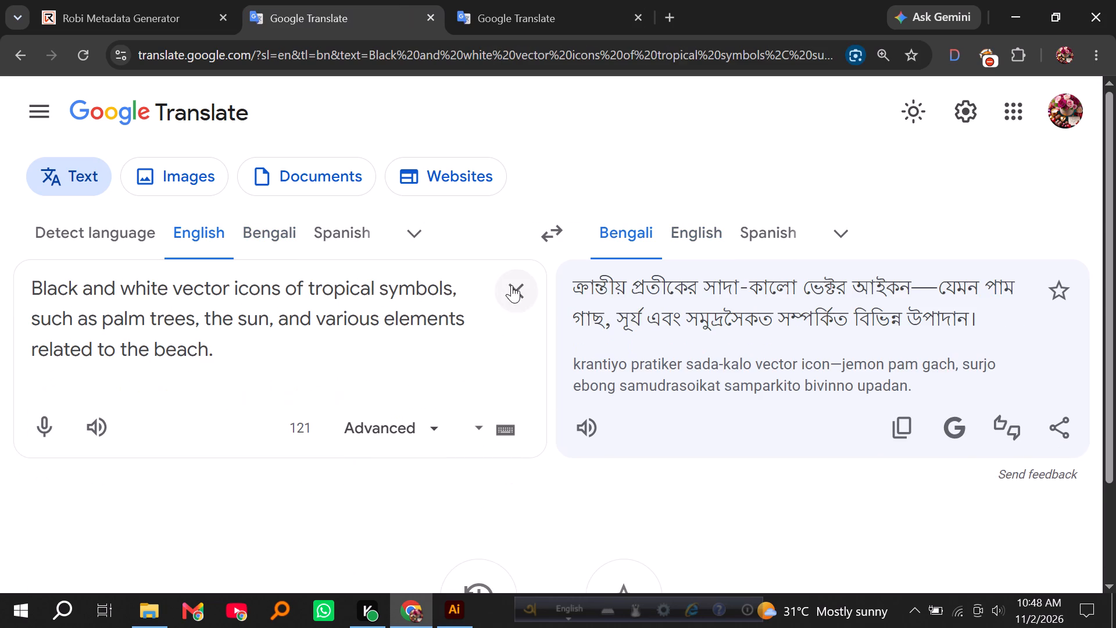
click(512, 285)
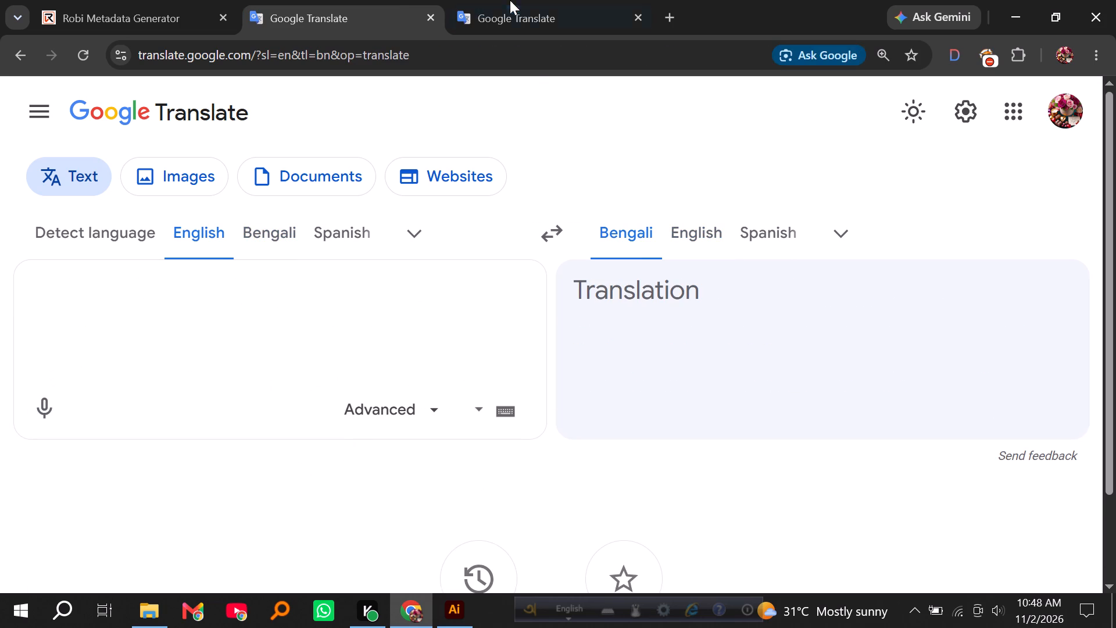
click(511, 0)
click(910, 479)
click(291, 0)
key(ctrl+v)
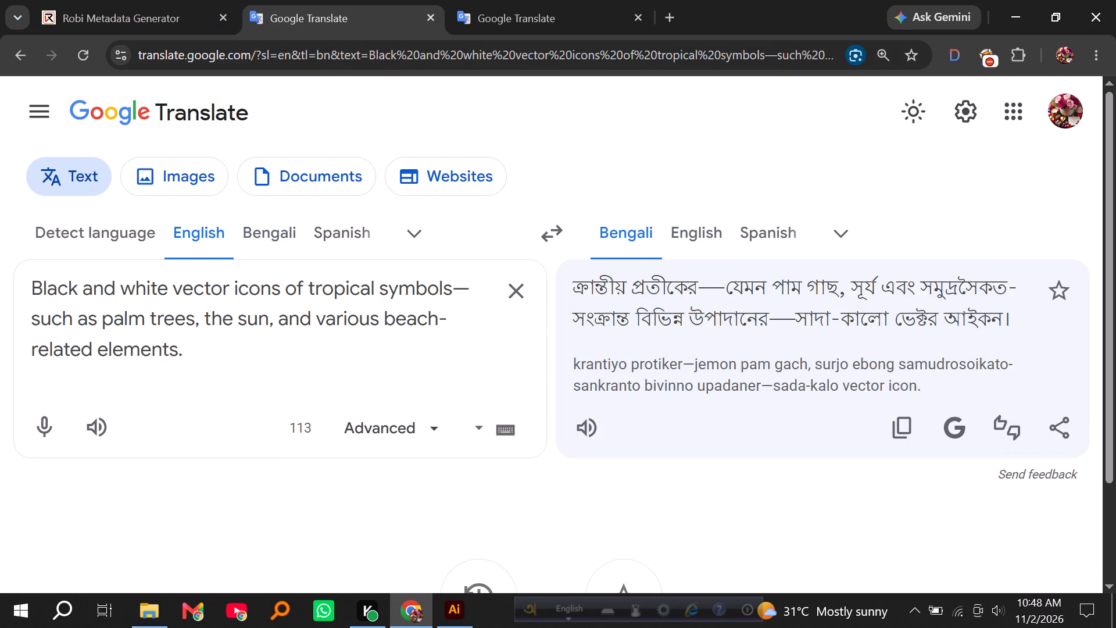
Copy the description of 3.jpg from Robi Metadata Generator and translate it to Bengali in the first Google Translate tab.
click(484, 0)
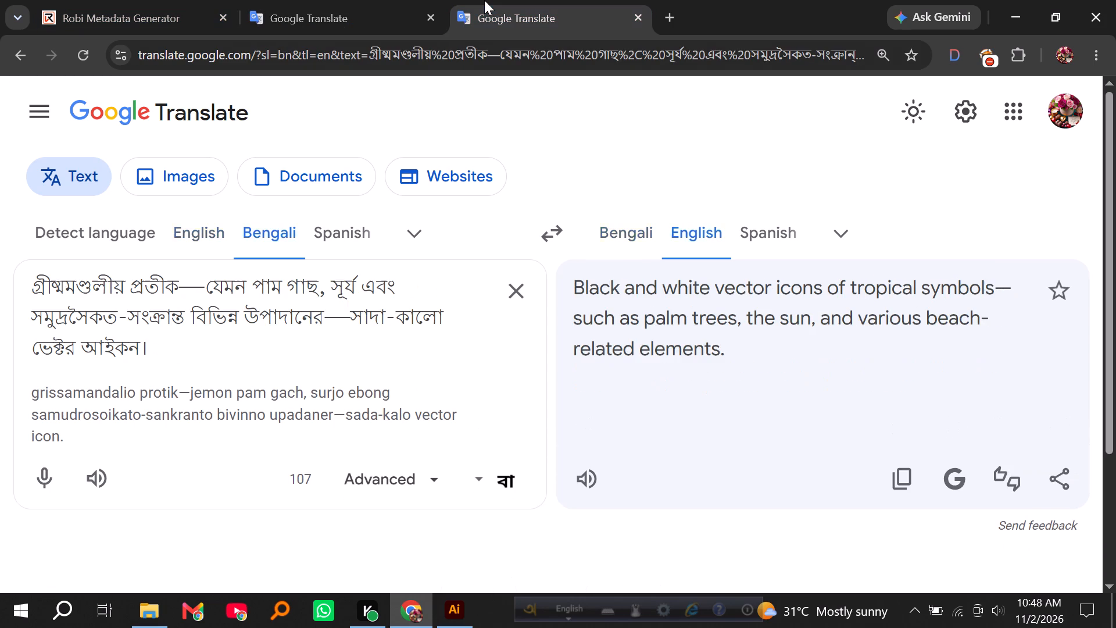
click(156, 0)
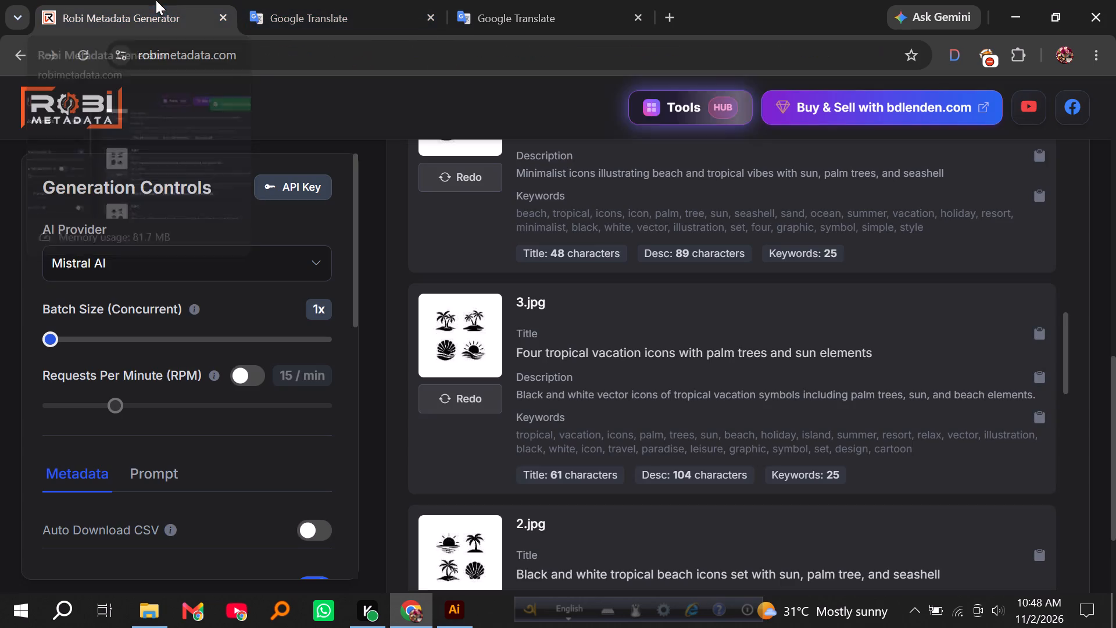
click(1039, 374)
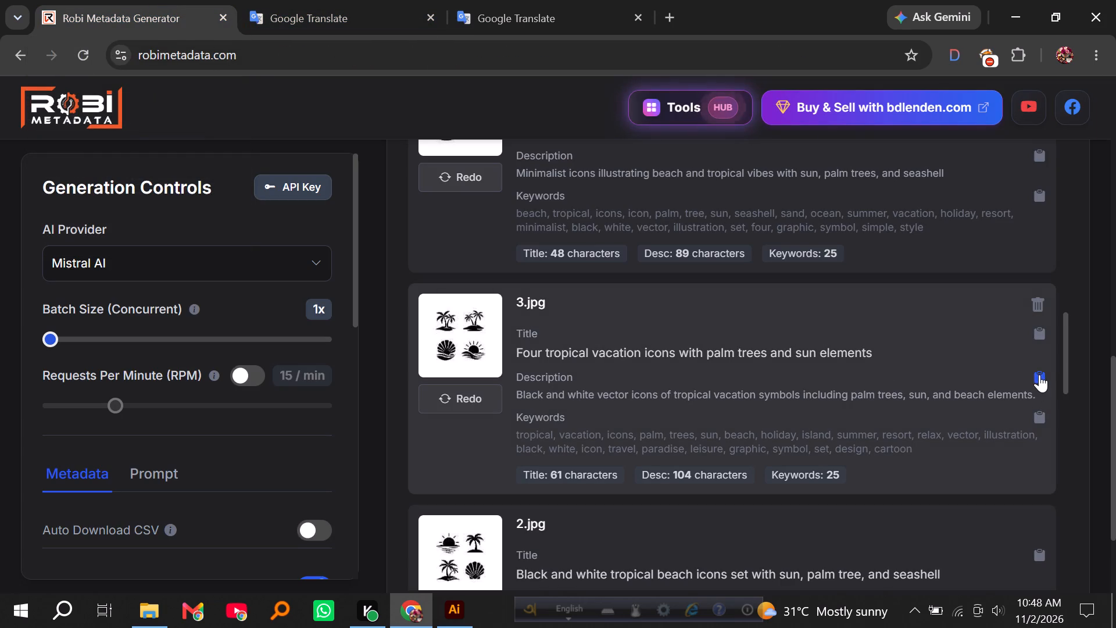
click(349, 0)
click(503, 287)
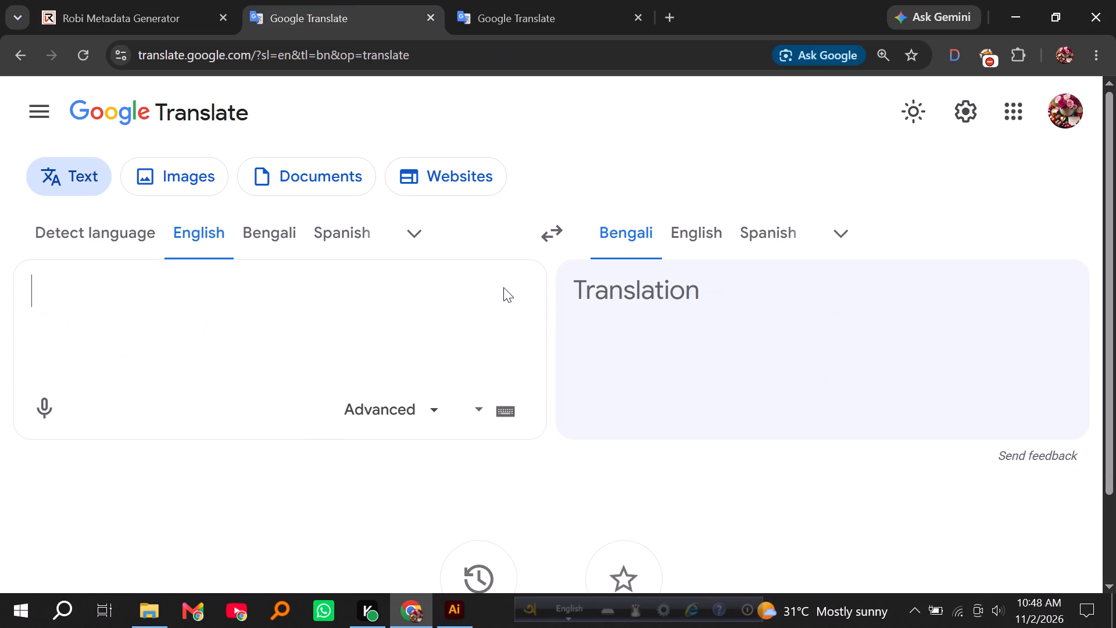
key(ctrl+v)
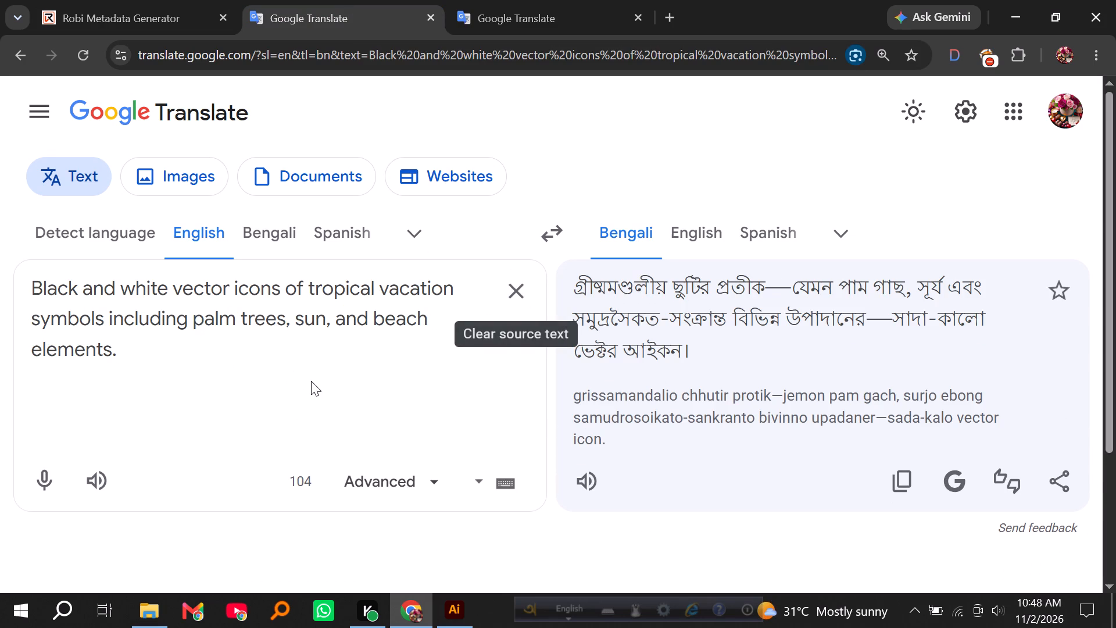
Remove the final period and the spaces before "sun" and "and beach" from the English source text.
key(BackSpace)
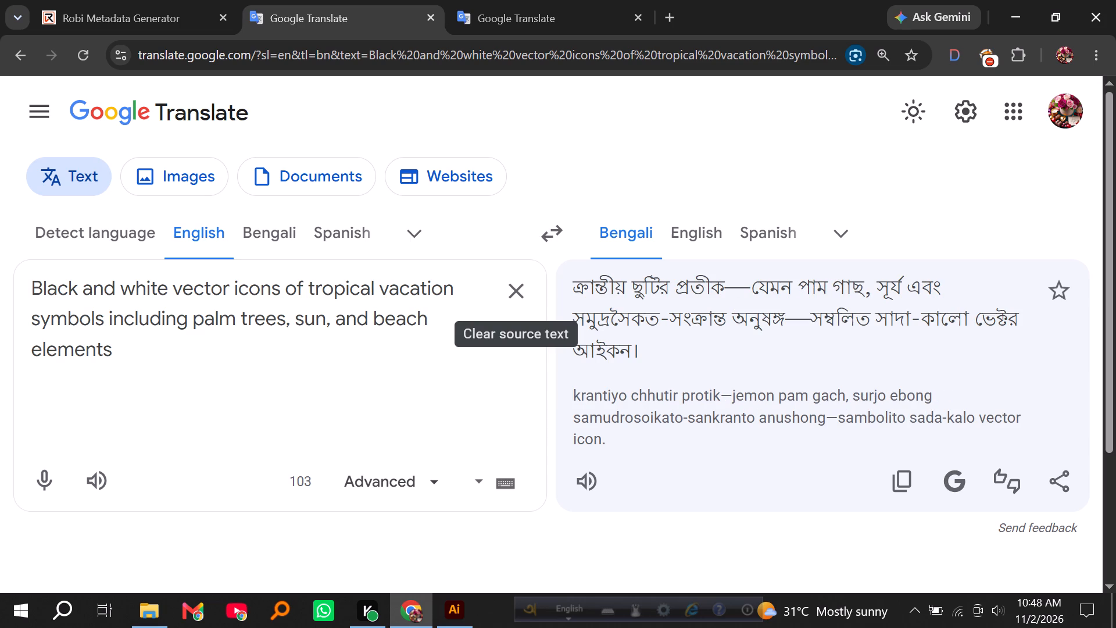
click(297, 319)
key(BackSpace)
click(332, 319)
key(BackSpace)
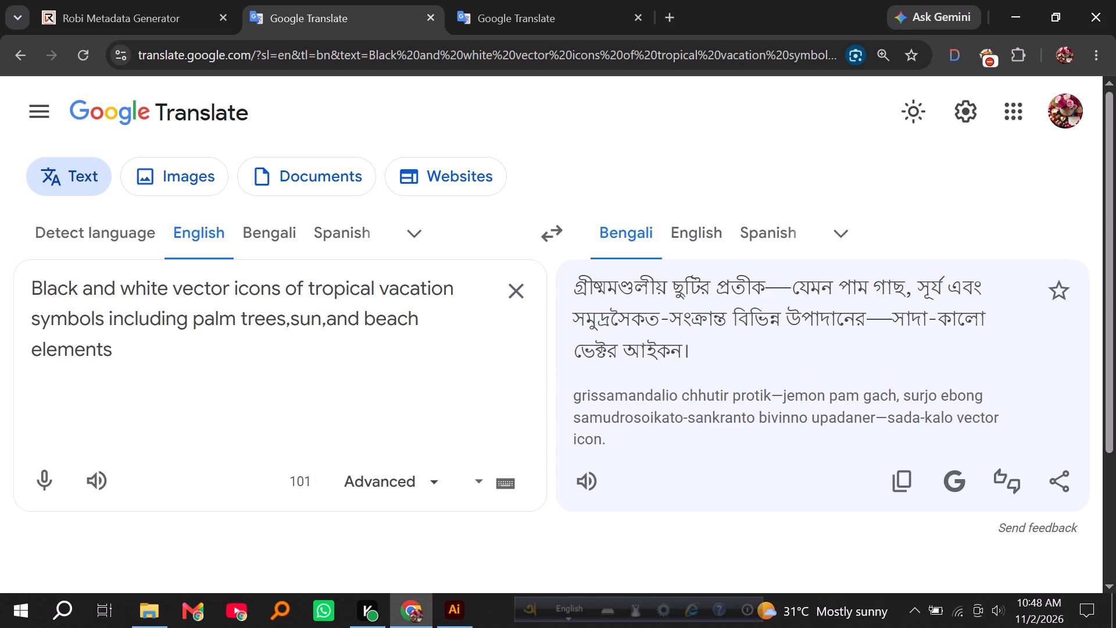
Copy the Bengali translation and translate it back to English in the second Google Translate tab.
click(906, 480)
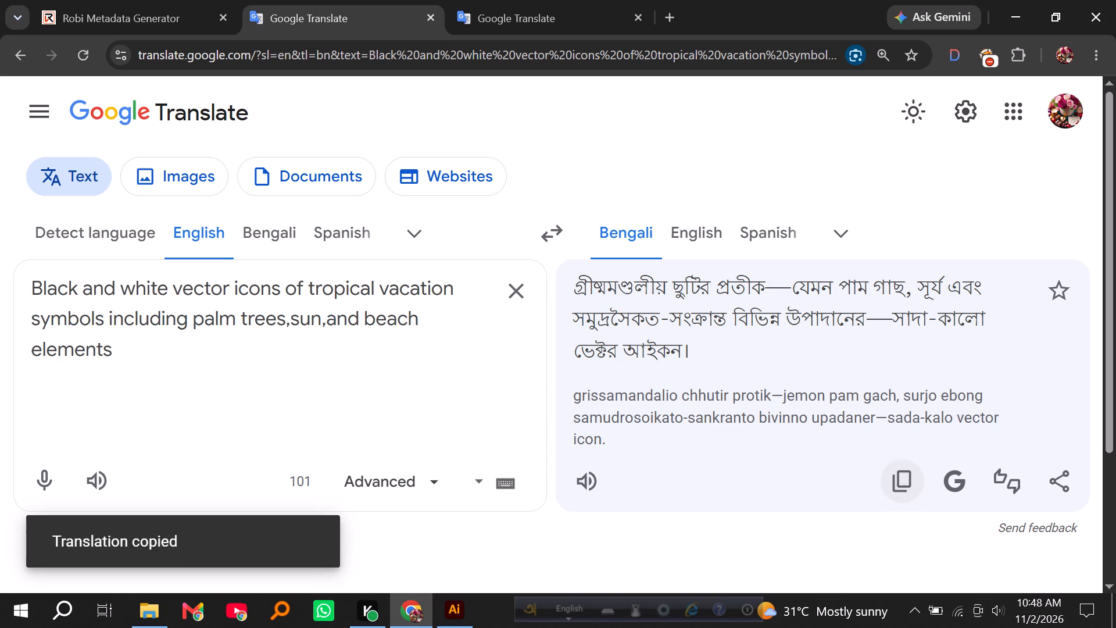
click(552, 0)
click(507, 293)
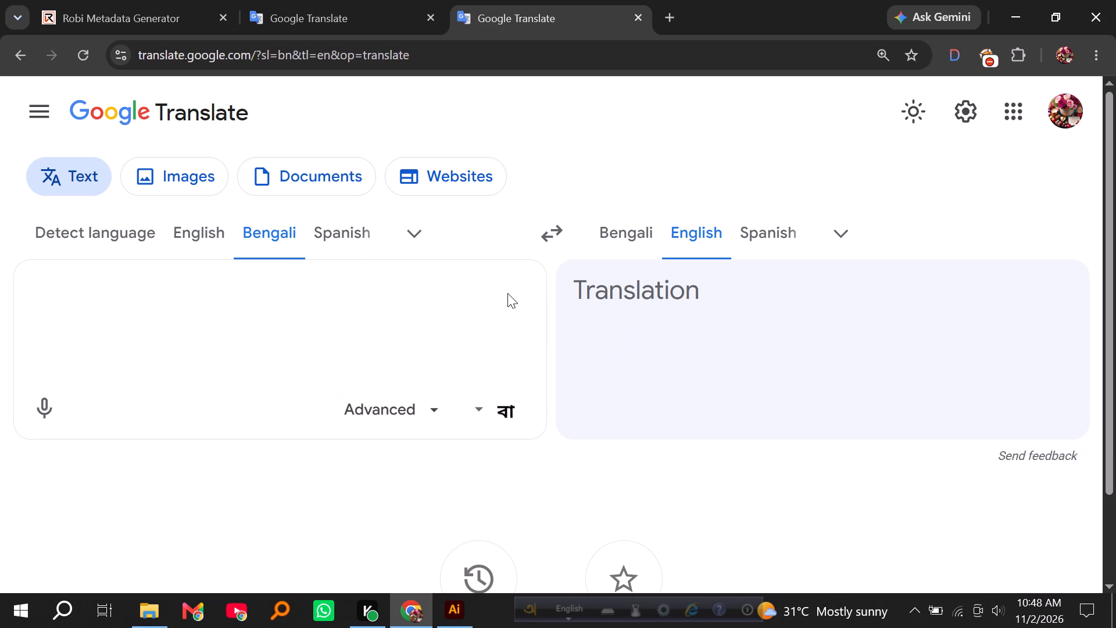
key(ctrl+v)
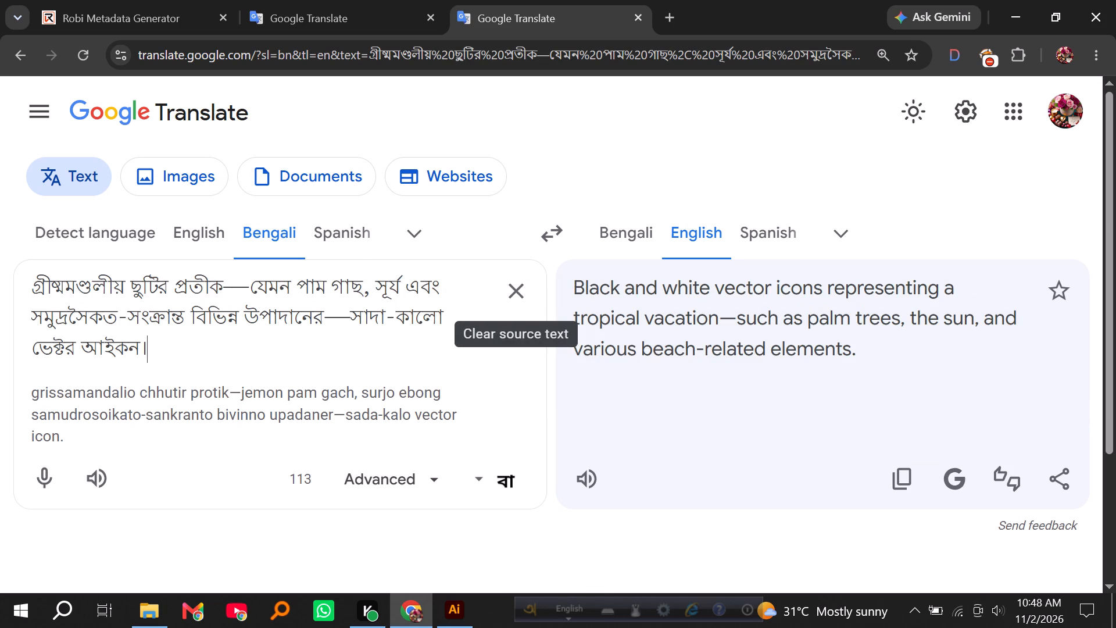
In the second tab's Bengali text, replace -সংক্রান্ত after সমুদ্রসৈকত with ও, set off by single spaces.
drag(187, 315, 121, 313)
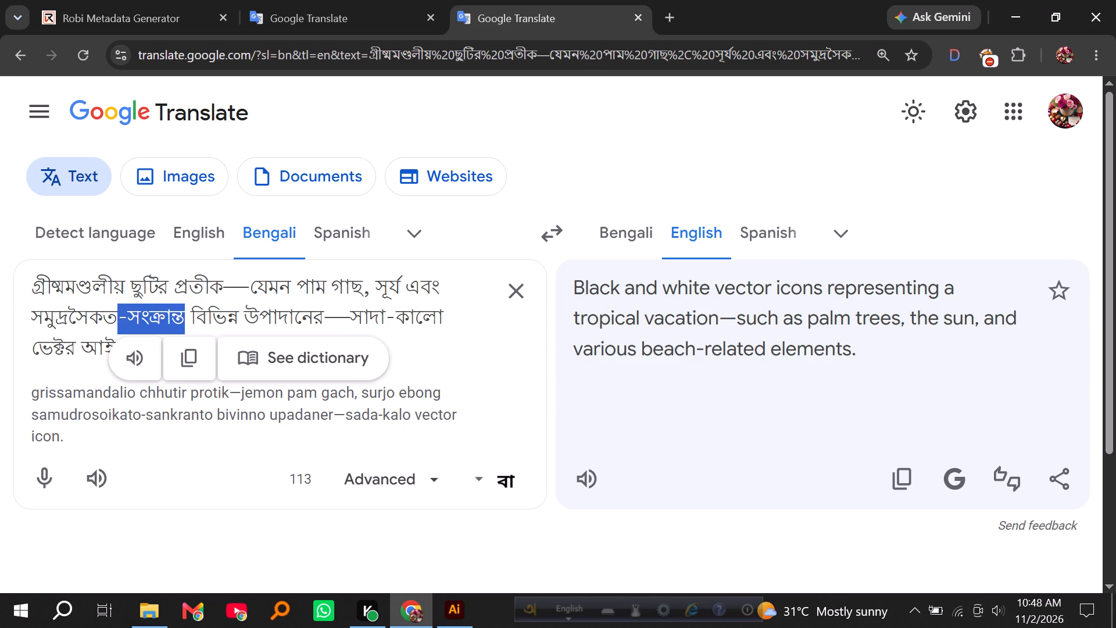
key(w)
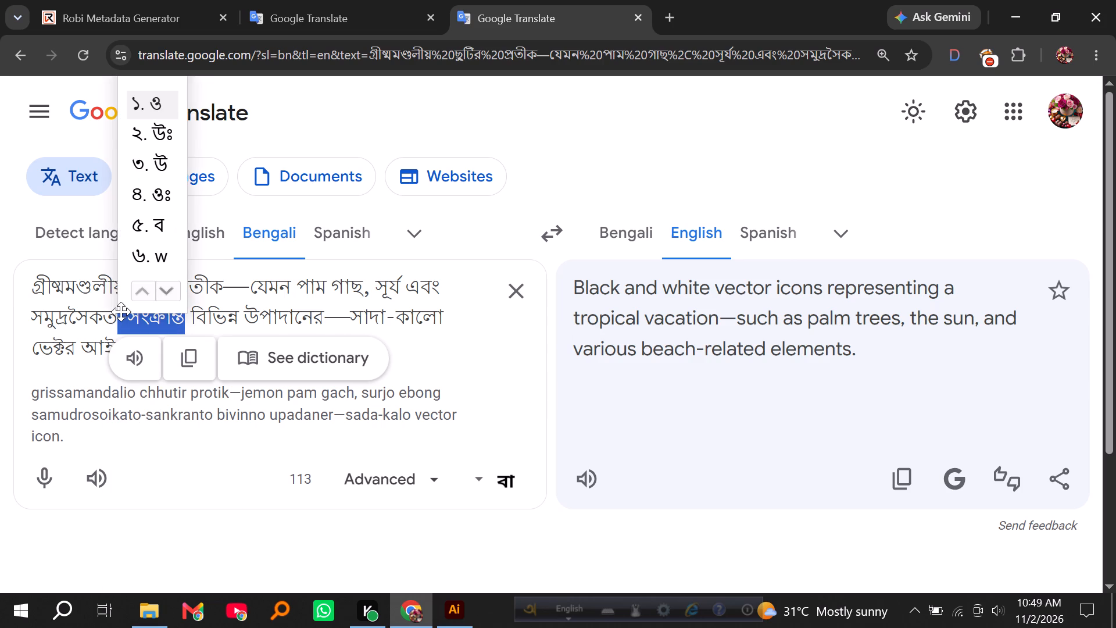
key(space)
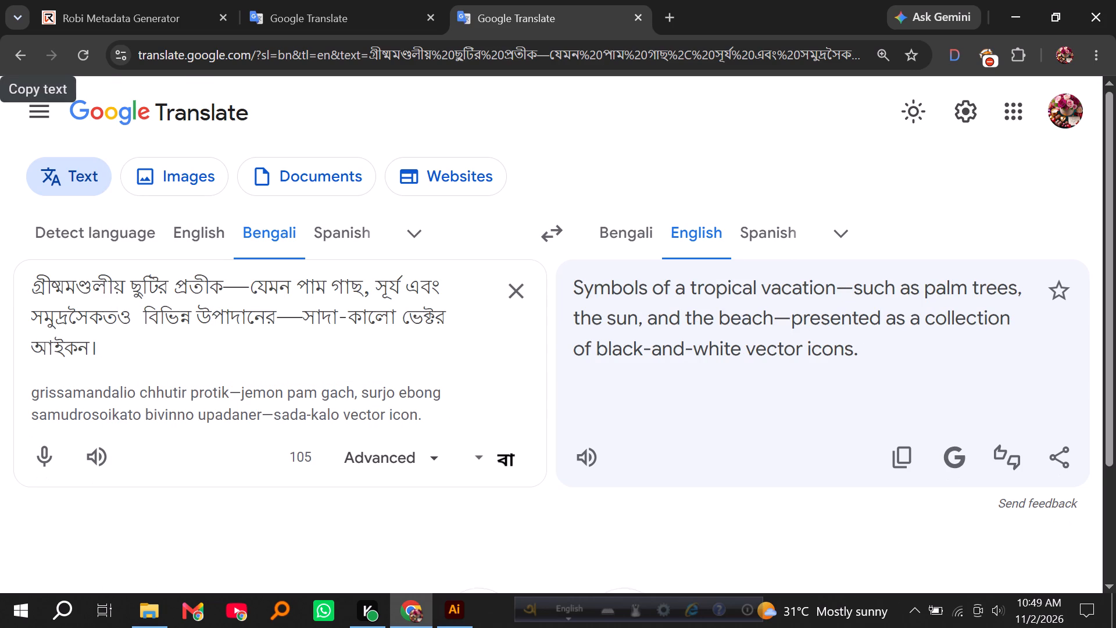
click(120, 316)
key(space)
click(148, 313)
key(BackSpace)
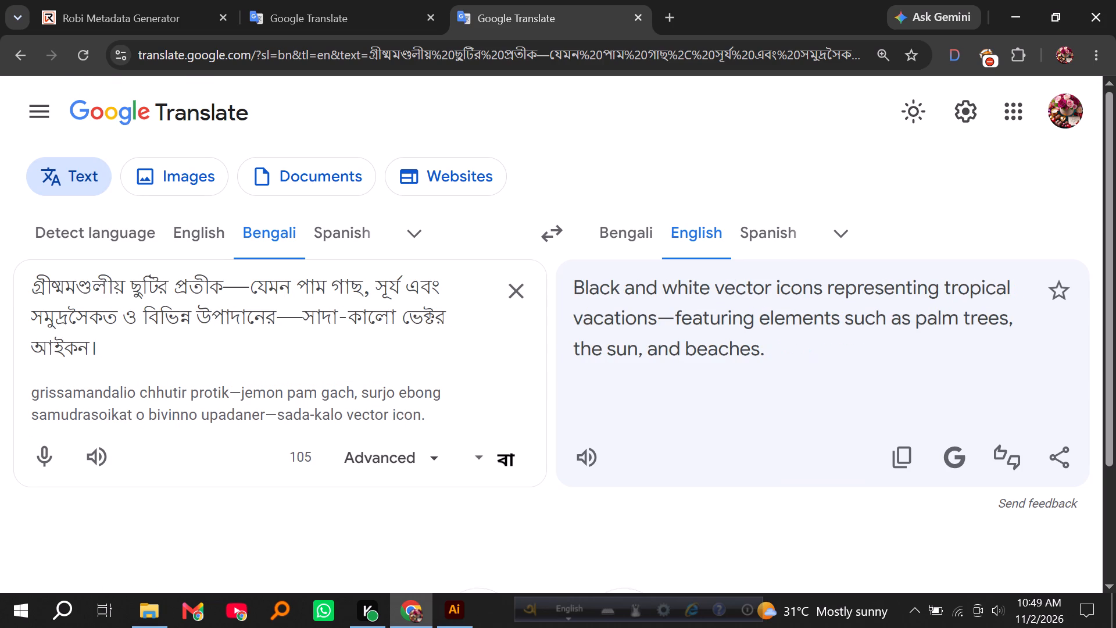
key(BackSpace)
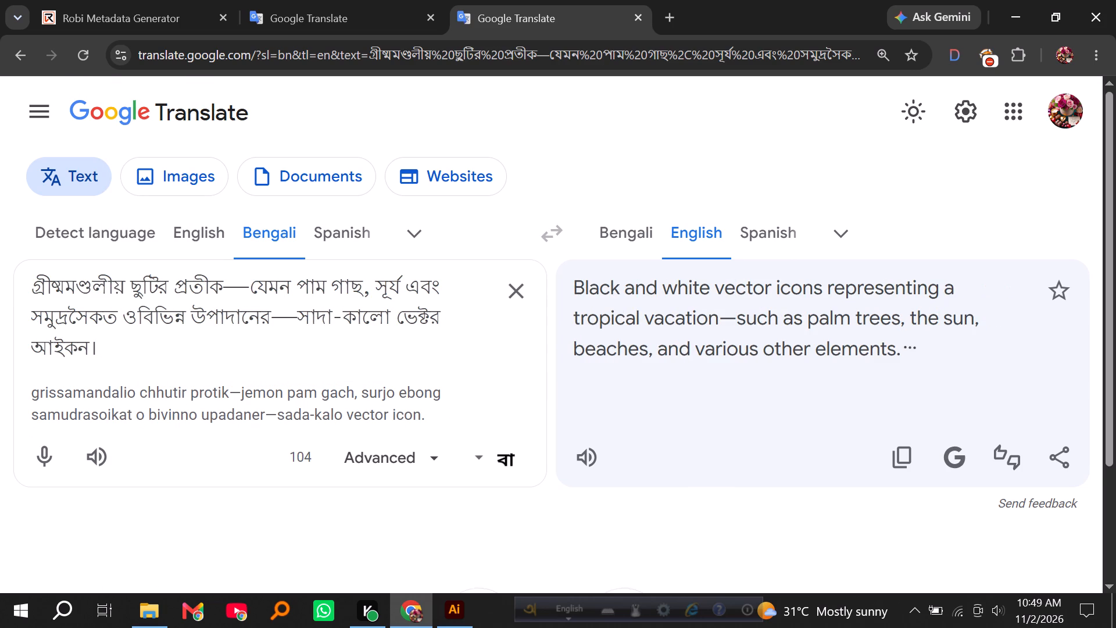
key(space)
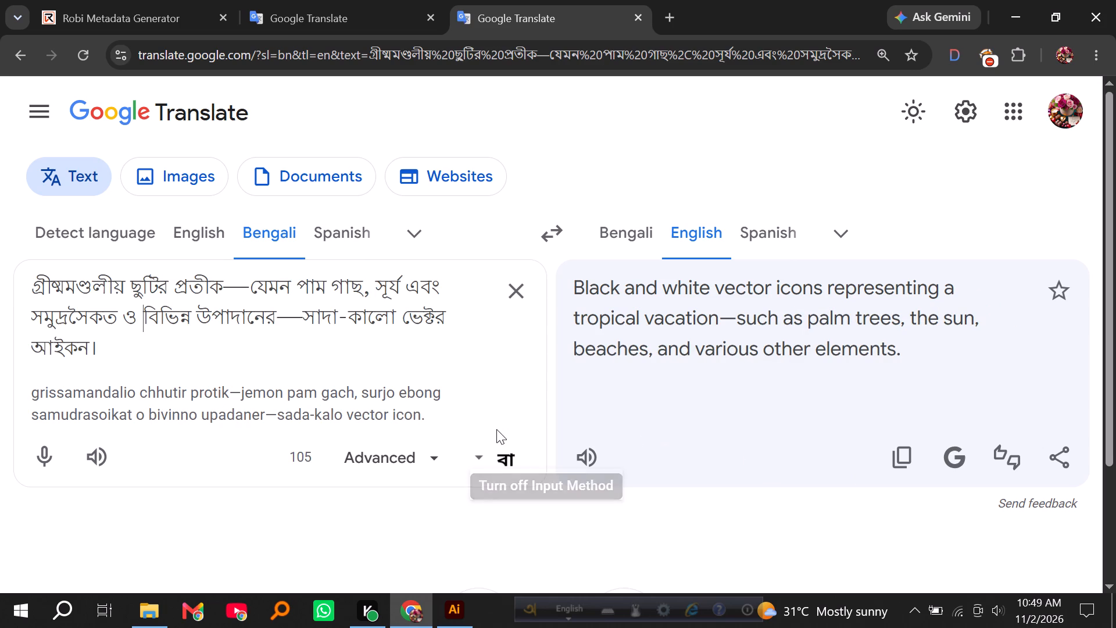
key(BackSpace)
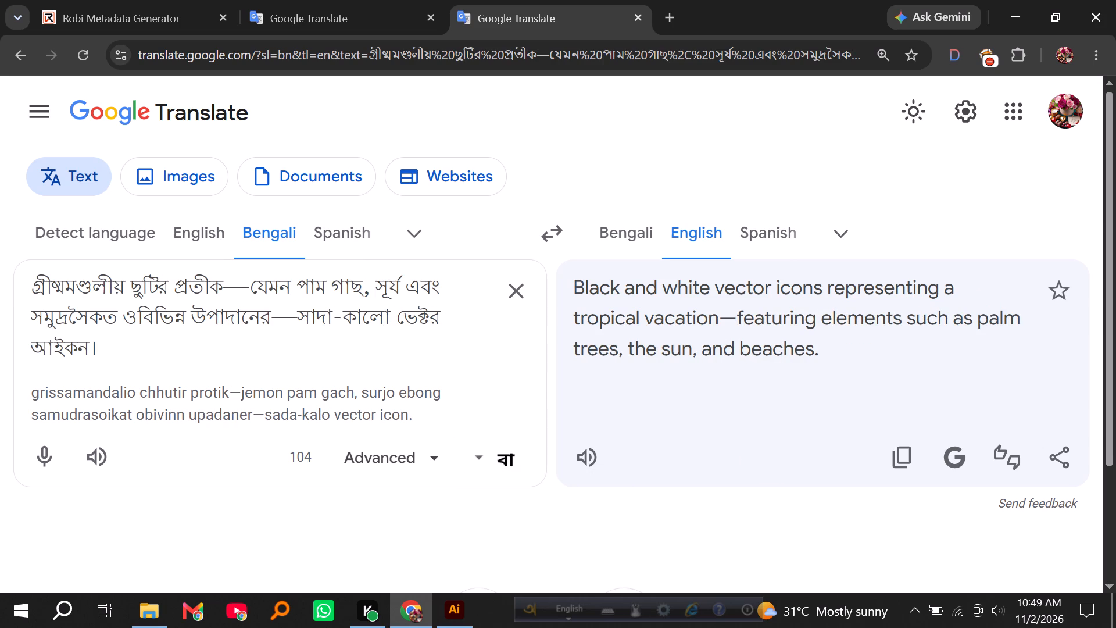
key(space)
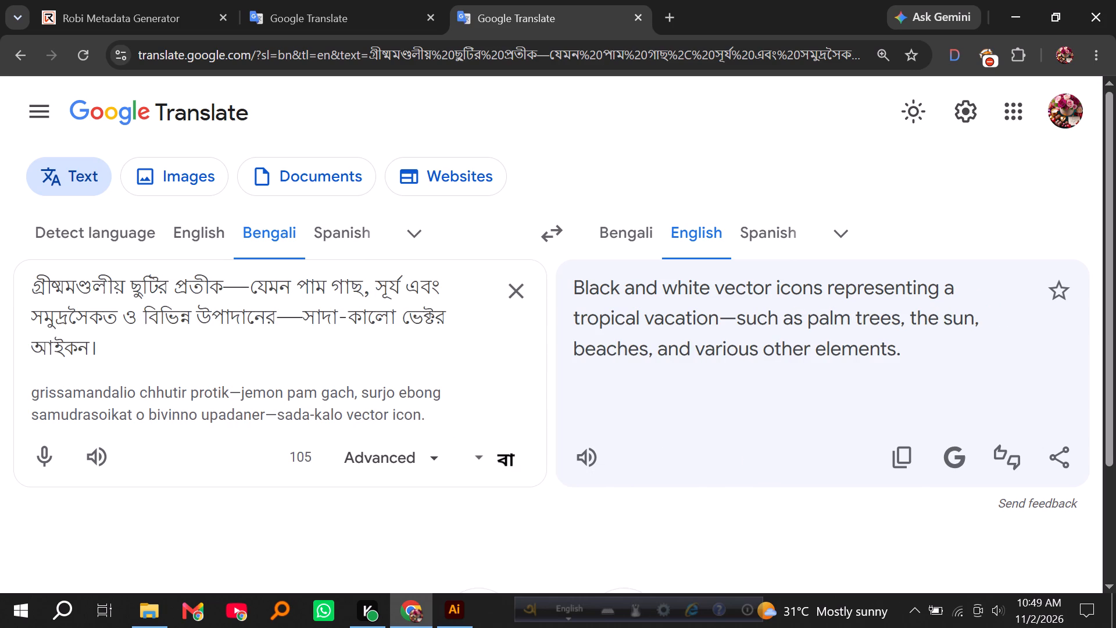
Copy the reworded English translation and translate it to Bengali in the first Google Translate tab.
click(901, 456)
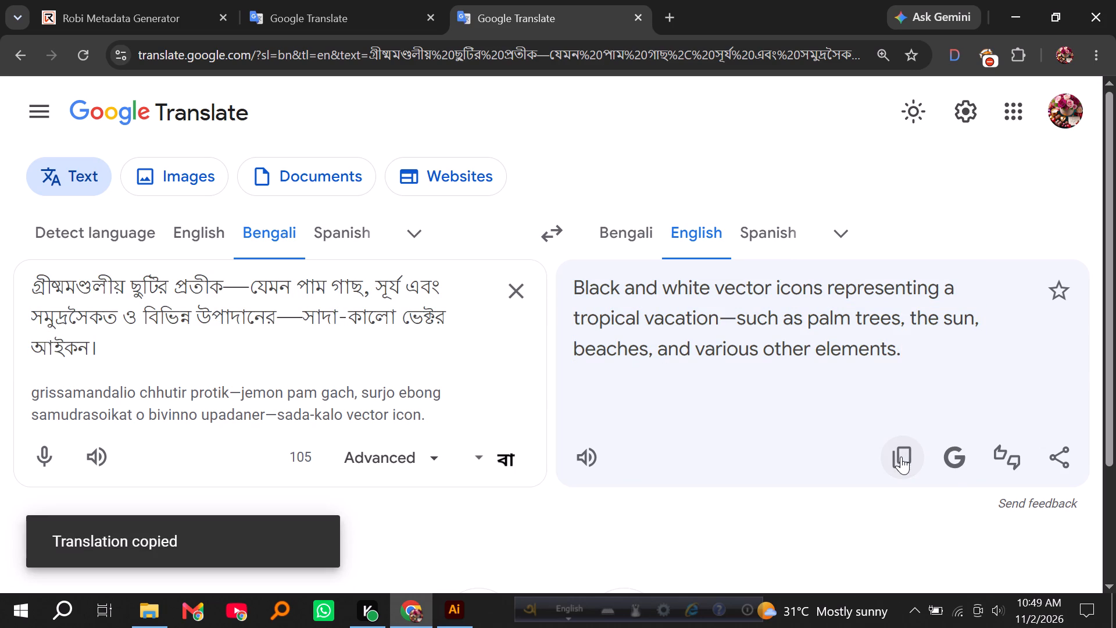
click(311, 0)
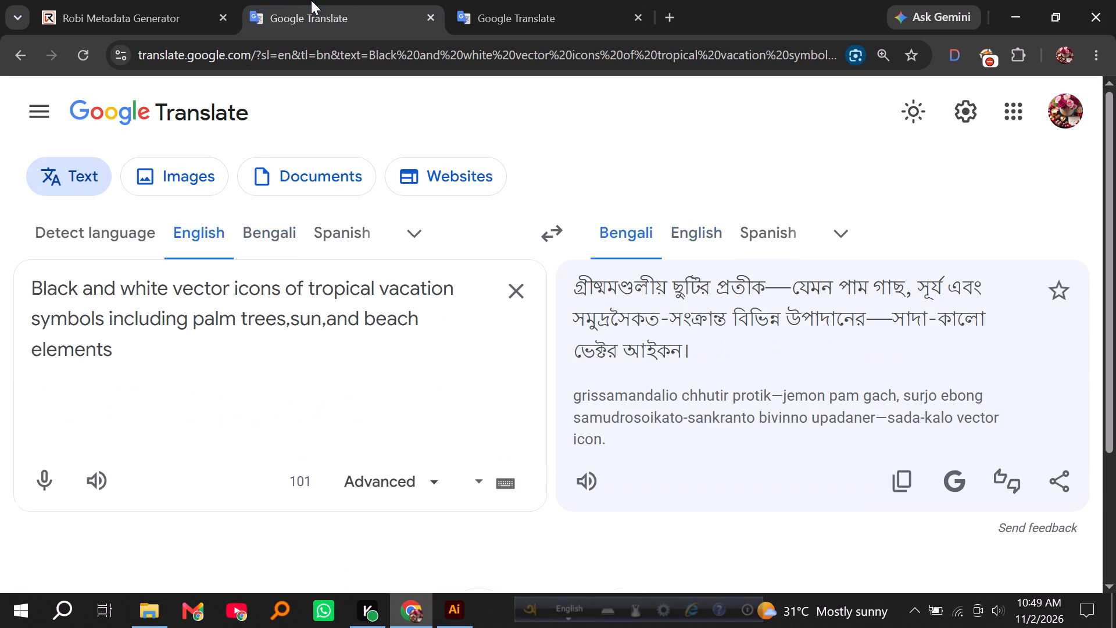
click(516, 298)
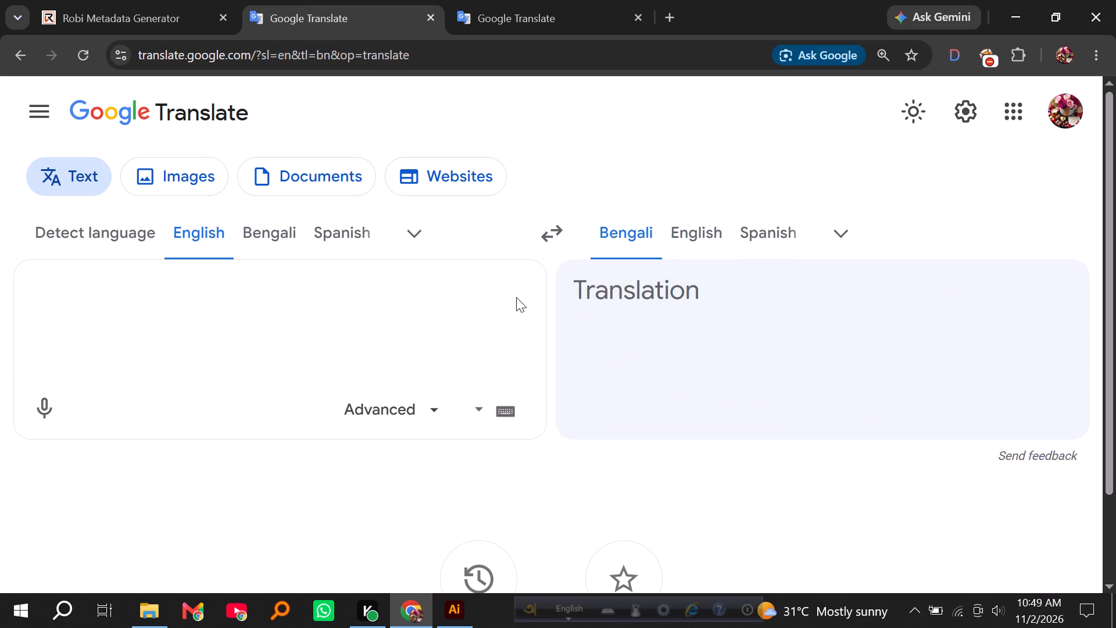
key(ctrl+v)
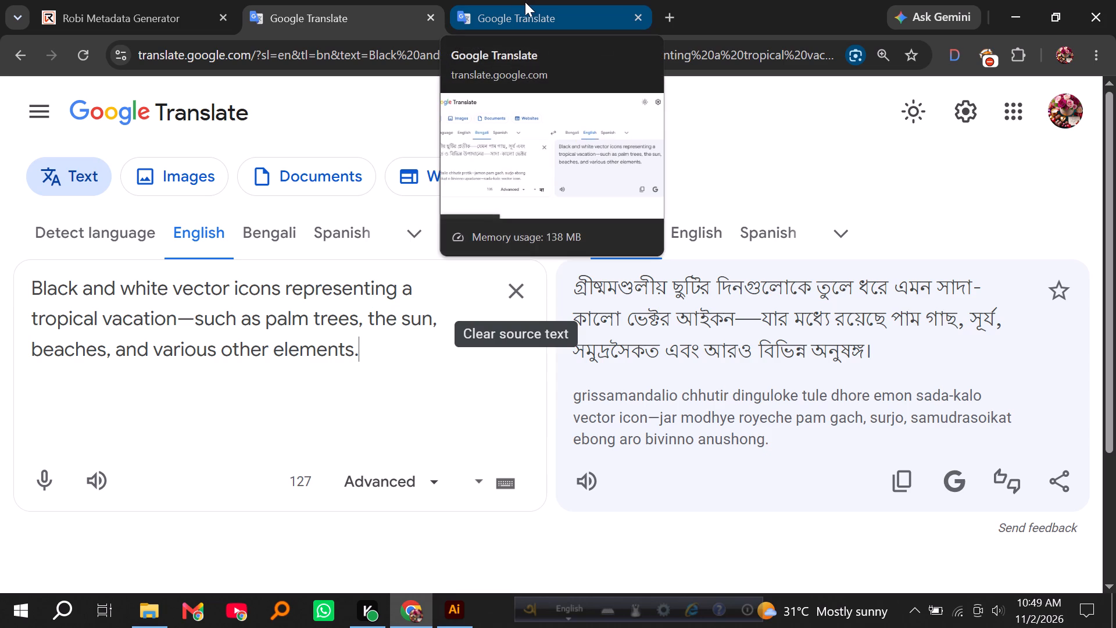
In the second tab's Bengali text, replace the dash and যেমন after প্রতীক with a space and delete ছুটির.
click(491, 1)
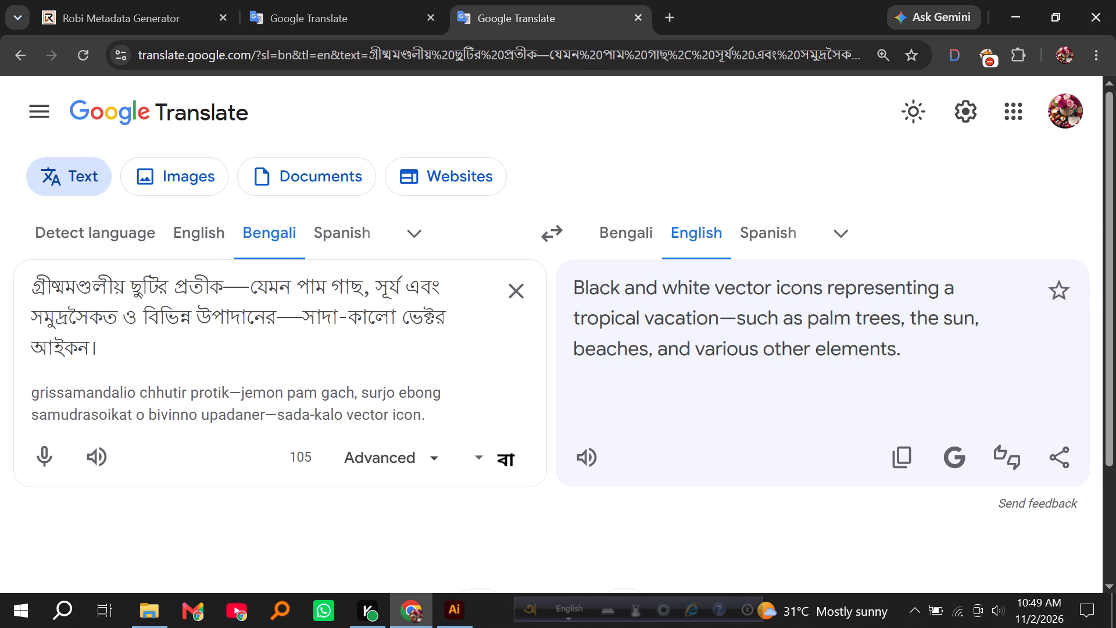
drag(298, 282, 291, 282)
drag(291, 282, 232, 280)
key(BackSpace)
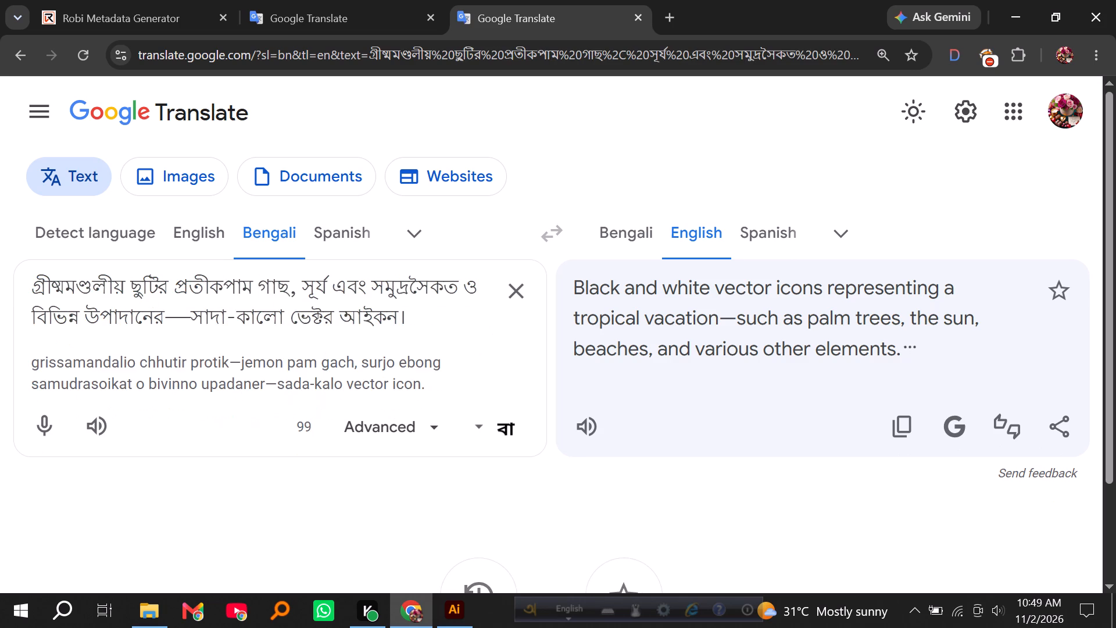
key(space)
drag(173, 286, 130, 284)
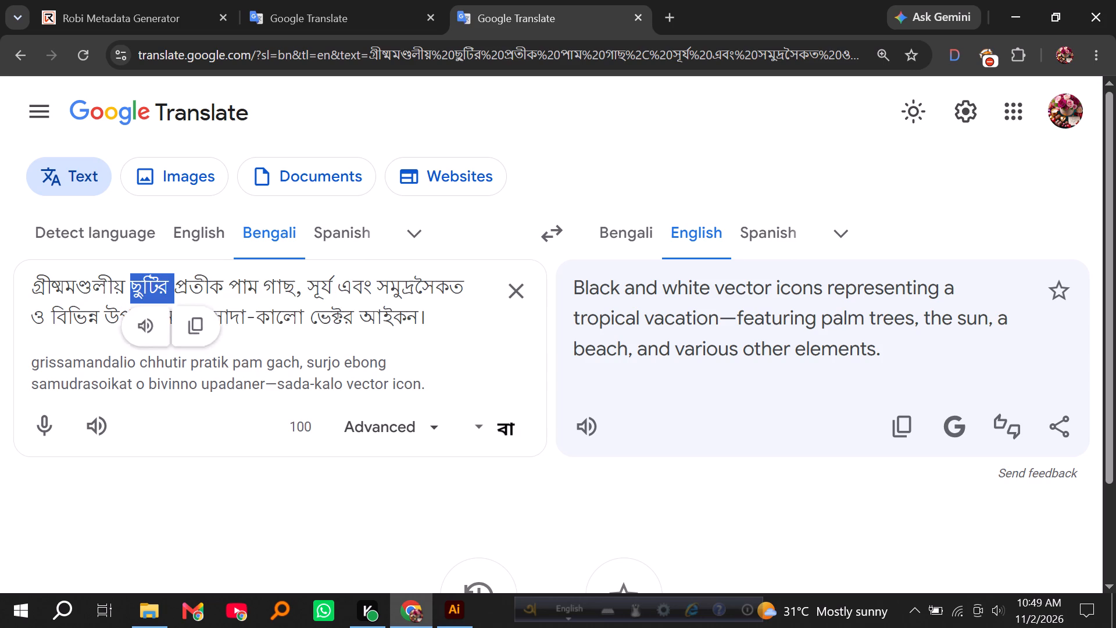
key(BackSpace)
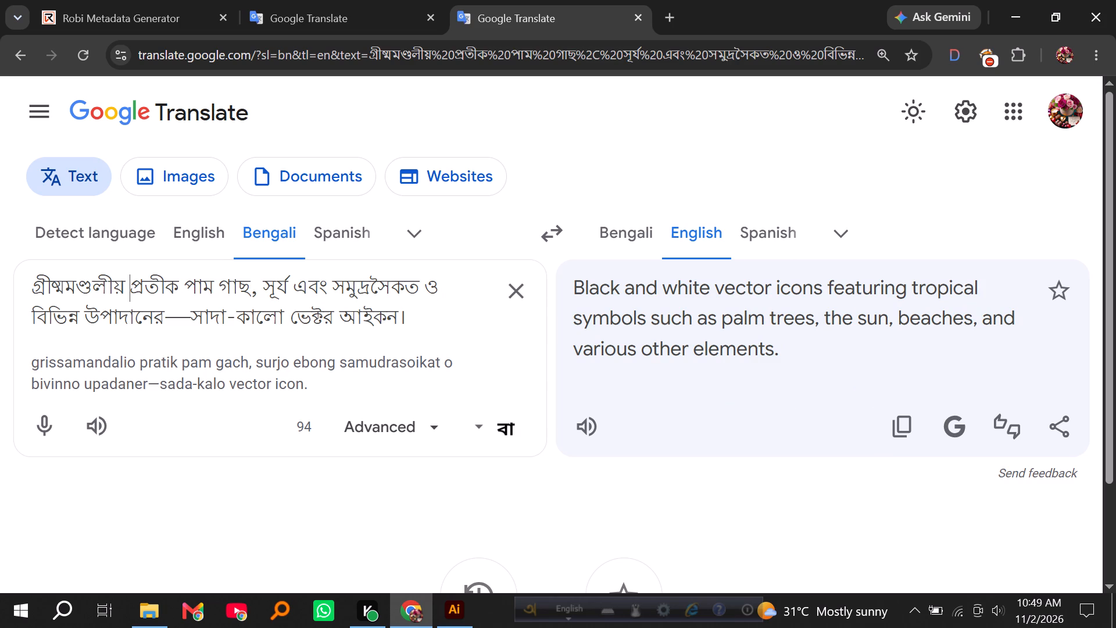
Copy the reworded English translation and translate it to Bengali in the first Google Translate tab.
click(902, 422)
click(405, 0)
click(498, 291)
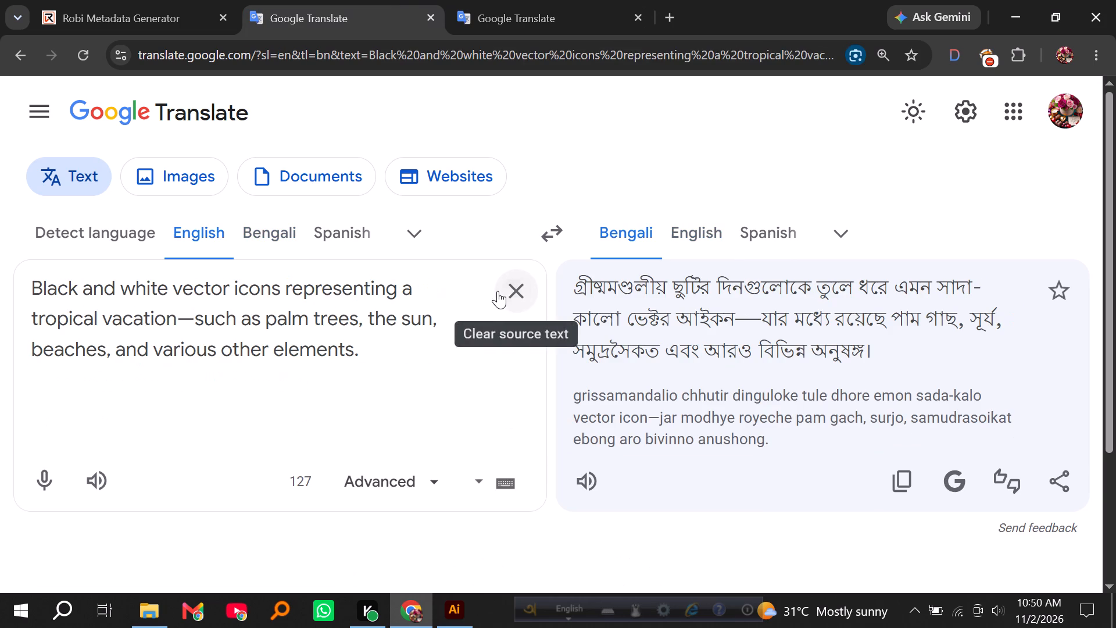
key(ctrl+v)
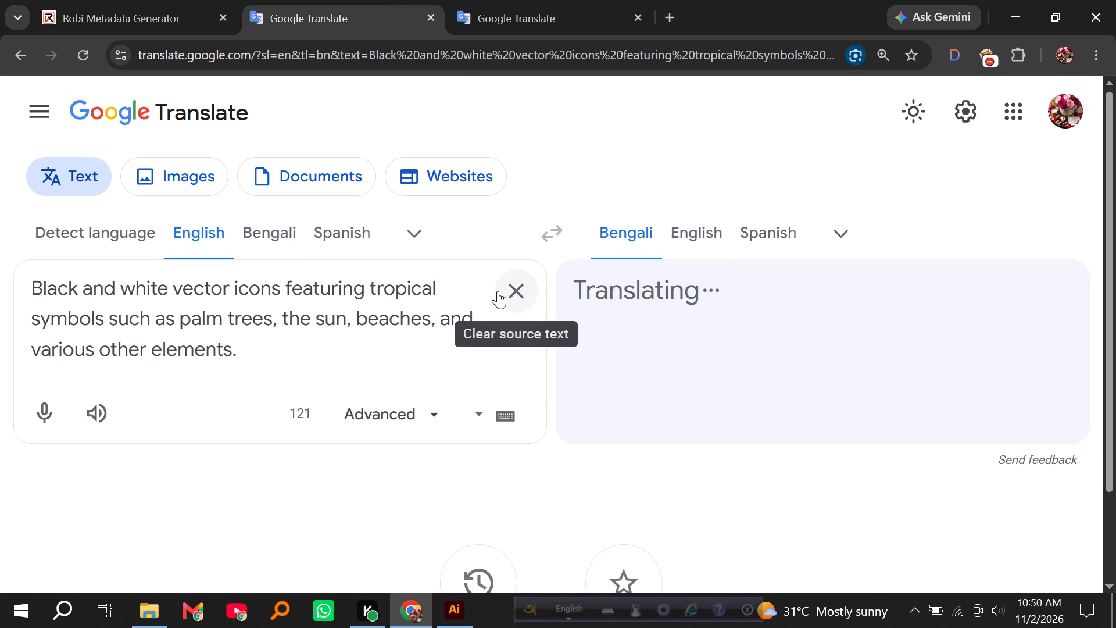
Delete গ্রীষ্মমণ্ডলীয় প্রতীক from the start of the Bengali text in the second Google Translate tab.
click(524, 0)
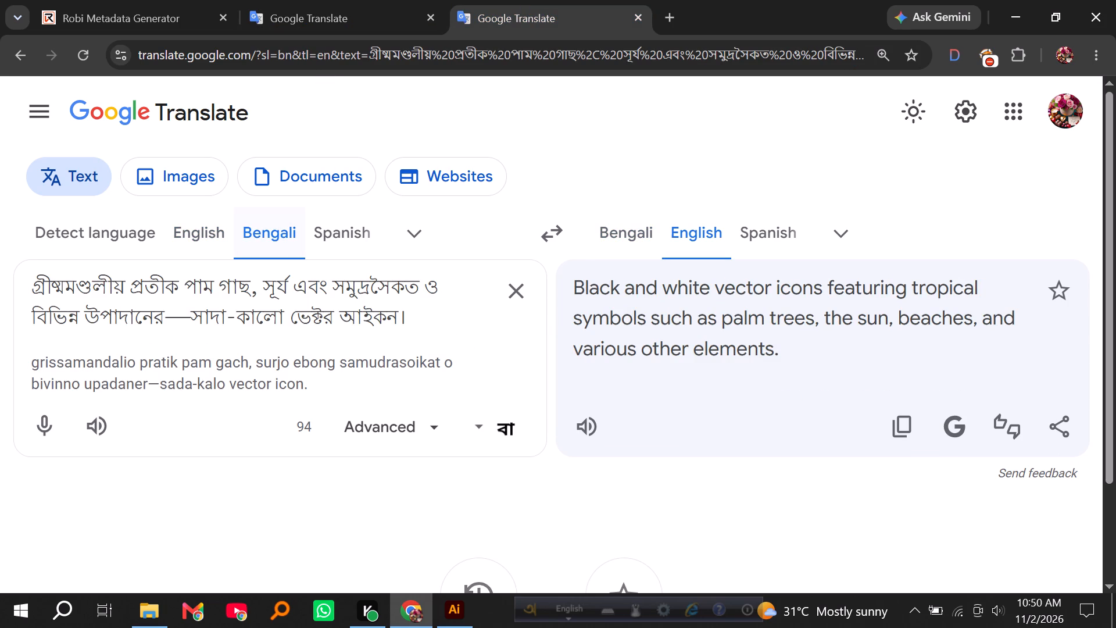
drag(185, 281, 6, 235)
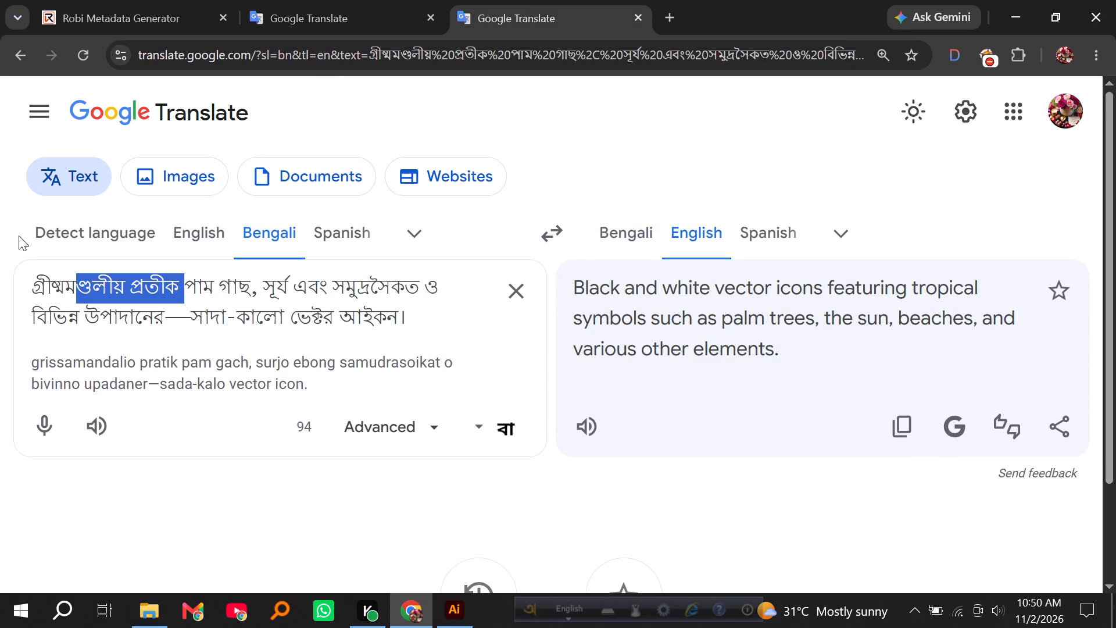
key(BackSpace)
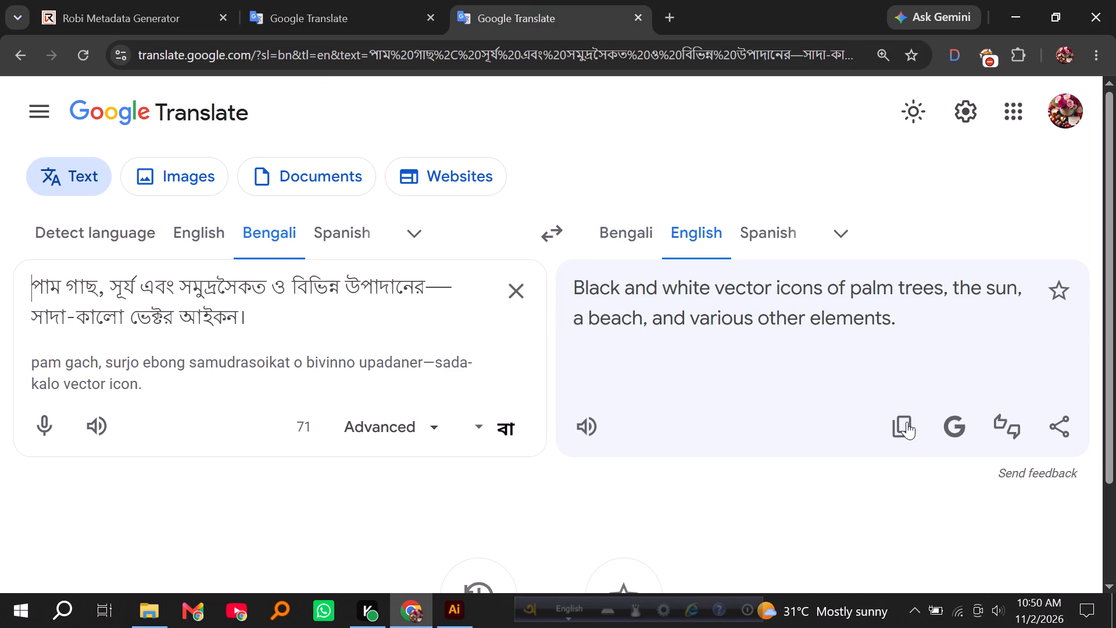
Copy the shortened English translation, check it in Bengali in the first Google Translate tab, and cut the English text for reuse.
click(907, 422)
click(425, 0)
click(503, 284)
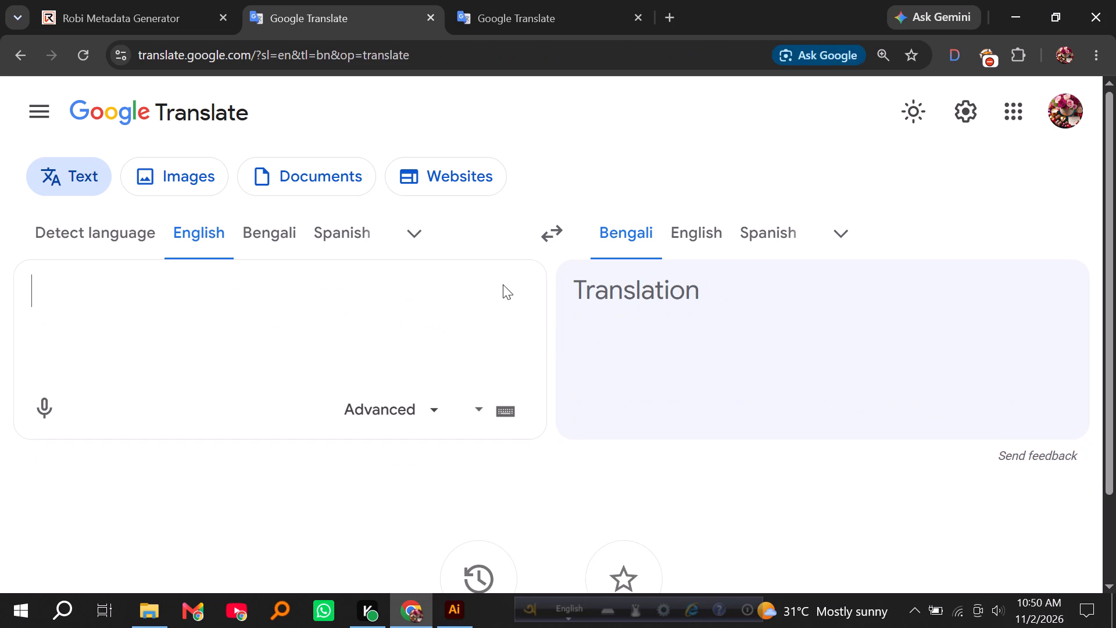
key(ctrl+v)
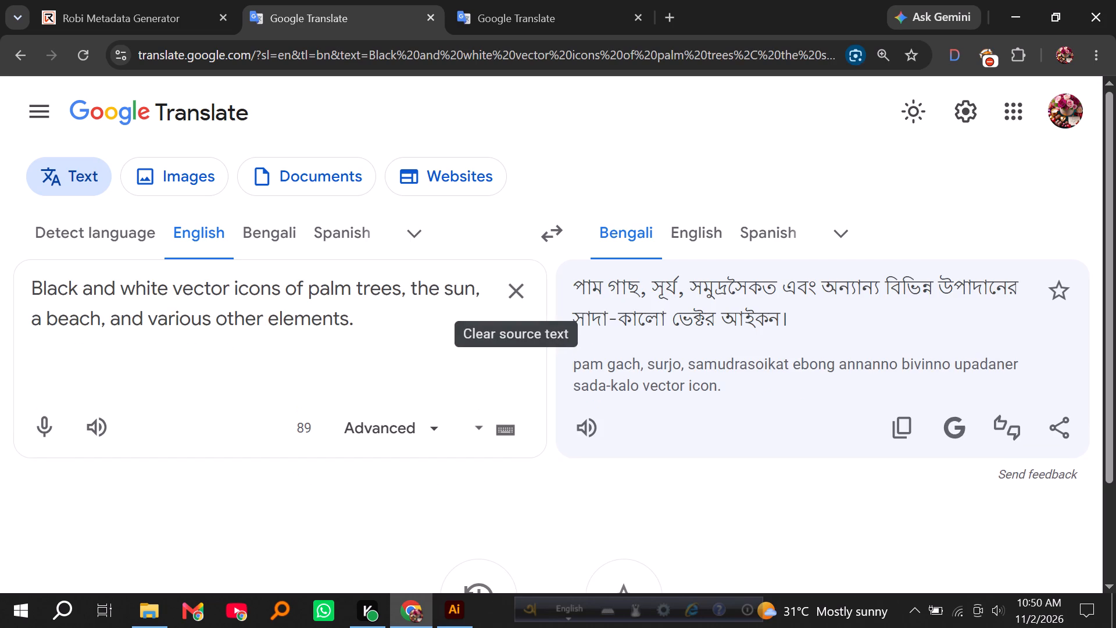
triple_click(349, 299)
click(349, 299)
key(ctrl+x)
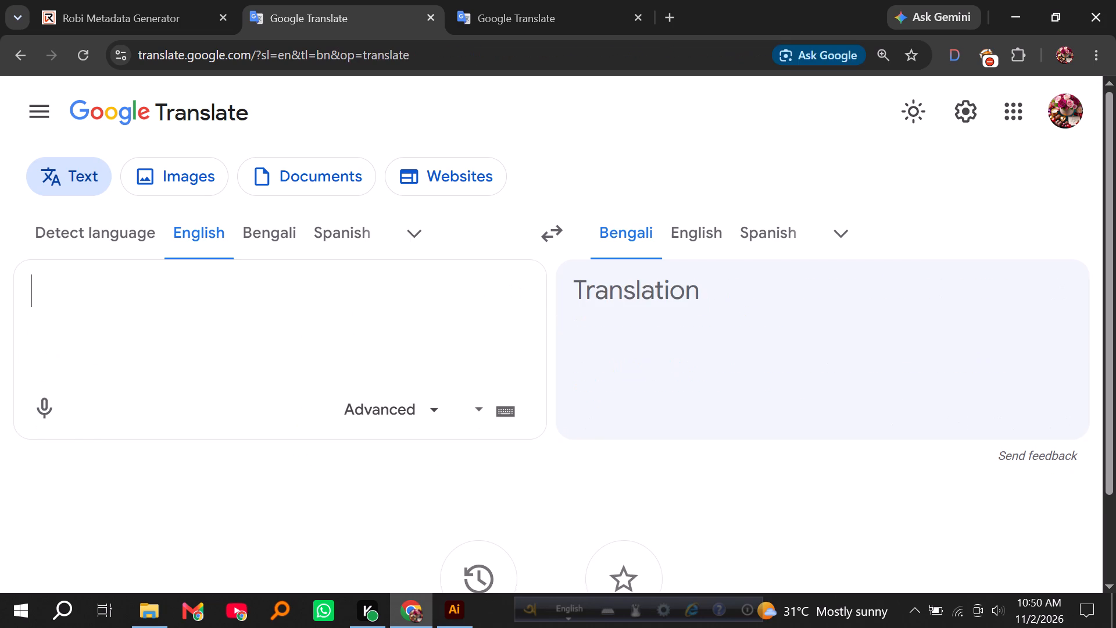
Rename 3.eps and 3.jpg together as "Black and white vector icons of palm trees, the sun, a beach, and various other elements".
click(113, 0)
click(153, 612)
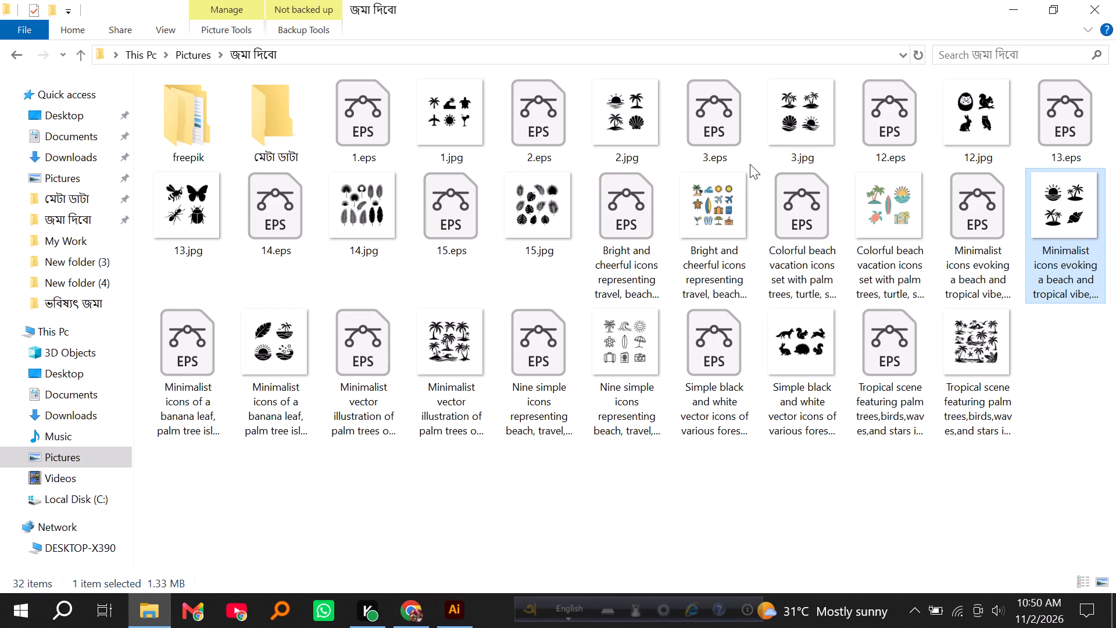
click(784, 141)
ctrl+click(718, 133)
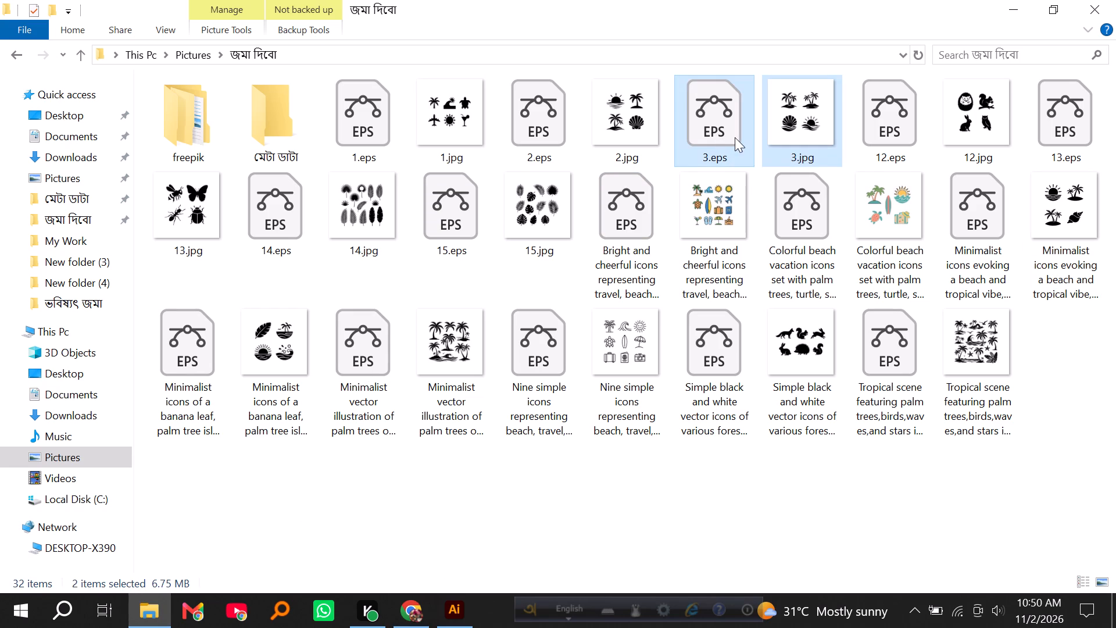
right_click(777, 128)
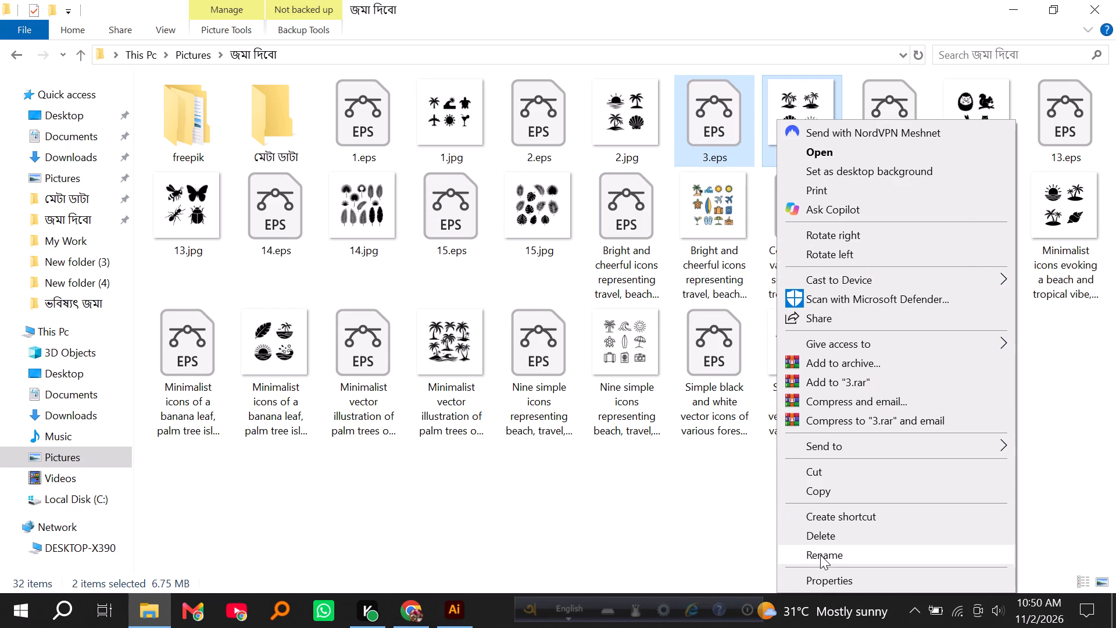
click(820, 555)
key(ctrl+v)
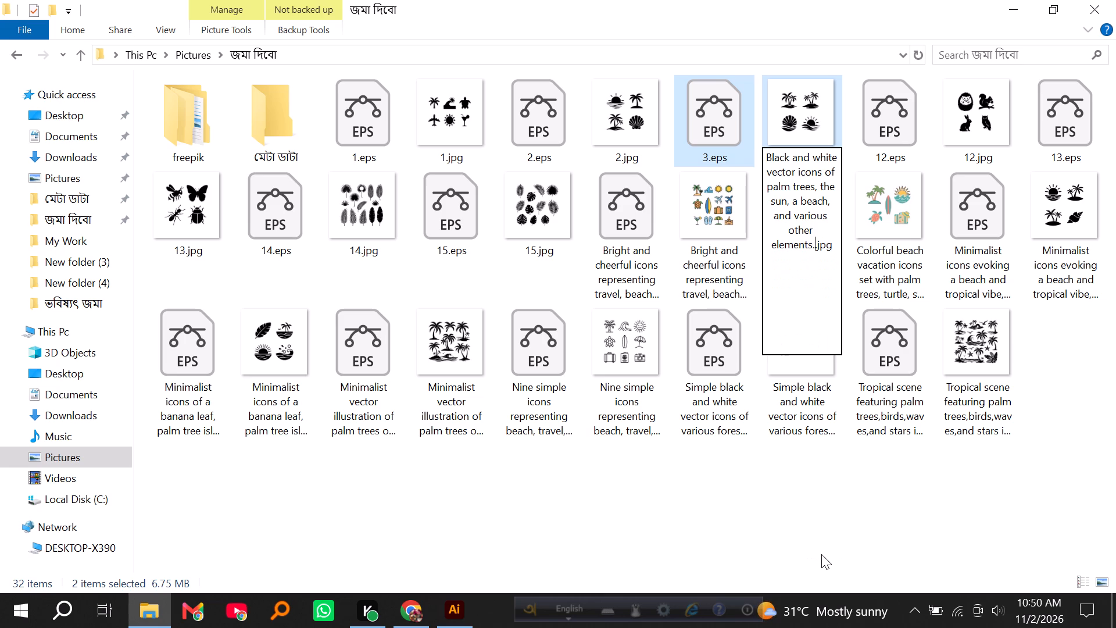
key(BackSpace)
click(815, 515)
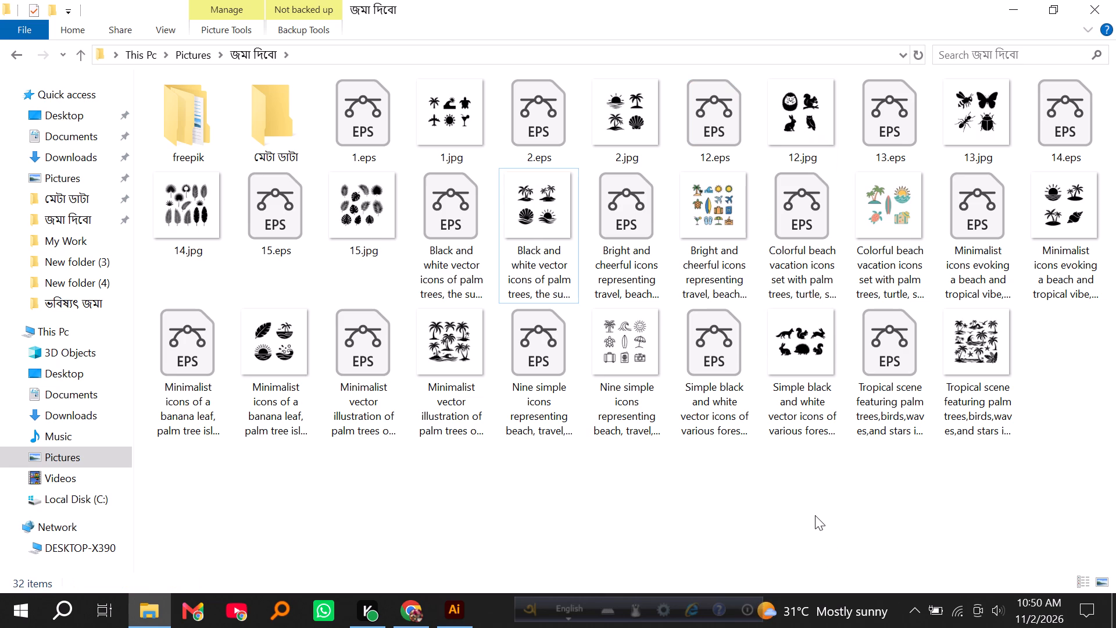
Title the renamed JPG "Black and white vector icons of palm trees, the sun, a beach, and various other elements." and rate it five stars.
right_click(516, 244)
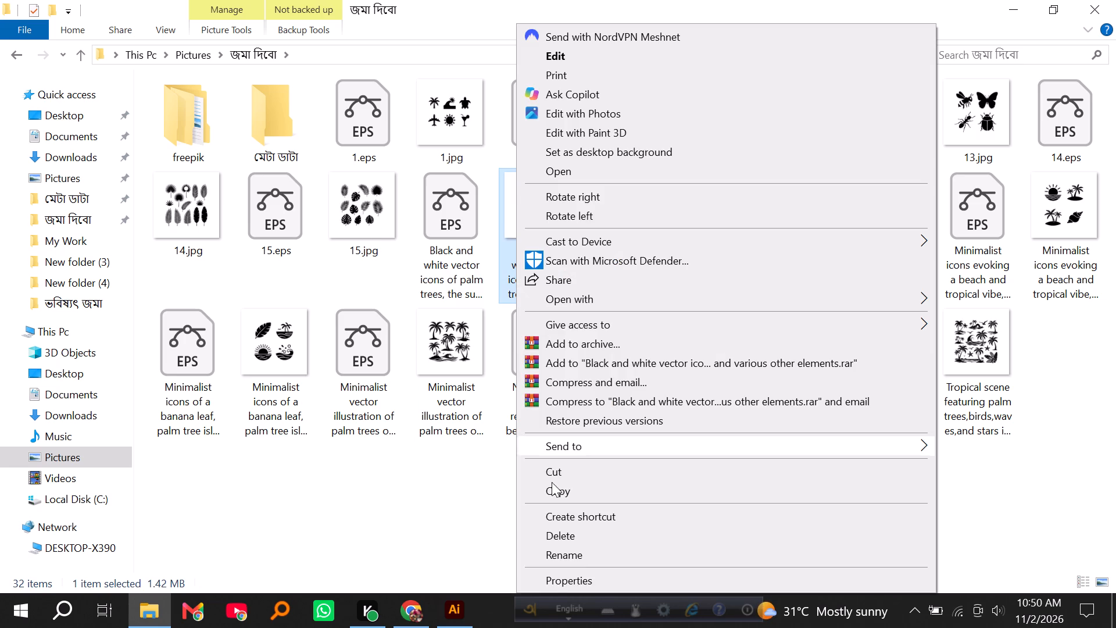
click(573, 573)
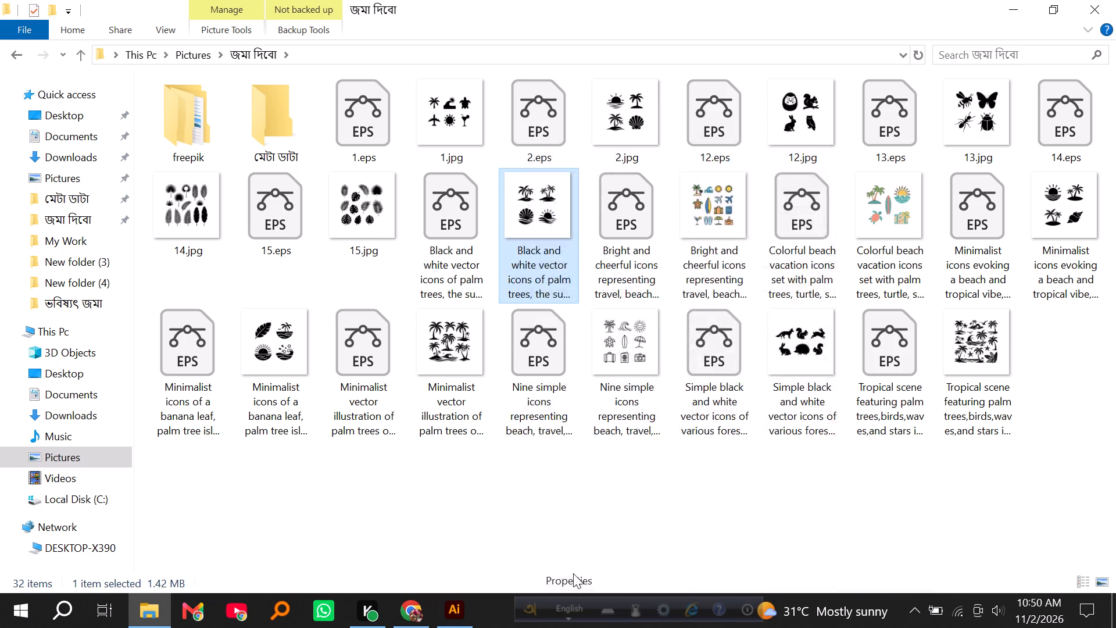
click(639, 173)
click(704, 235)
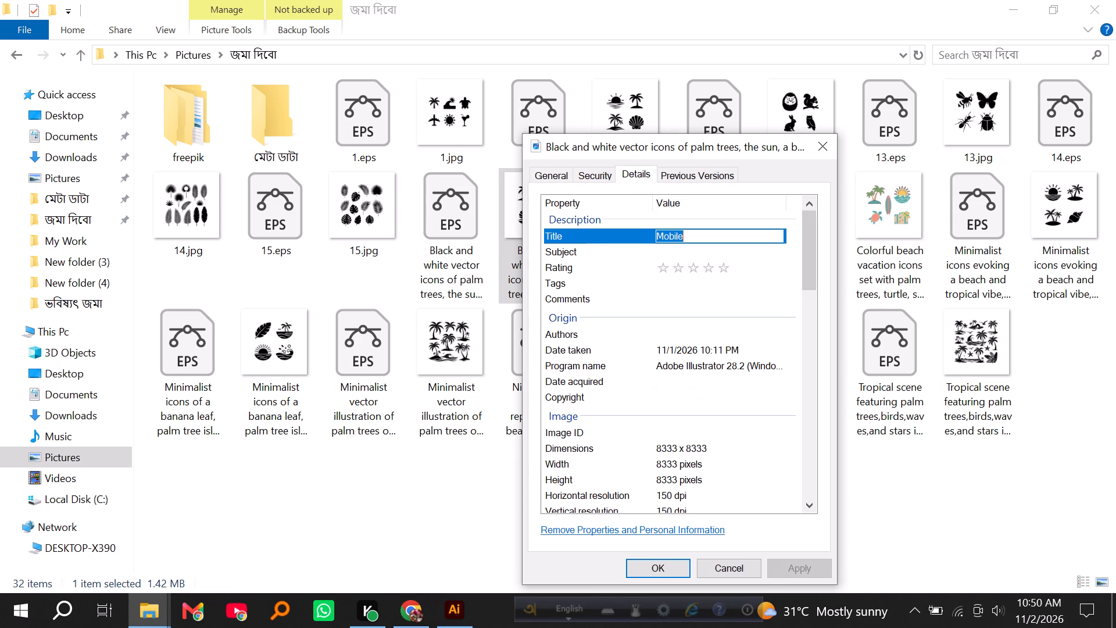
key(ctrl+v)
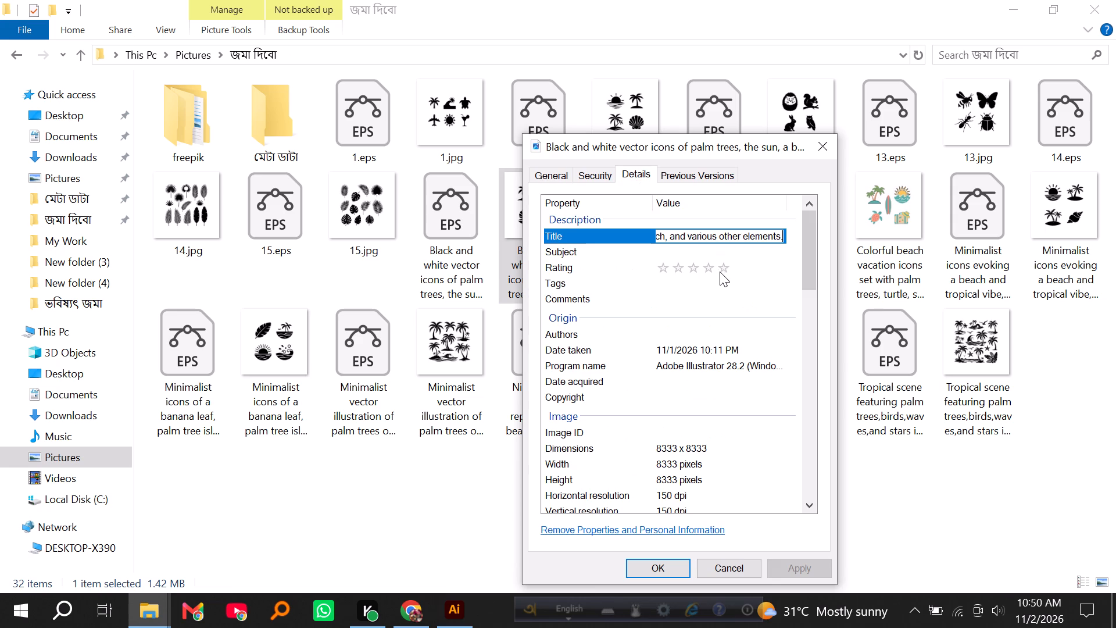
triple_click(720, 270)
Copy the Robi keywords for 3.jpg into the renamed JPG's tags and apply the properties.
click(700, 281)
click(410, 609)
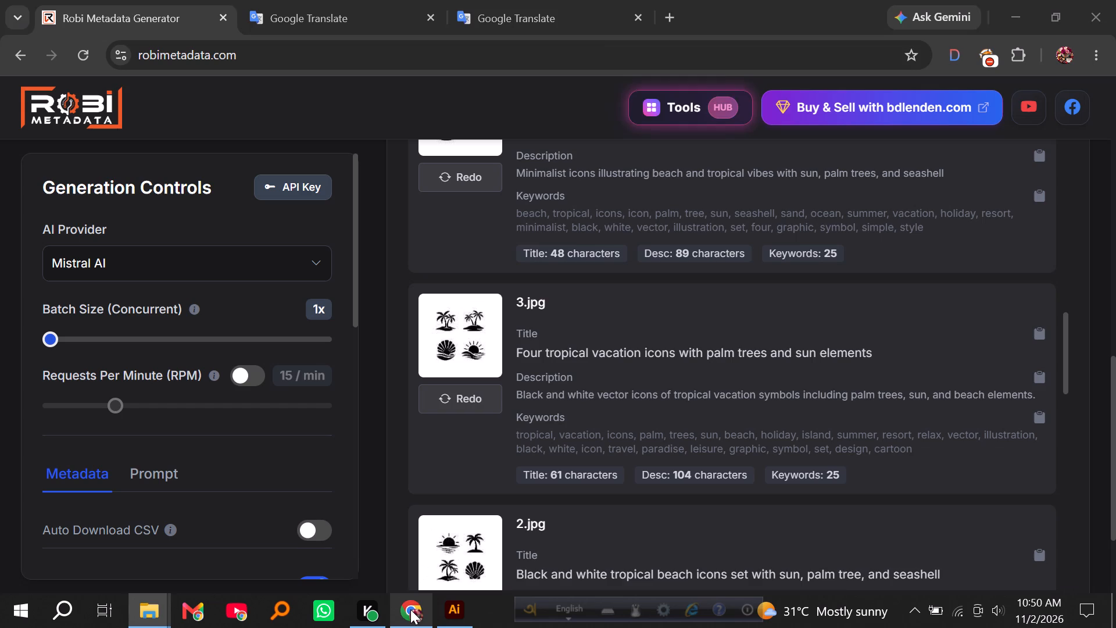
click(1038, 416)
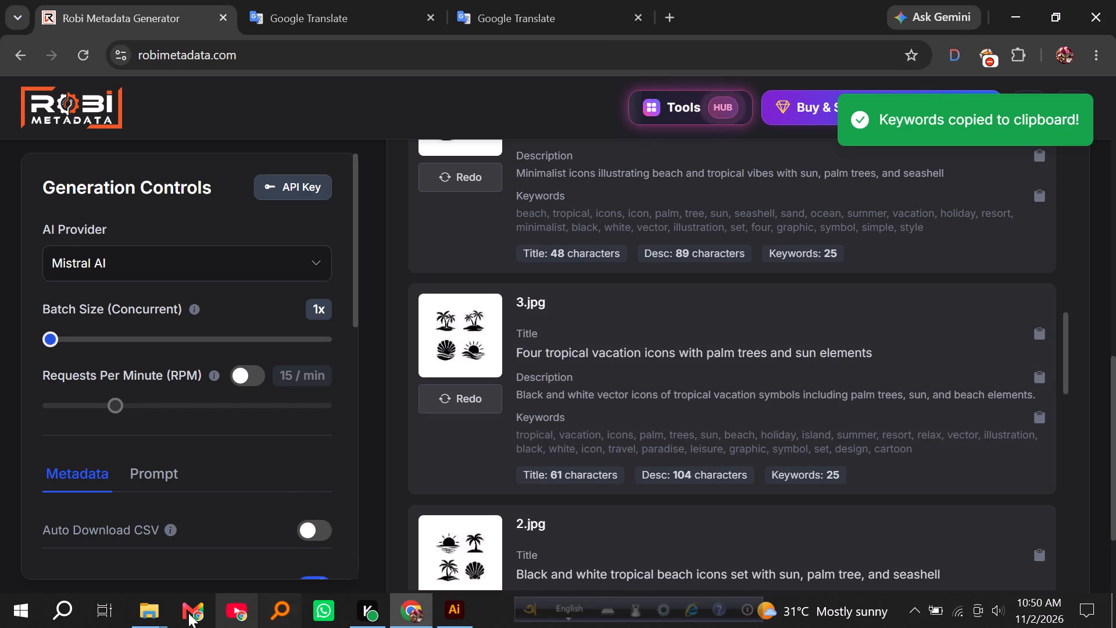
click(148, 608)
click(264, 561)
key(ctrl+v)
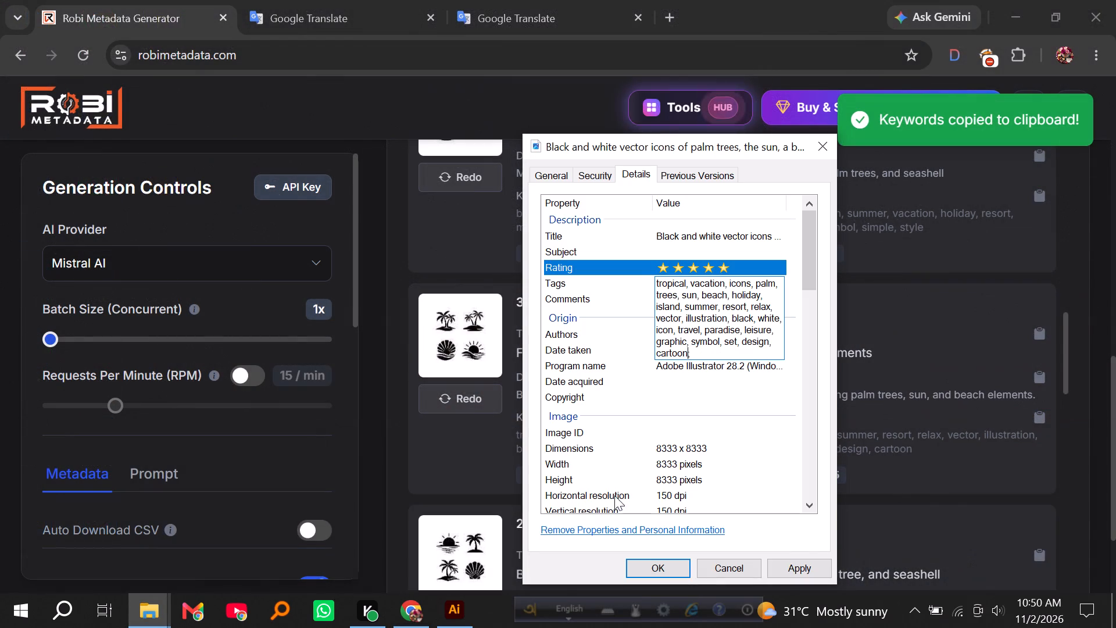
click(809, 572)
click(671, 566)
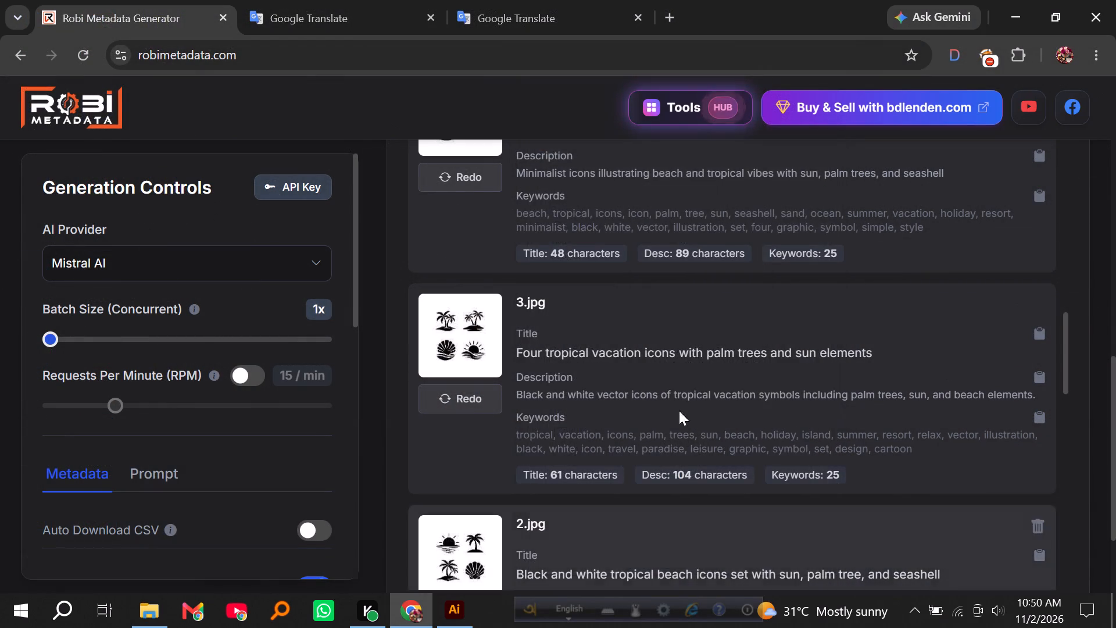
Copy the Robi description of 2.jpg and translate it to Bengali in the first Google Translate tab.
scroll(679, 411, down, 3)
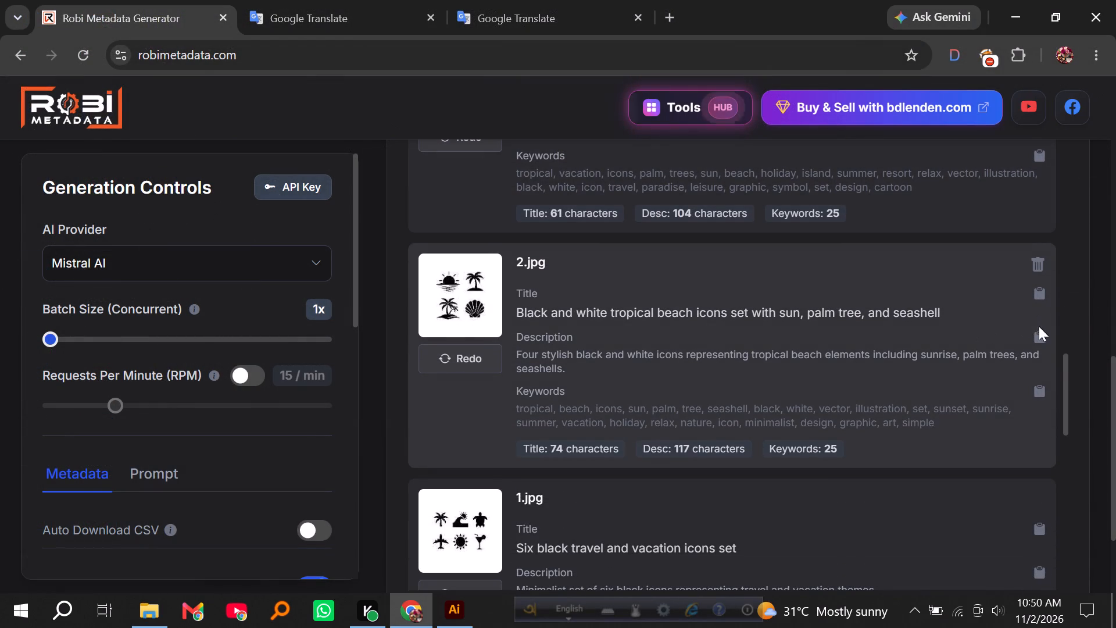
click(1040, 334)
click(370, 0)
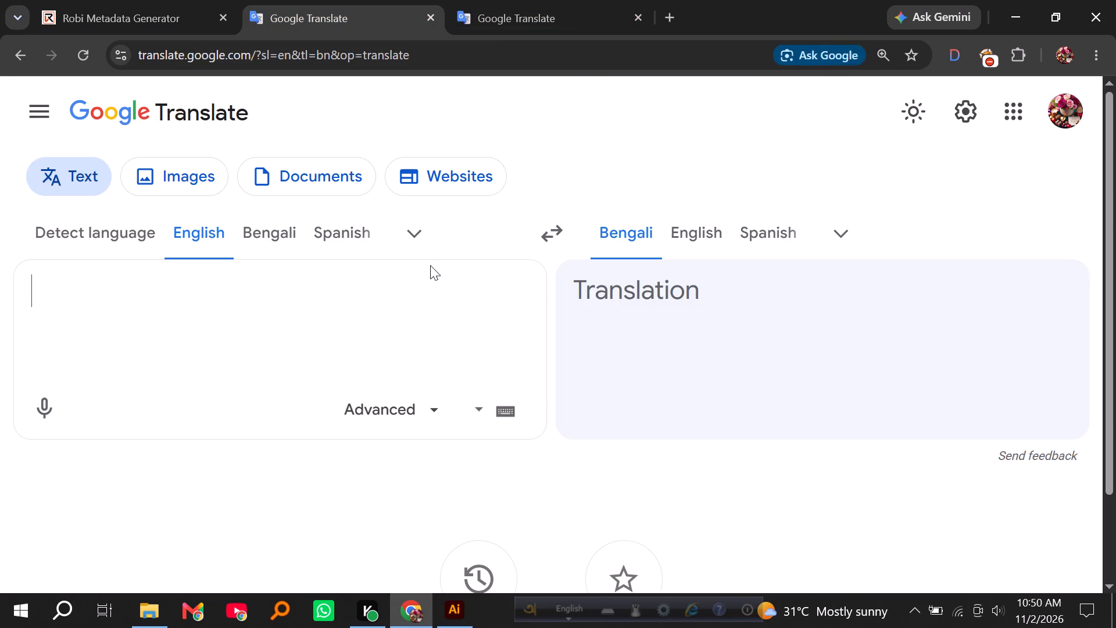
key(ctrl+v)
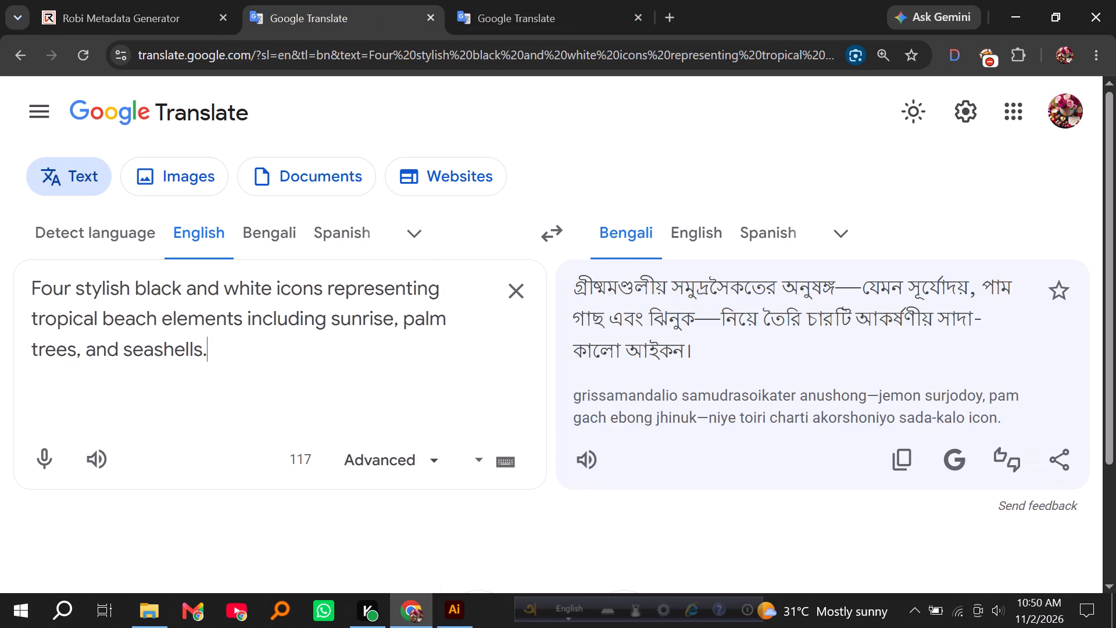
Copy the Robi title of 2.jpg, check it in Bengali in the first Google Translate tab, and cut the English title for reuse.
click(160, 0)
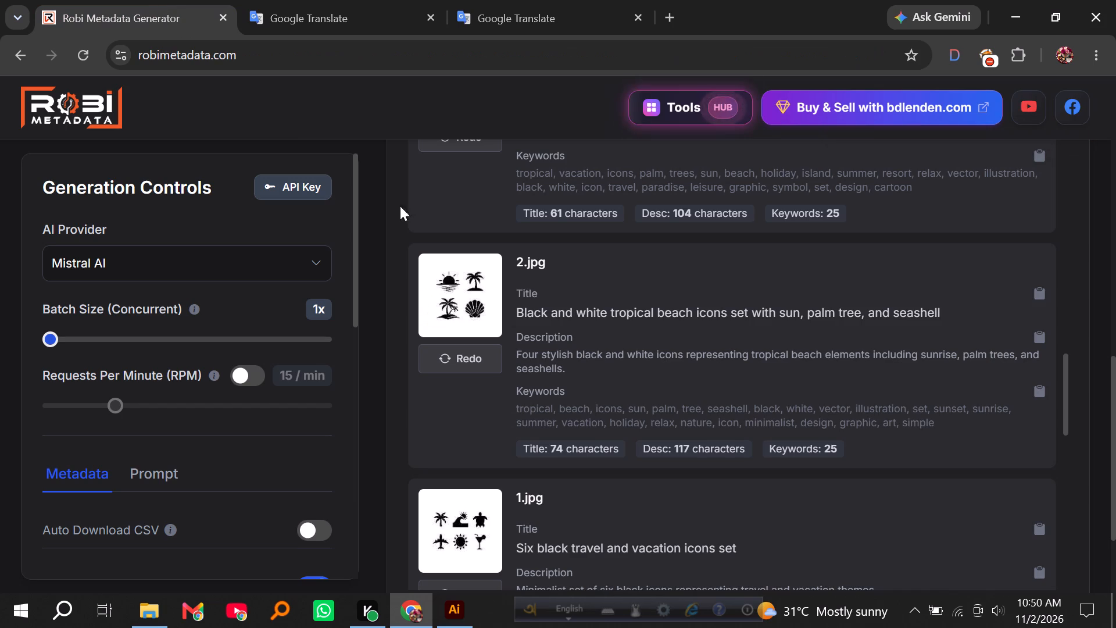
click(1038, 292)
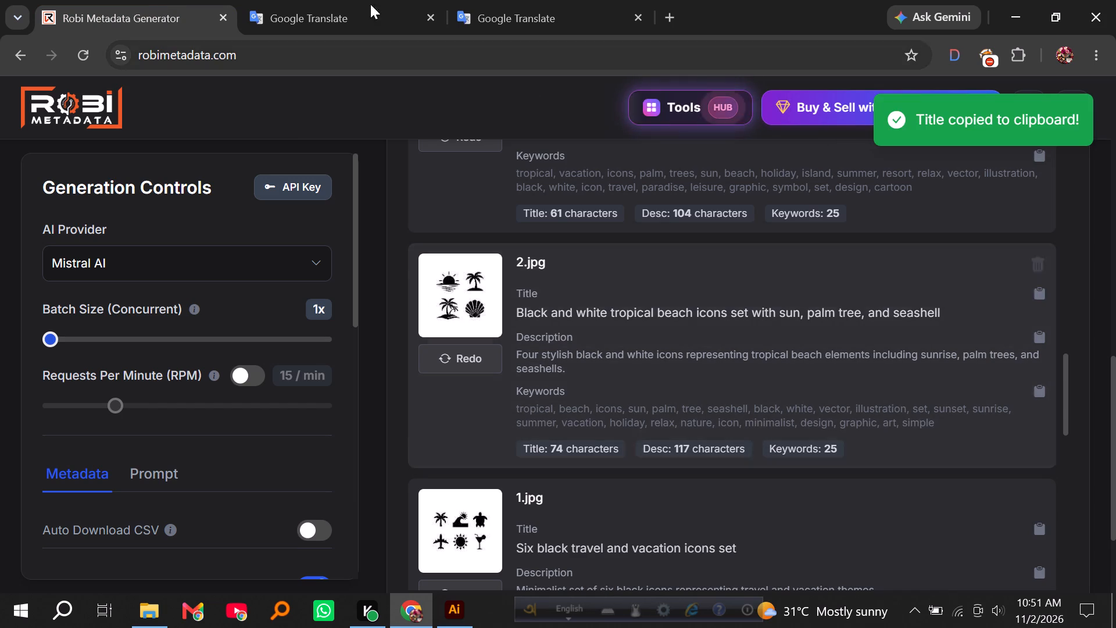
click(307, 0)
click(517, 294)
key(ctrl+v)
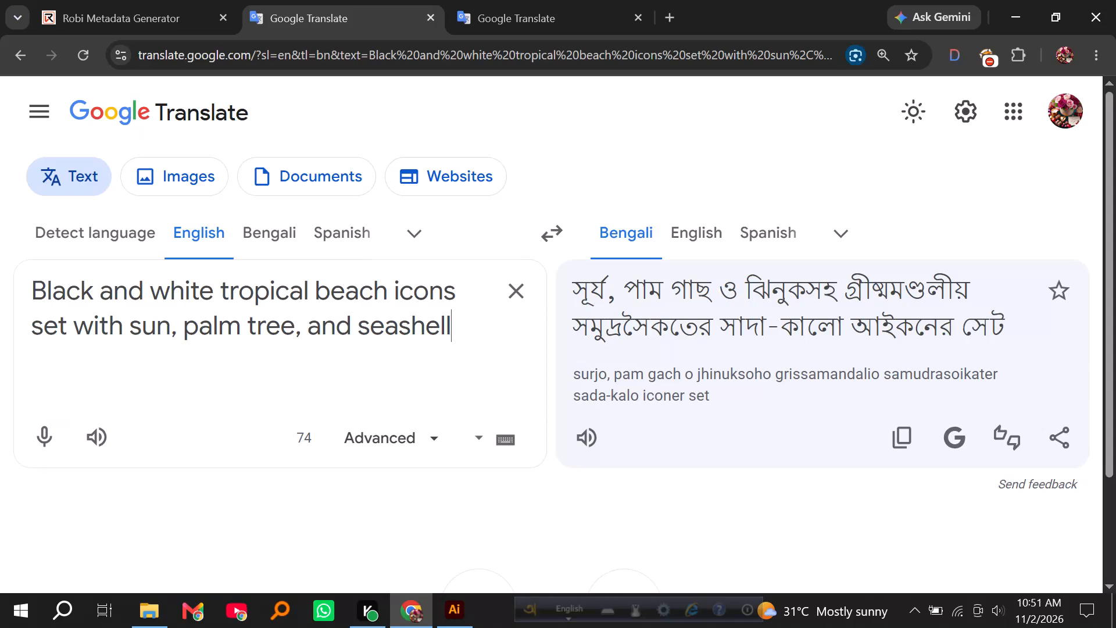
click(128, 0)
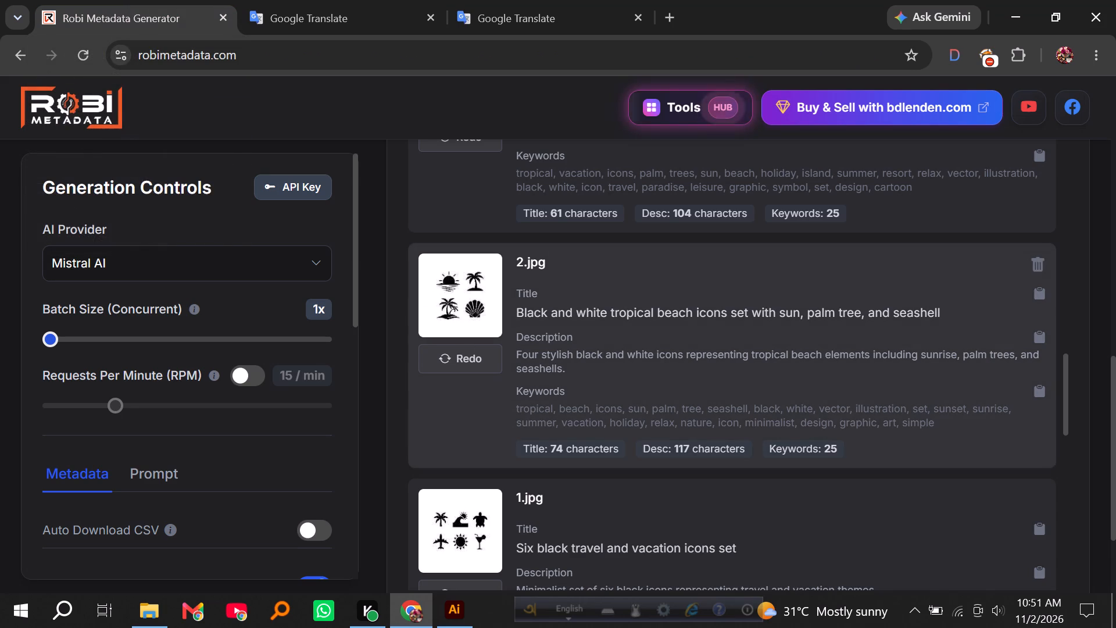
click(328, 2)
triple_click(400, 325)
click(400, 325)
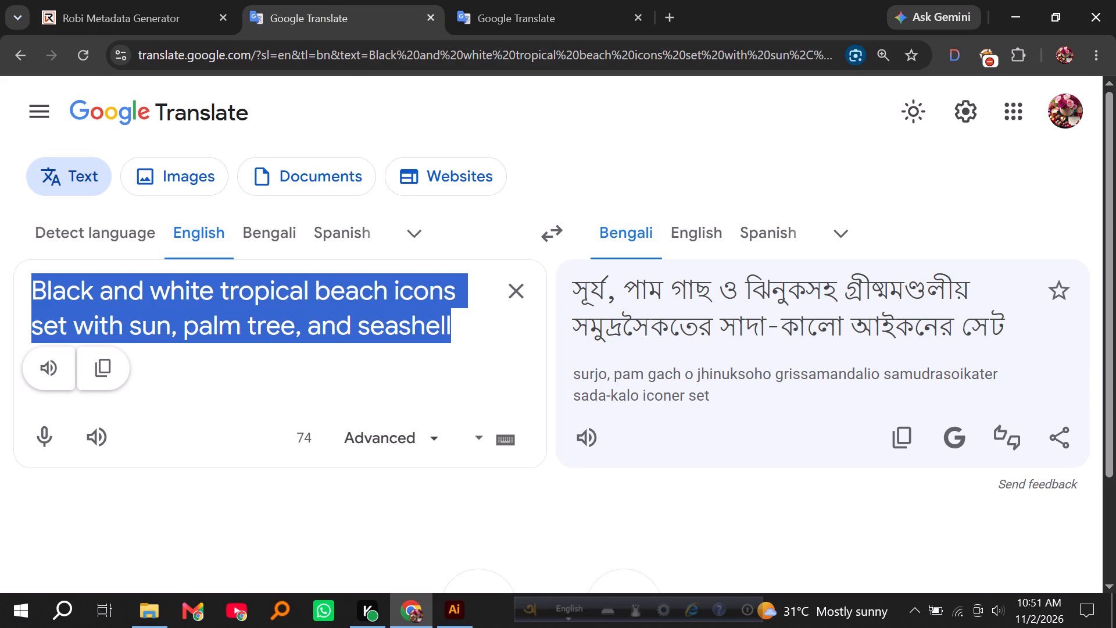
key(ctrl+x)
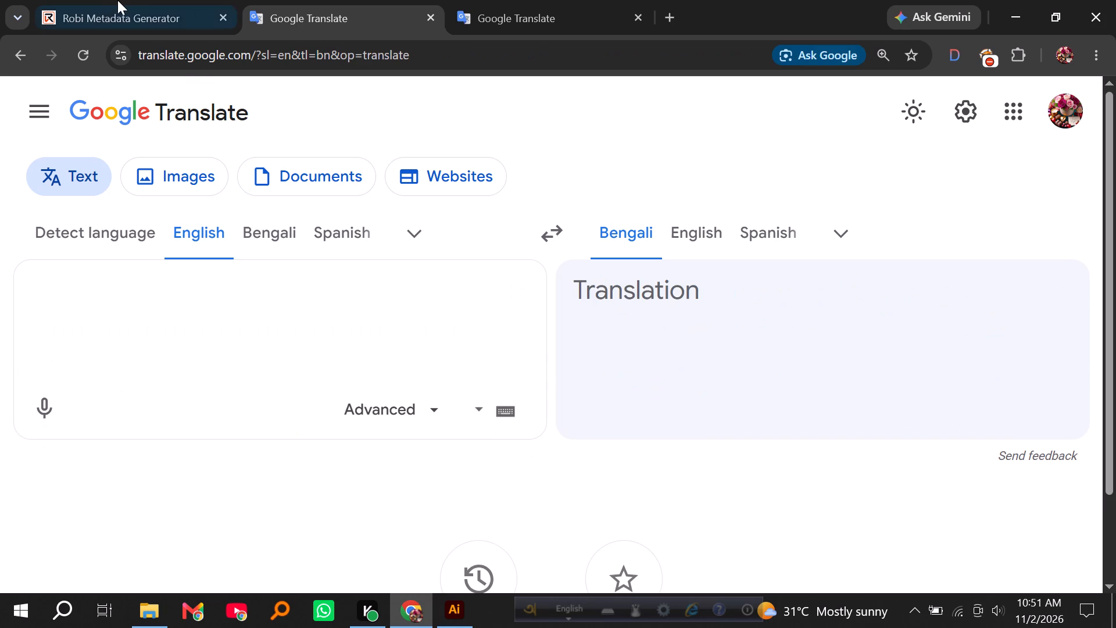
Rename 2.eps and 2.jpg together as "Black and white tropical beach icons set with sun, palm tree, and seashell".
click(111, 1)
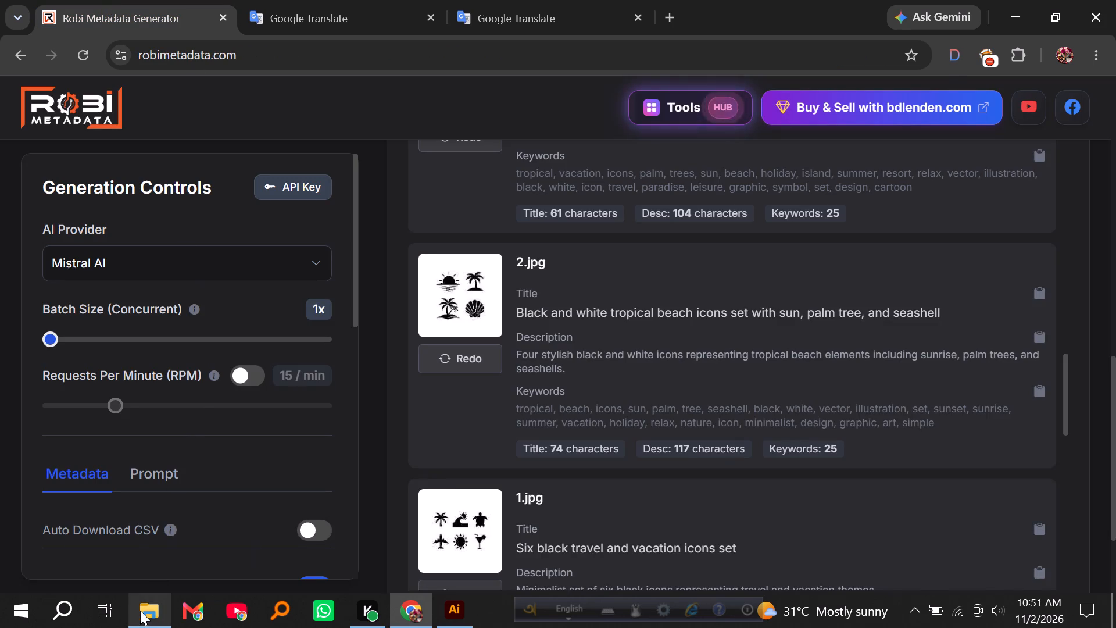
click(138, 611)
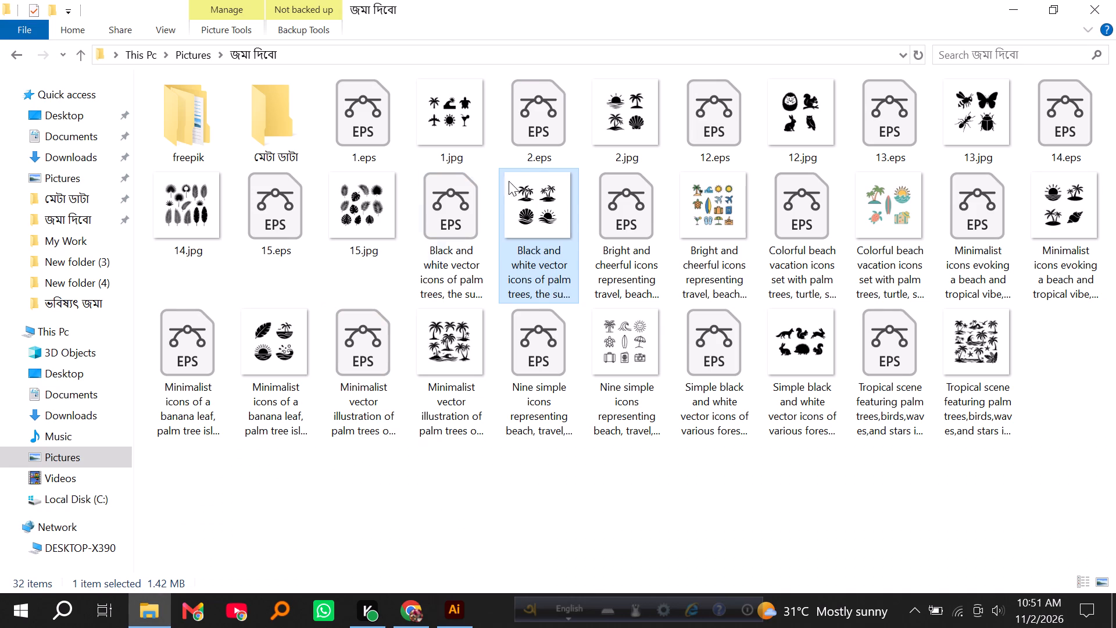
click(623, 147)
ctrl+click(554, 135)
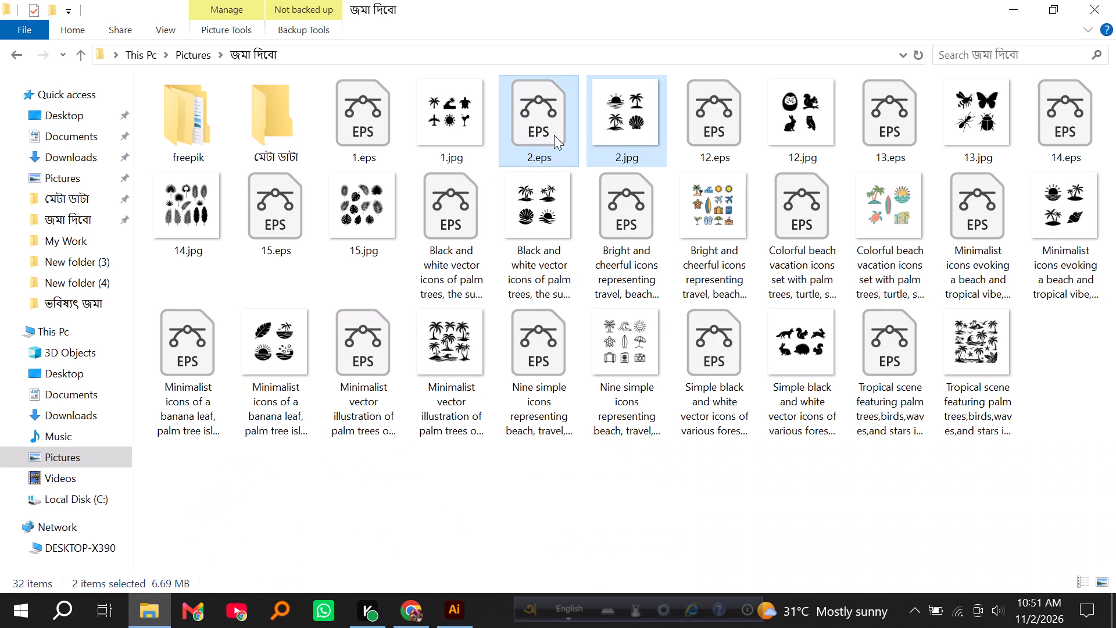
right_click(614, 130)
click(659, 557)
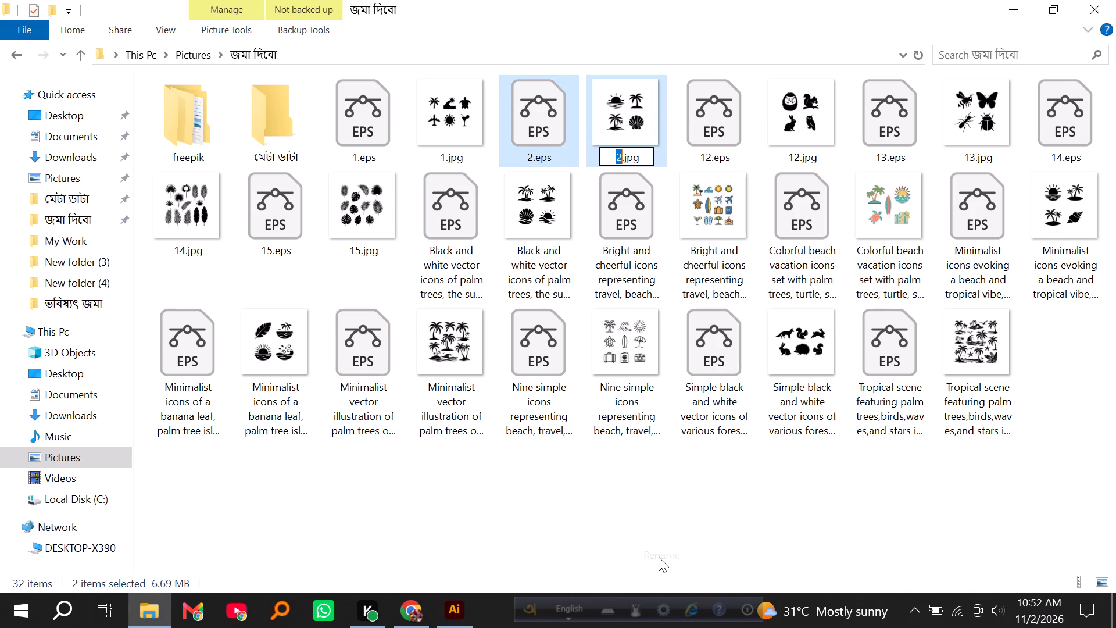
key(ctrl+v)
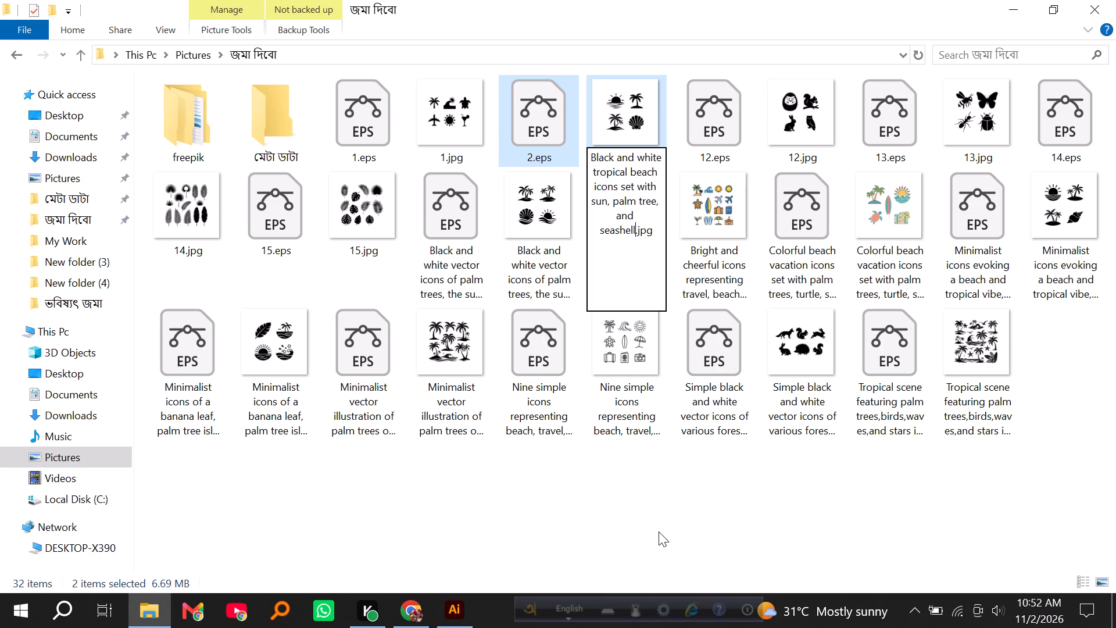
click(659, 531)
Set the renamed tropical beach JPG's title to "Black and white tropical beach icons set with sun, palm tree, and seashell" and rate it five stars.
right_click(344, 228)
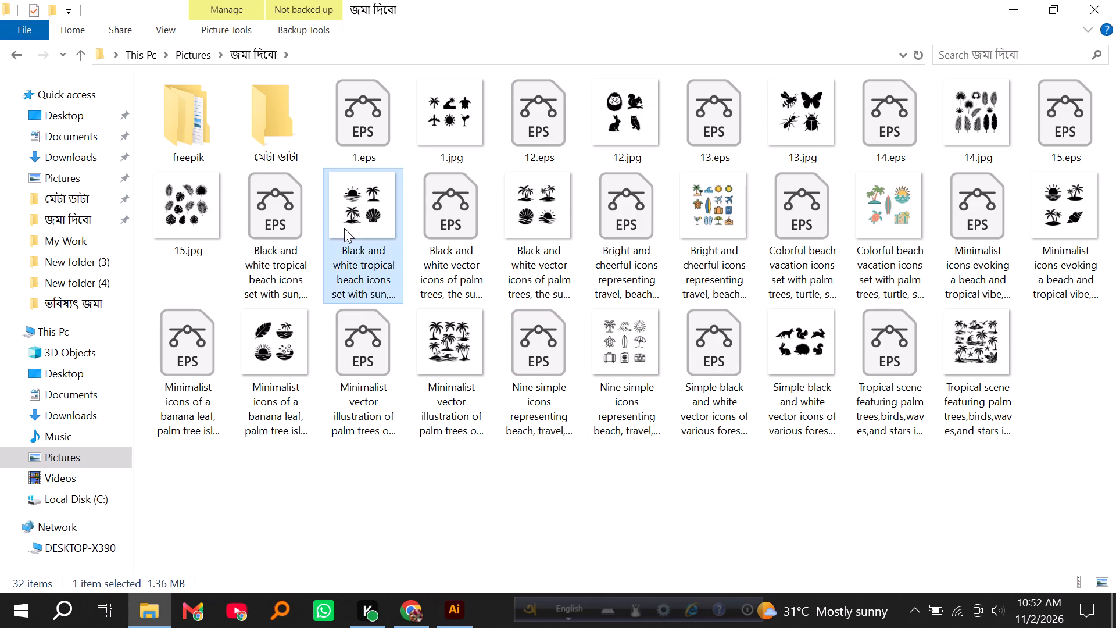
click(416, 580)
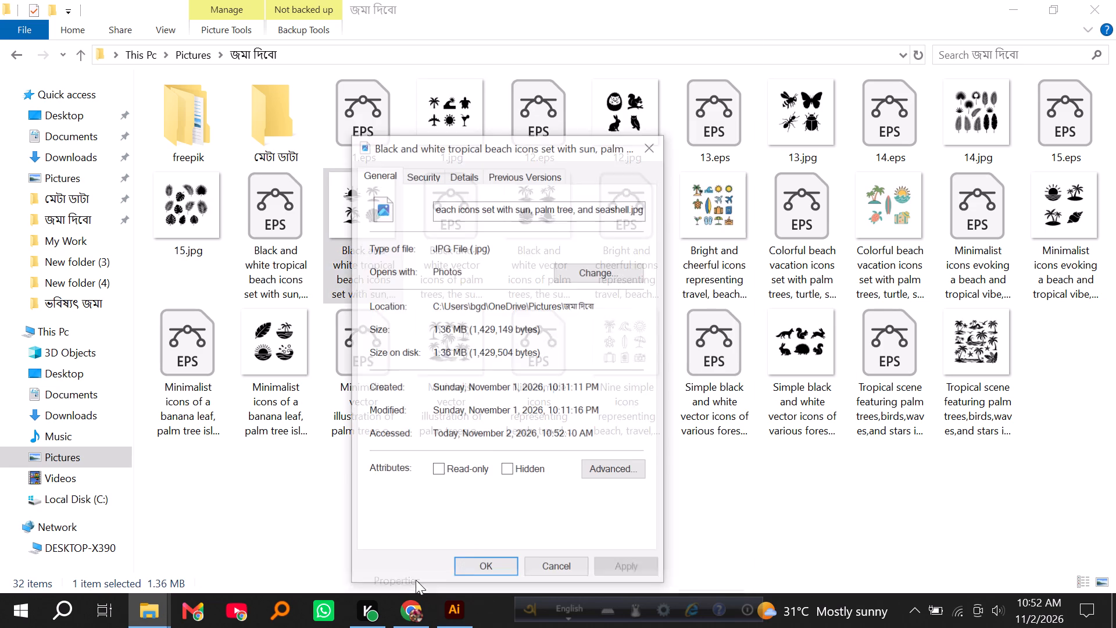
click(466, 174)
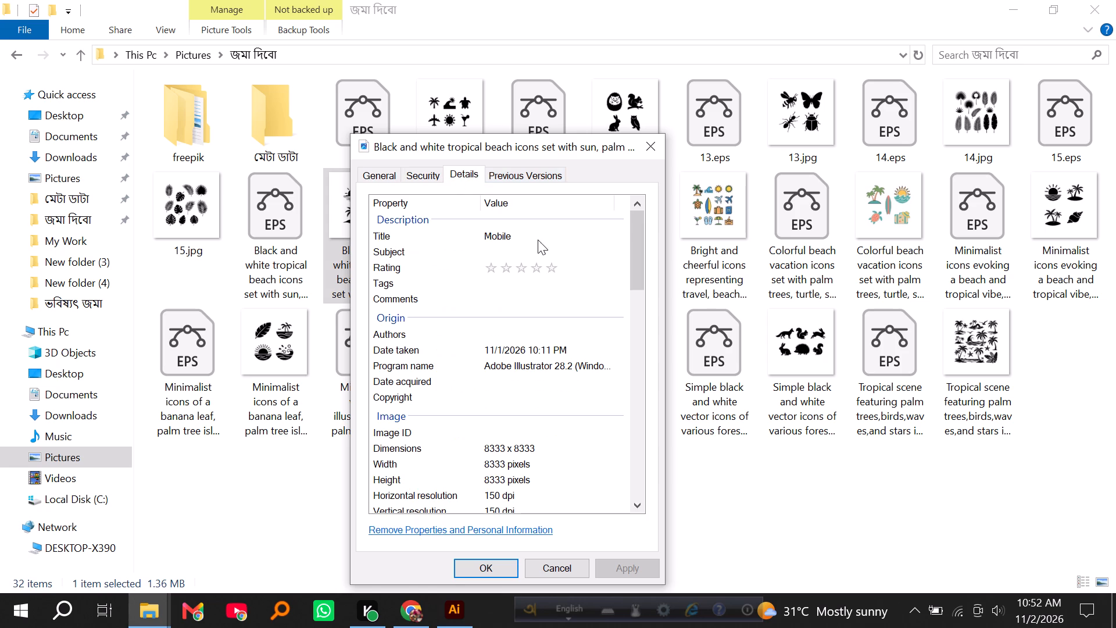
click(538, 240)
key(ctrl+v)
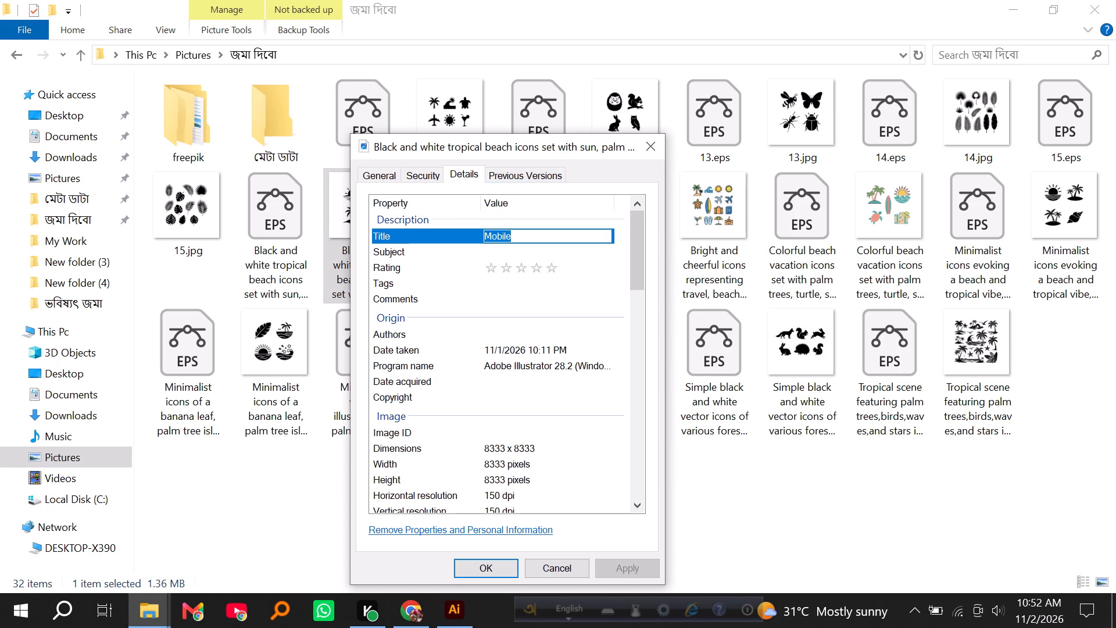
triple_click(553, 268)
click(553, 268)
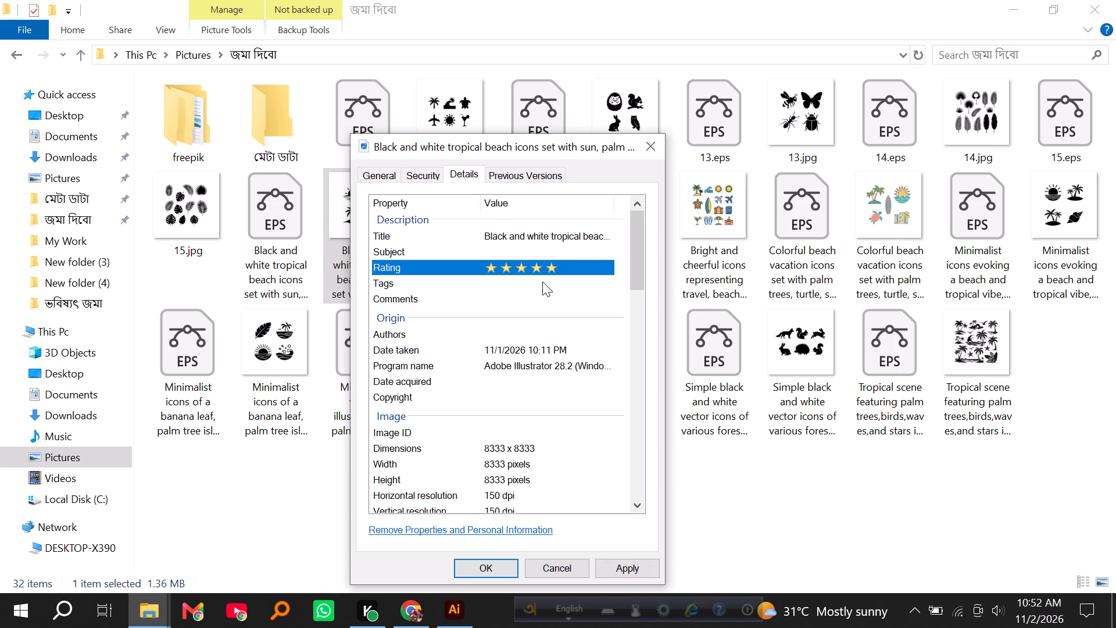
Copy the Robi keywords for 2.jpg into the tropical beach JPG's tags and apply the properties.
click(542, 281)
click(408, 614)
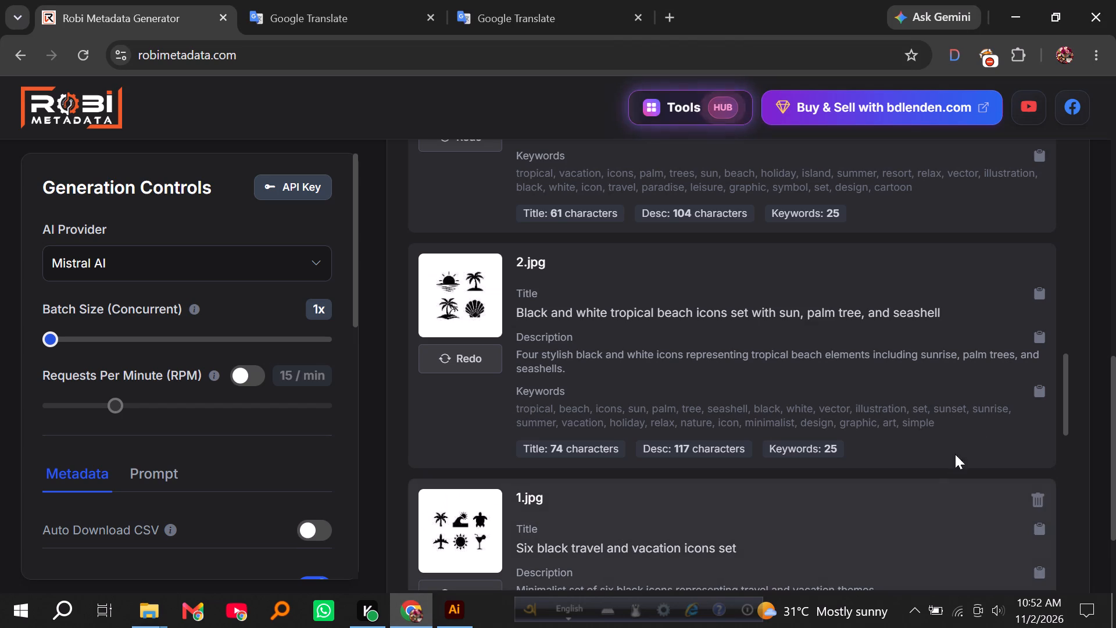
click(1039, 385)
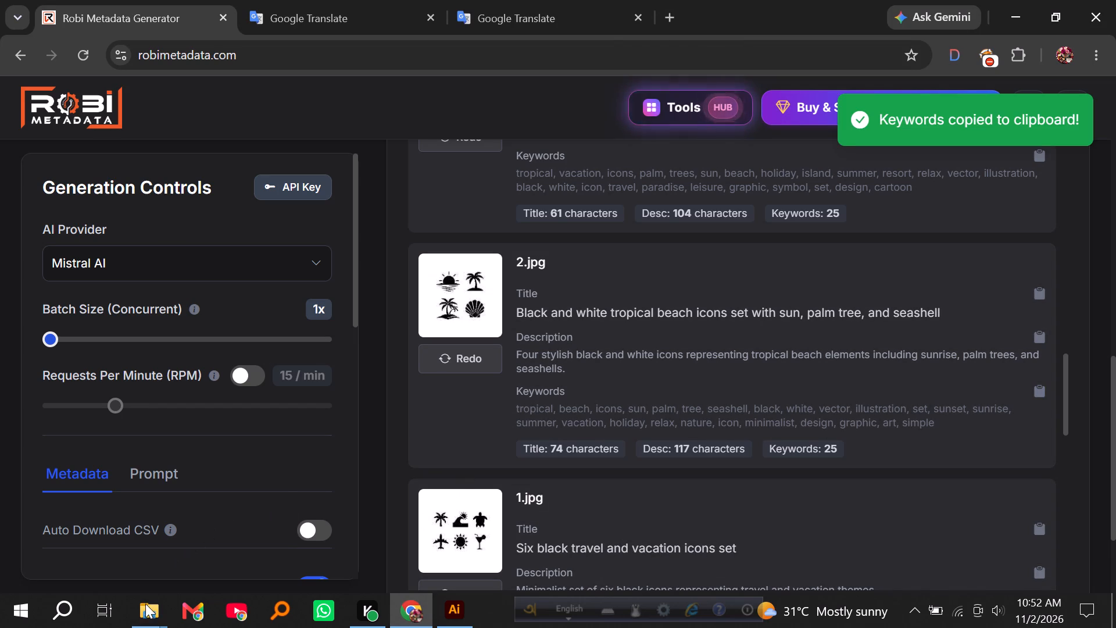
click(145, 612)
click(246, 555)
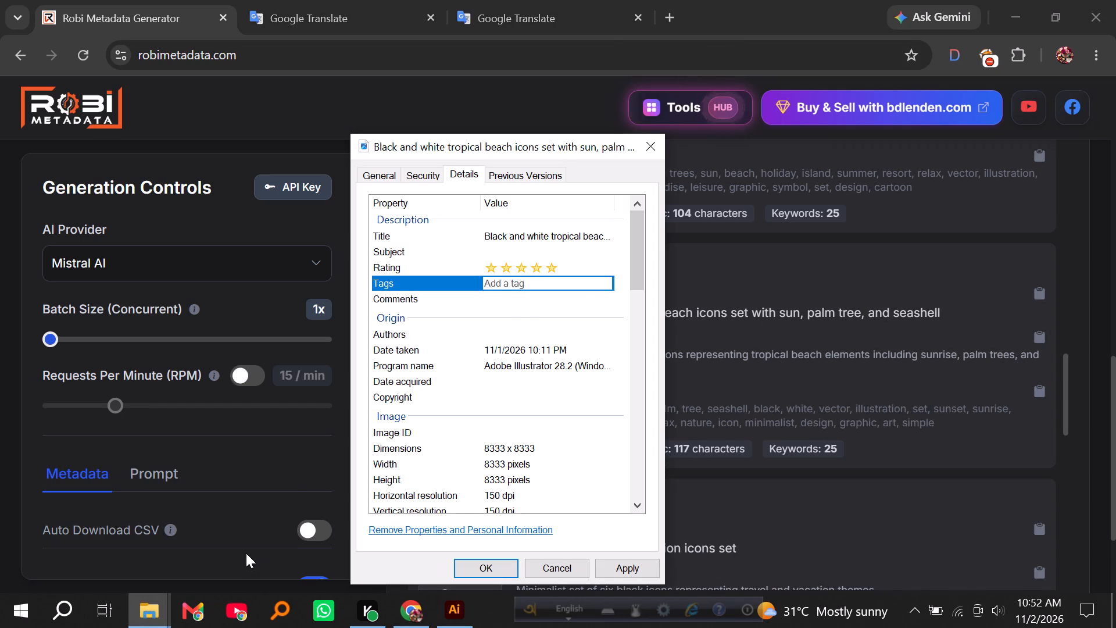
key(ctrl+v)
click(614, 568)
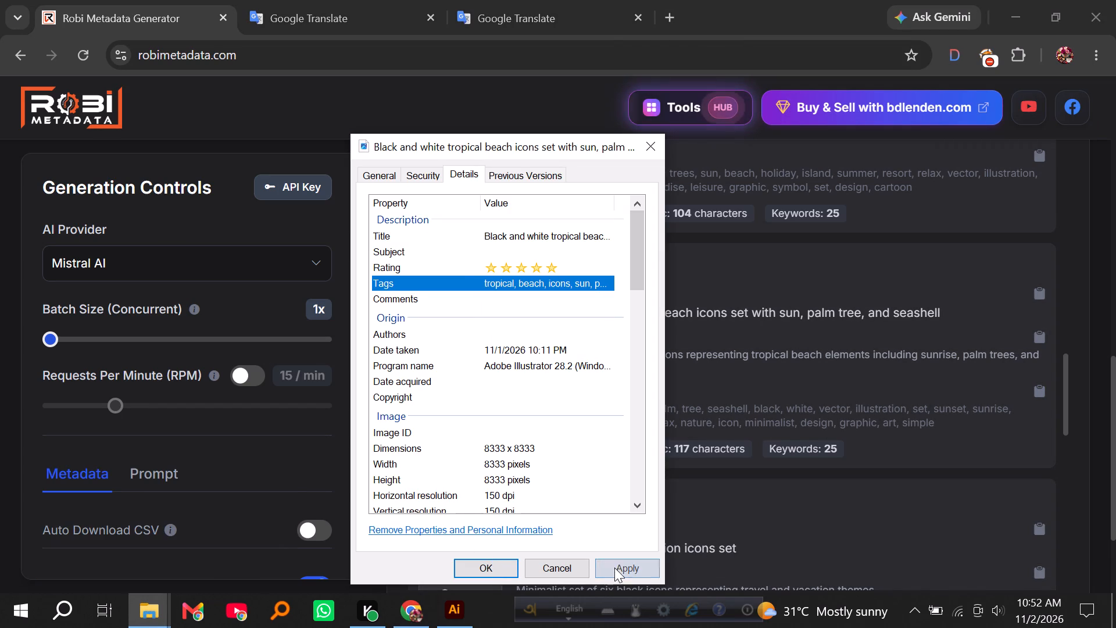
click(470, 568)
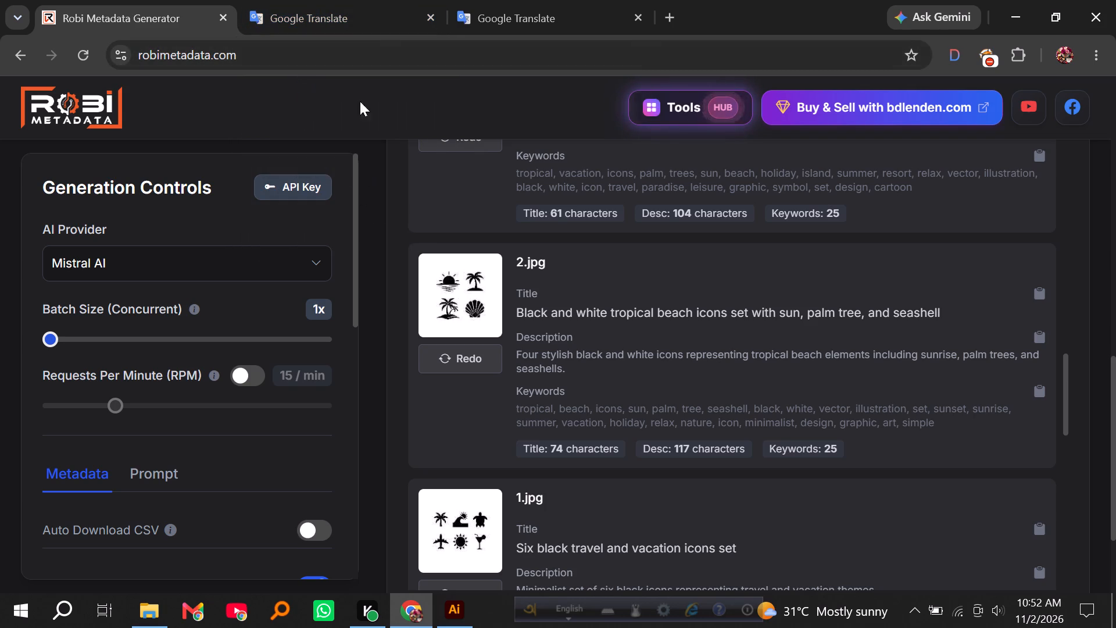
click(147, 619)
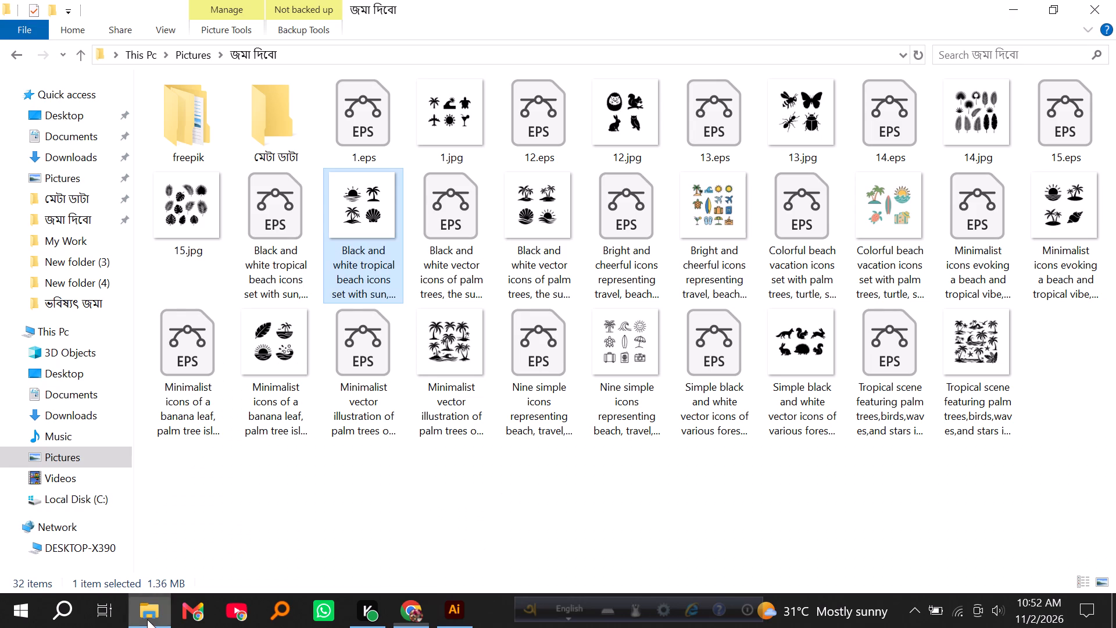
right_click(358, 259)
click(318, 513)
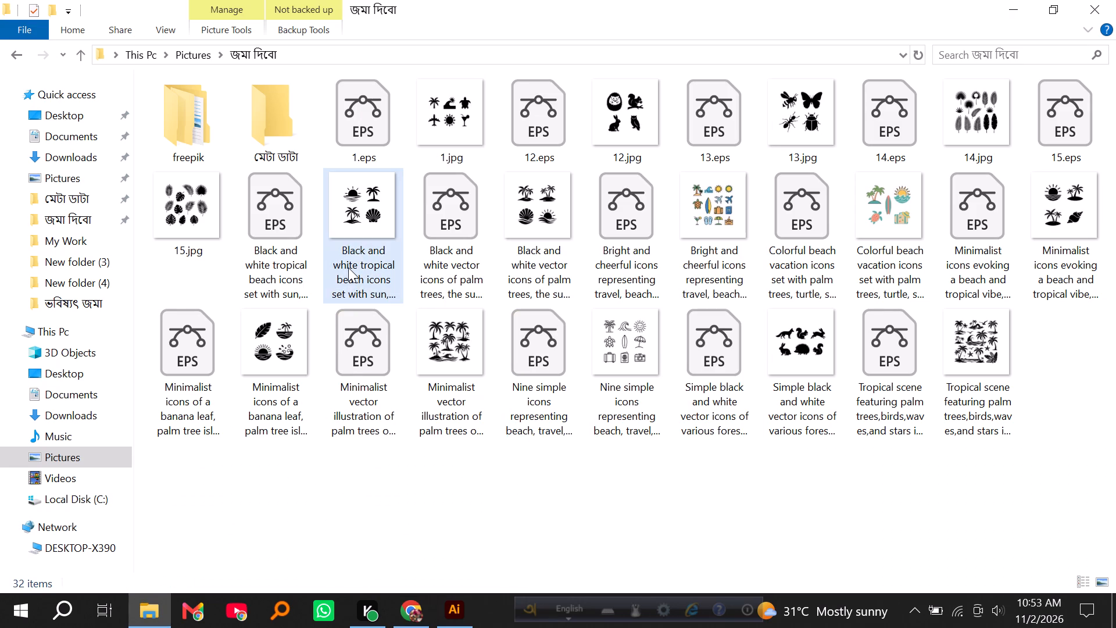
Copy the Robi description of 1.jpg and translate it to Bengali in the first Google Translate tab.
click(409, 612)
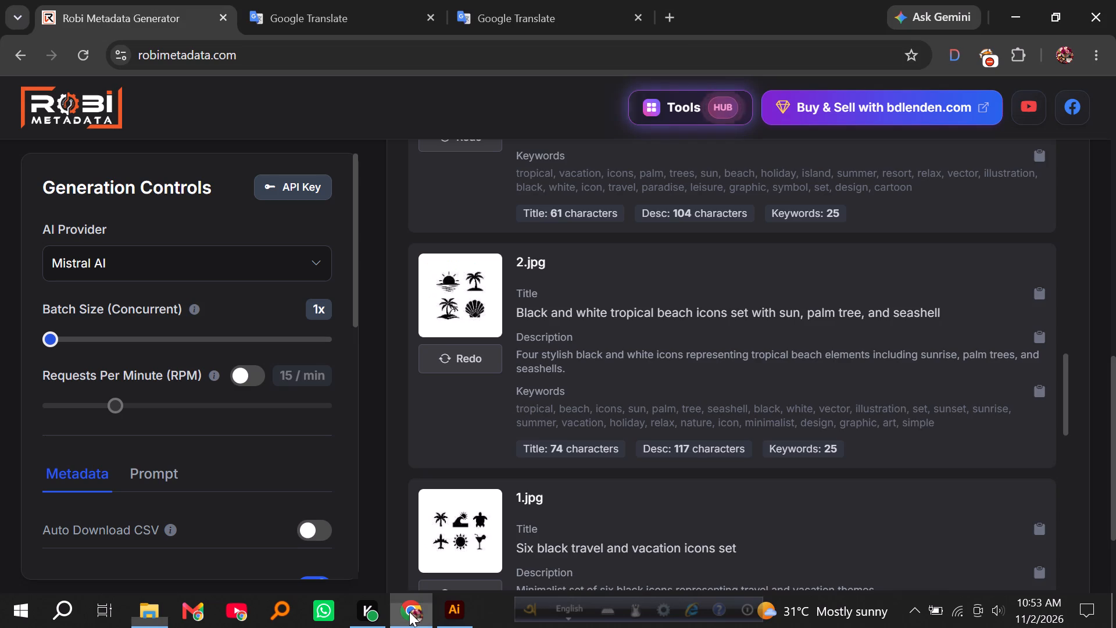
scroll(593, 429, down, 2)
scroll(750, 422, down, 1)
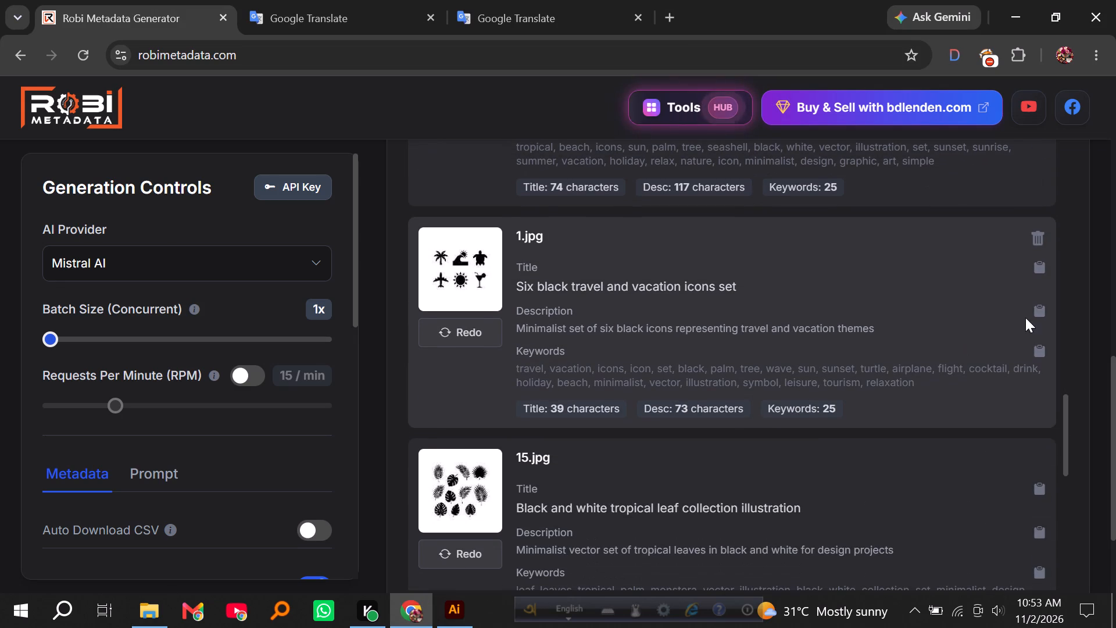
click(1036, 309)
click(285, 0)
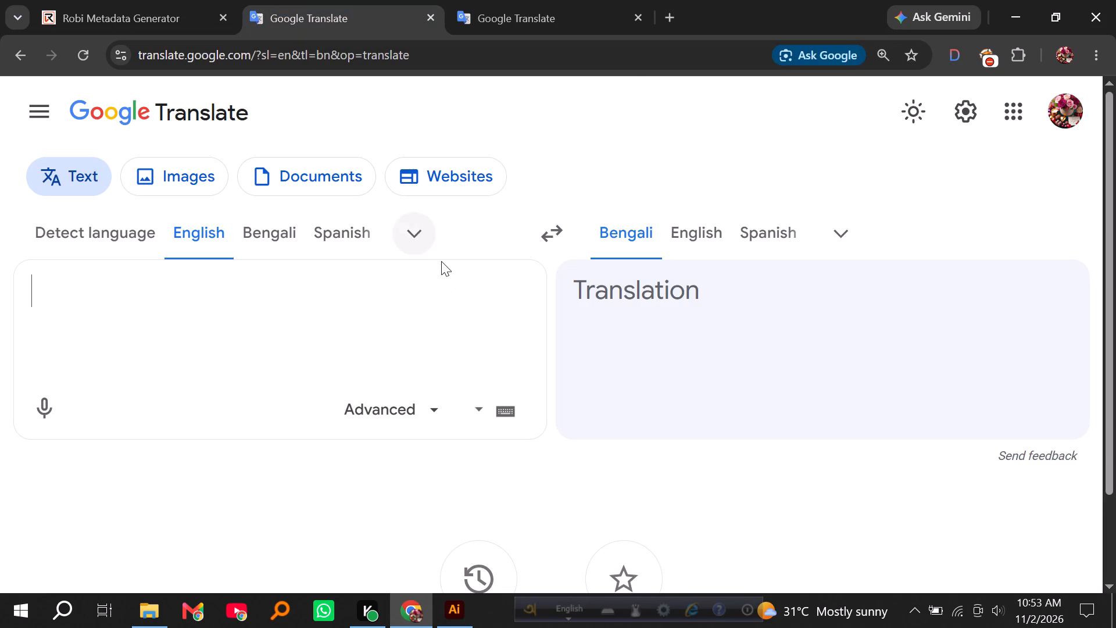
key(ctrl+v)
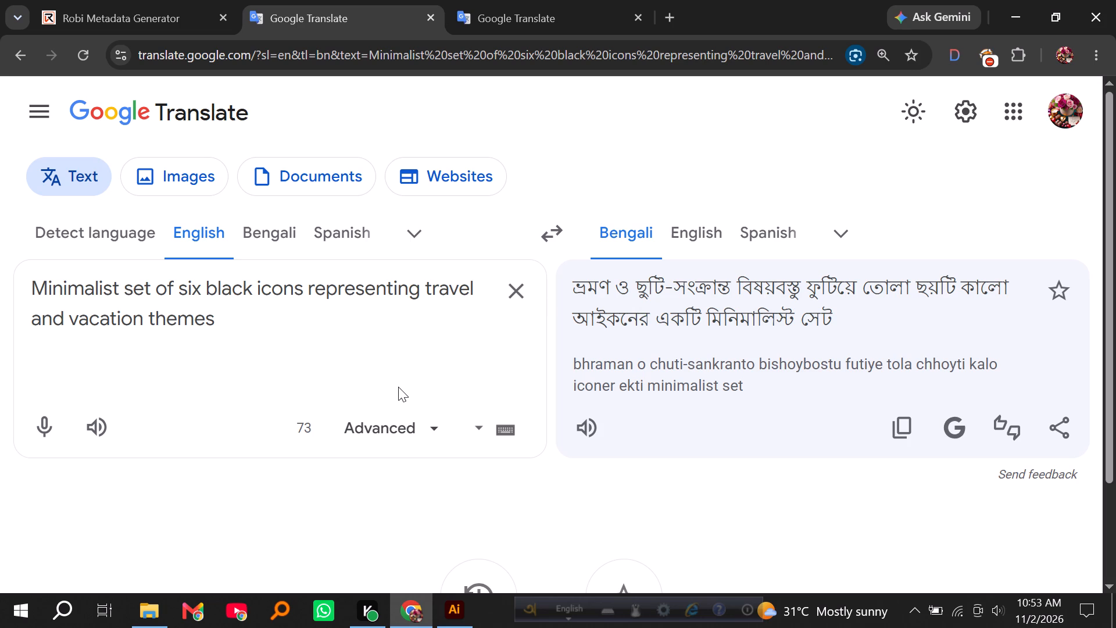
Recheck the Robi title of 1.jpg, then cut the English description from the first Google Translate tab for reuse.
click(193, 0)
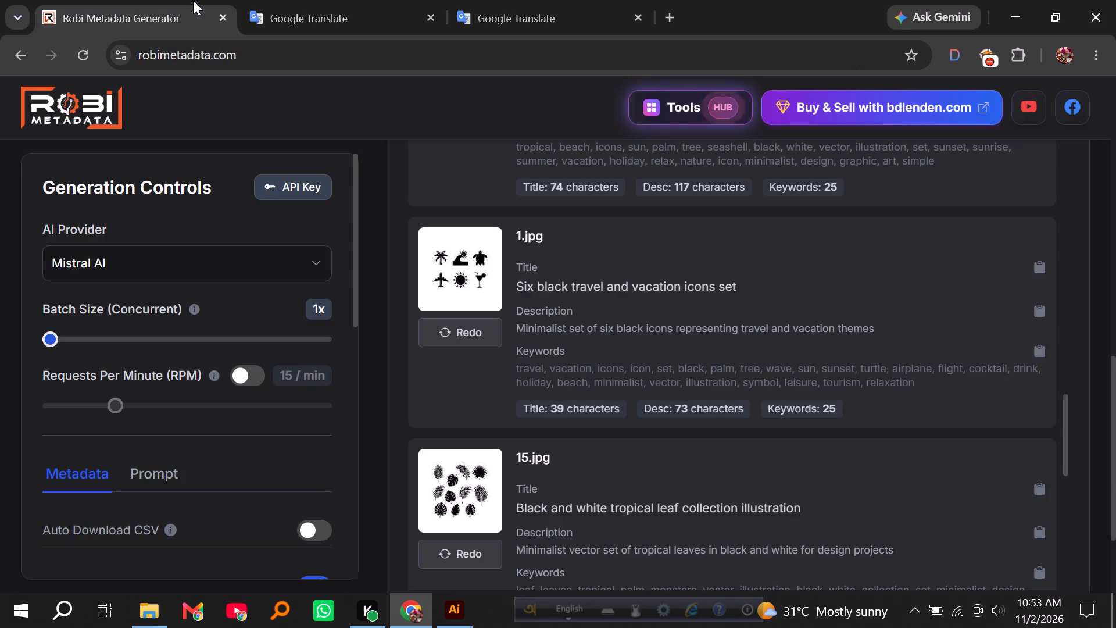
click(288, 0)
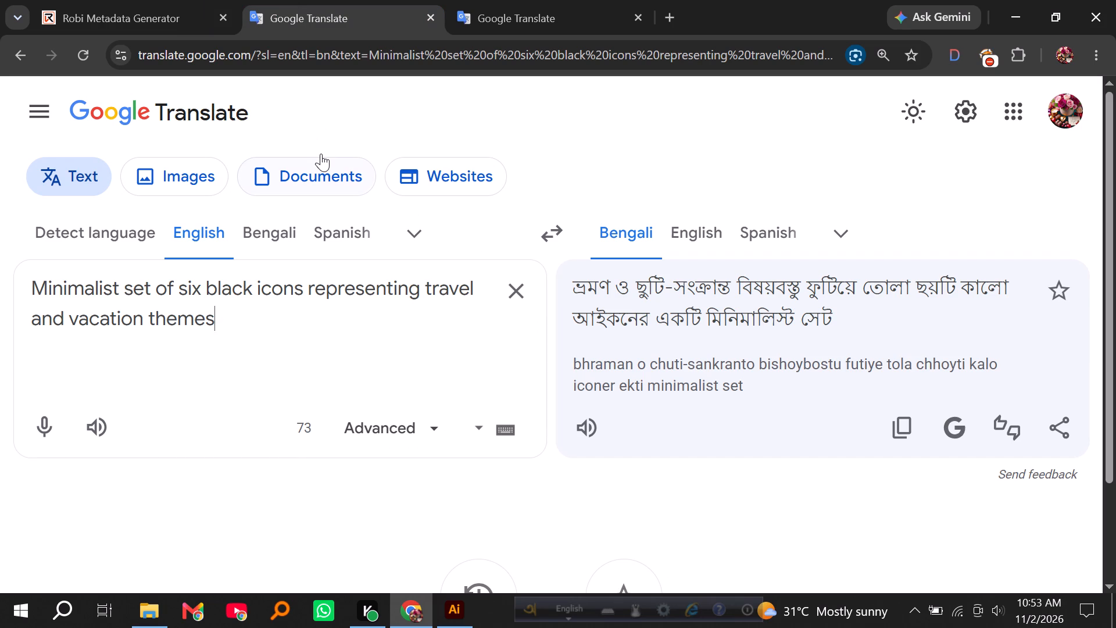
key(ctrl+a)
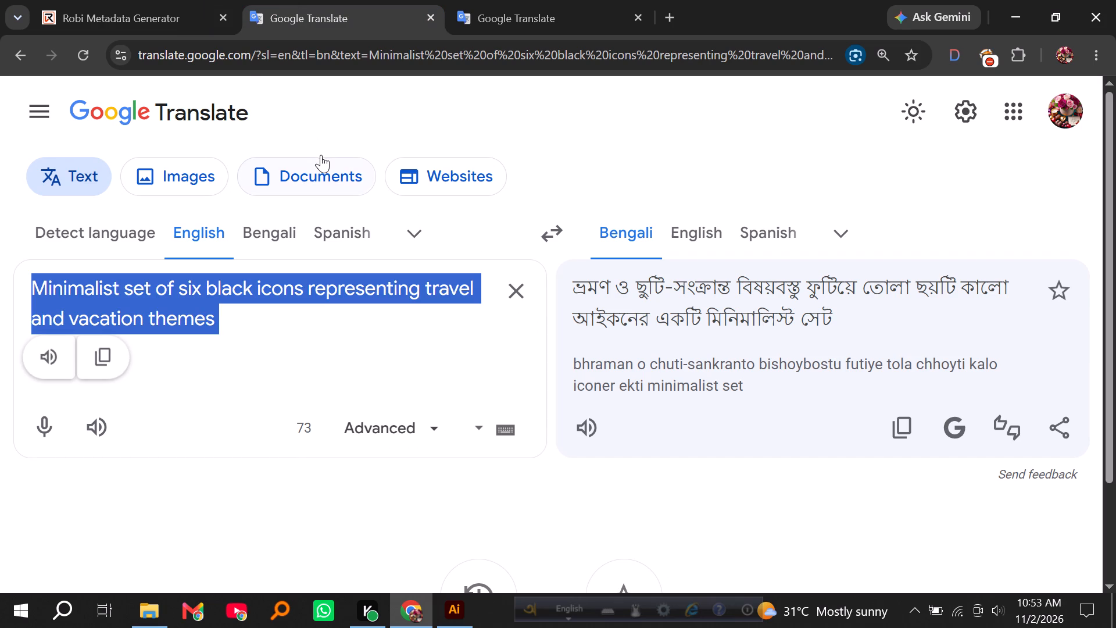
click(159, 0)
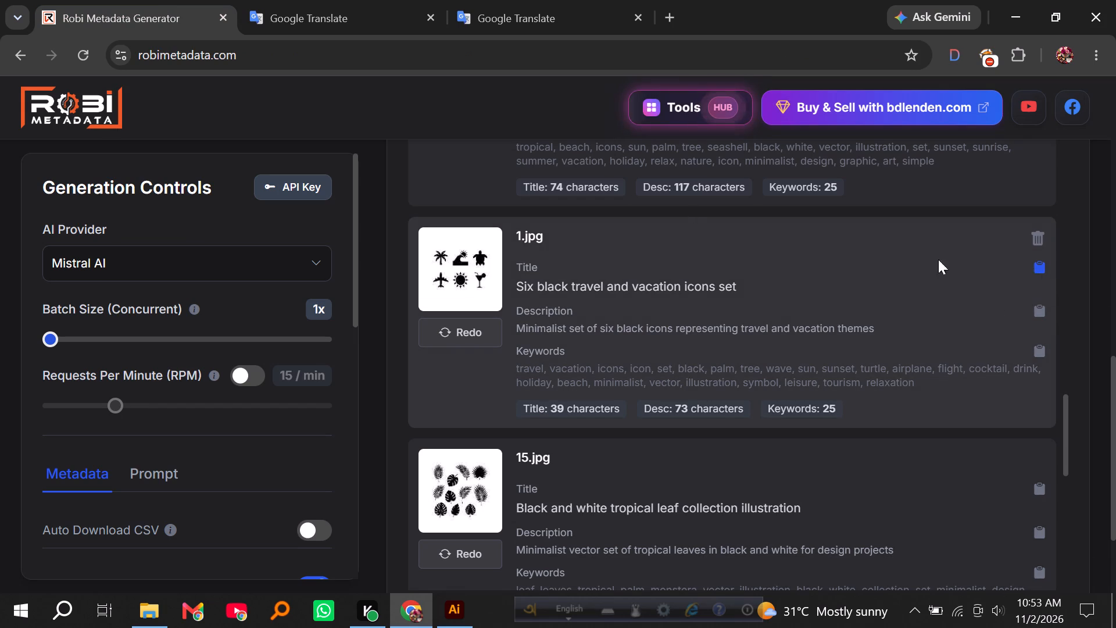
click(324, 0)
key(ctrl+a)
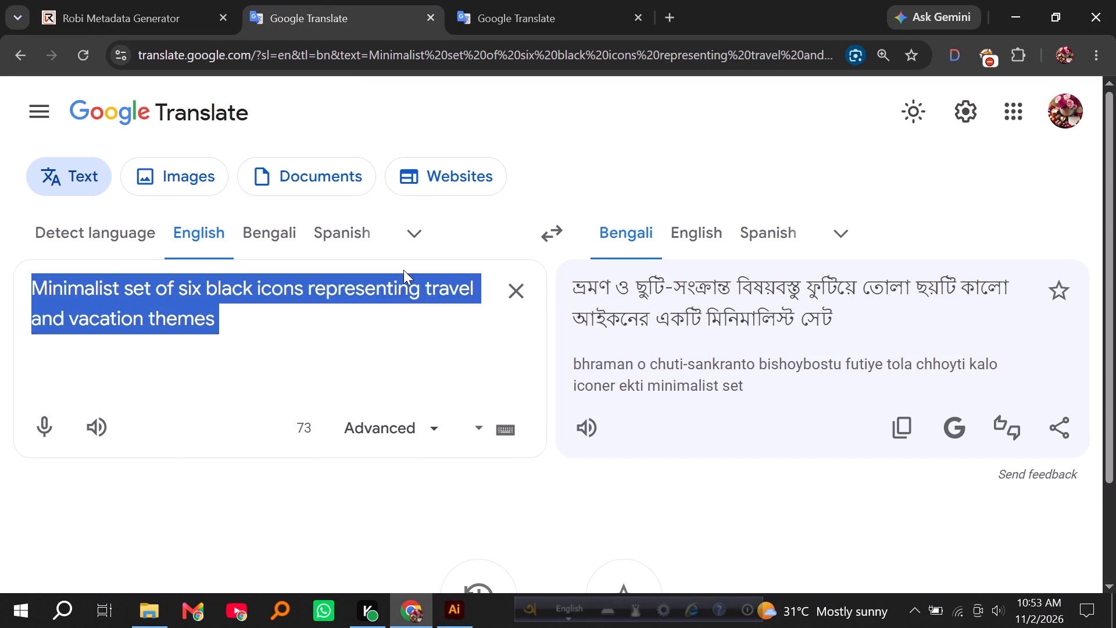
key(ctrl+x)
Rename 1.eps and 1.jpg together as "Minimalist set of six black icons representing travel and vacation themes".
click(104, 0)
click(140, 613)
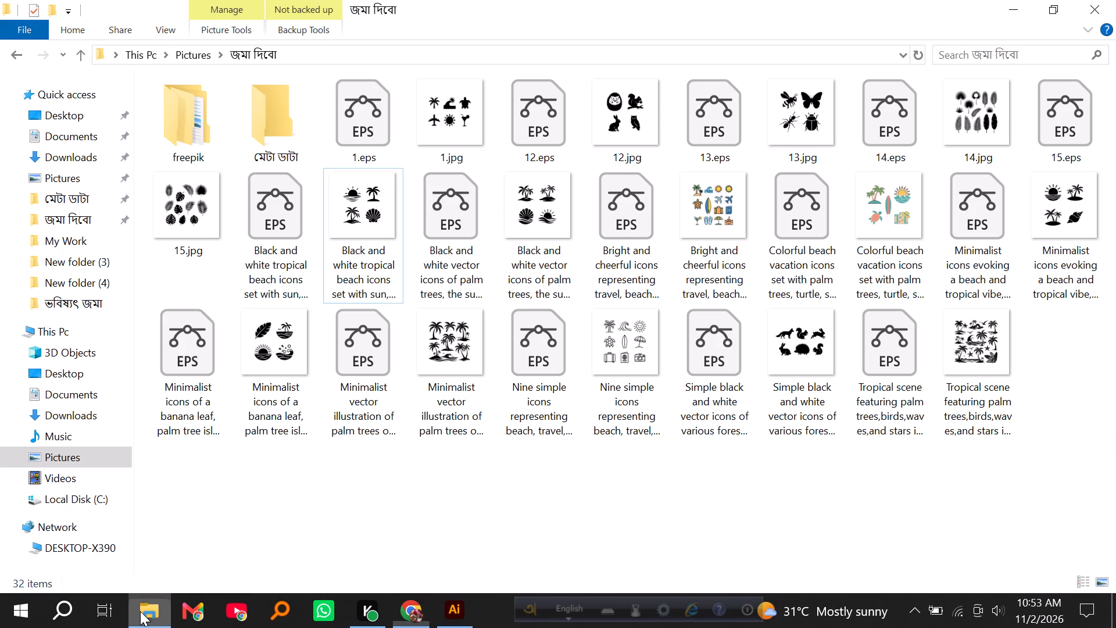
click(439, 142)
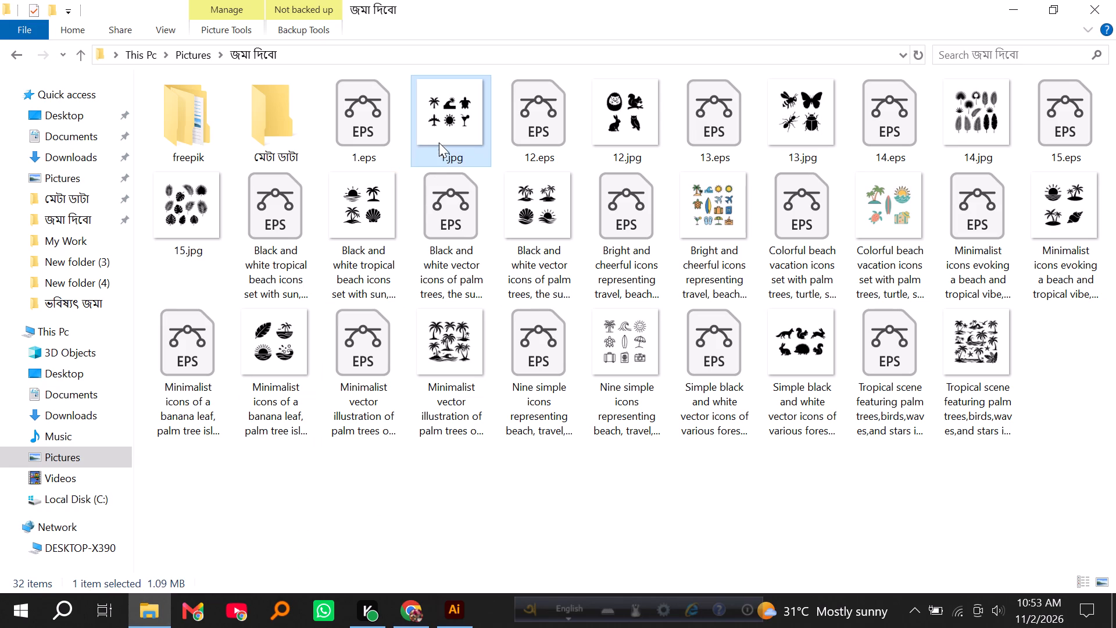
ctrl+click(373, 131)
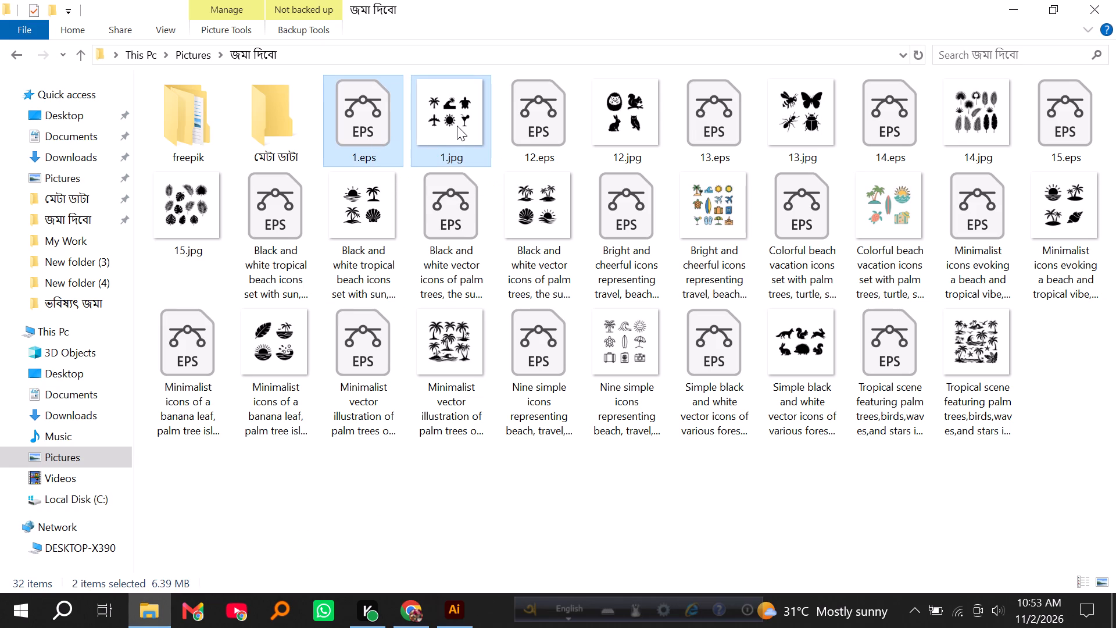
right_click(455, 126)
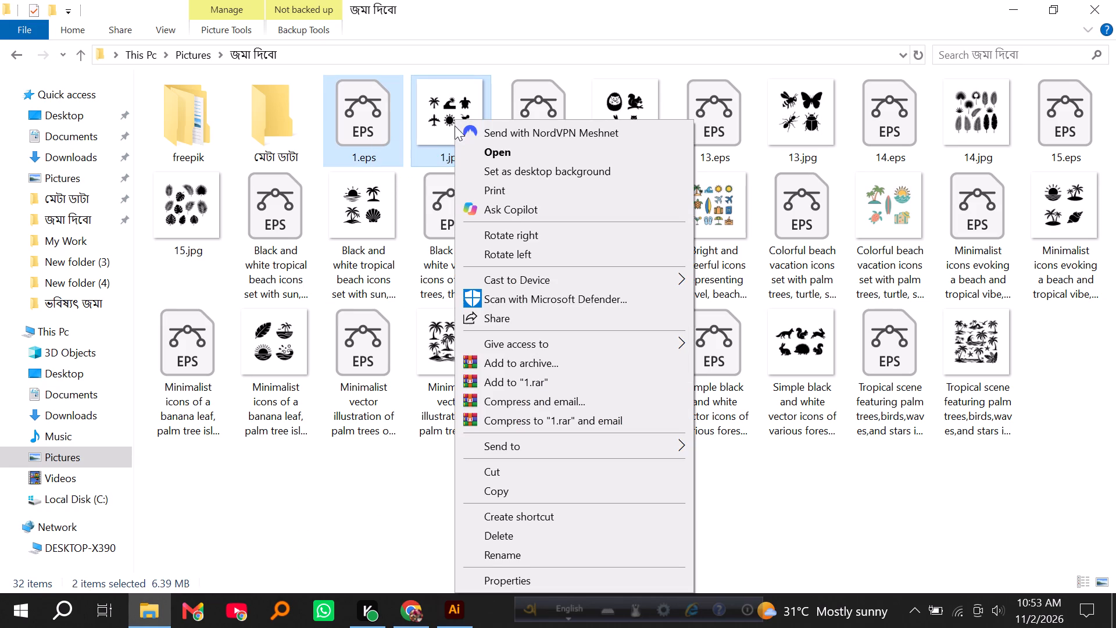
click(524, 553)
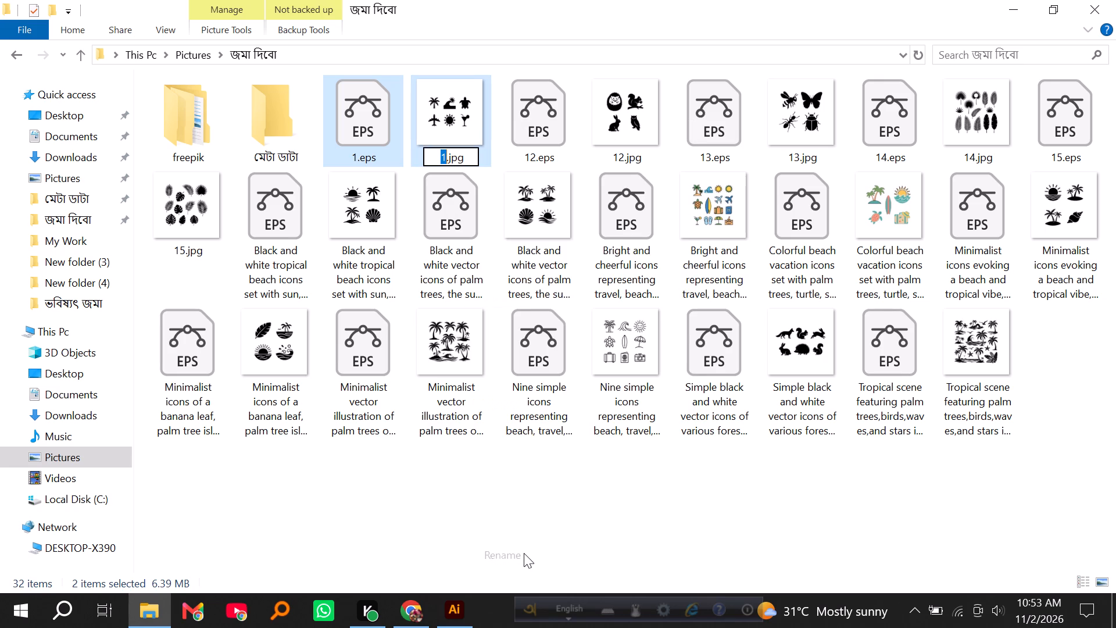
key(ctrl+v)
click(531, 490)
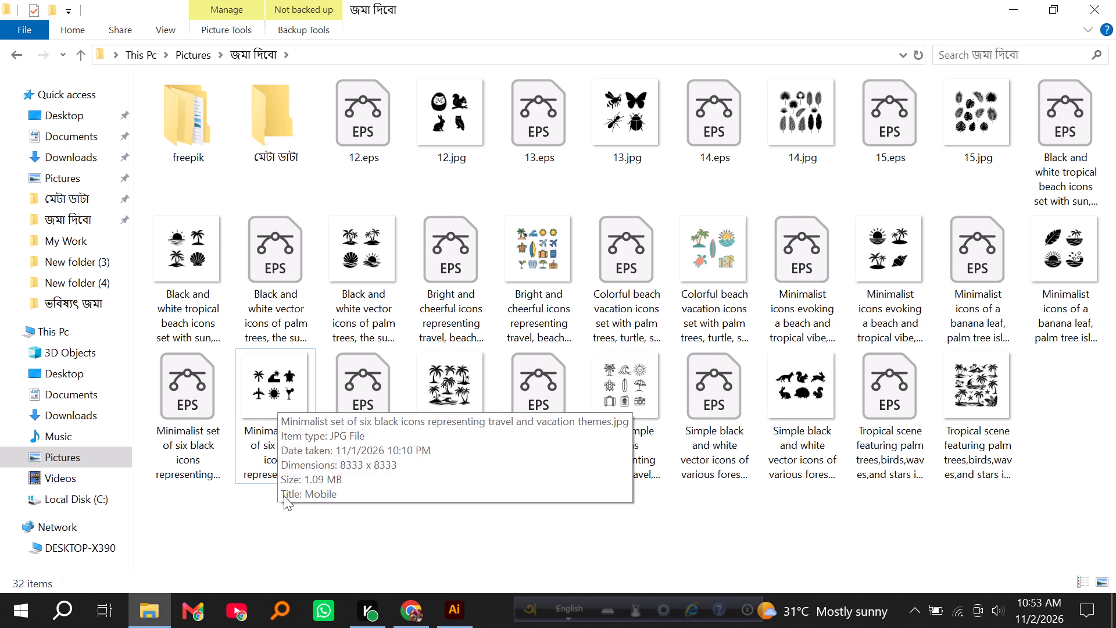
Set the renamed six-icon JPG's title to "Minimalist set of six black icons representing travel and vacation themes" and its rating to five stars.
click(419, 614)
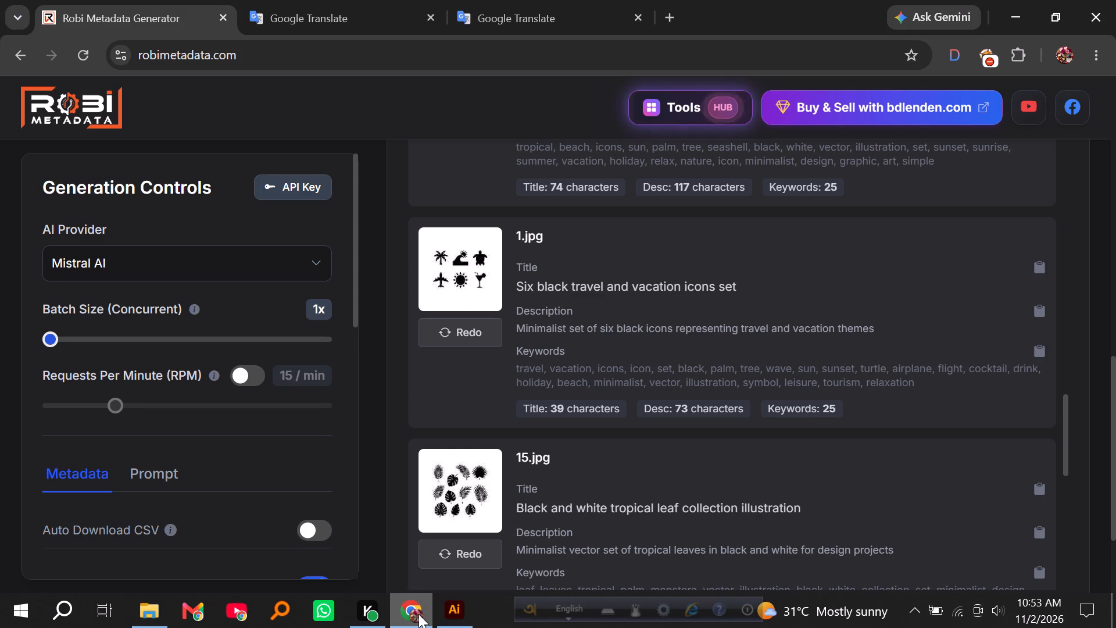
click(148, 613)
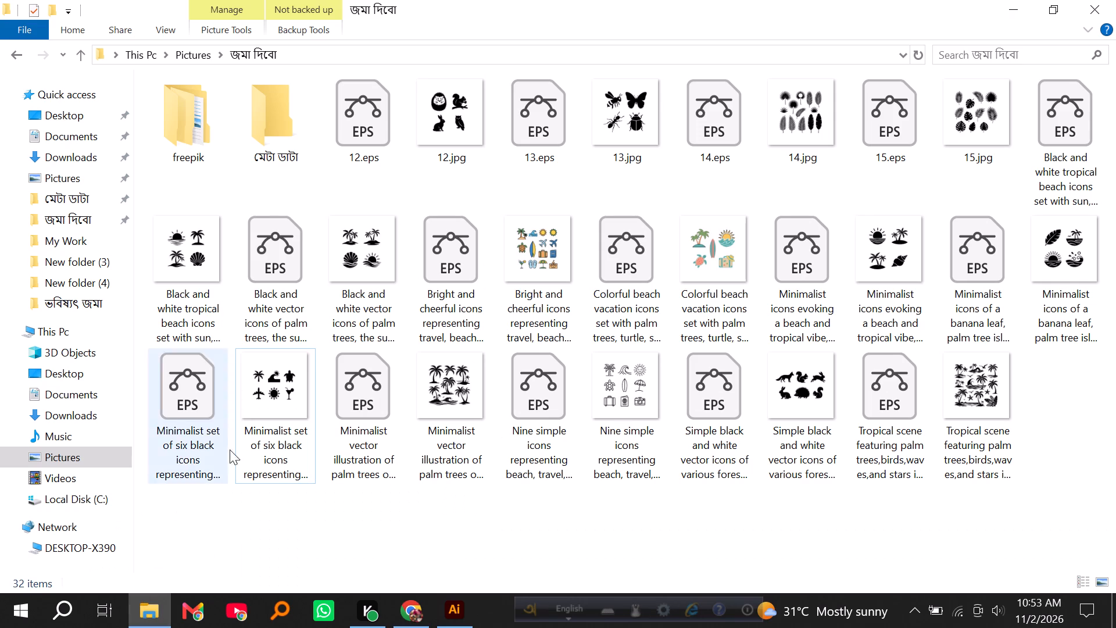
right_click(267, 408)
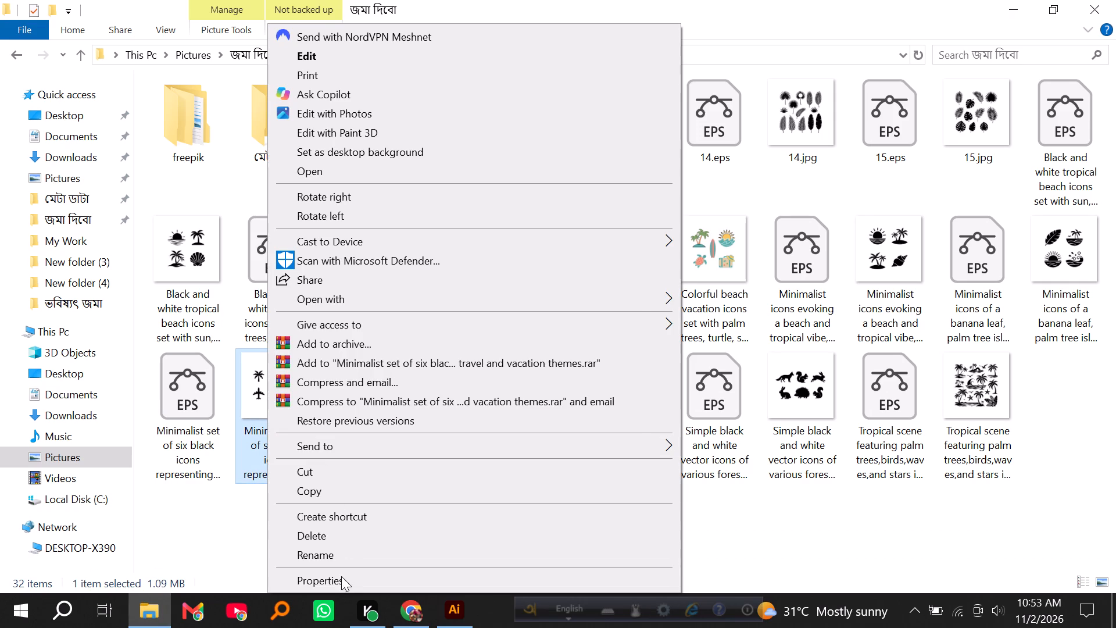
click(341, 576)
click(398, 176)
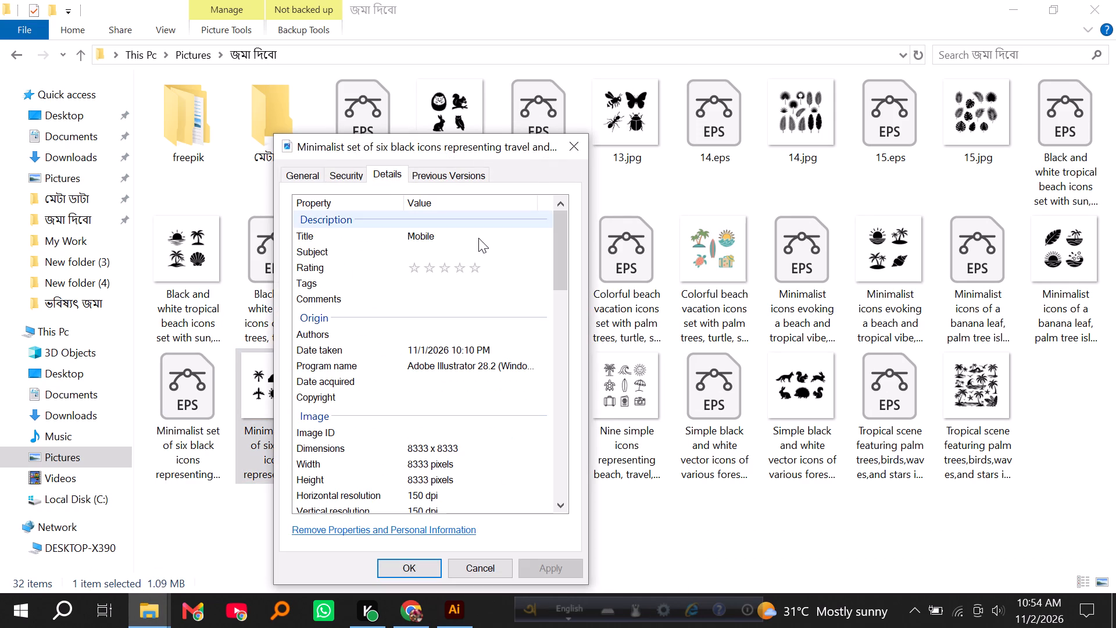
click(477, 235)
key(ctrl+v)
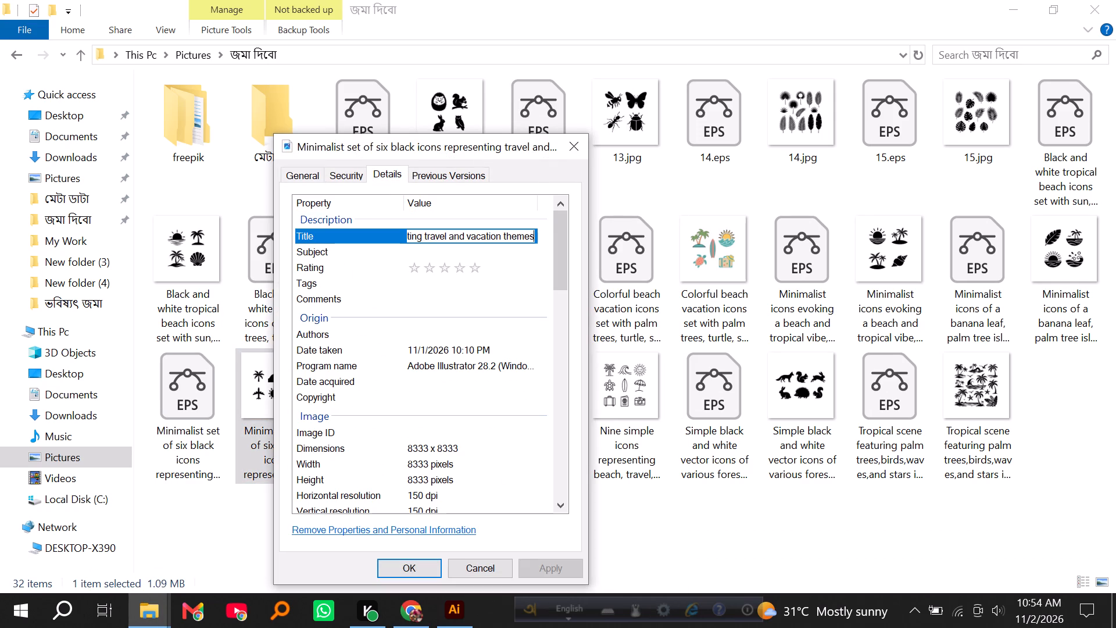
triple_click(474, 269)
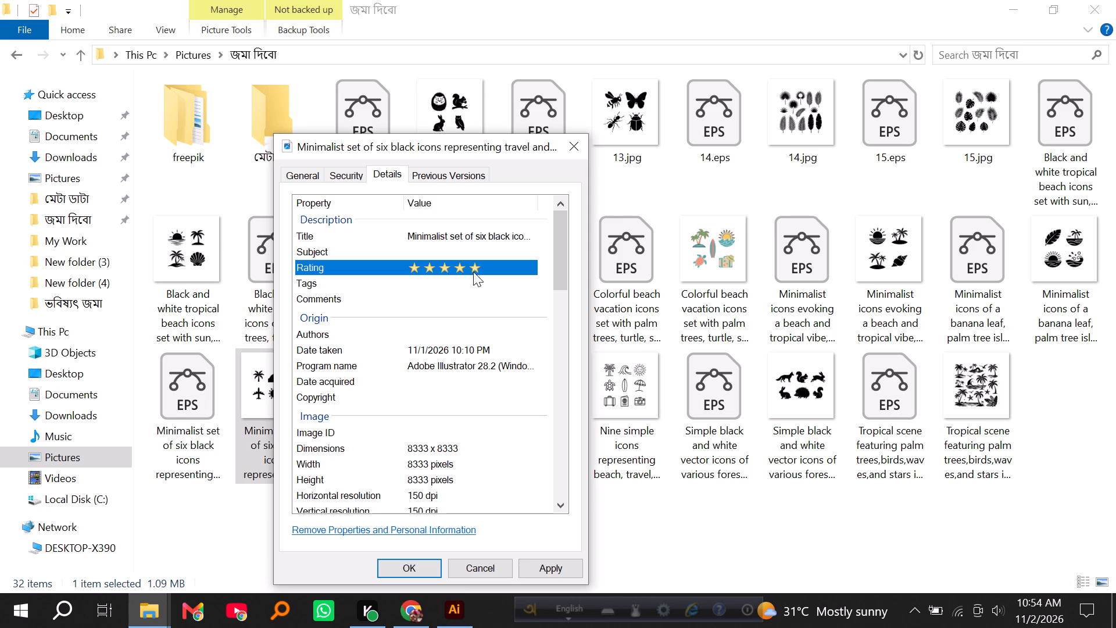
Copy the Robi keywords for 1.jpg into the six-icon travel JPG's tags and apply the properties.
click(456, 277)
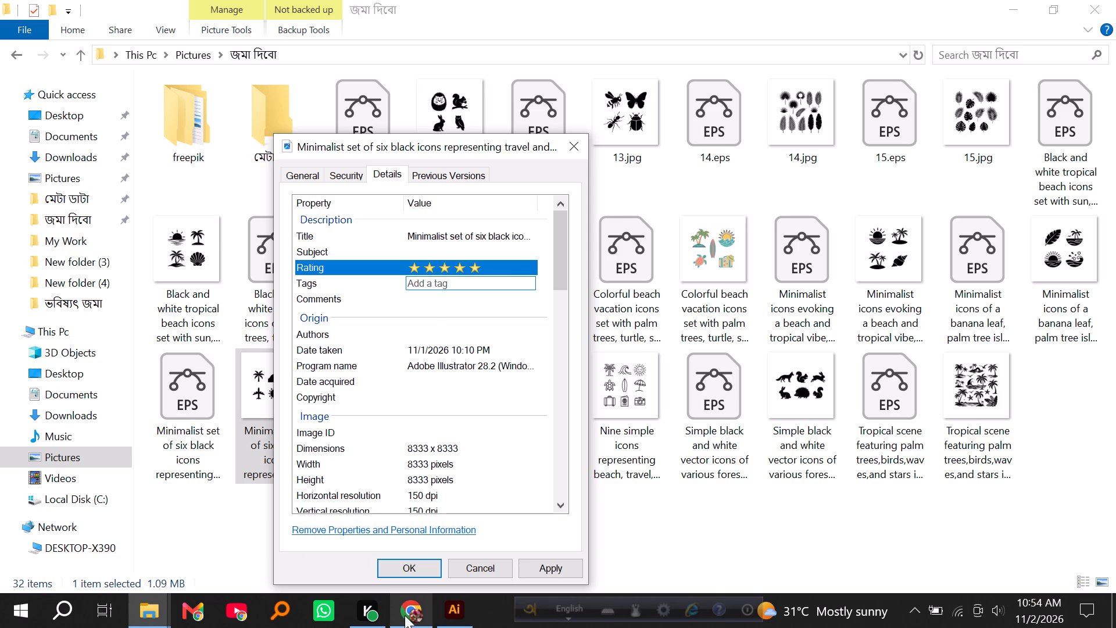
click(405, 615)
click(1040, 348)
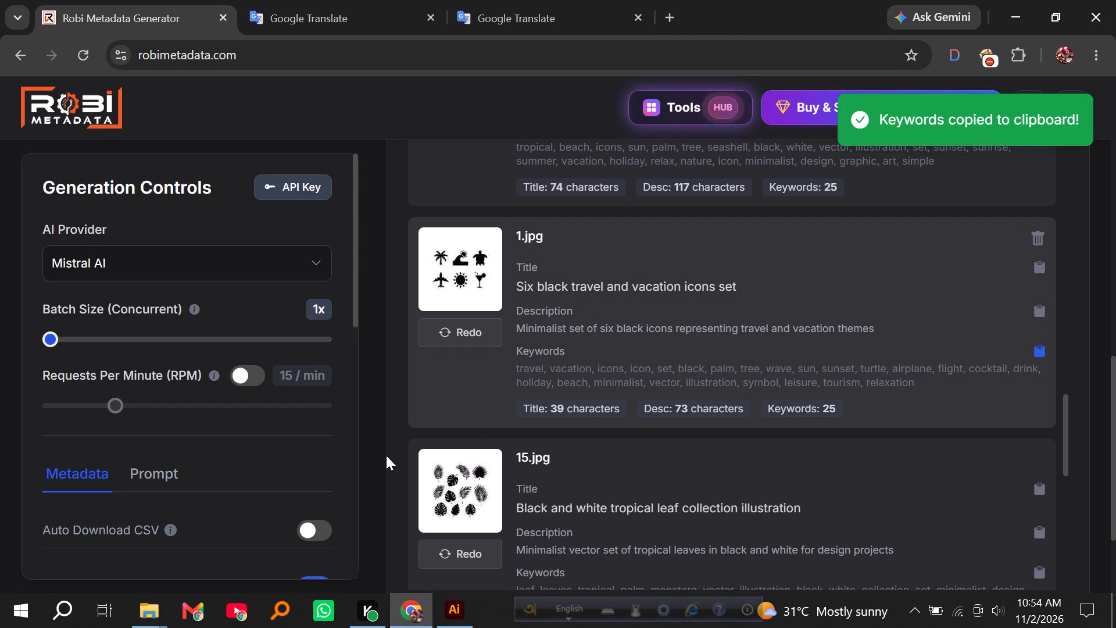
click(144, 606)
click(231, 532)
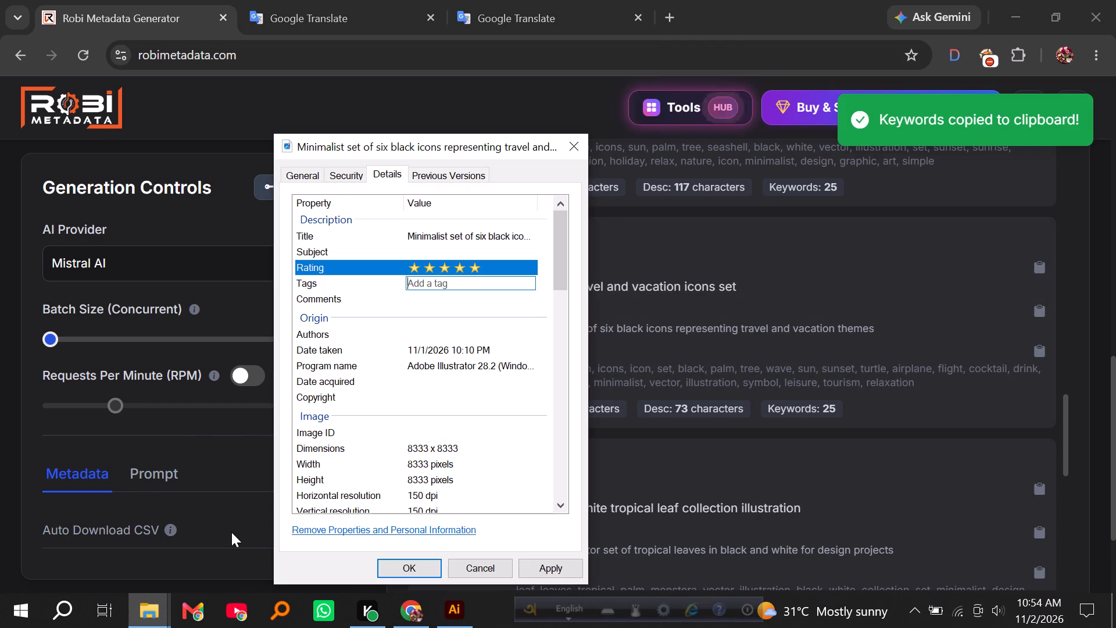
key(ctrl+v)
click(549, 565)
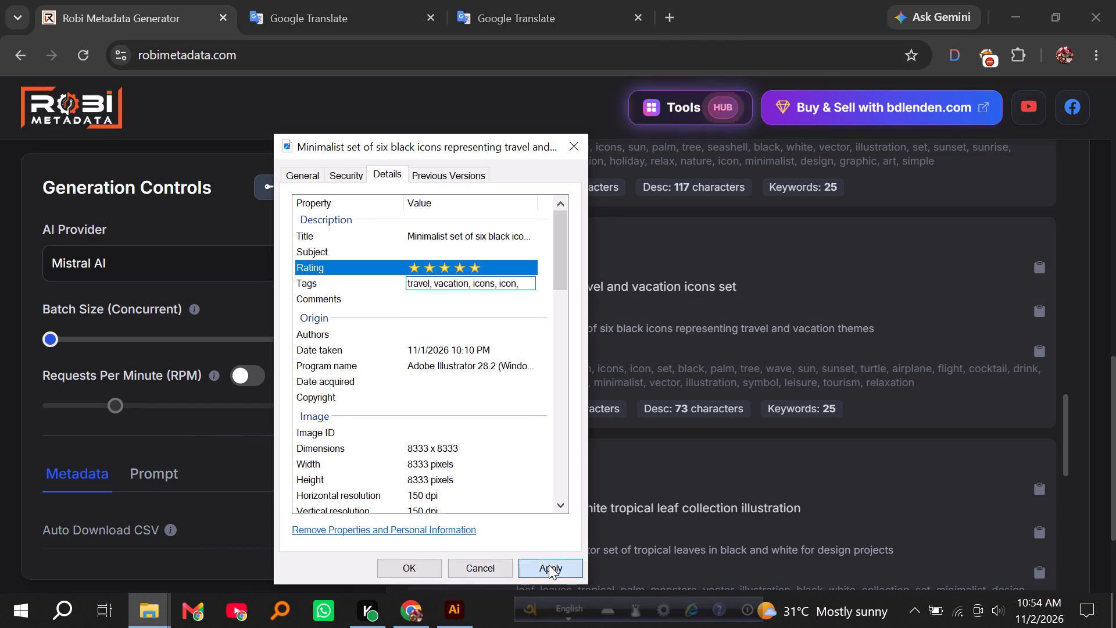
click(426, 566)
Copy the Robi description of 15.jpg and translate it to Bengali in the first Google Translate tab.
scroll(530, 416, down, 2)
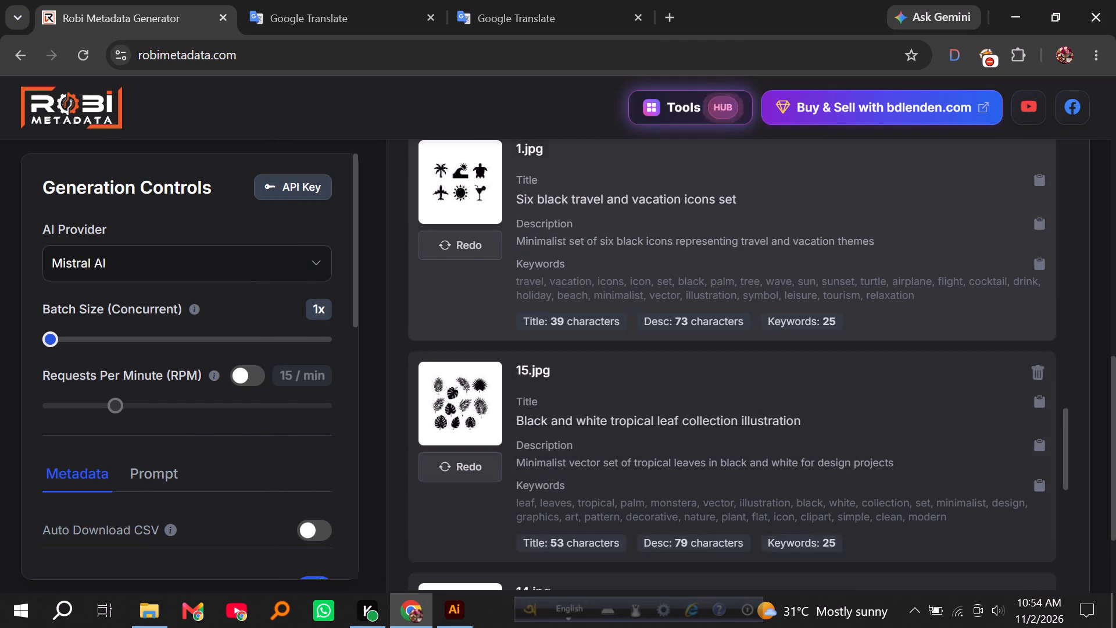
scroll(532, 418, down, 1)
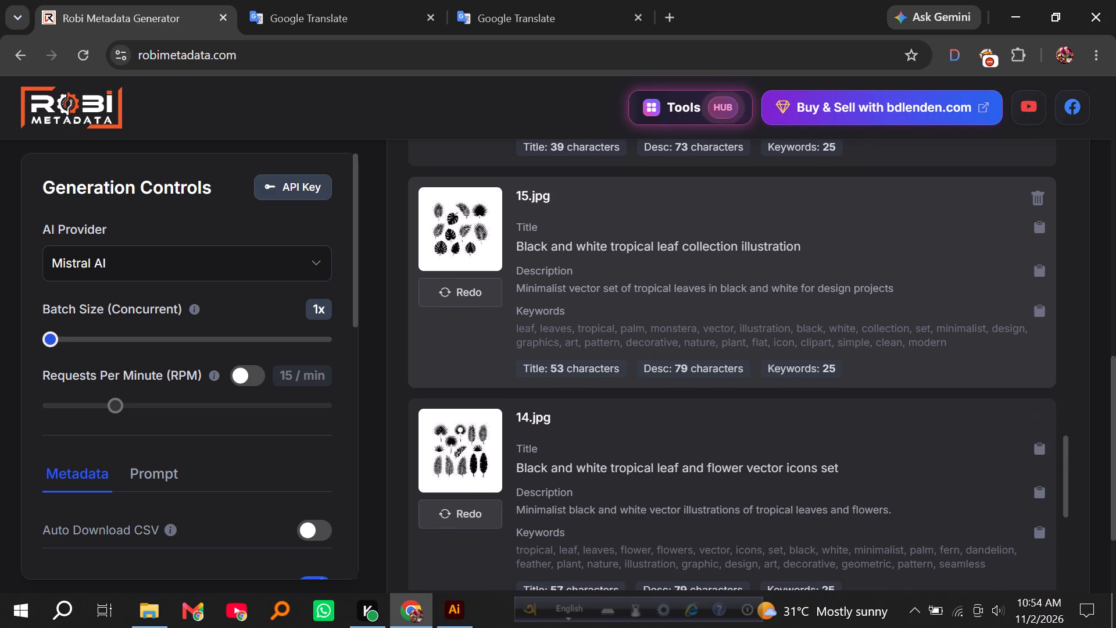
click(1040, 269)
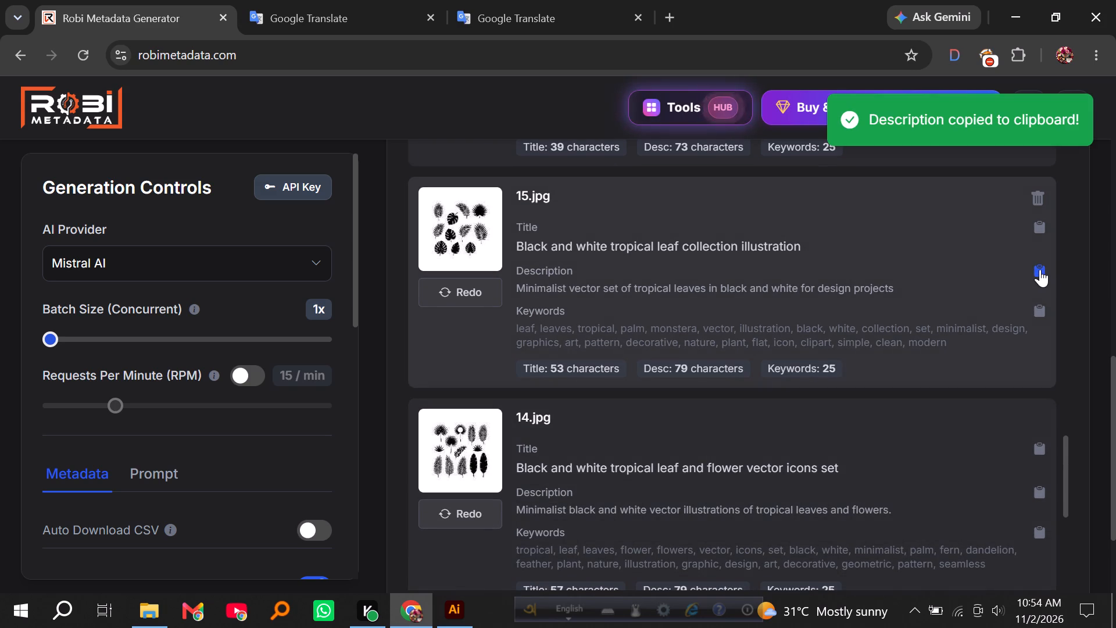
click(381, 0)
key(ctrl+v)
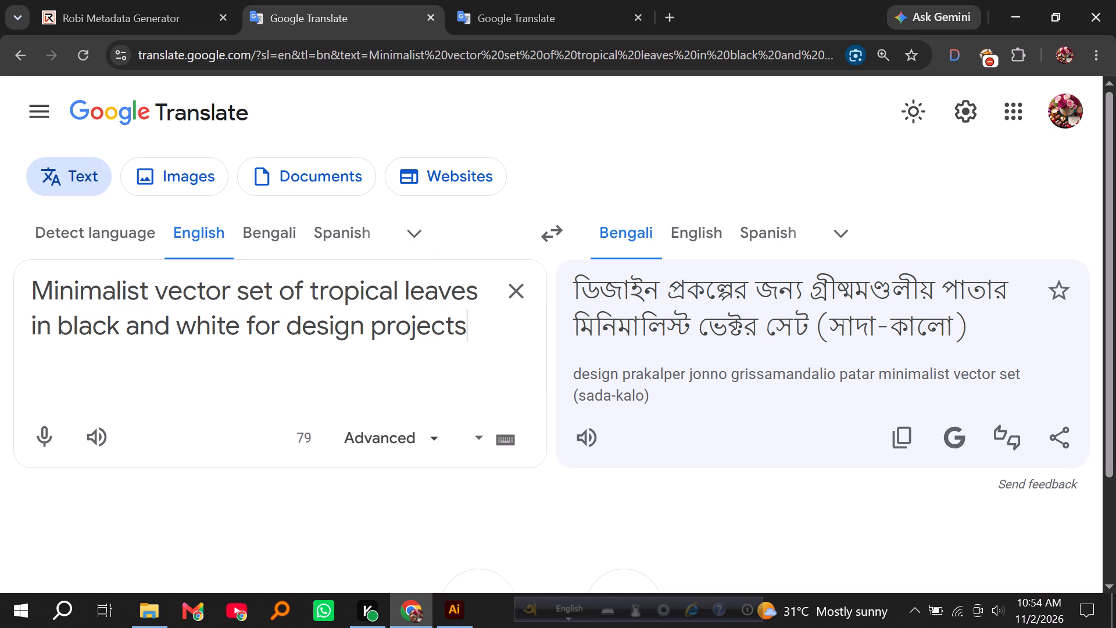
Recheck the Robi entry for 15.jpg, then cut the English description from the first Google Translate tab for reuse.
click(176, 0)
click(312, 0)
key(ctrl+a)
key(ctrl+x)
click(114, 0)
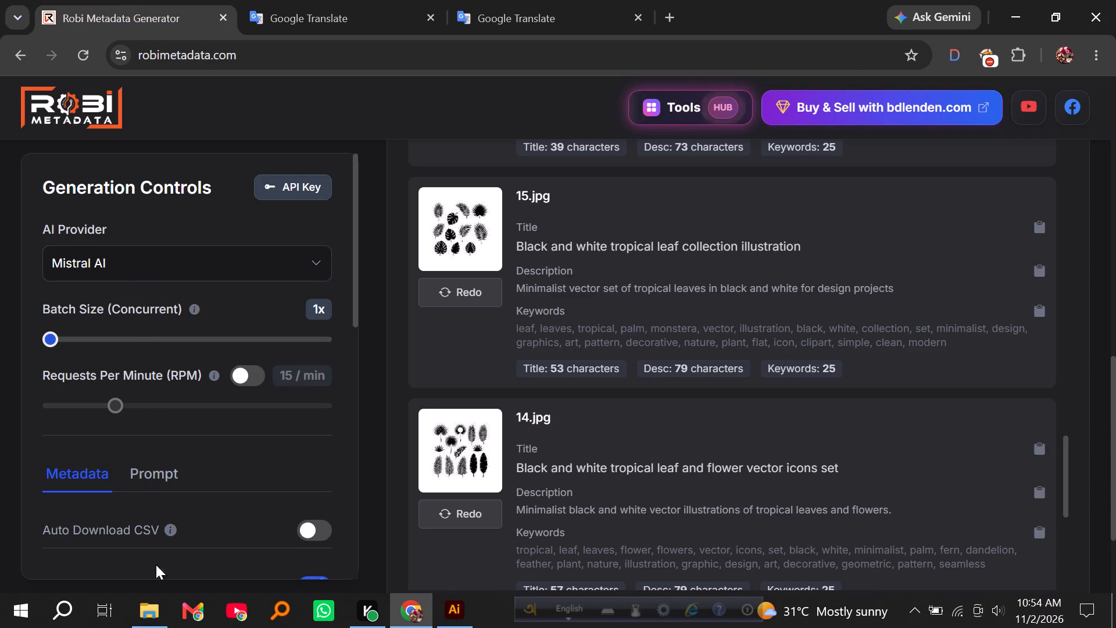
Rename 15.eps and 15.jpg together as "Minimalist vector set of tropical leaves in black and white for design projects".
click(145, 606)
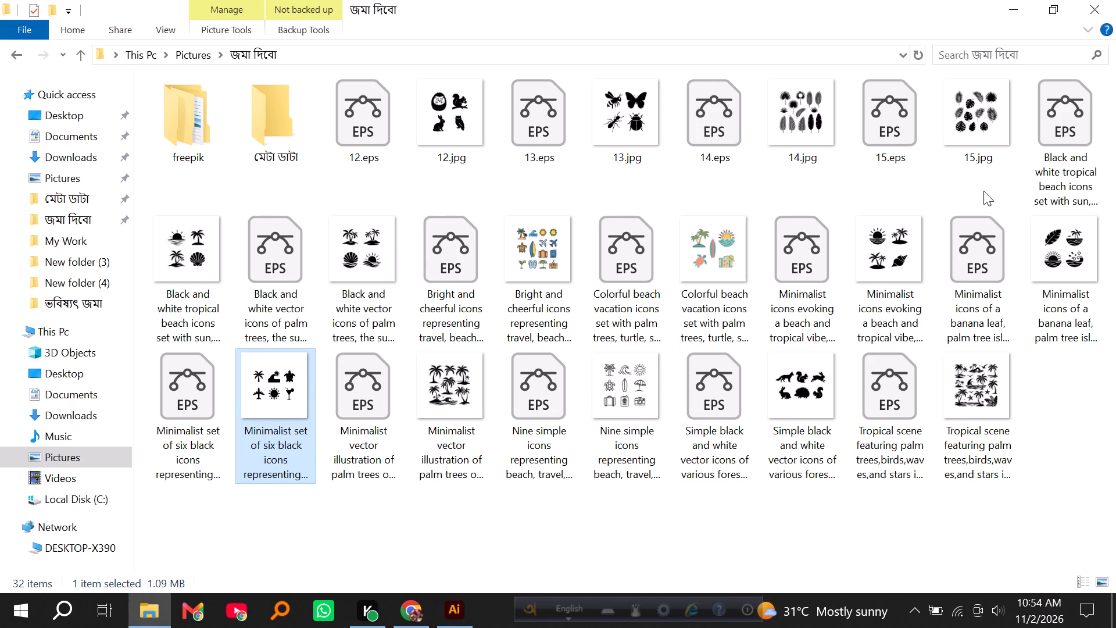
drag(983, 191, 902, 126)
right_click(946, 122)
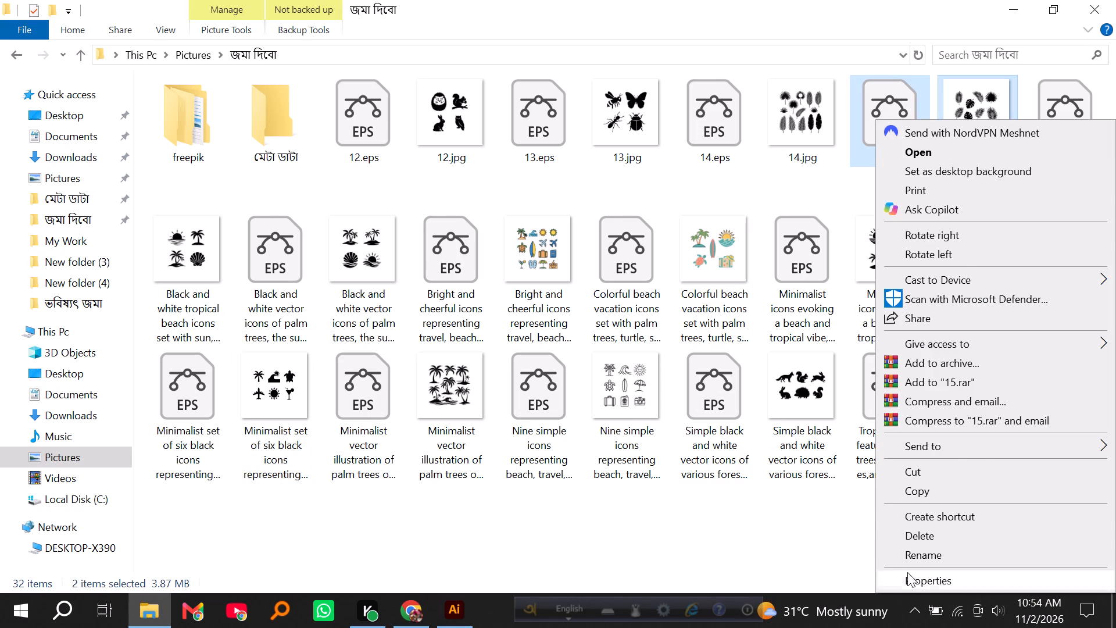
click(914, 555)
key(ctrl+v)
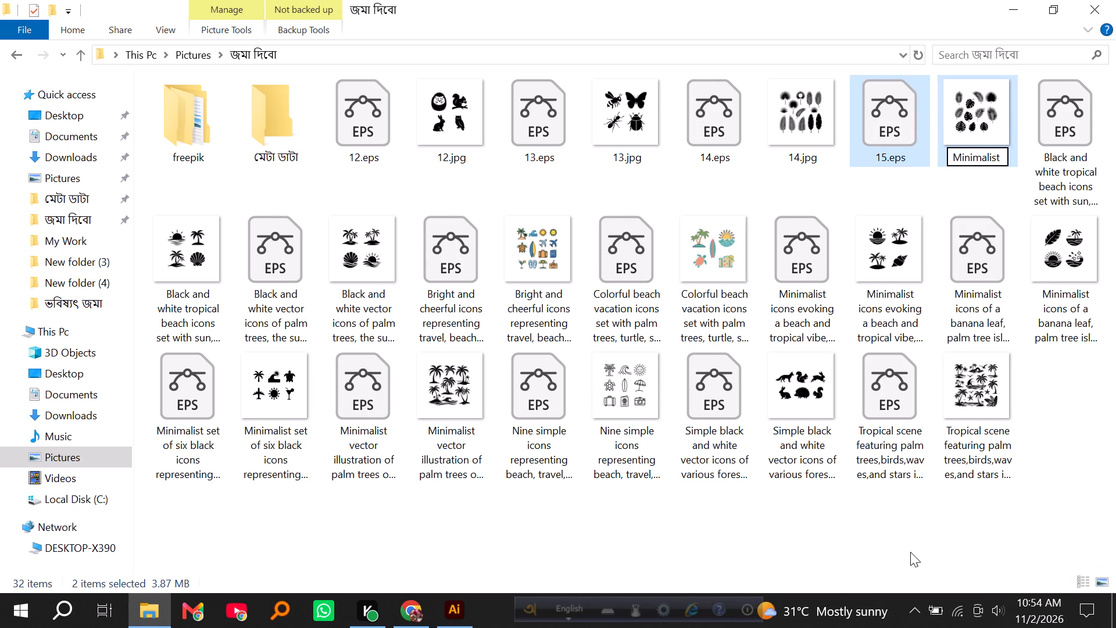
click(907, 534)
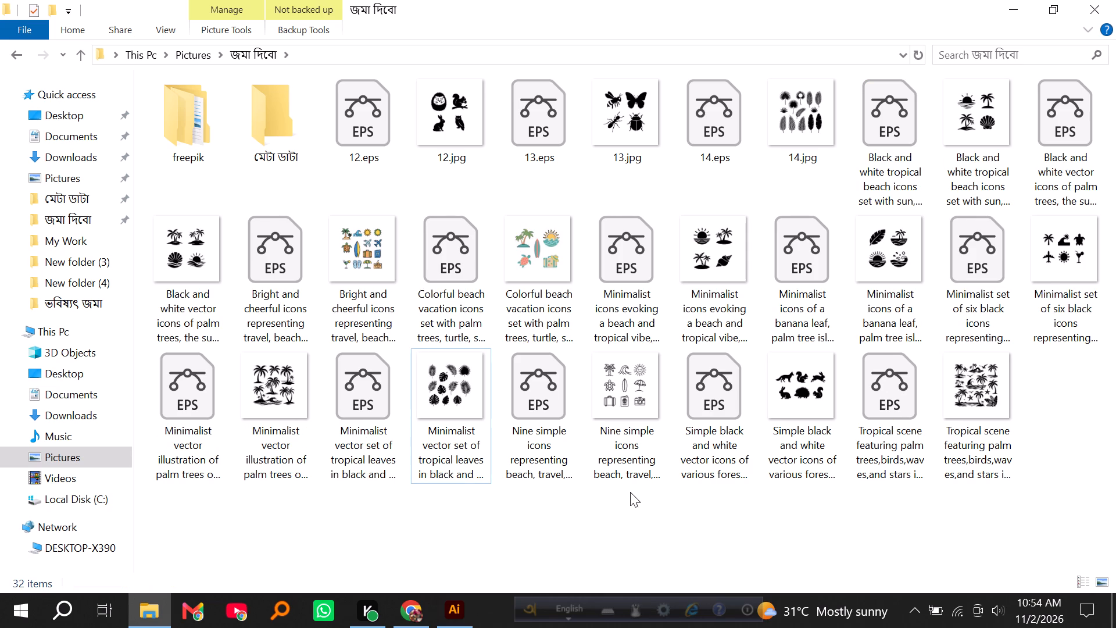
Set the tropical leaves JPG's title to "Minimalist vector set of tropical leaves in black and white for design projects" and its rating to five stars.
right_click(463, 398)
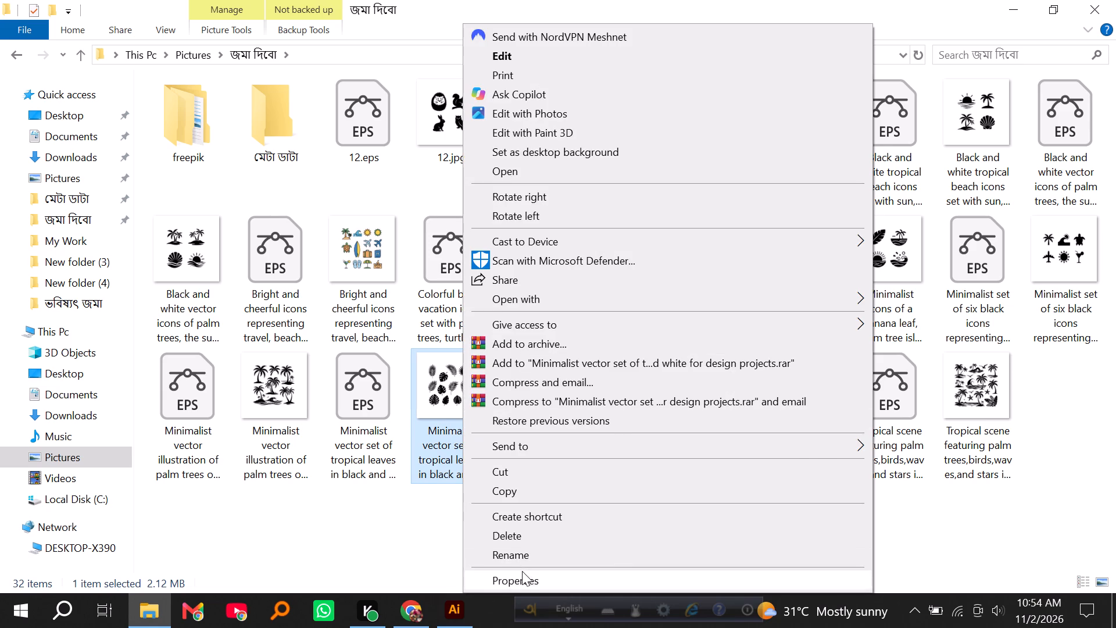
click(522, 572)
click(584, 173)
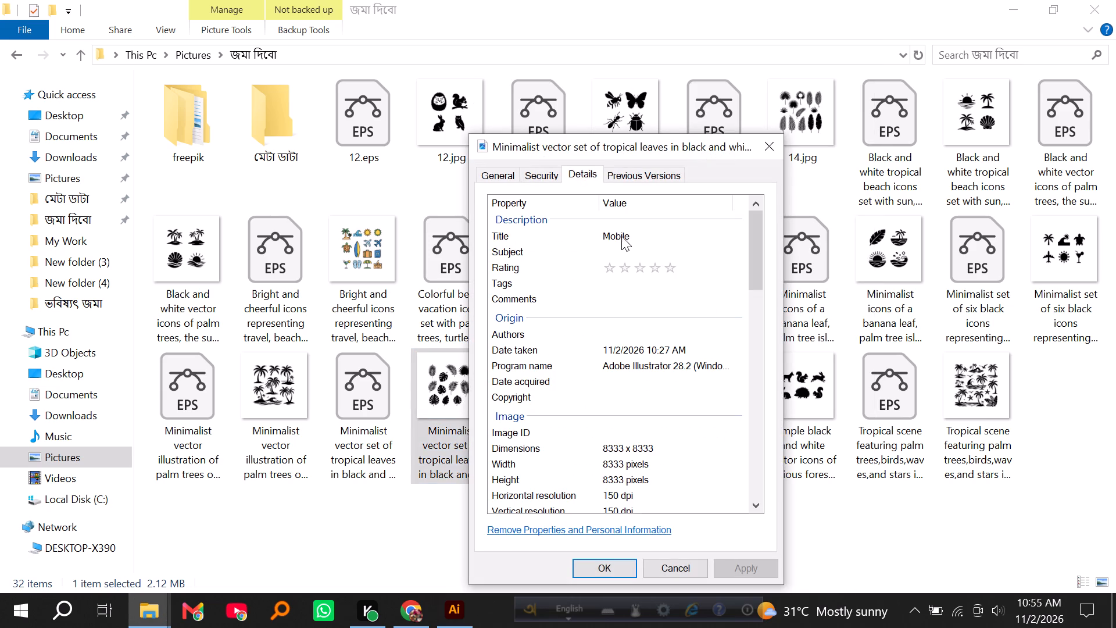
click(651, 235)
key(ctrl+v)
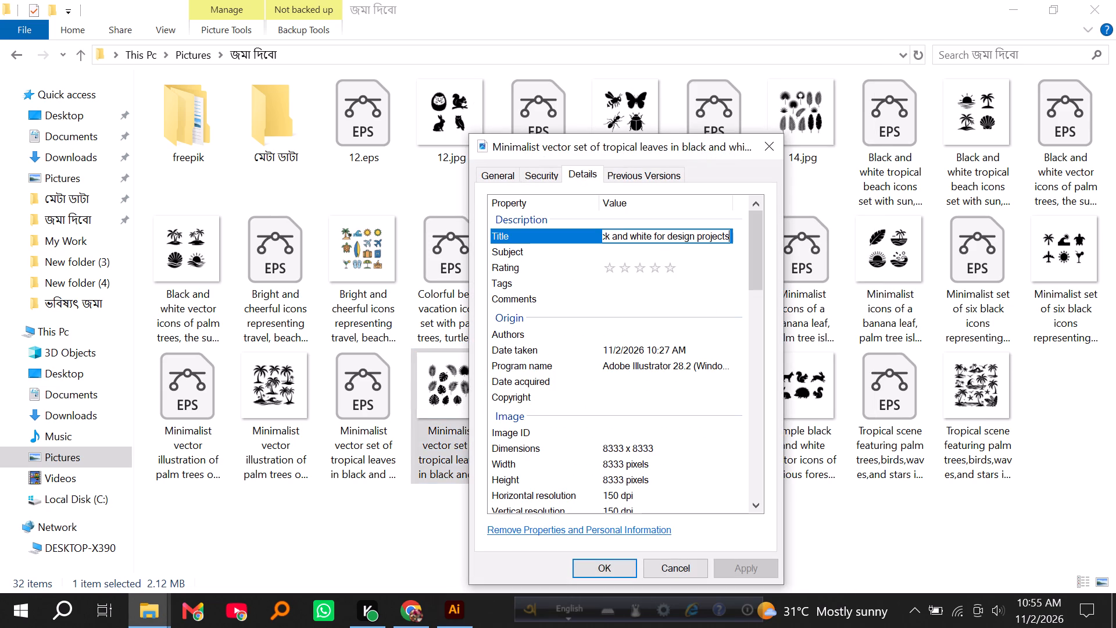
triple_click(668, 266)
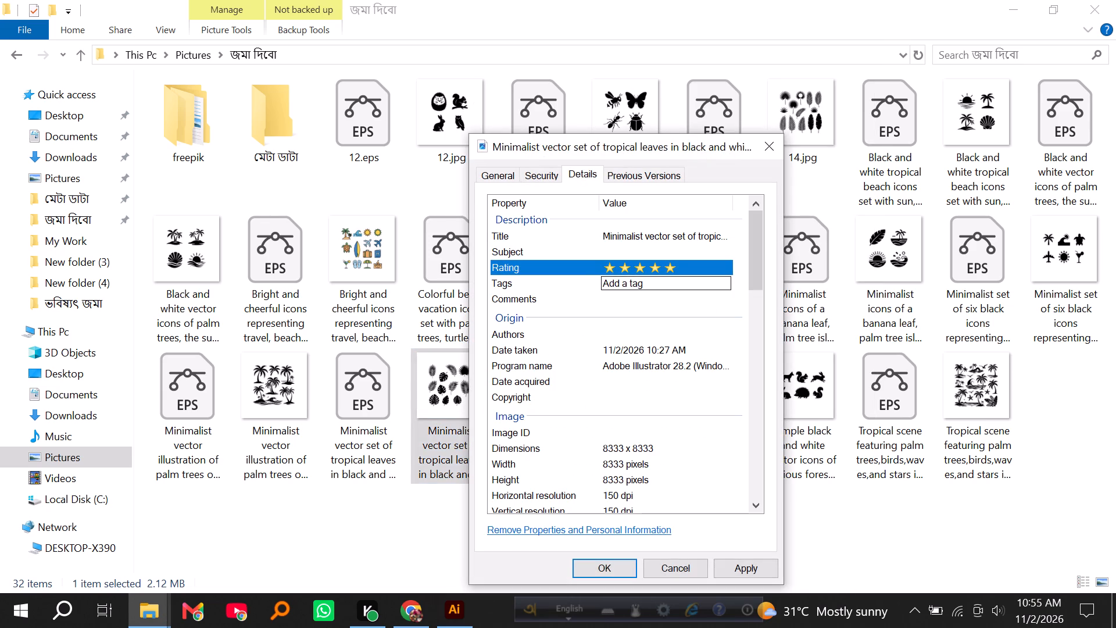
Copy the Robi keywords for 15.jpg into the tropical leaves JPG's tags and apply the properties.
click(648, 280)
click(401, 609)
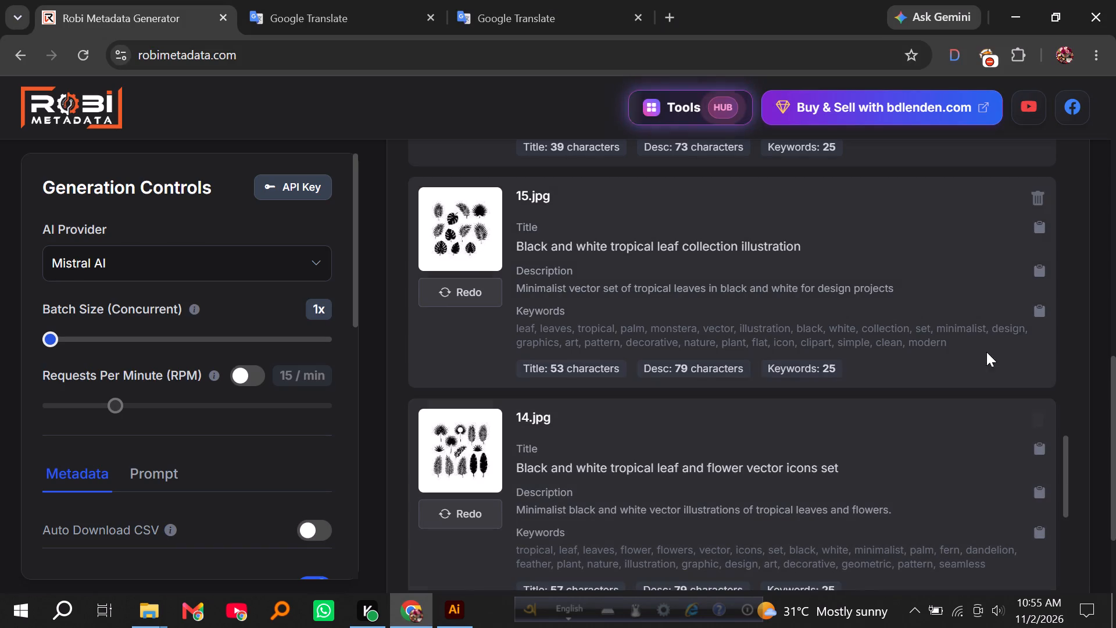
click(1038, 308)
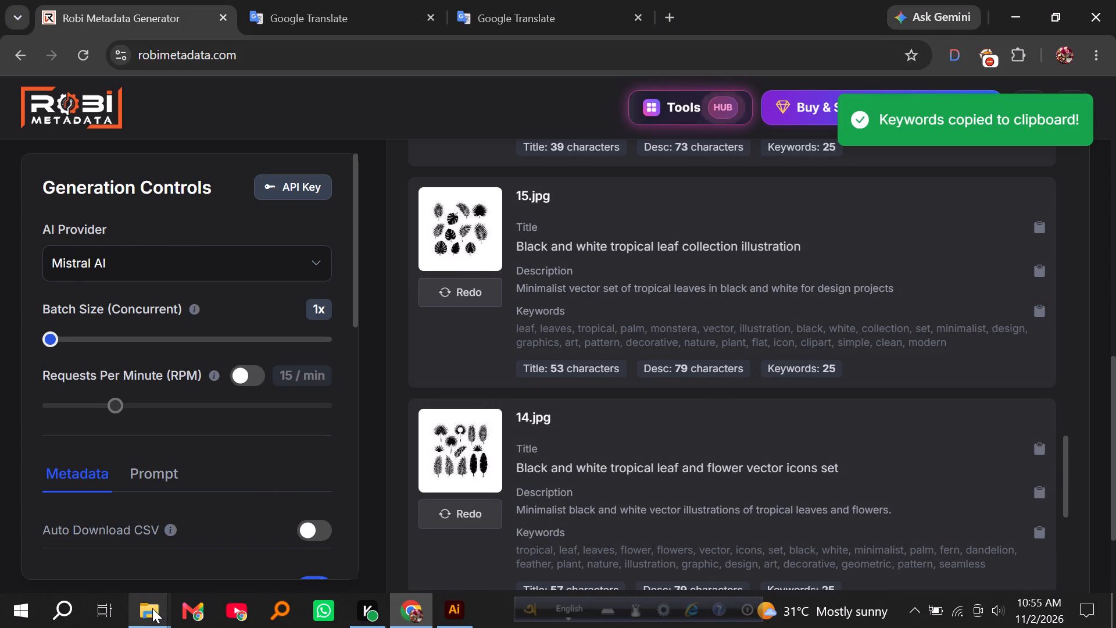
click(151, 608)
click(224, 549)
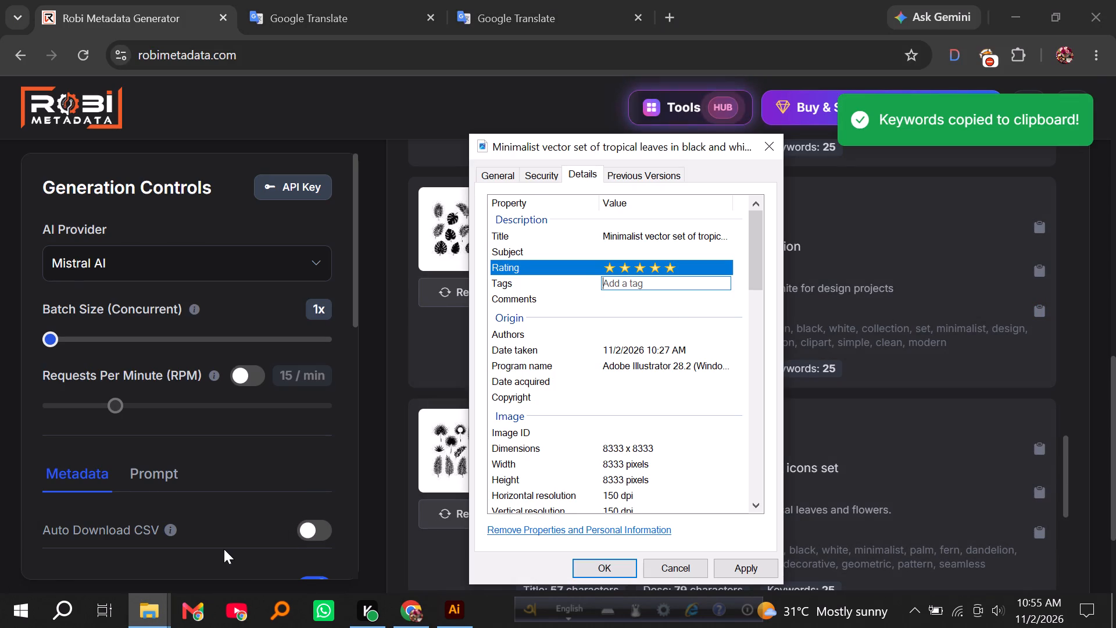
key(ctrl+v)
click(723, 565)
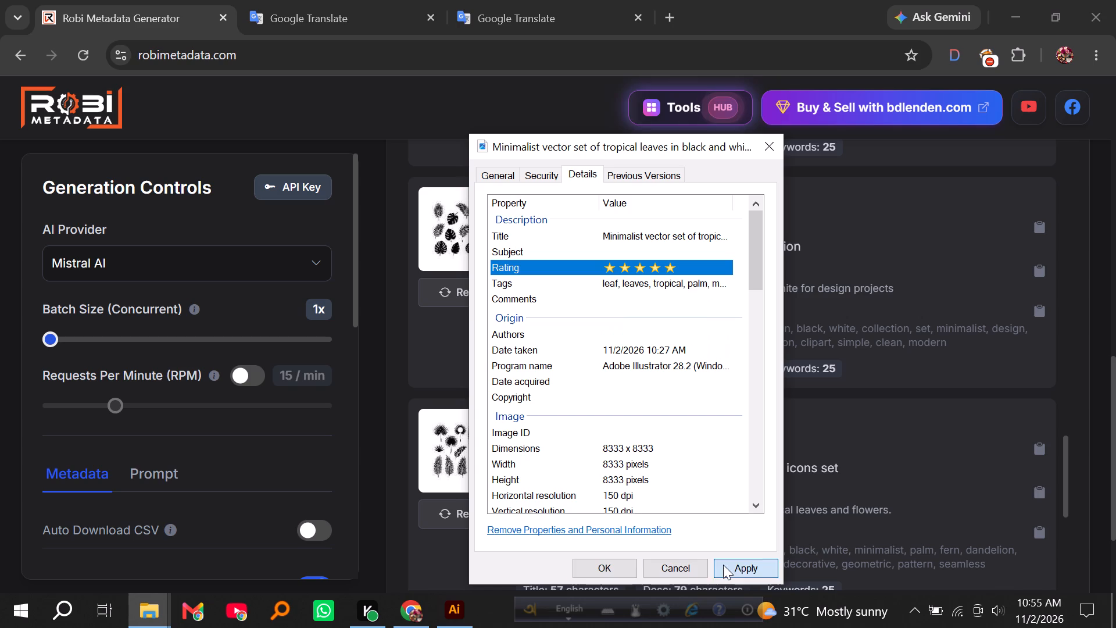
click(621, 565)
Copy the Robi description of 14.jpg and translate it to Bengali in the first Google Translate tab.
scroll(574, 381, down, 1)
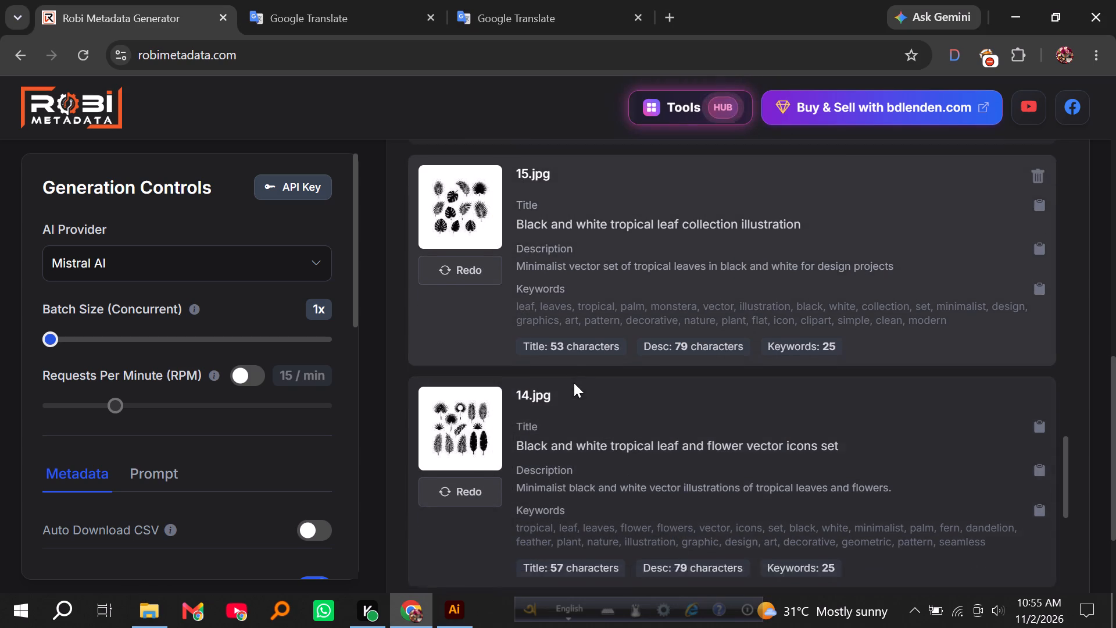
scroll(574, 383, down, 1)
click(1039, 315)
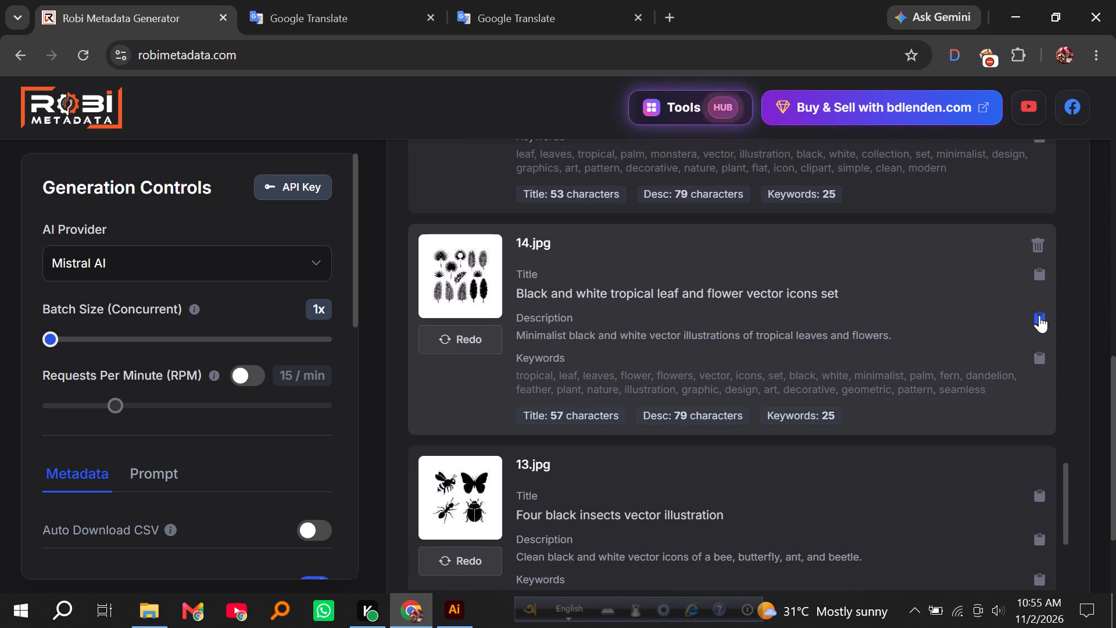
click(306, 0)
key(ctrl+v)
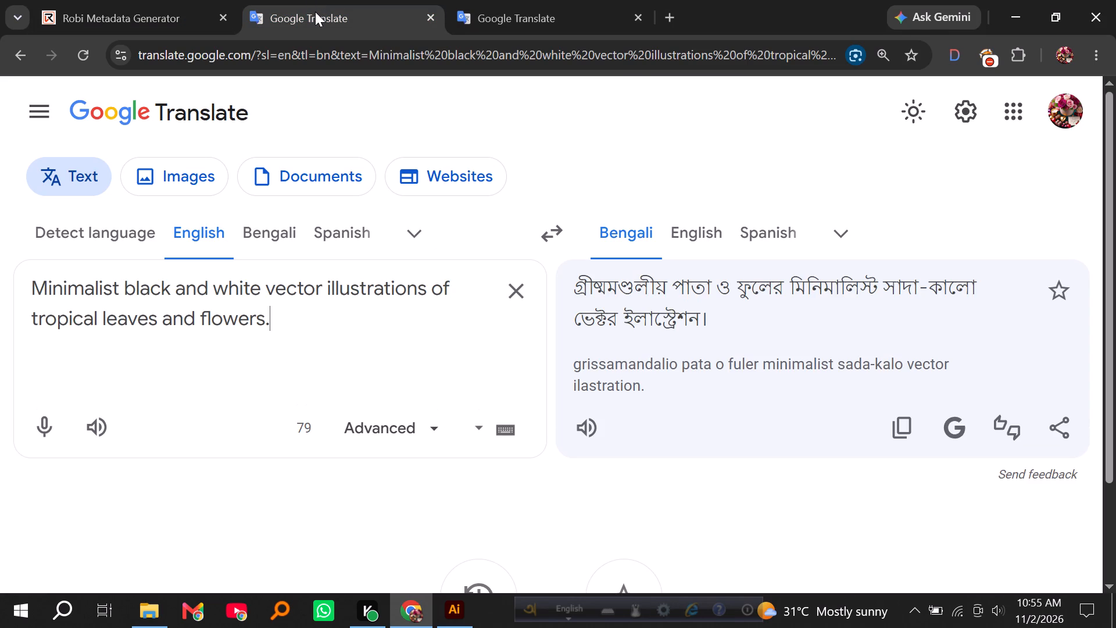
Recheck the Robi entry for 14.jpg, cut the English description from the first Google Translate tab, and return to the image folder.
click(110, 0)
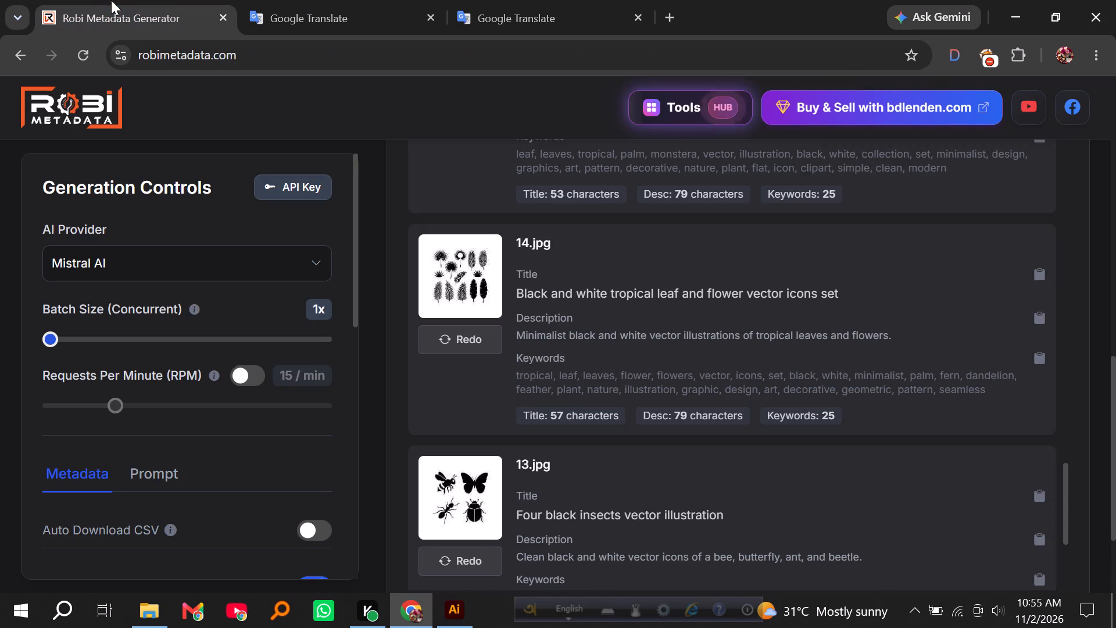
click(306, 10)
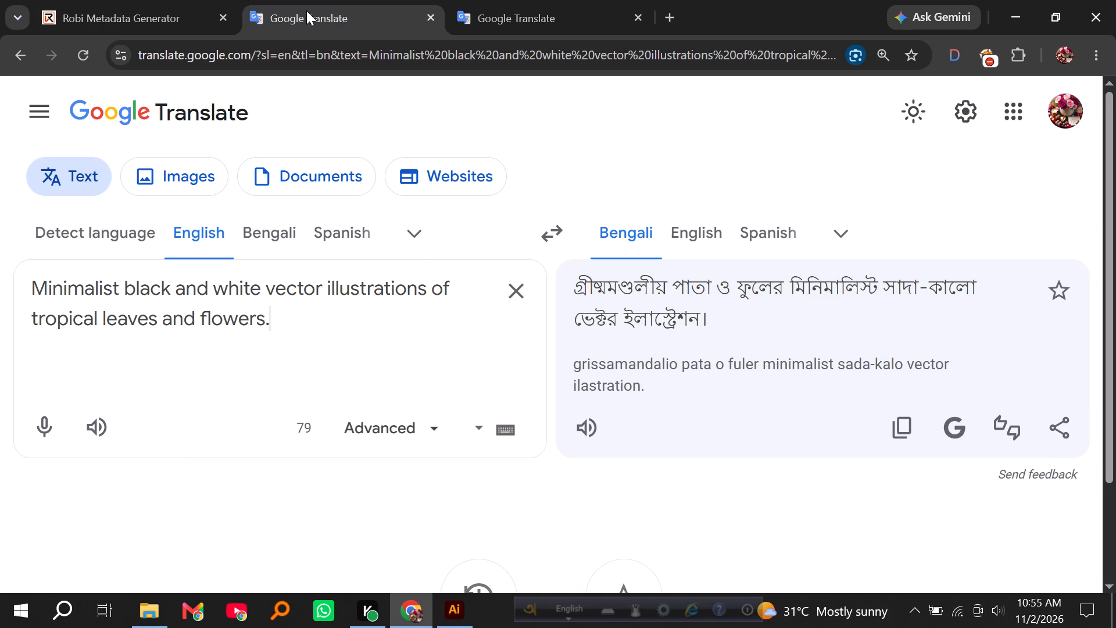
key(ctrl+a)
key(ctrl+x)
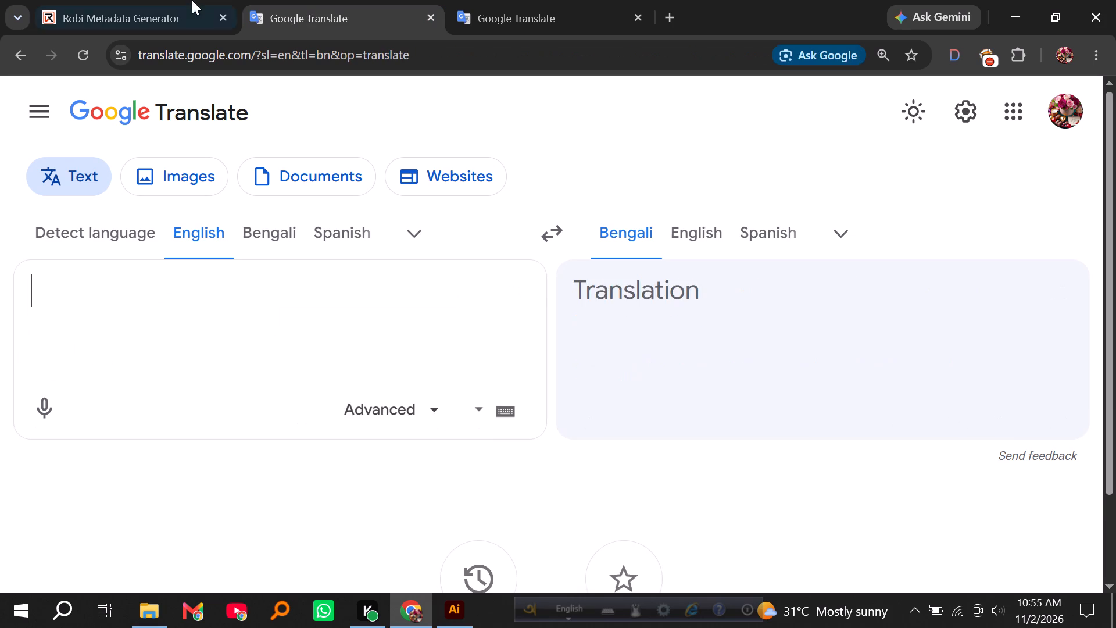
click(183, 0)
click(152, 623)
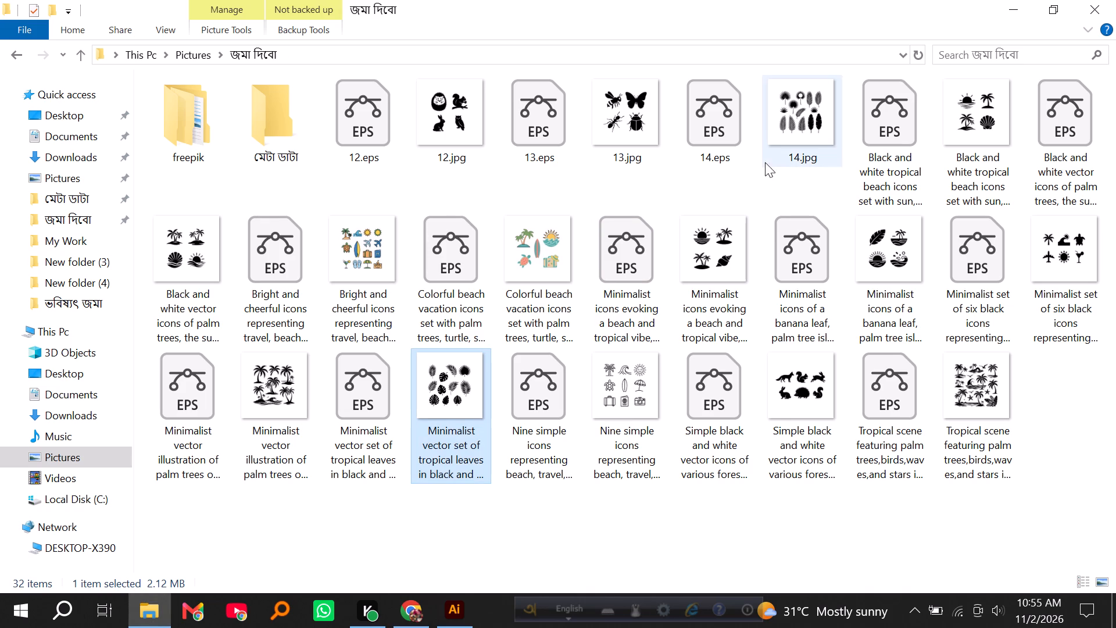
Rename 14.eps and 14.jpg together as "Minimalist black and white vector illustrations of tropical leaves and flowers", without the final period.
drag(804, 191, 717, 123)
right_click(787, 126)
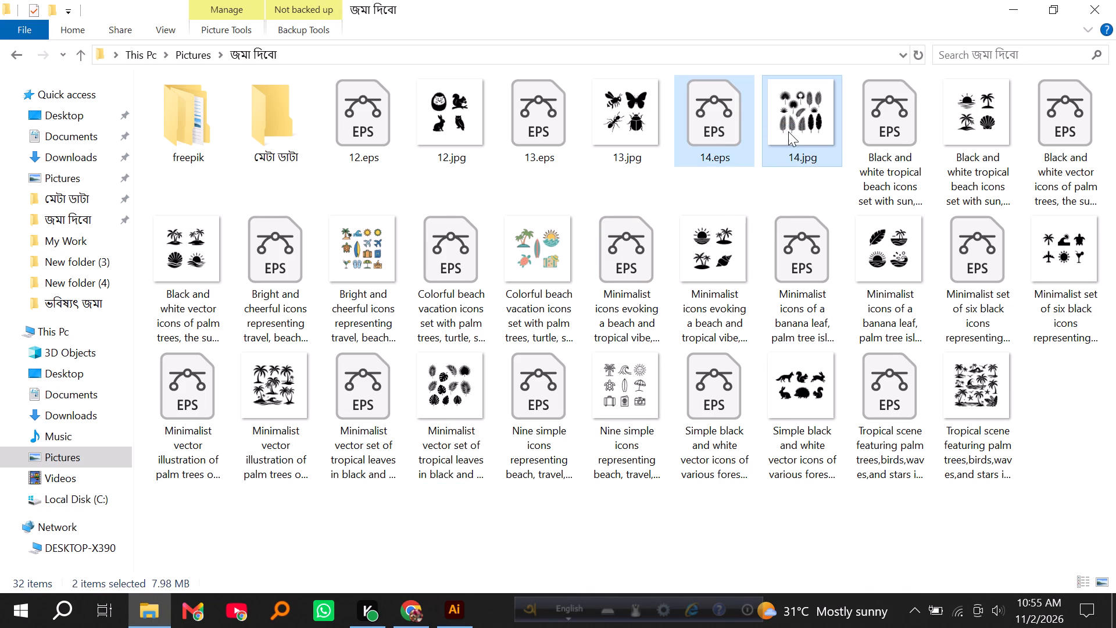
click(833, 555)
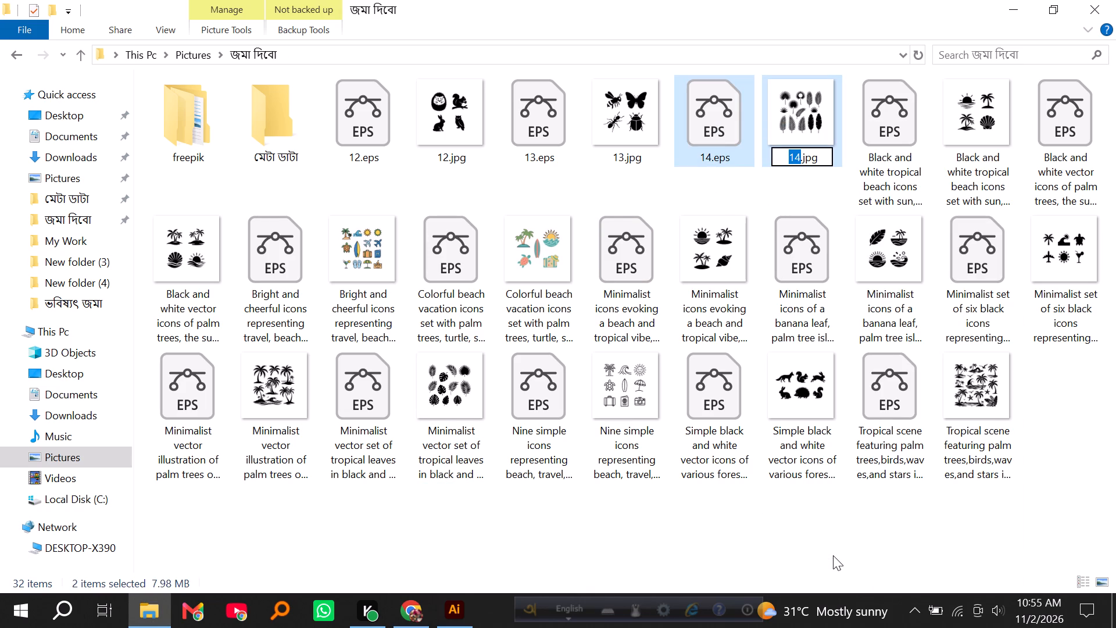
key(ctrl+v)
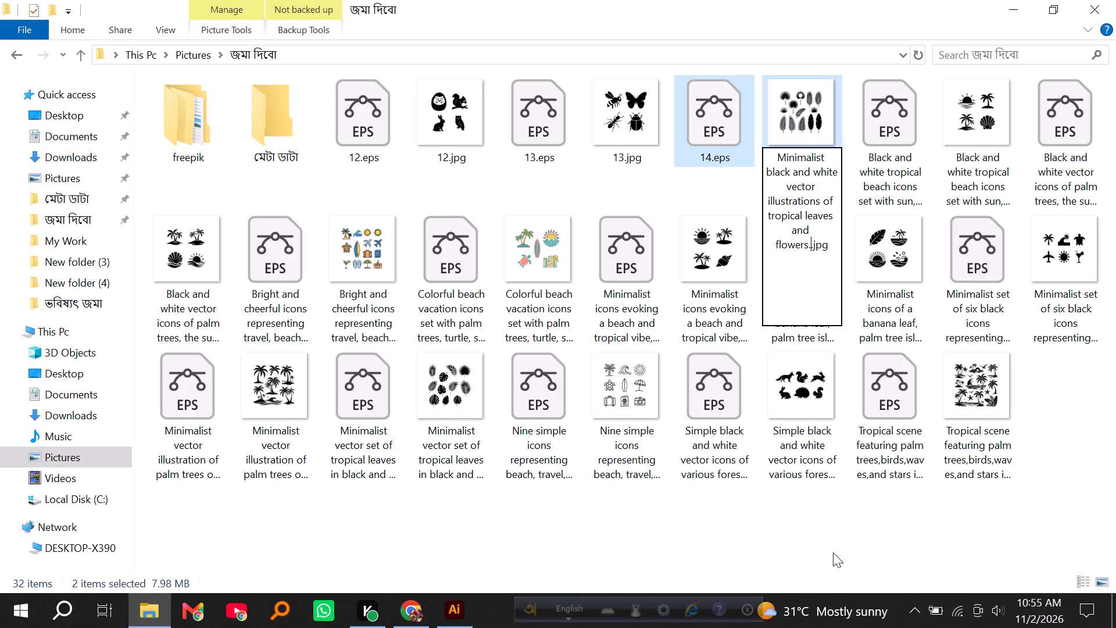
key(BackSpace)
click(830, 542)
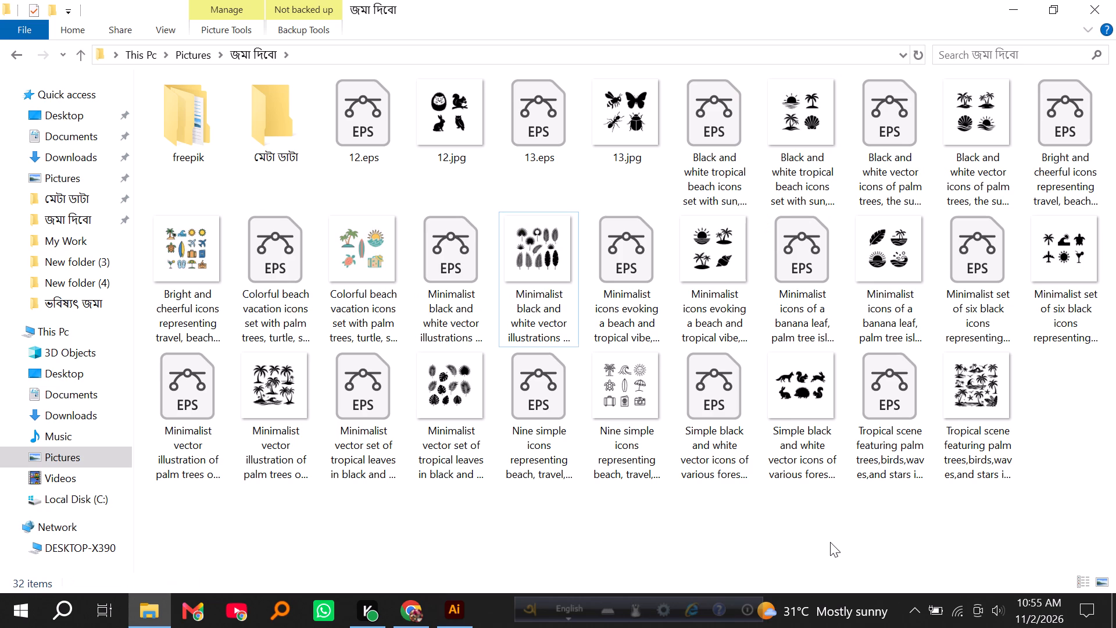
Set the renamed JPG's title to "Minimalist black and white vector illustrations of tropical leaves and flowers." and its rating to five stars.
right_click(525, 269)
click(598, 576)
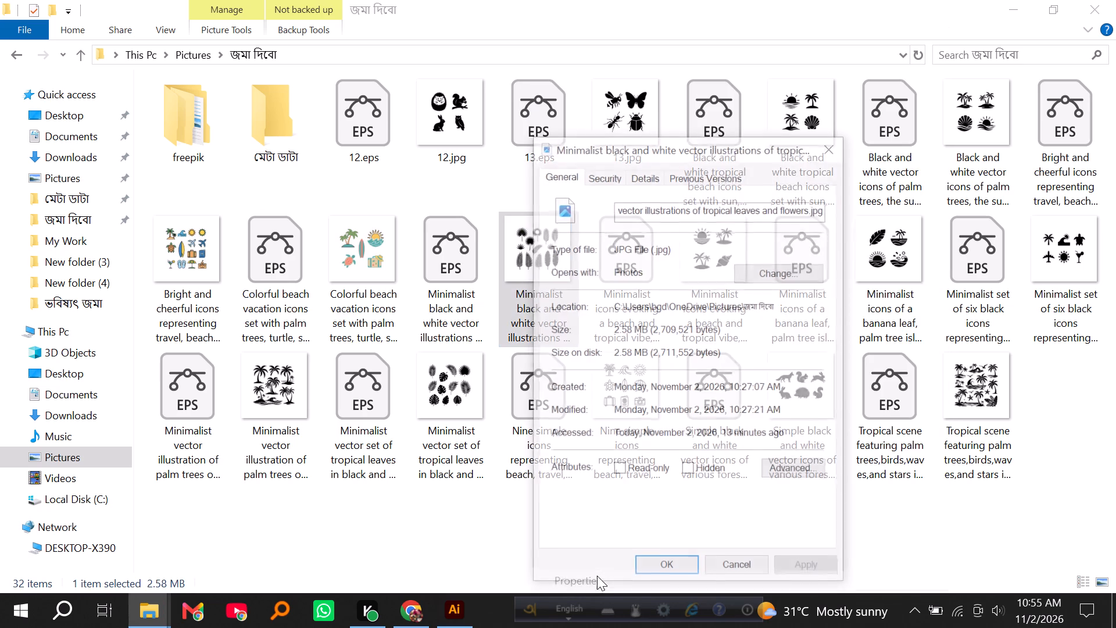
click(644, 178)
click(738, 238)
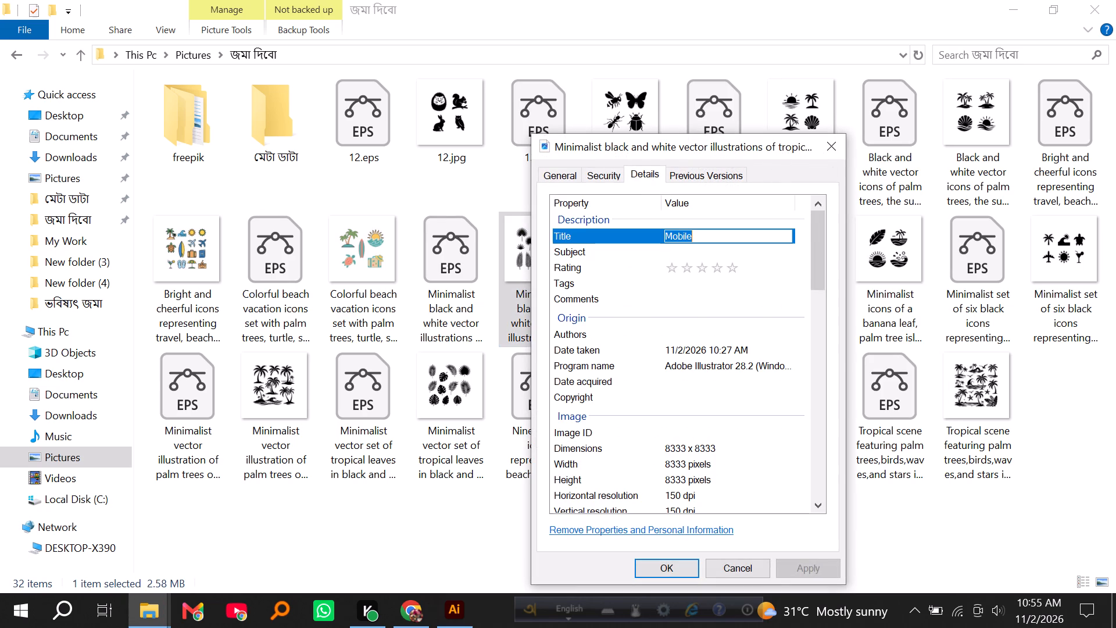
key(ctrl+v)
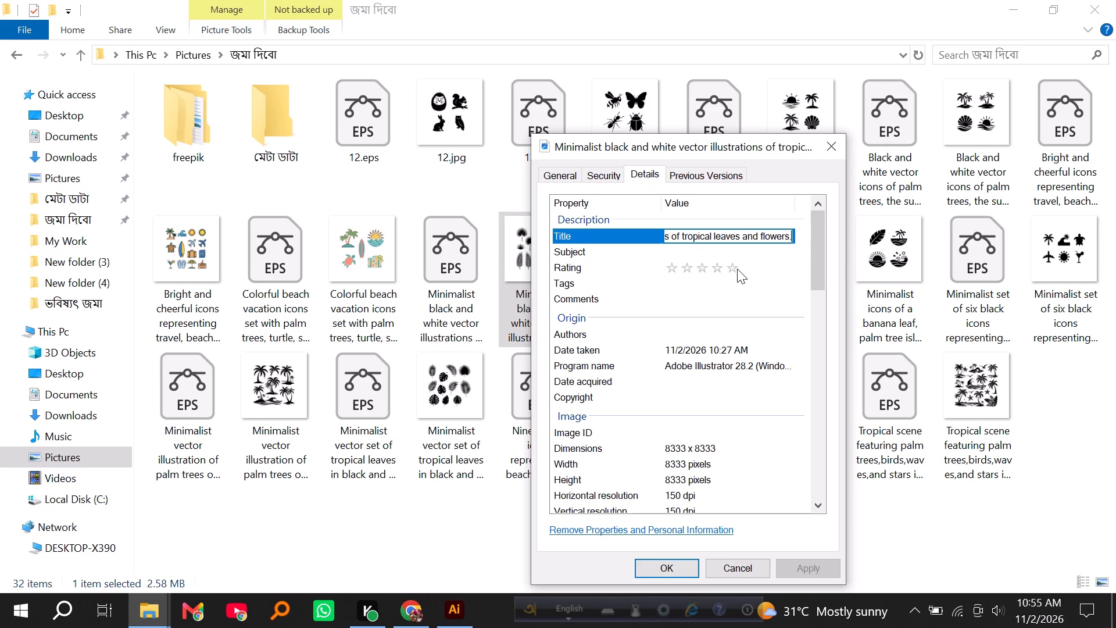
triple_click(735, 267)
Copy the Robi keywords for 14.jpg into the tropical leaves and flowers JPG's tags and apply the properties.
click(726, 286)
click(412, 613)
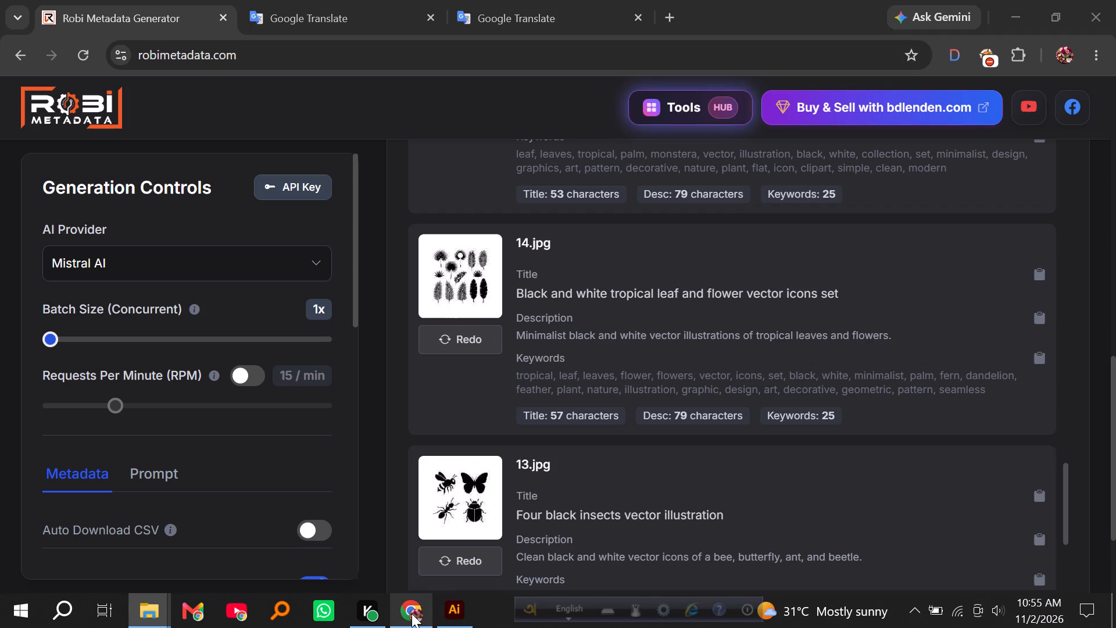
click(1042, 357)
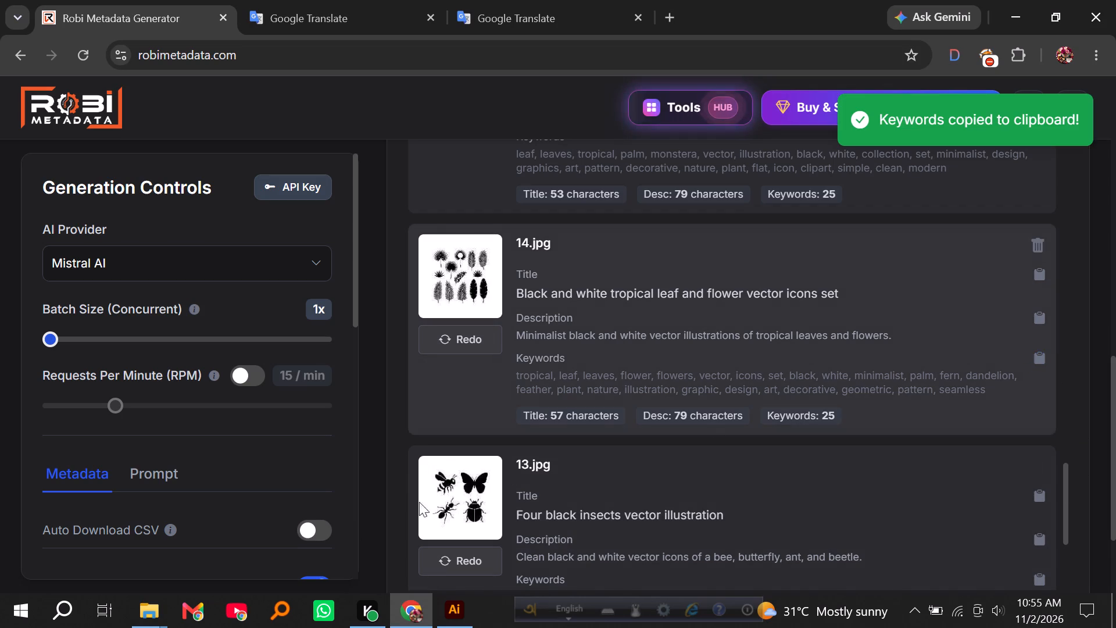
click(145, 608)
click(234, 554)
key(ctrl+v)
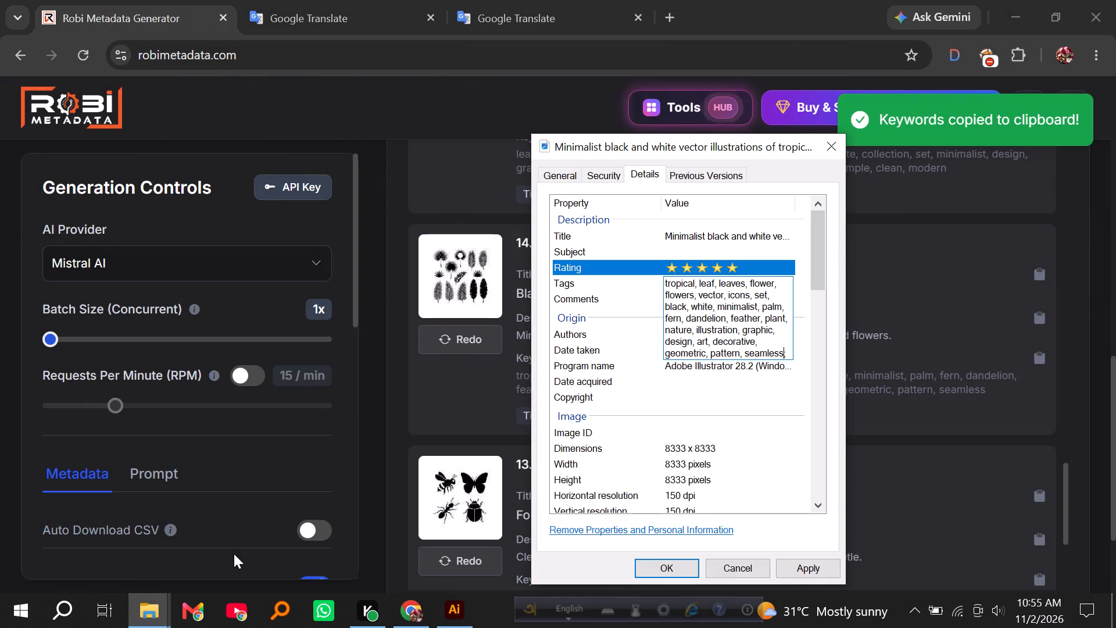
click(793, 572)
click(699, 568)
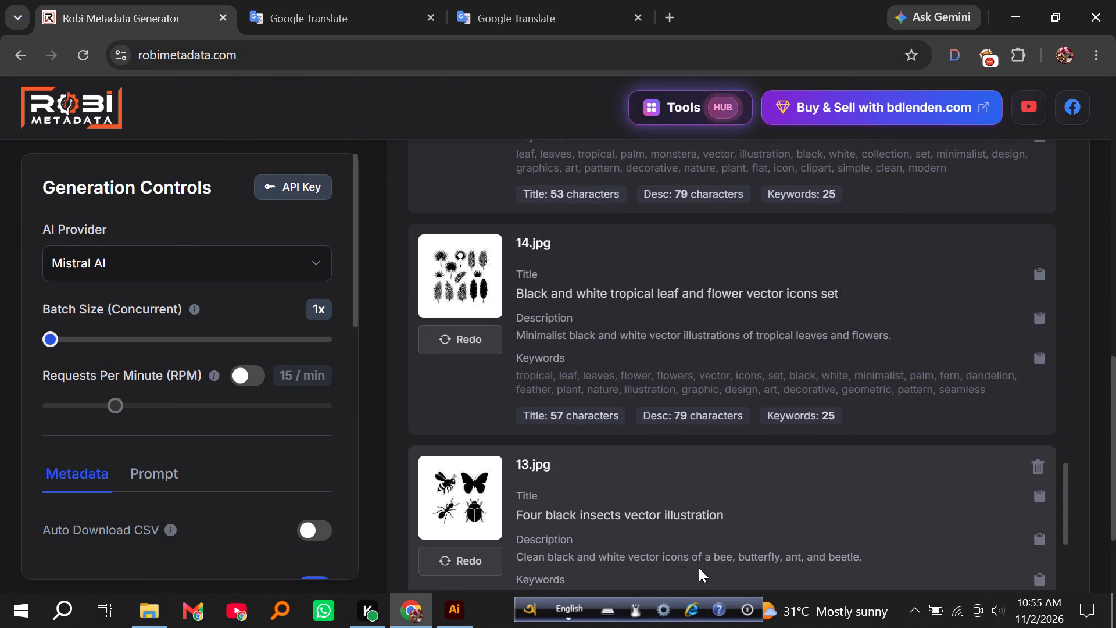
Reopen the tropical leaves and flowers JPG's detailed properties, clear its tags and re-enter the copied Robi keywords.
click(143, 616)
right_click(524, 291)
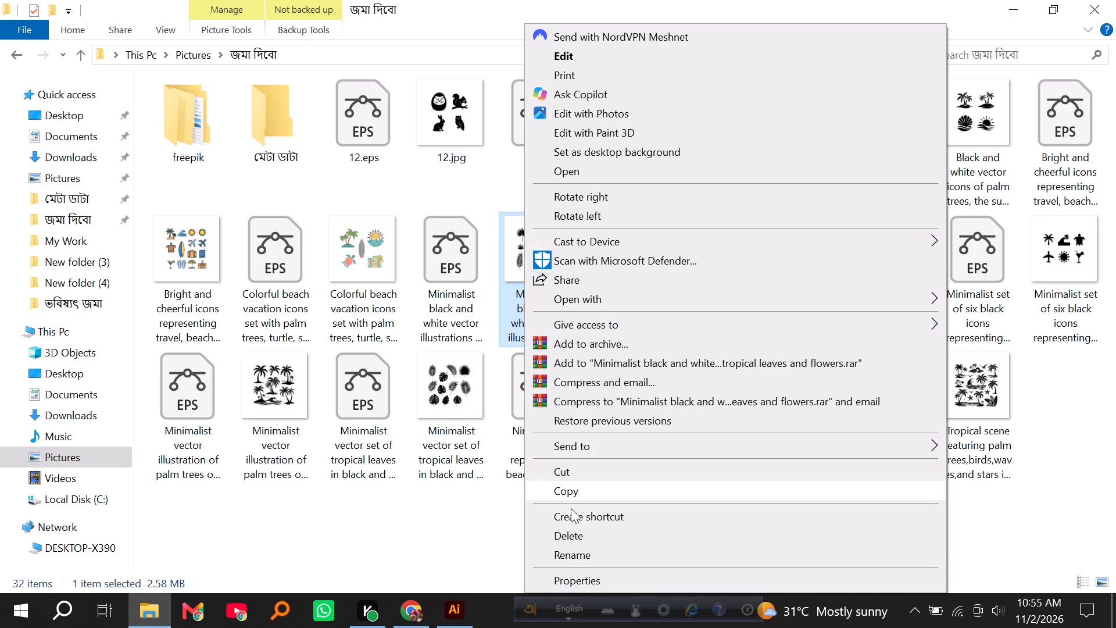
click(581, 575)
click(653, 175)
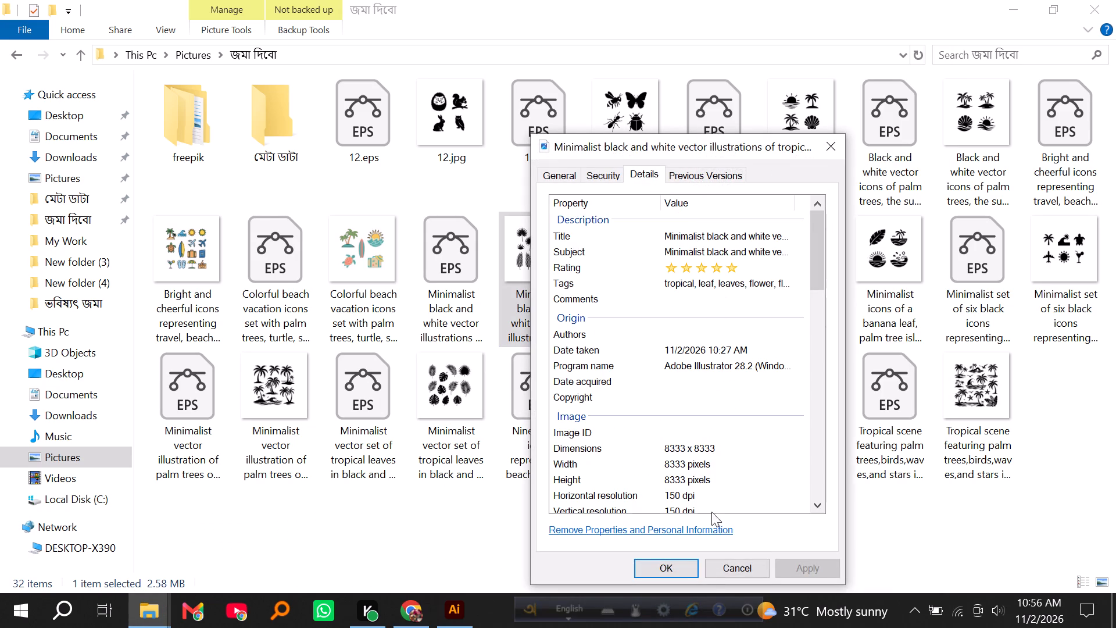
click(701, 575)
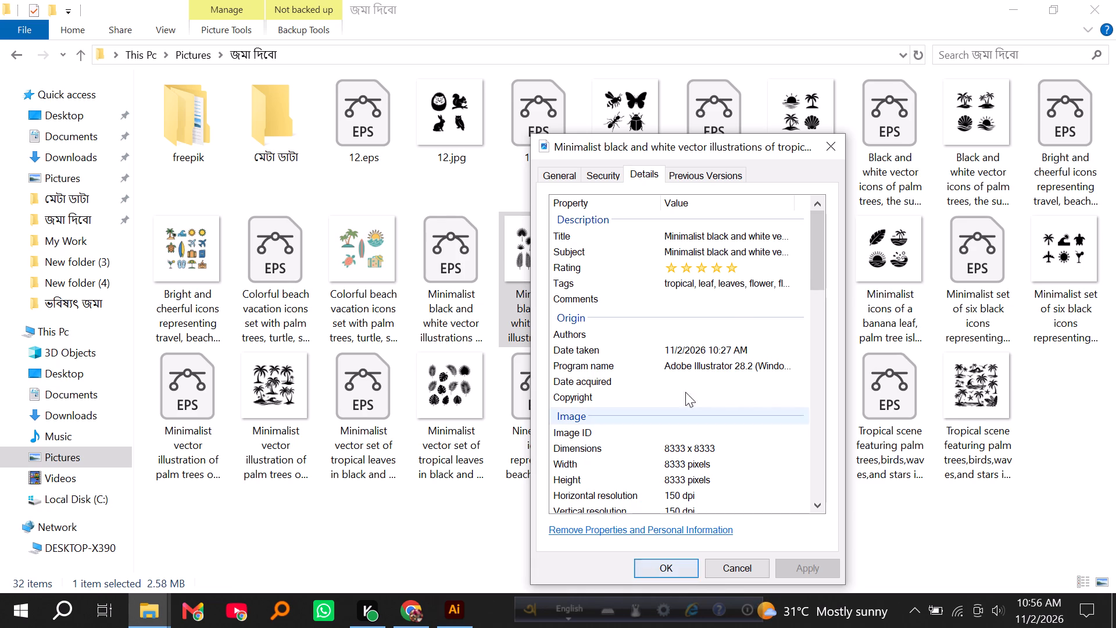
click(690, 283)
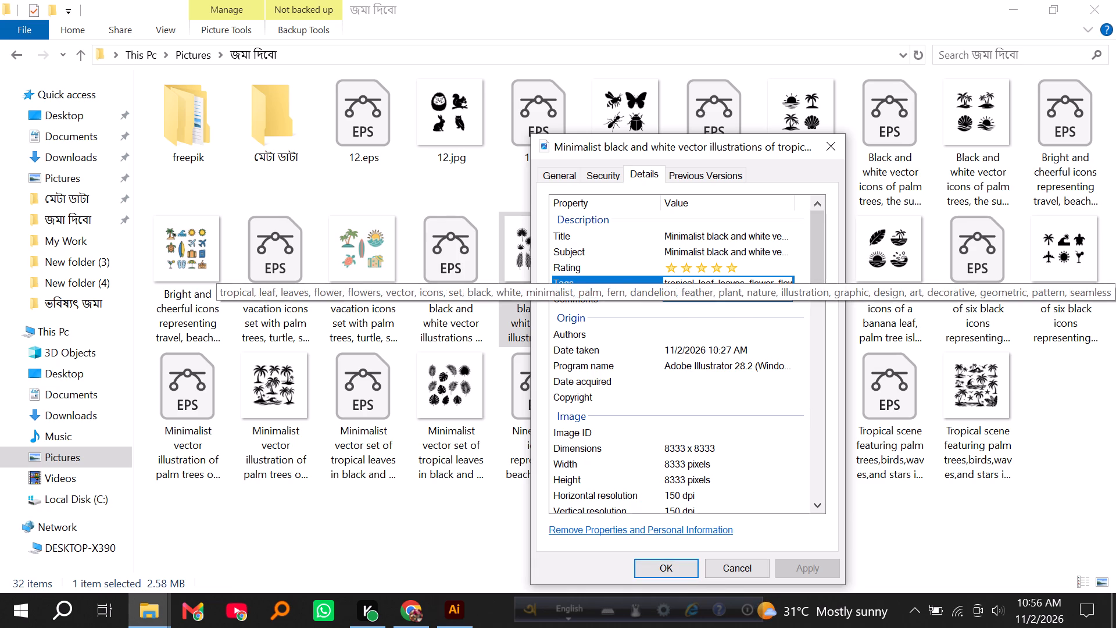
key(ctrl+a)
key(BackSpace)
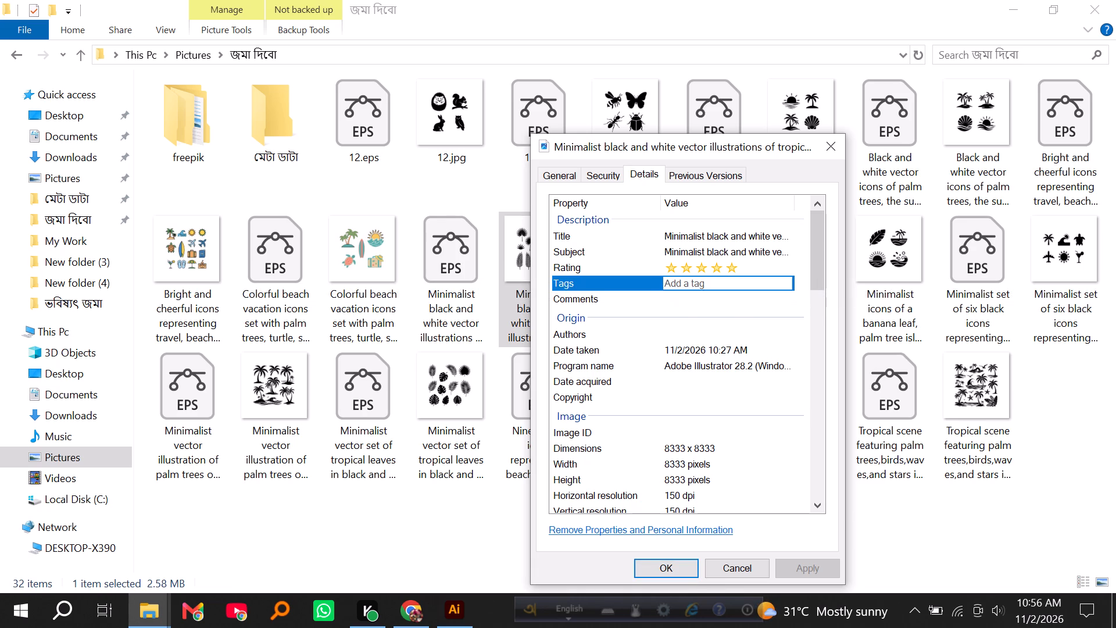
key(ctrl+v)
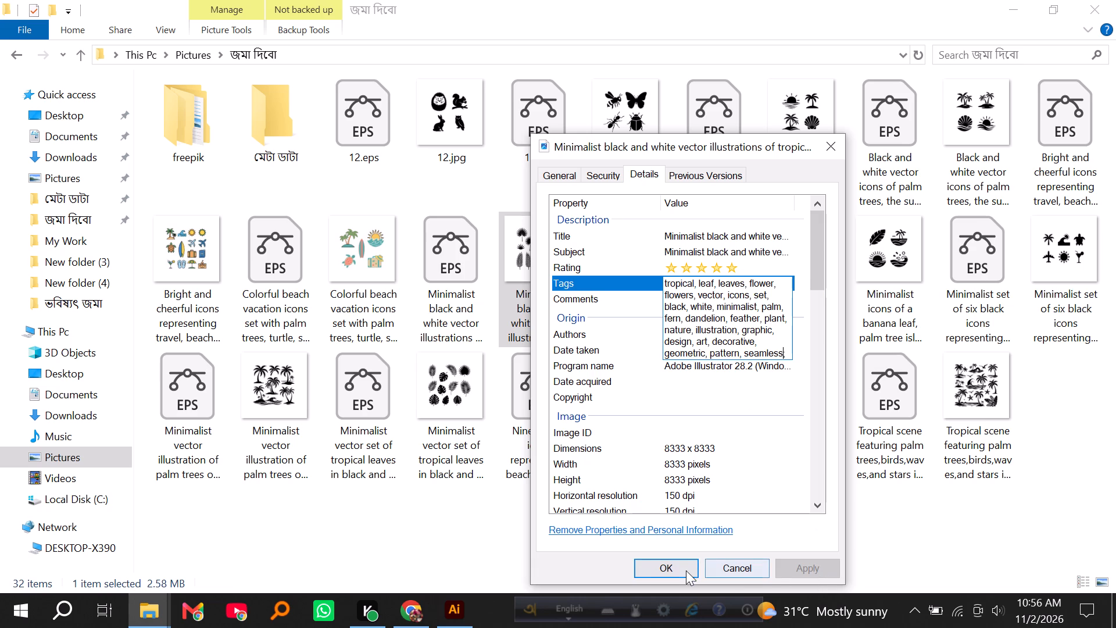
click(684, 569)
Copy the Robi description of 13.jpg and translate it to Bengali in the first Google Translate tab.
click(413, 604)
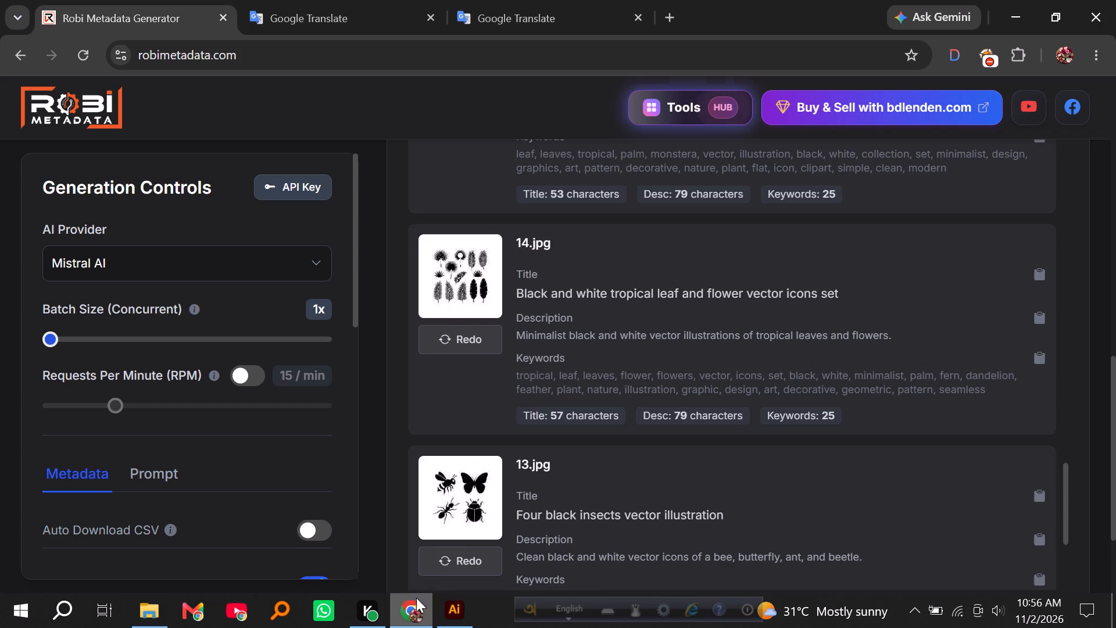
scroll(744, 376, down, 2)
click(1039, 362)
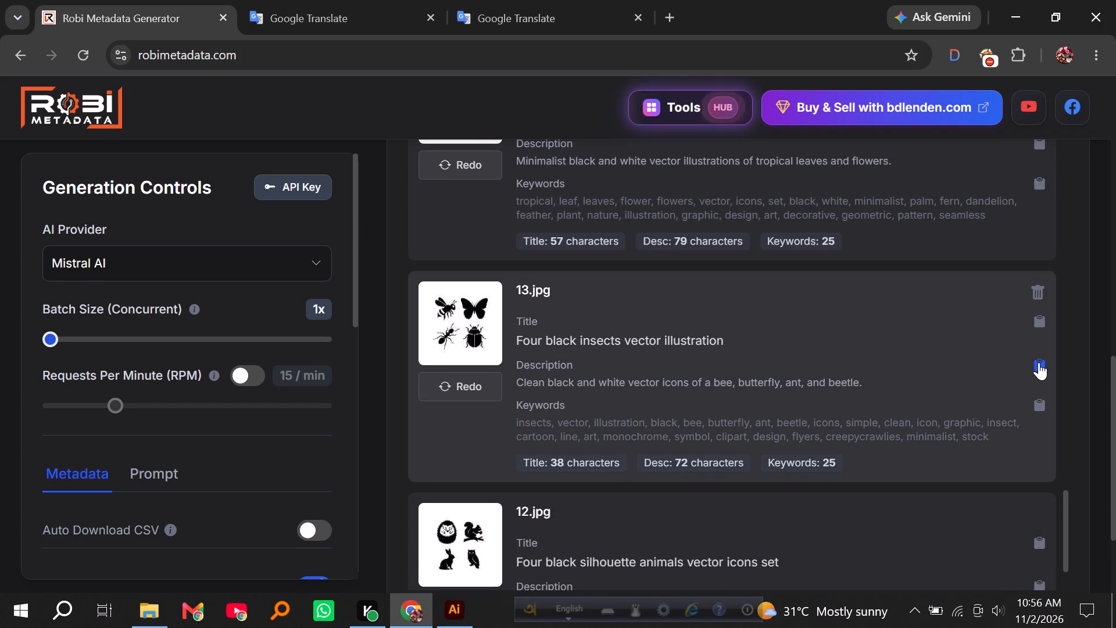
click(350, 0)
key(ctrl+v)
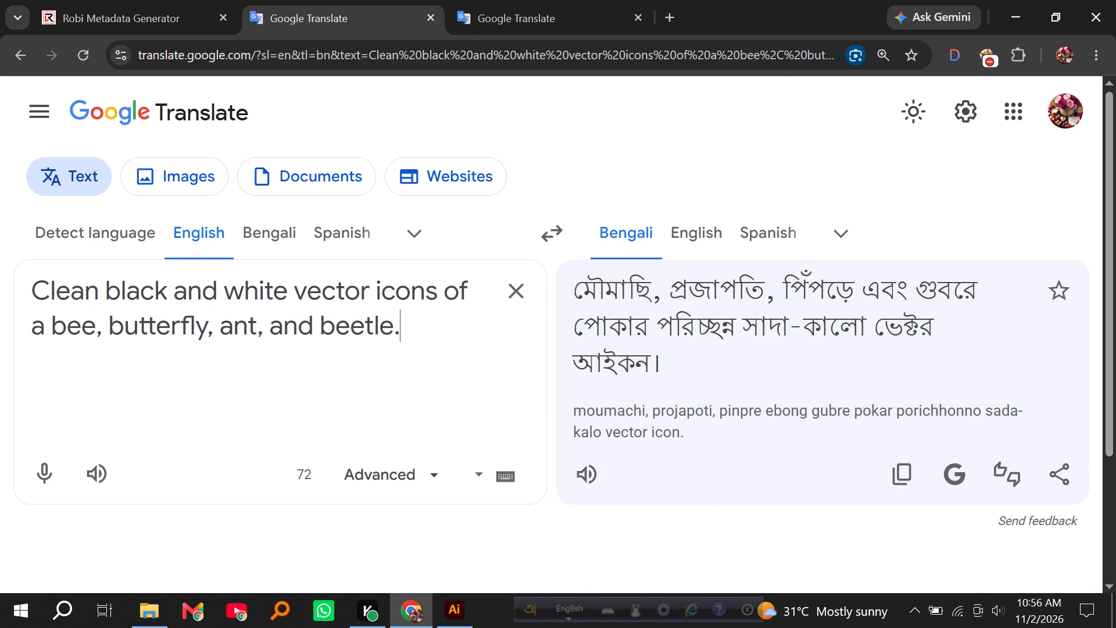
Recheck the Robi entry for 13.jpg and cut the English description from the first Google Translate tab.
click(153, 0)
click(289, 0)
key(ctrl+a)
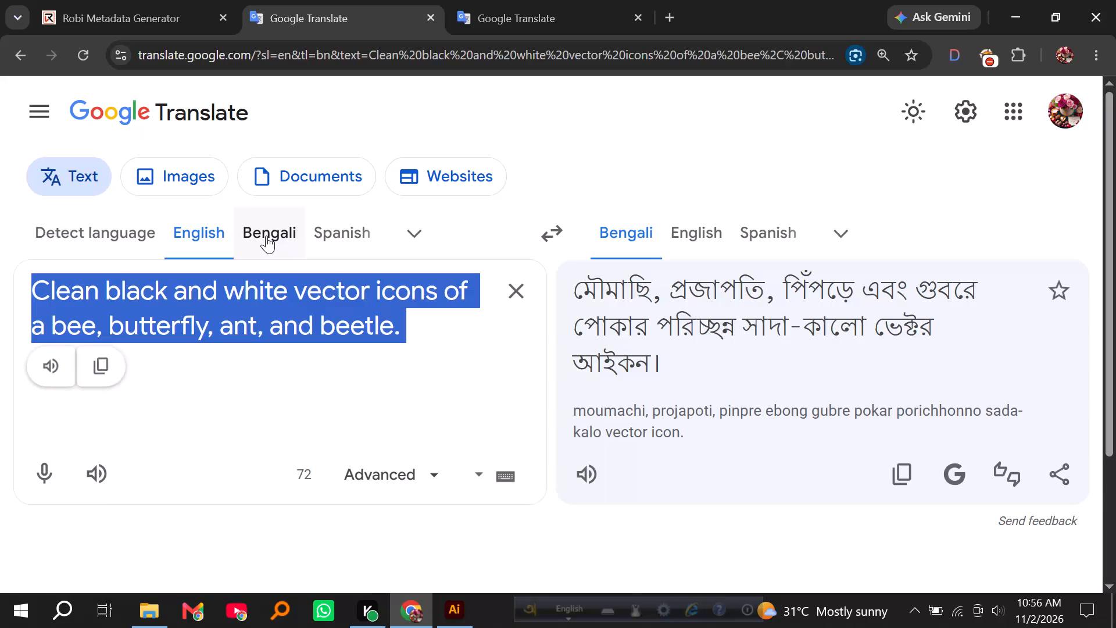
key(ctrl+x)
click(173, 0)
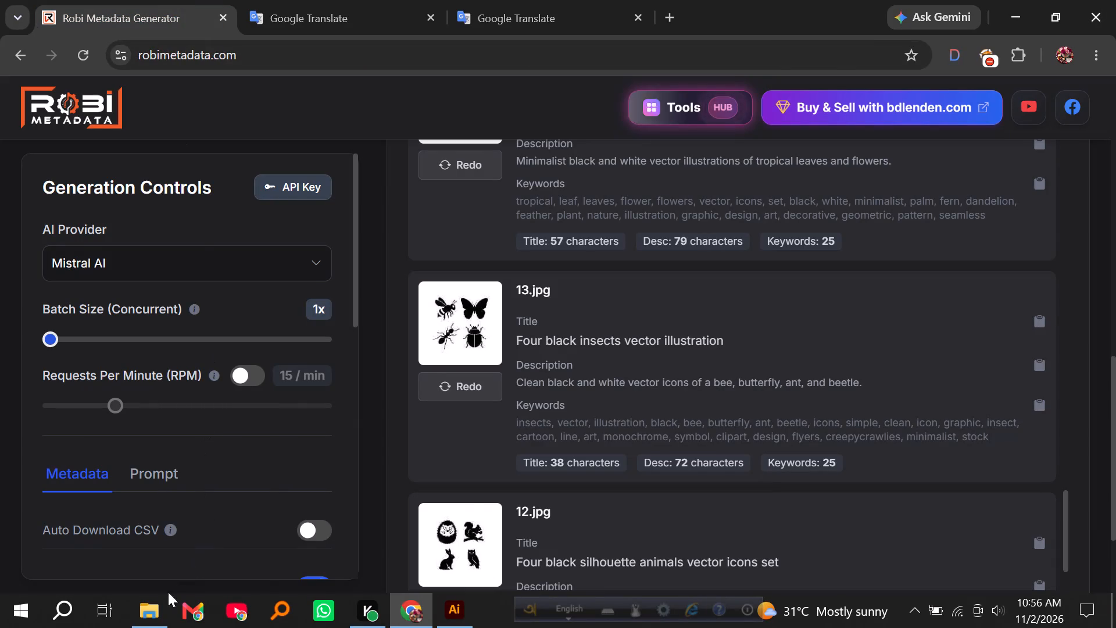
Rename 13.eps and 13.jpg together as "Clean black and white vector icons of a bee, butterfly, ant, and beetle", without the final period.
click(149, 613)
drag(628, 190, 554, 130)
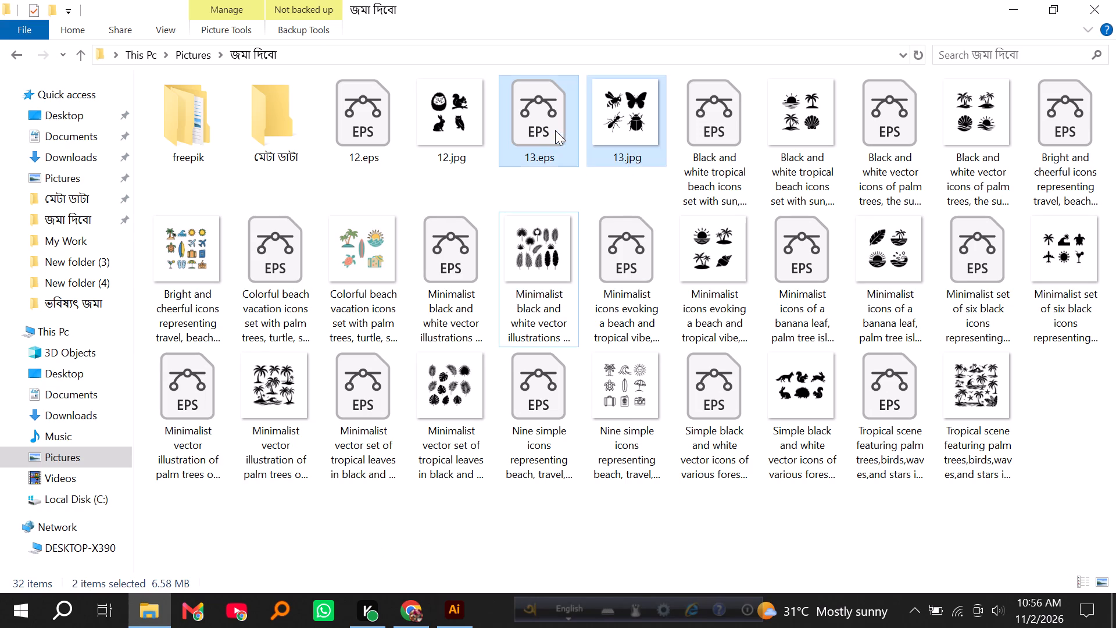
right_click(592, 130)
click(627, 550)
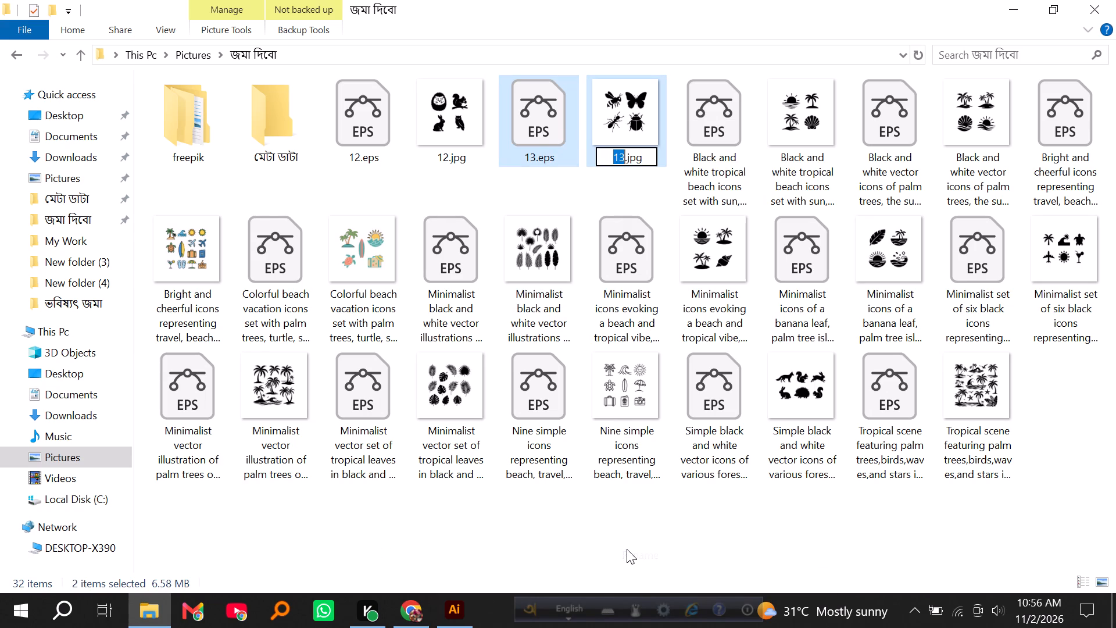
key(ctrl+v)
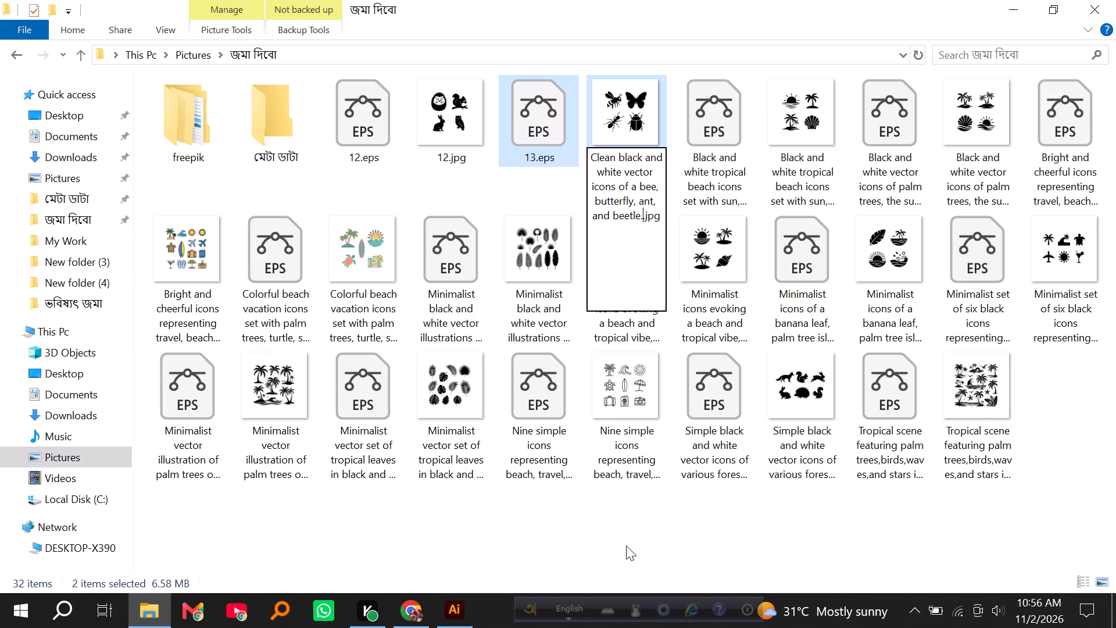
key(BackSpace)
click(621, 534)
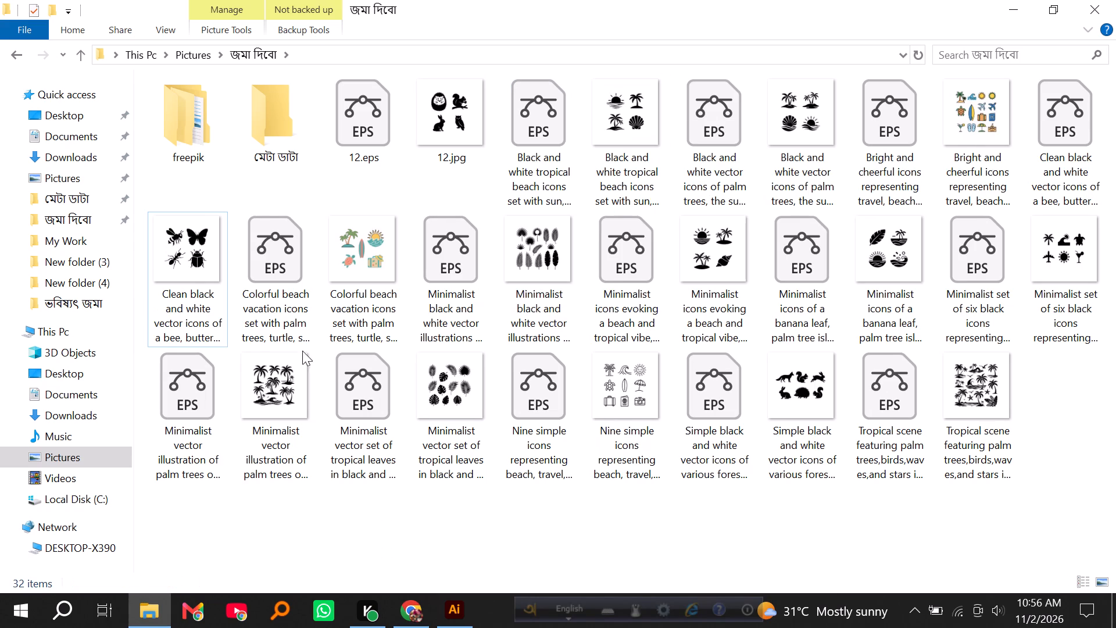
Set the insect JPG's title to "Clean black and white vector icons of a bee, butterfly, ant, and beetle." and its rating to five stars.
right_click(156, 258)
click(251, 579)
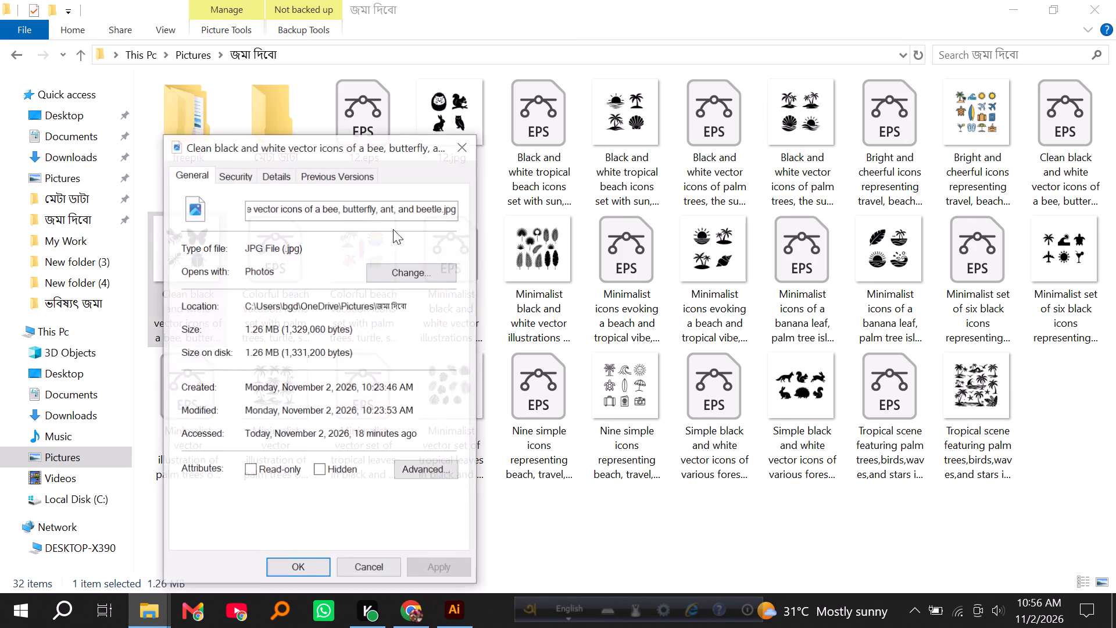
click(276, 179)
click(351, 238)
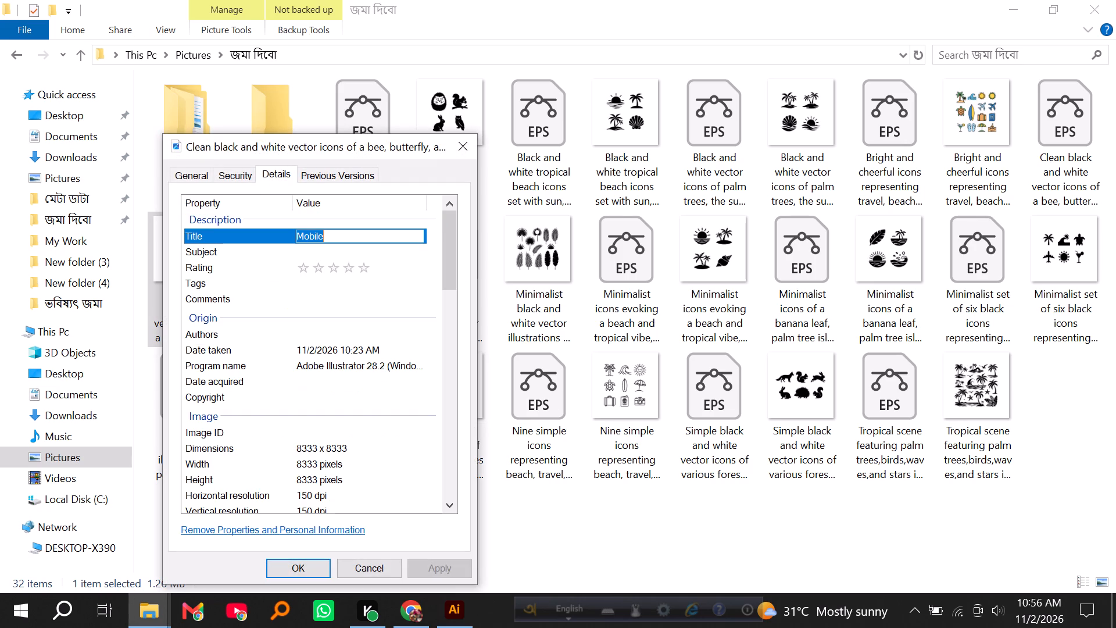
key(ctrl+v)
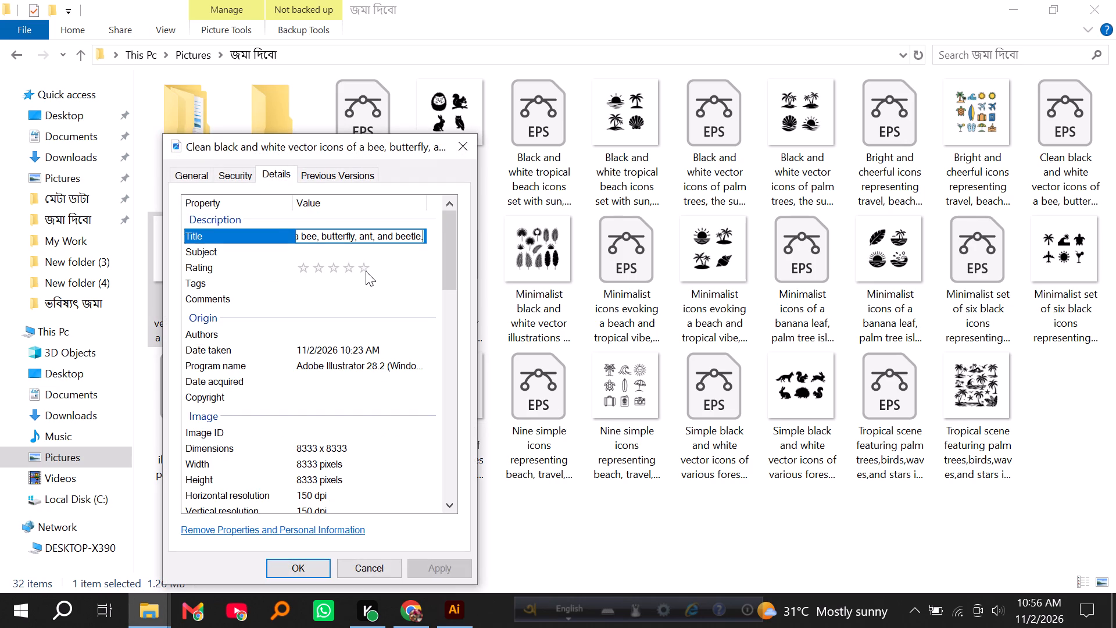
click(365, 271)
triple_click(364, 270)
Copy the Robi keywords for 13.jpg into the insect JPG's tags and apply the properties.
click(356, 287)
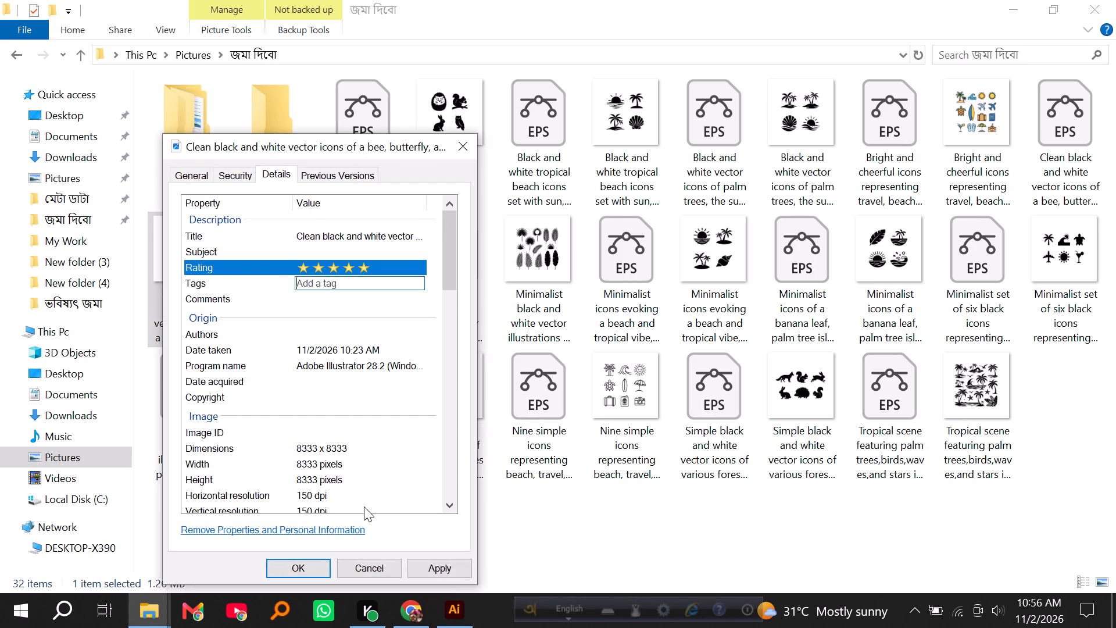
click(420, 617)
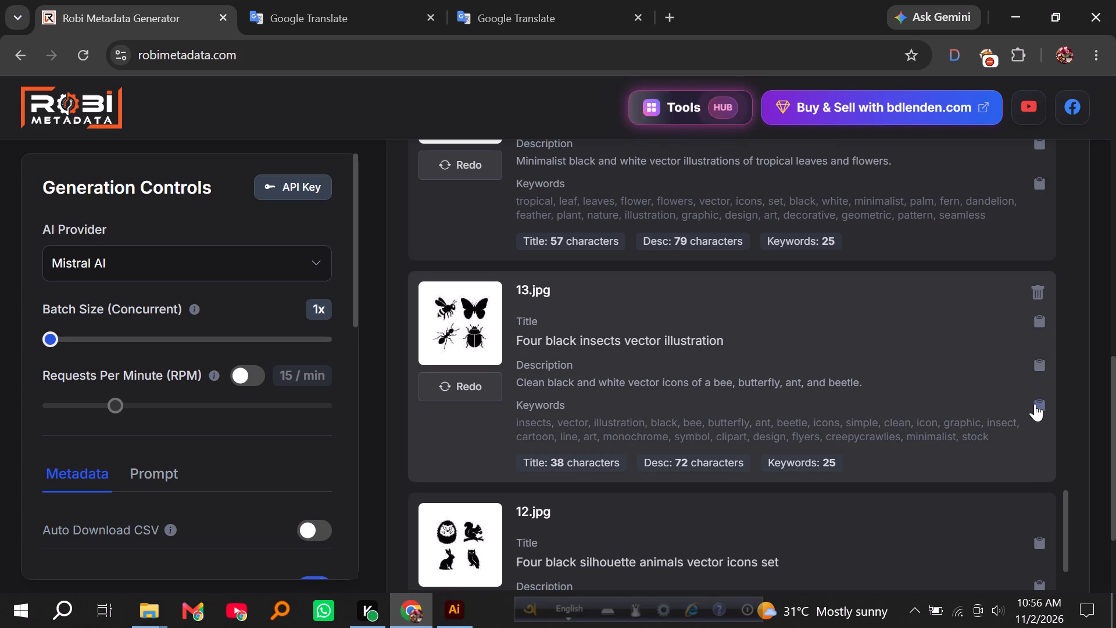
click(1039, 404)
click(151, 606)
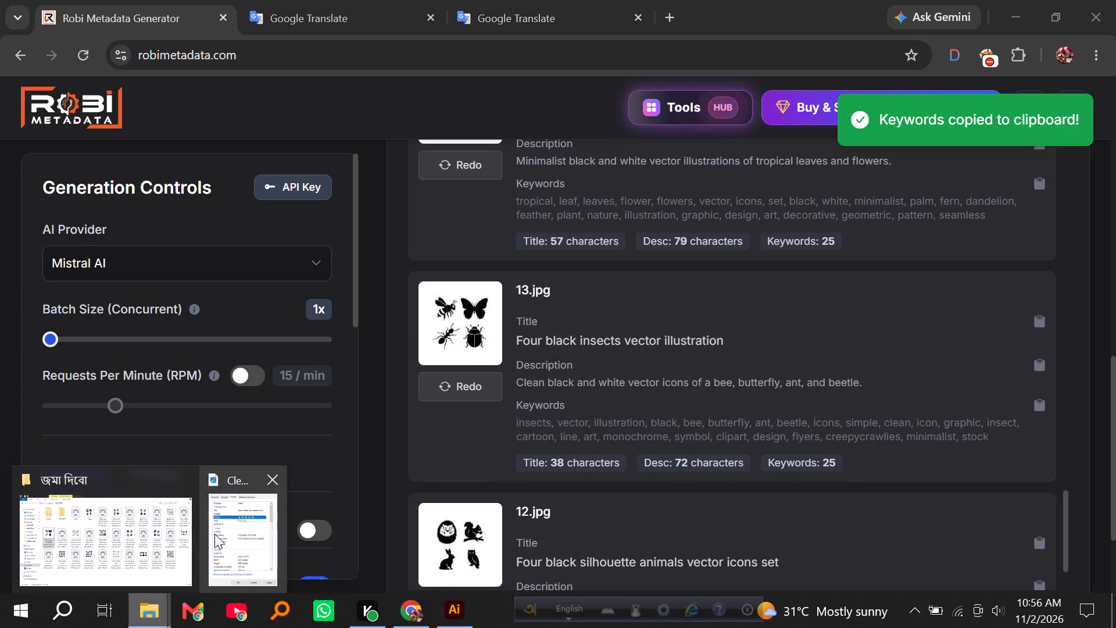
click(216, 533)
key(ctrl+v)
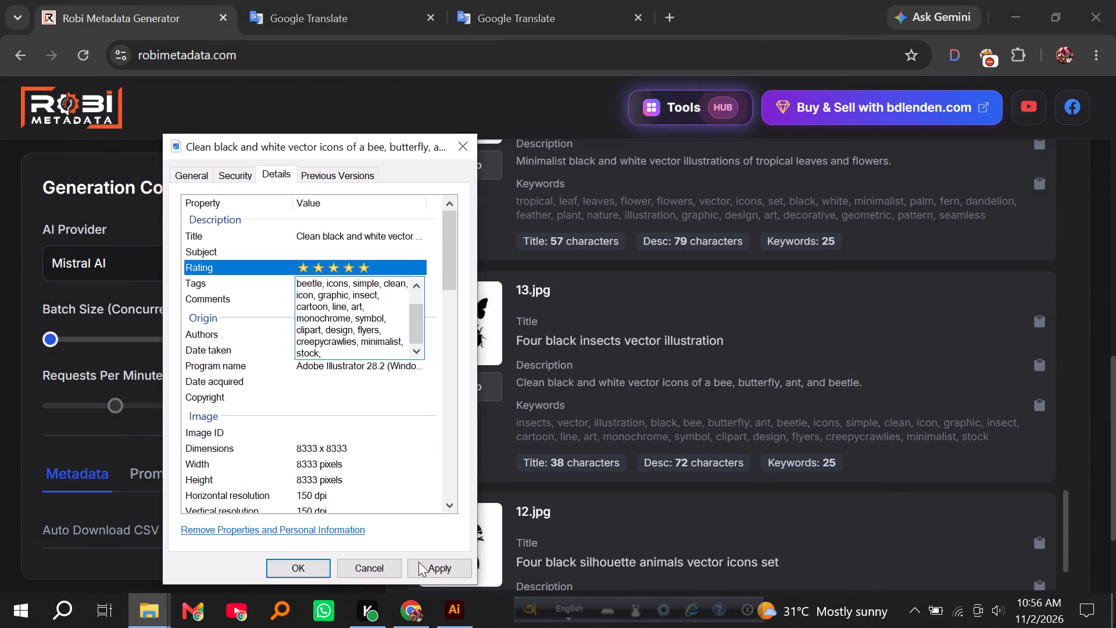
click(435, 563)
click(310, 566)
Copy the Robi description for 12.jpg and translate it into Bengali in the first Google Translate tab.
scroll(601, 396, down, 2)
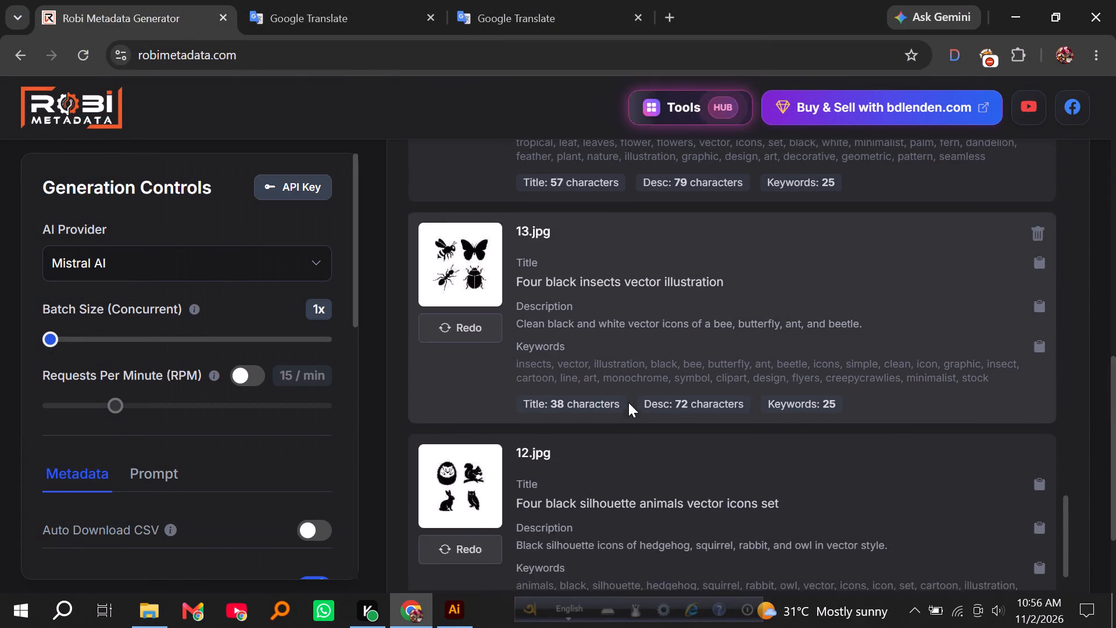
scroll(675, 404, down, 2)
click(1041, 323)
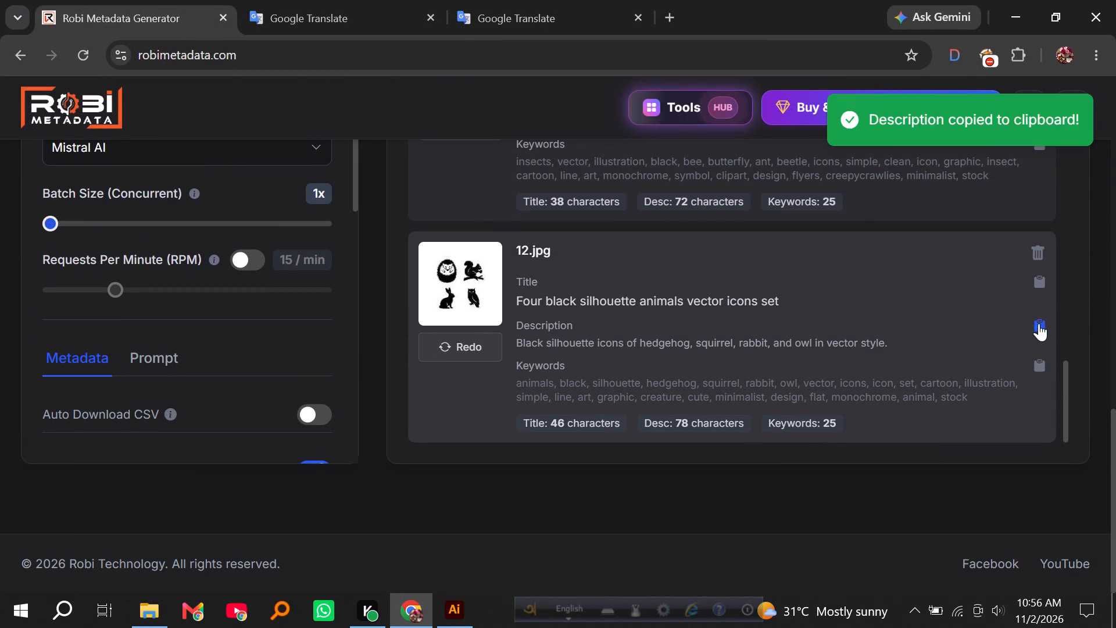
click(341, 0)
key(ctrl+v)
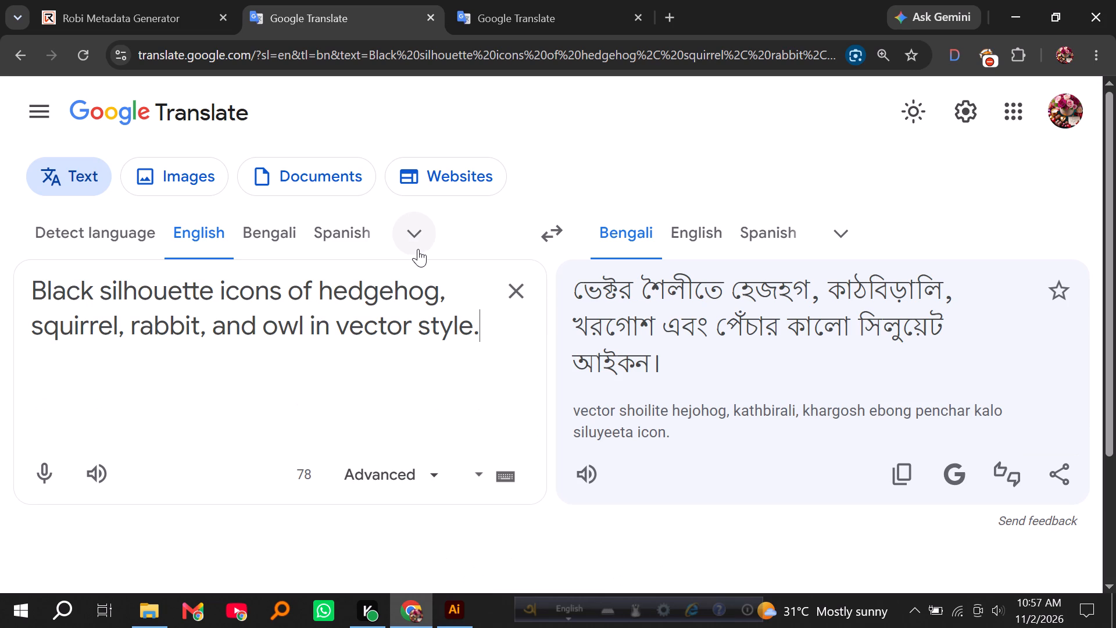
Recheck the Robi entry for 12.jpg against the translation and cut the English description from the first Google Translate tab.
click(170, 0)
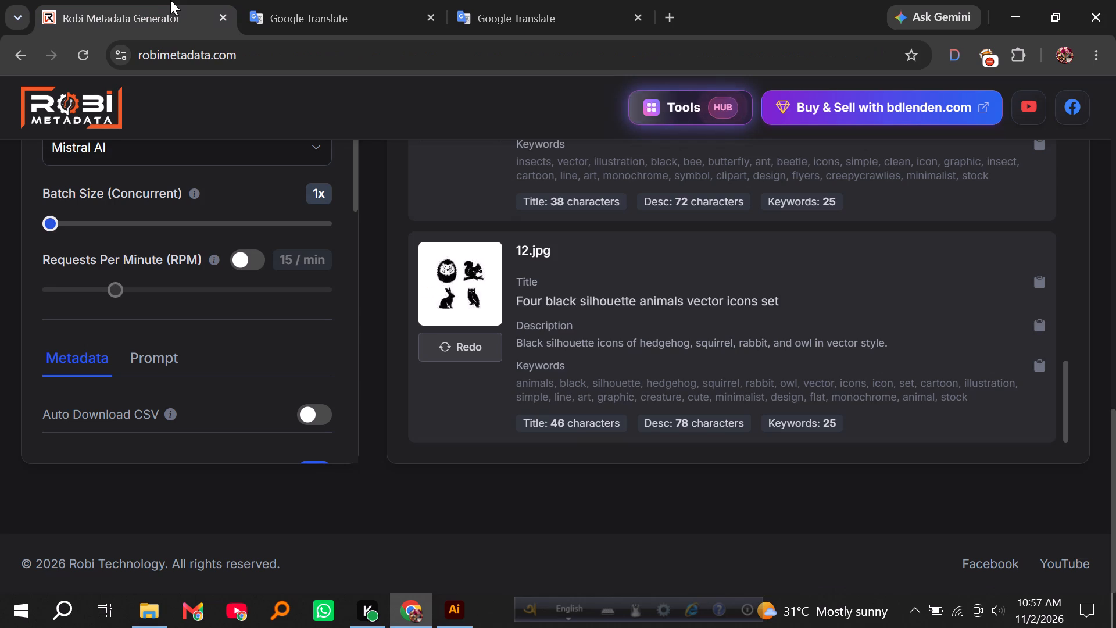
click(316, 0)
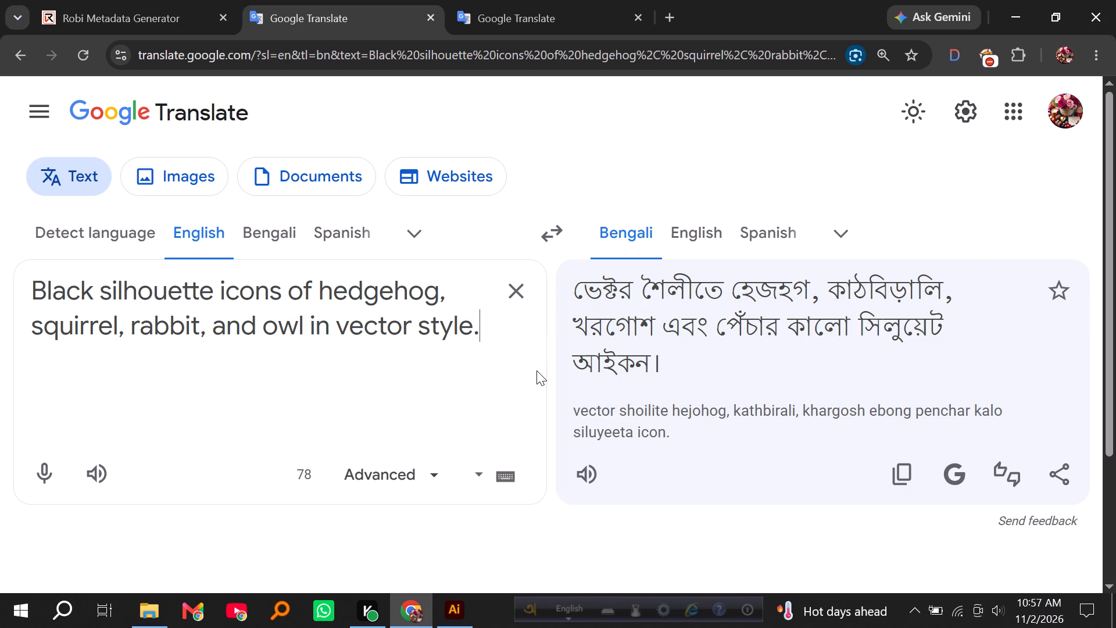
click(184, 0)
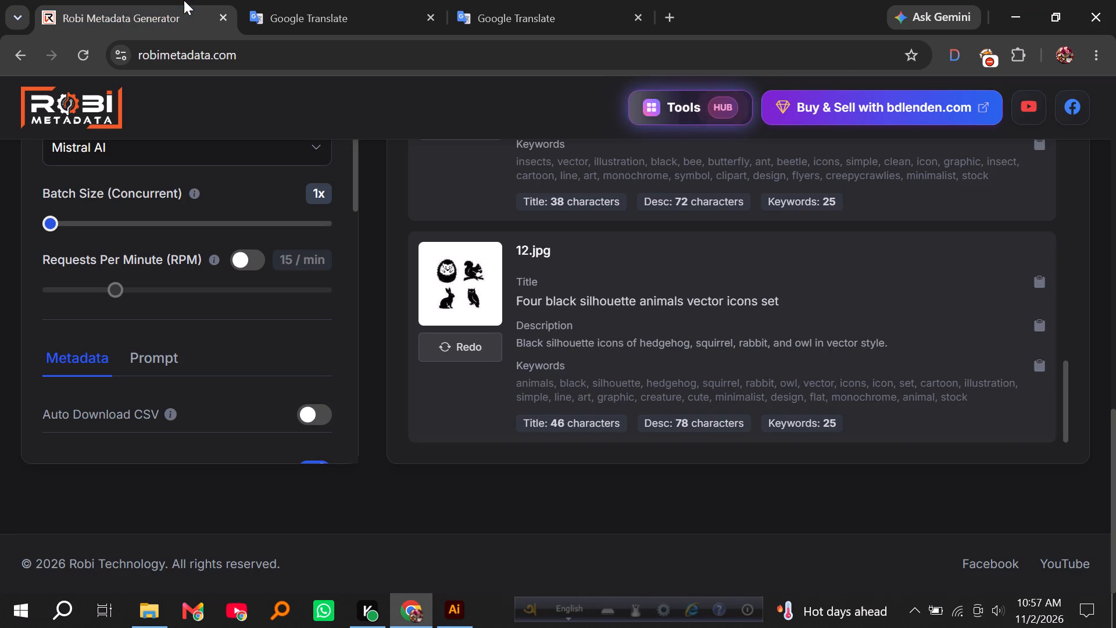
click(307, 0)
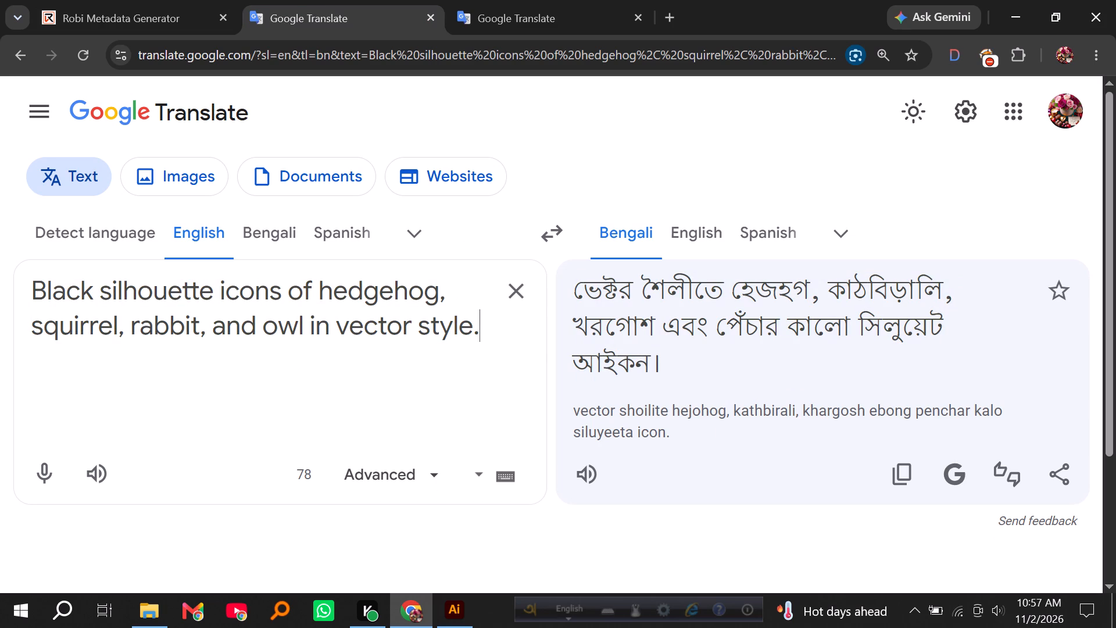
key(ctrl+a)
key(ctrl+x)
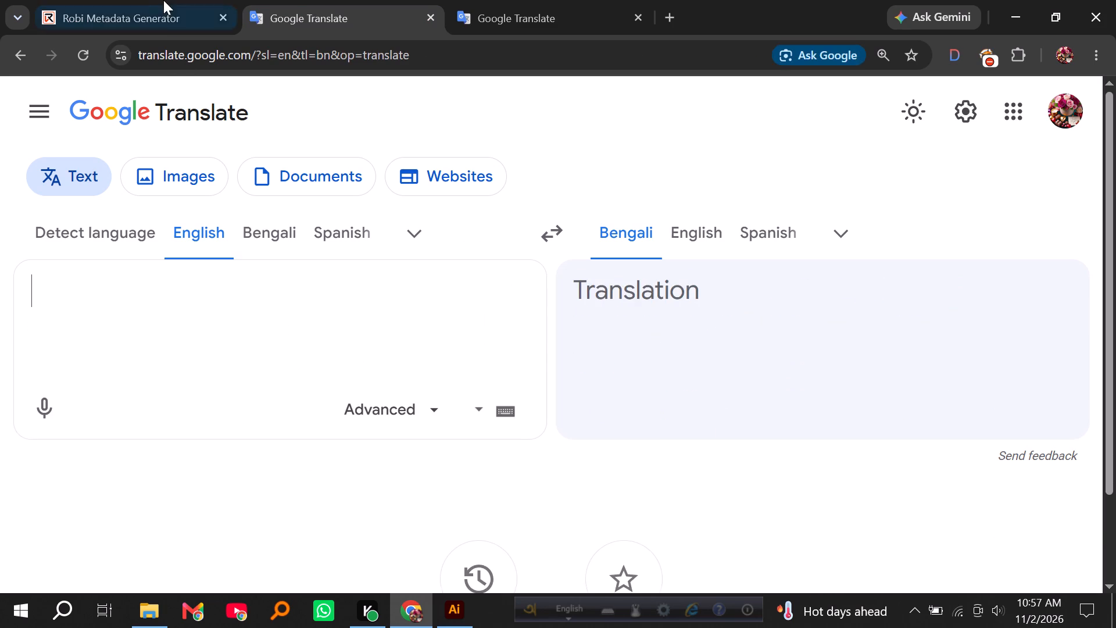
Rename 12.eps and 12.jpg together as "Black silhouette icons of hedgehog, squirrel, rabbit, and owl in vector style", without the final period.
click(164, 0)
click(160, 625)
drag(463, 189, 430, 167)
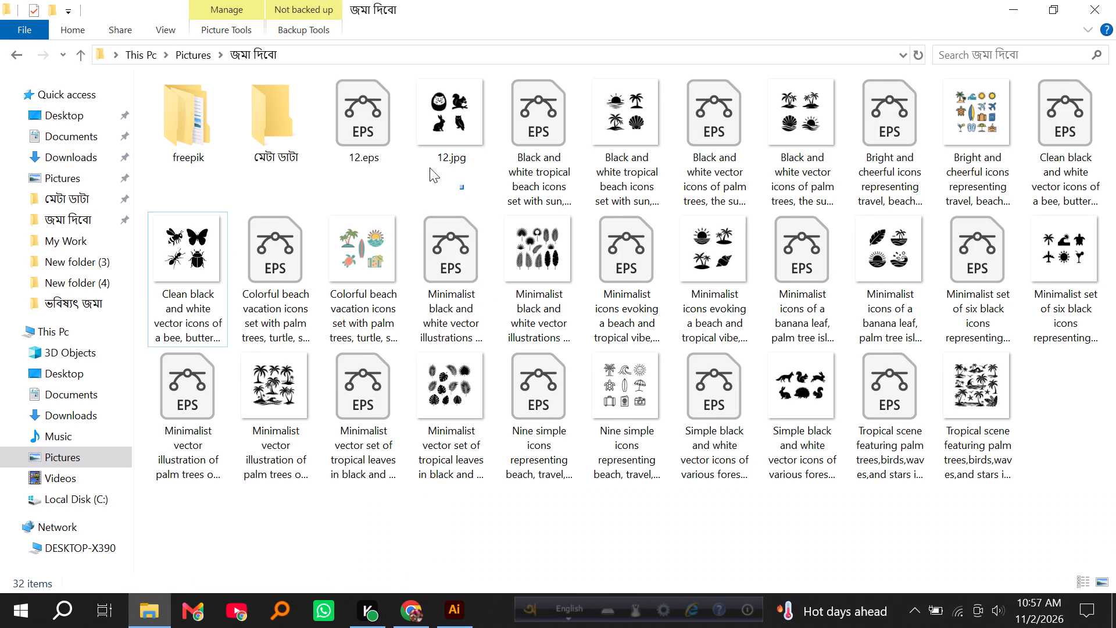
drag(430, 167, 363, 124)
right_click(363, 124)
click(416, 424)
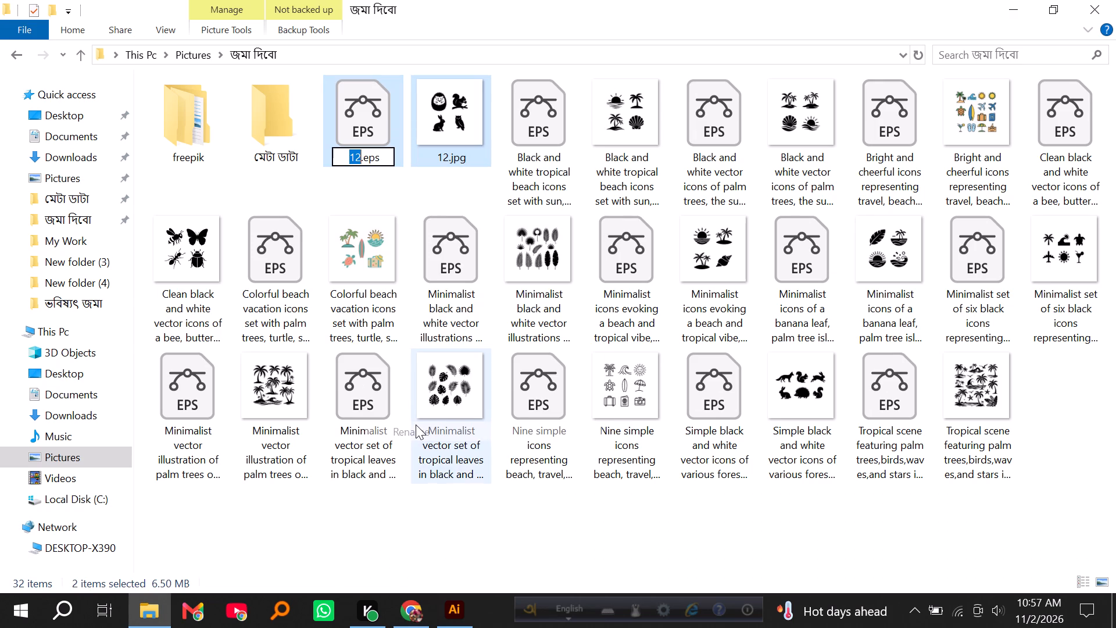
click(413, 204)
drag(475, 188, 385, 121)
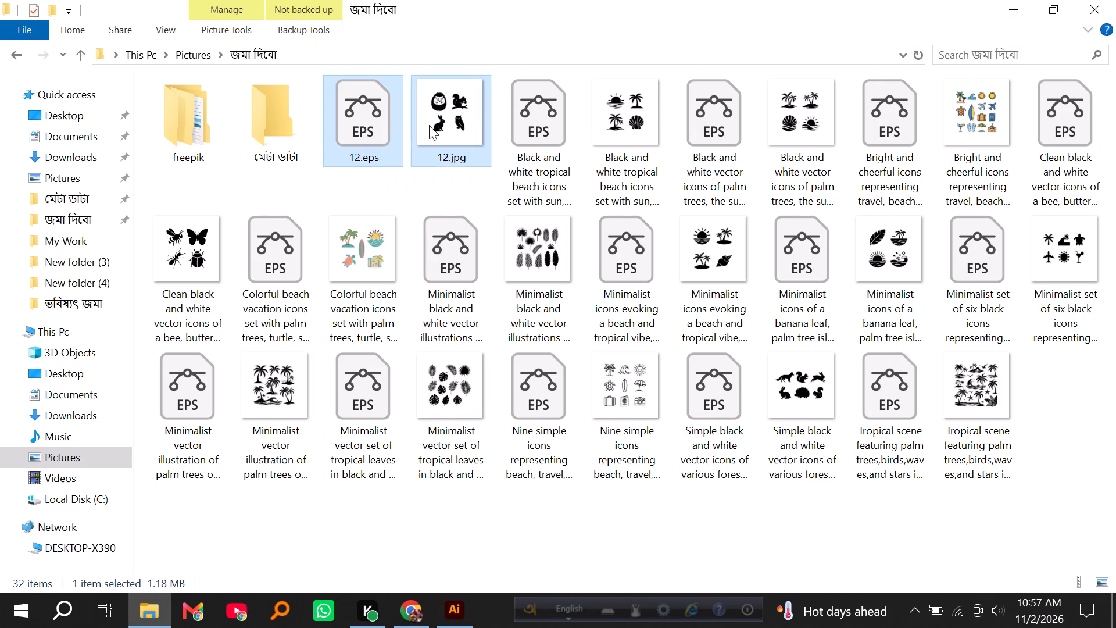
right_click(429, 125)
click(478, 554)
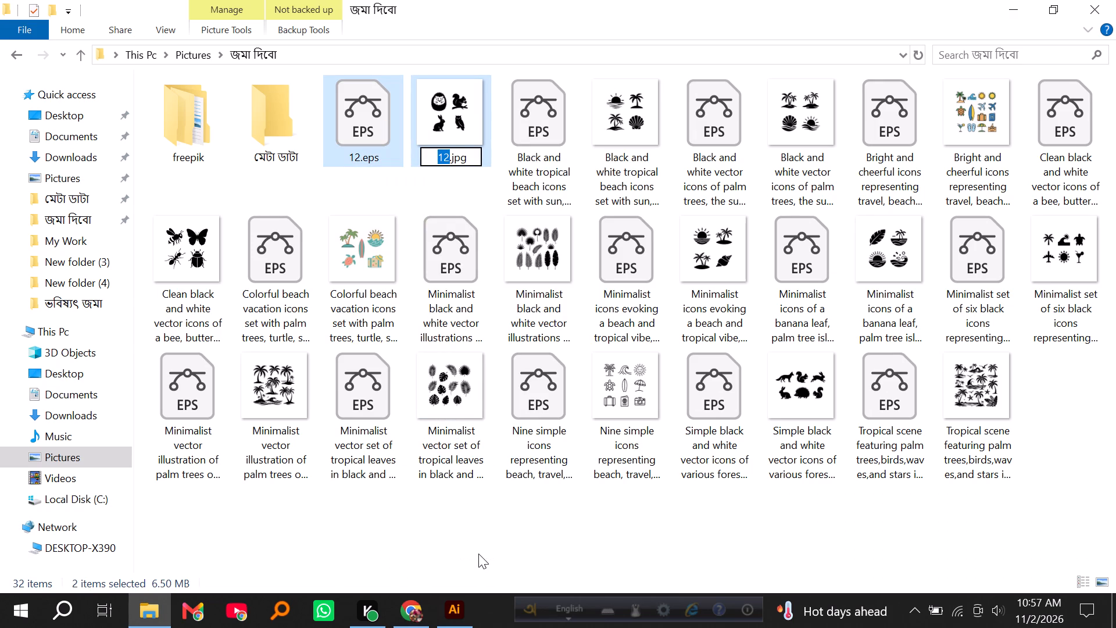
key(ctrl+v)
key(BackSpace)
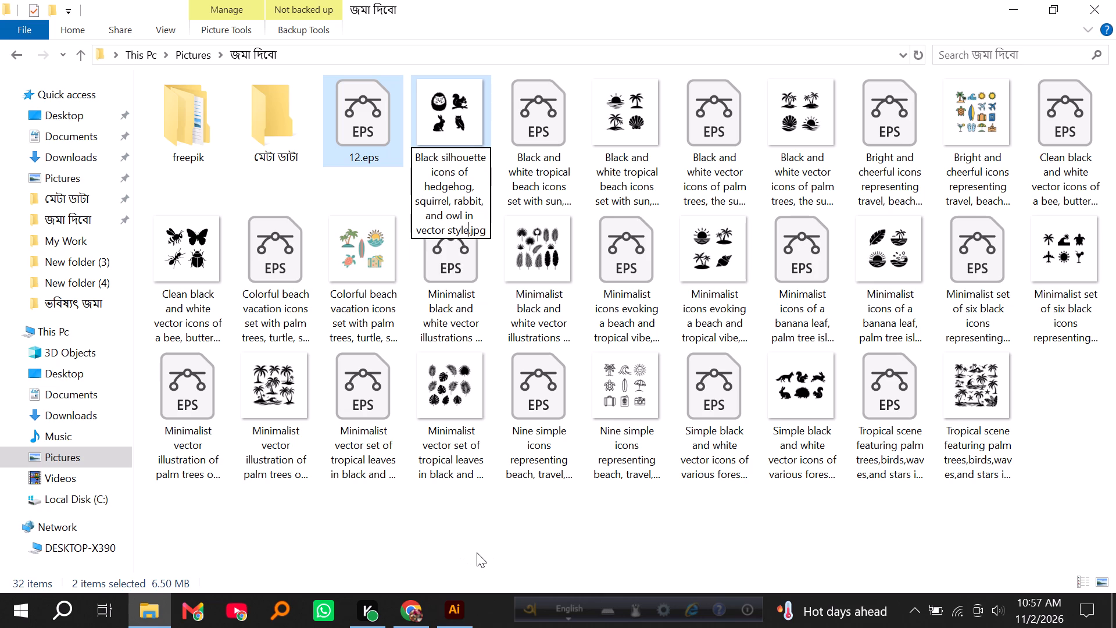
click(477, 552)
Set the forest-animal JPG's title to "Black silhouette icons of hedgehog, squirrel, rabbit, and owl in vector style." and its rating to five stars.
right_click(811, 133)
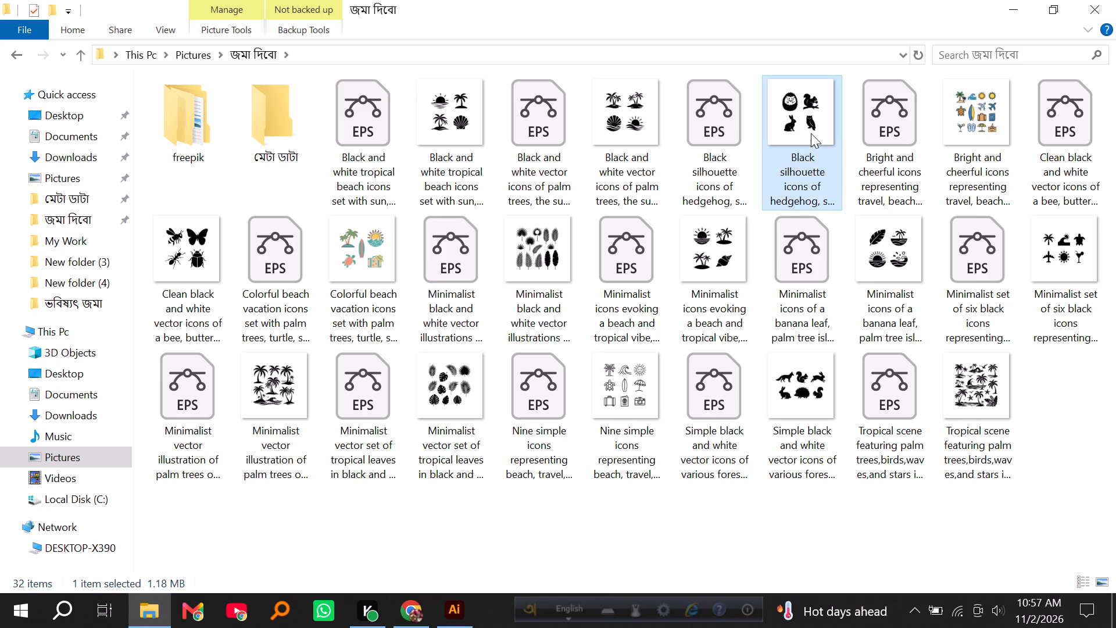
click(778, 584)
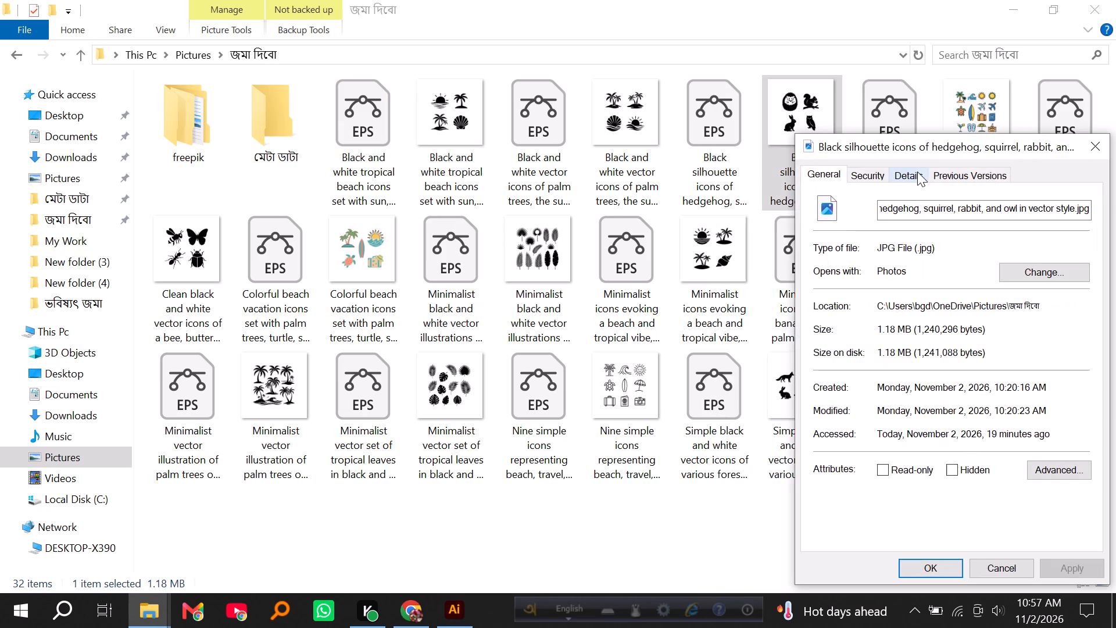
click(917, 172)
click(978, 241)
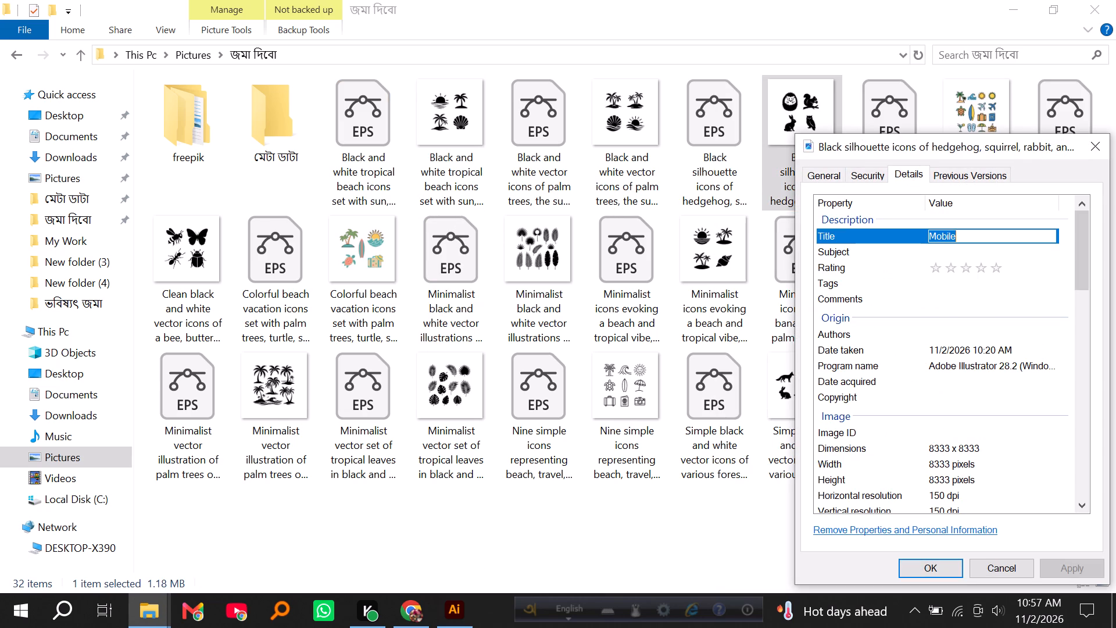
key(ctrl+v)
double_click(999, 269)
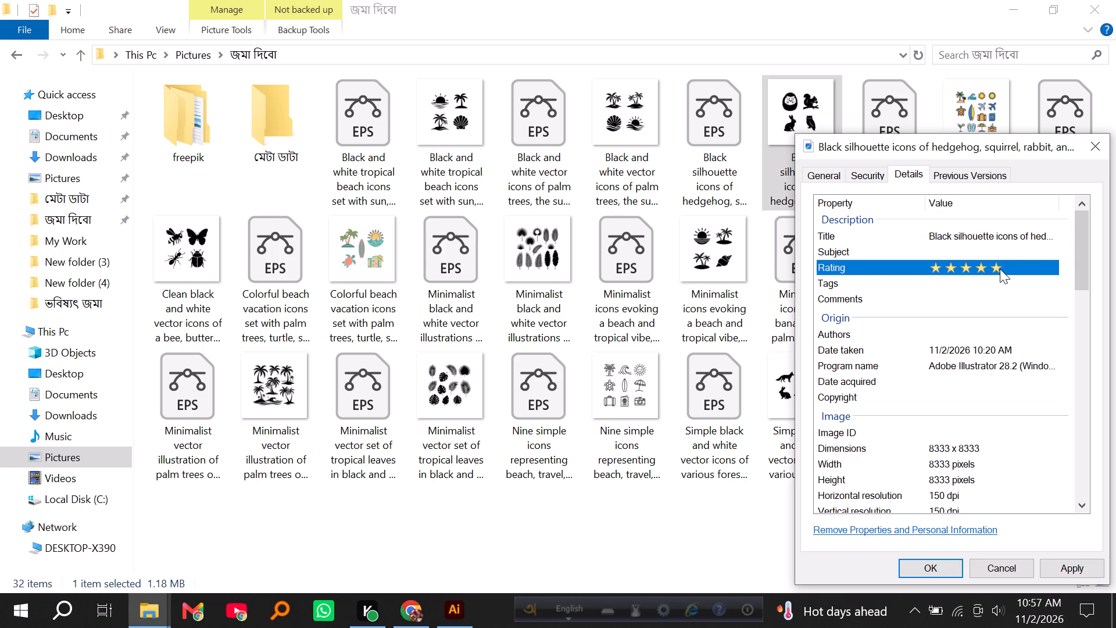
Copy the Robi keywords for 12.jpg into the hedgehog, squirrel, rabbit and owl JPG's tags, apply and close the properties.
click(999, 283)
click(400, 611)
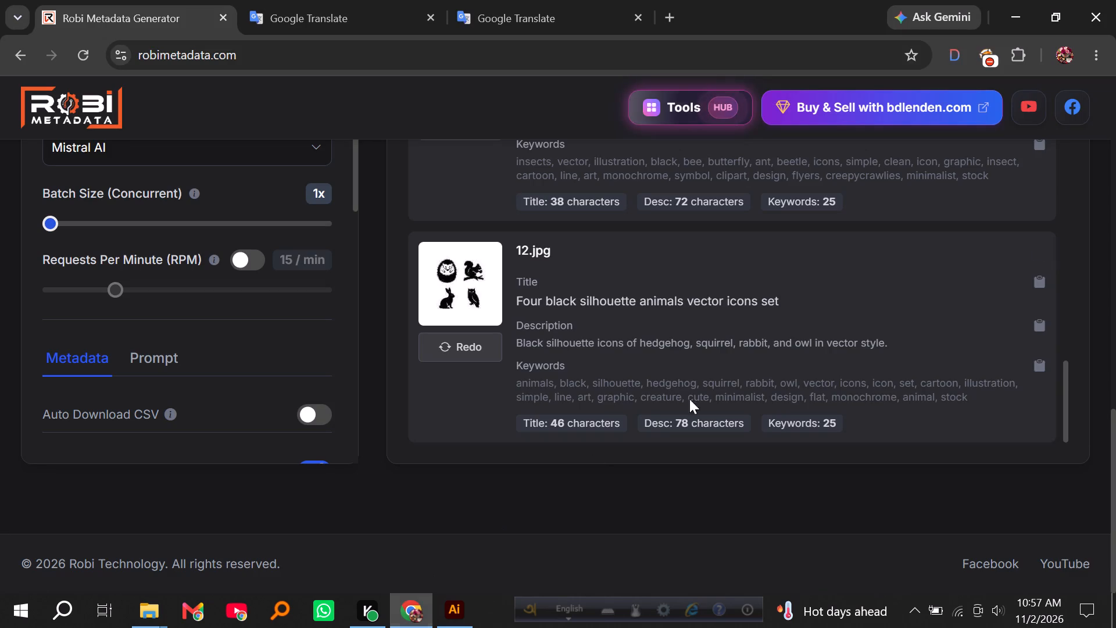
click(1039, 361)
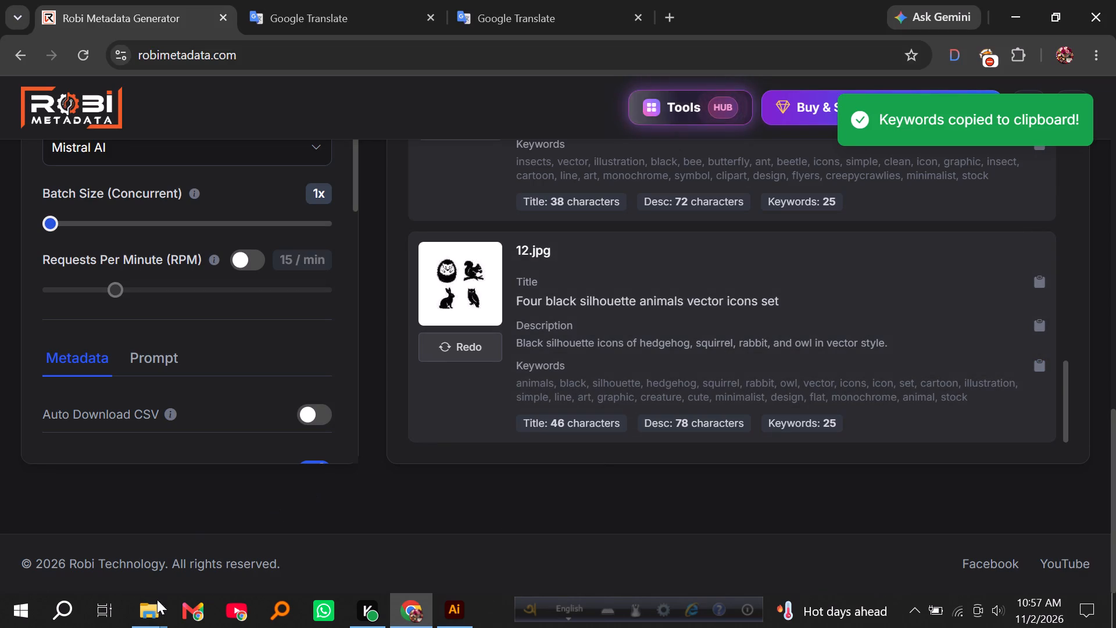
click(145, 610)
click(241, 524)
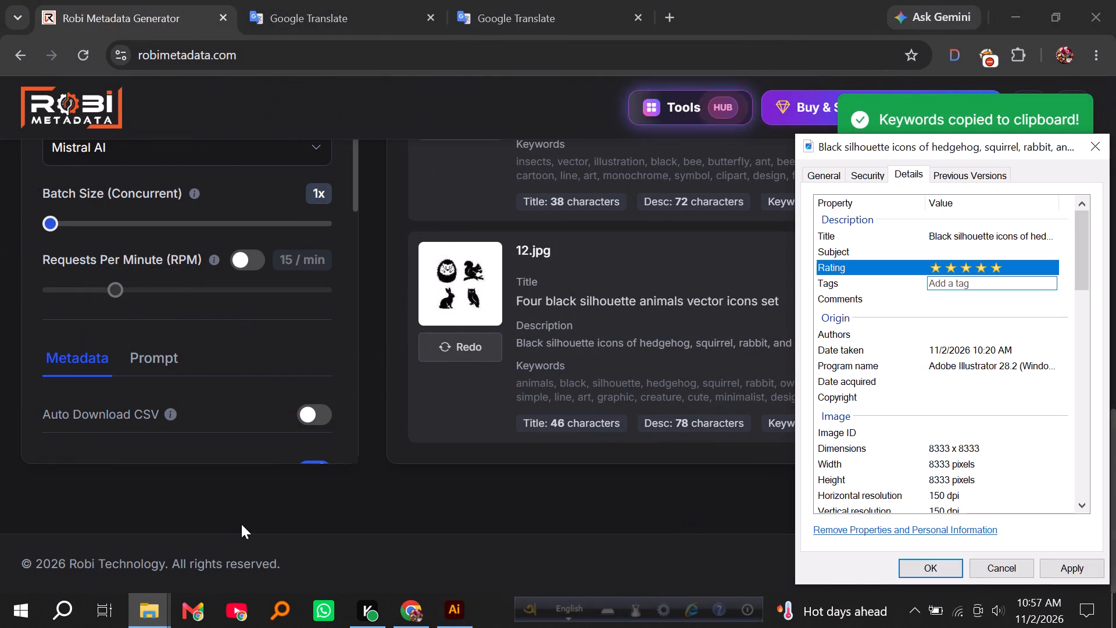
key(ctrl+v)
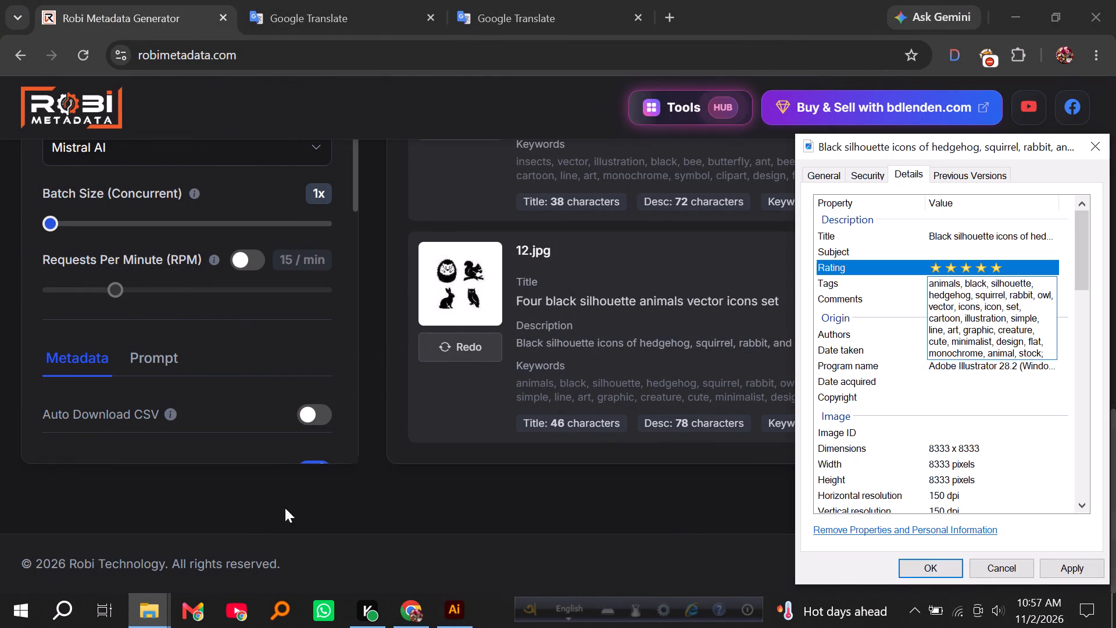
click(1051, 565)
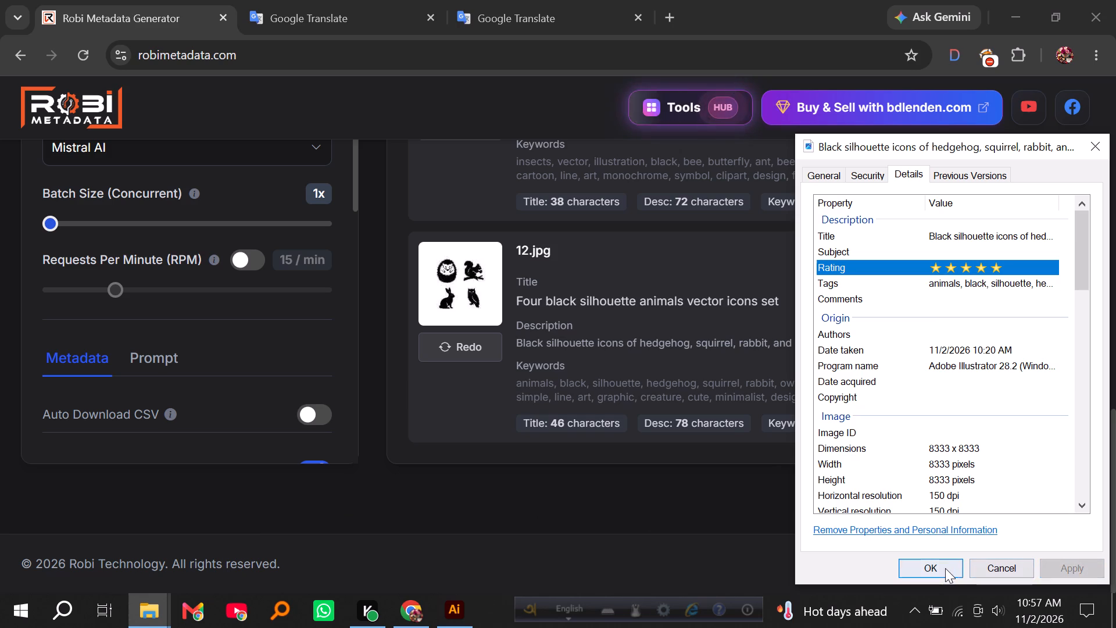
click(943, 568)
click(349, 0)
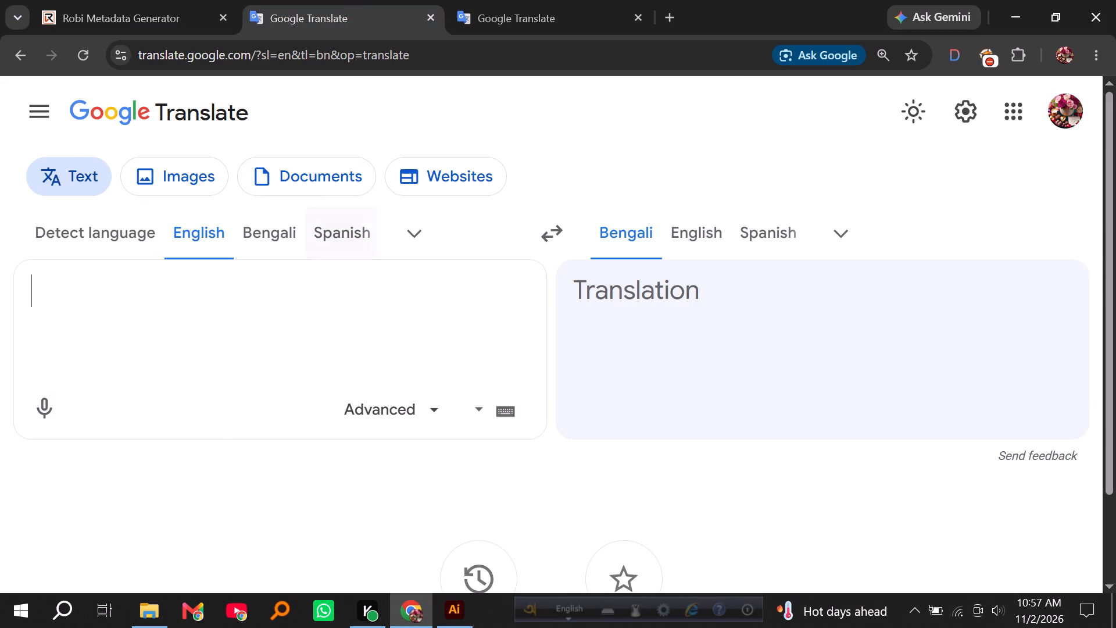
click(150, 605)
scroll(334, 381, up, 5)
scroll(377, 322, down, 2)
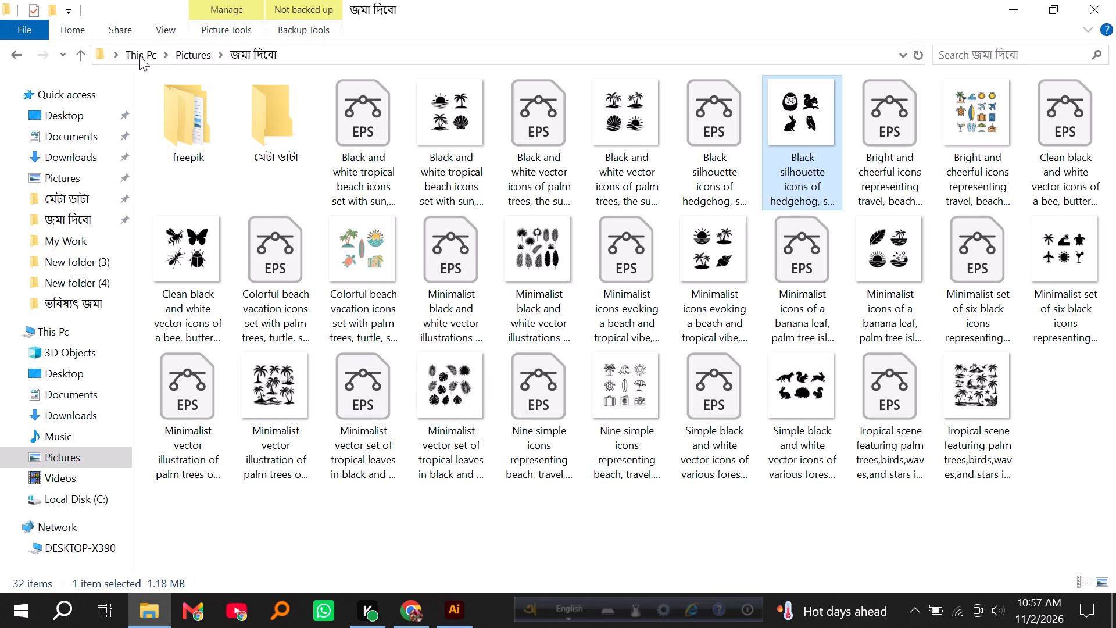
right_click(184, 191)
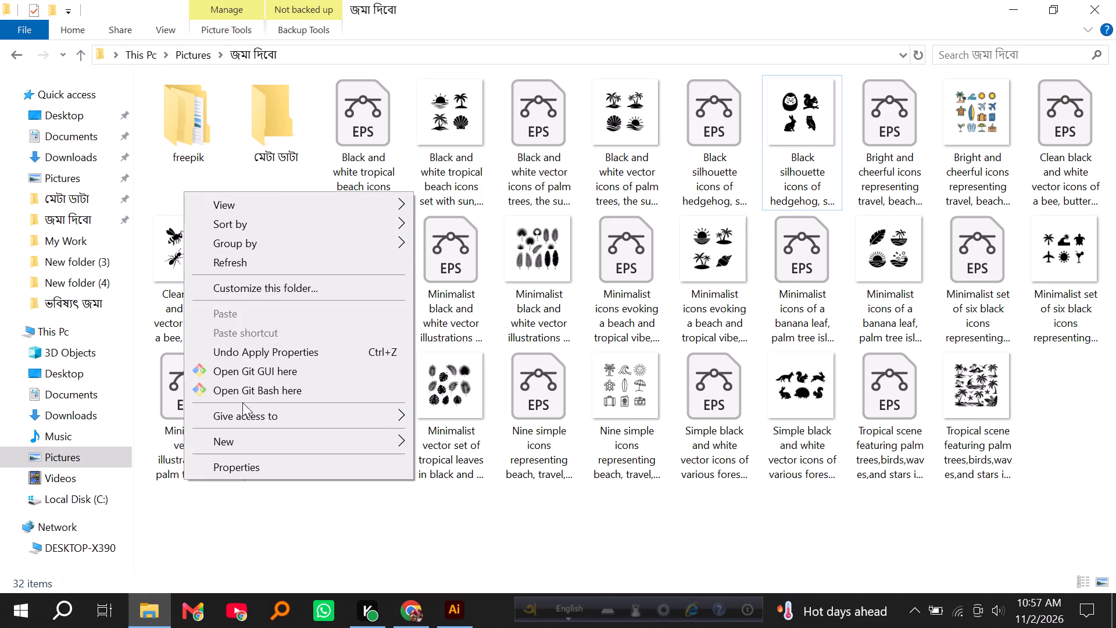
click(246, 265)
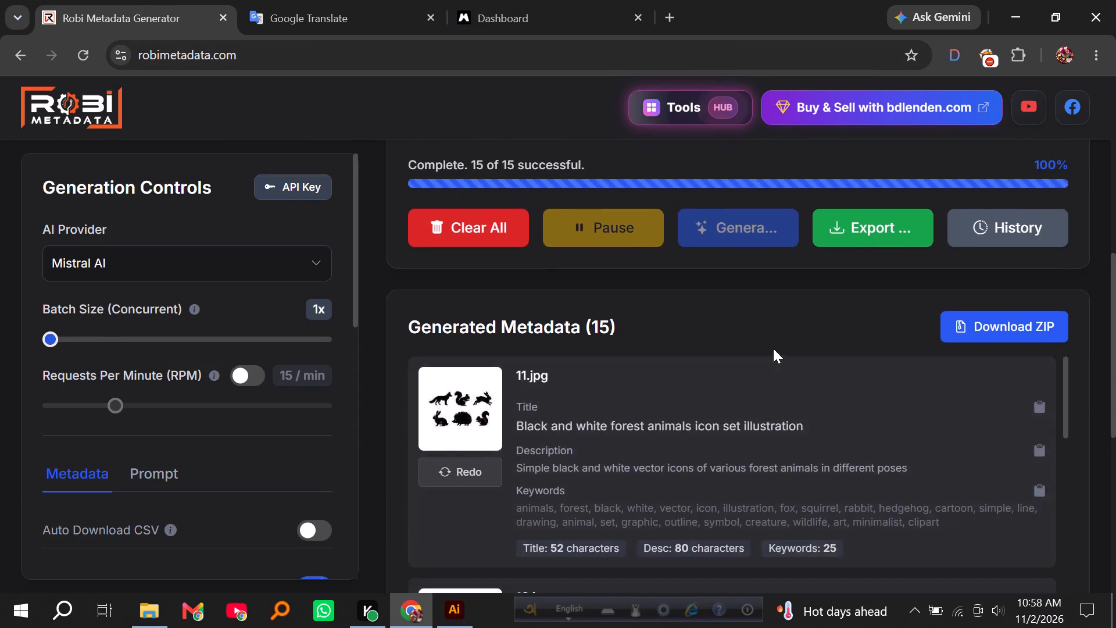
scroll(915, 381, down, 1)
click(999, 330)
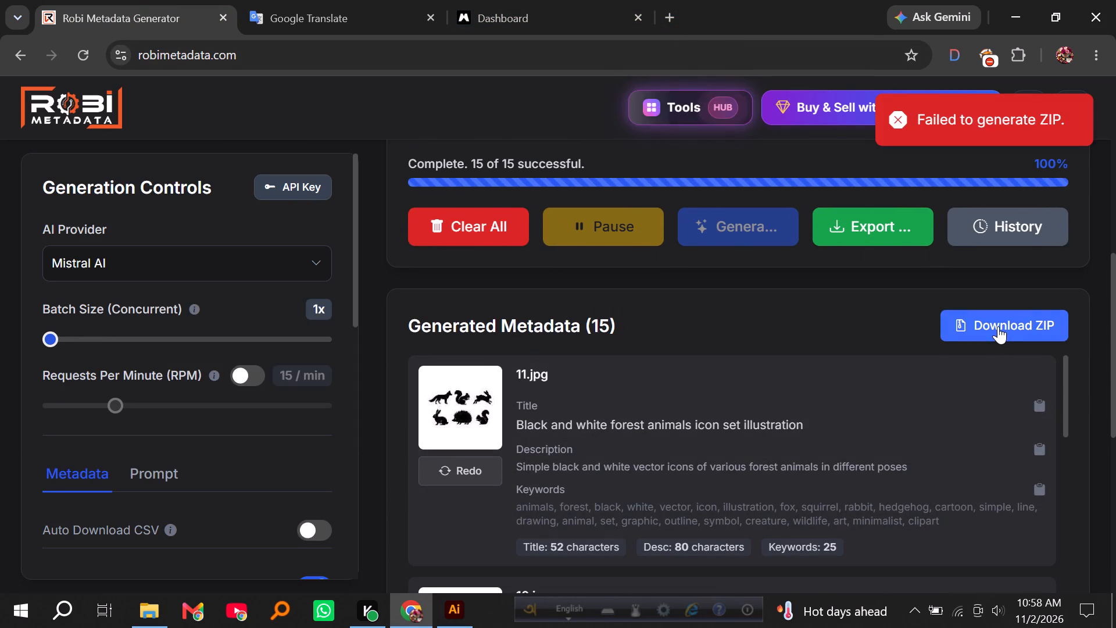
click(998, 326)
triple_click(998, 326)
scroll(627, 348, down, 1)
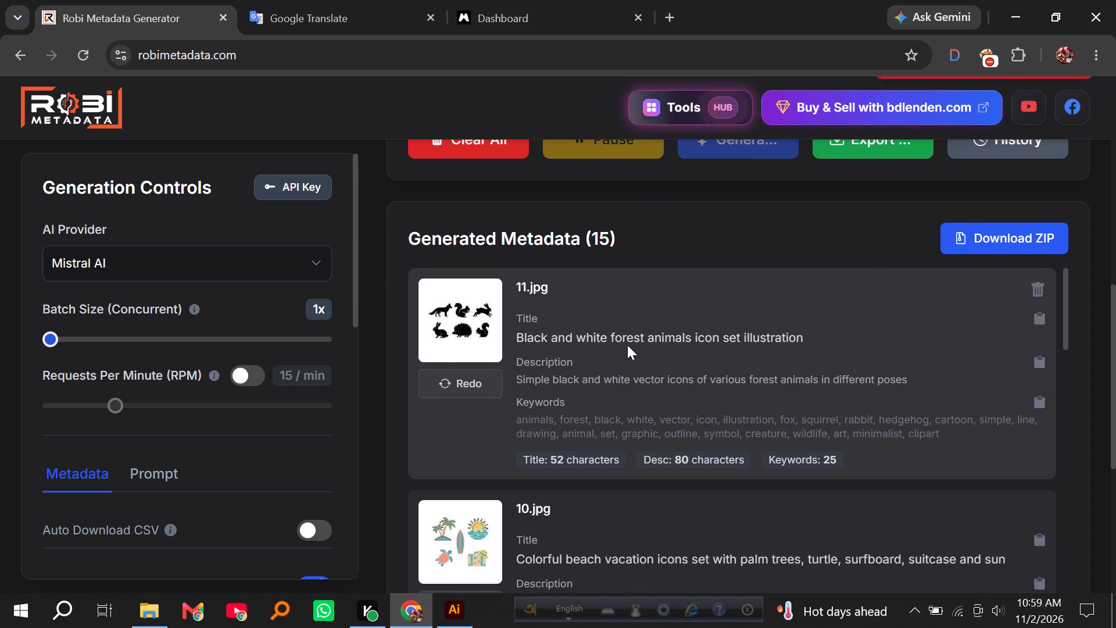
Export the generated metadata from Robi as a CSV file.
scroll(627, 345, up, 1)
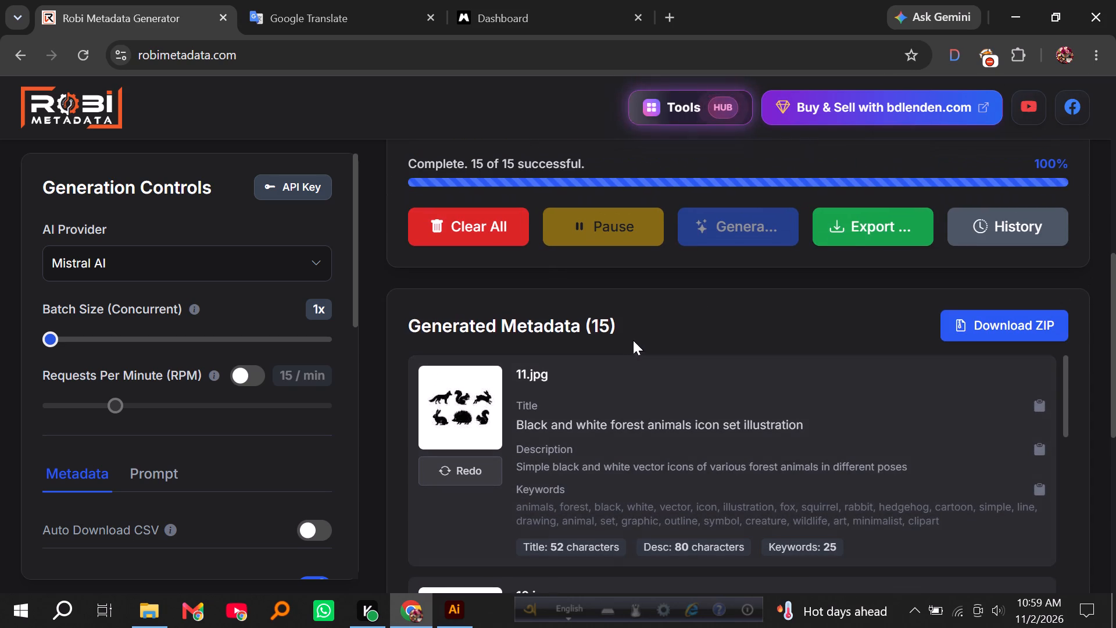
click(863, 229)
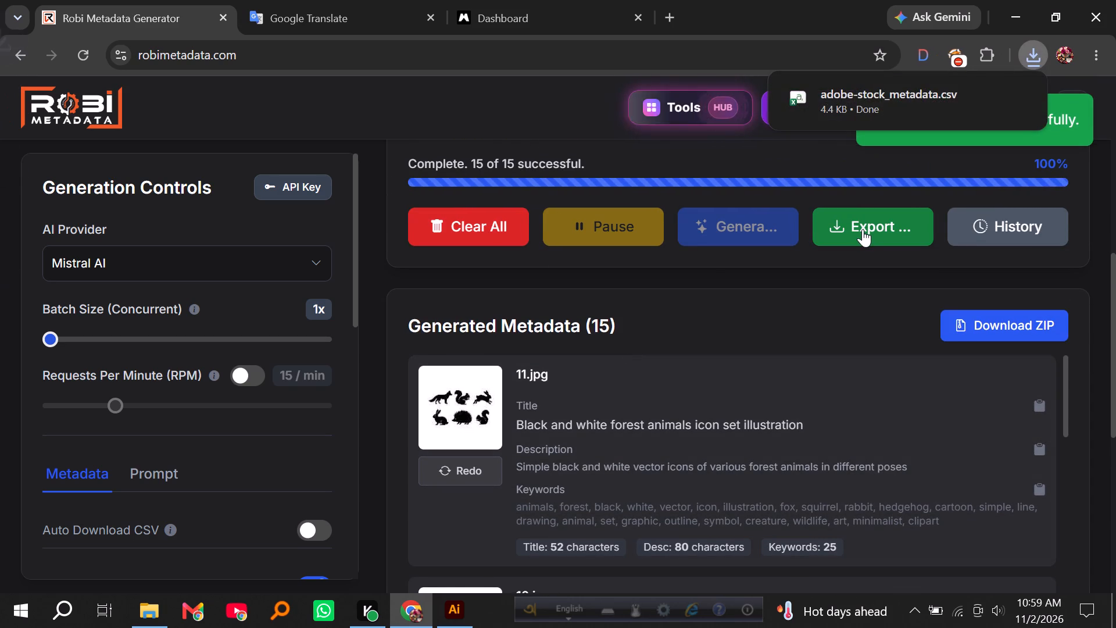
Open Dreamstime in a new tab and go to the contributor account dashboard.
click(670, 16)
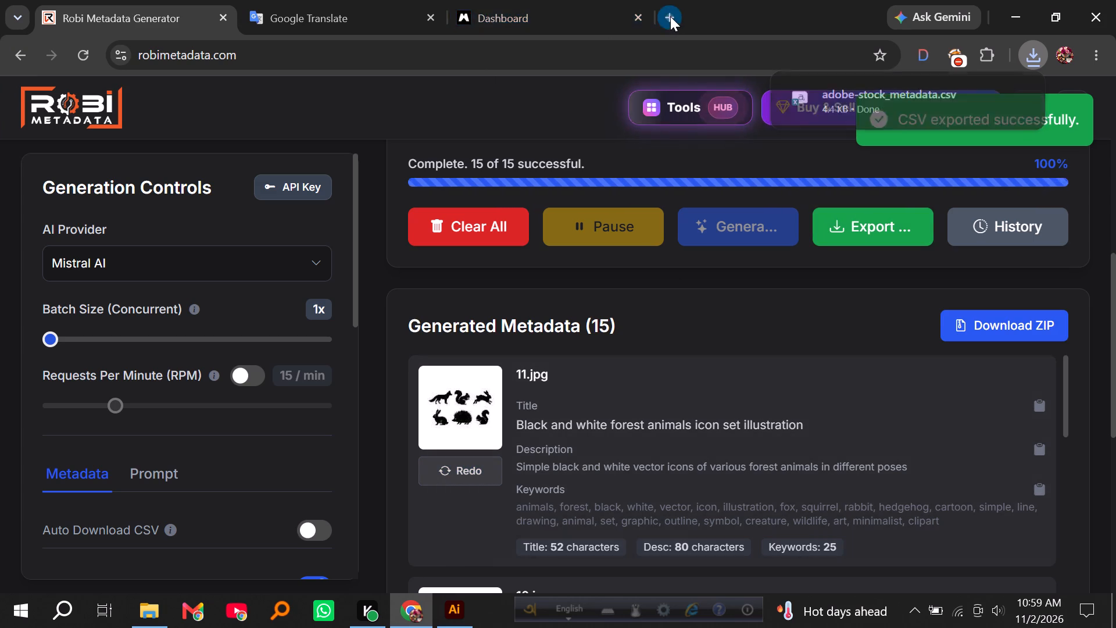
key(d)
key(r)
key(Return)
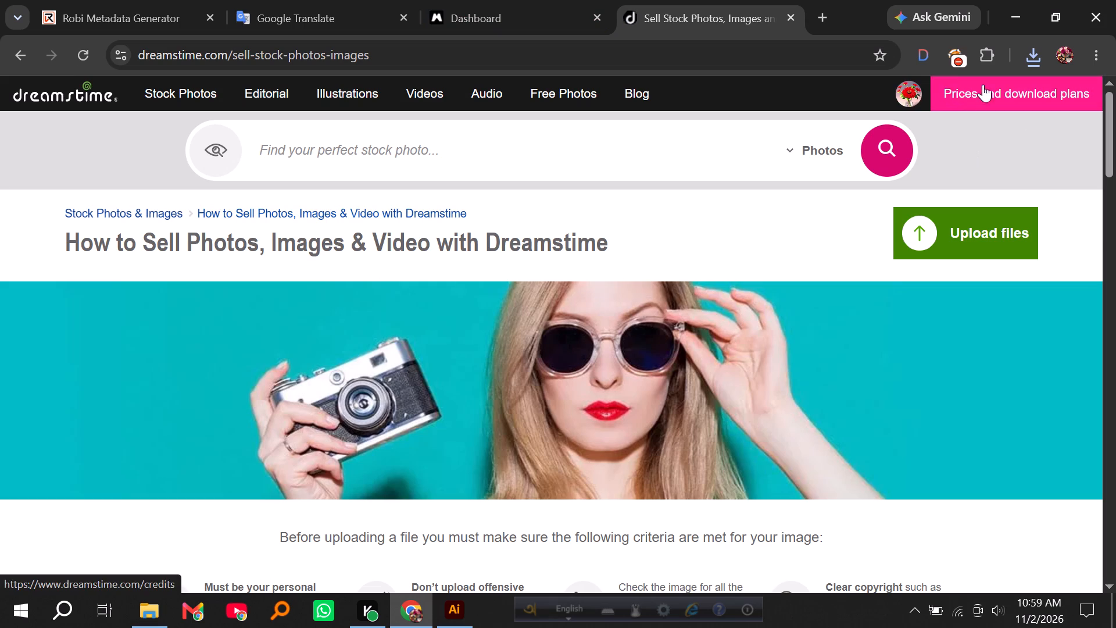
click(906, 86)
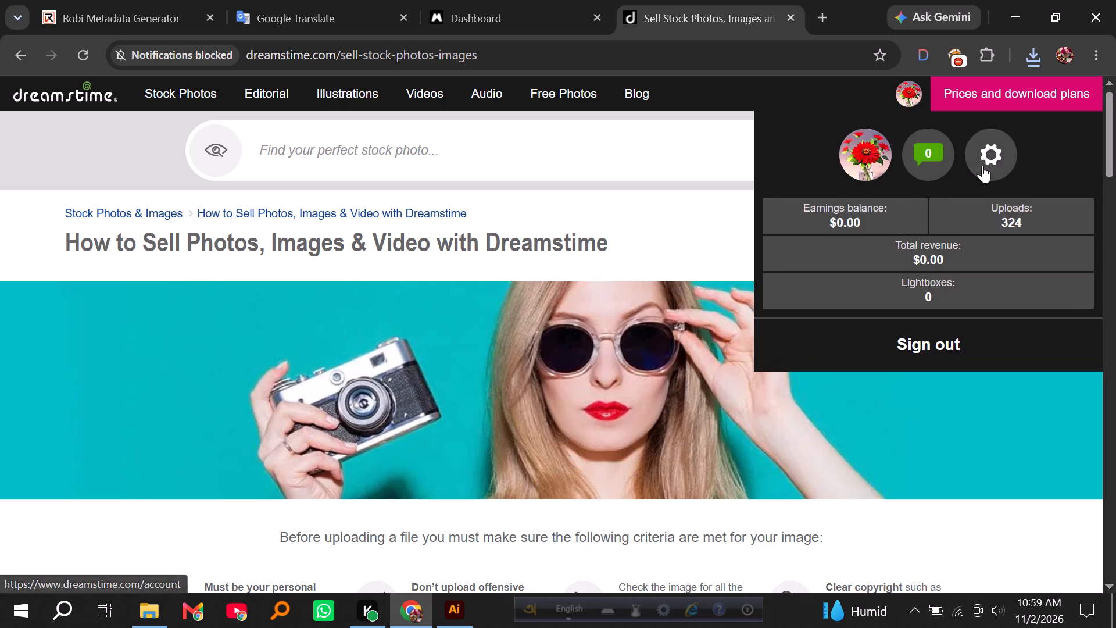
click(992, 155)
Open the file upload page from the Dreamstime account dashboard.
scroll(312, 373, down, 2)
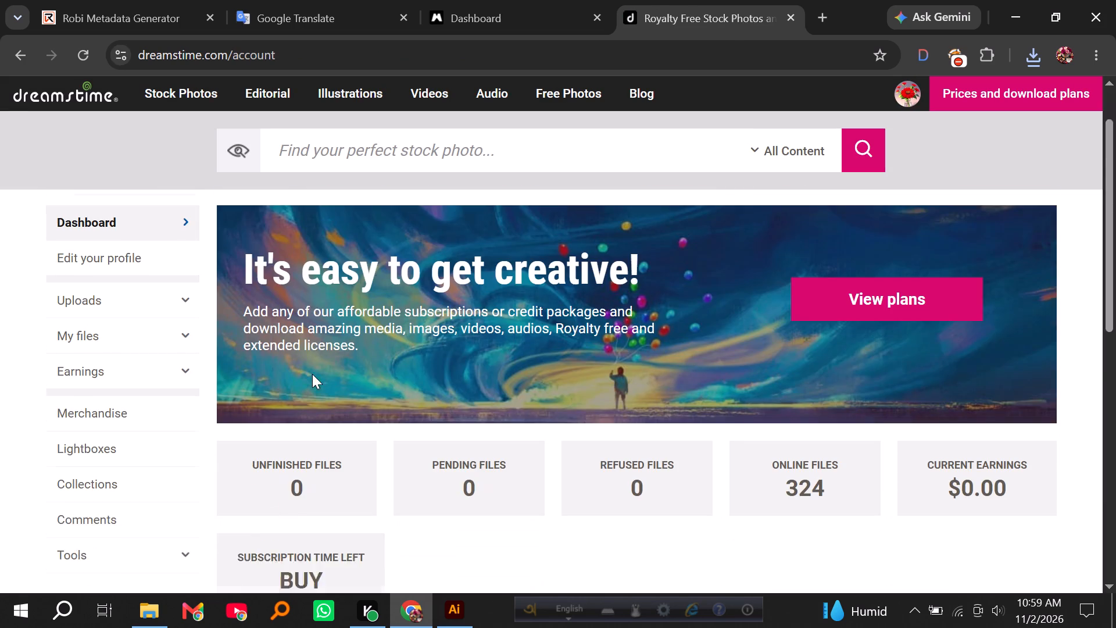
scroll(312, 374, down, 5)
scroll(319, 374, up, 2)
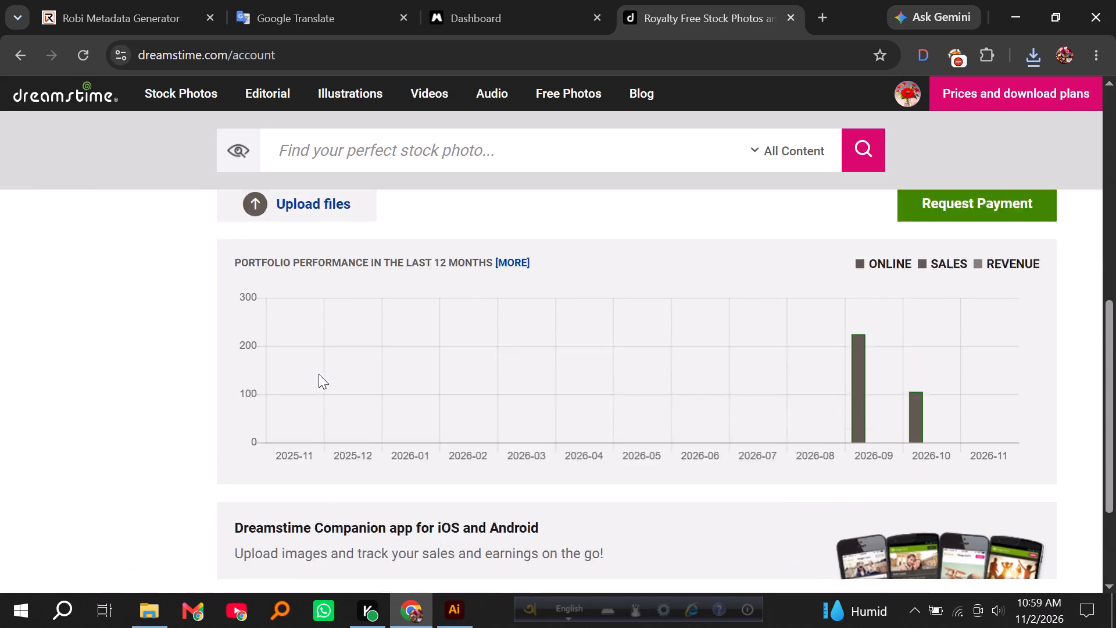
scroll(319, 374, down, 3)
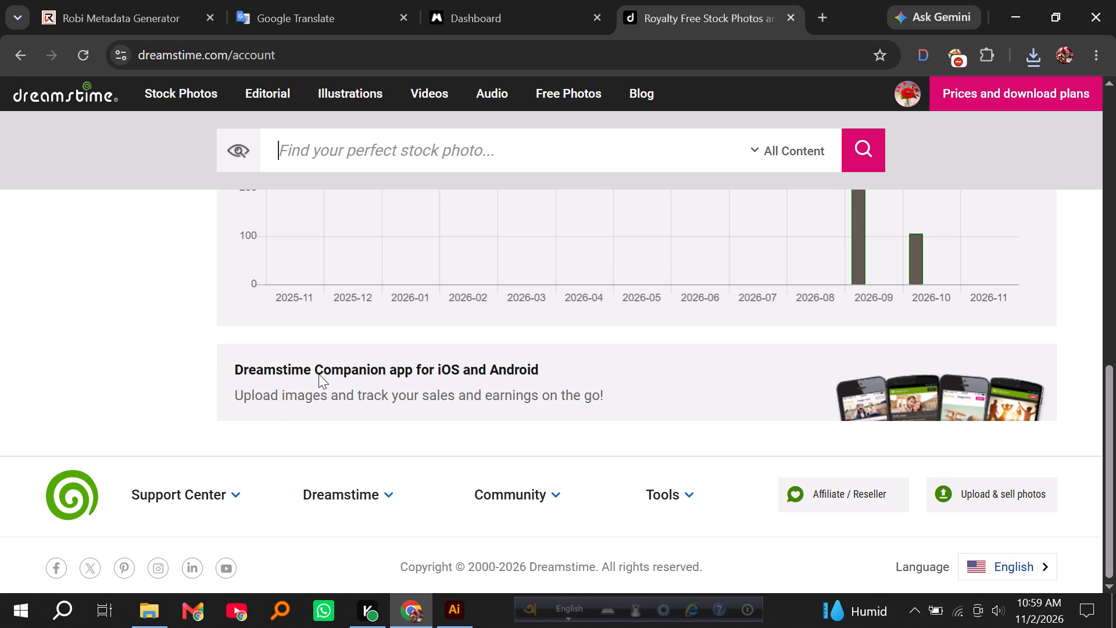
scroll(319, 374, down, 3)
scroll(319, 374, up, 5)
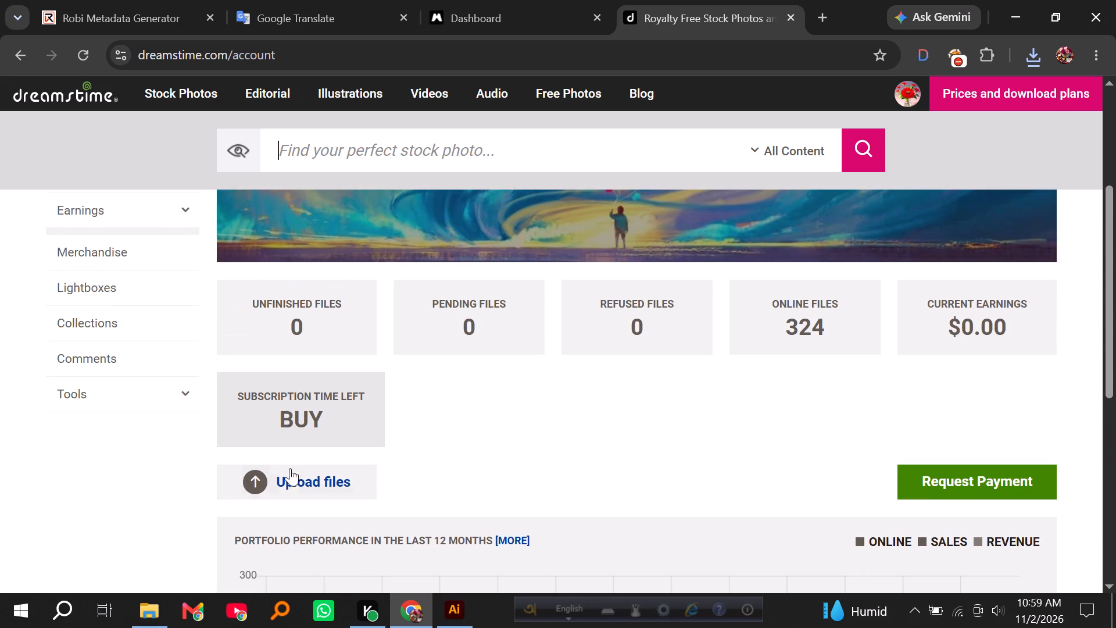
click(274, 481)
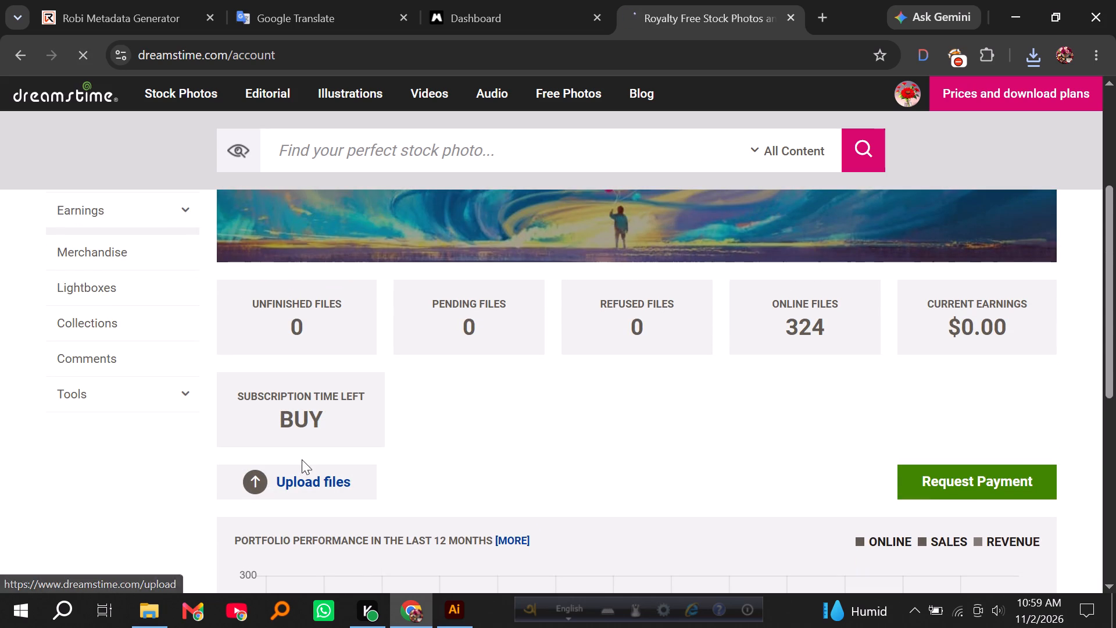
Look through the Dreamstime upload page, including its accepted content types and submission instructions.
scroll(369, 438, down, 3)
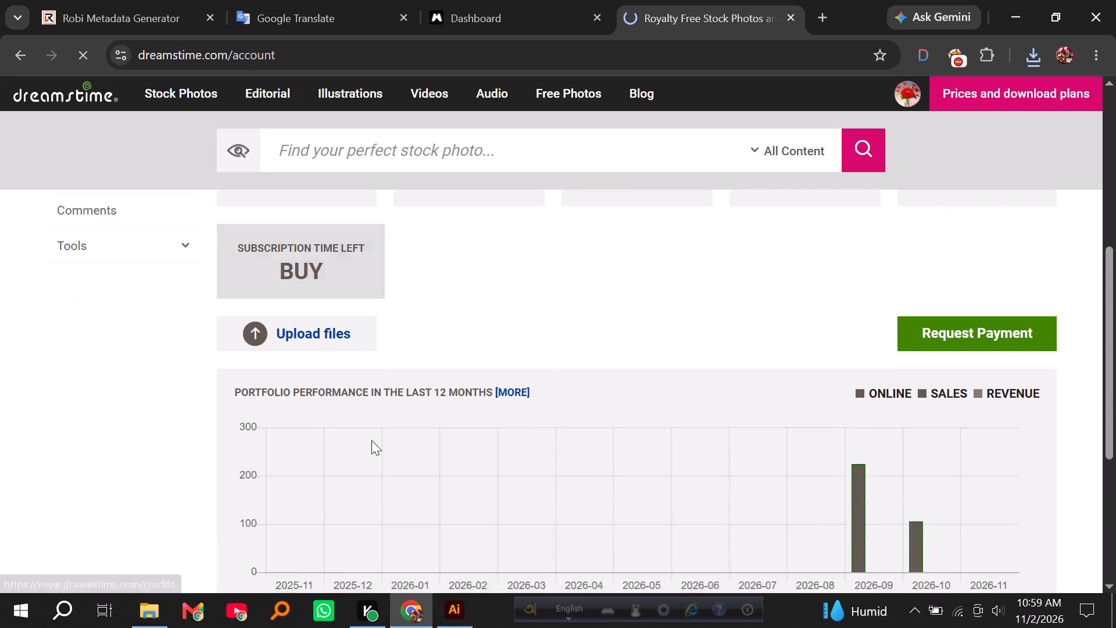
scroll(371, 440, down, 7)
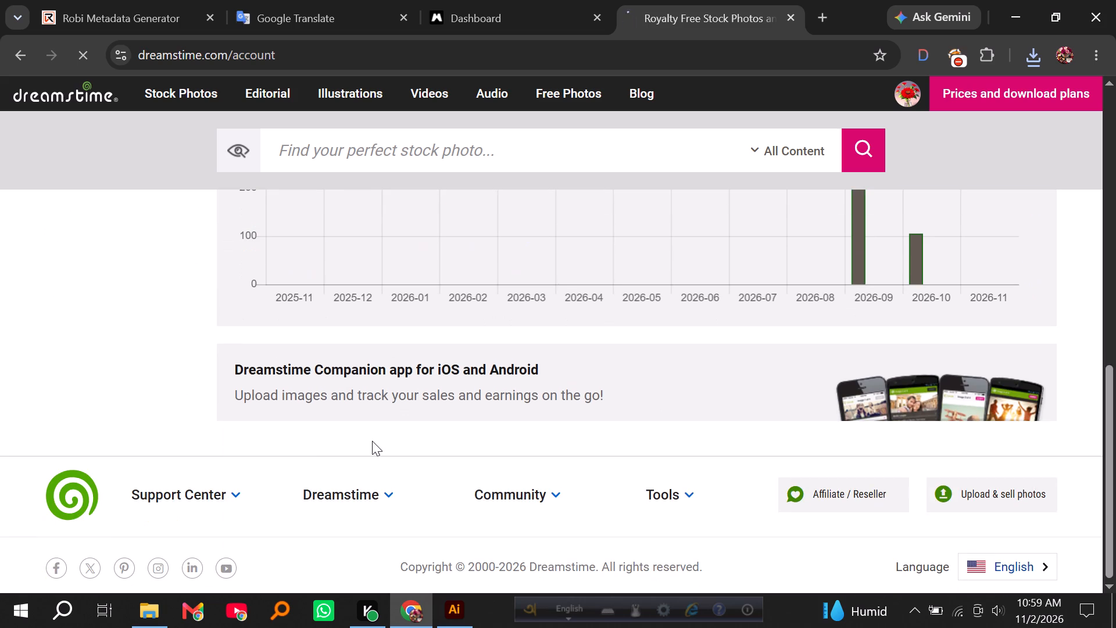
scroll(372, 441, down, 5)
scroll(372, 441, up, 3)
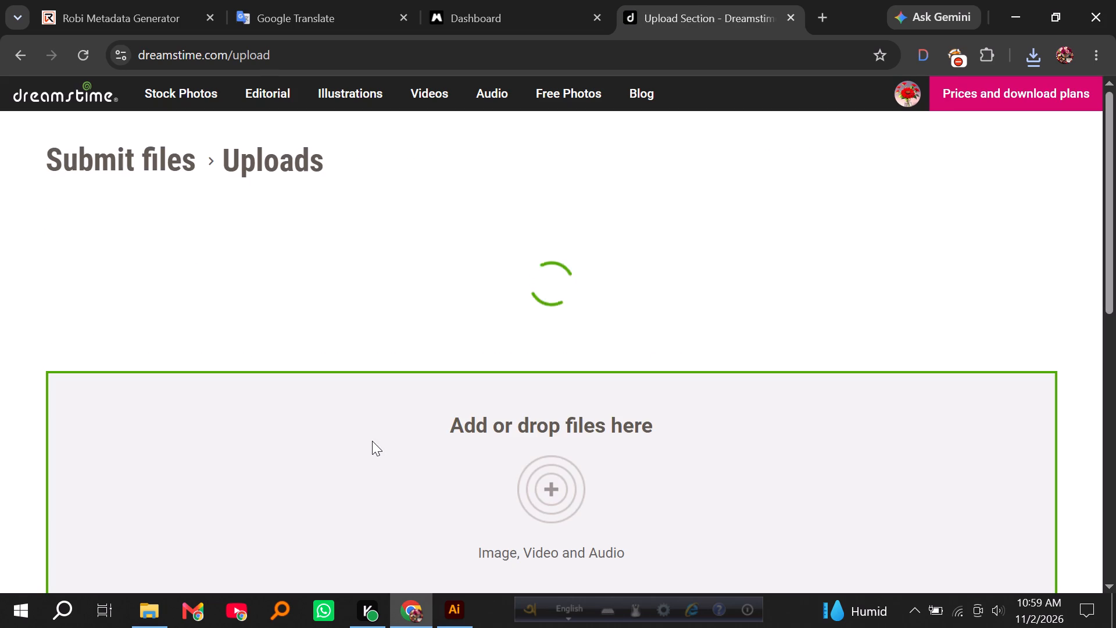
scroll(374, 430, up, 2)
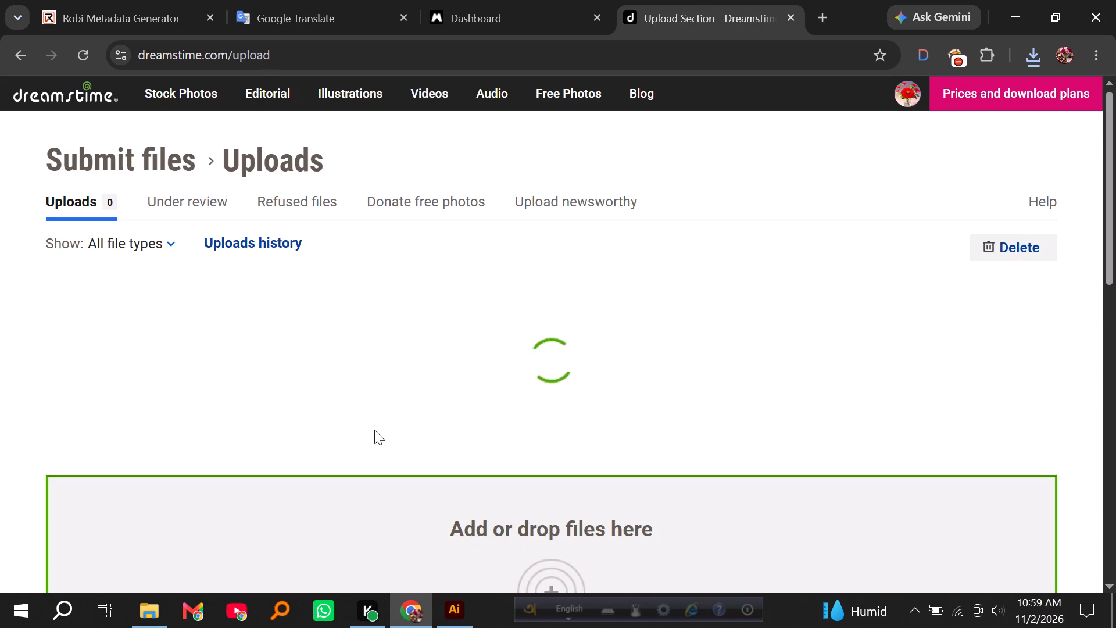
scroll(377, 371, down, 3)
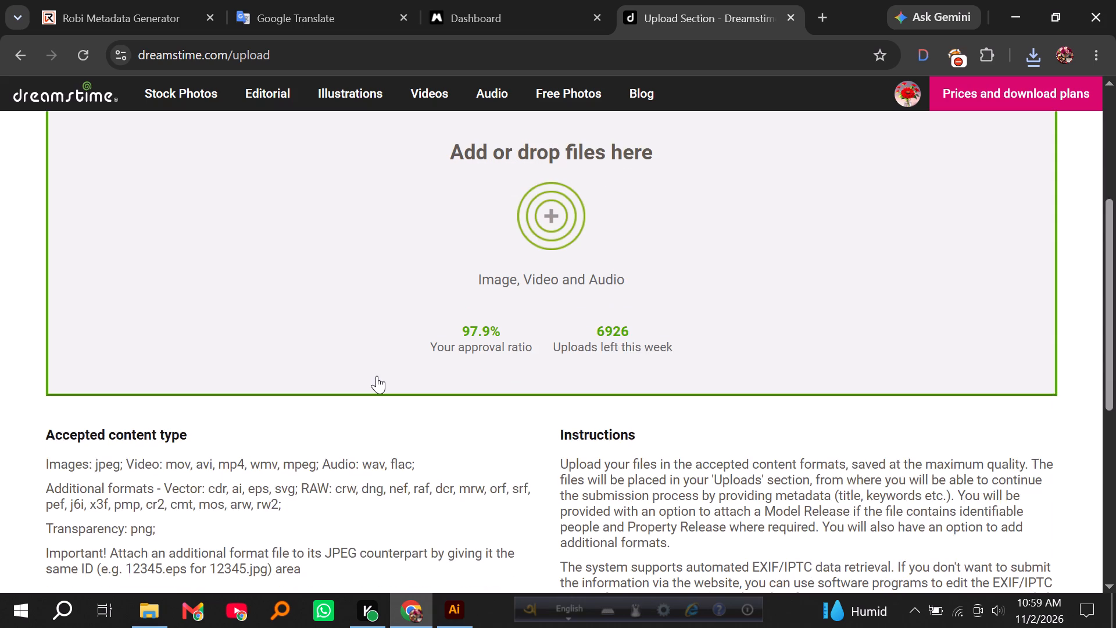
scroll(377, 376, down, 9)
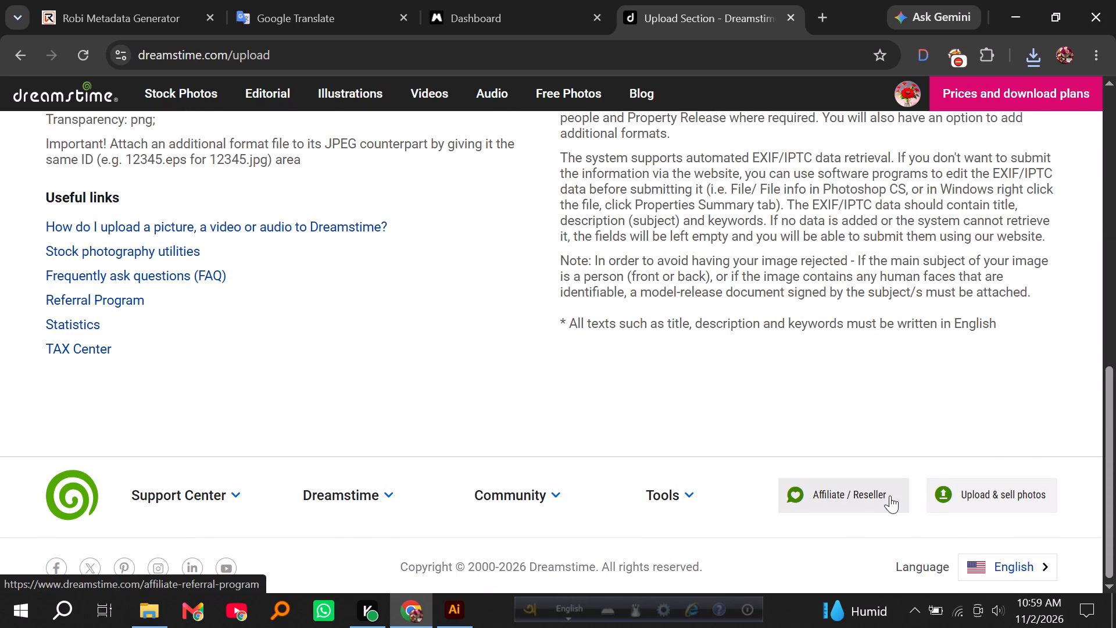
Look over the Dreamstime Affiliate / Reseller referral program page and return to the file upload page.
scroll(885, 494, down, 4)
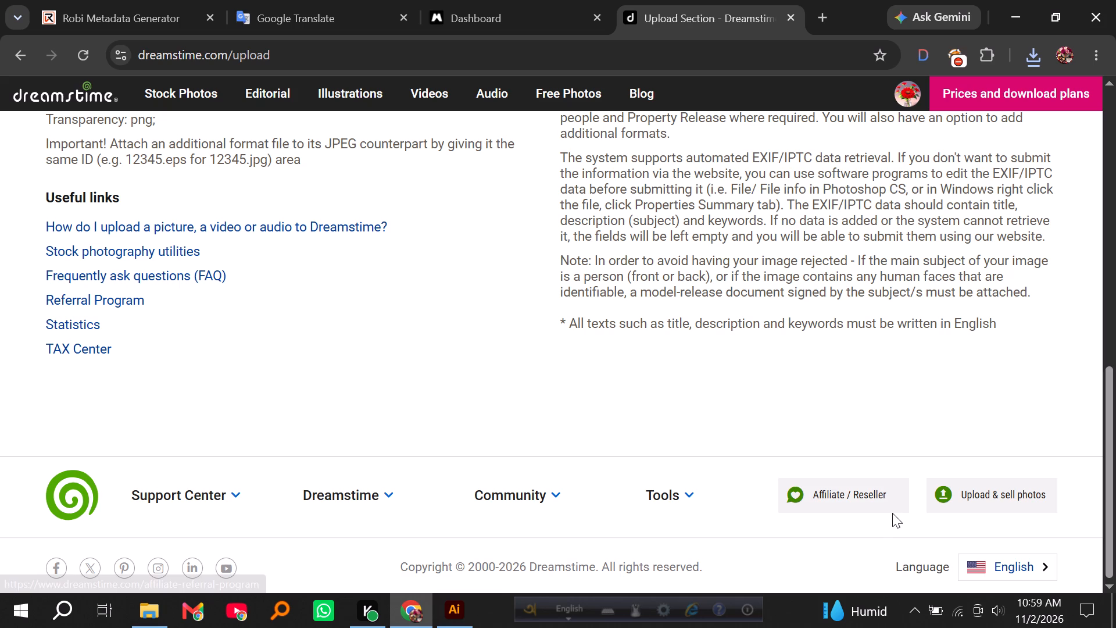
click(878, 499)
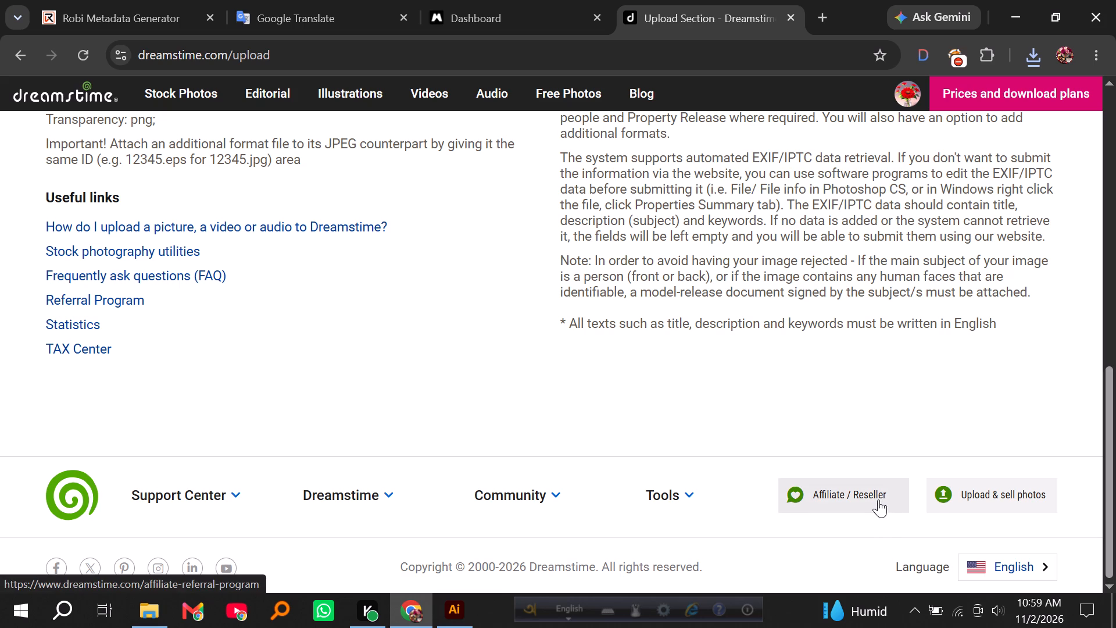
scroll(789, 416, down, 4)
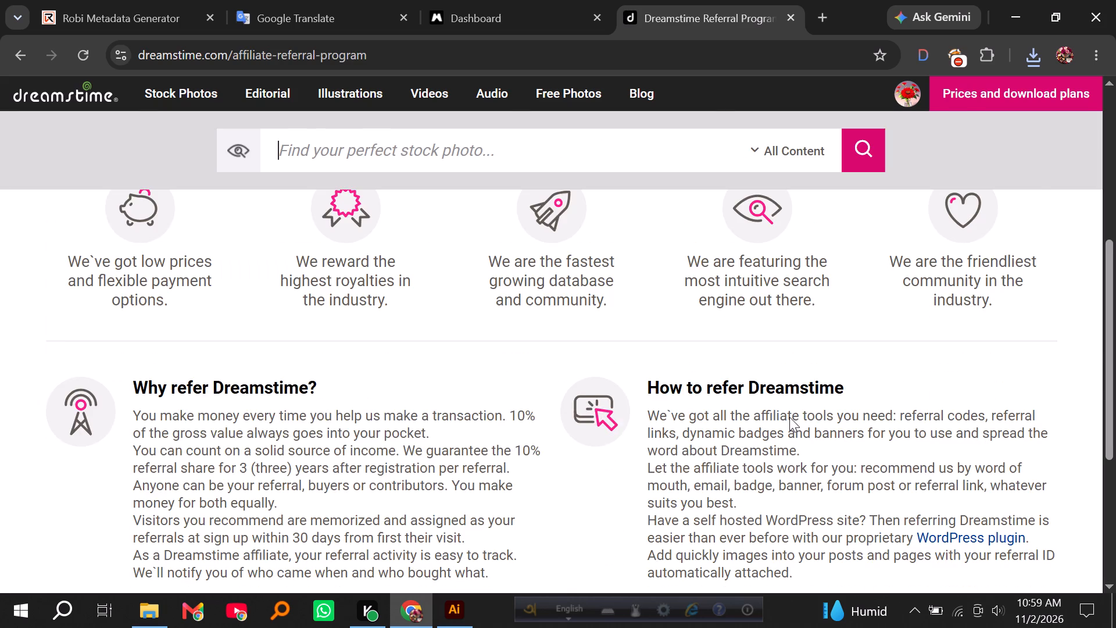
scroll(789, 417, down, 8)
scroll(789, 418, up, 7)
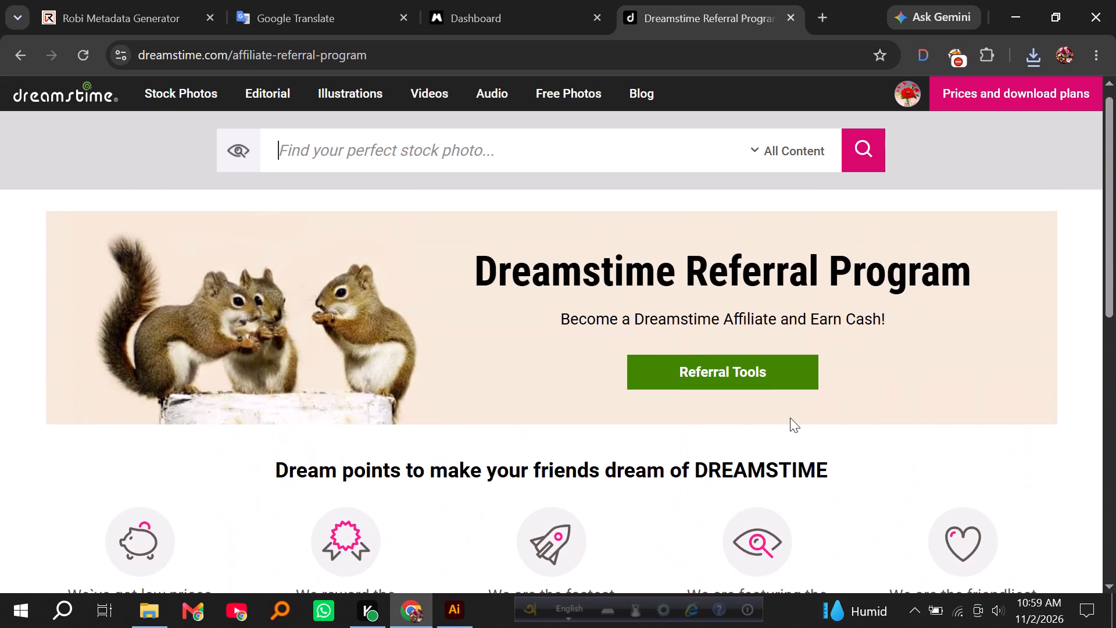
scroll(736, 406, up, 3)
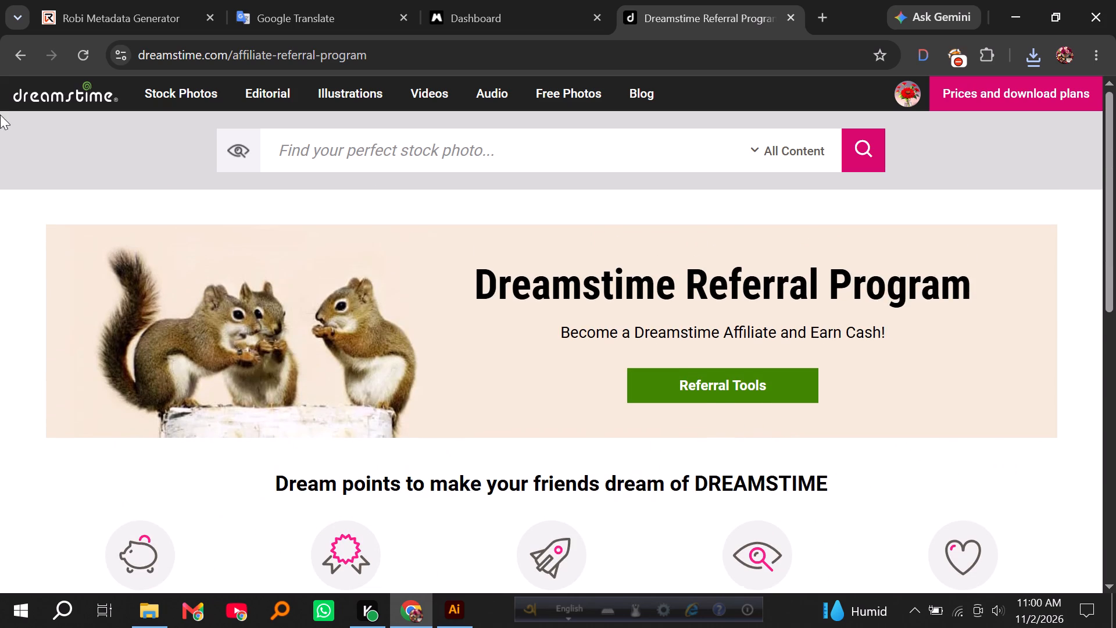
click(16, 51)
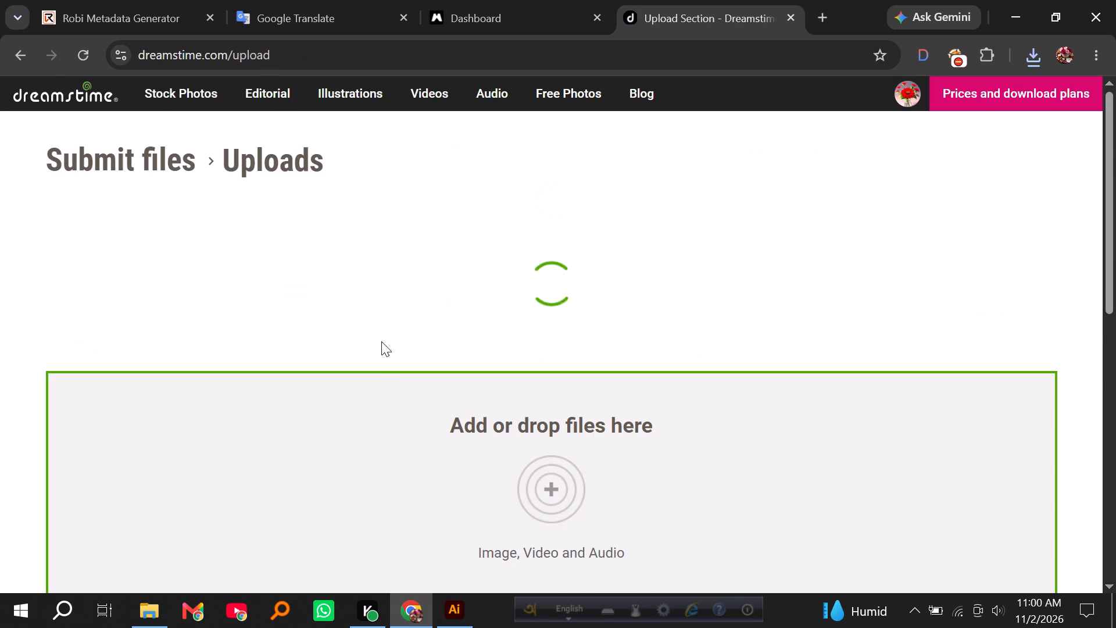
scroll(392, 372, up, 6)
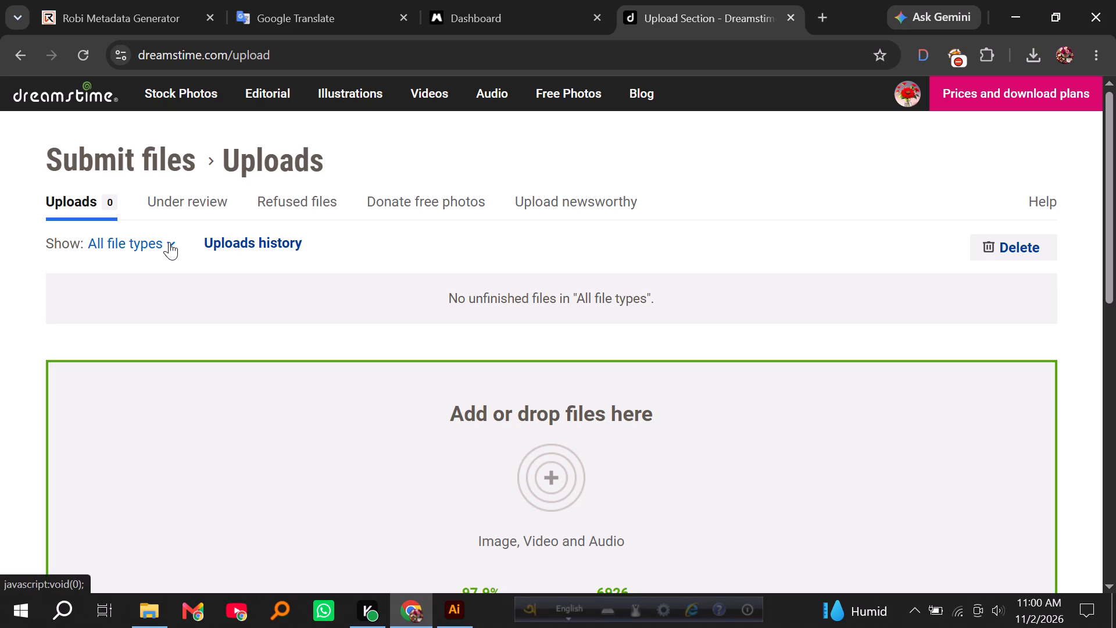
scroll(580, 338, down, 2)
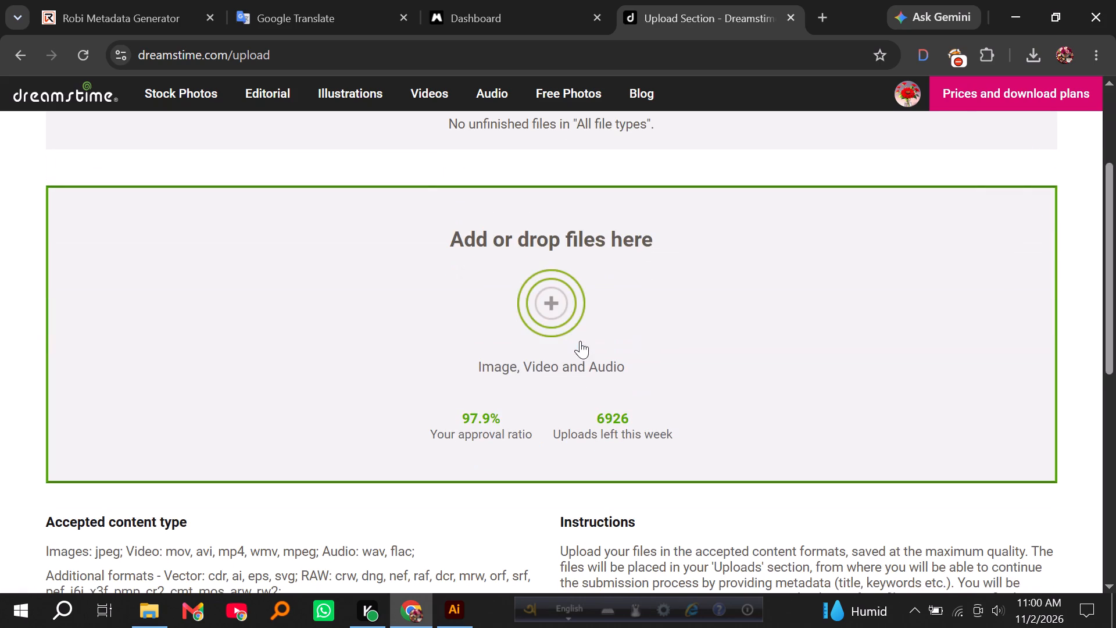
scroll(580, 341, down, 13)
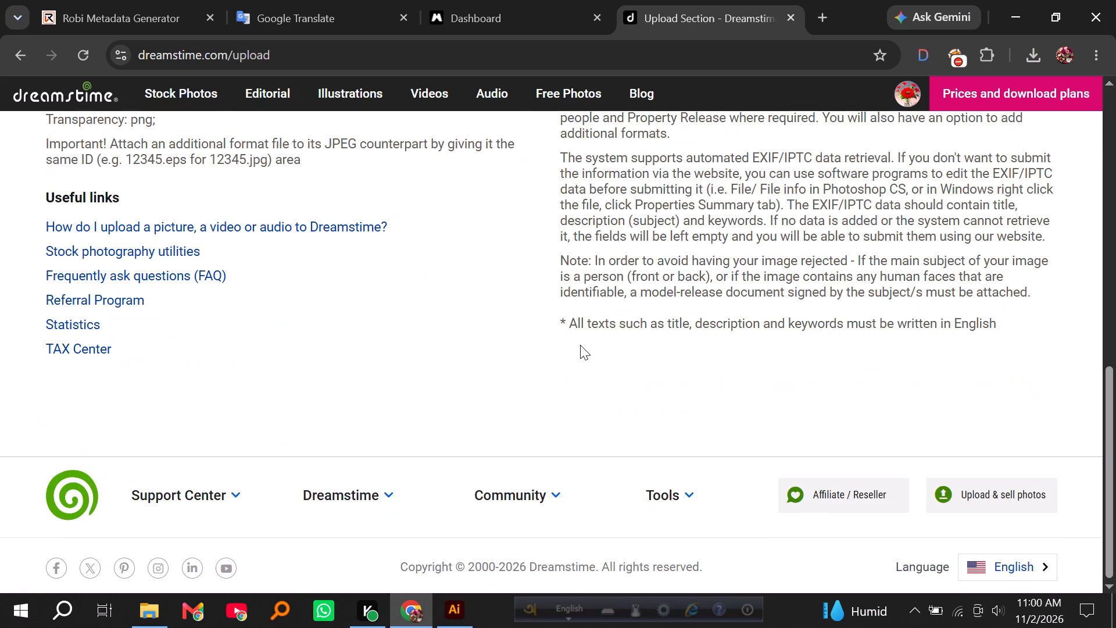
scroll(580, 345, up, 9)
scroll(552, 349, down, 1)
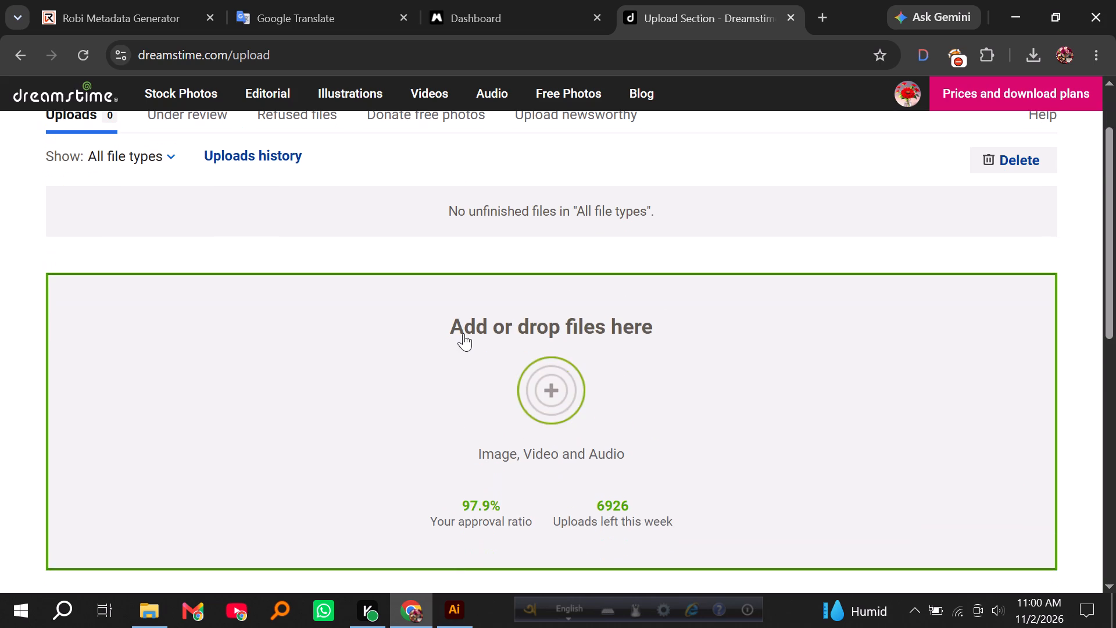
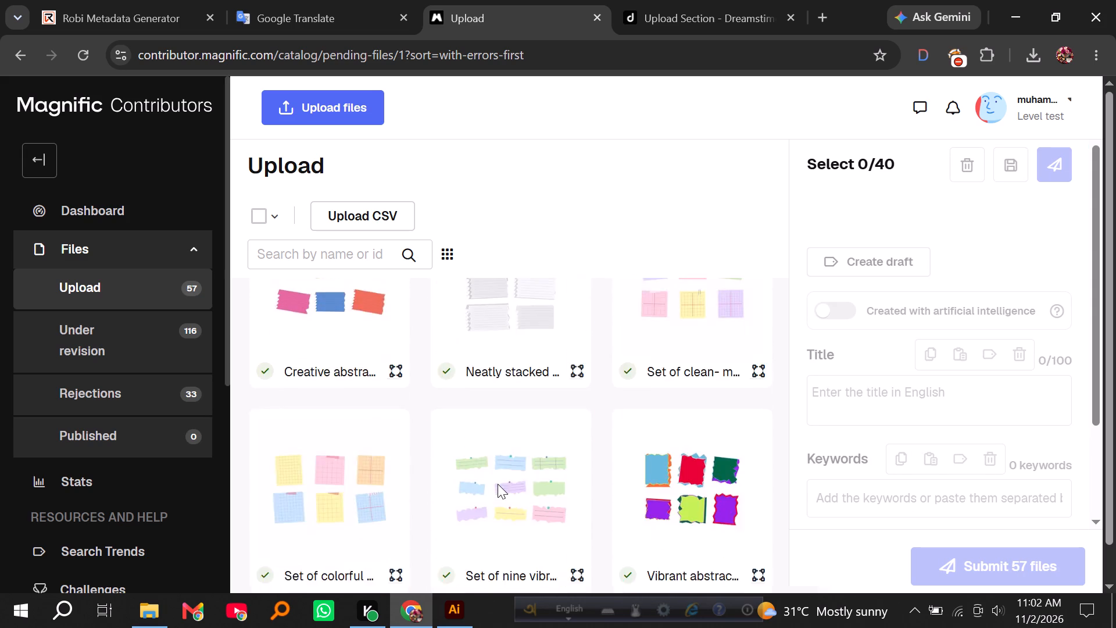
scroll(498, 484, down, 7)
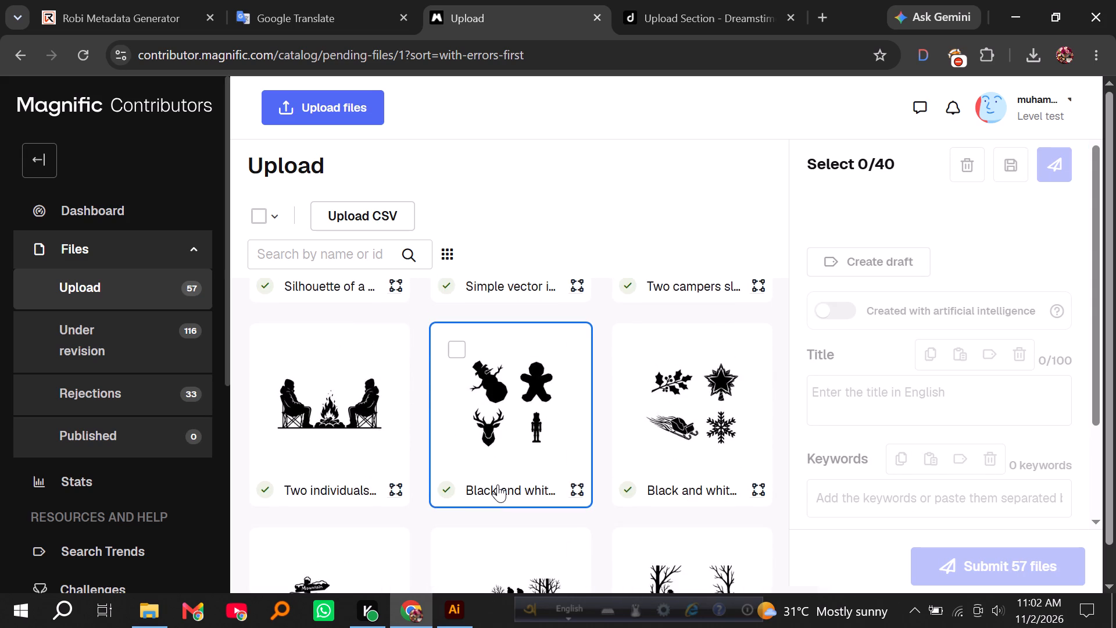
scroll(498, 484, down, 9)
scroll(498, 487, up, 8)
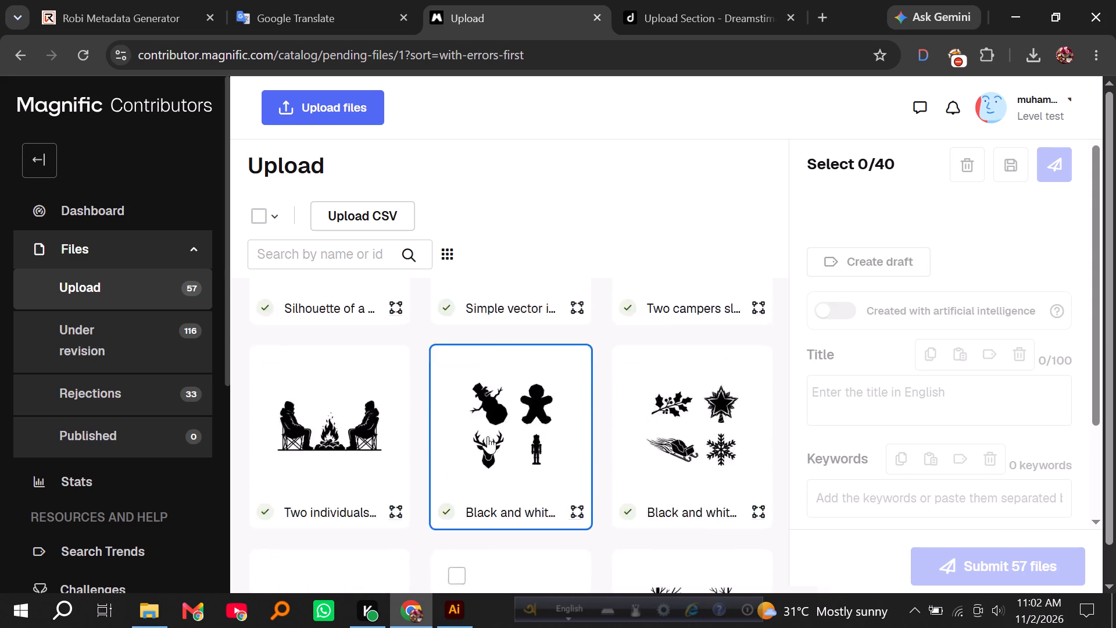
scroll(488, 436, up, 3)
Switch to the Dreamstime upload page and monitor the progress of the file upload until it finishes.
click(681, 1)
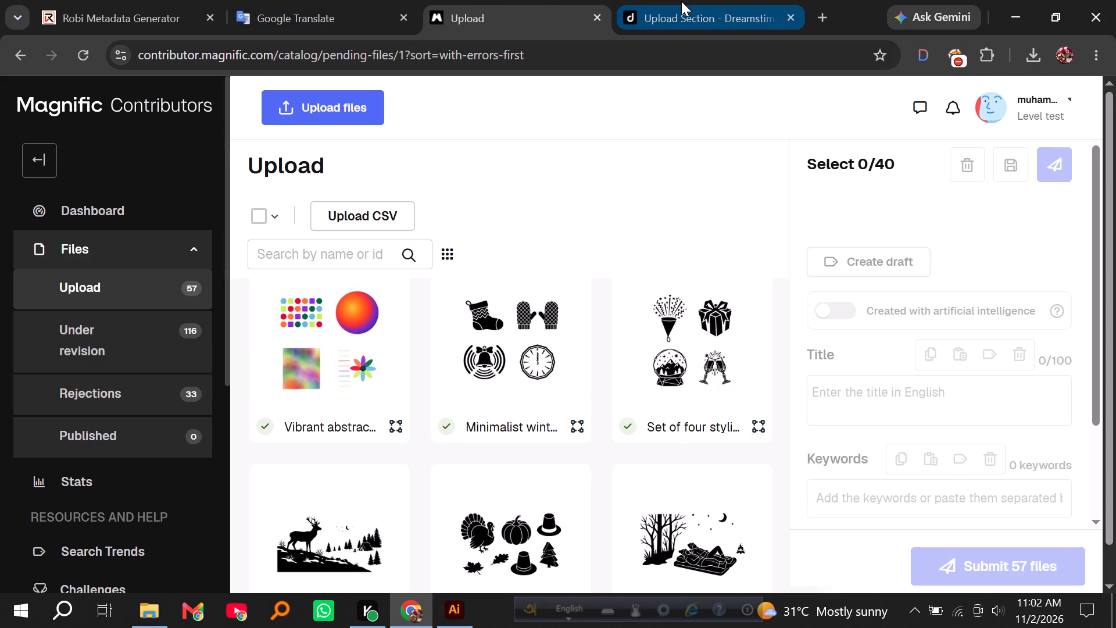
scroll(394, 406, down, 2)
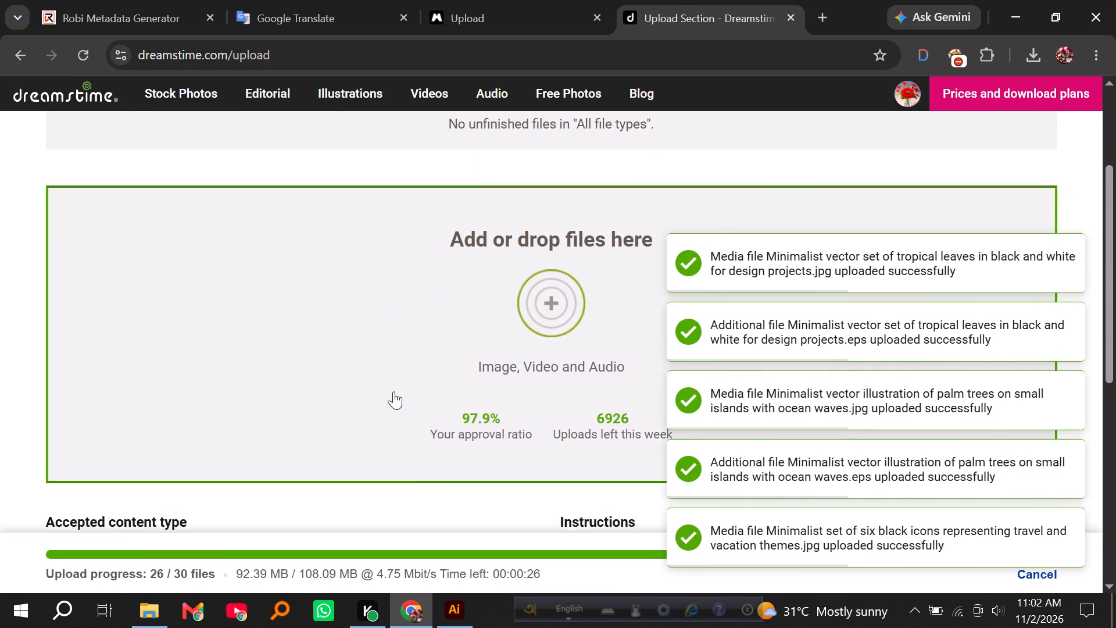
scroll(392, 393, down, 2)
scroll(388, 350, up, 2)
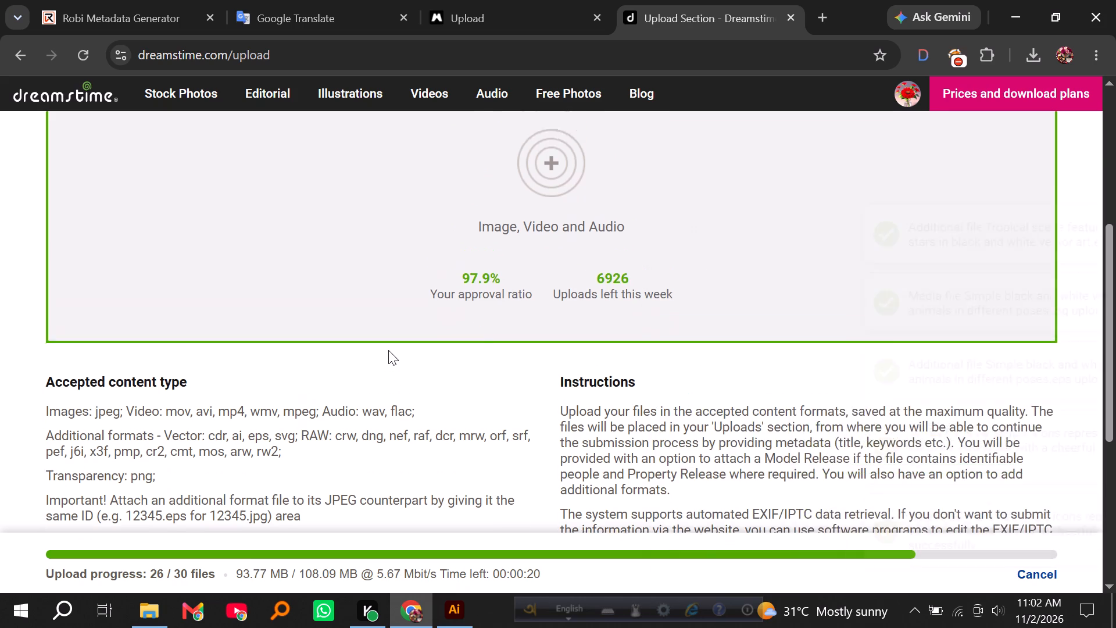
scroll(388, 350, down, 10)
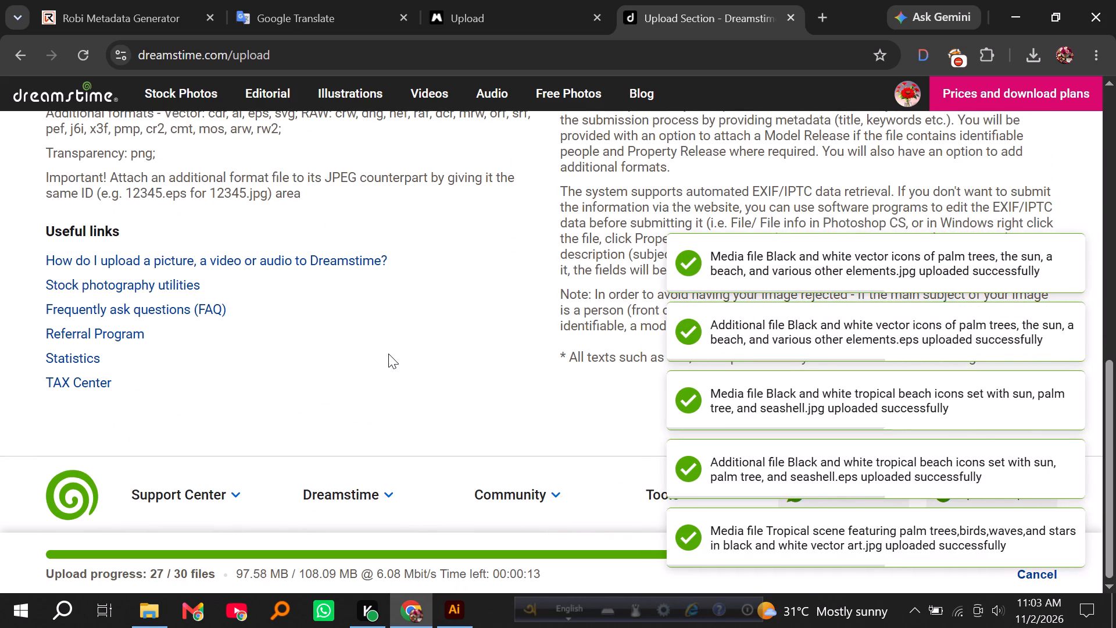
scroll(388, 354, up, 2)
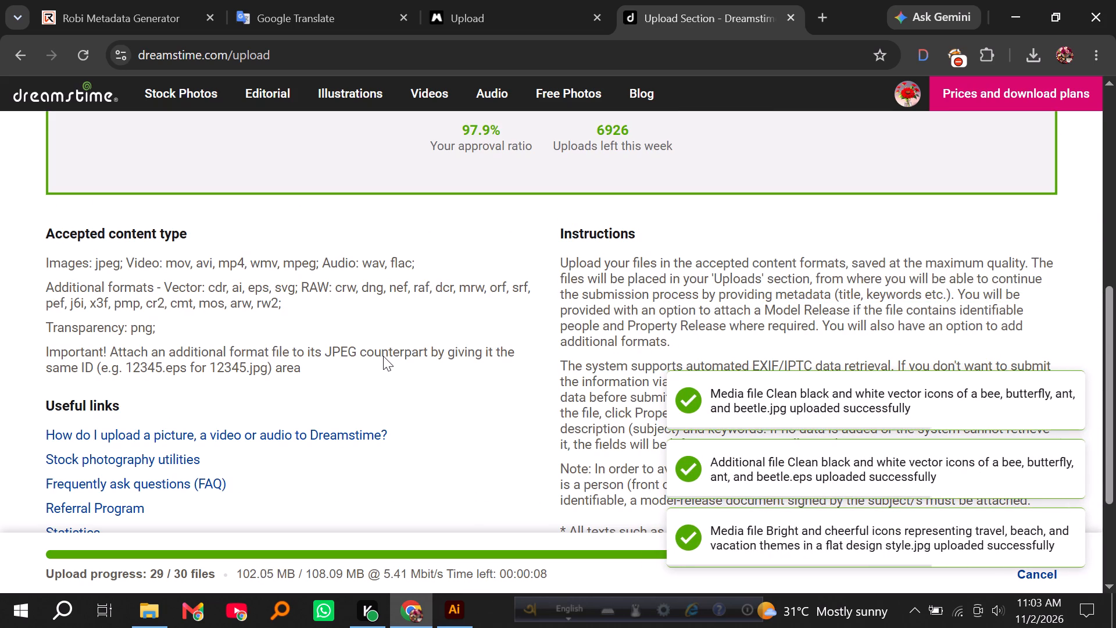
scroll(383, 356, down, 2)
scroll(381, 361, up, 3)
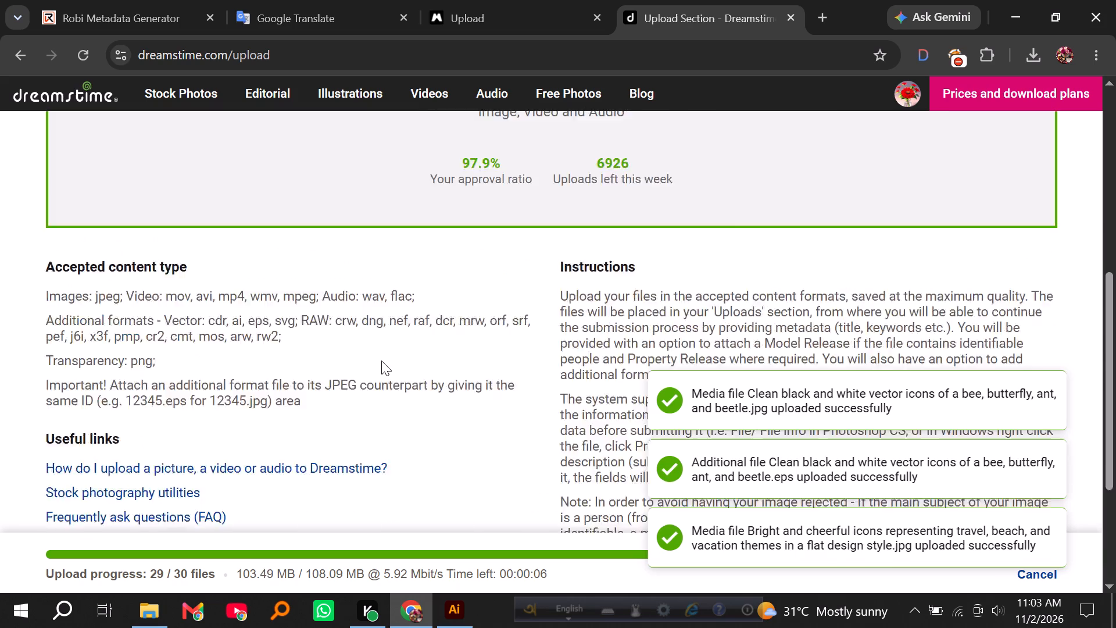
scroll(381, 361, up, 1)
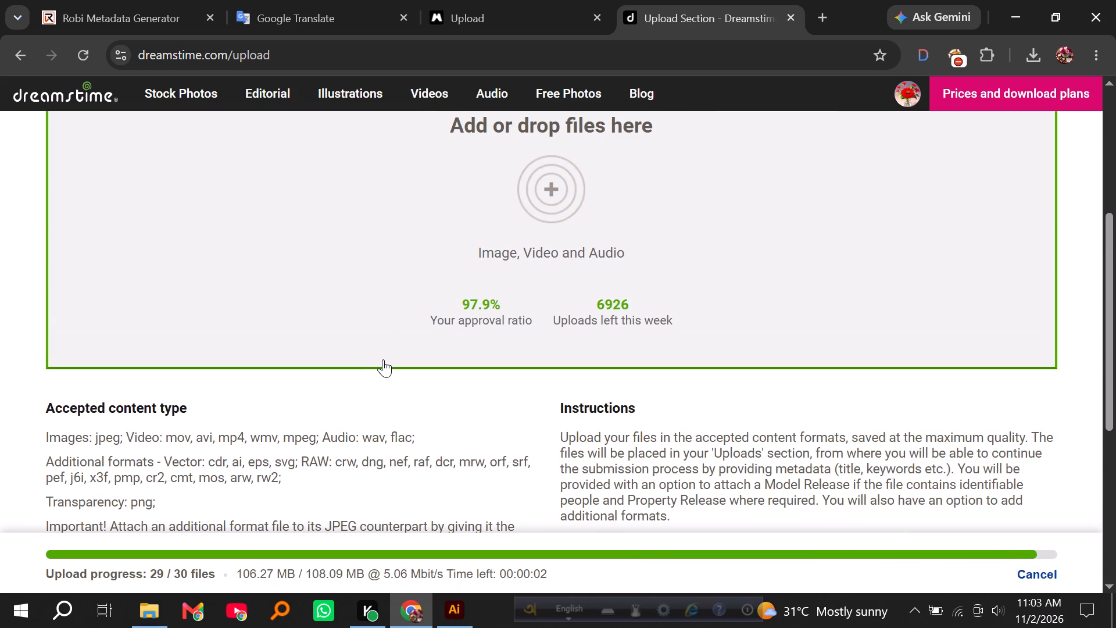
scroll(383, 359, down, 3)
scroll(383, 359, up, 4)
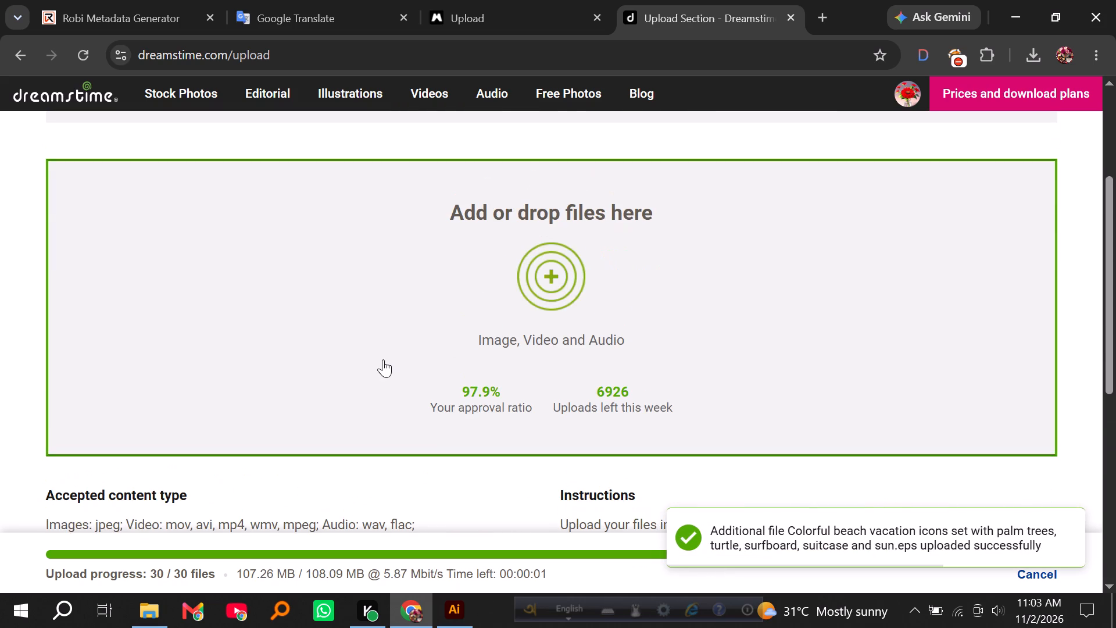
scroll(384, 361, down, 2)
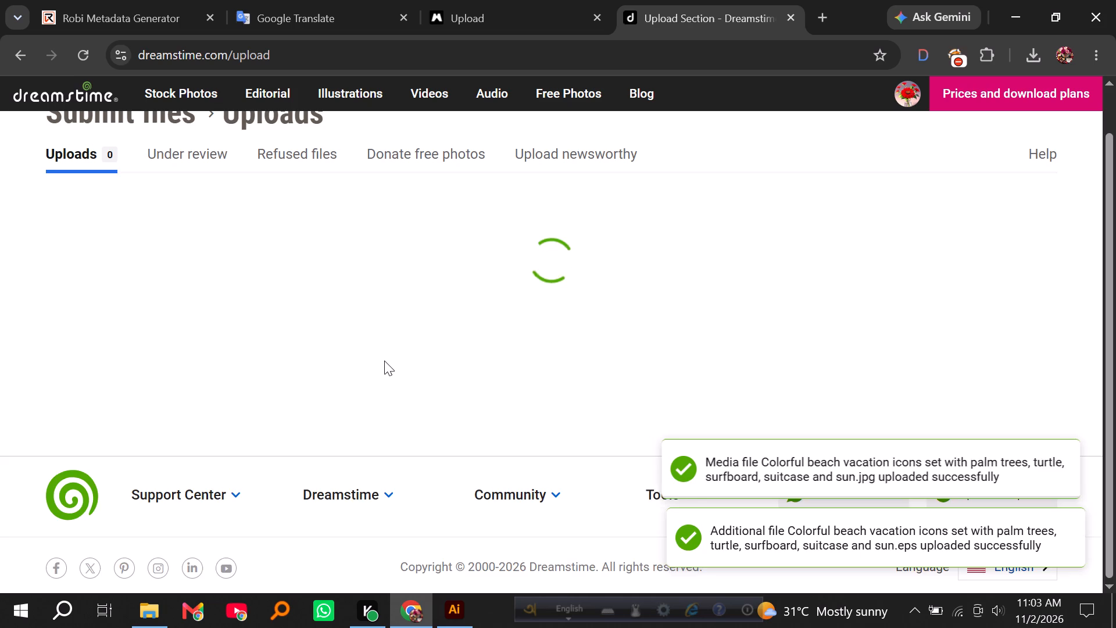
scroll(384, 361, up, 3)
scroll(384, 361, down, 3)
scroll(384, 361, up, 4)
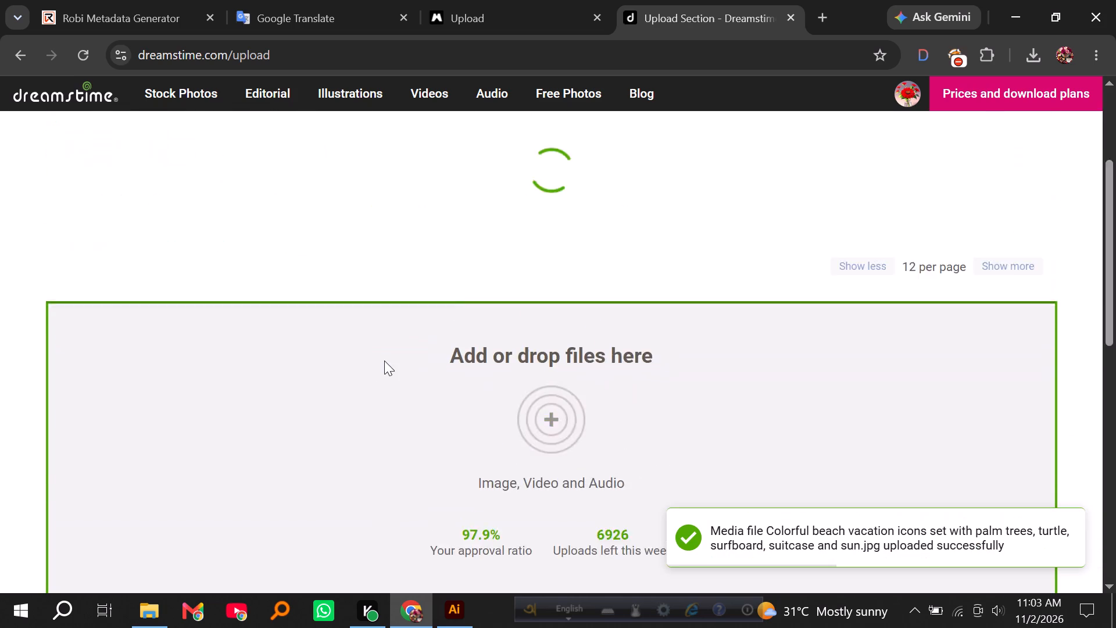
scroll(384, 361, up, 1)
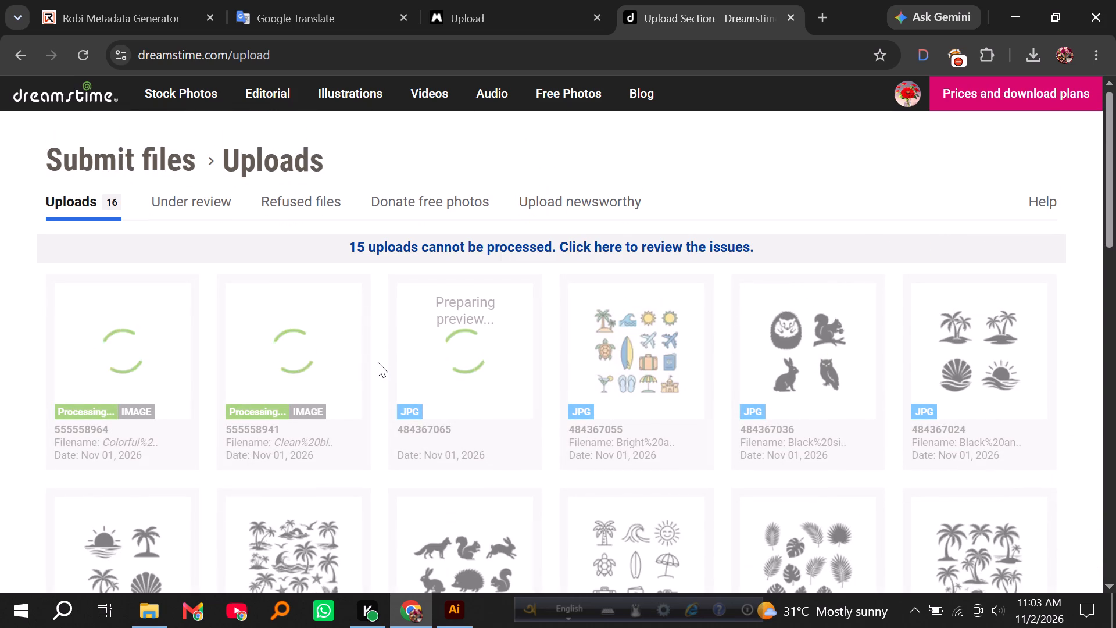
scroll(362, 355, down, 3)
scroll(274, 361, down, 2)
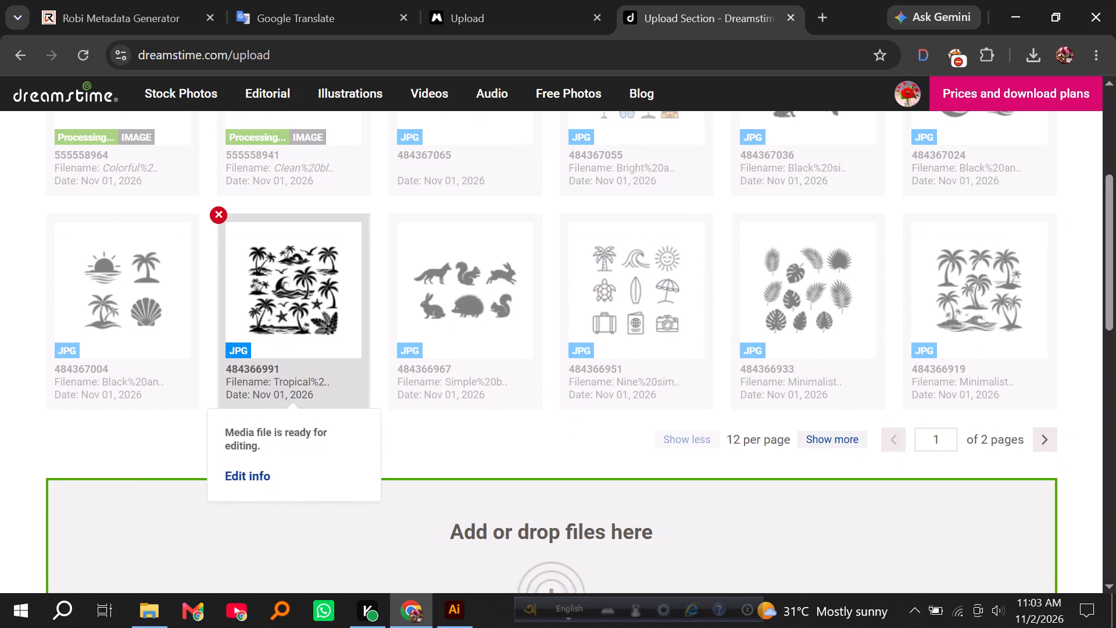
scroll(275, 362, down, 2)
scroll(277, 363, up, 4)
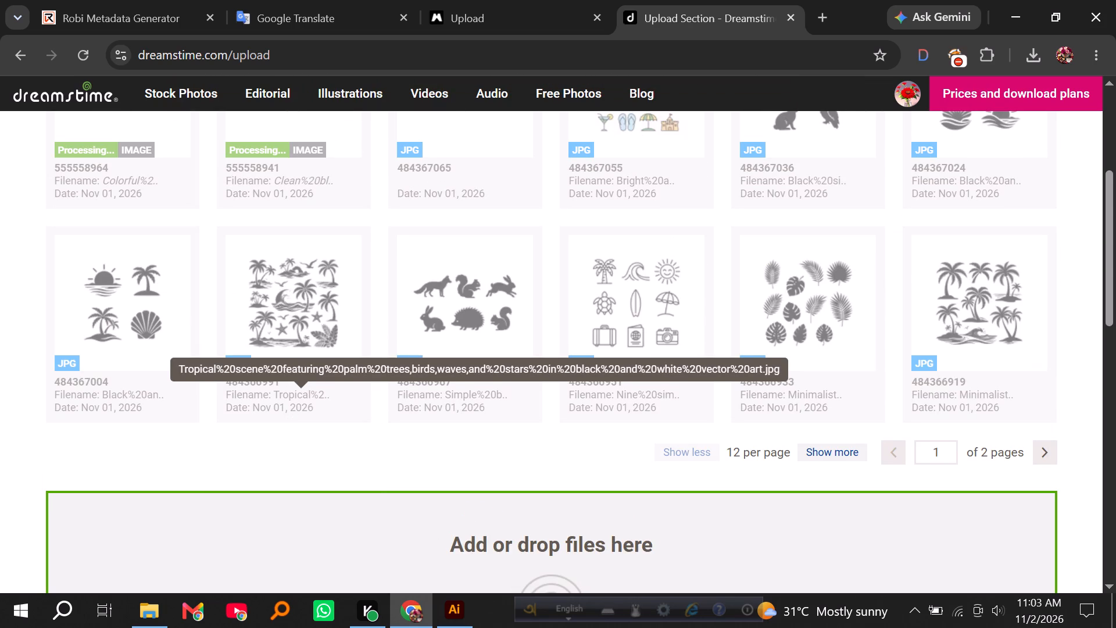
scroll(288, 371, down, 4)
scroll(289, 374, up, 8)
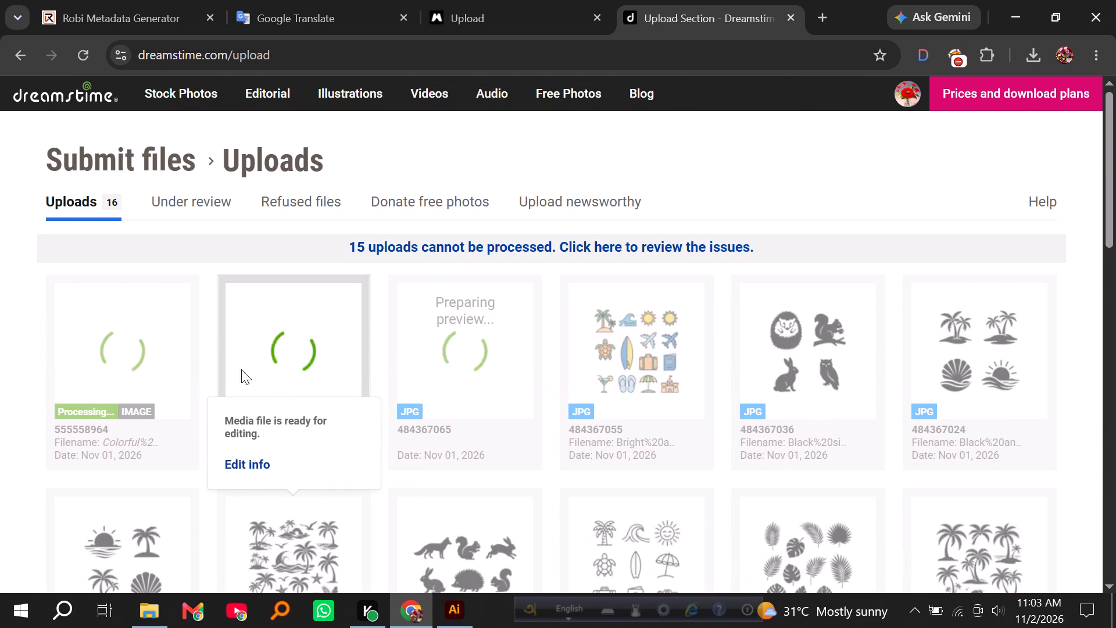
scroll(188, 371, up, 1)
scroll(293, 368, down, 14)
scroll(293, 368, up, 3)
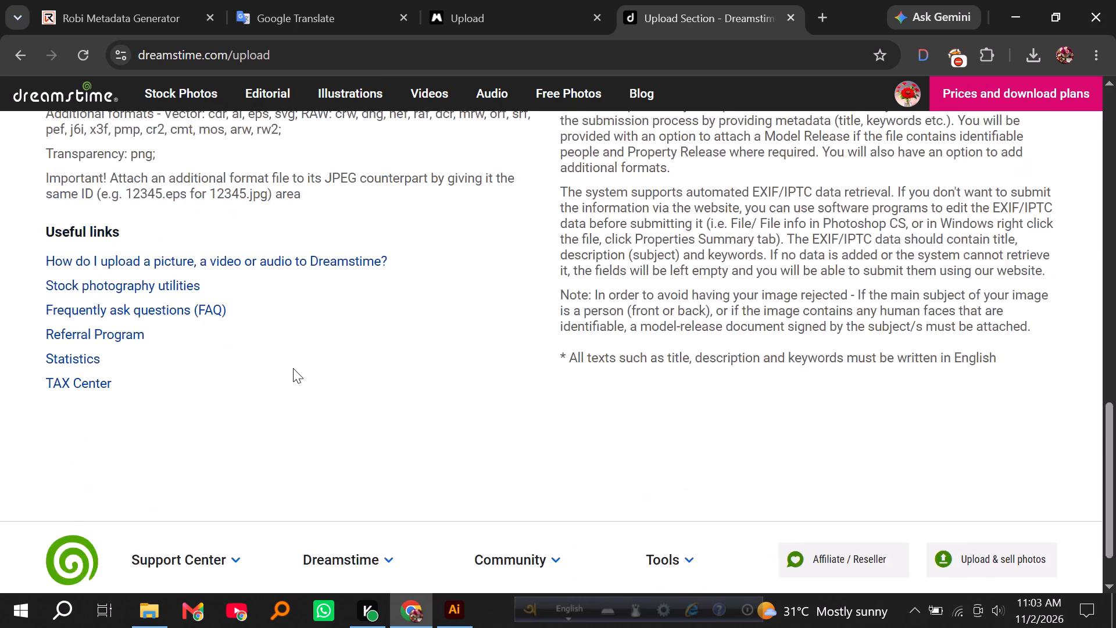
scroll(293, 368, up, 15)
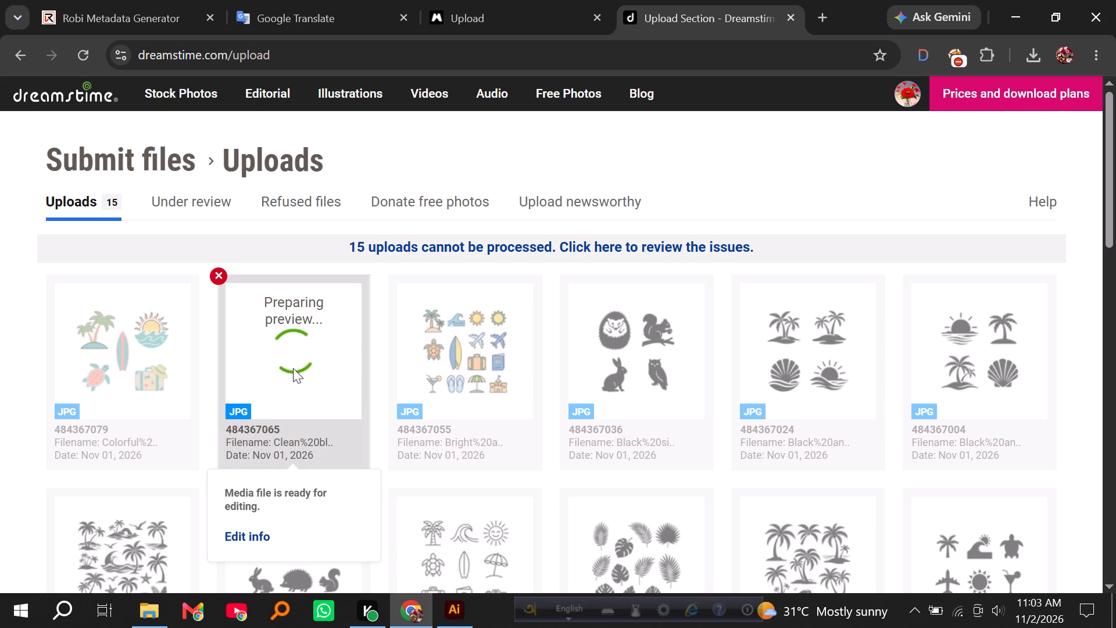
scroll(412, 308, down, 7)
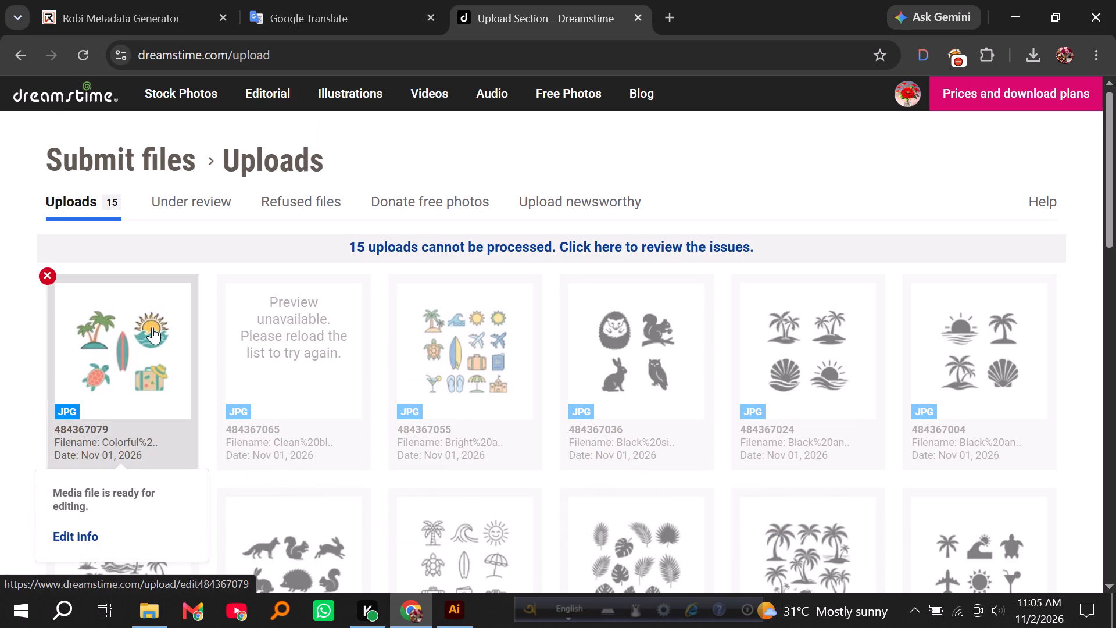
scroll(273, 323, down, 3)
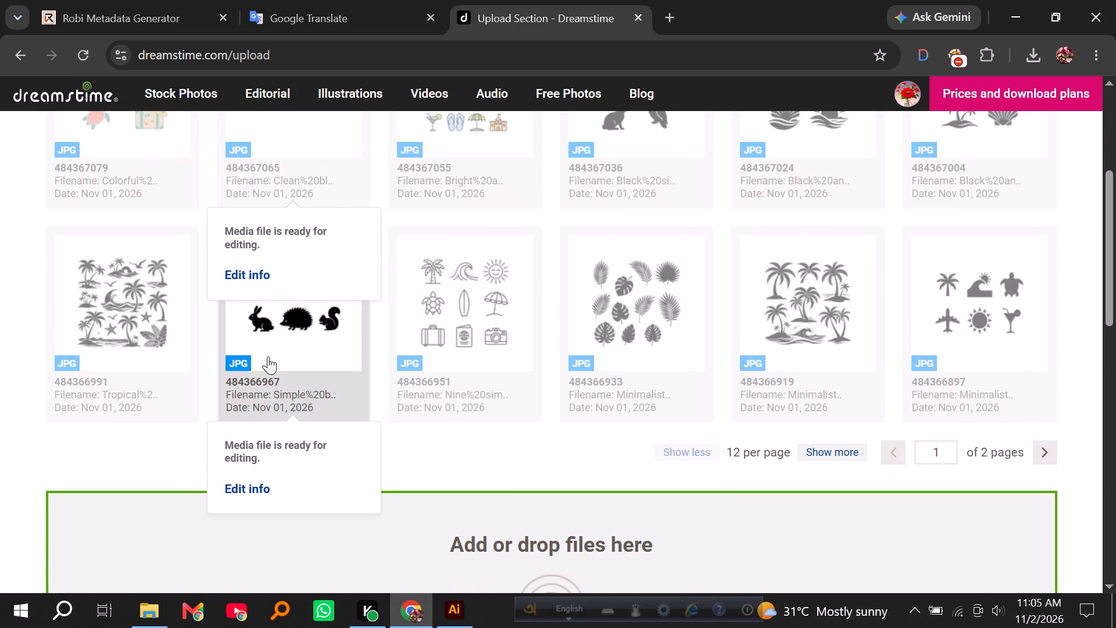
scroll(268, 356, up, 3)
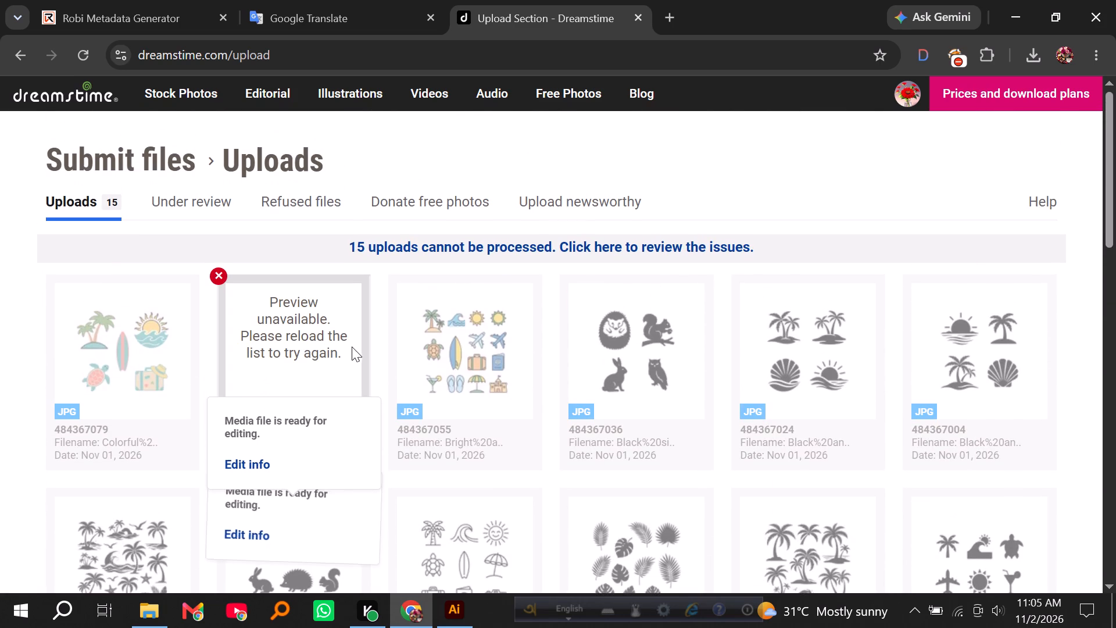
click(273, 337)
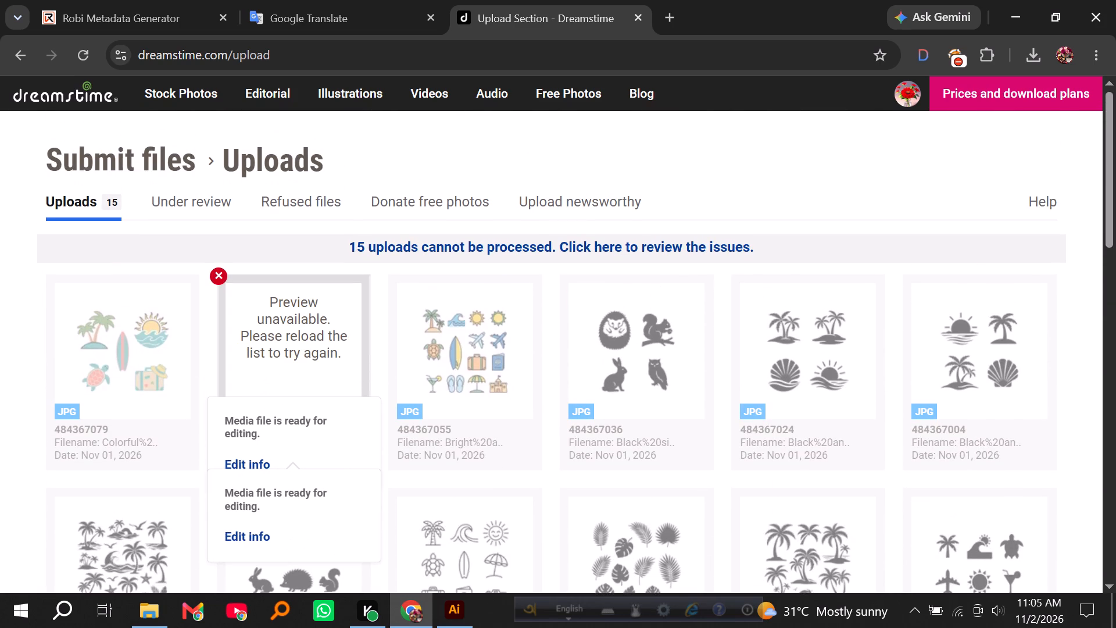
scroll(299, 361, down, 1)
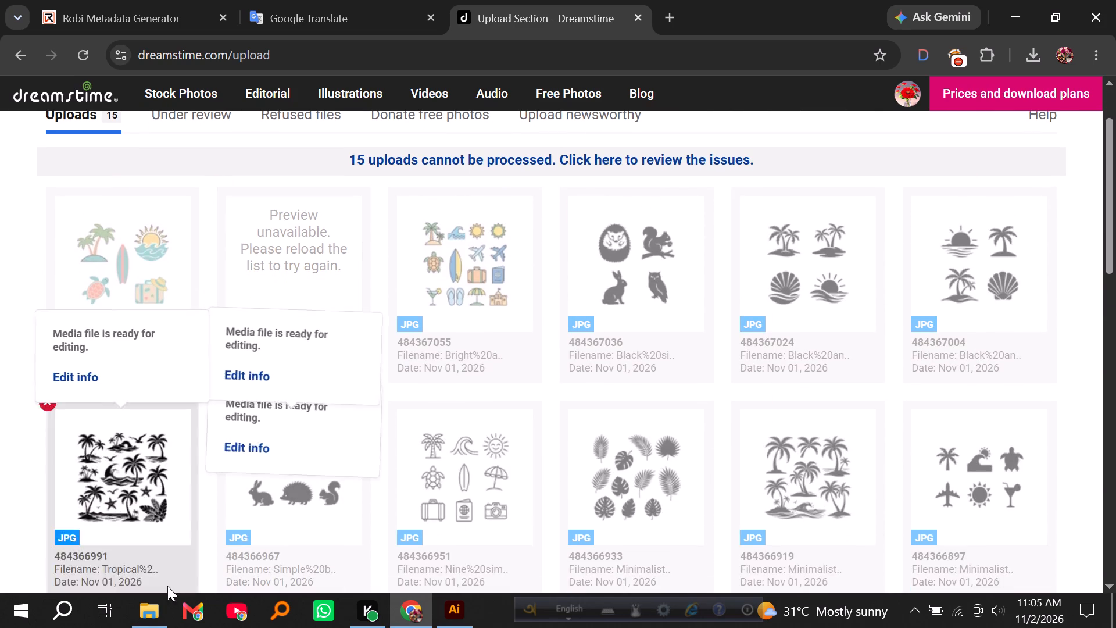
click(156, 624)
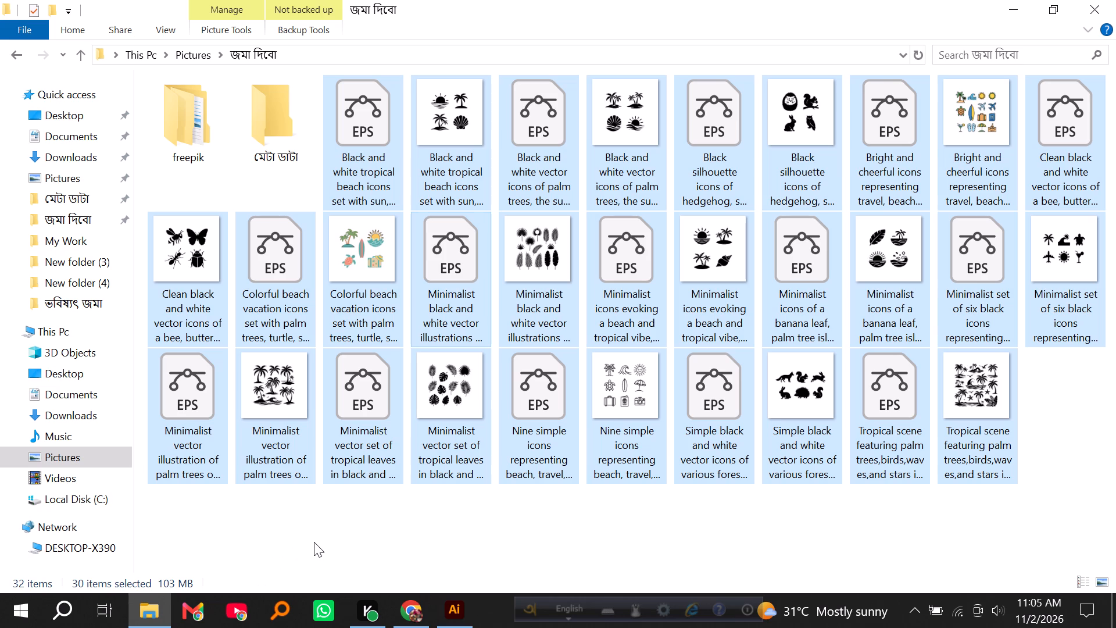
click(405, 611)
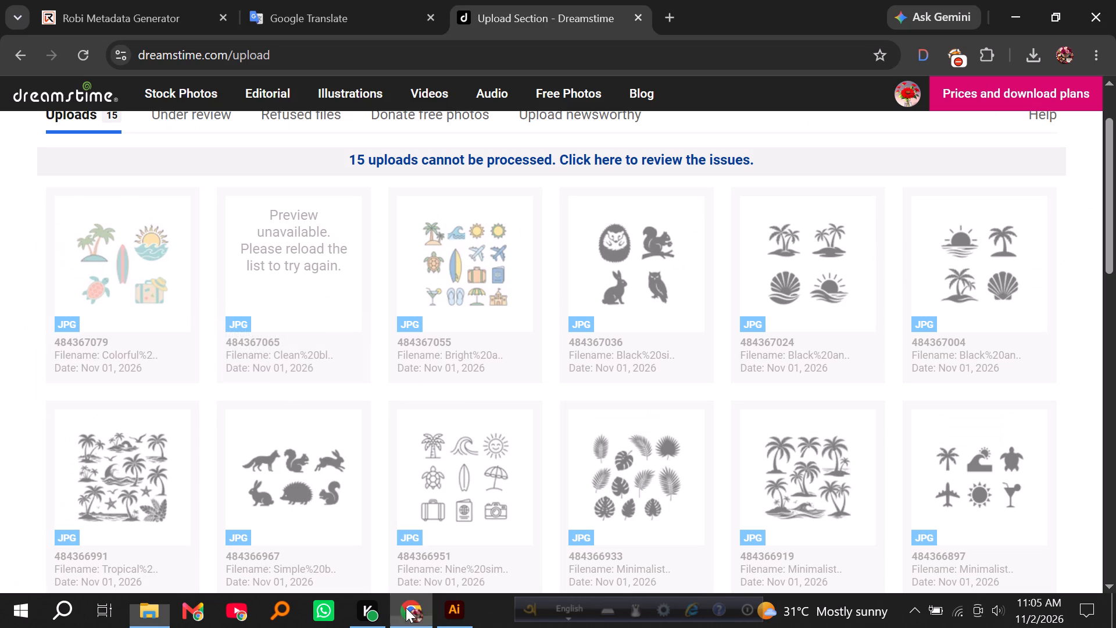
Open the issues report for the unprocessed uploads and review each file's status in the uploads history.
scroll(421, 404, up, 1)
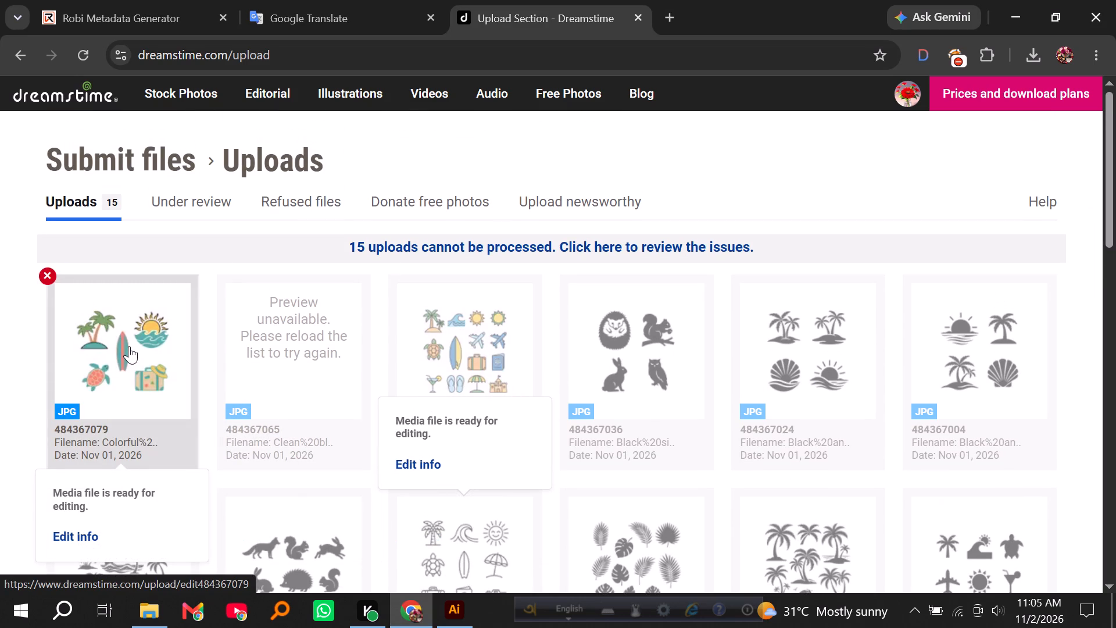
click(614, 246)
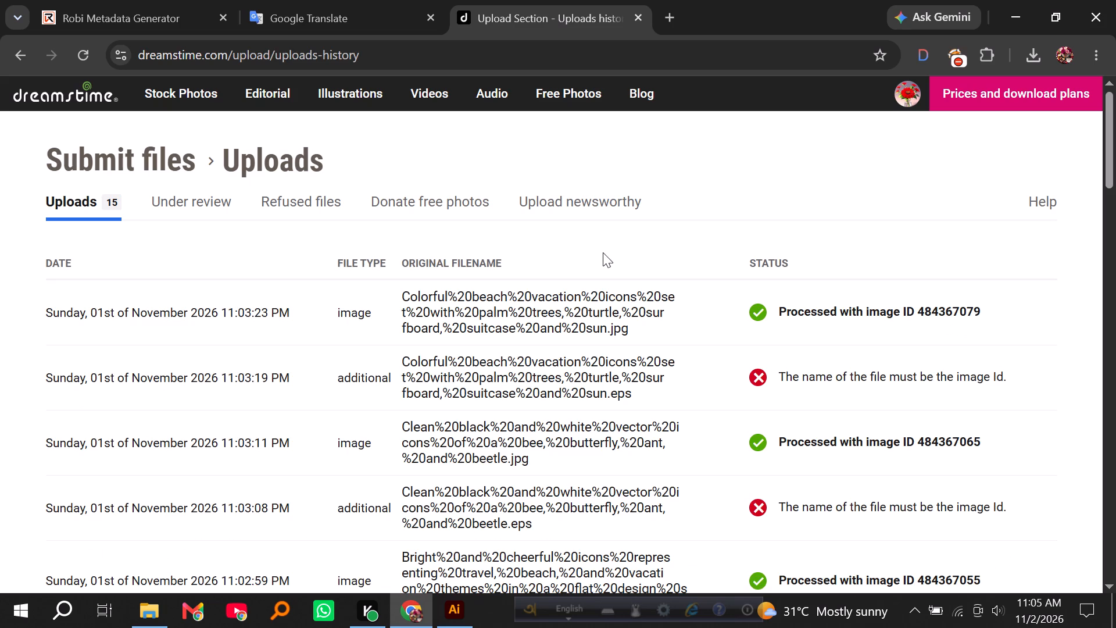
scroll(586, 326, down, 20)
scroll(586, 326, down, 9)
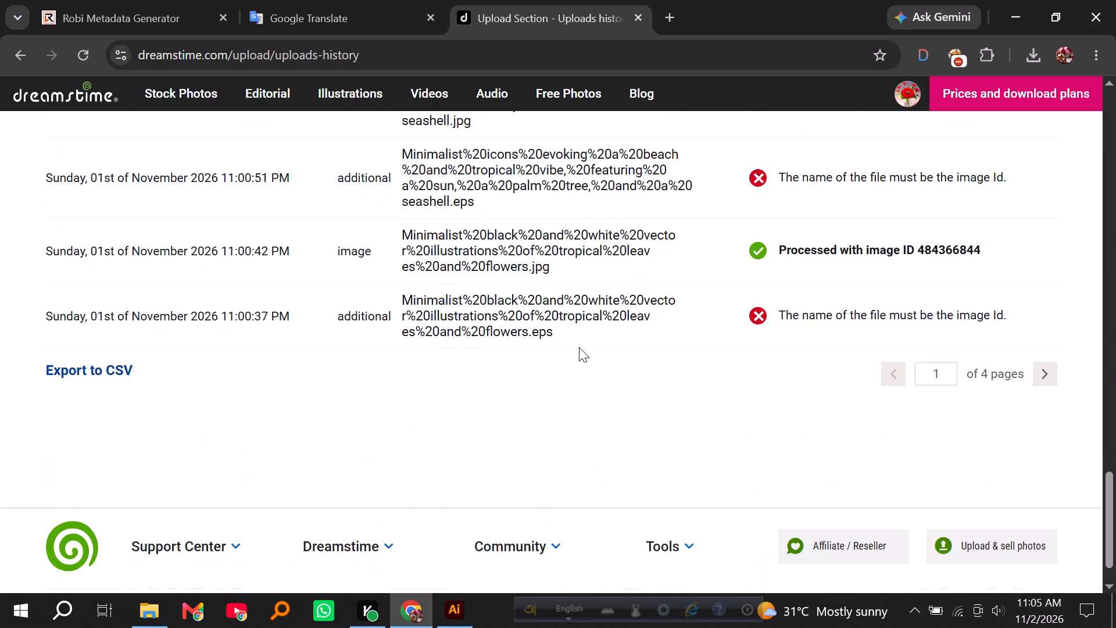
scroll(579, 347, up, 8)
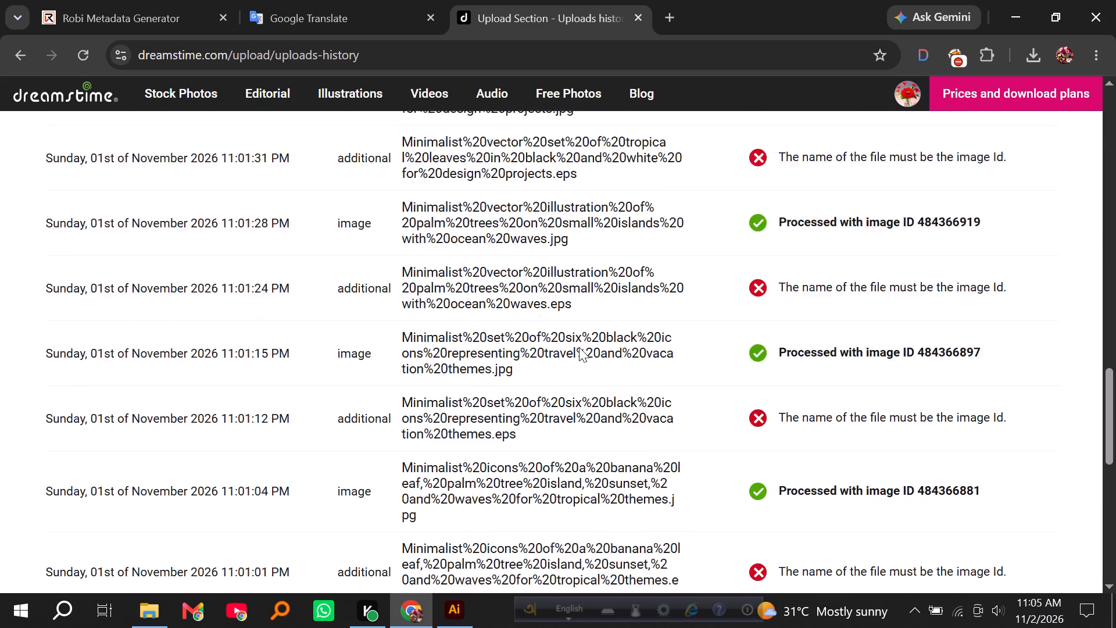
scroll(579, 347, up, 20)
scroll(579, 347, up, 2)
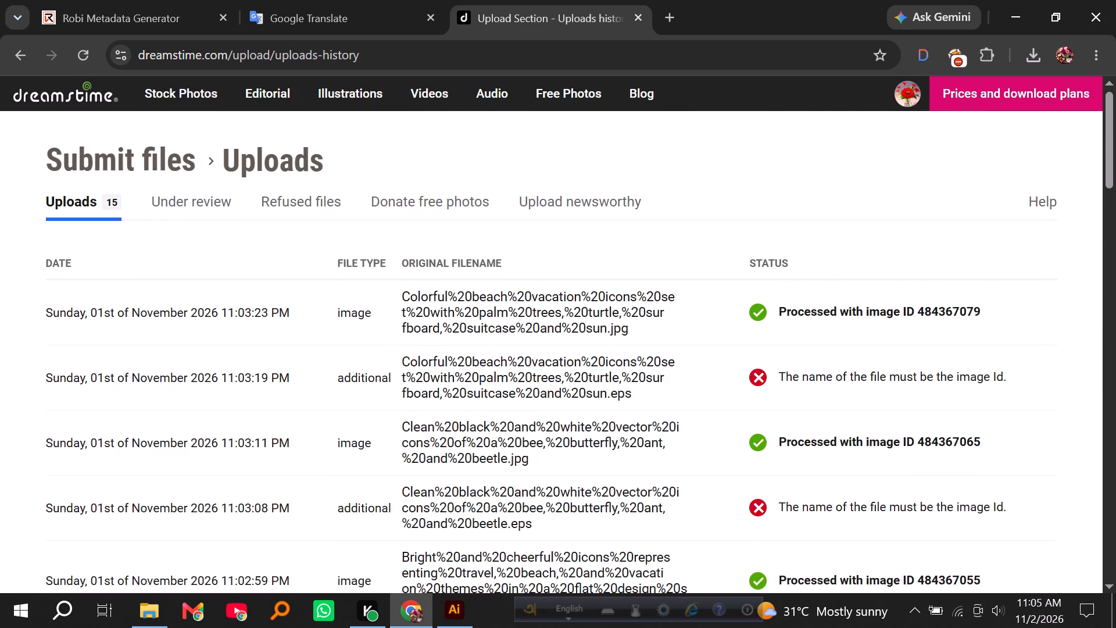
Check the Under review section for submitted files.
click(162, 205)
scroll(240, 317, up, 3)
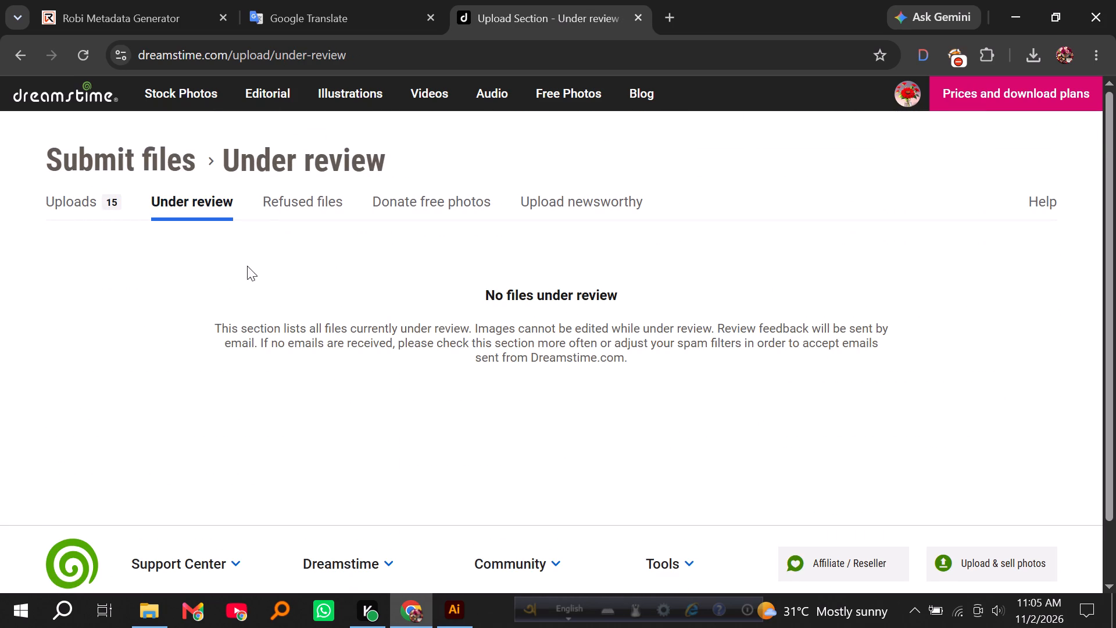
Open the Dreamstime account dashboard and examine its file statistics and Uploads options.
click(903, 91)
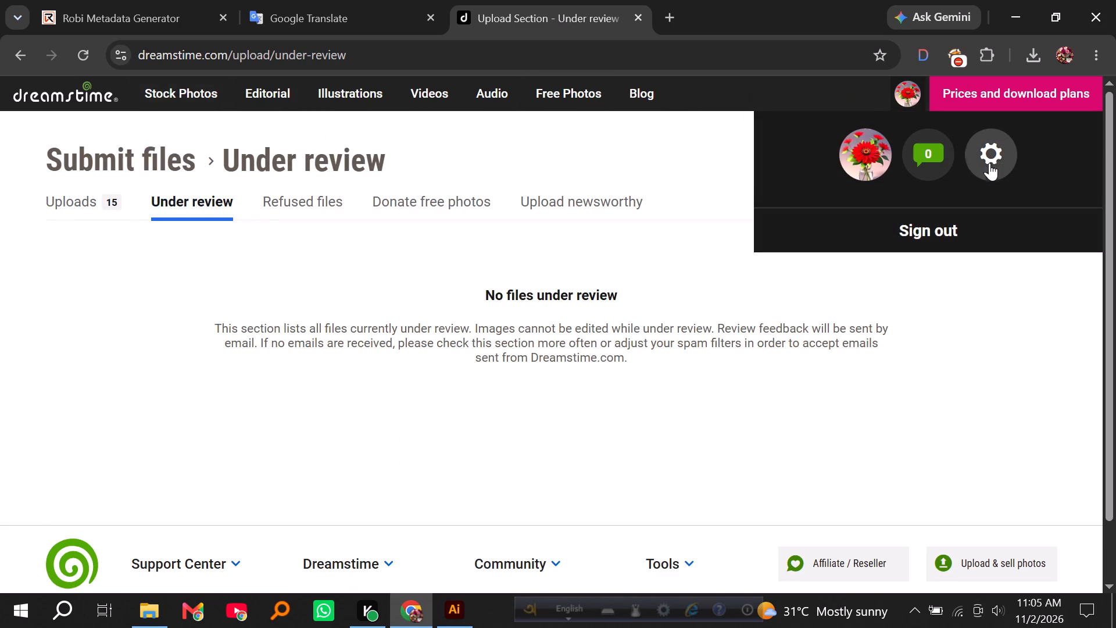
click(991, 152)
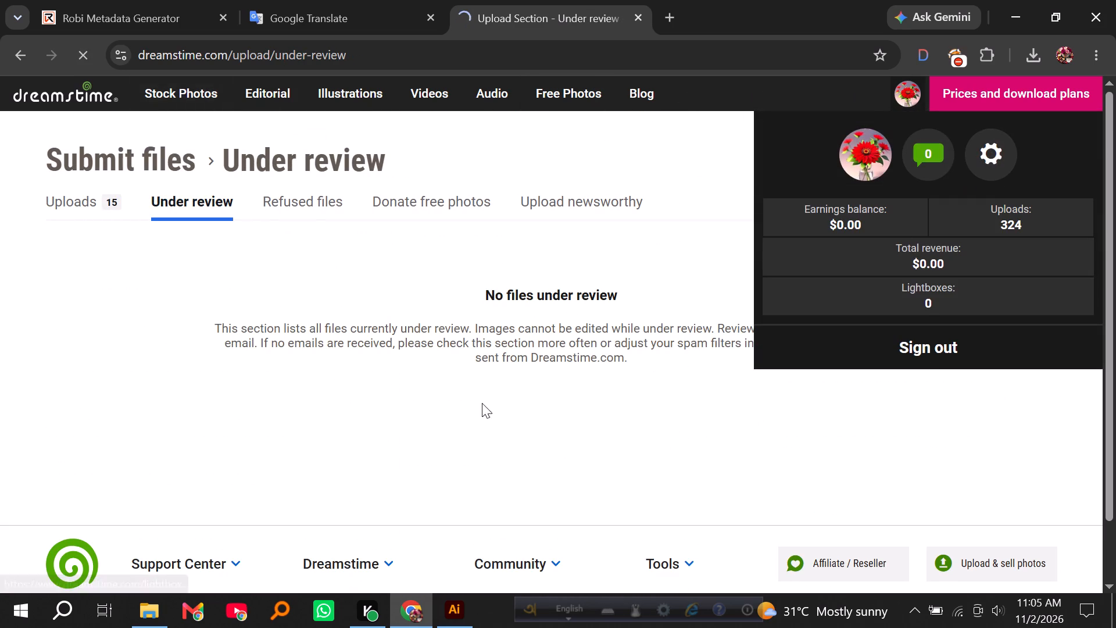
scroll(299, 365, down, 4)
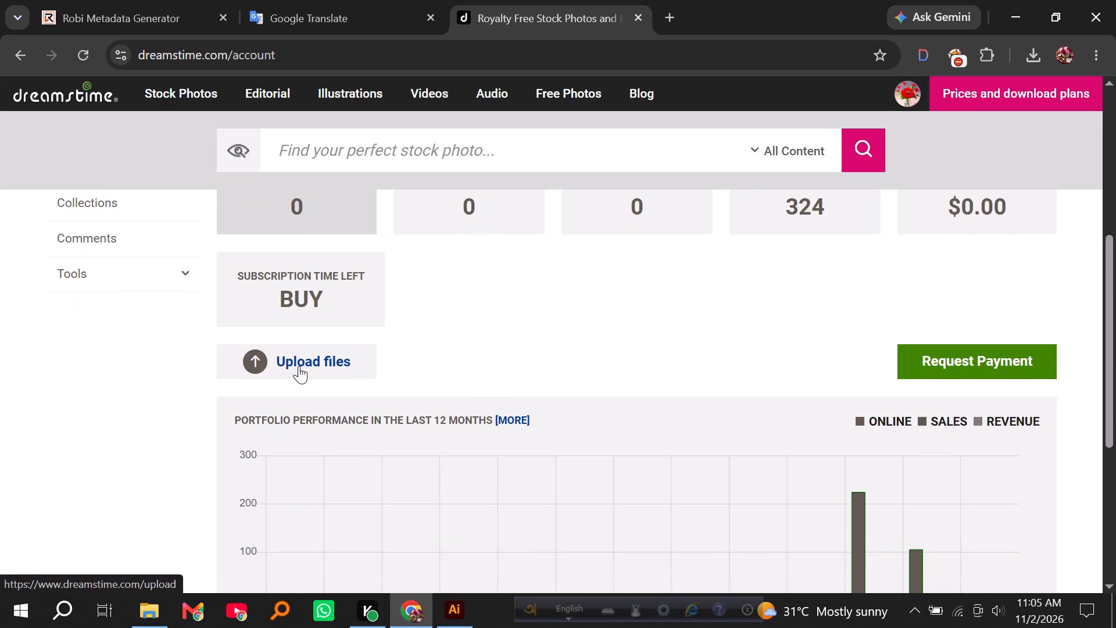
scroll(299, 366, up, 6)
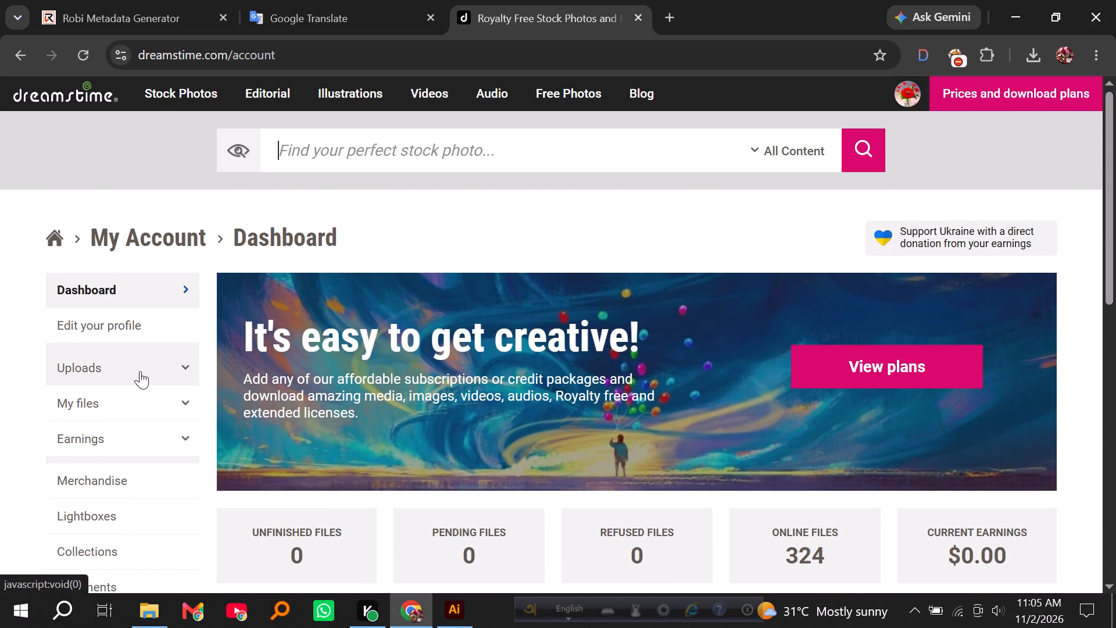
click(140, 370)
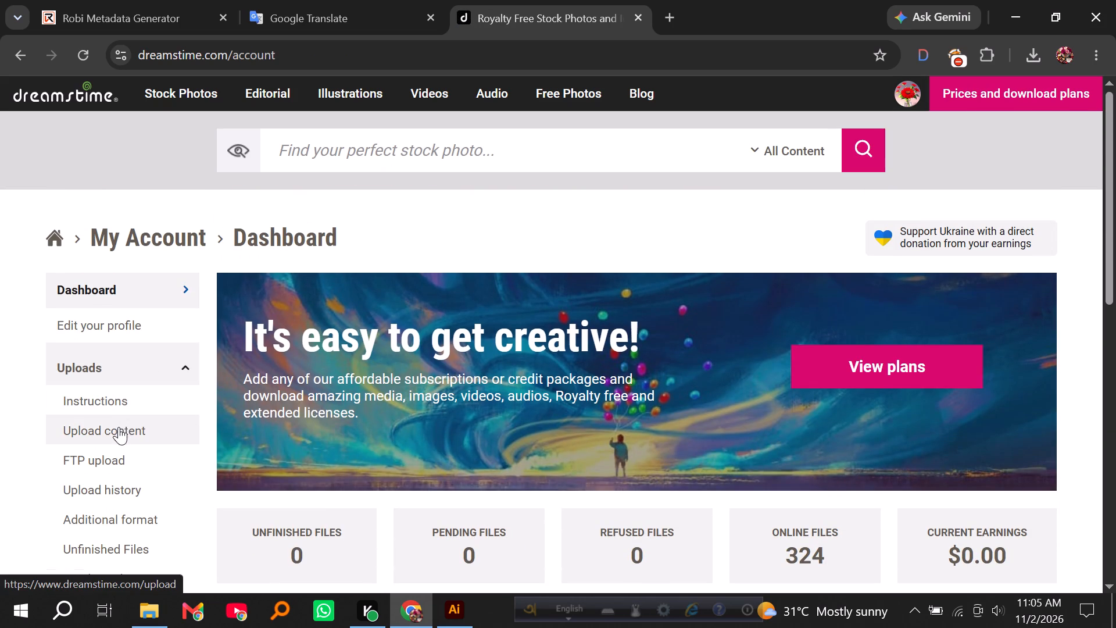
scroll(222, 382, down, 2)
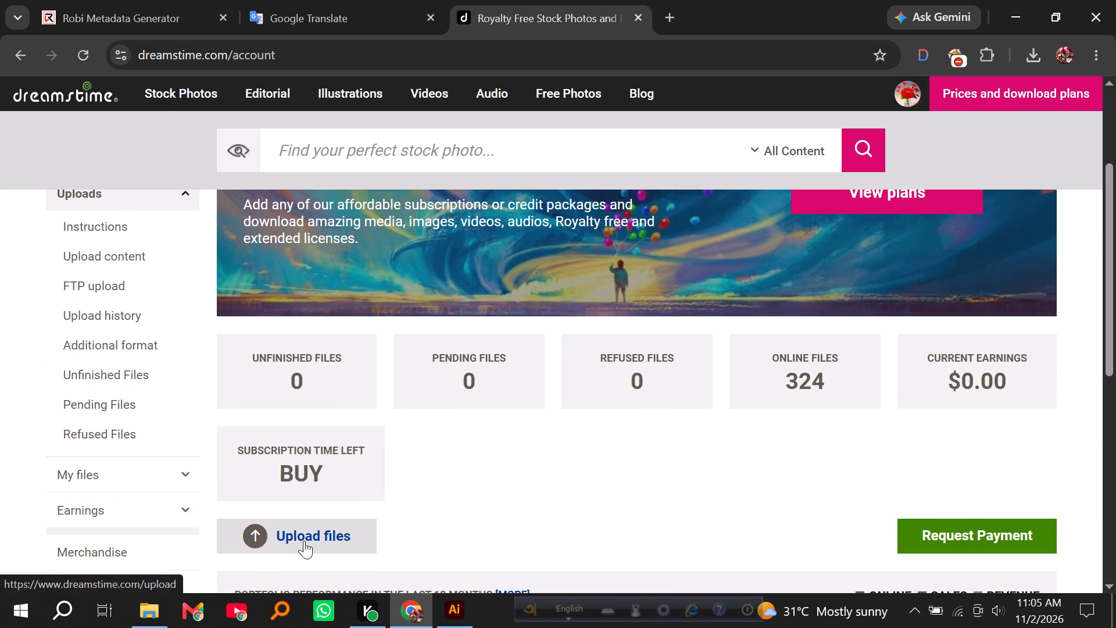
Reopen the Uploads list from the dashboard and open the colorful beach vacation icons illustration for editing.
click(301, 538)
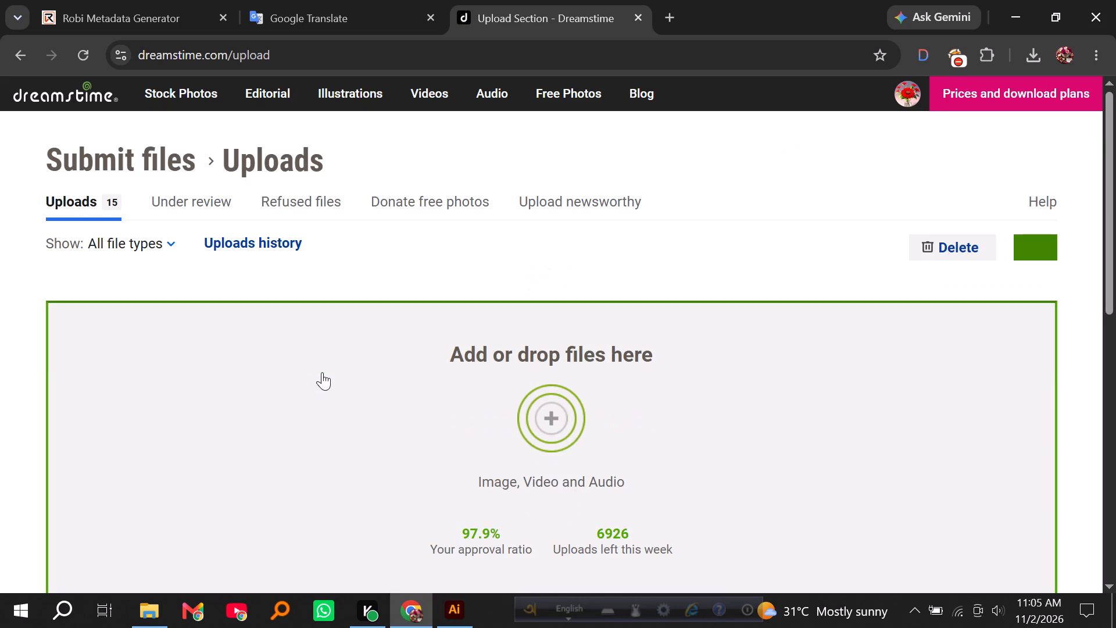
scroll(322, 372, up, 1)
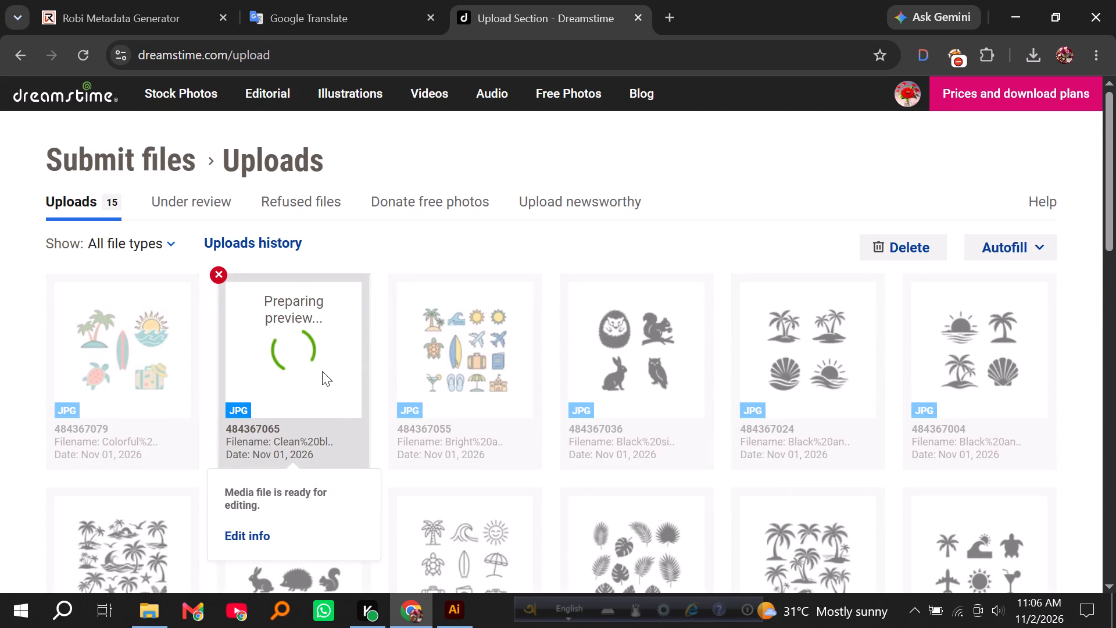
click(151, 331)
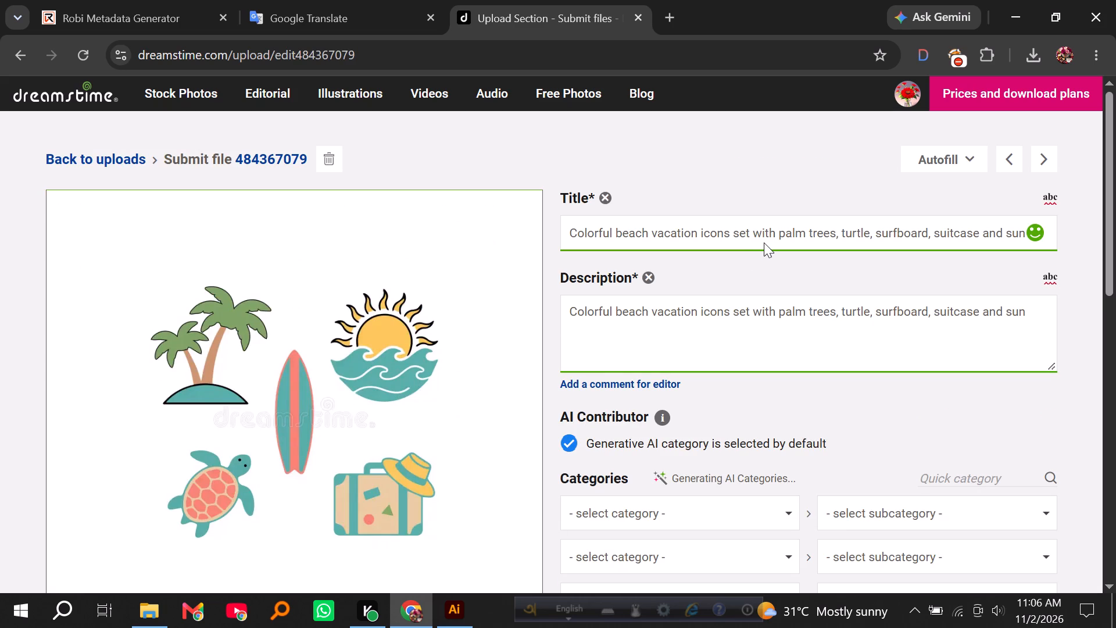
Translate the "Autofill from previous image" option and its explanation from English to Bengali in Google Translate.
click(948, 158)
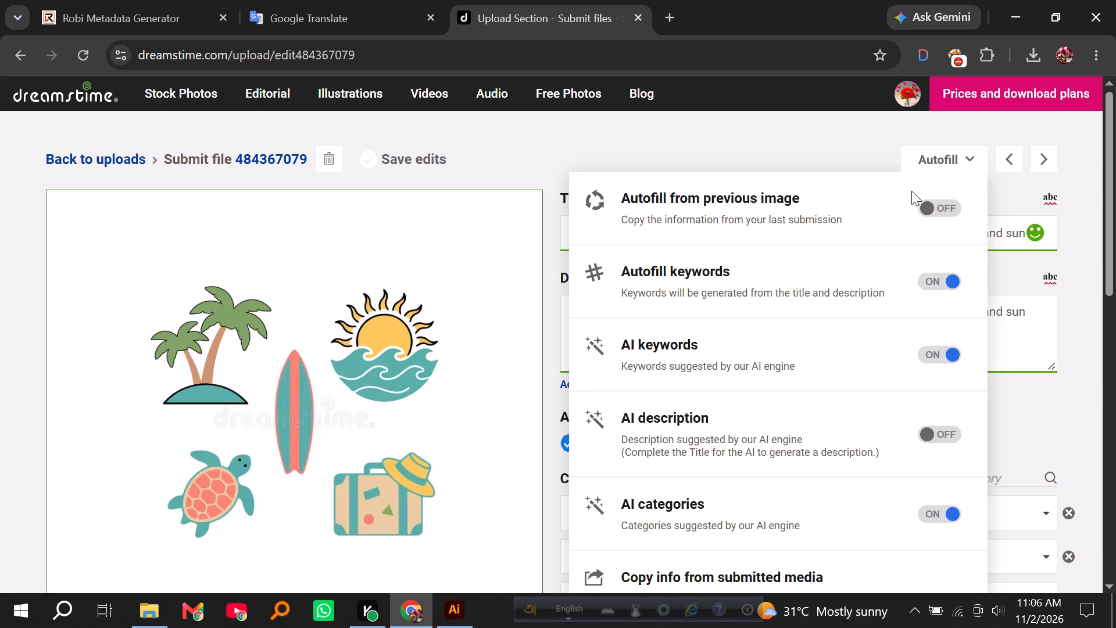
drag(853, 223, 590, 195)
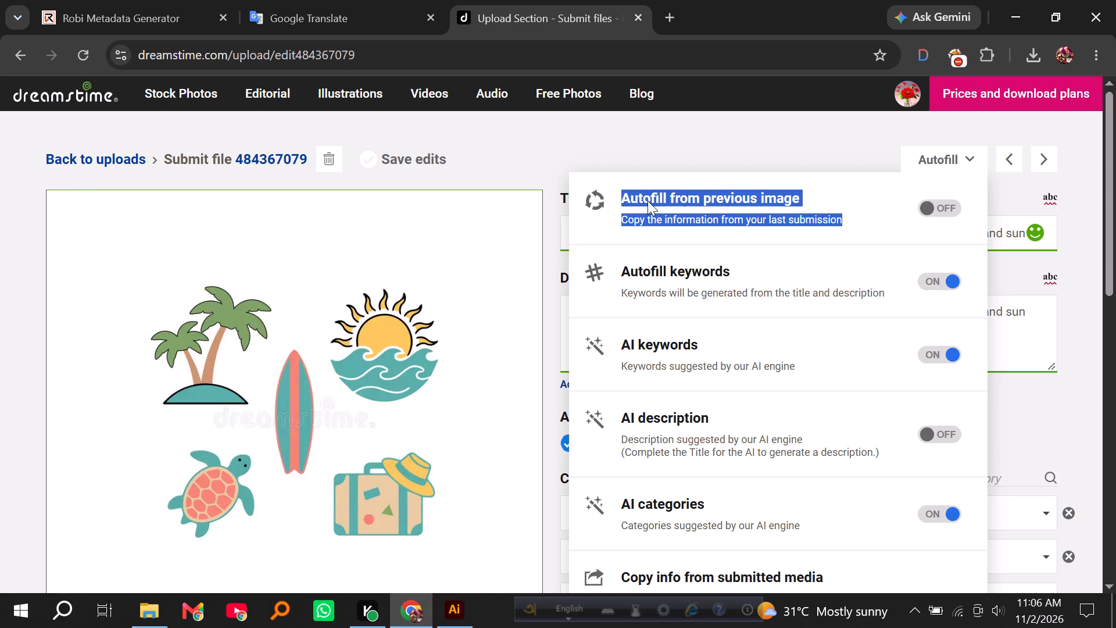
right_click(648, 201)
click(682, 226)
click(350, 0)
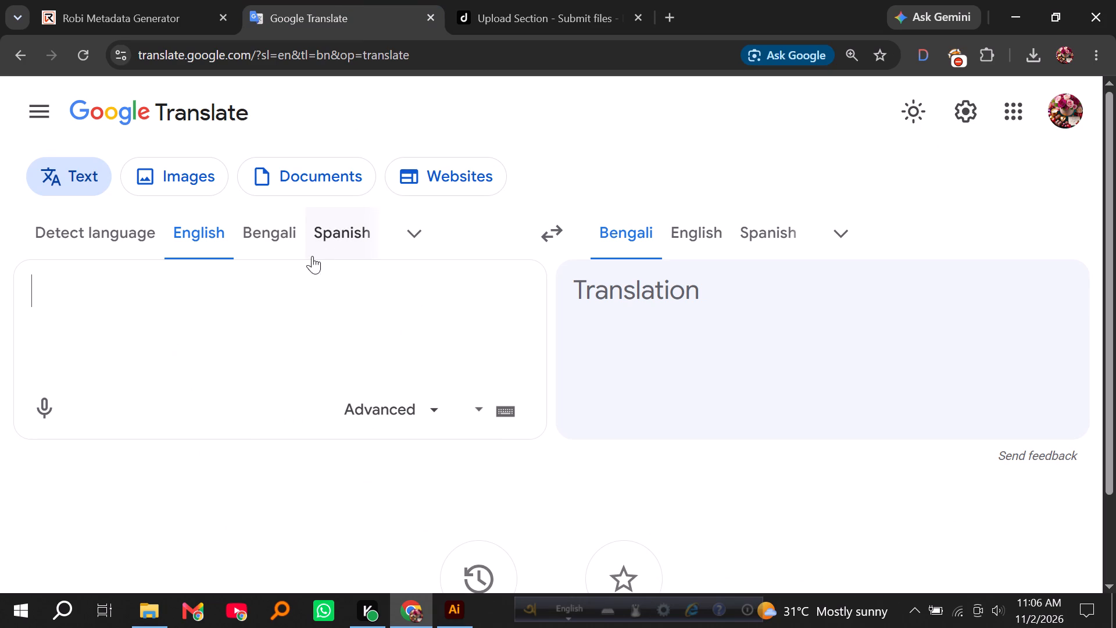
right_click(268, 278)
click(316, 363)
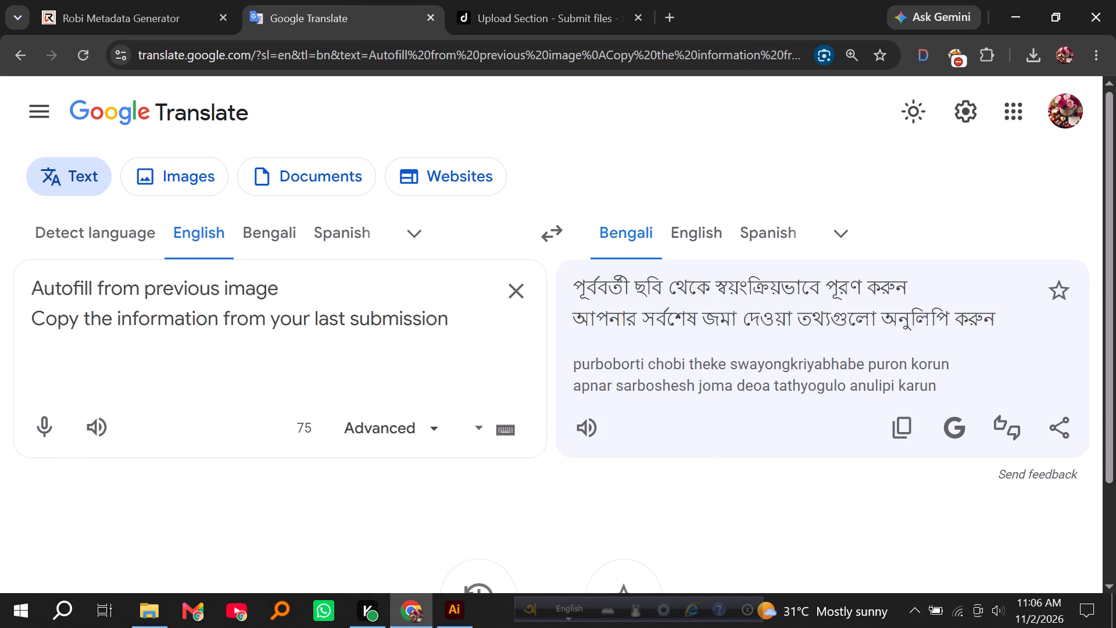
click(510, 291)
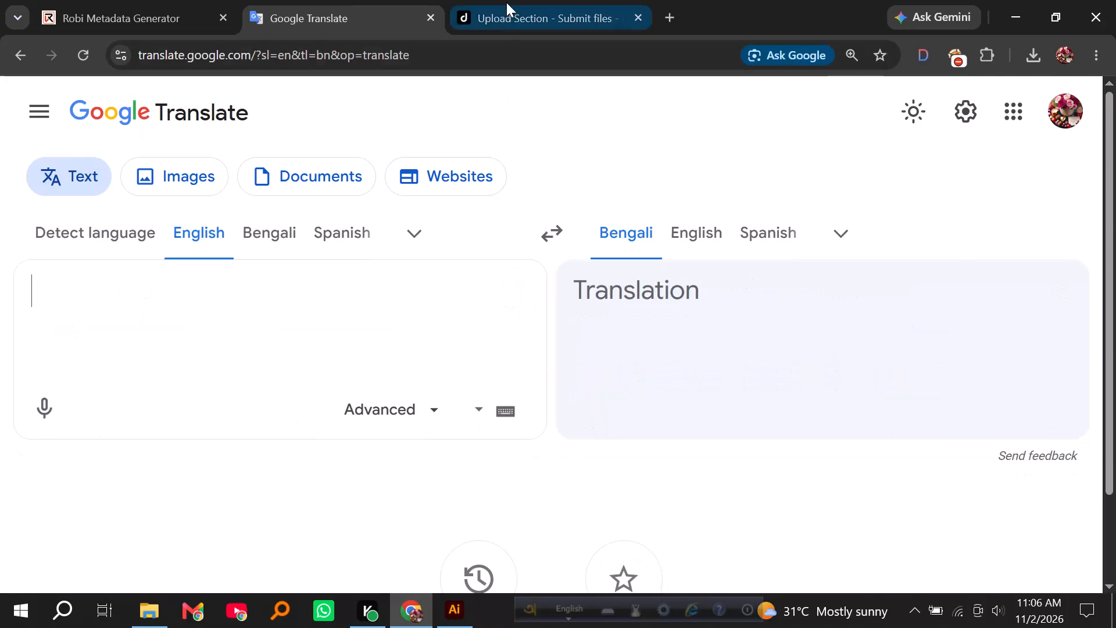
Return to the Dreamstime beach vacation icons file and turn on AI description in its Autofill options.
click(506, 0)
click(592, 142)
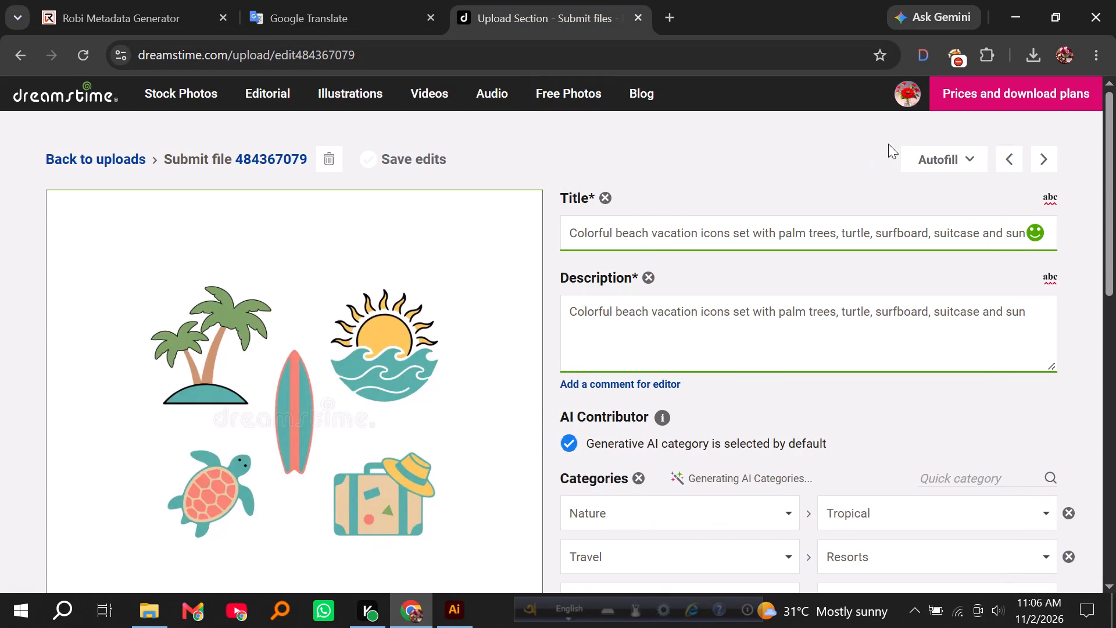
click(954, 155)
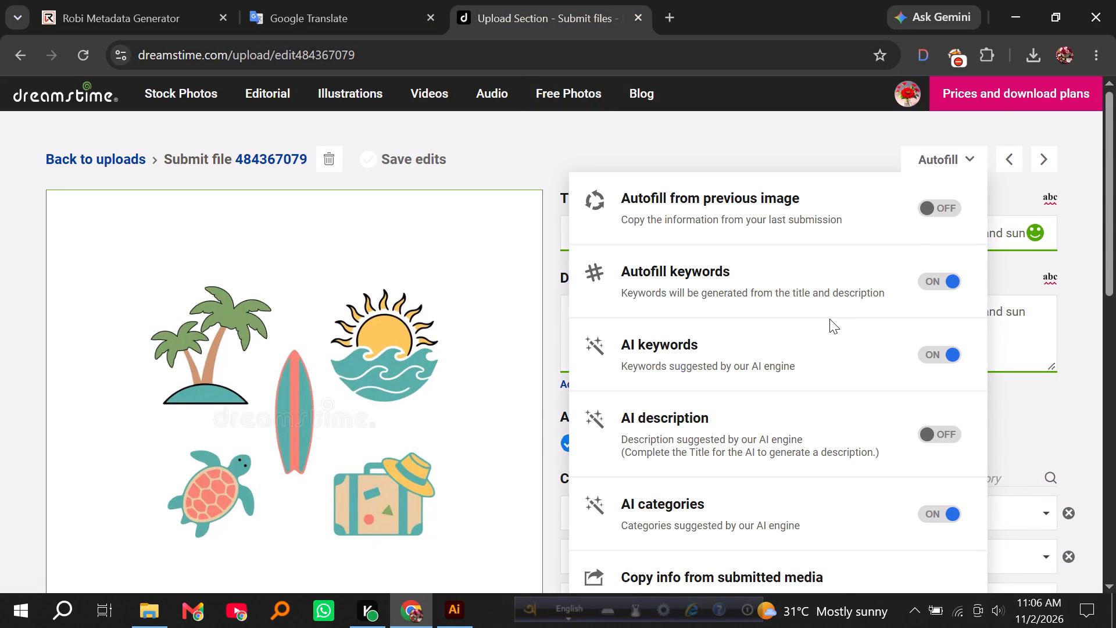
scroll(829, 322, down, 1)
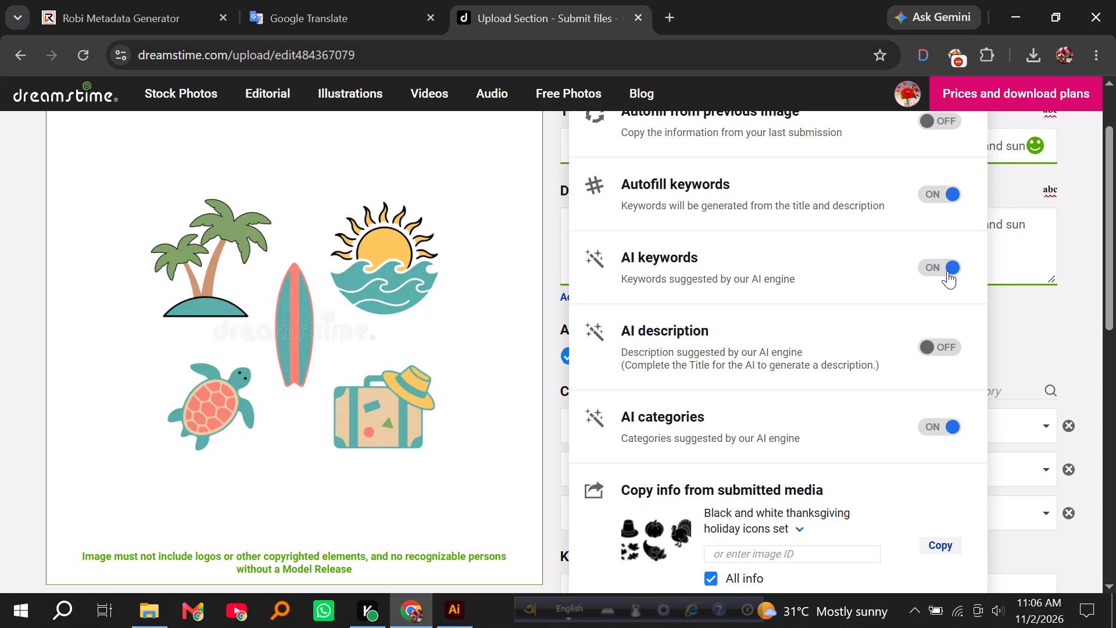
click(939, 345)
scroll(872, 322, down, 2)
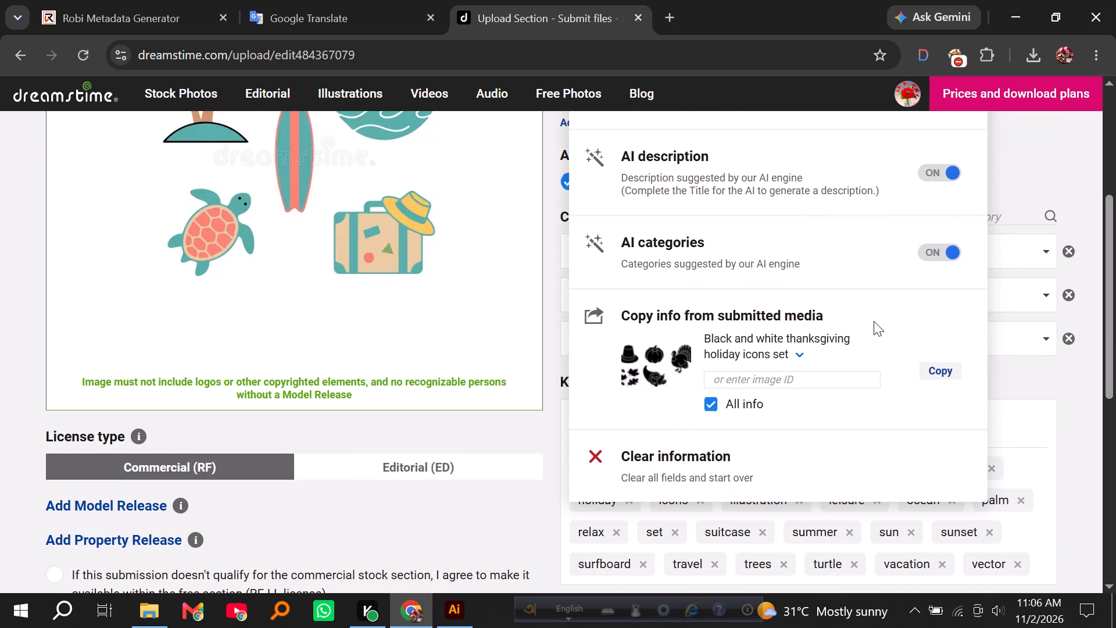
scroll(786, 391, down, 1)
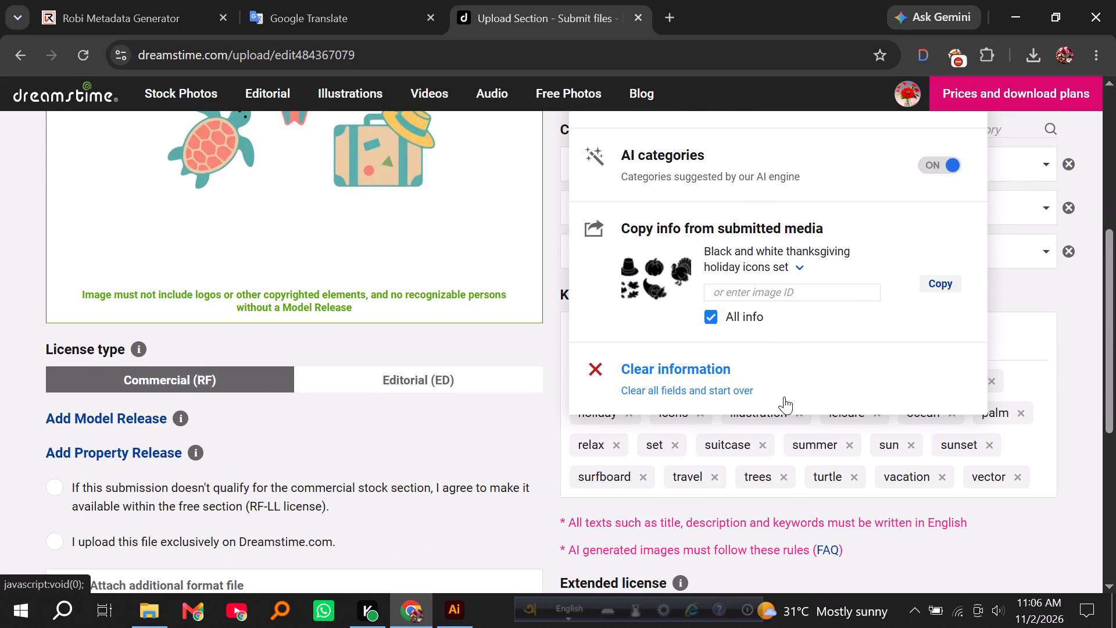
scroll(784, 396, up, 9)
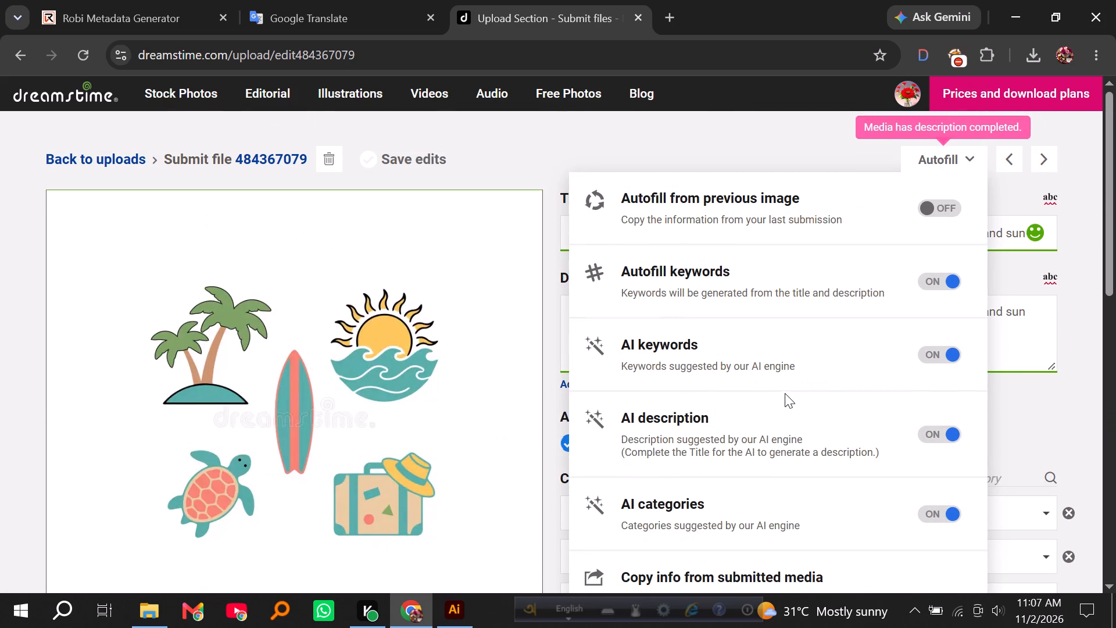
click(835, 145)
Review the file's categories, keywords and license details, and translate the submission page to Bangla.
scroll(627, 347, down, 2)
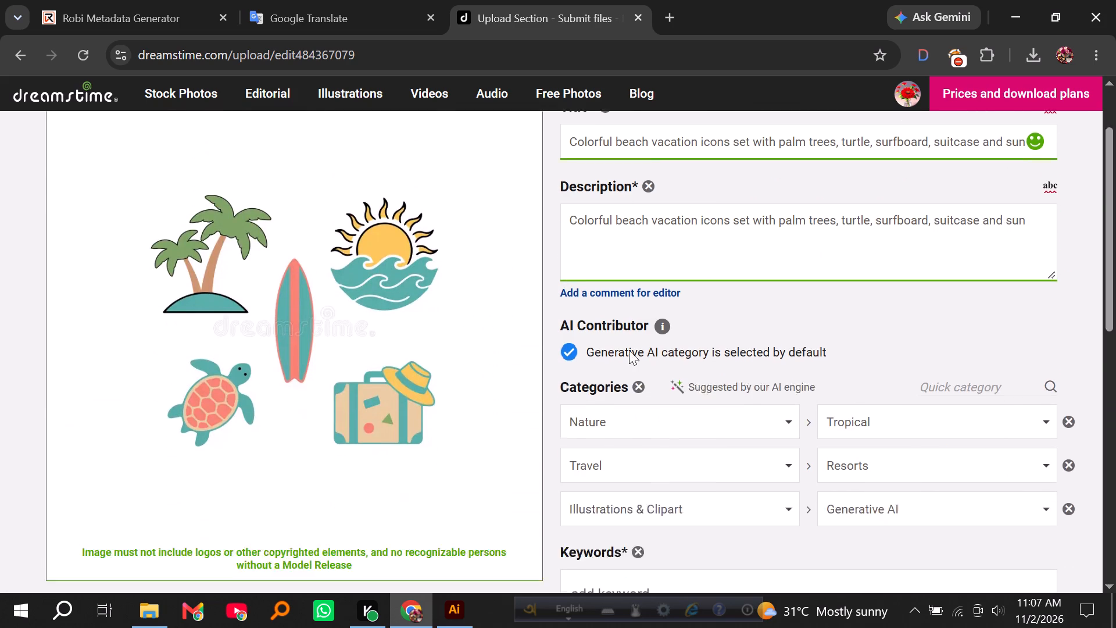
scroll(629, 350, down, 5)
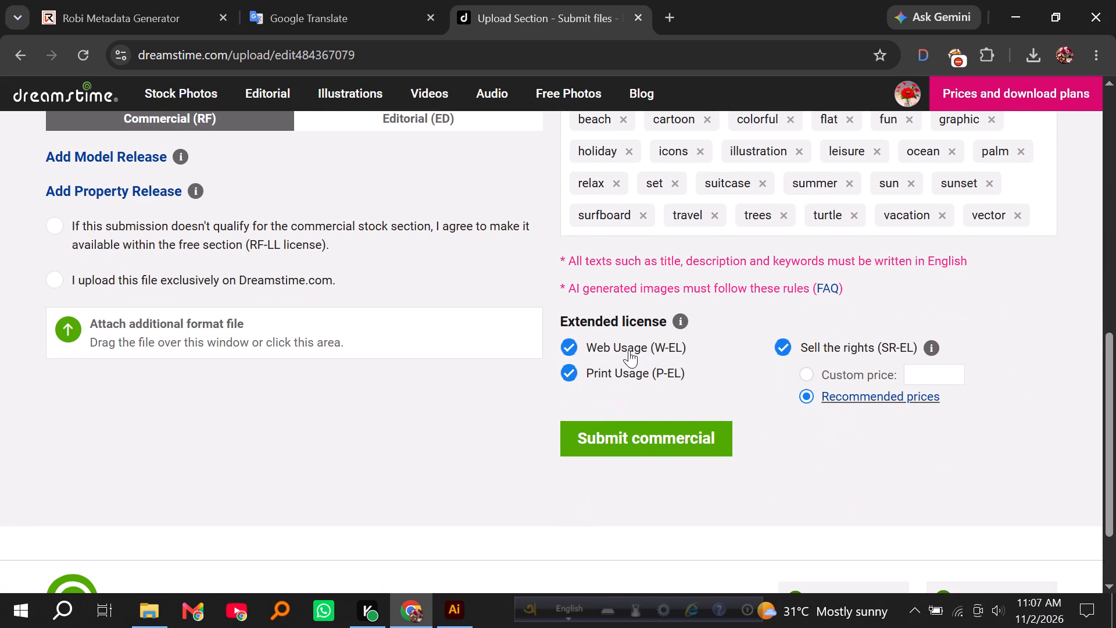
scroll(645, 409, up, 4)
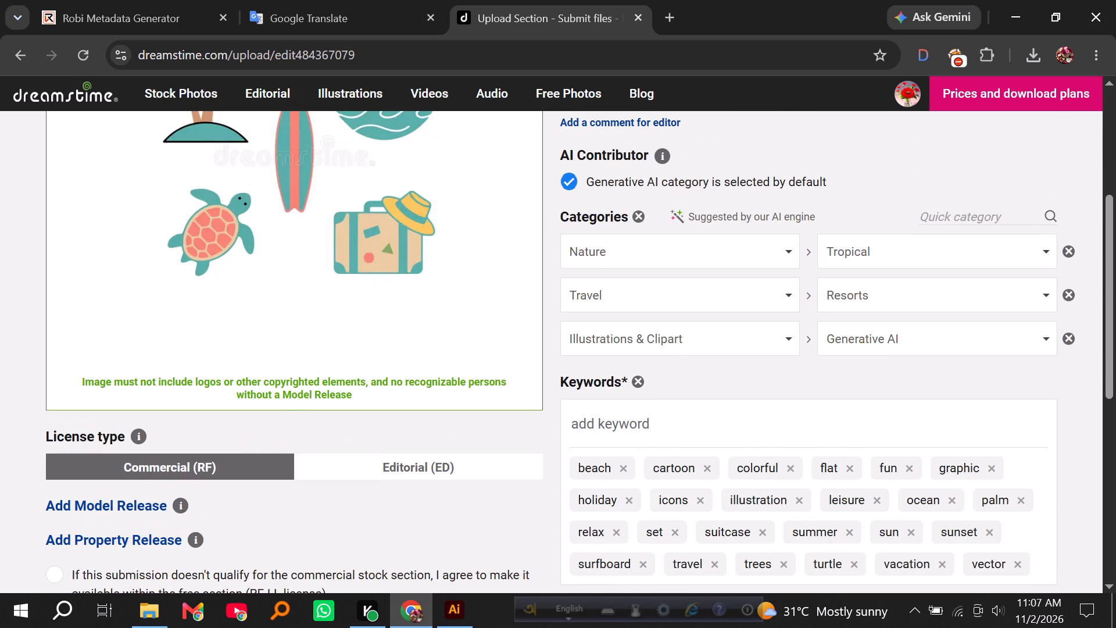
scroll(645, 408, up, 7)
right_click(586, 132)
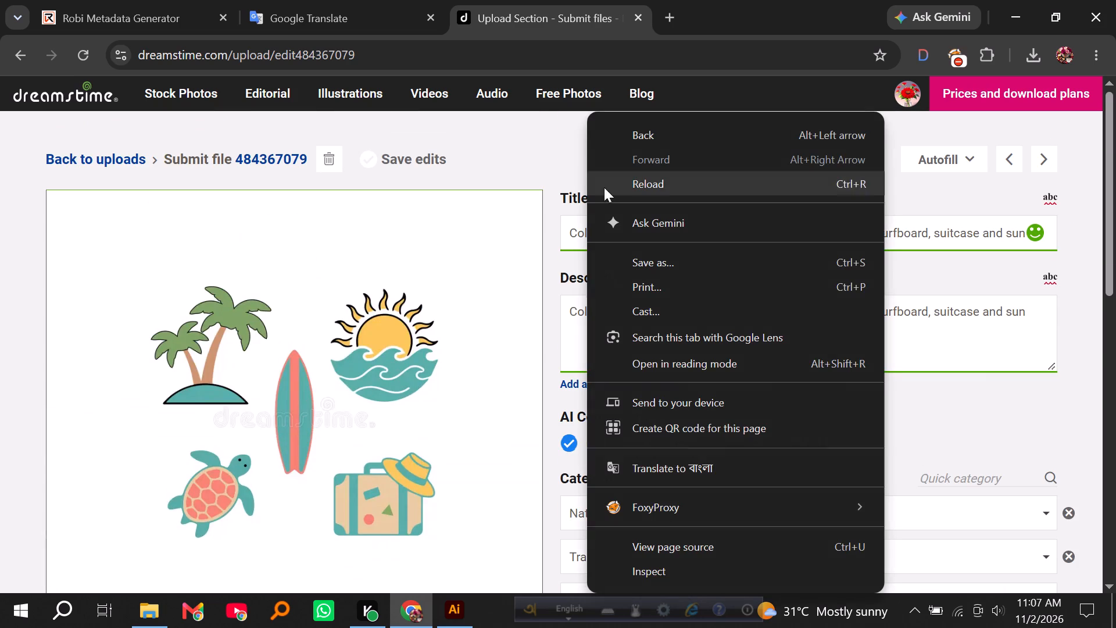
click(659, 468)
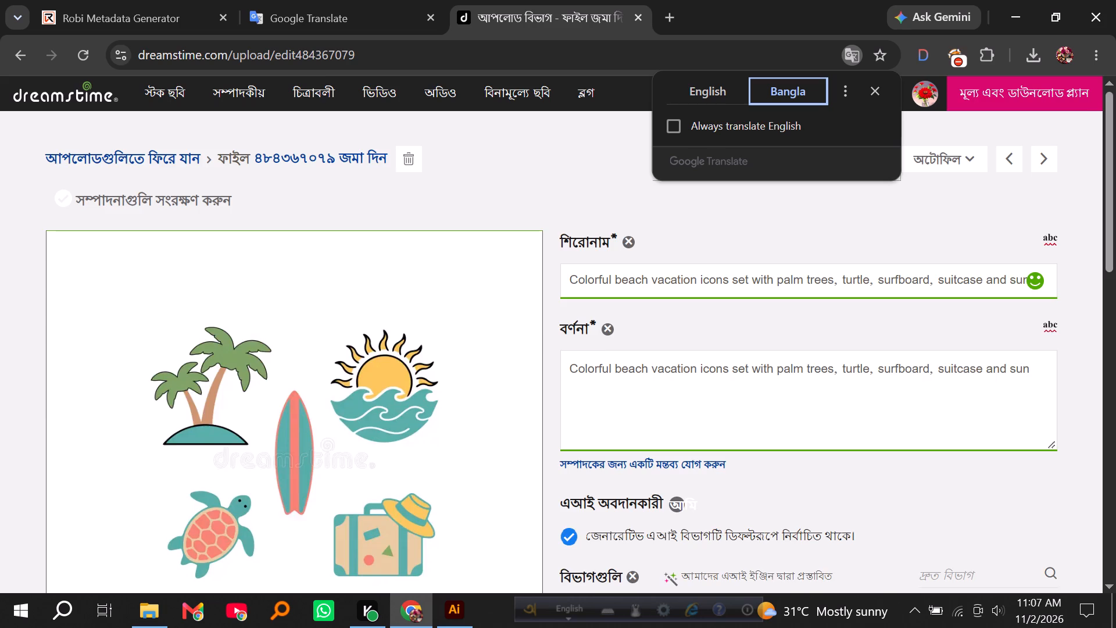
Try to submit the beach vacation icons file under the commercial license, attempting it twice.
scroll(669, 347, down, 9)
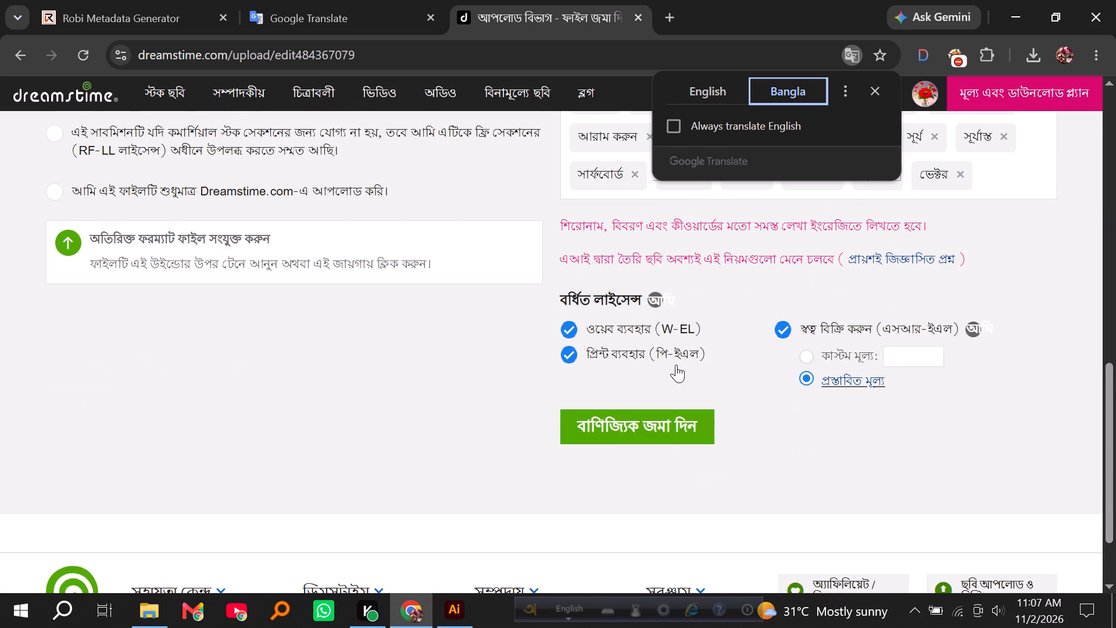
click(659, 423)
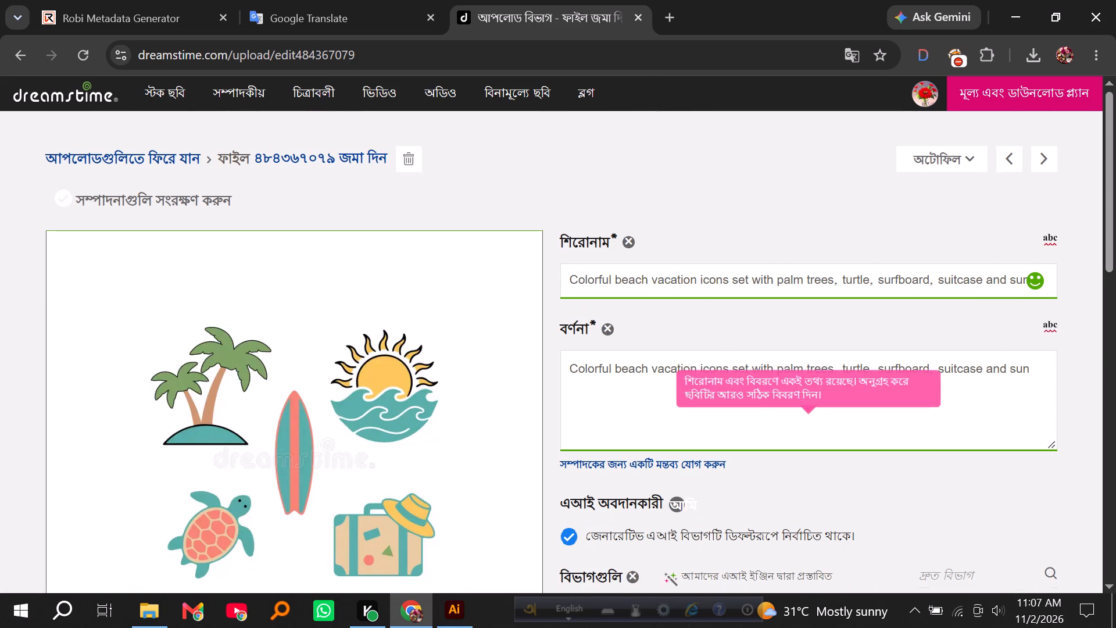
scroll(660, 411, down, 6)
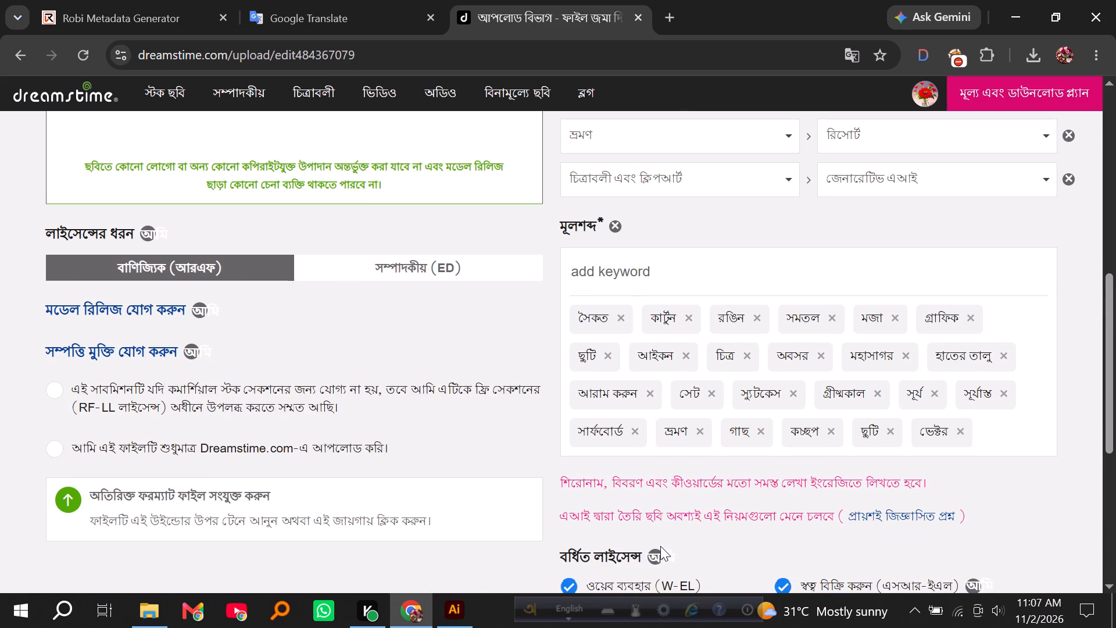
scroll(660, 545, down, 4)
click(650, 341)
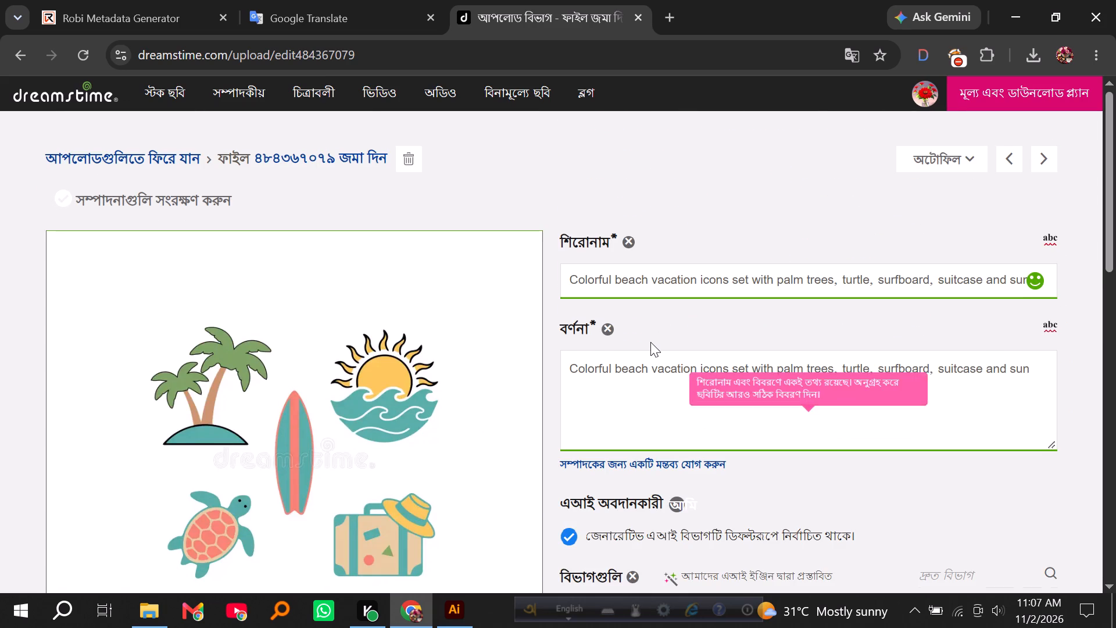
Examine the full title text against the description and check the rest of the submission form.
scroll(650, 342, up, 1)
click(682, 284)
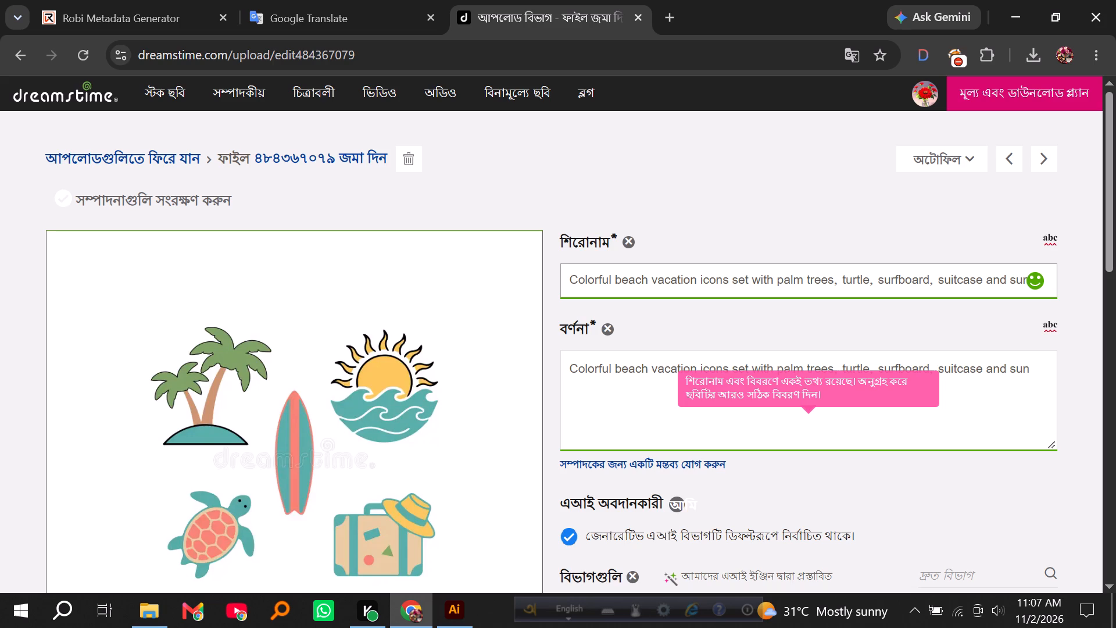
triple_click(647, 283)
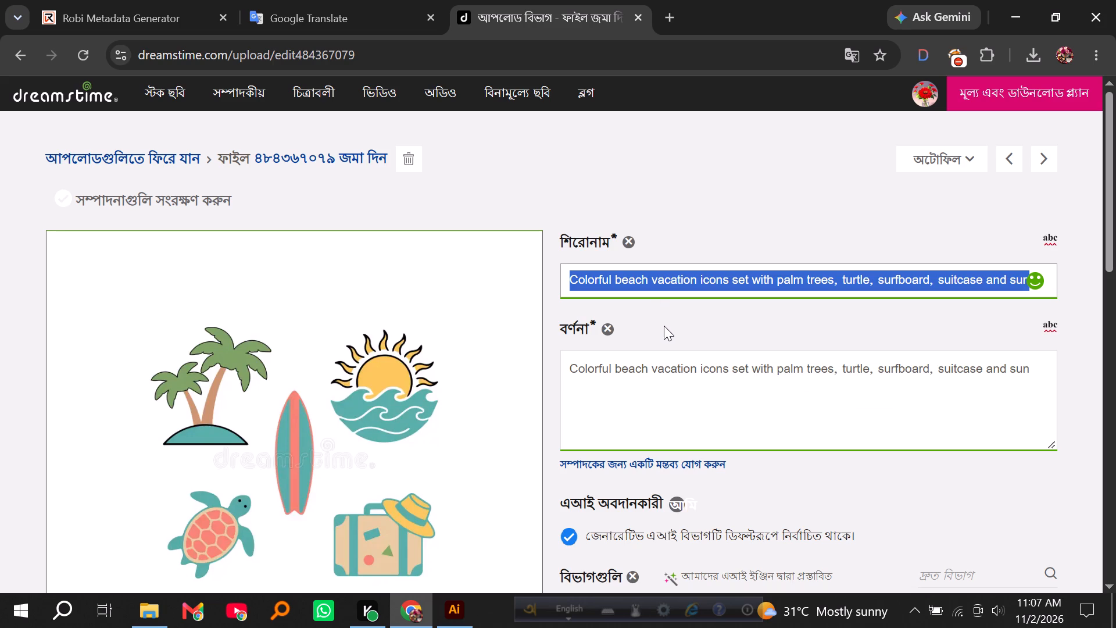
click(727, 337)
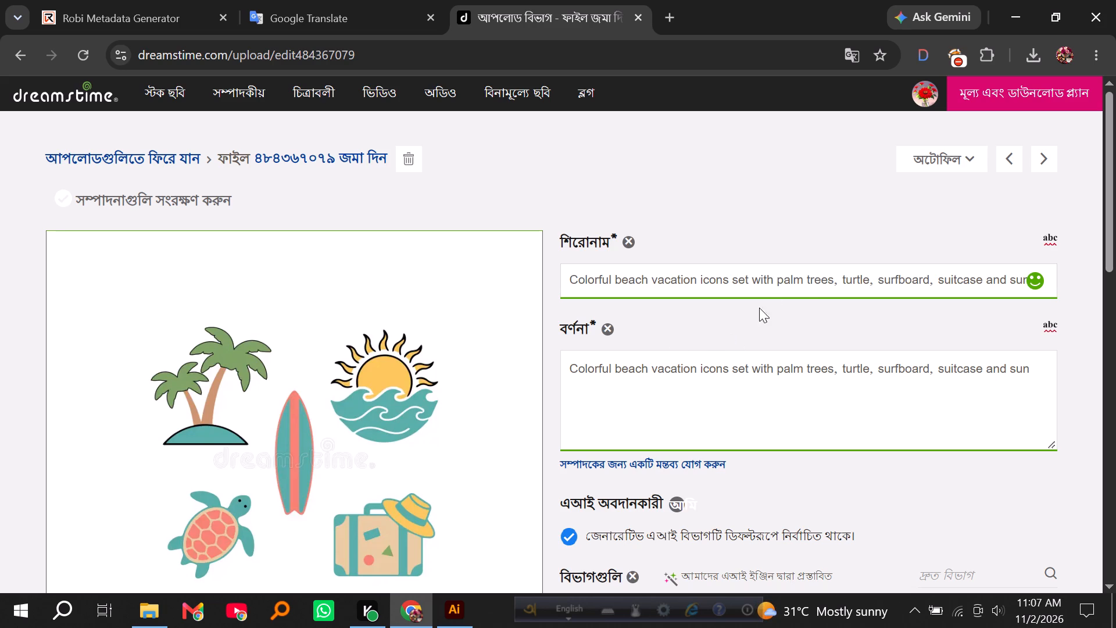
click(774, 286)
key(Right)
key(Right)
key(Right)
key(Right)
key(Right)
key(Right)
key(Right)
key(Right)
key(Right)
key(Right)
key(Right)
key(Right)
key(Right)
key(Right)
key(Right)
key(Right)
key(Right)
key(Right)
key(Right)
key(Right)
key(Right)
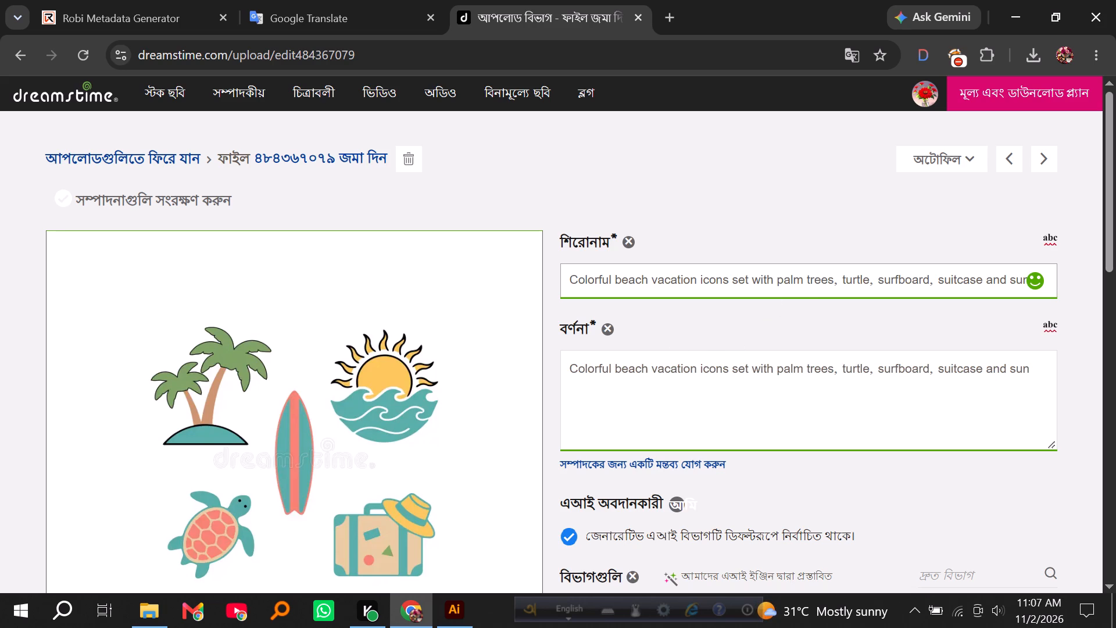
scroll(770, 287, down, 2)
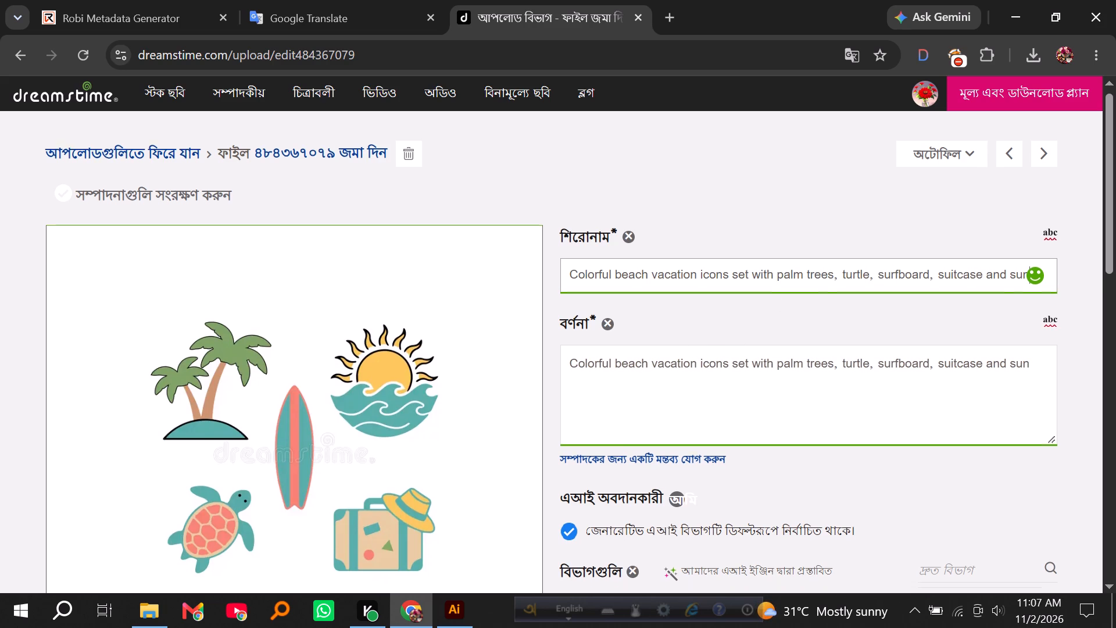
scroll(770, 289, down, 12)
scroll(769, 291, up, 13)
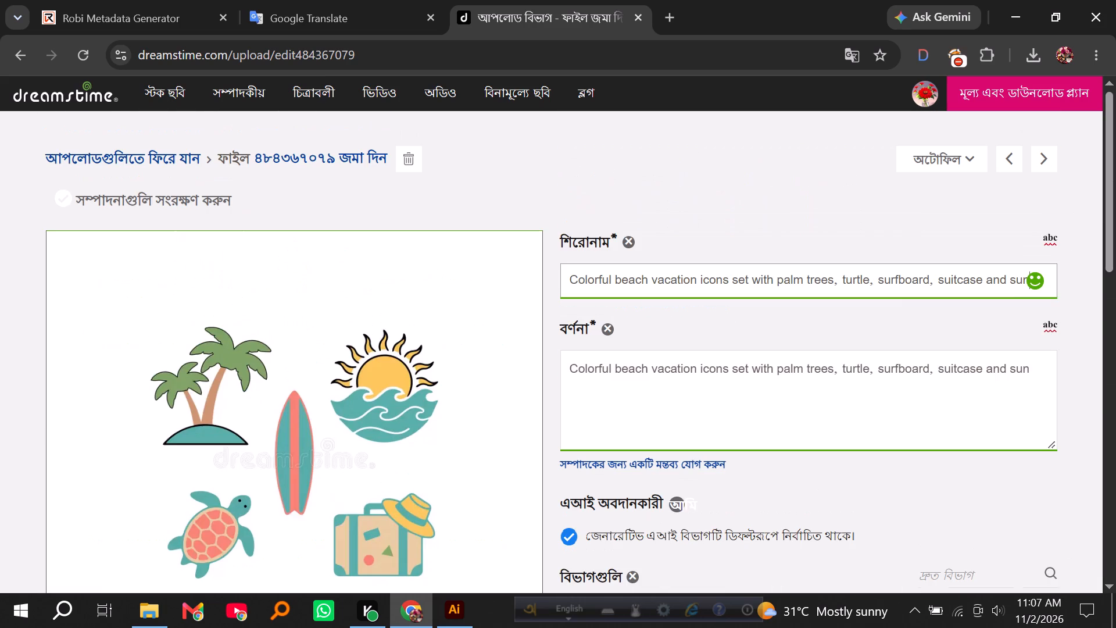
scroll(769, 291, up, 3)
Switch to Robi Metadata Generator and find the generated metadata entry for 10.jpg, the beach vacation icons.
click(160, 0)
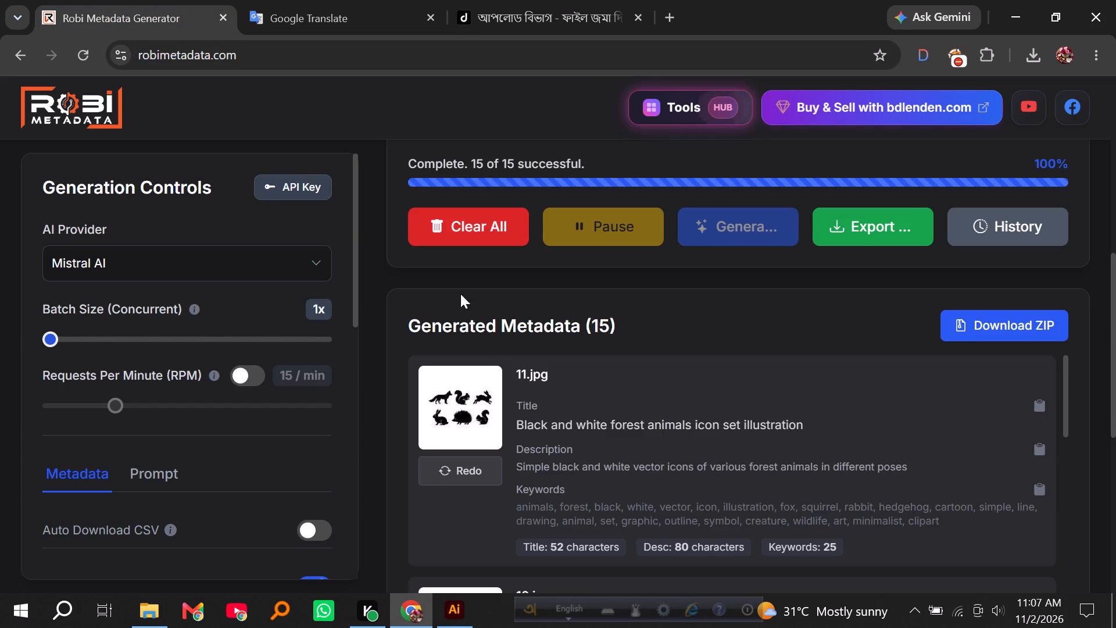
scroll(578, 348, down, 6)
scroll(589, 369, up, 2)
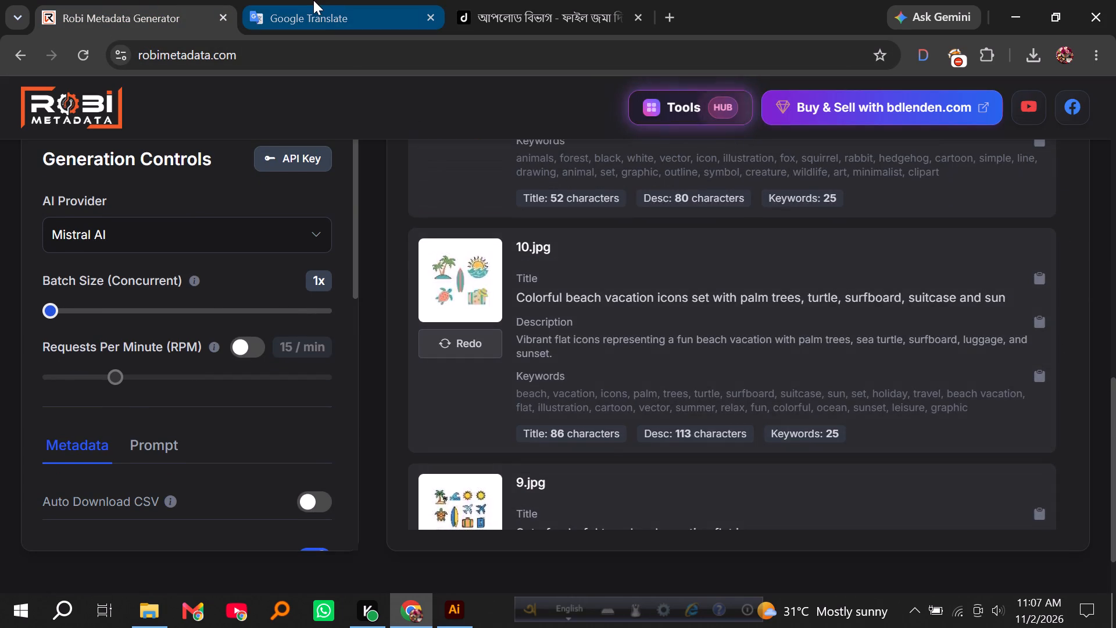
Move the Dreamstime browser tab so it sits directly beside the Robi Metadata Generator tab.
click(310, 0)
drag(546, 3, 425, 4)
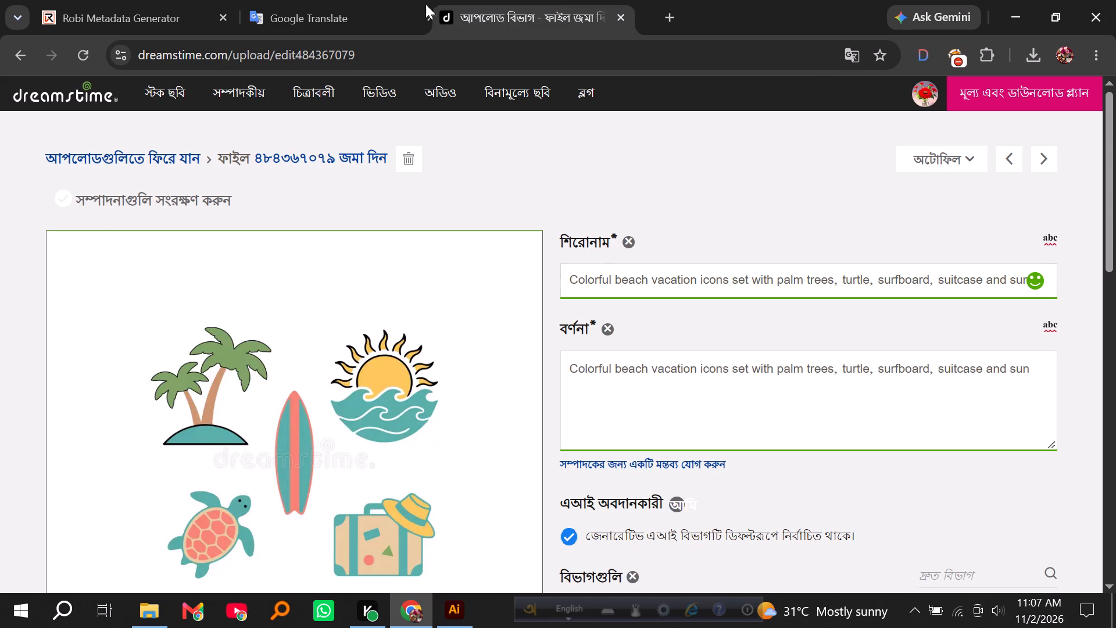
drag(425, 4, 331, 5)
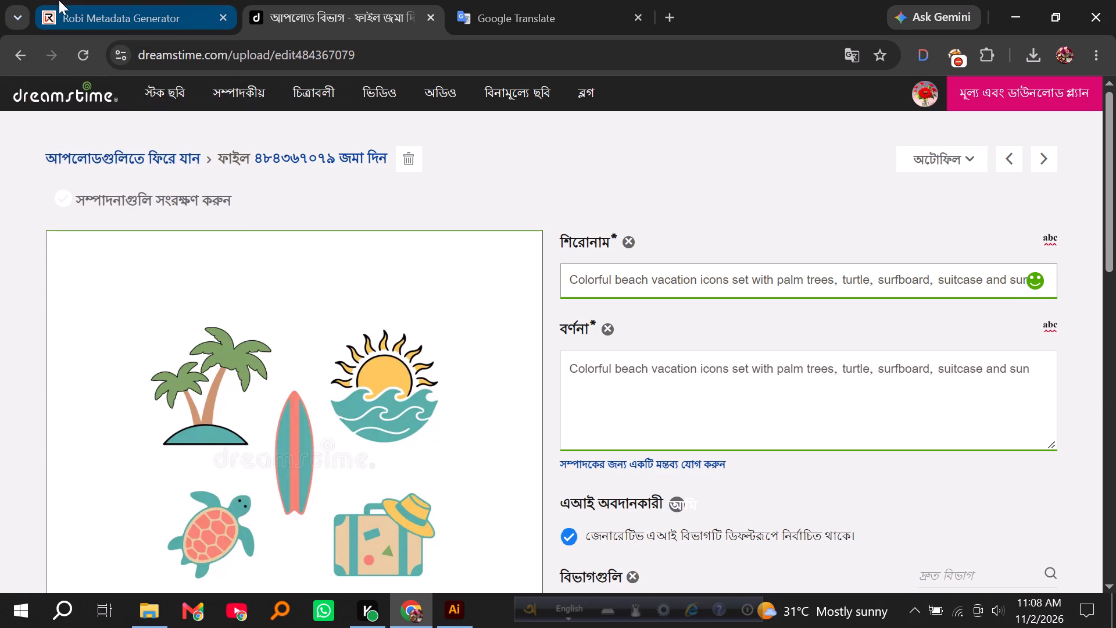
Copy the generated description of 10.jpg from Robi Metadata Generator.
click(78, 0)
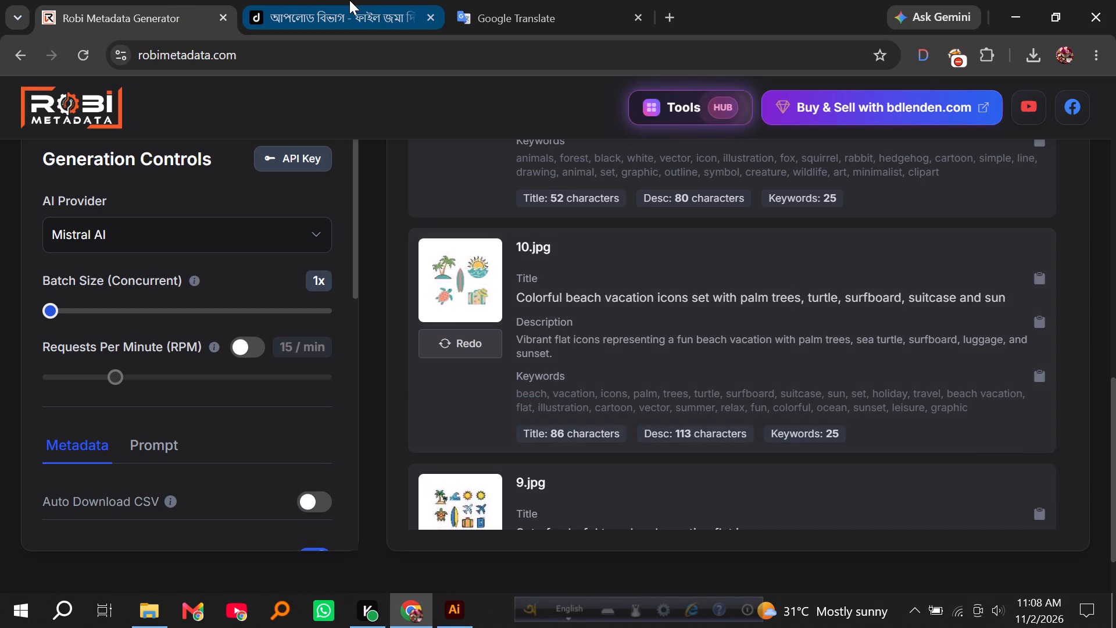
click(349, 0)
click(173, 5)
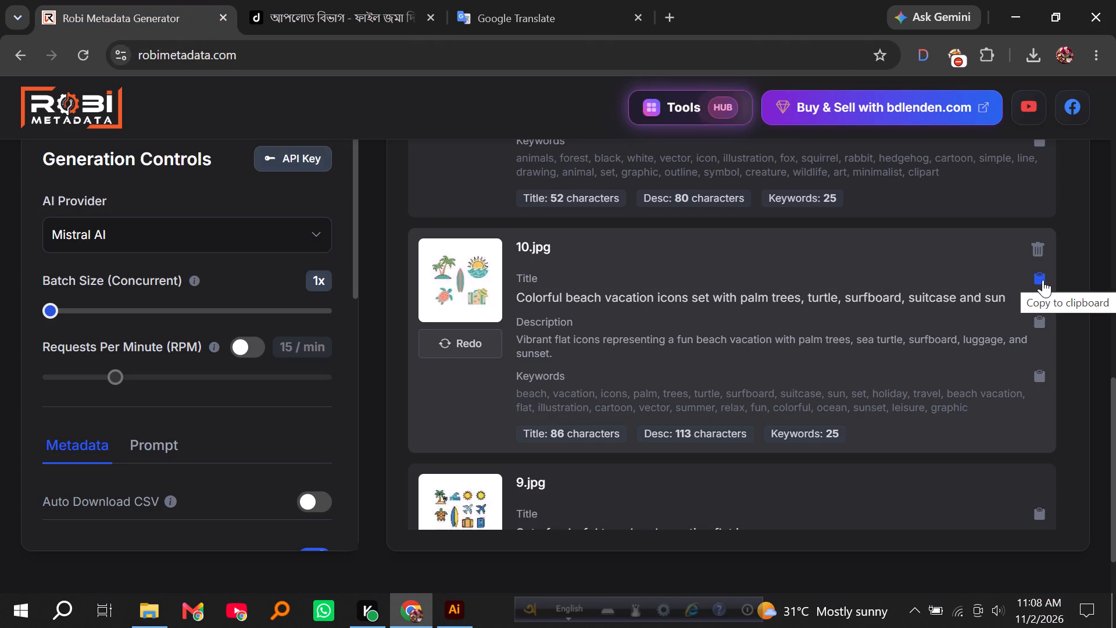
click(1039, 317)
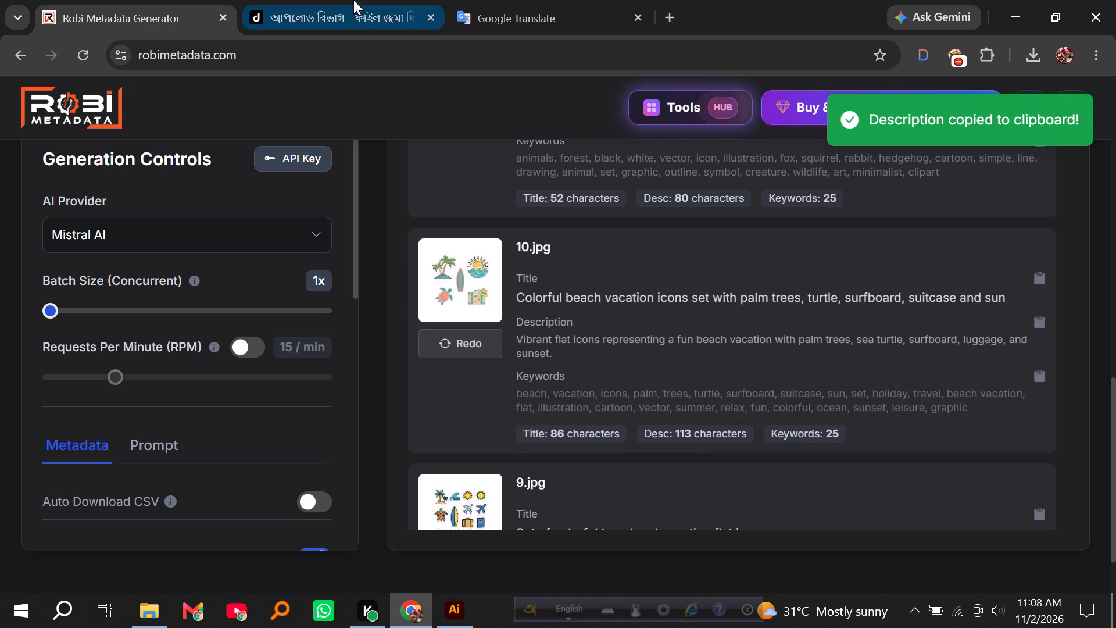
Replace the beach icons file's description in Dreamstime with the description copied from the 10.jpg entry.
click(380, 0)
triple_click(642, 373)
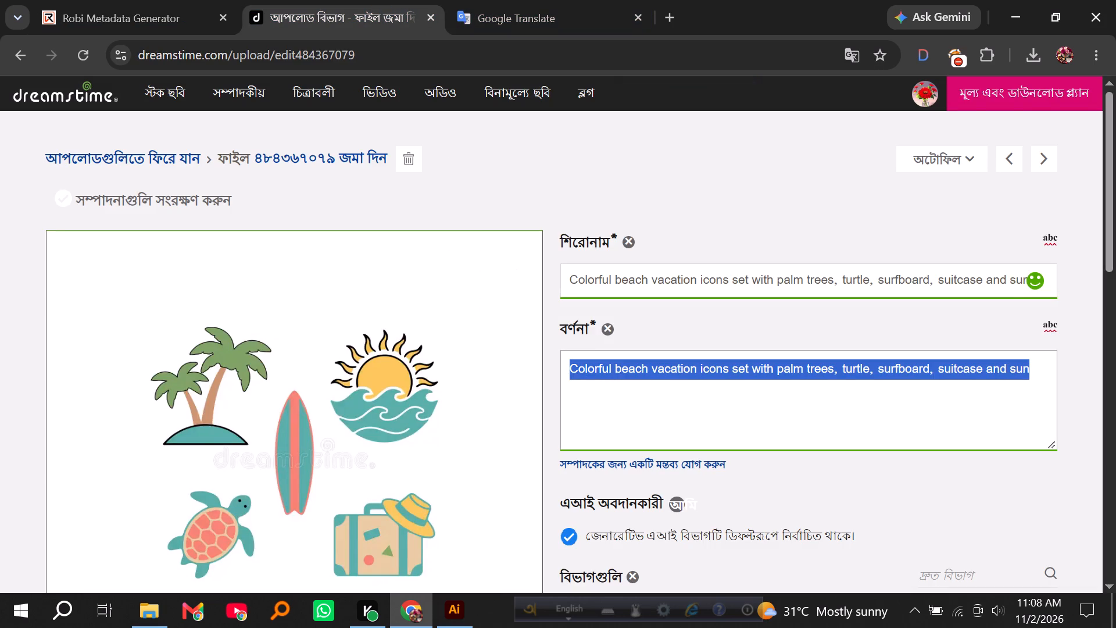
key(BackSpace)
key(ctrl+v)
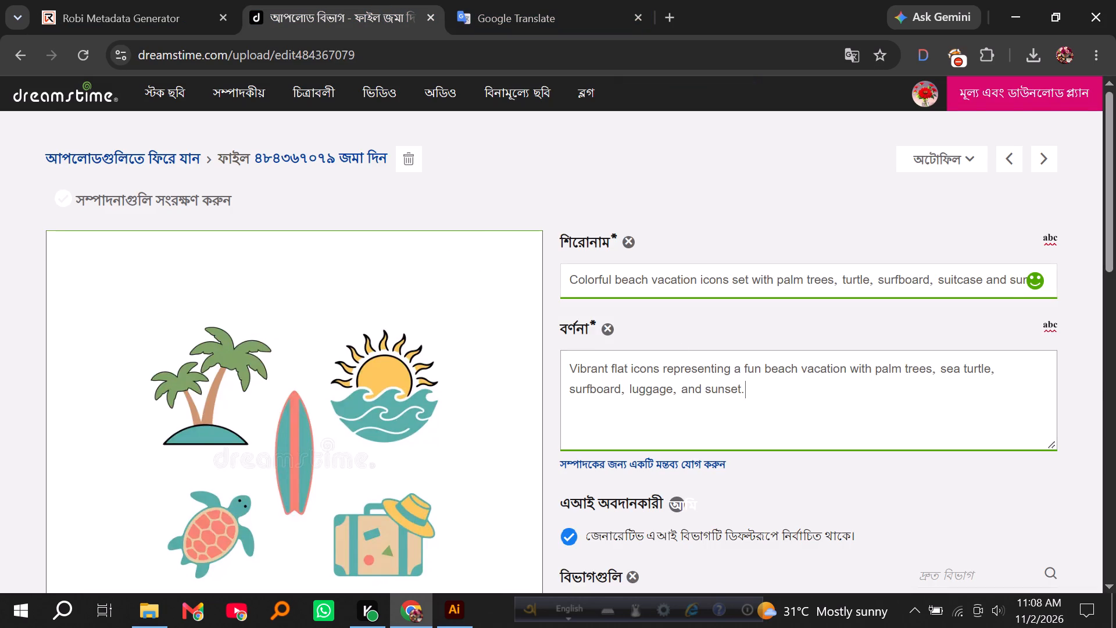
Submit the beach icons file commercially.
scroll(688, 369, down, 4)
scroll(692, 436, down, 3)
click(640, 580)
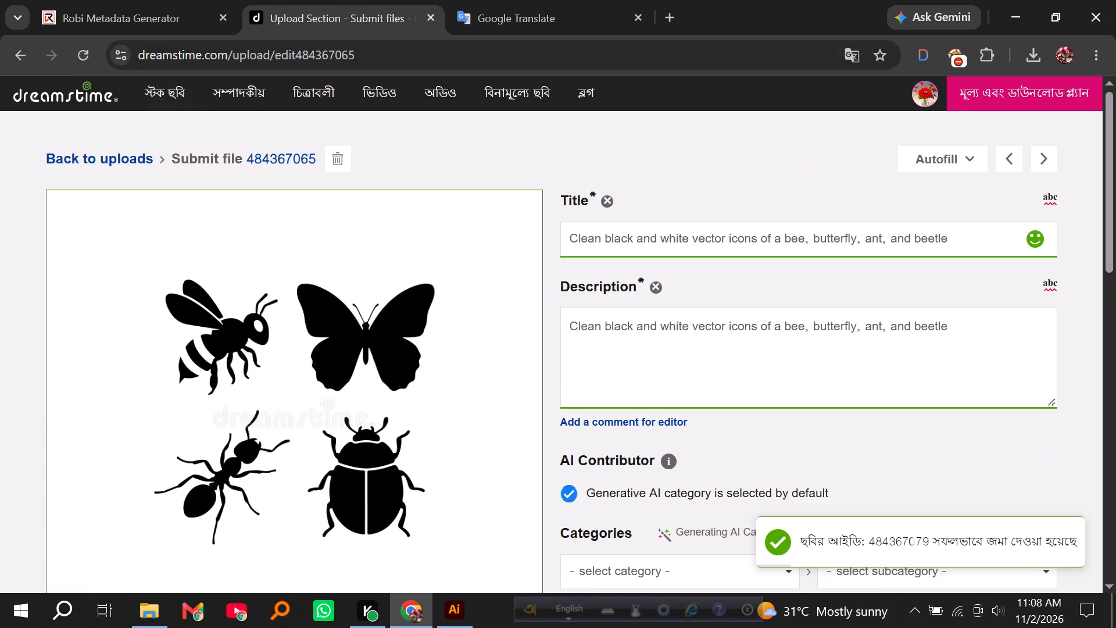
Find the 13.jpg insect icons entry in Robi Metadata Generator and compare its metadata with the insect file's title and description in Dreamstime.
click(124, 0)
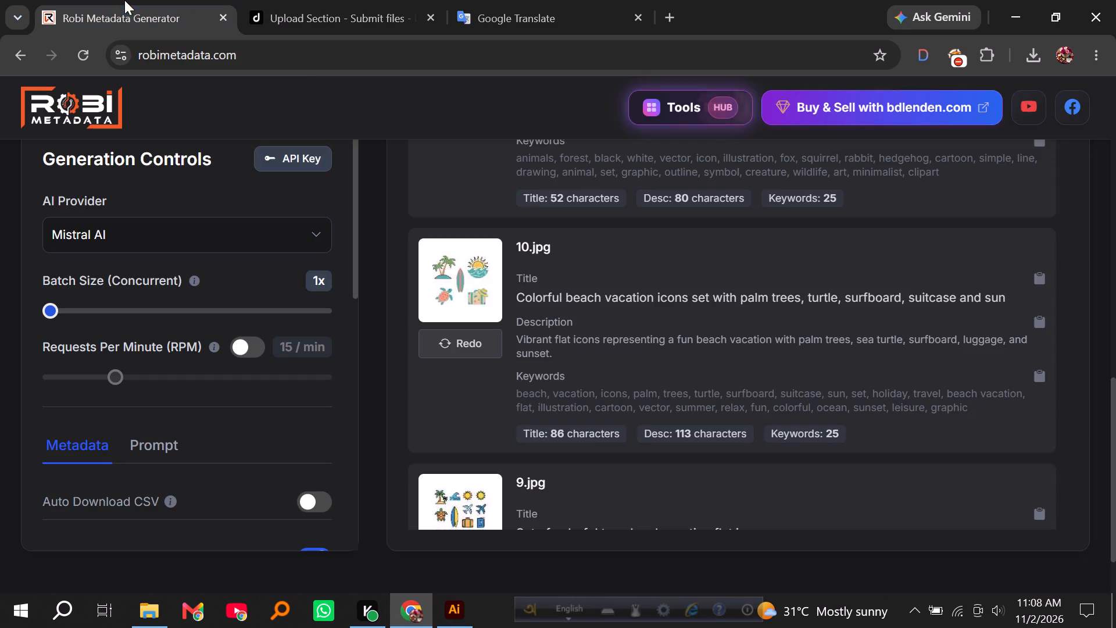
scroll(595, 395, down, 17)
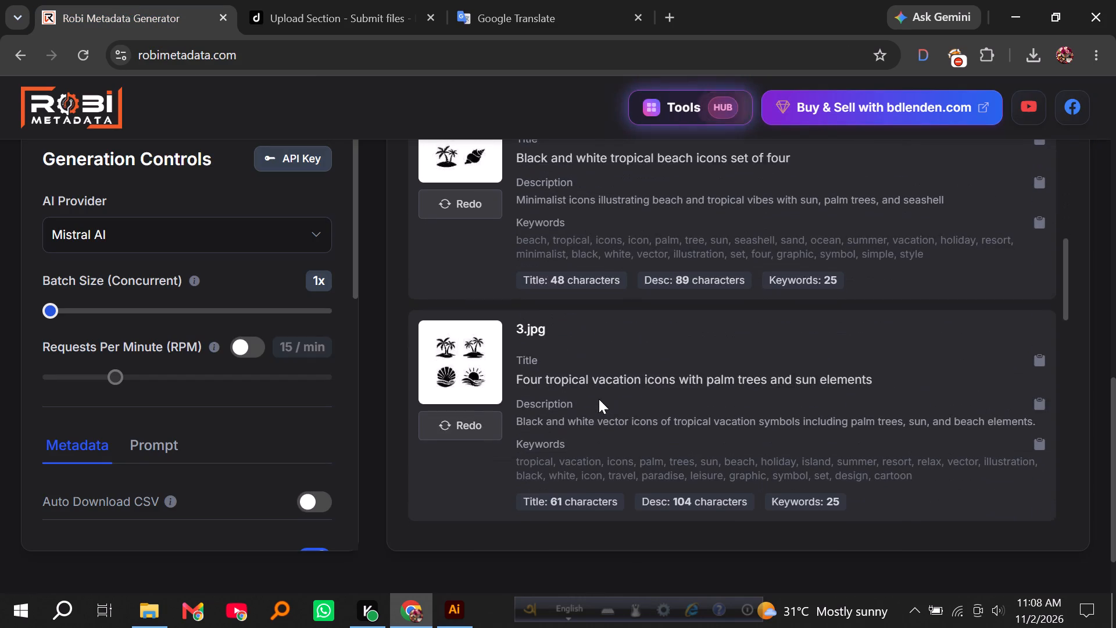
scroll(599, 399, up, 1)
scroll(599, 399, down, 13)
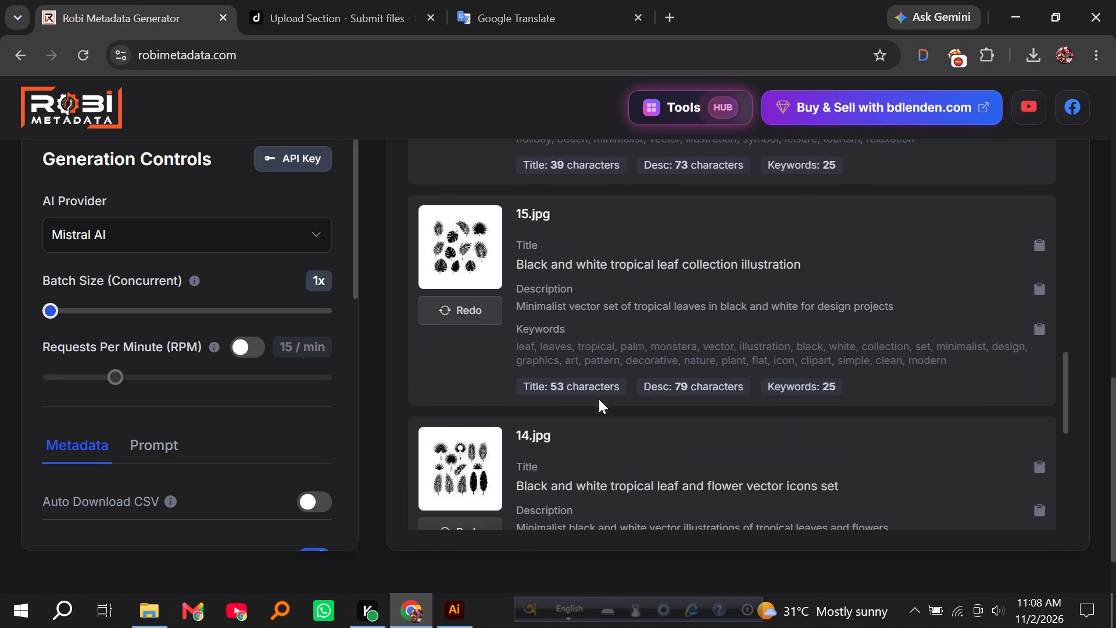
scroll(599, 399, down, 4)
scroll(599, 399, up, 2)
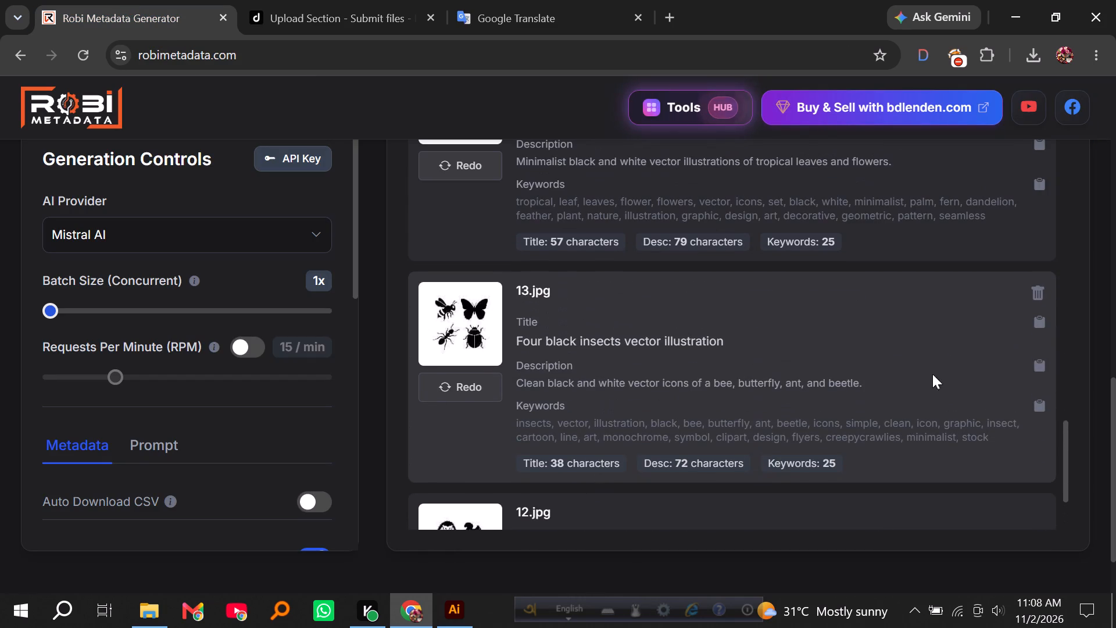
click(334, 0)
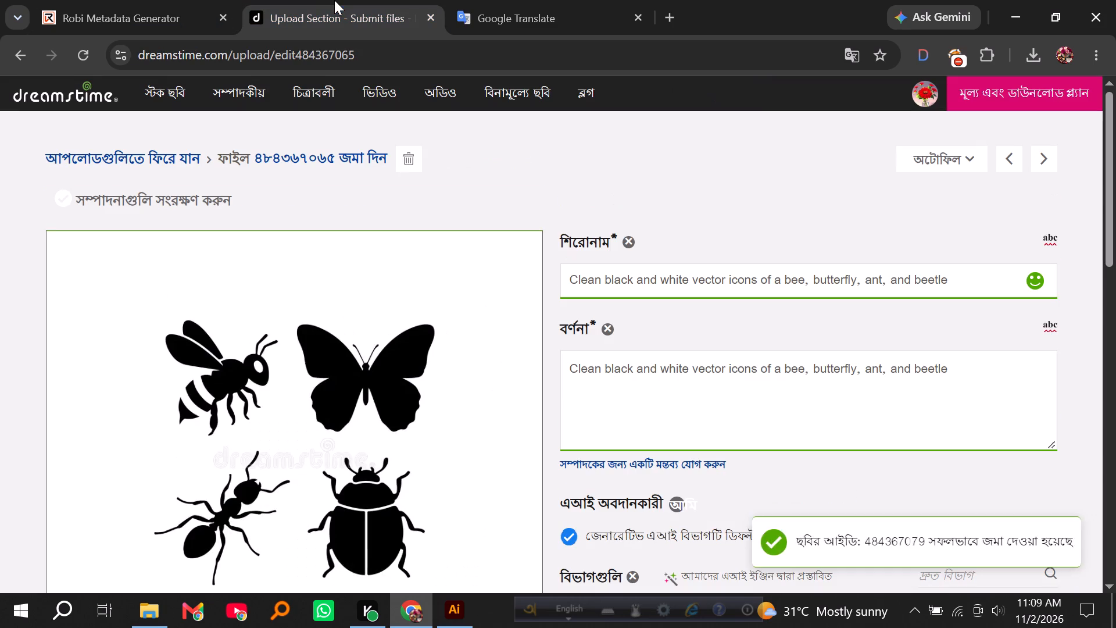
click(137, 0)
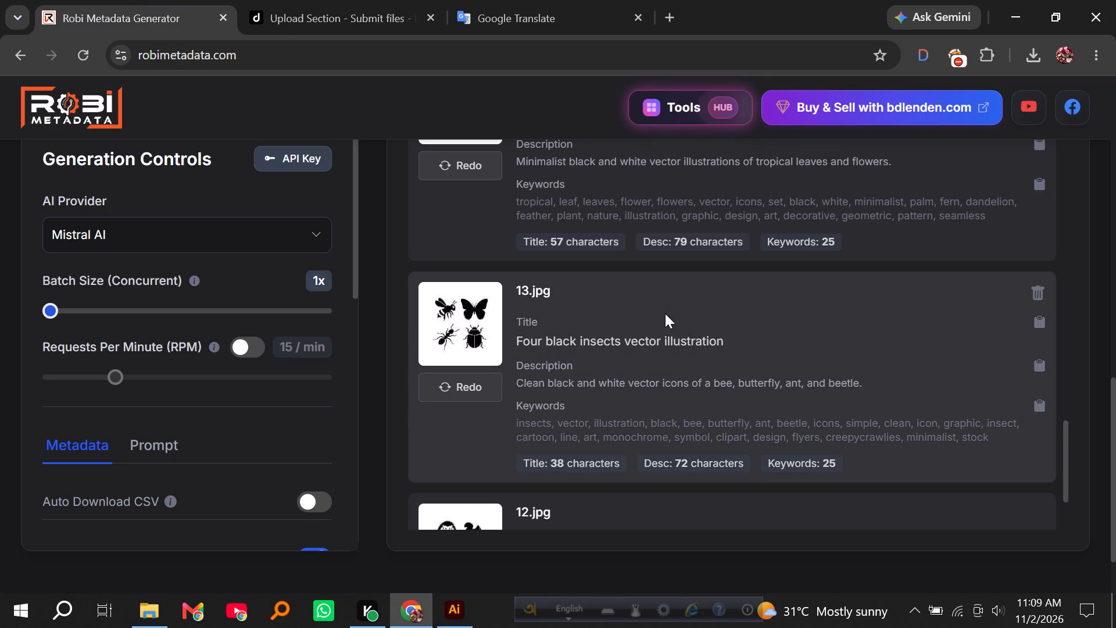
click(328, 0)
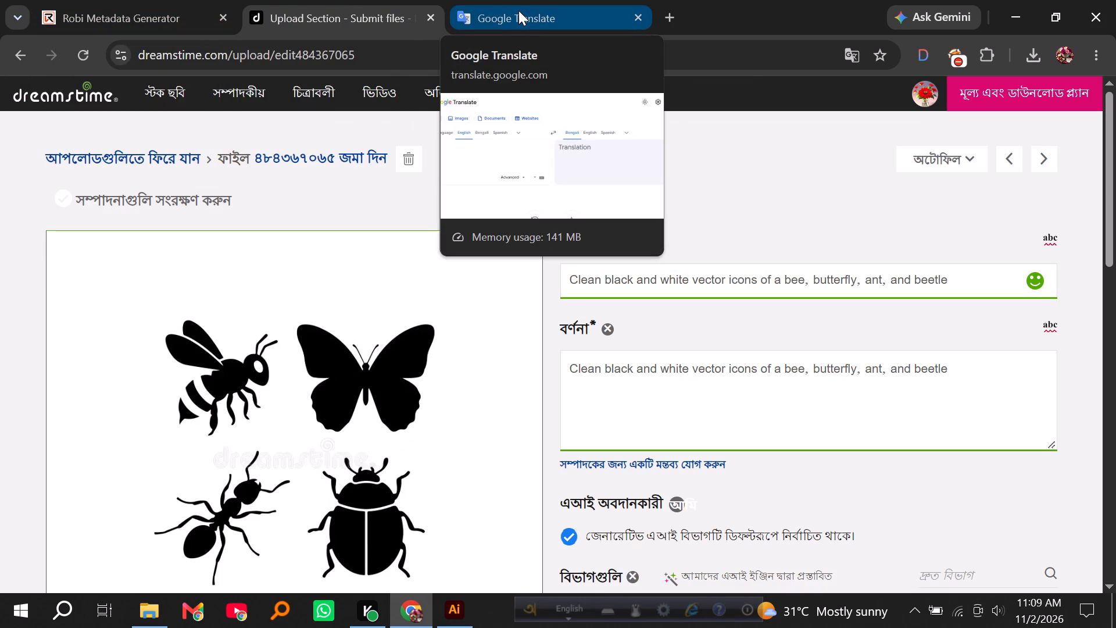
In Google Translate, translate the Bengali phrase "সাদা বেকগ্রাউন্ডে" into English.
click(518, 10)
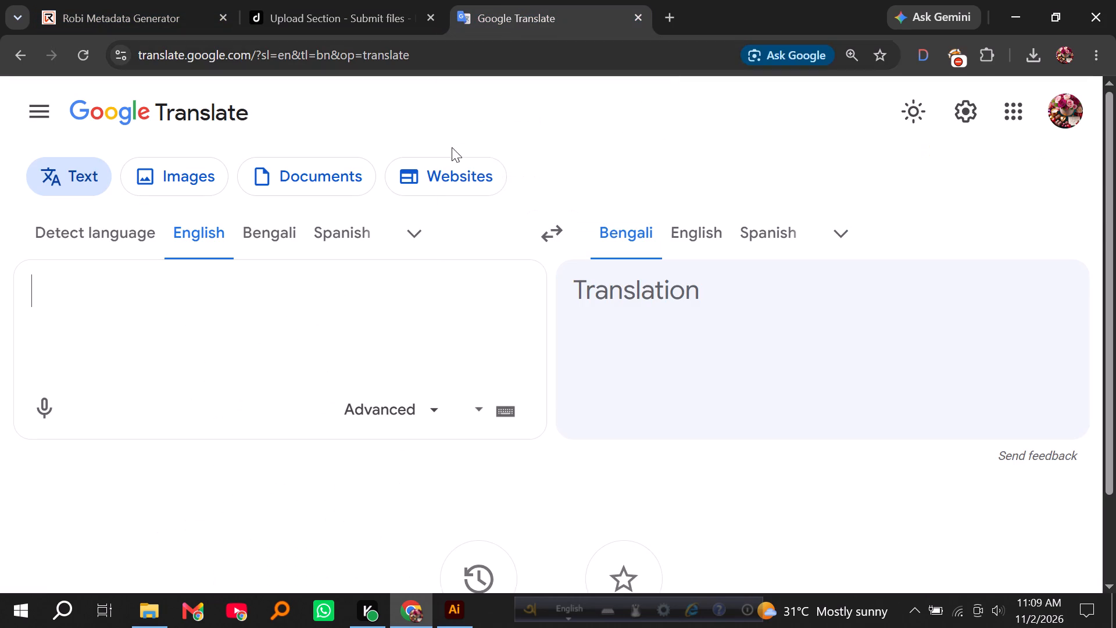
click(255, 236)
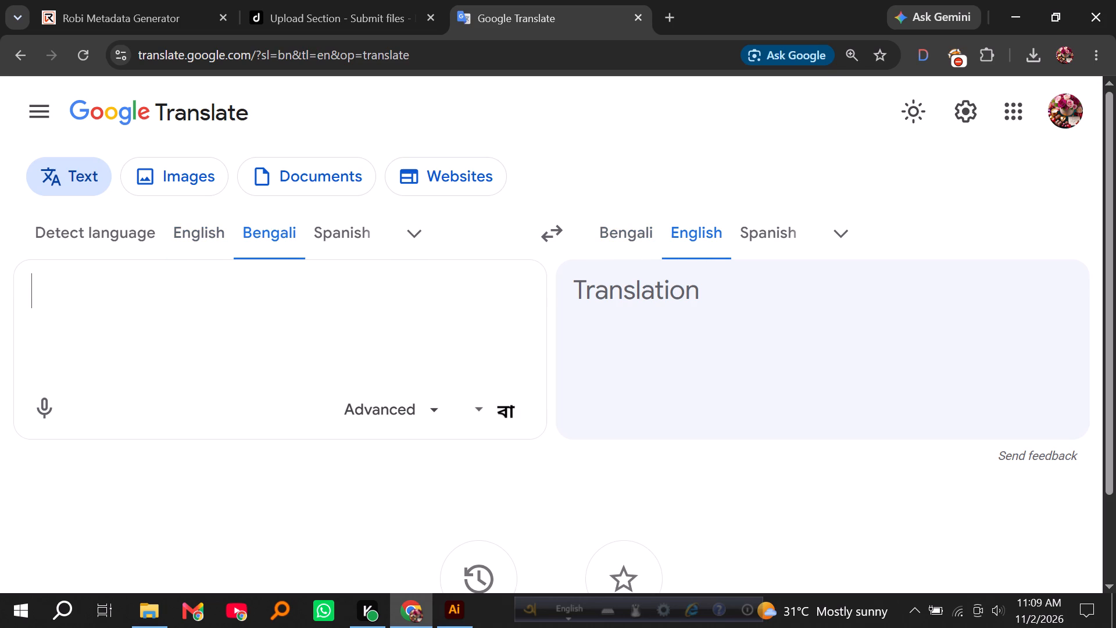
text(sada)
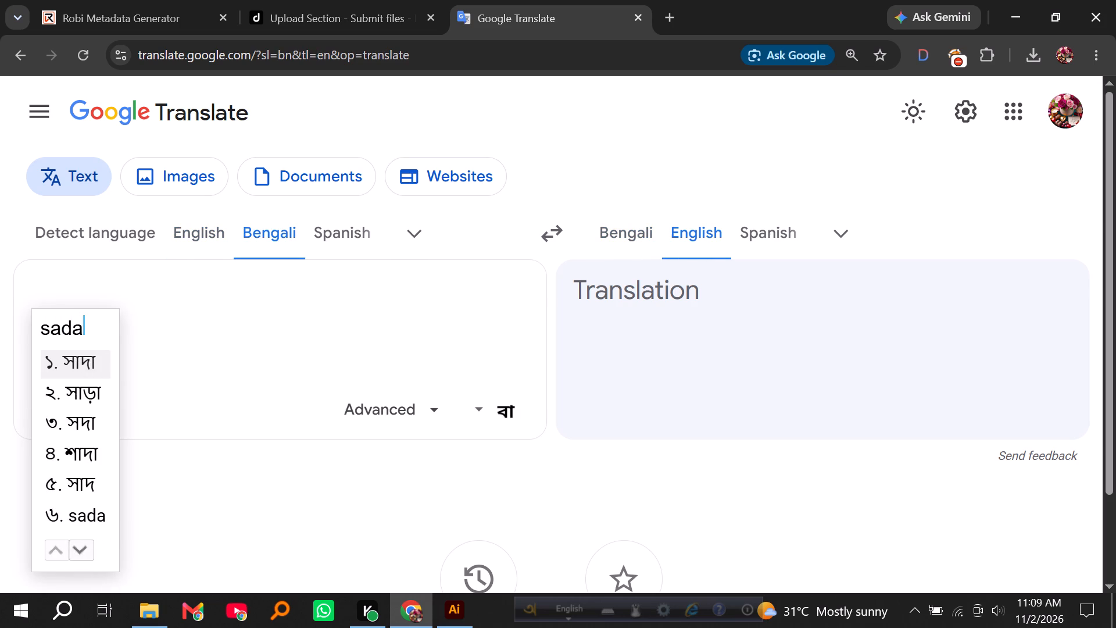
key(space)
text(bek)
text(graunde)
key(space)
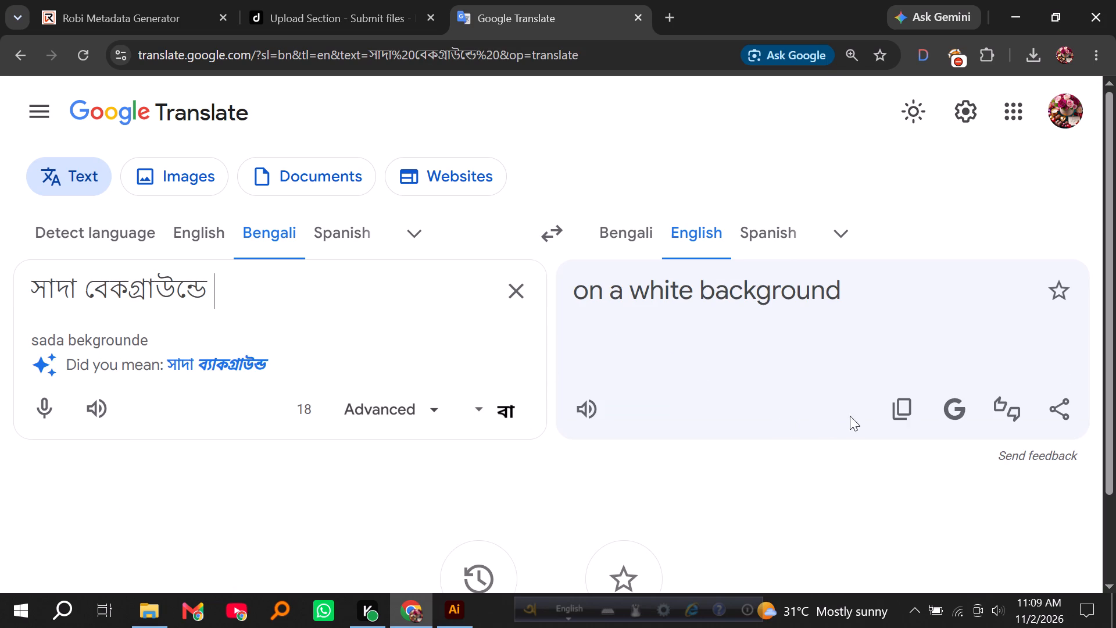
Cut the whole description text from the insect icons file in Dreamstime.
click(344, 0)
triple_click(677, 363)
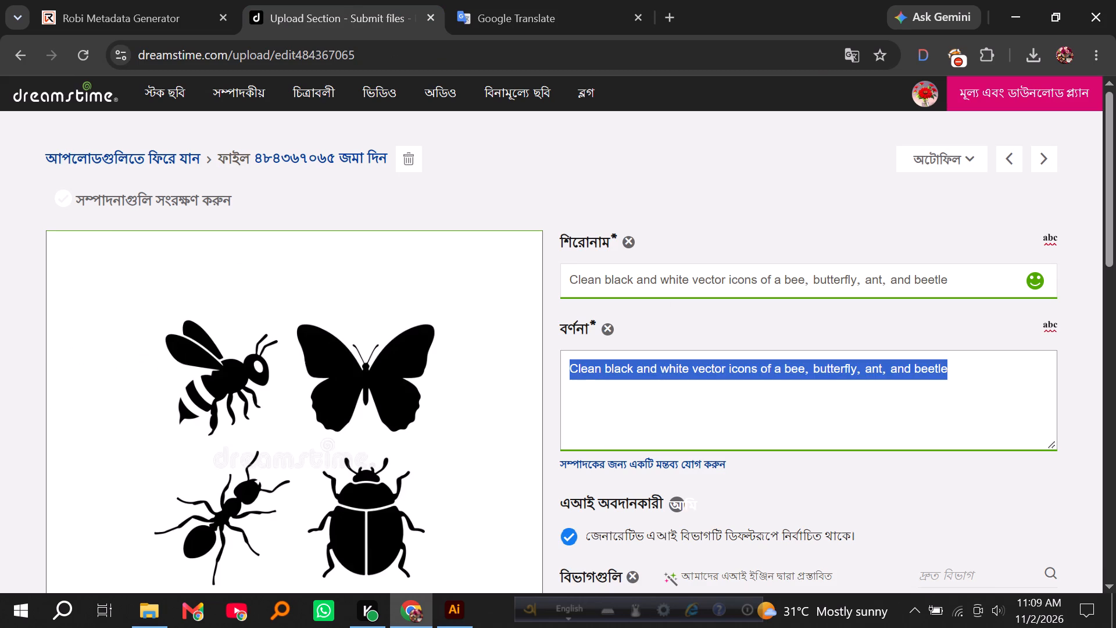
click(677, 363)
key(ctrl+x)
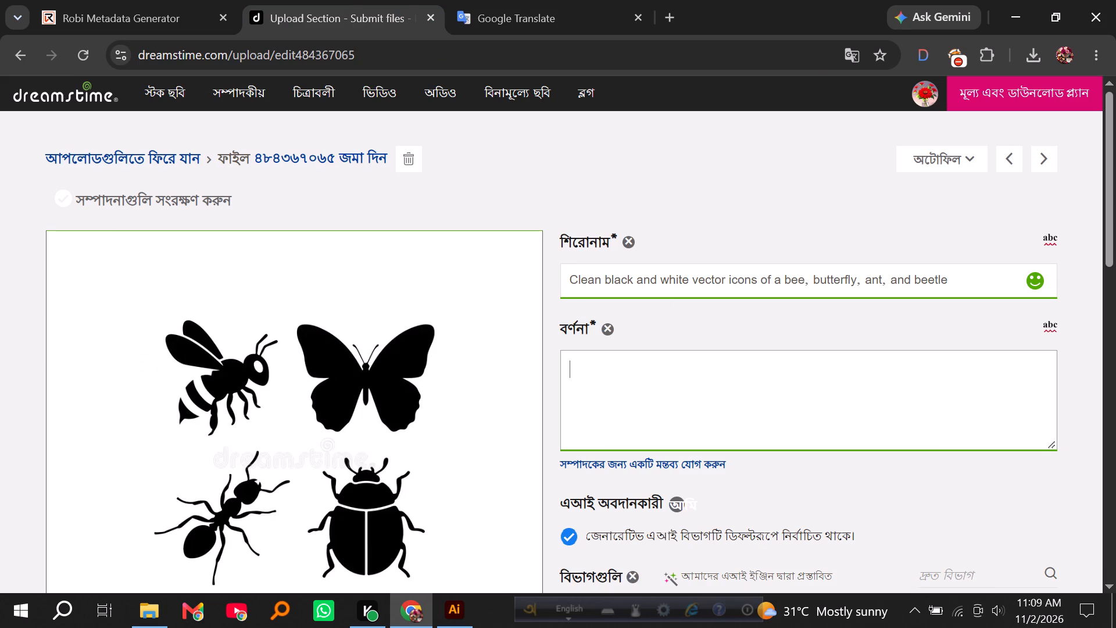
Open a second Google Translate tab before the existing one and translate the cut insect description from English to Bengali.
click(486, 0)
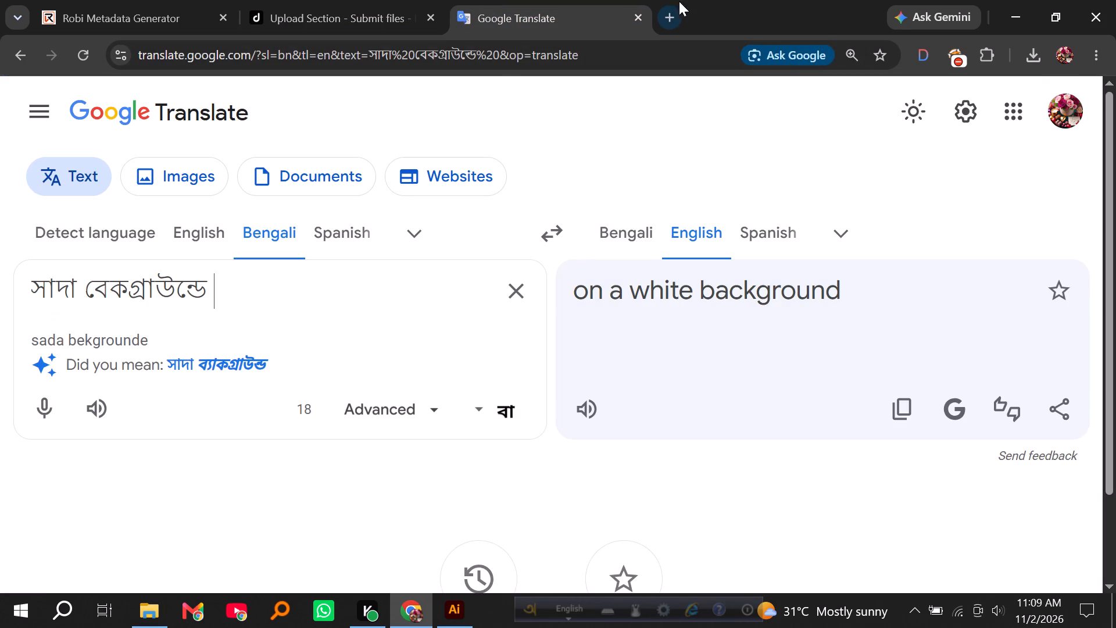
click(671, 9)
click(199, 527)
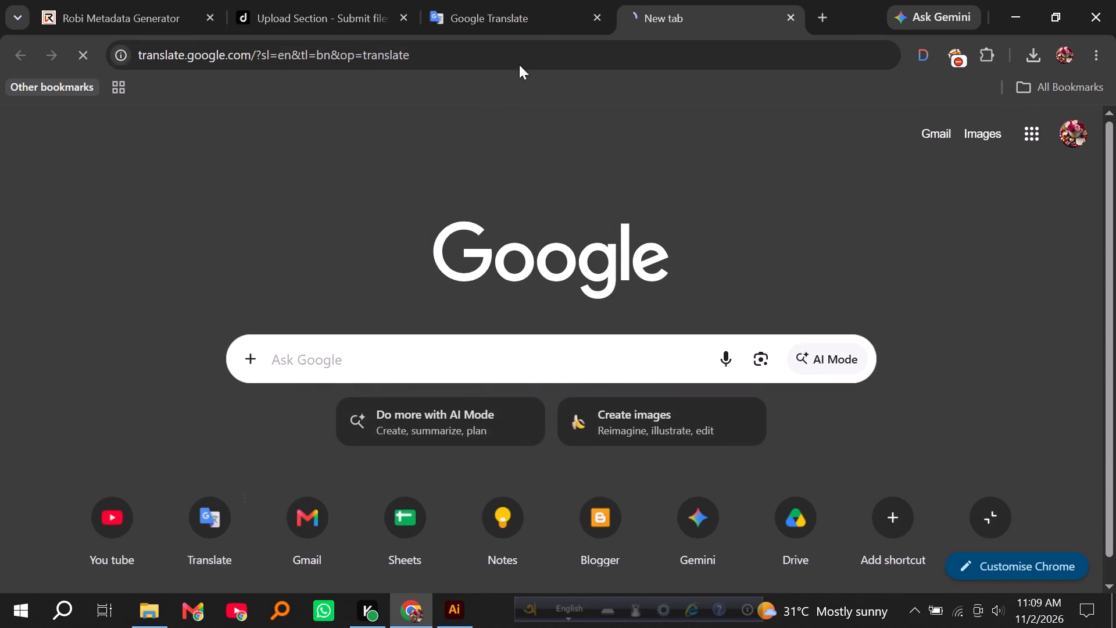
drag(495, 0, 674, 0)
click(532, 0)
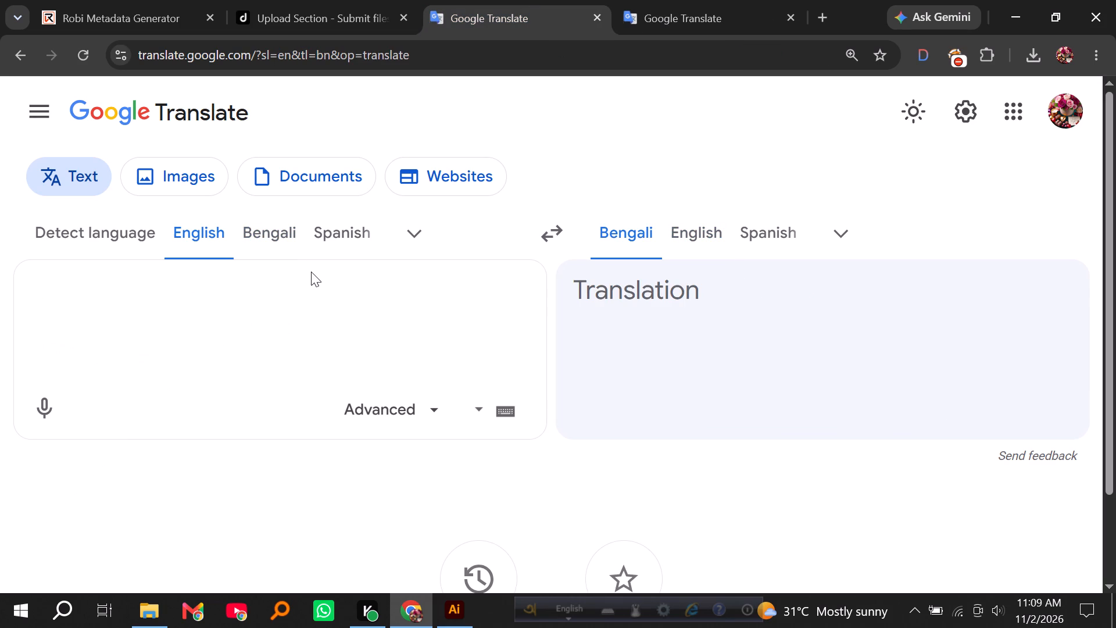
key(ctrl+v)
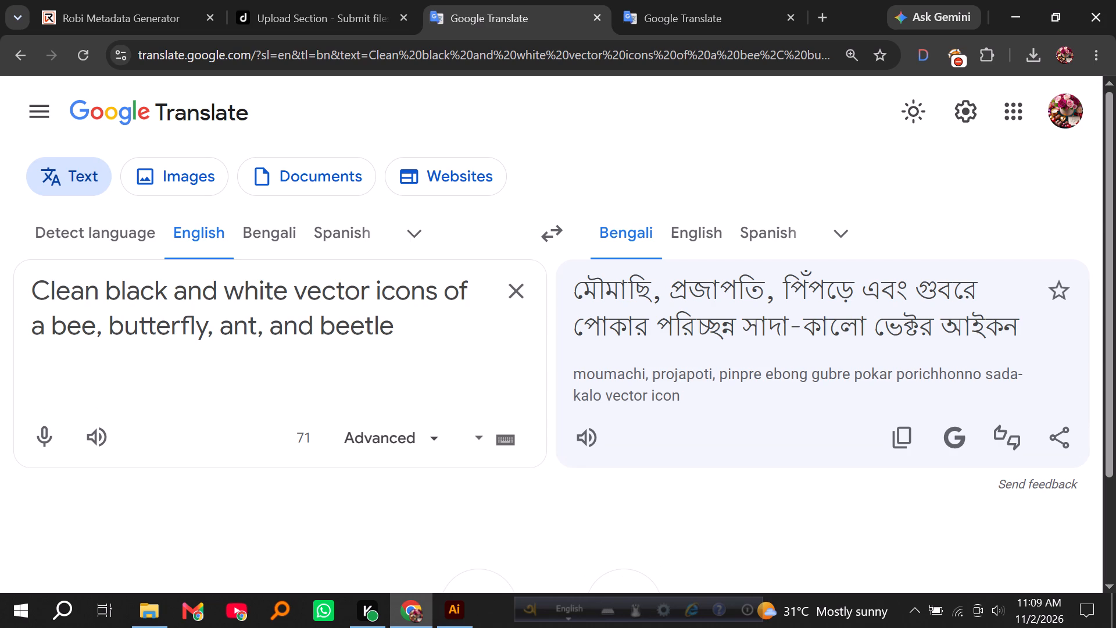
click(698, 0)
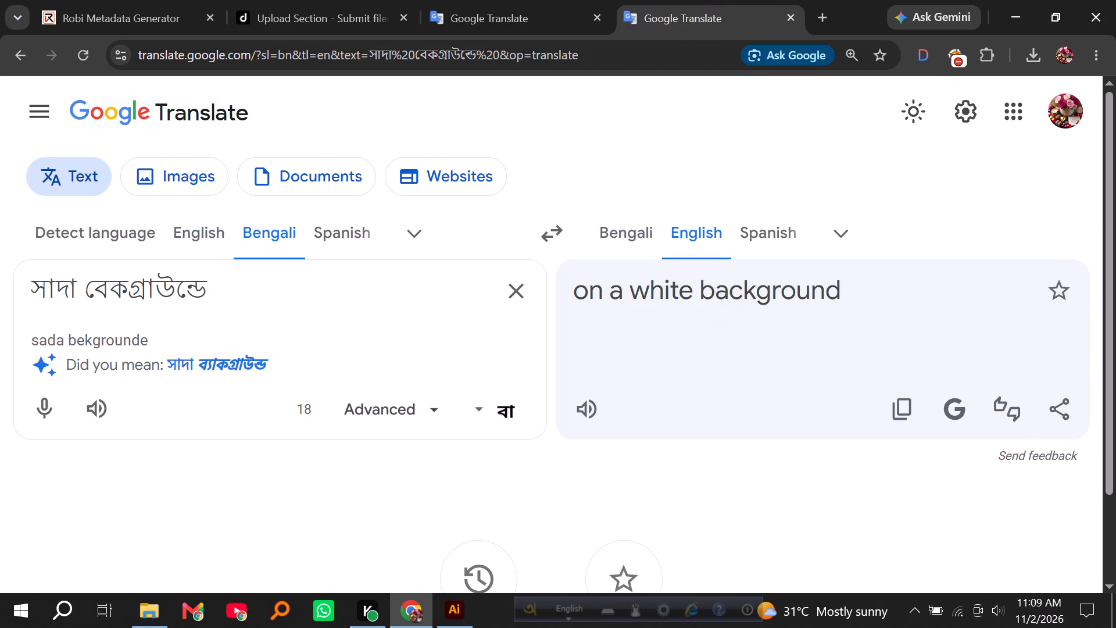
click(529, 0)
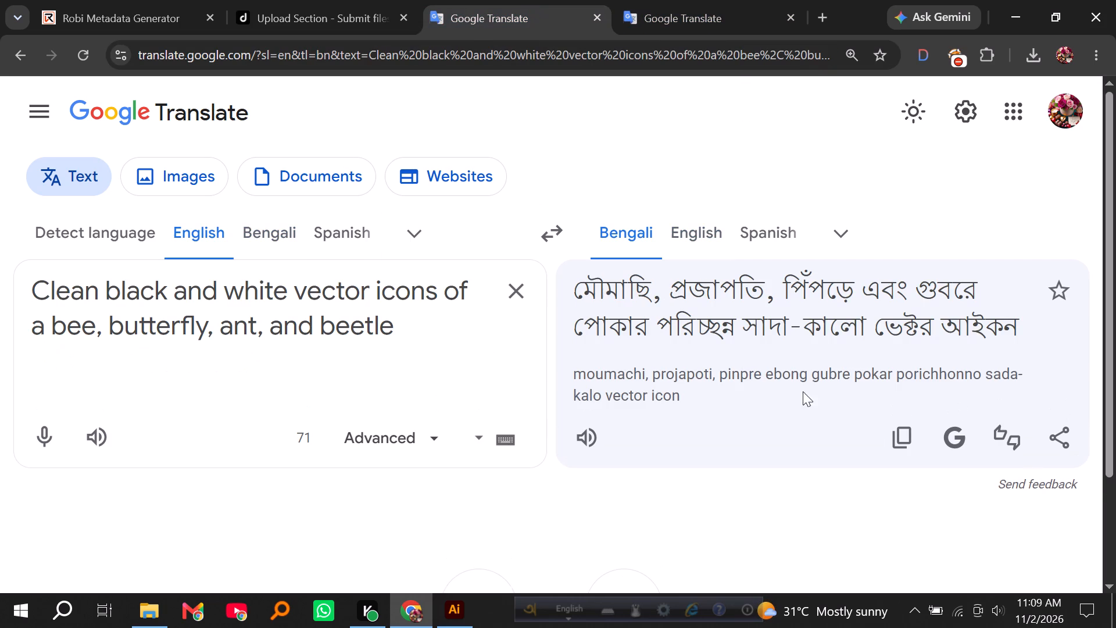
Copy the Bengali translation and append it to "সাদা বেকগ্রাউন্ডে" in the Bengali-to-English Google Translate tab.
click(899, 436)
click(676, 0)
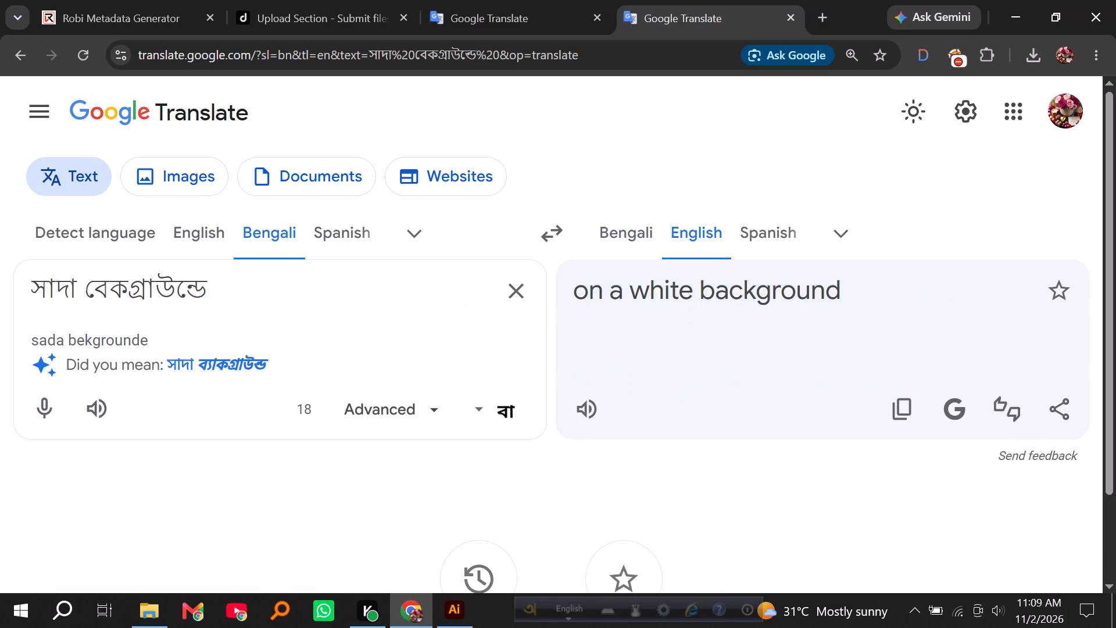
key(ctrl+v)
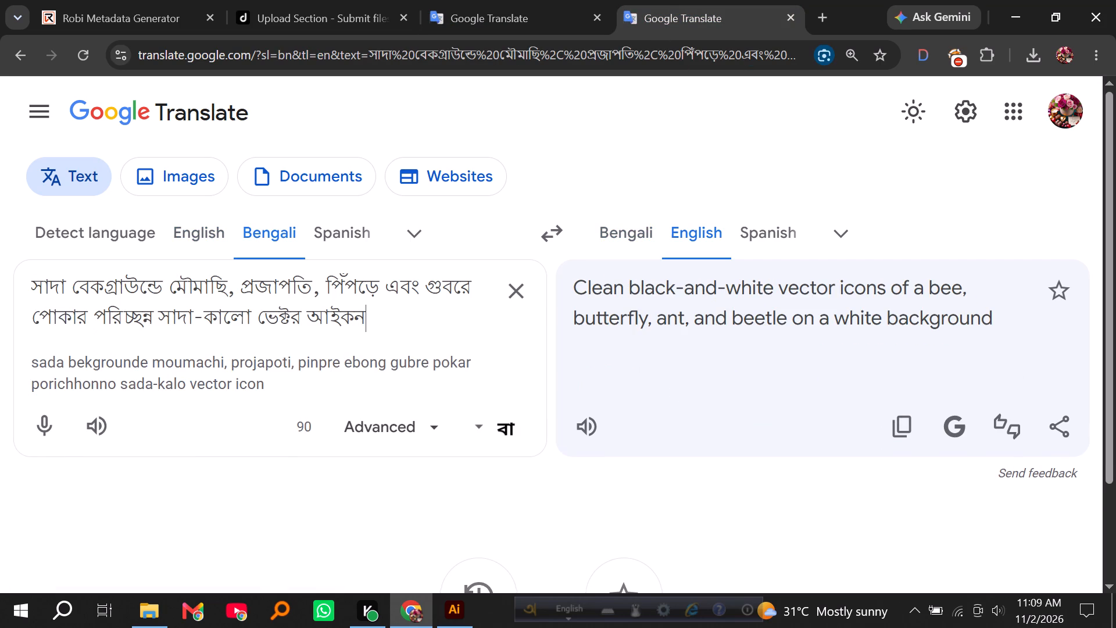
Fill the insect file's Dreamstime description with the translated "Clean black-and-white vector icons of a bee, butterfly, ant, and beetle on a white background".
click(893, 429)
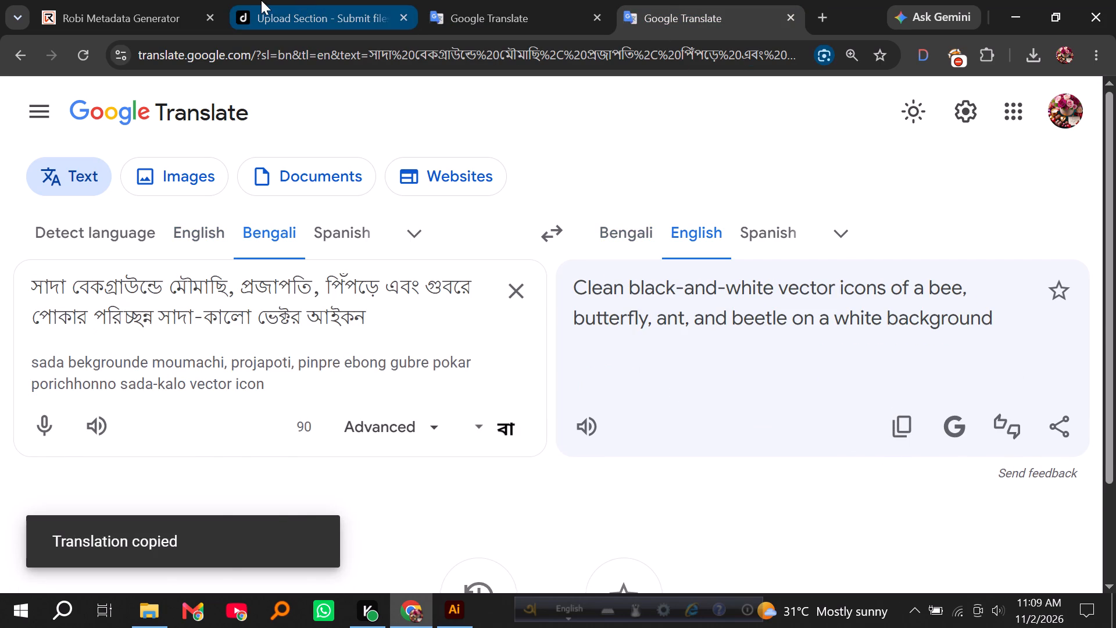
click(266, 0)
key(ctrl+v)
Submit the insect icons file commercially.
scroll(746, 397, down, 4)
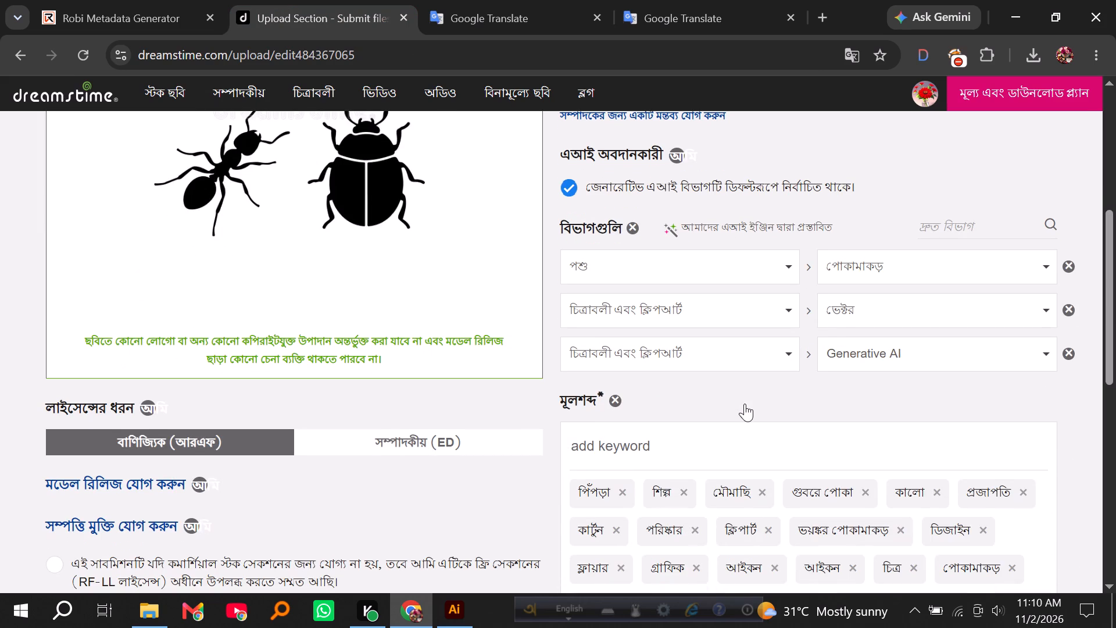
scroll(745, 404, down, 4)
scroll(718, 448, down, 3)
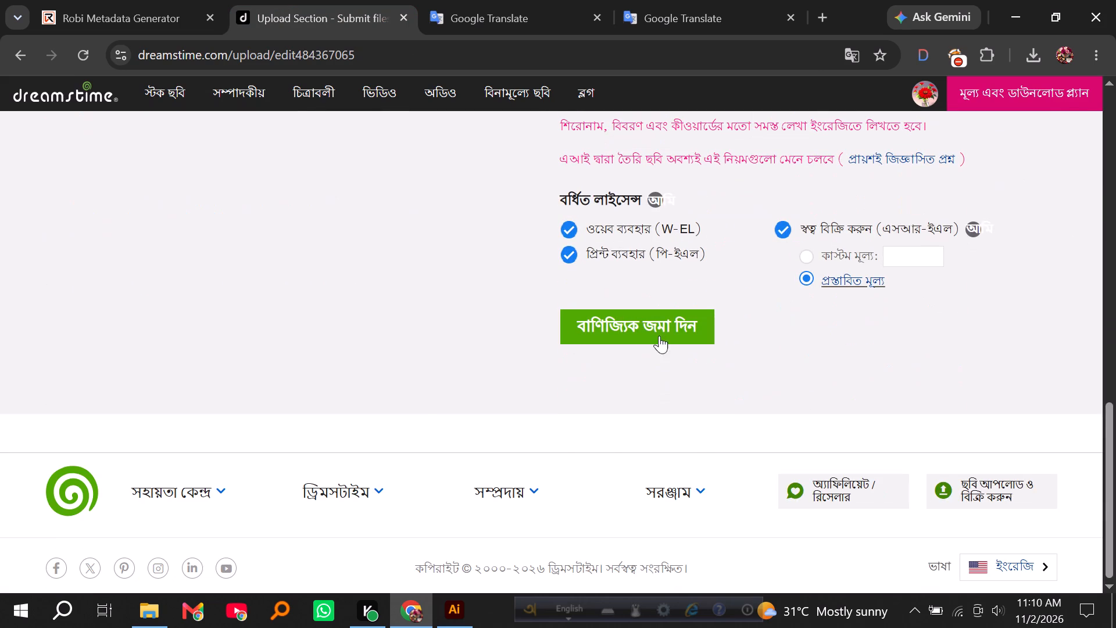
click(659, 323)
scroll(659, 326, up, 2)
scroll(659, 339, down, 7)
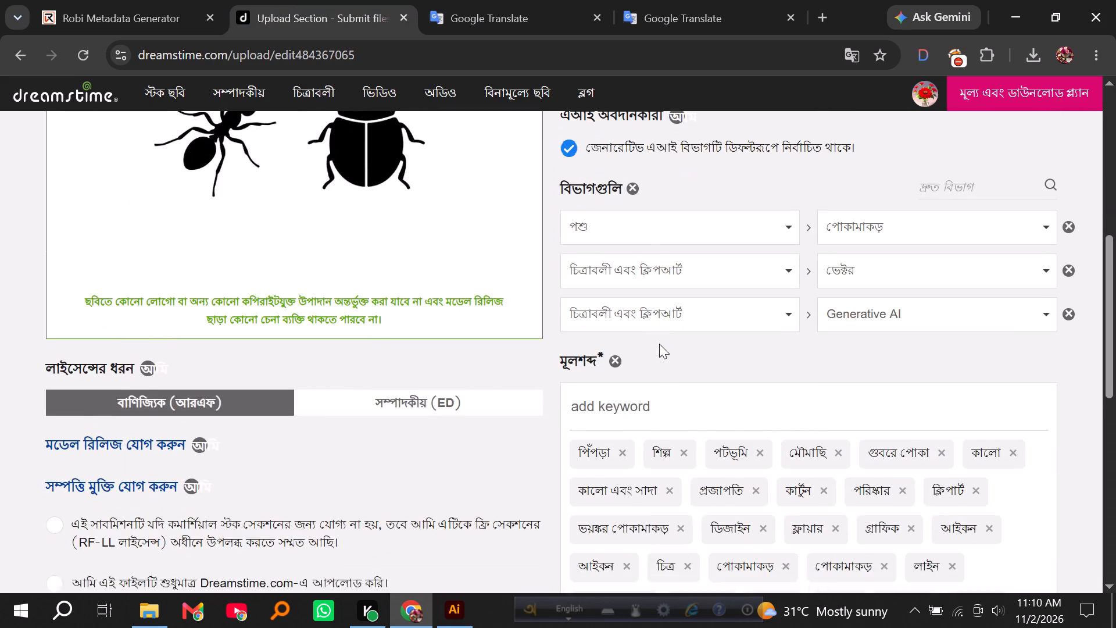
scroll(659, 344, down, 1)
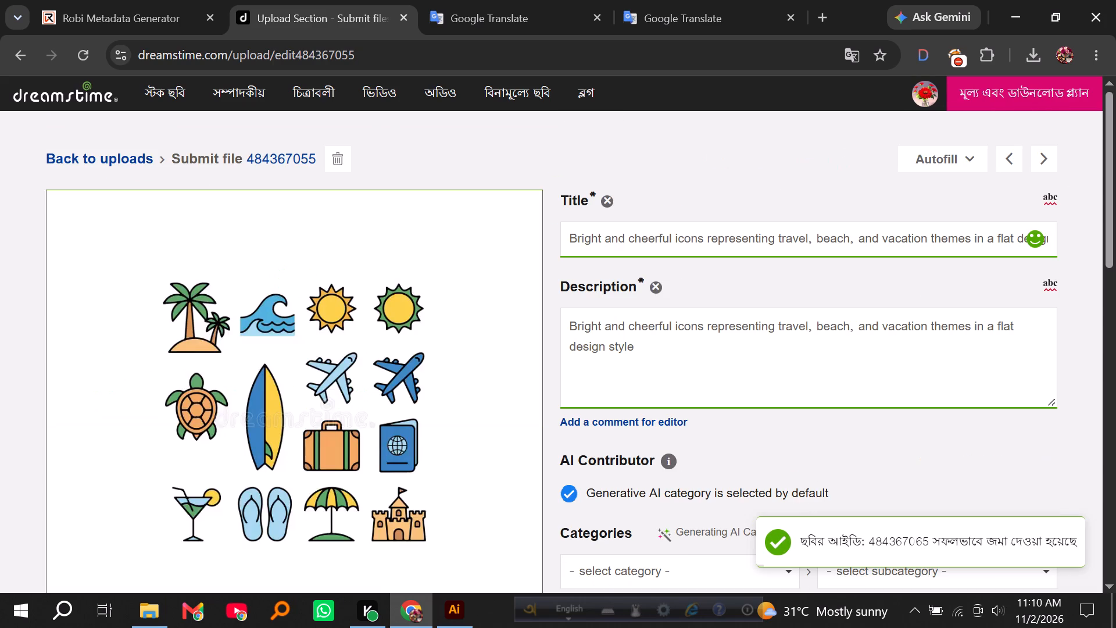
Review the title, description, categories, keywords and licence options of the travel and beach icons file 484367055.
scroll(658, 334, down, 7)
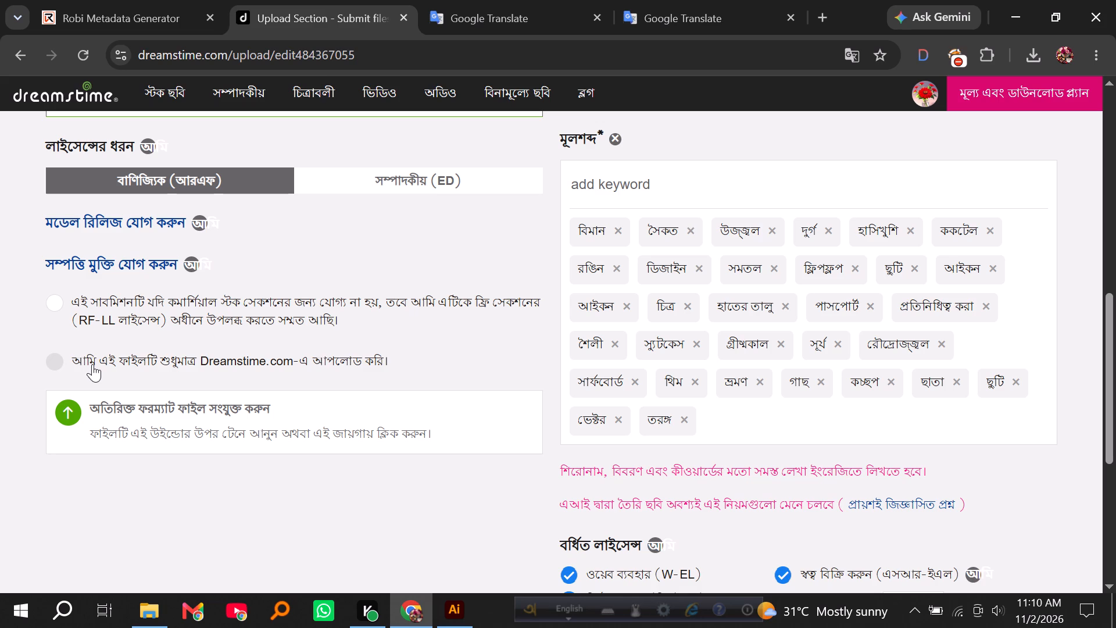
scroll(443, 383, down, 2)
scroll(531, 382, down, 2)
scroll(629, 401, up, 9)
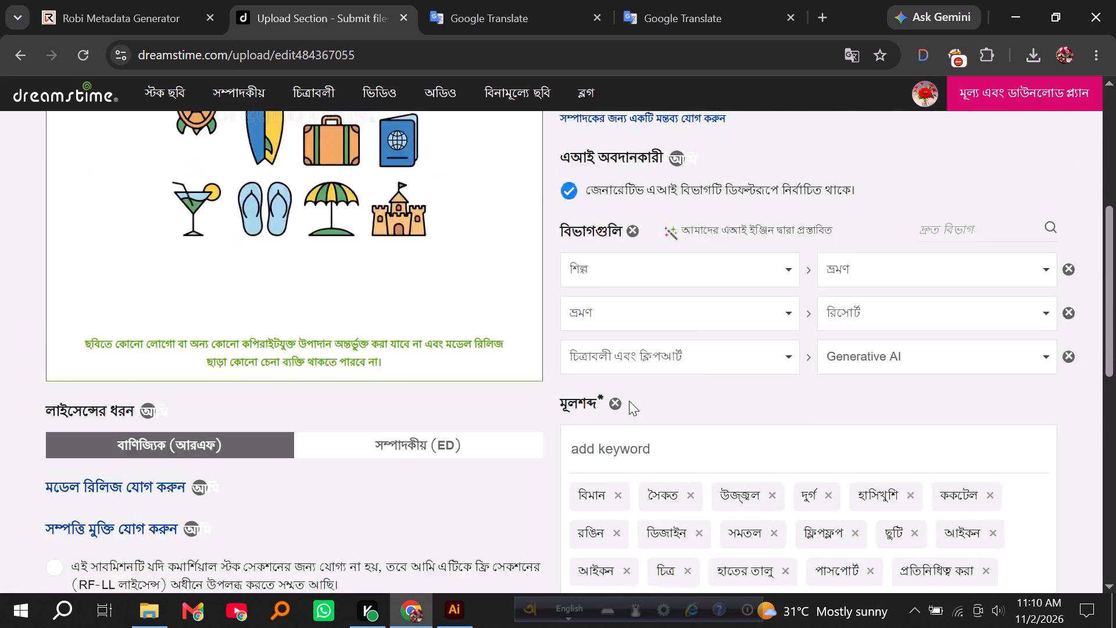
scroll(629, 401, up, 2)
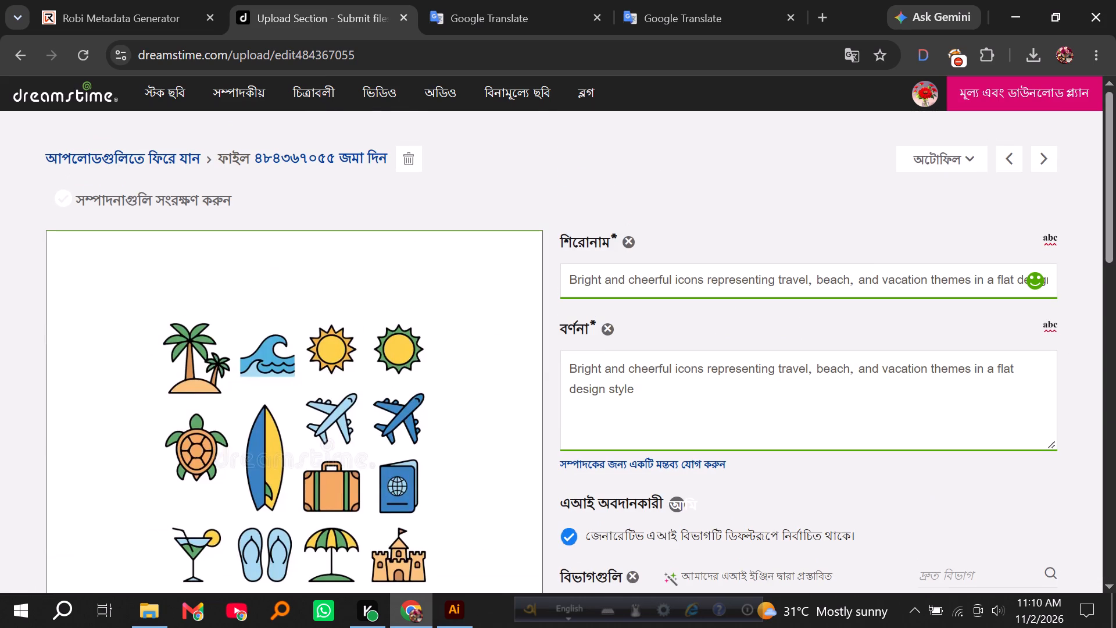
Replace the travel and beach icons file's Dreamstime title with Robi's title for 9.jpg, "Set of colorful travel and vacation flat icons".
click(182, 0)
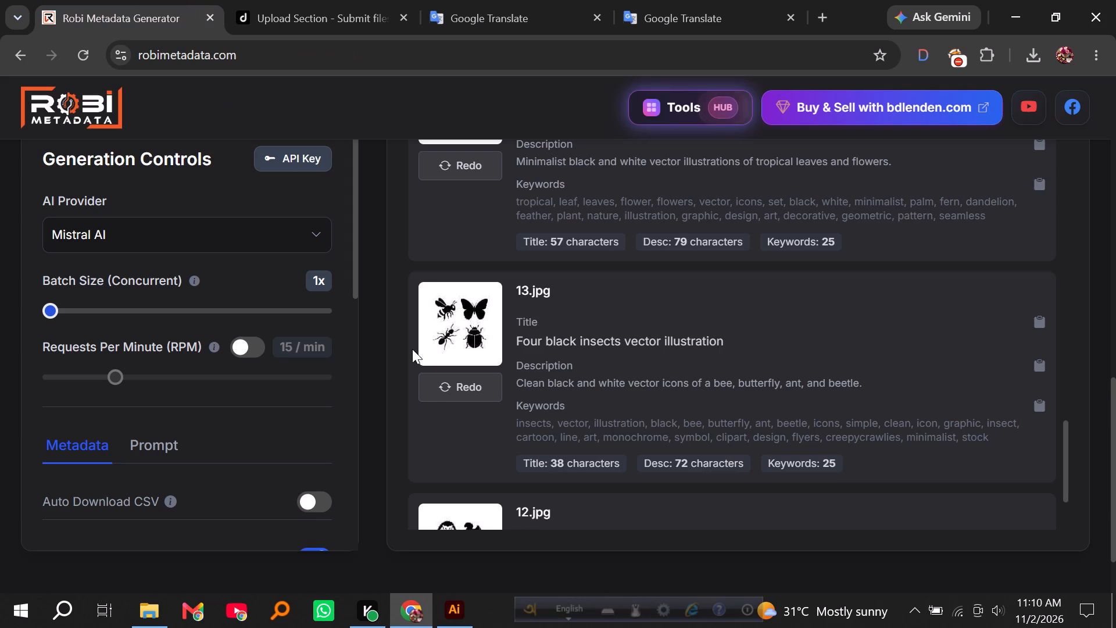
scroll(593, 420, down, 7)
scroll(598, 426, up, 13)
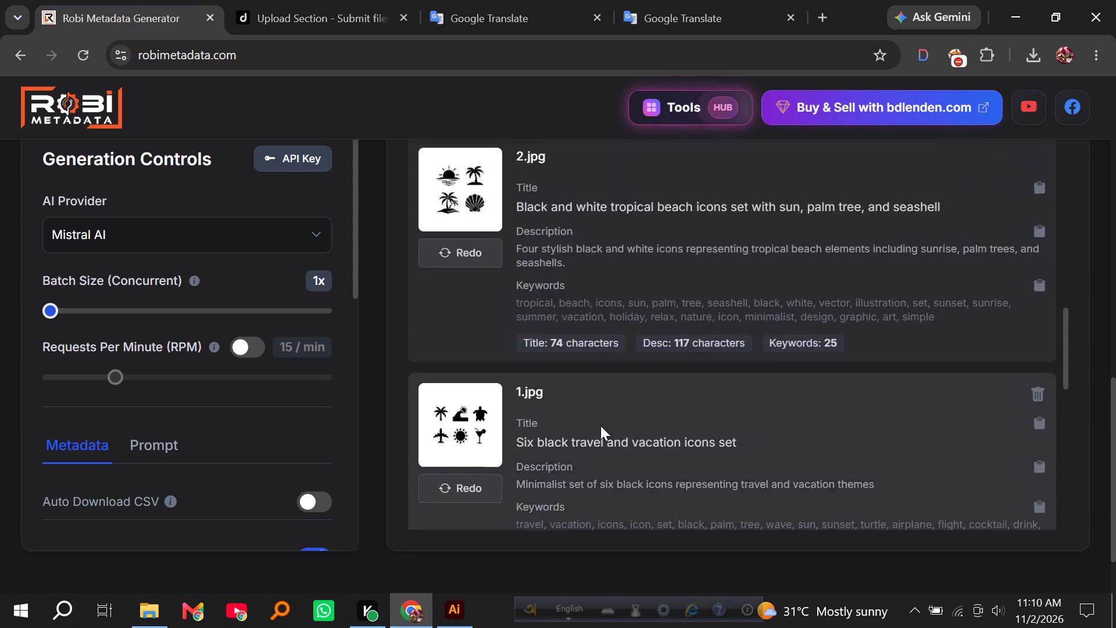
scroll(600, 426, up, 13)
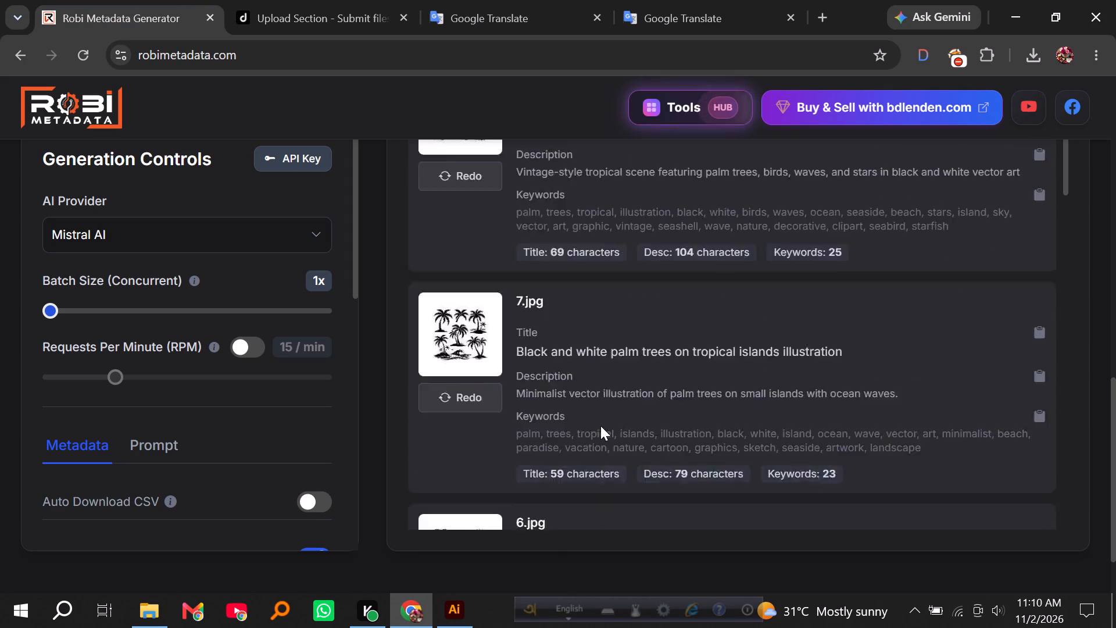
scroll(600, 426, up, 4)
click(302, 0)
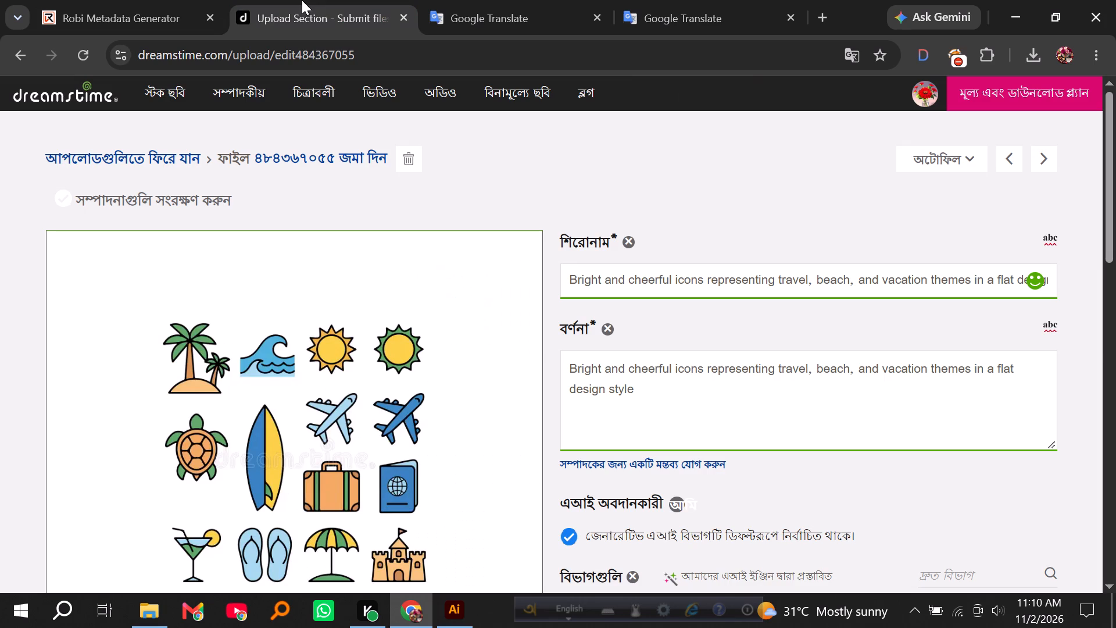
click(142, 0)
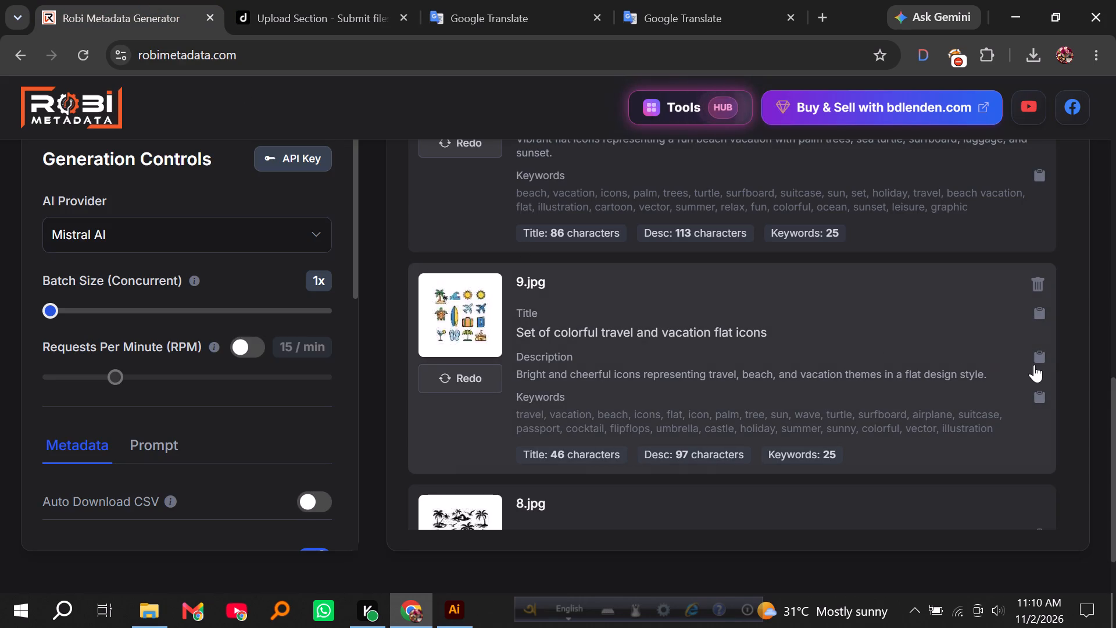
click(1038, 309)
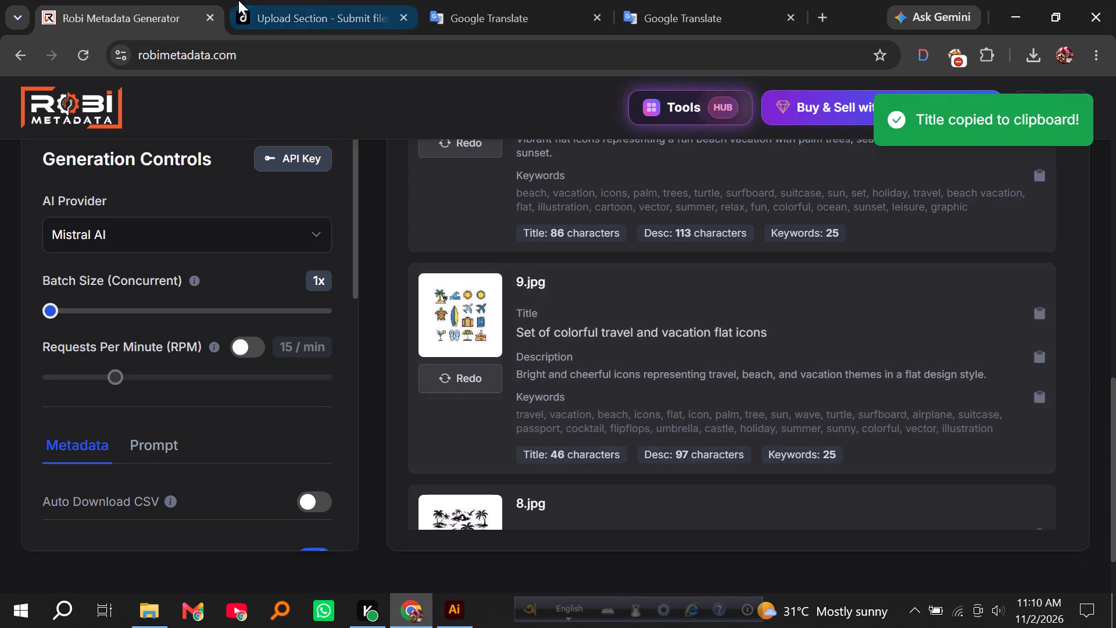
click(305, 0)
triple_click(697, 276)
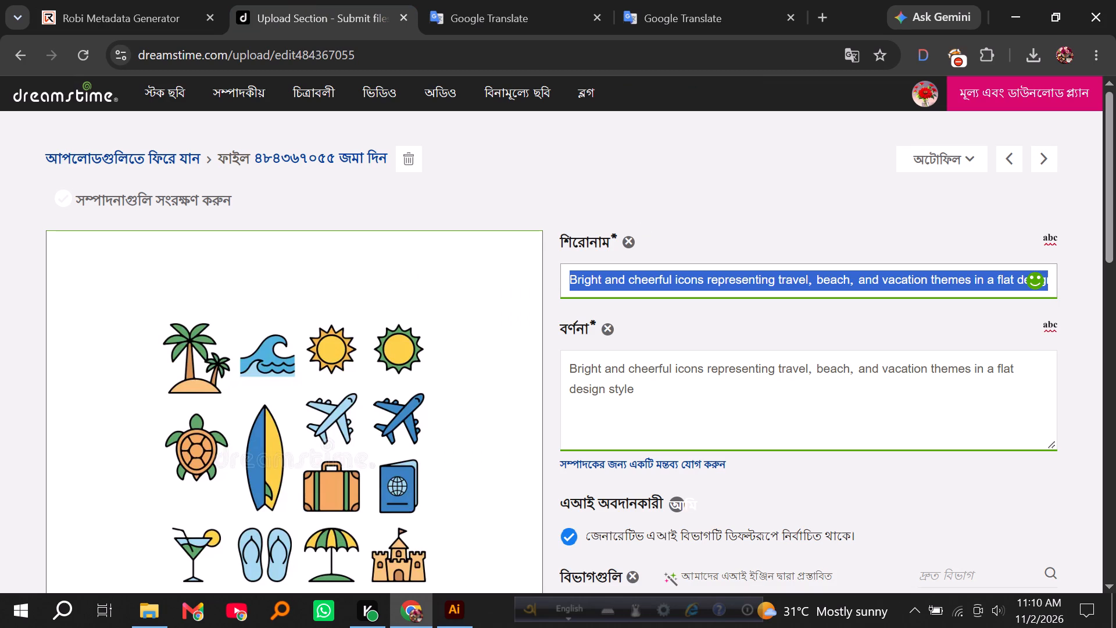
key(ctrl+v)
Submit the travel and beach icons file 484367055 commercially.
scroll(696, 298, down, 5)
scroll(696, 386, down, 3)
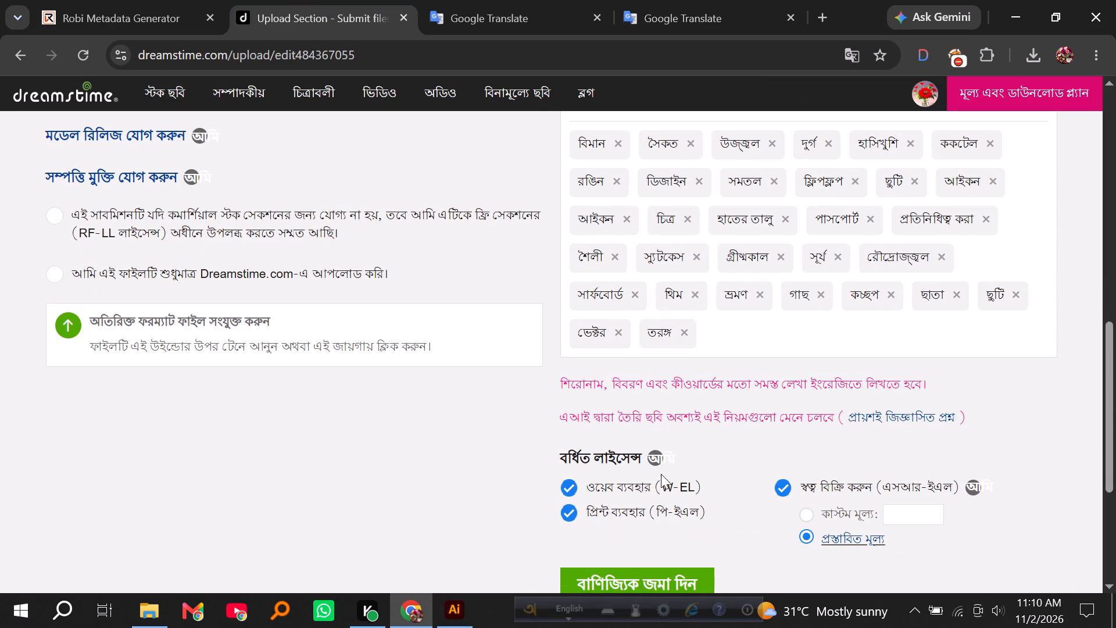
click(653, 573)
scroll(707, 412, up, 2)
scroll(707, 412, down, 3)
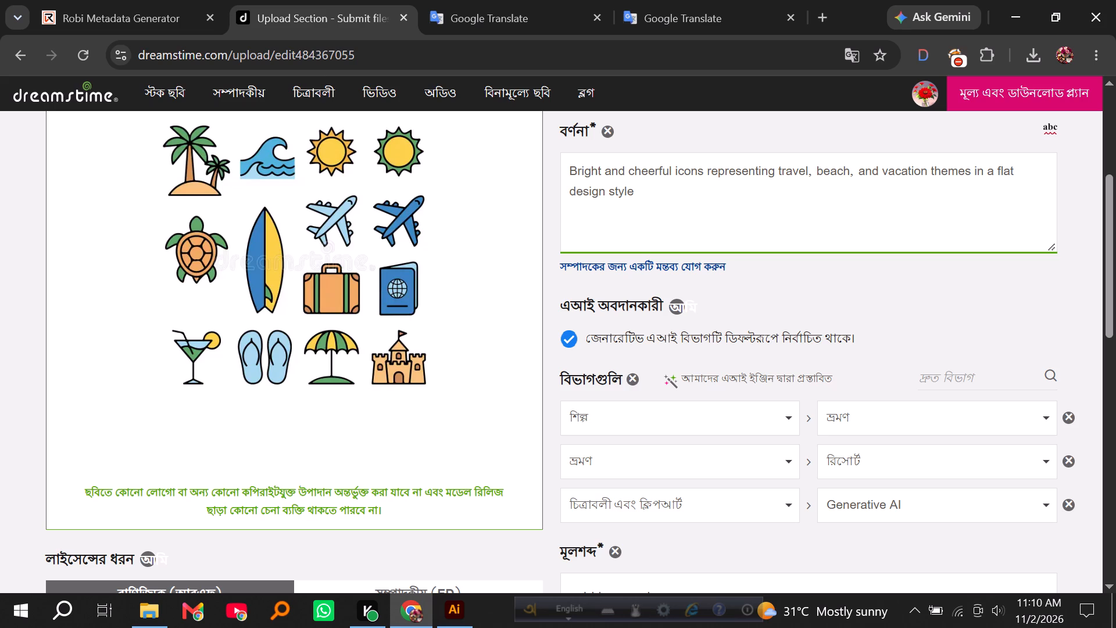
scroll(661, 376, up, 4)
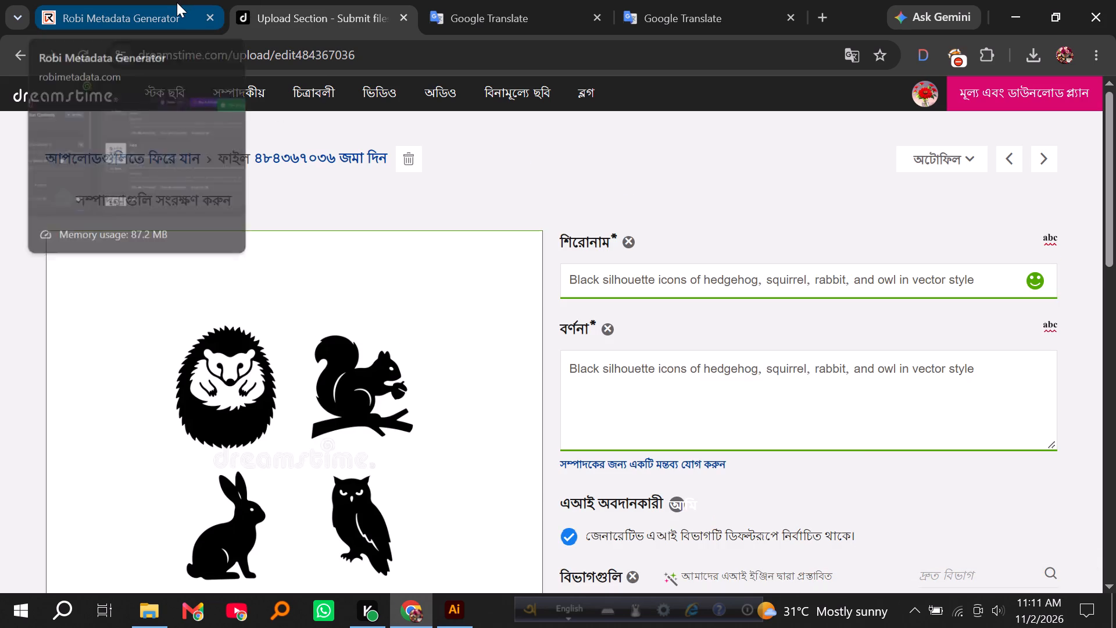
Cut the hedgehog, squirrel, rabbit and owl file's description and translate it in the English-to-Bengali Google Translate tab, replacing the insect text.
triple_click(713, 367)
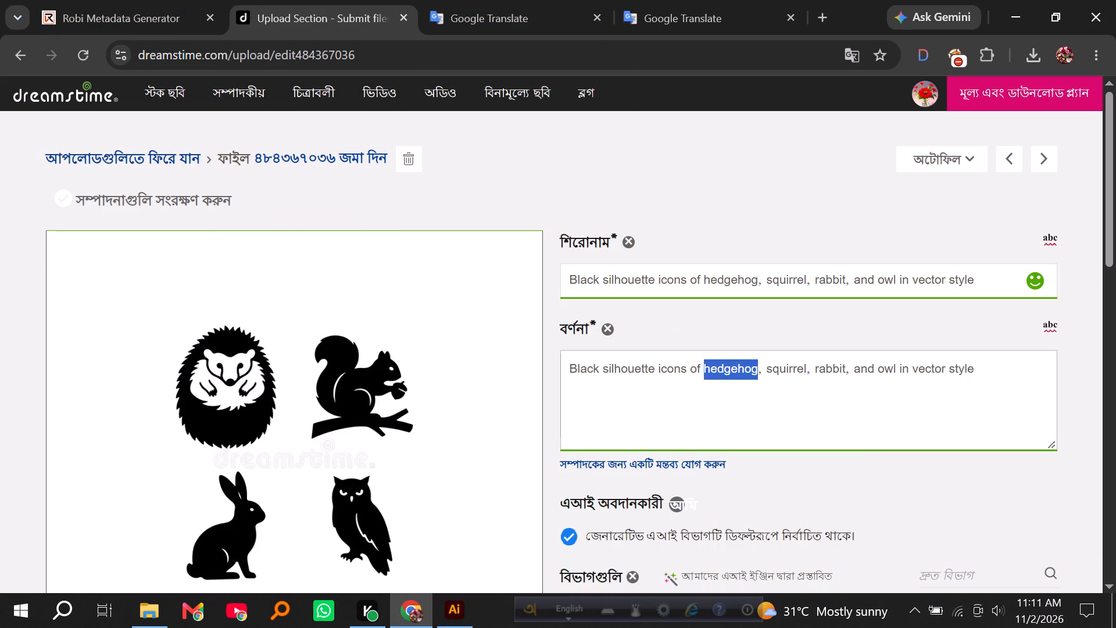
click(711, 369)
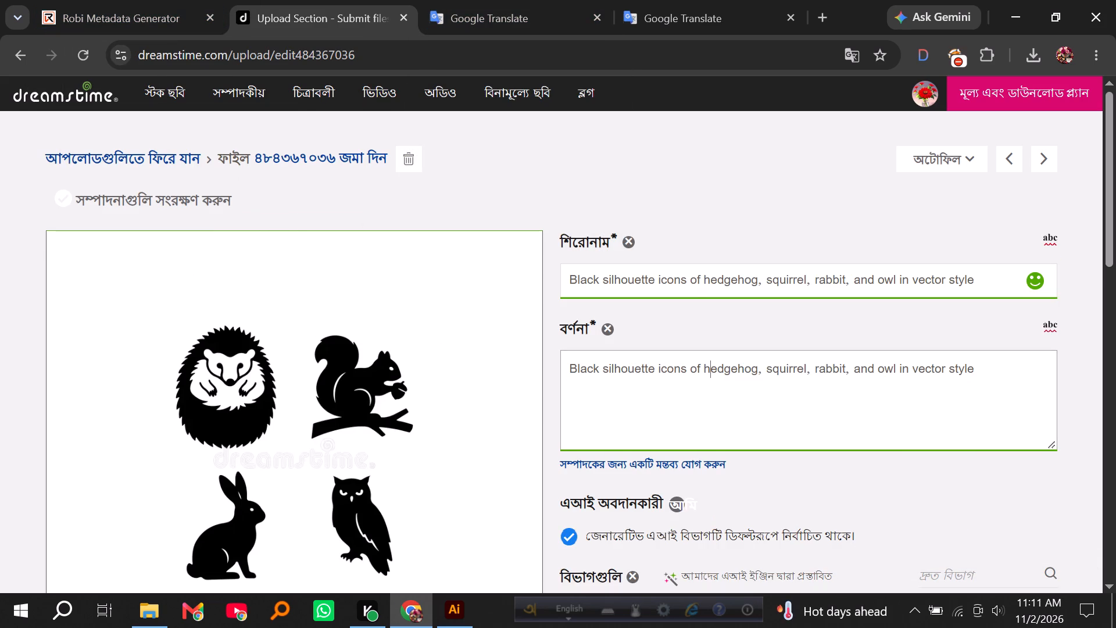
click(663, 3)
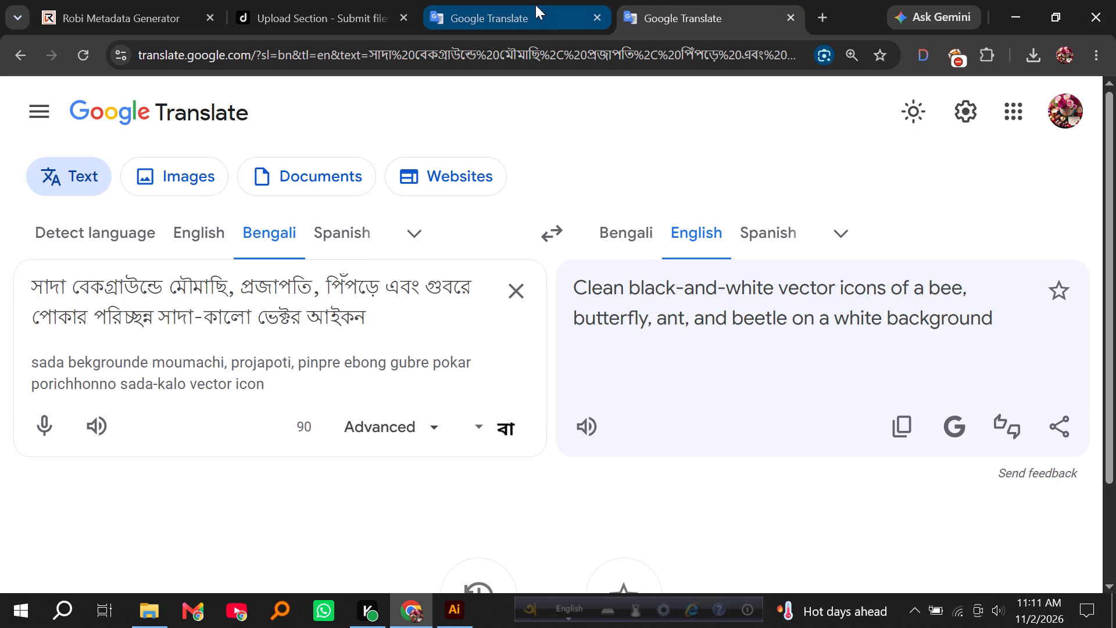
click(535, 5)
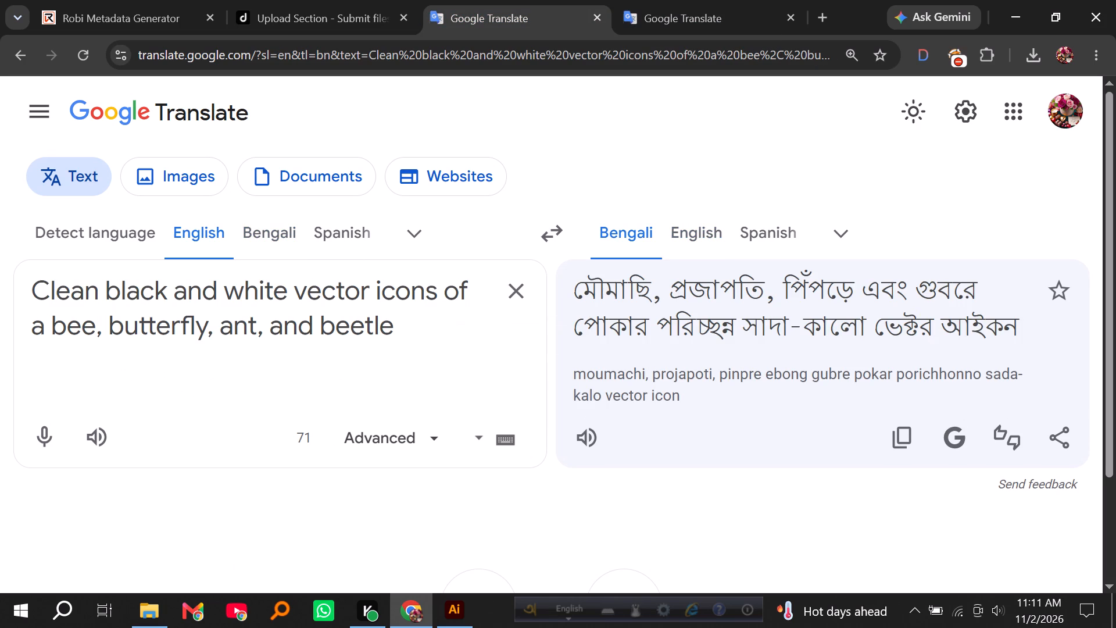
click(657, 0)
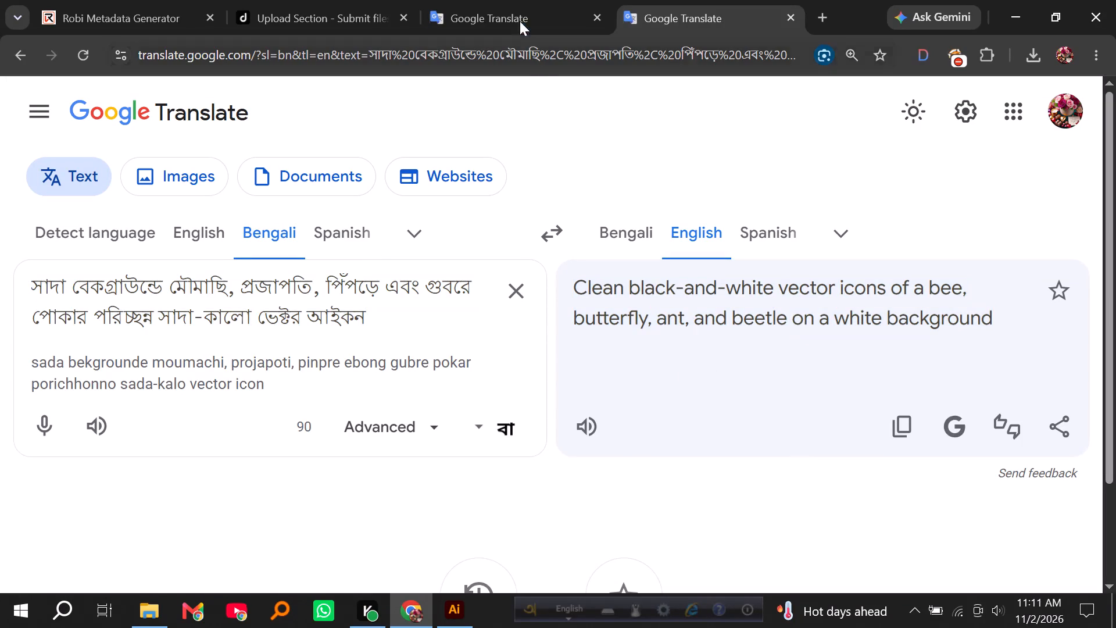
click(514, 6)
click(313, 0)
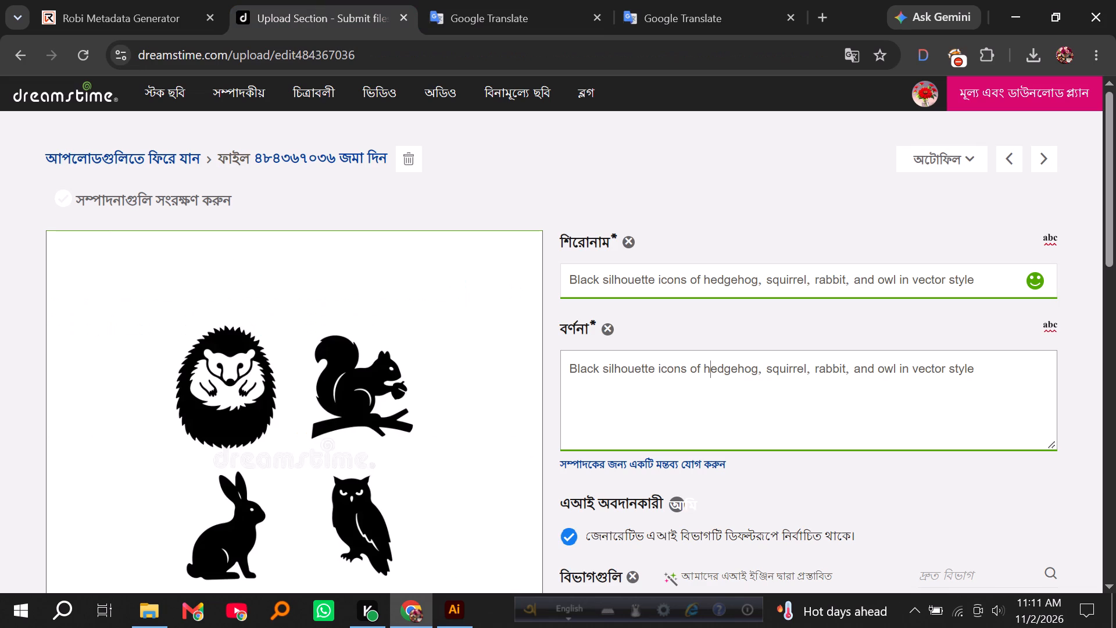
triple_click(673, 366)
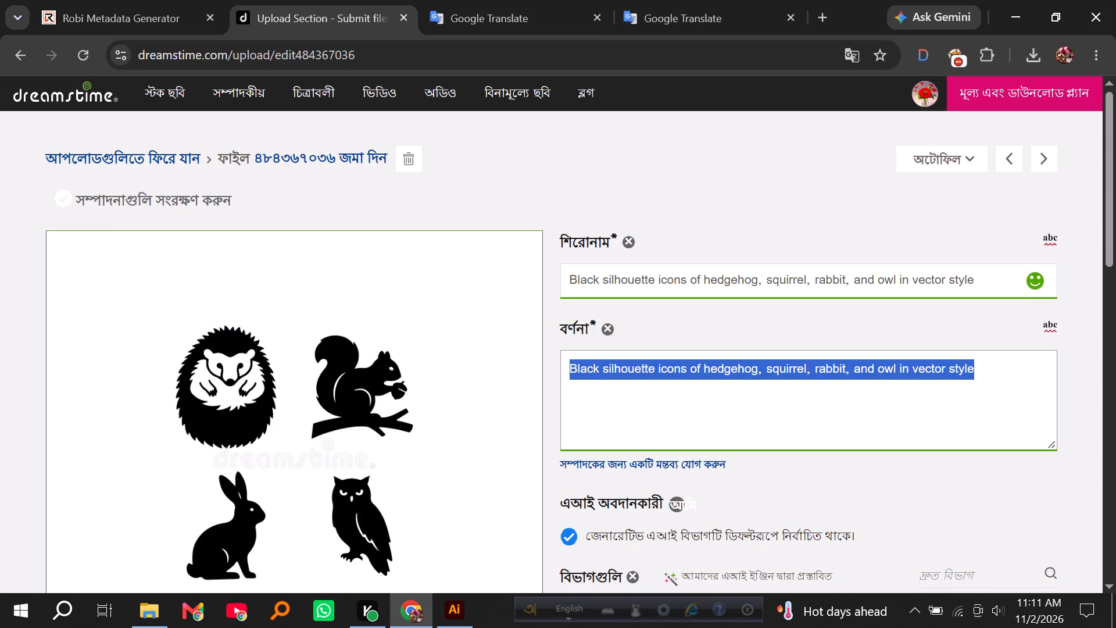
key(ctrl+x)
click(492, 0)
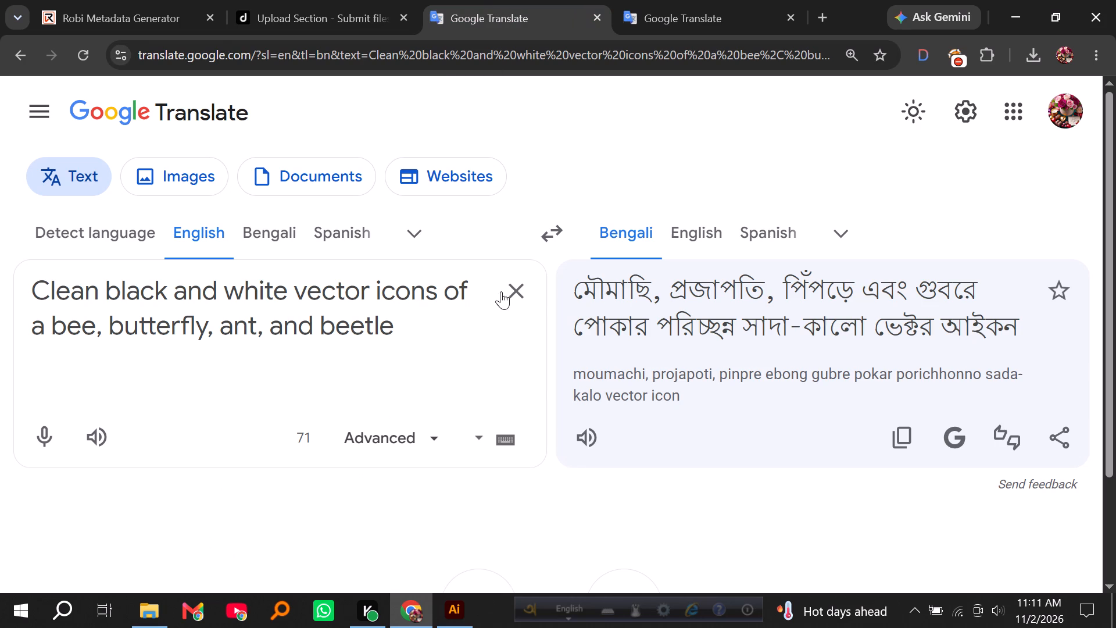
click(508, 288)
key(ctrl+v)
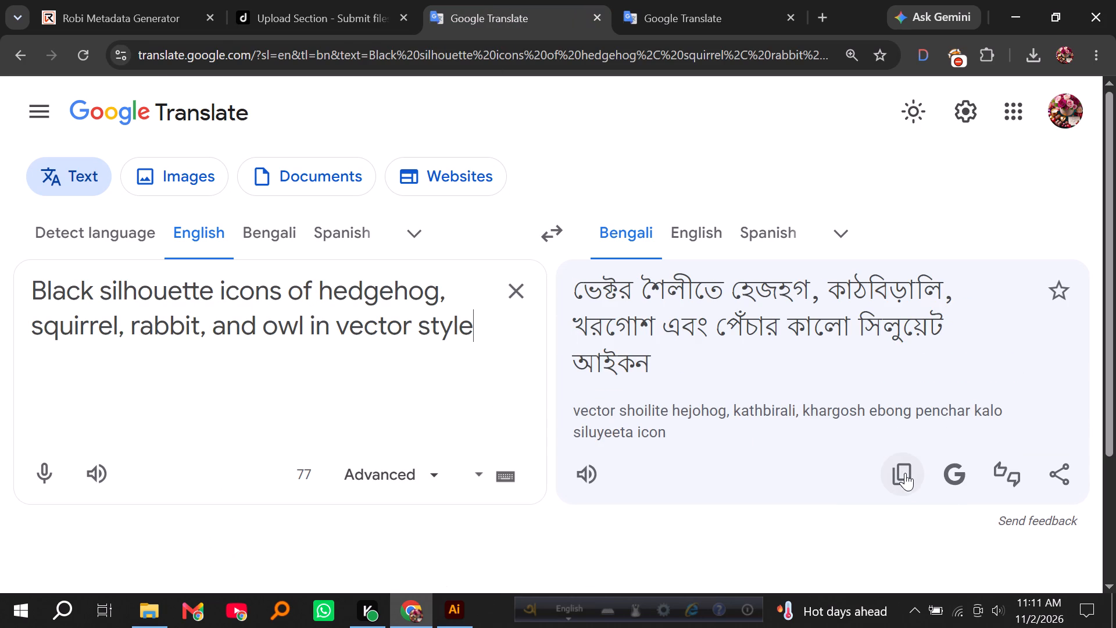
Copy the Bengali translation and use it to replace the insect text after "সাদা বেকগ্রাউন্ডে" in the Bengali-to-English Google Translate tab.
click(904, 472)
click(675, 0)
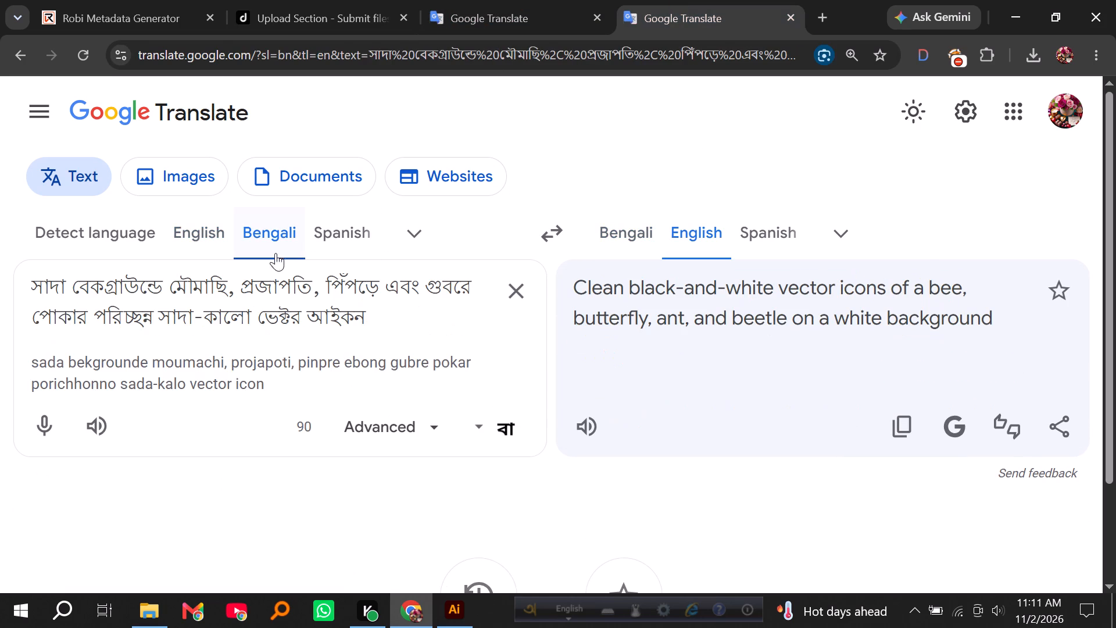
drag(170, 281, 387, 333)
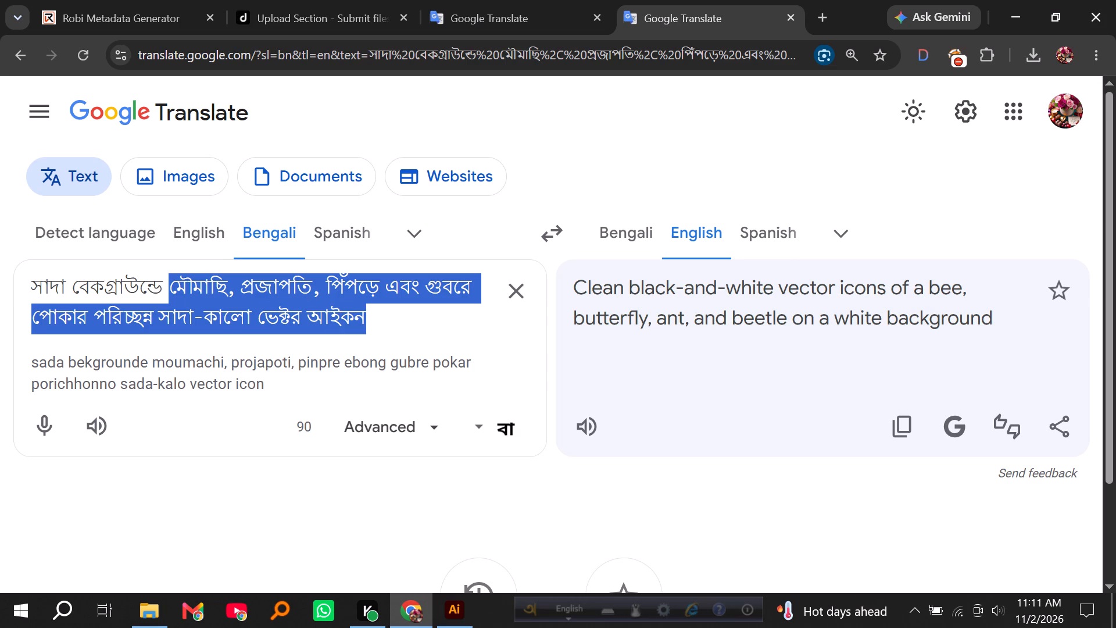
key(BackSpace)
key(ctrl+v)
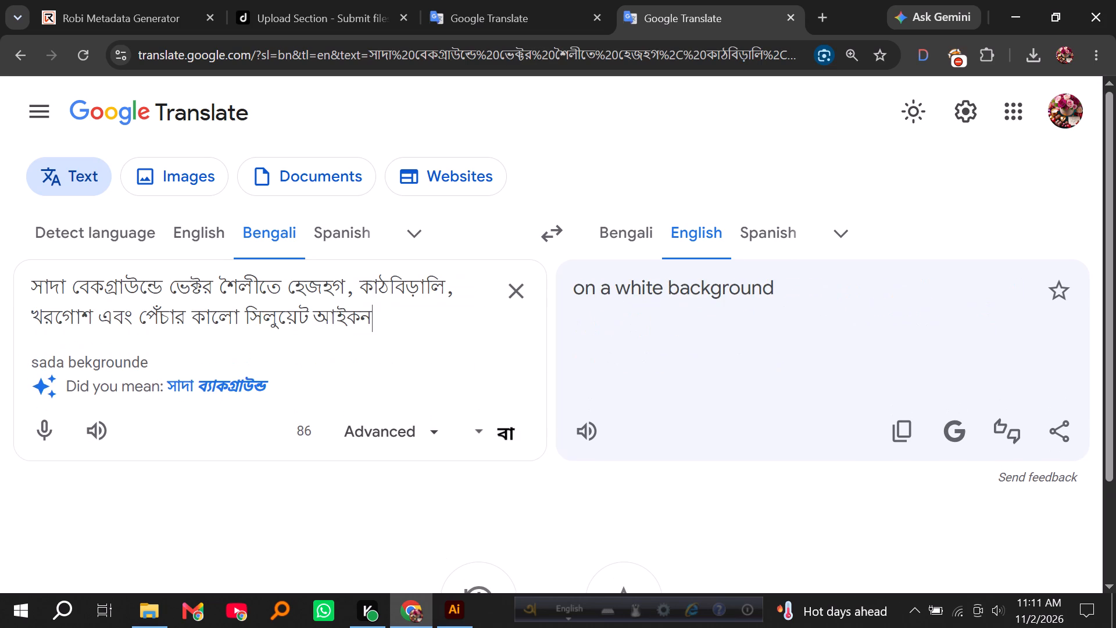
Fill the animal file's Dreamstime description with "Black silhouette icons of a hedgehog, squirrel, rabbit, and owl in a vector style on a white background".
click(902, 424)
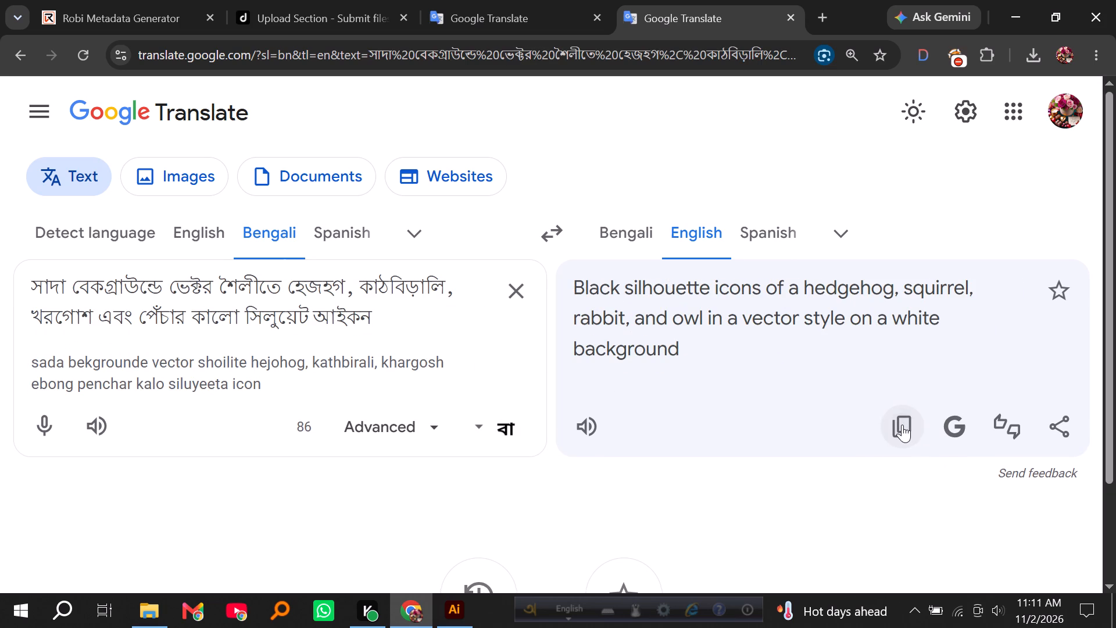
click(364, 1)
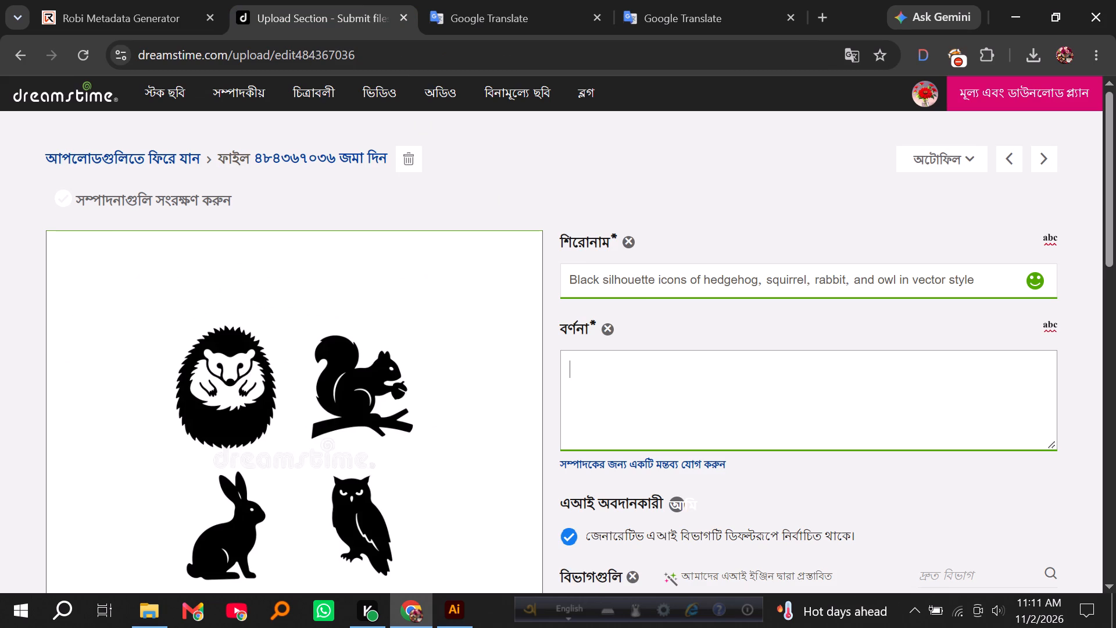
key(ctrl+v)
Change the animal icons file's first category to পশু (animals) with the subcategory Wildlife.
scroll(649, 377, down, 8)
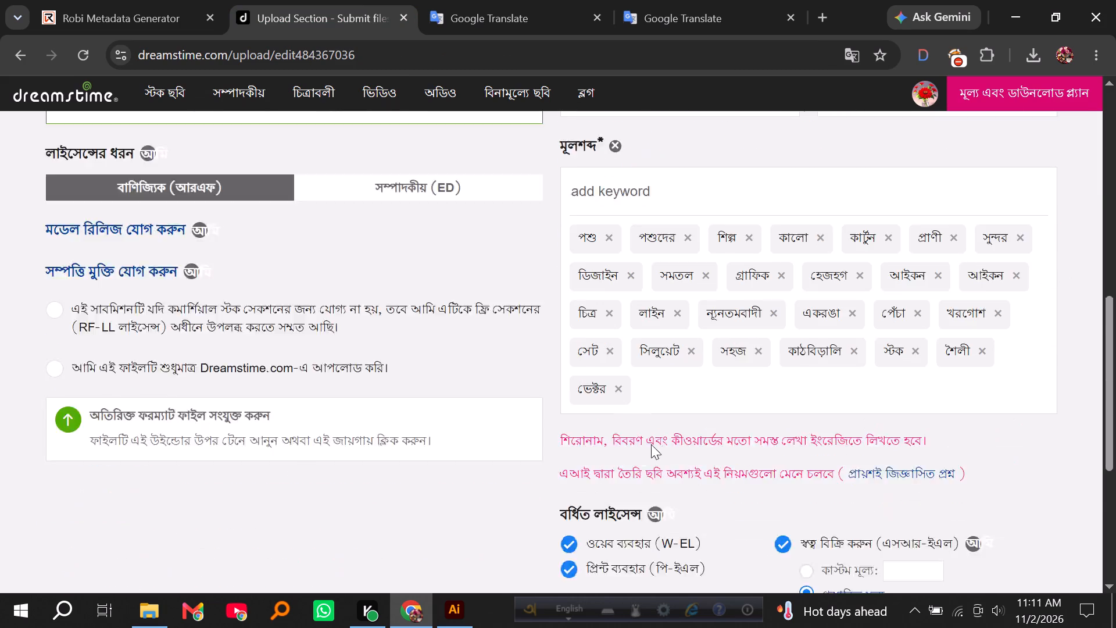
scroll(631, 482, down, 1)
scroll(628, 418, up, 7)
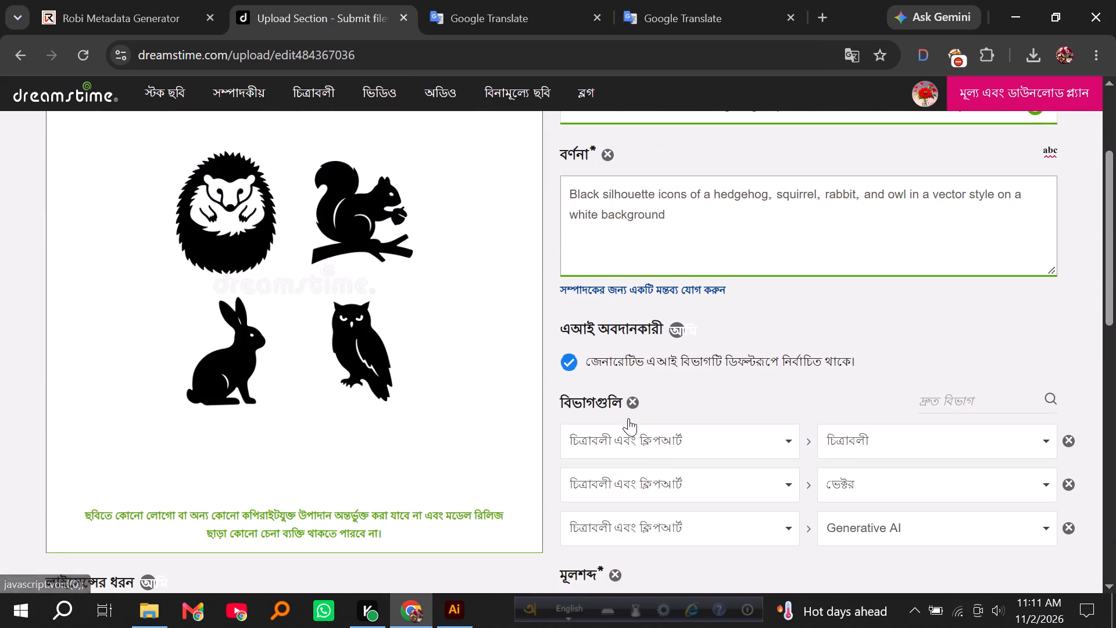
scroll(628, 418, down, 2)
scroll(747, 348, up, 1)
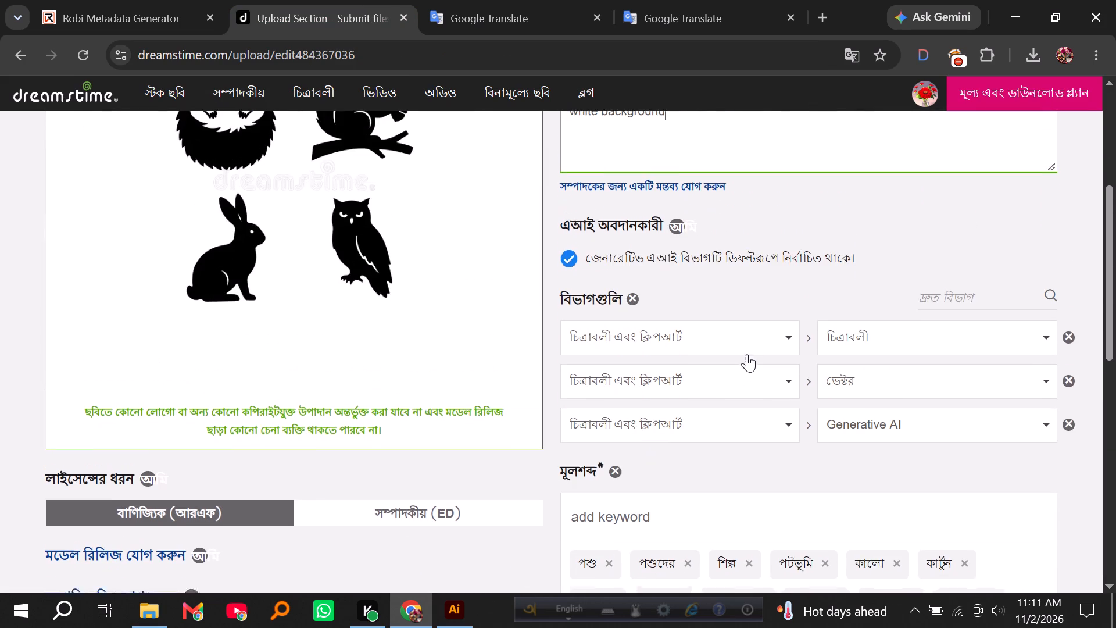
click(766, 351)
click(625, 147)
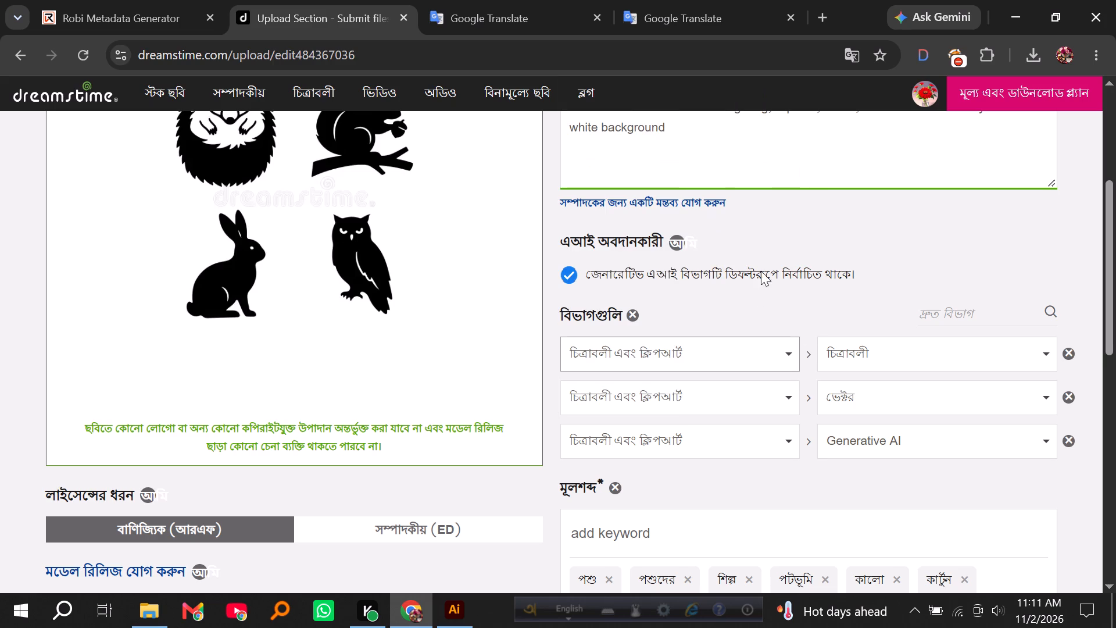
click(855, 355)
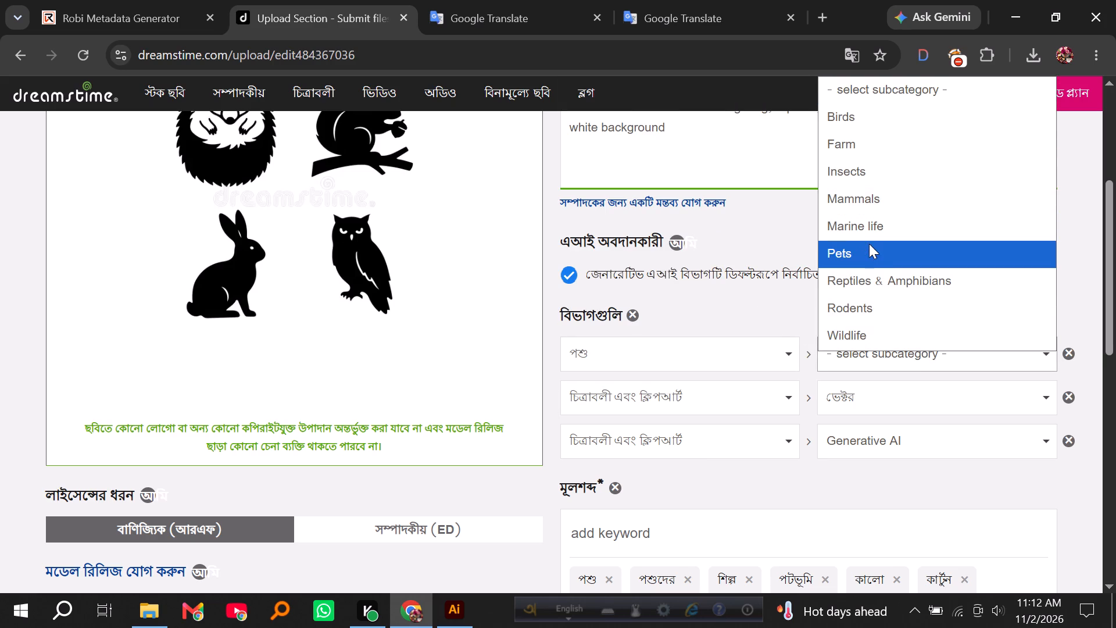
scroll(869, 247, down, 1)
scroll(868, 250, up, 2)
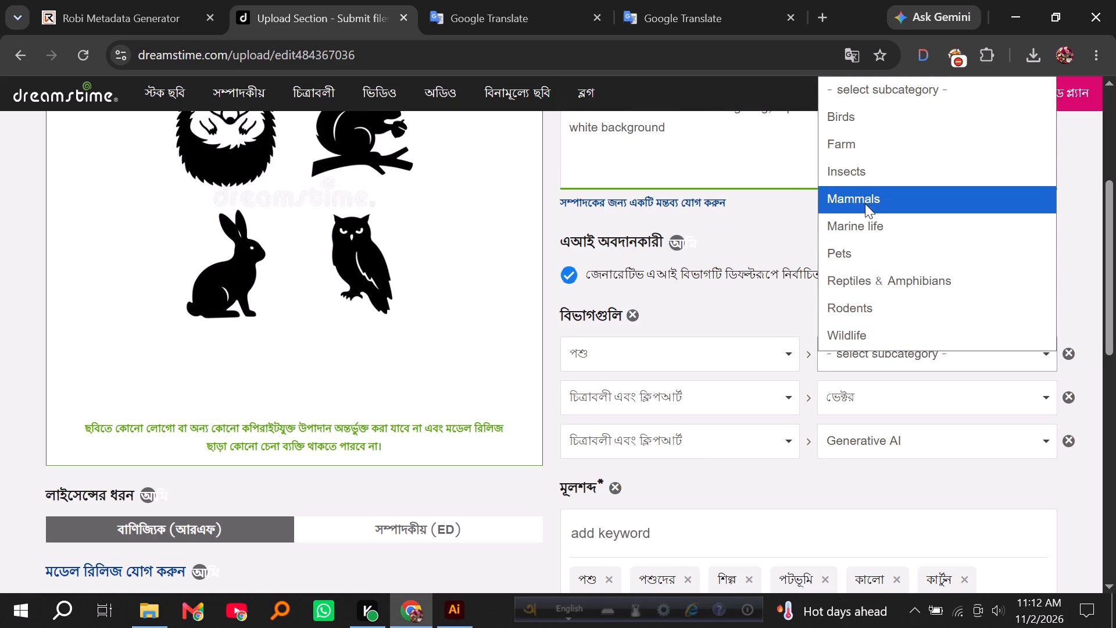
scroll(872, 258, down, 2)
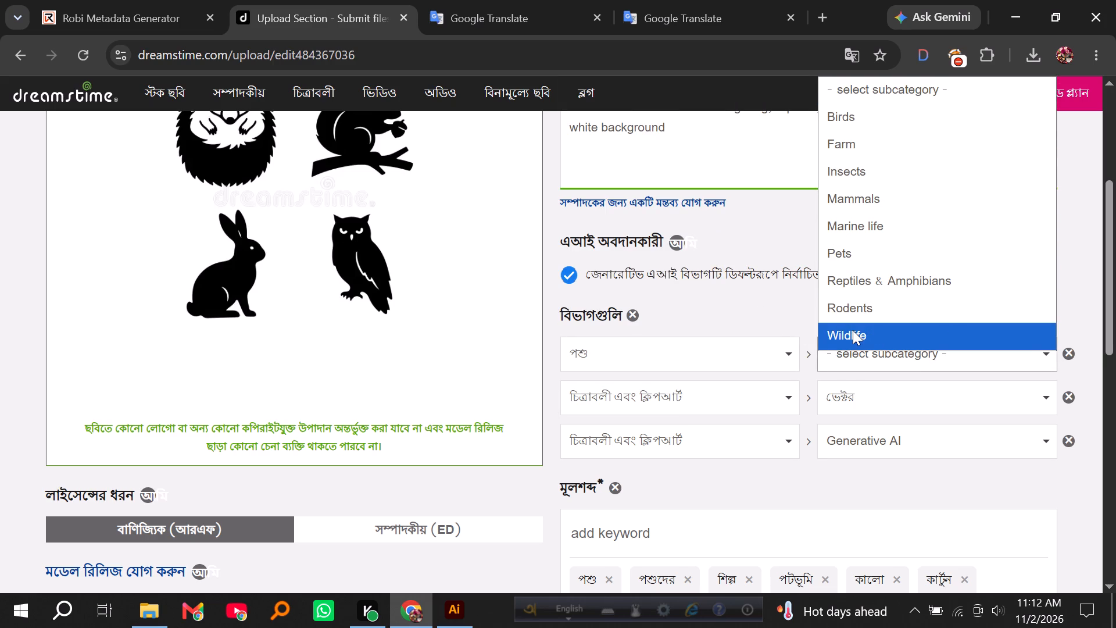
click(852, 331)
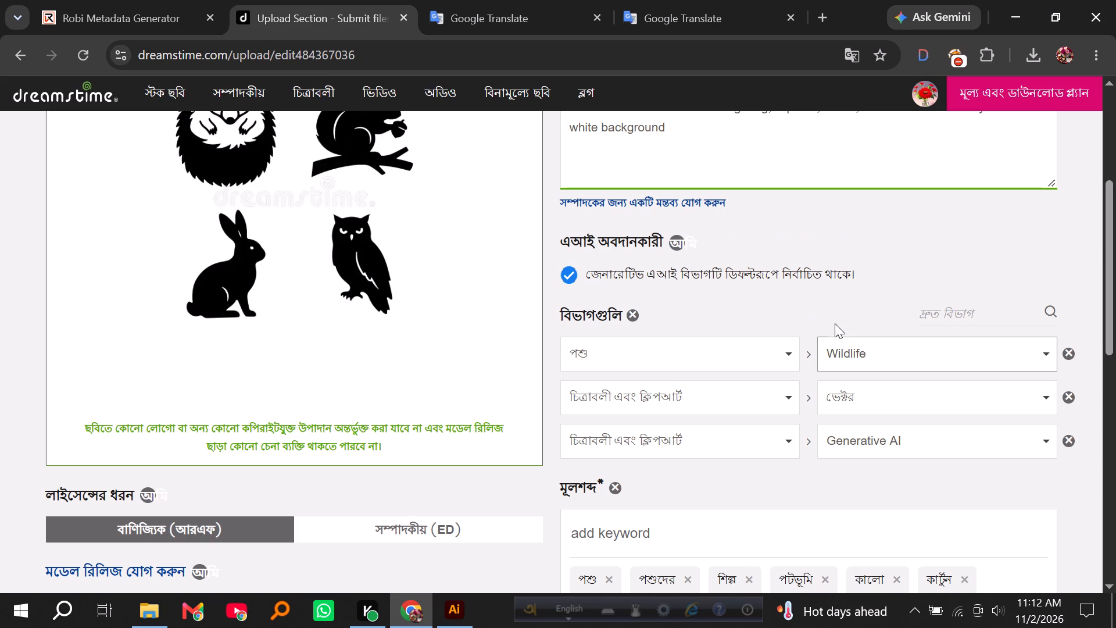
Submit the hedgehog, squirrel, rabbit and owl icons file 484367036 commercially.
scroll(835, 323, up, 1)
scroll(835, 322, down, 7)
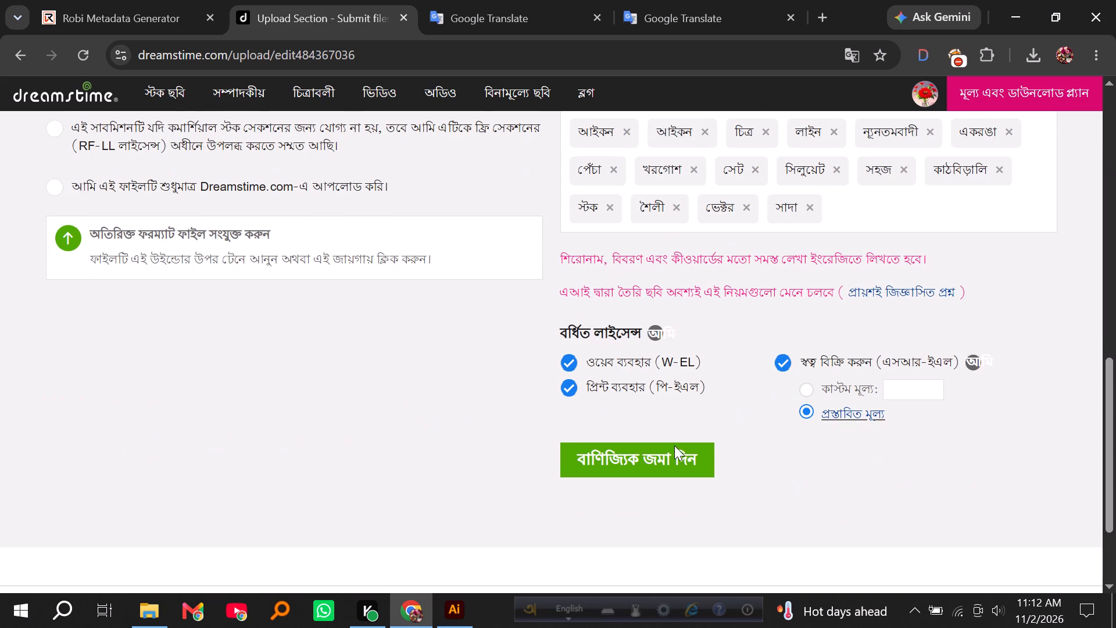
click(657, 457)
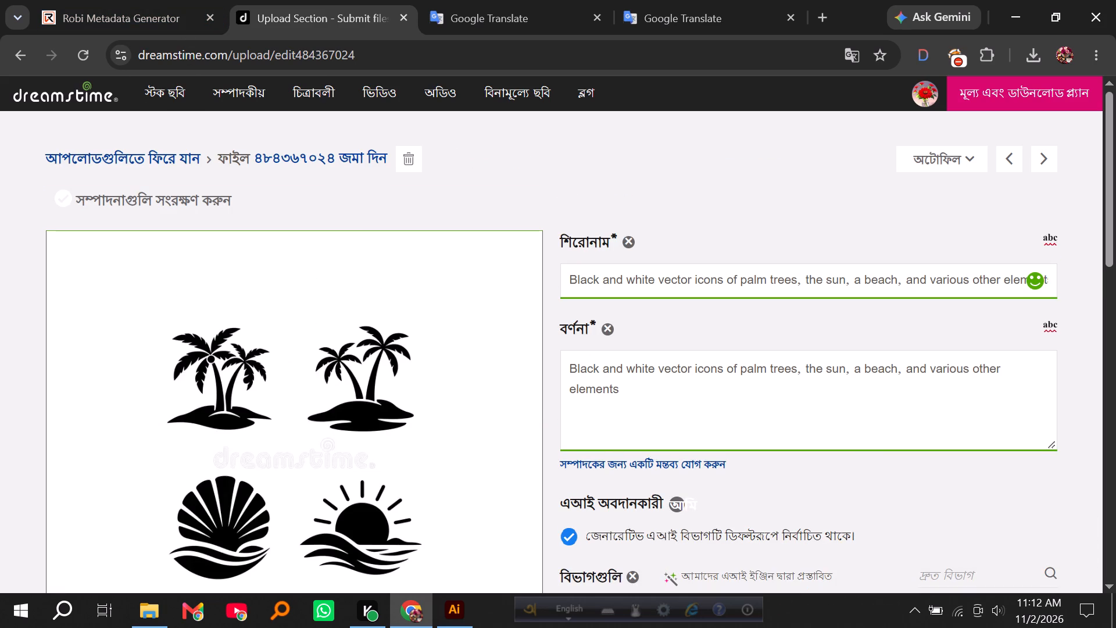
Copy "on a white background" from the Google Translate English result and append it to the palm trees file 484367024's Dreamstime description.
click(643, 382)
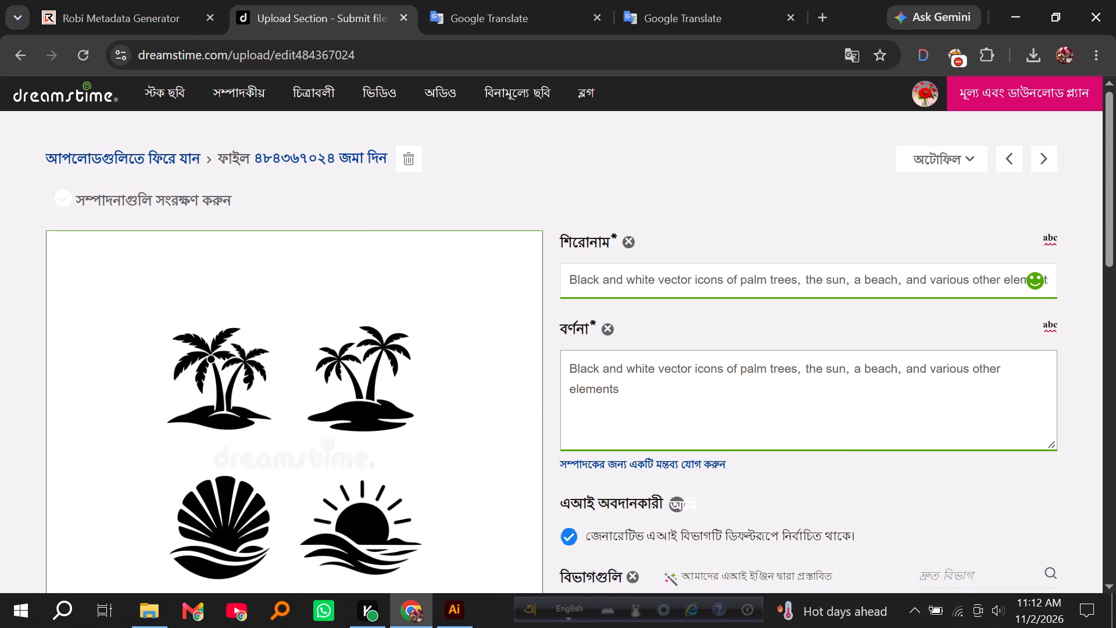
click(634, 0)
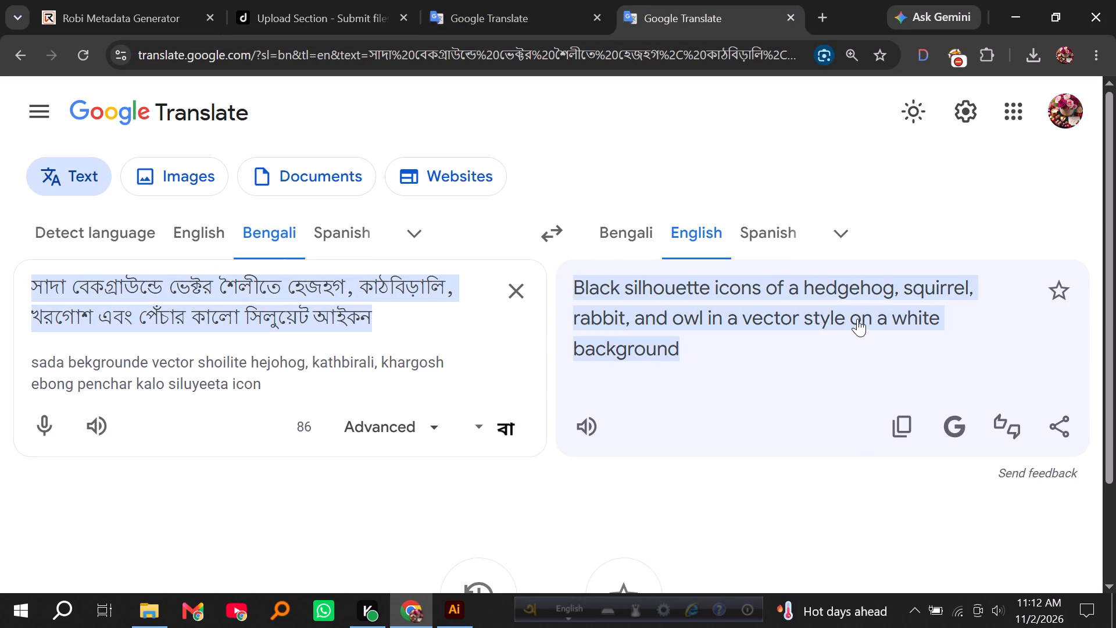
drag(850, 317, 863, 354)
key(ctrl+c)
click(338, 0)
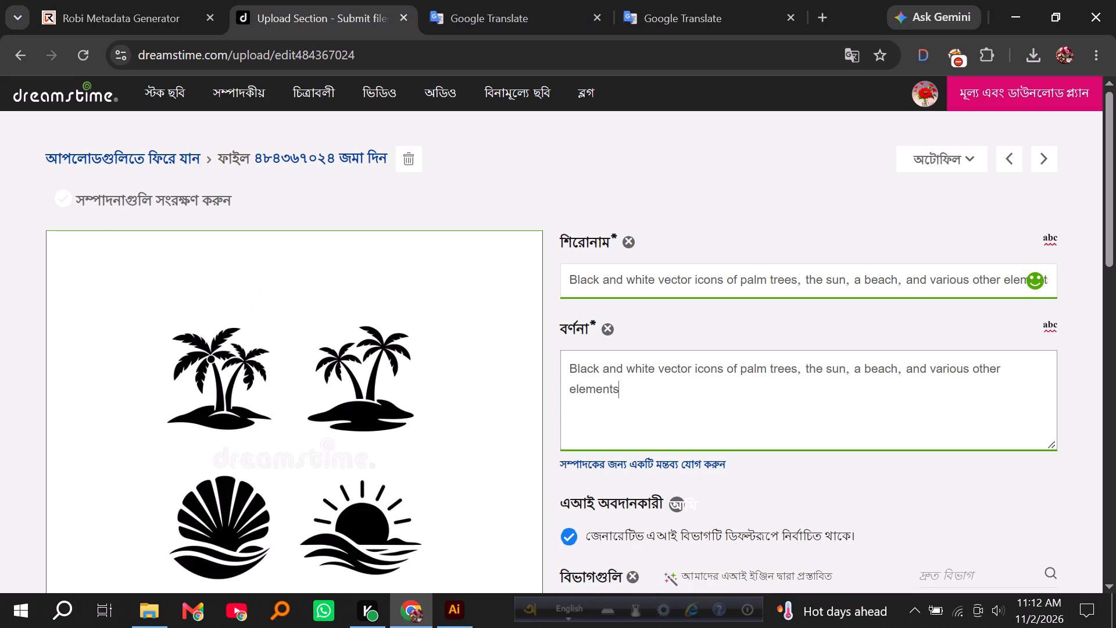
key(space)
key(ctrl+v)
Change the subcategory of the palm trees file's second category to ভেক্টর (vector).
scroll(652, 341, down, 4)
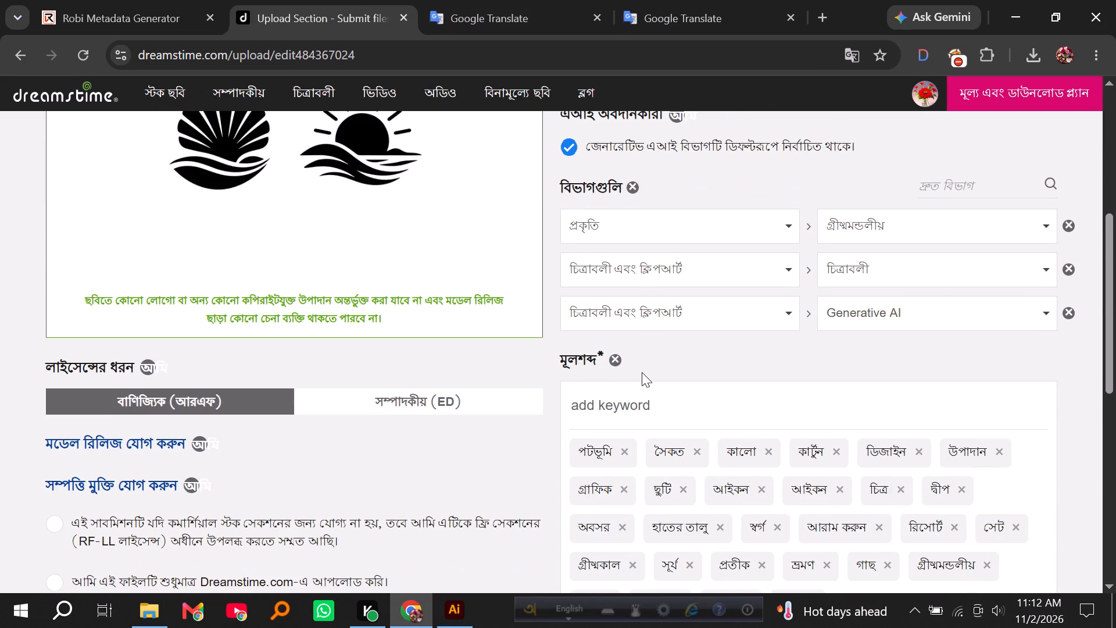
scroll(642, 373, down, 3)
scroll(634, 472, up, 6)
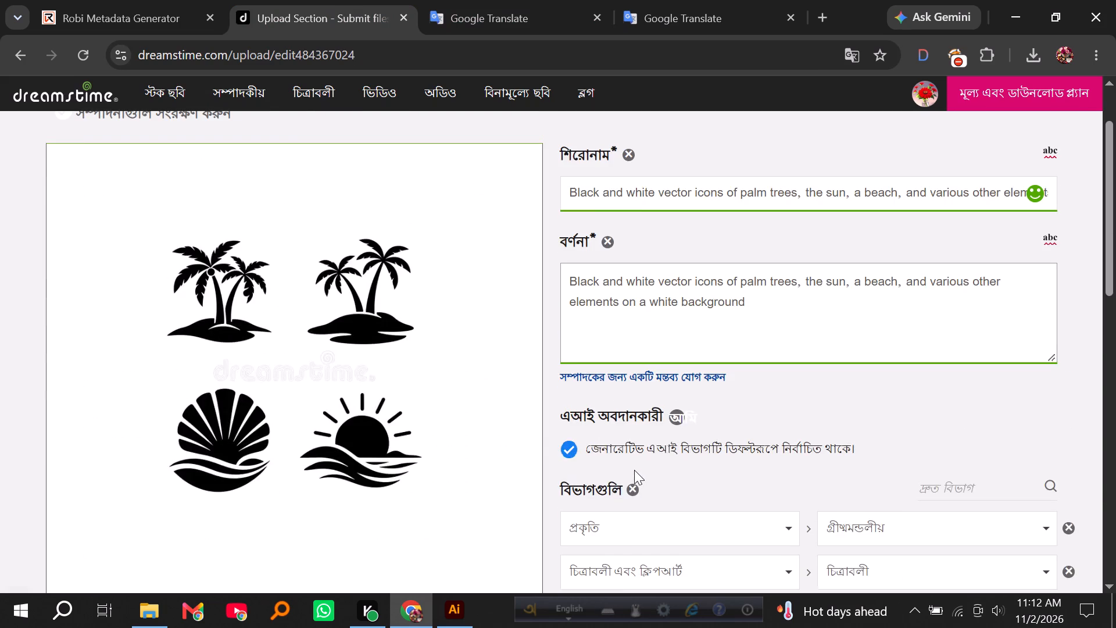
scroll(634, 470, down, 2)
click(849, 394)
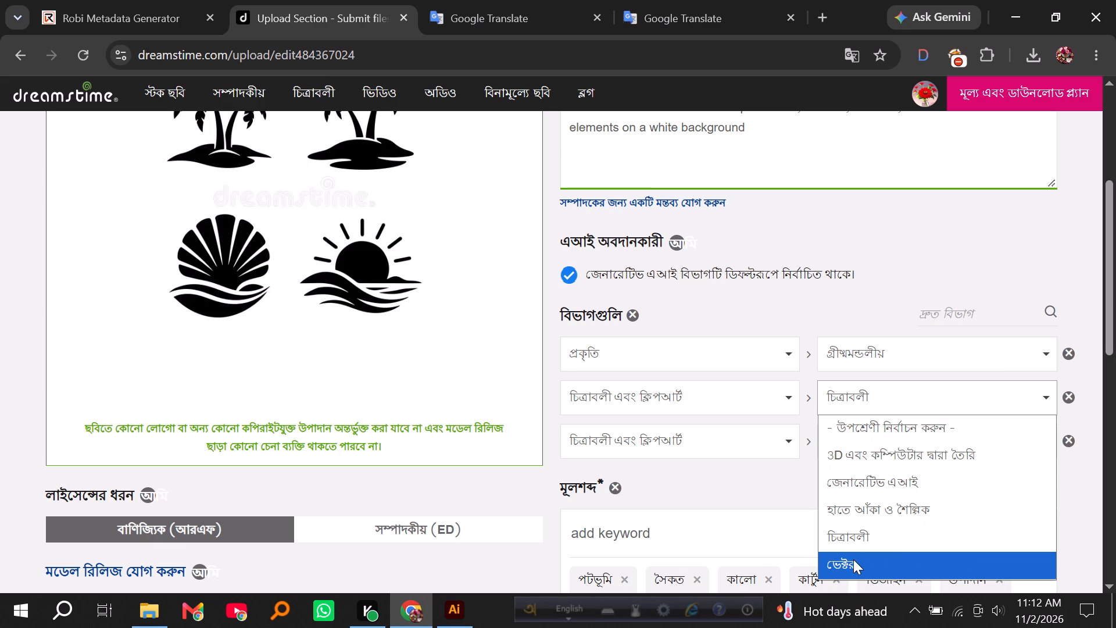
click(852, 561)
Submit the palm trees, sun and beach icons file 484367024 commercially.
scroll(742, 337, down, 5)
click(650, 541)
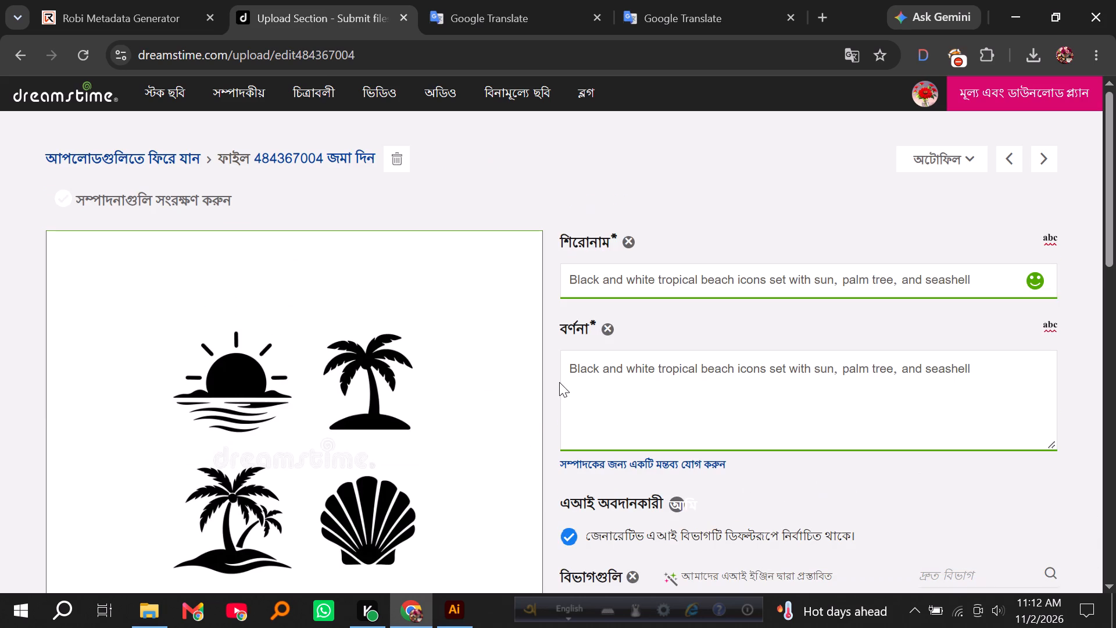
Append the copied "on a white background" to the description of the tropical beach icons file 484367004.
click(980, 374)
key(space)
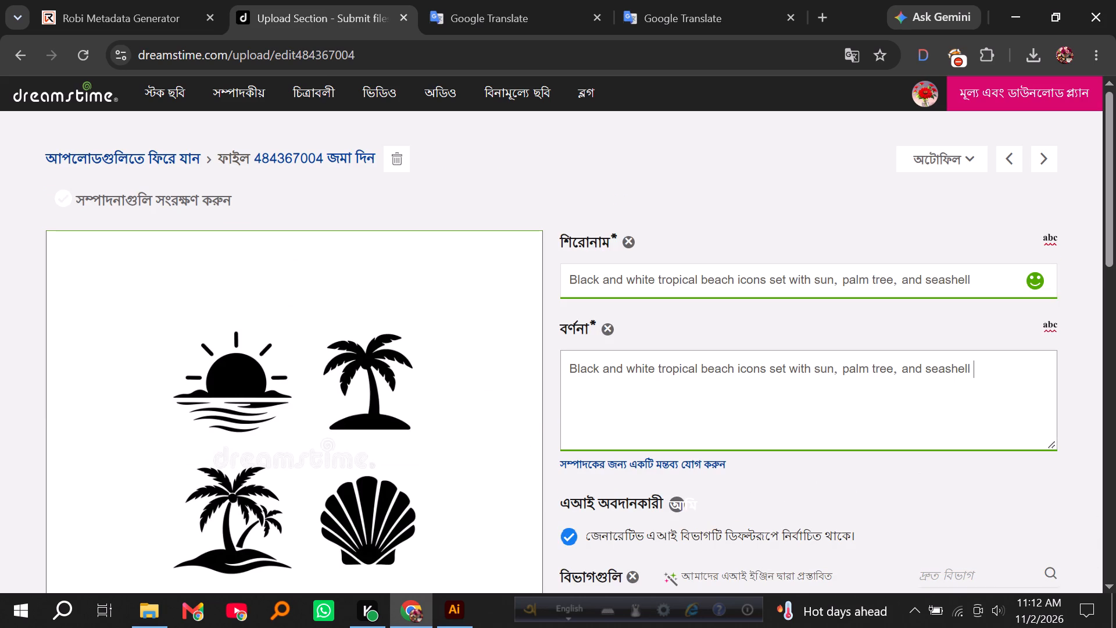
key(ctrl+v)
Change the tropical beach file's second category to চিত্রাবলী এবং ক্লিপআর্ট (Illustrations & Clipart) with the vector subcategory.
scroll(750, 377, down, 4)
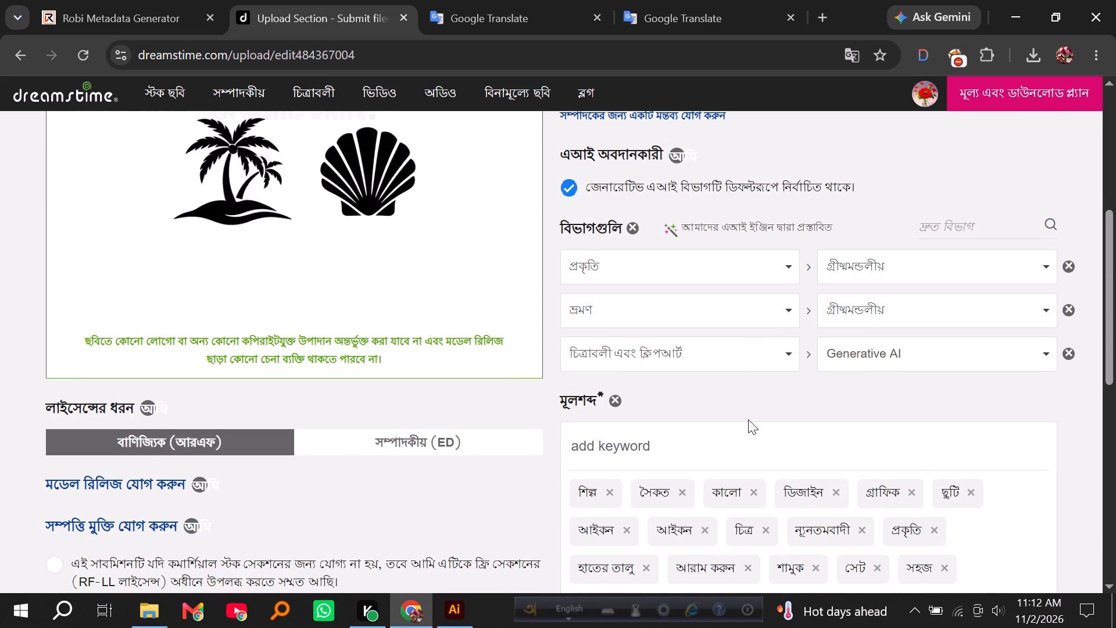
scroll(741, 415, up, 1)
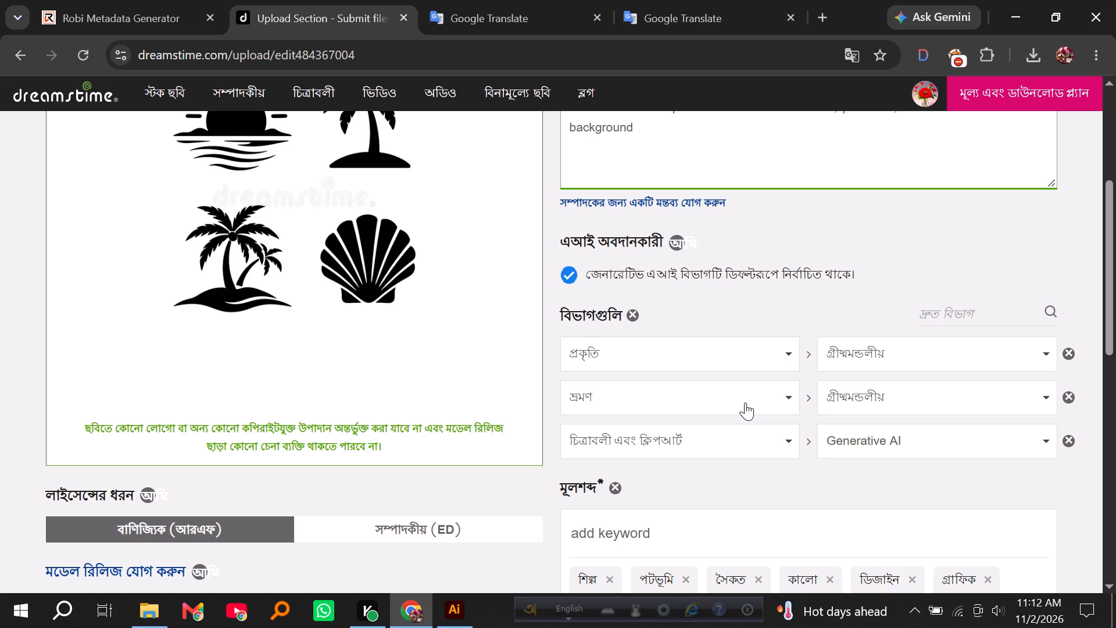
click(745, 402)
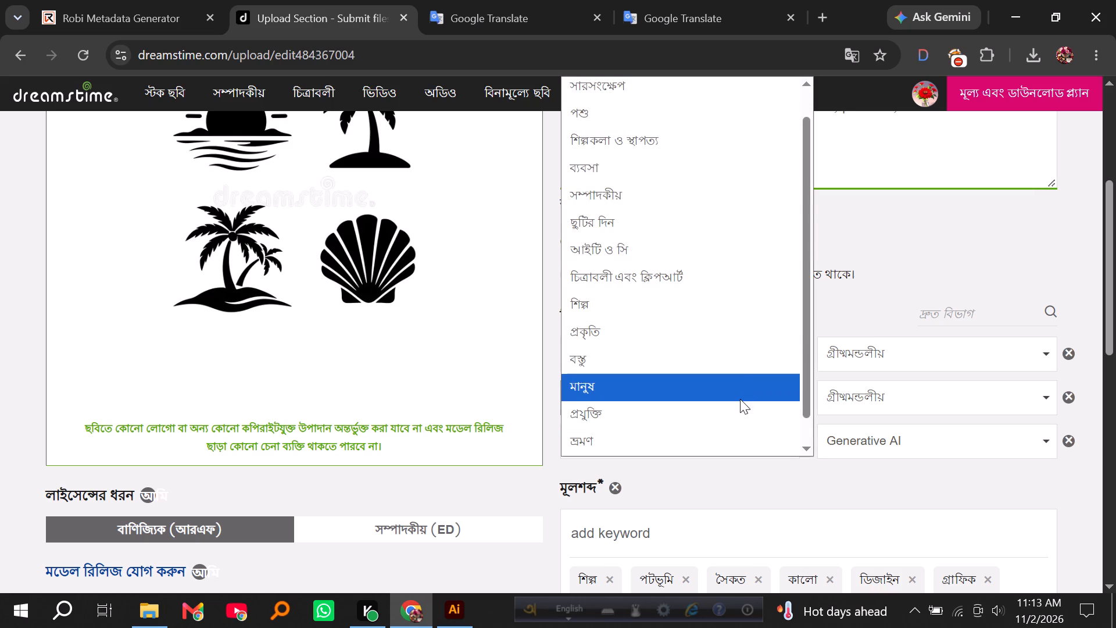
click(888, 242)
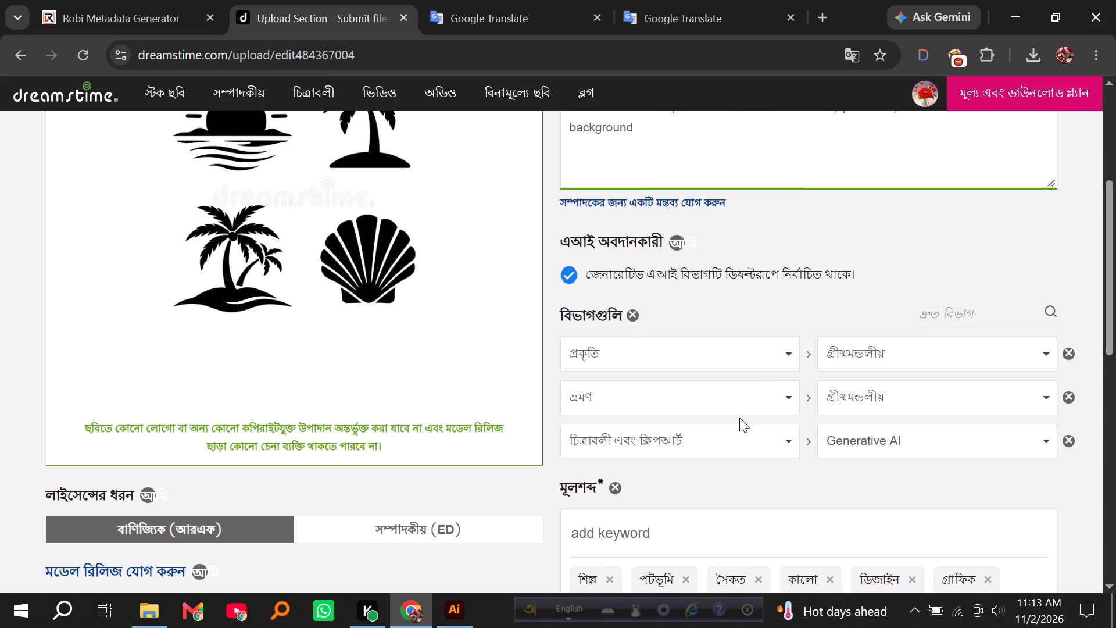
click(735, 394)
click(661, 274)
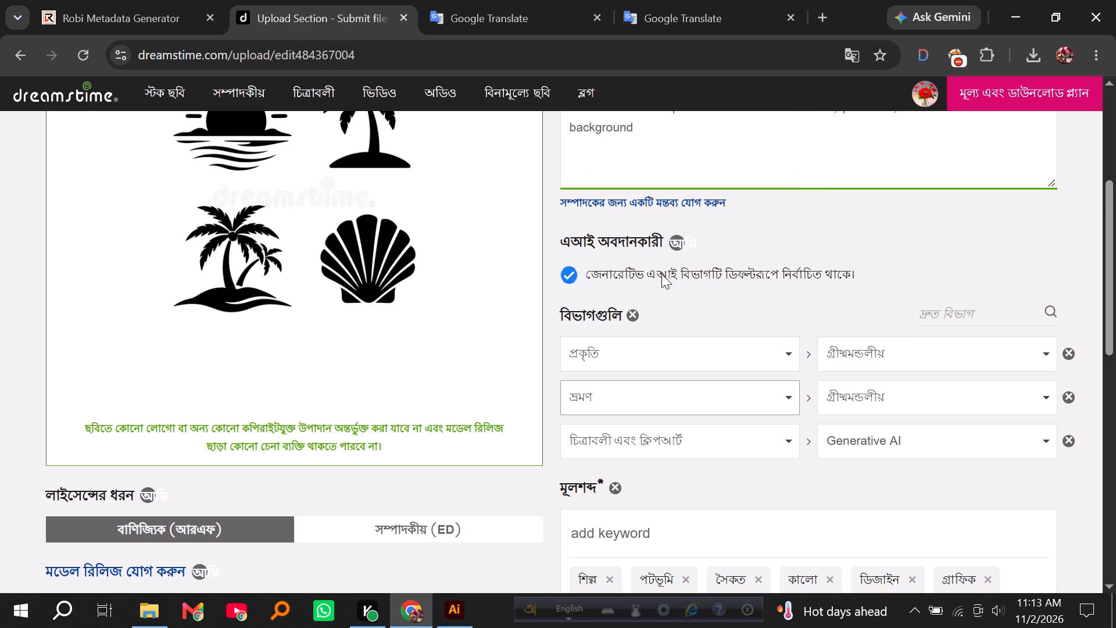
click(859, 393)
click(868, 565)
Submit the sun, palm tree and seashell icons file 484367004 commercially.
scroll(718, 406, down, 5)
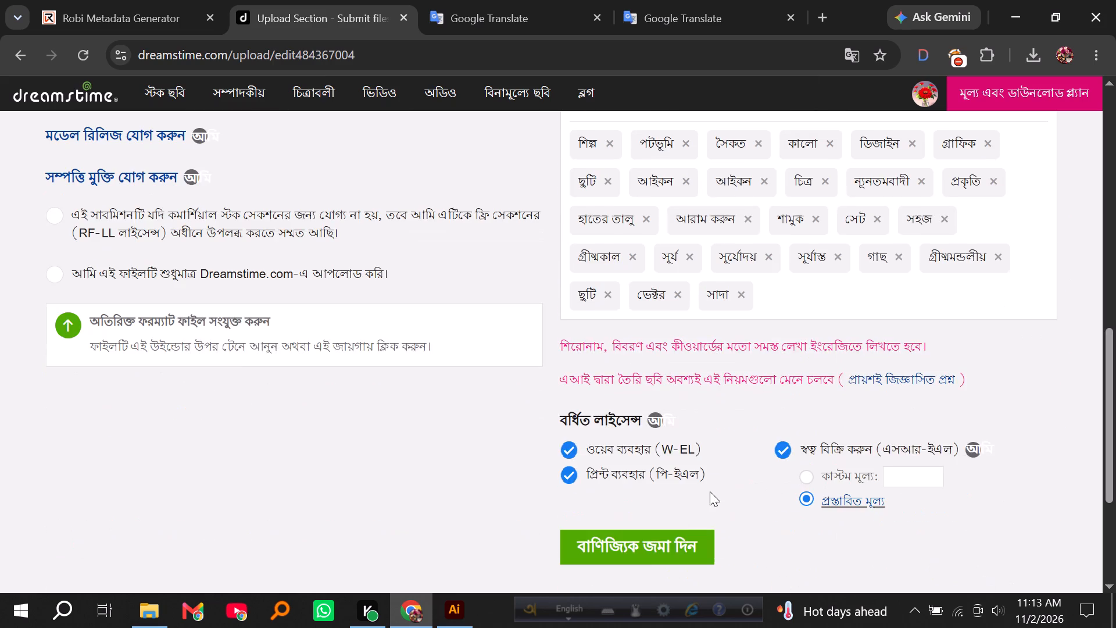
click(648, 538)
scroll(643, 420, down, 10)
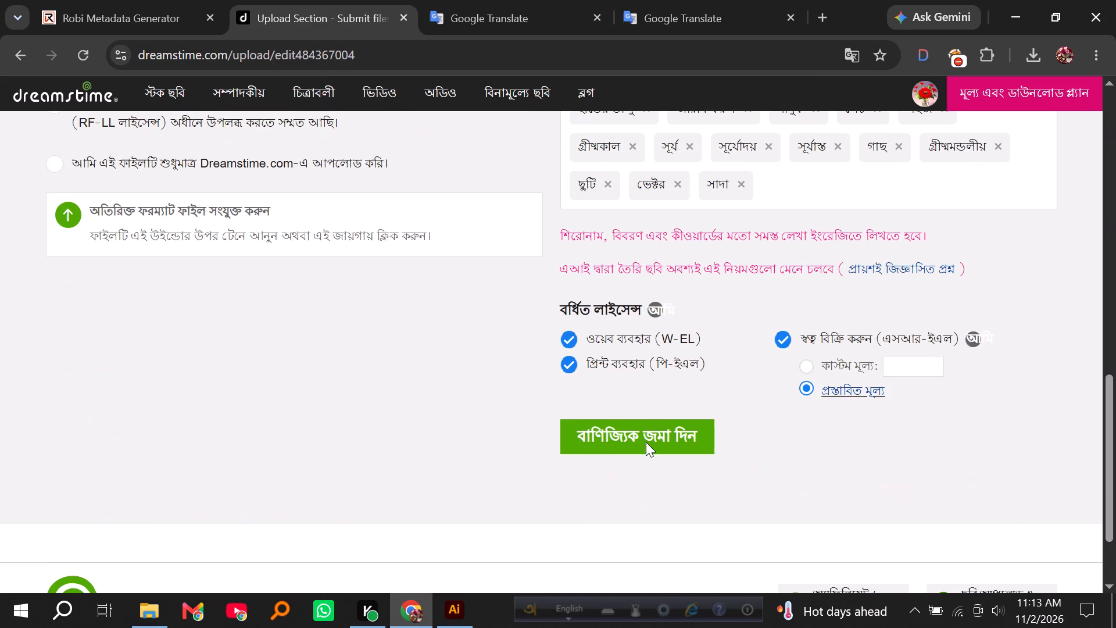
scroll(646, 442, up, 1)
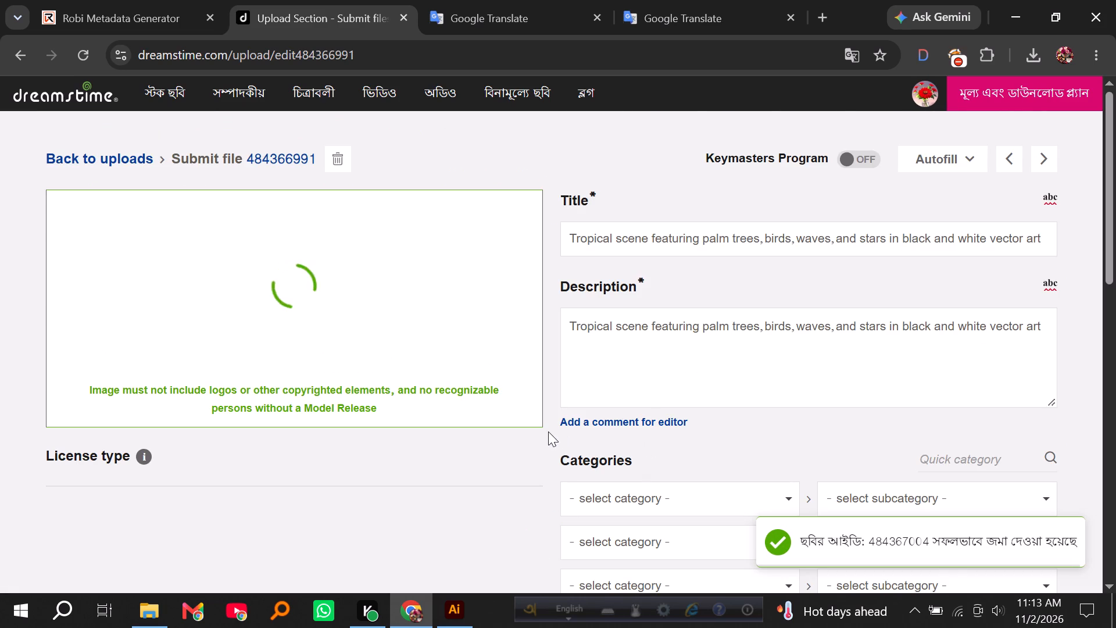
Append the copied "on a white background" to the description of the tropical scene file 484366991.
click(826, 338)
key(Up)
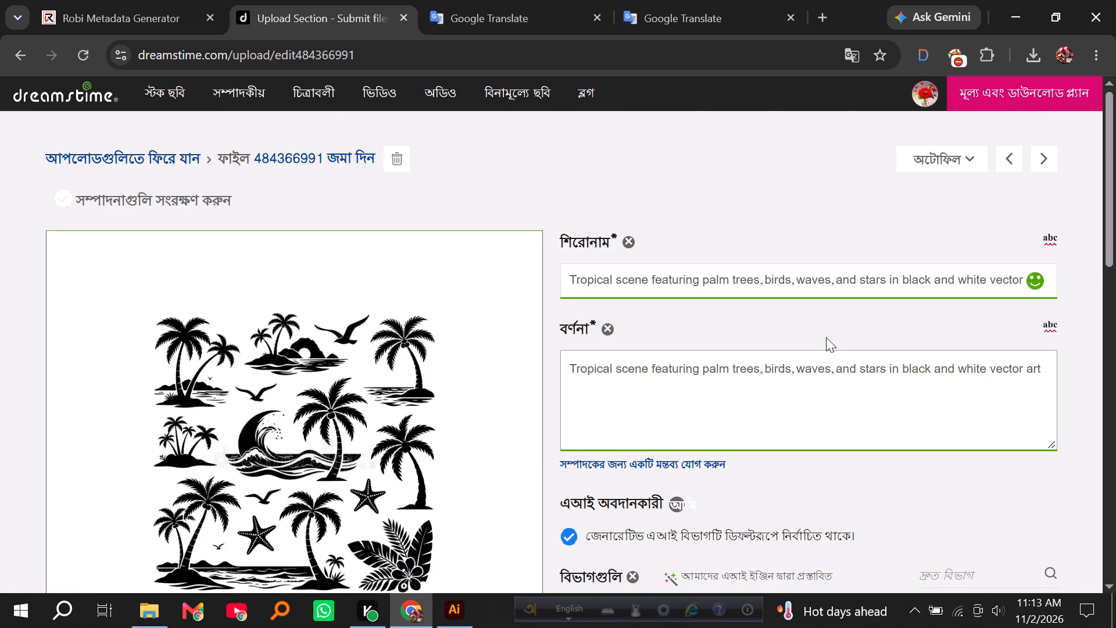
key(Down)
key(space)
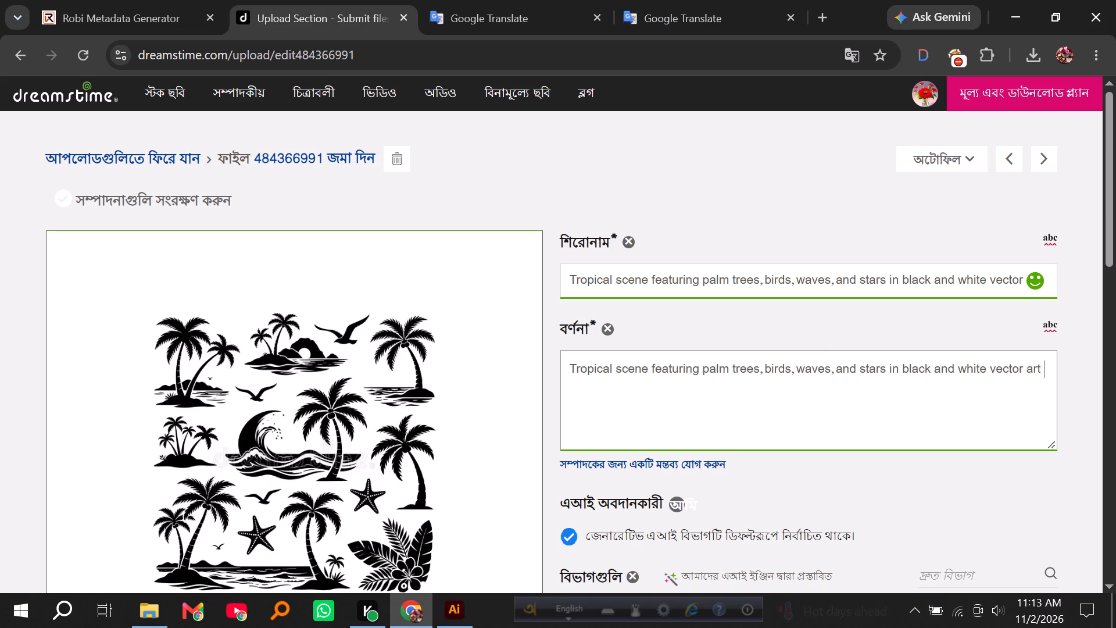
key(ctrl+v)
Change the tropical scene file's second category to চিত্রাবলী এবং ক্লিপআর্ট (Illustrations & Clipart) with the subcategory Illustrations.
scroll(831, 335, down, 4)
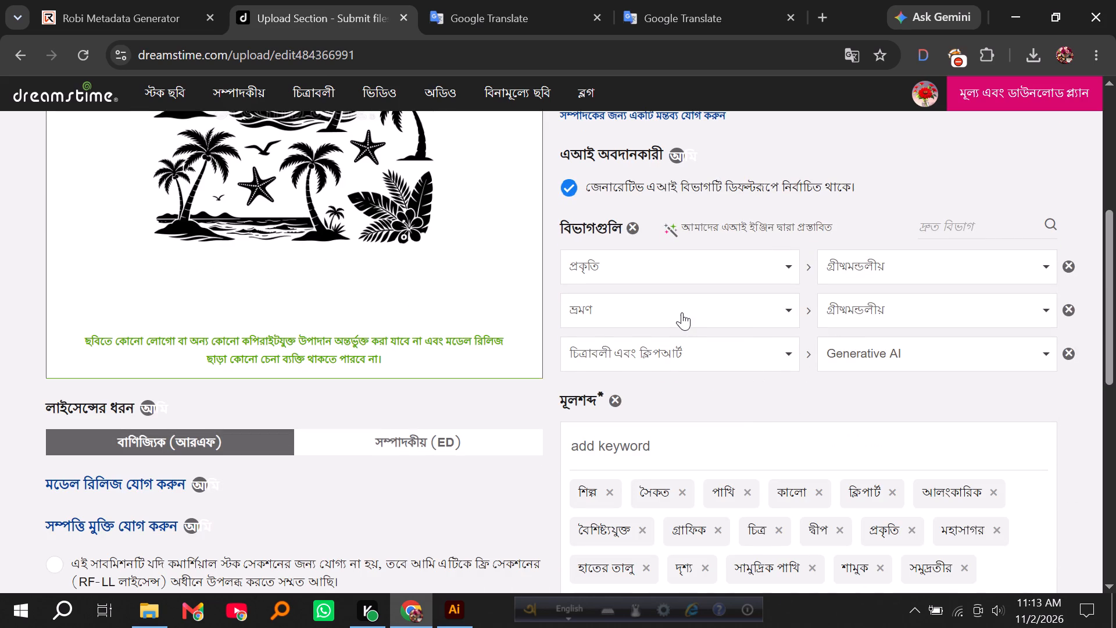
scroll(691, 277, up, 1)
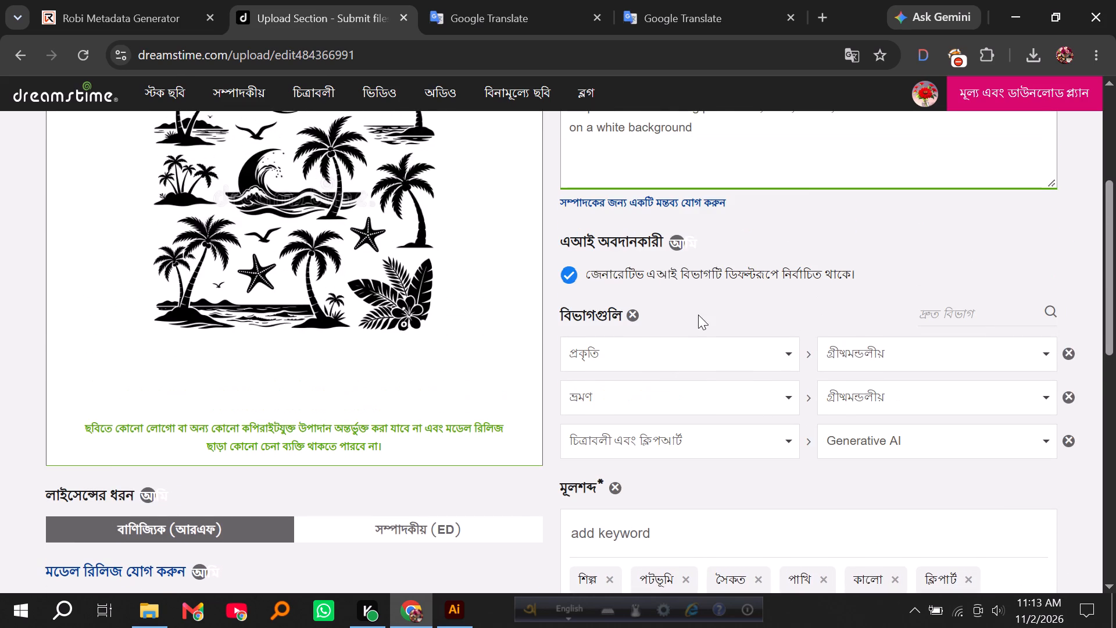
click(682, 396)
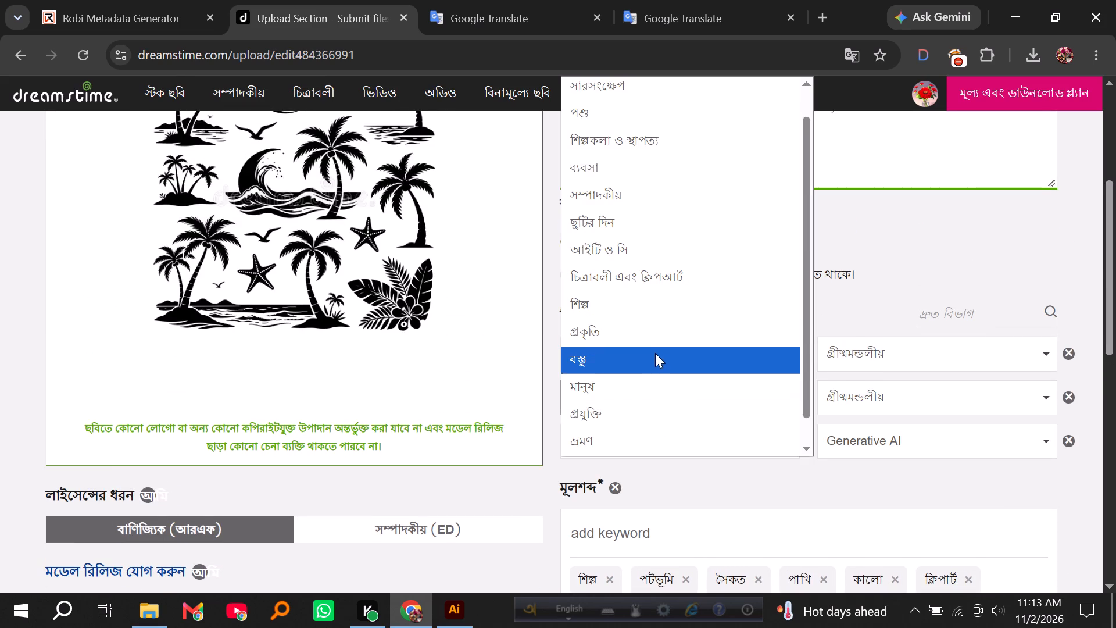
click(633, 280)
click(869, 399)
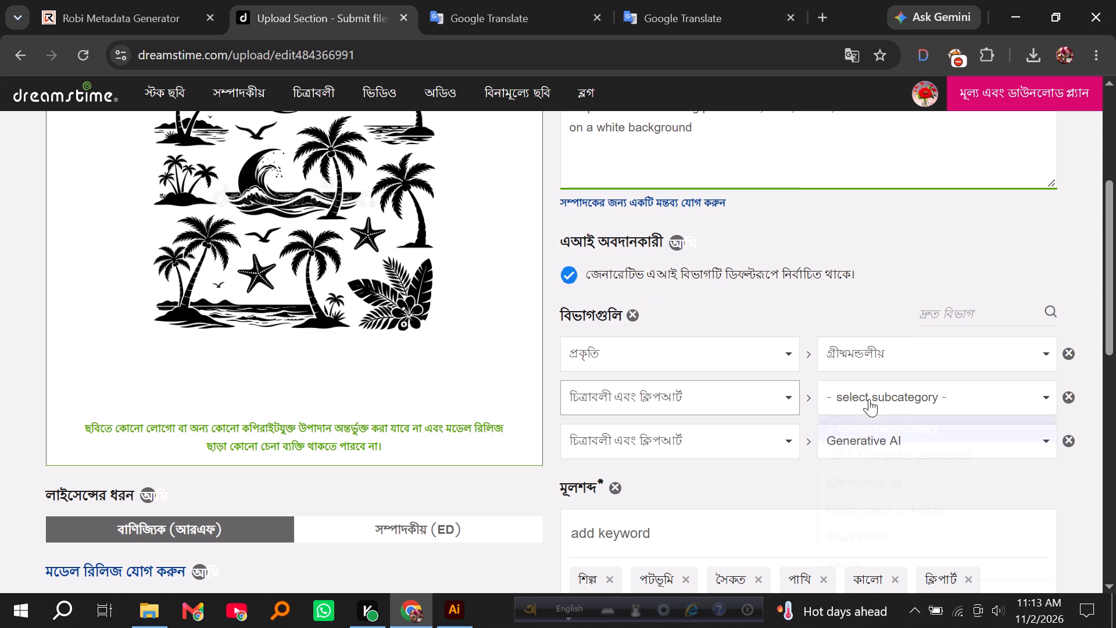
click(866, 540)
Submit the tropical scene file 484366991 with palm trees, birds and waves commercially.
scroll(652, 412, down, 5)
click(624, 541)
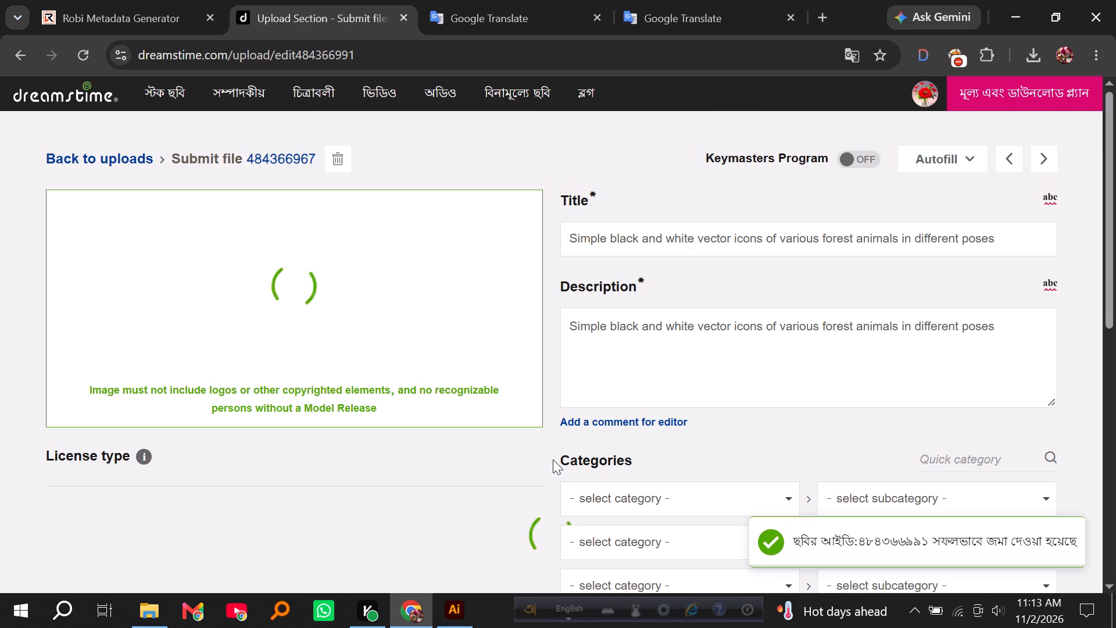
Append the copied "on a white background" to the description of the forest animals file 484366967.
click(1004, 330)
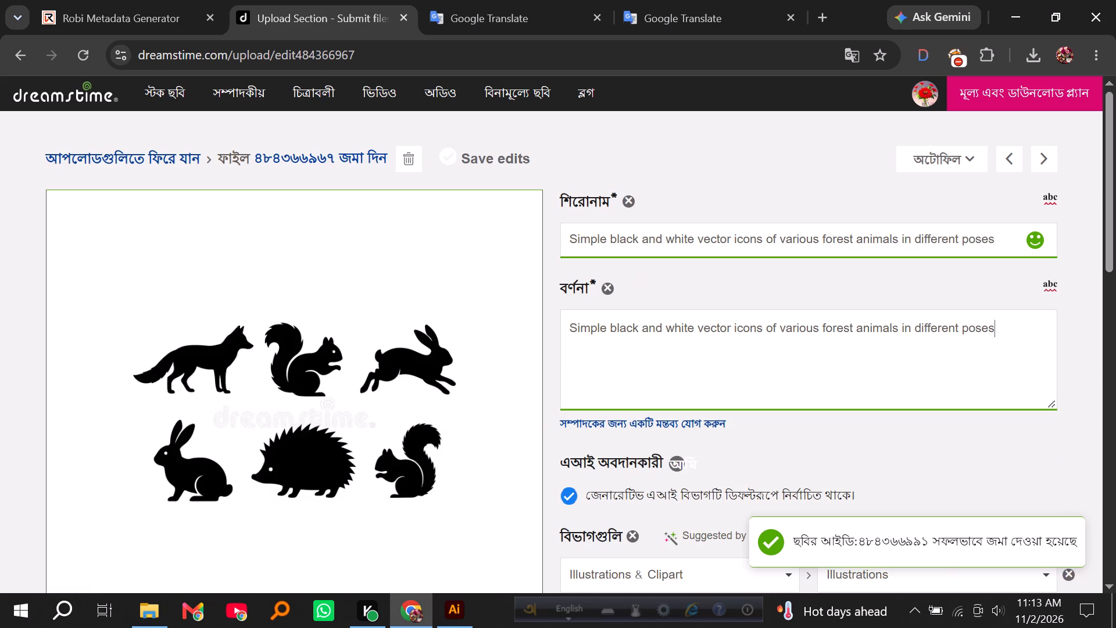
key(space)
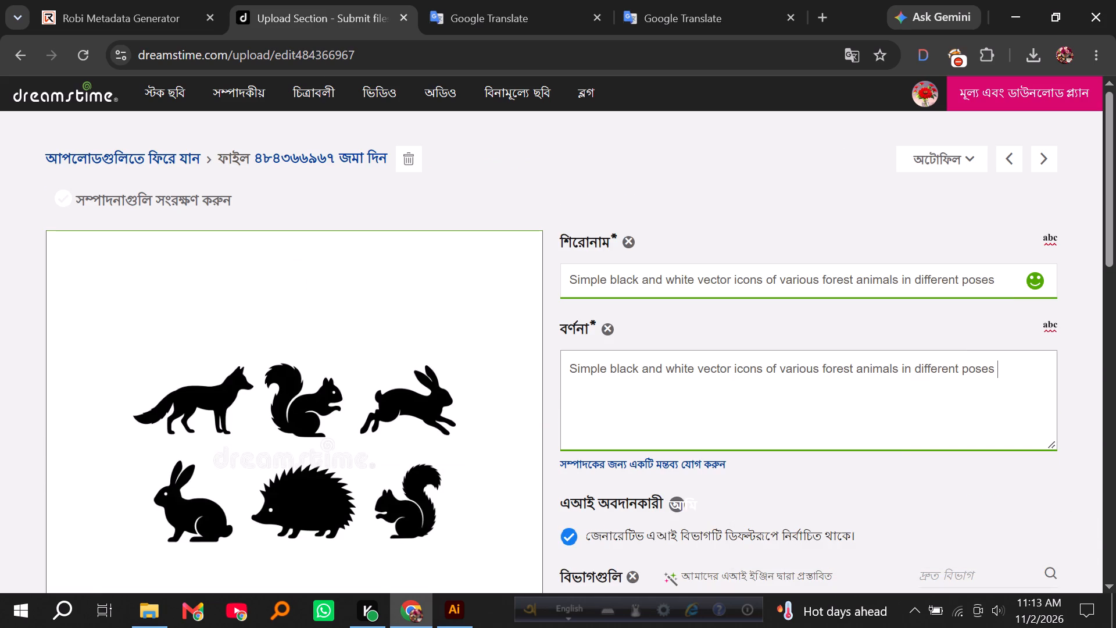
key(ctrl+v)
Change the forest animals file's first category to পশু (animals) with the subcategory Wildlife.
scroll(883, 402, down, 1)
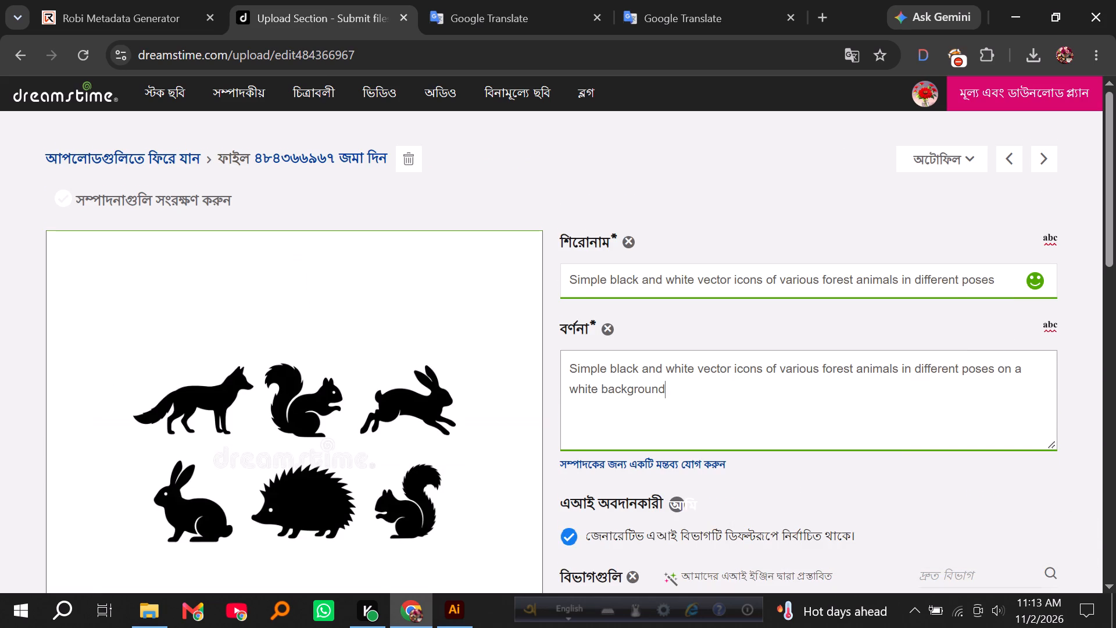
scroll(883, 402, down, 2)
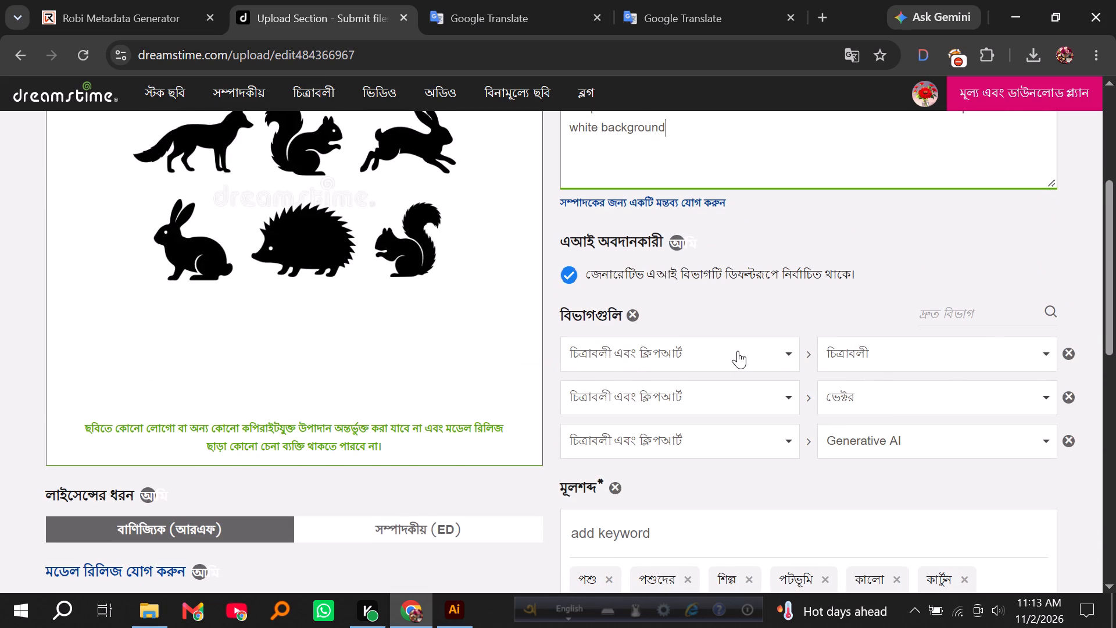
click(738, 351)
click(625, 147)
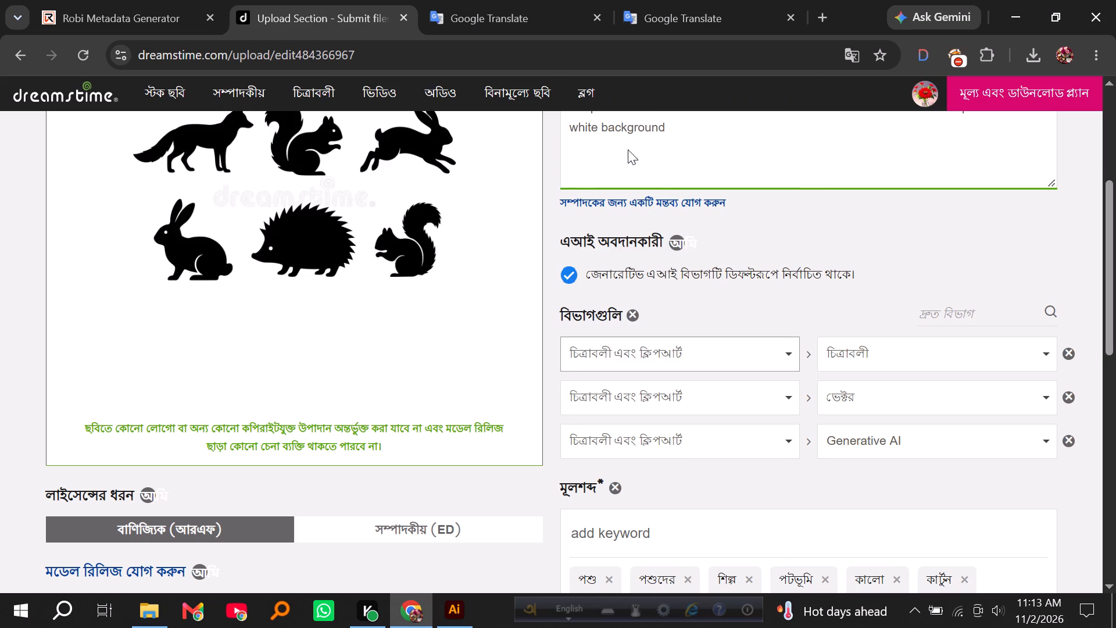
click(866, 356)
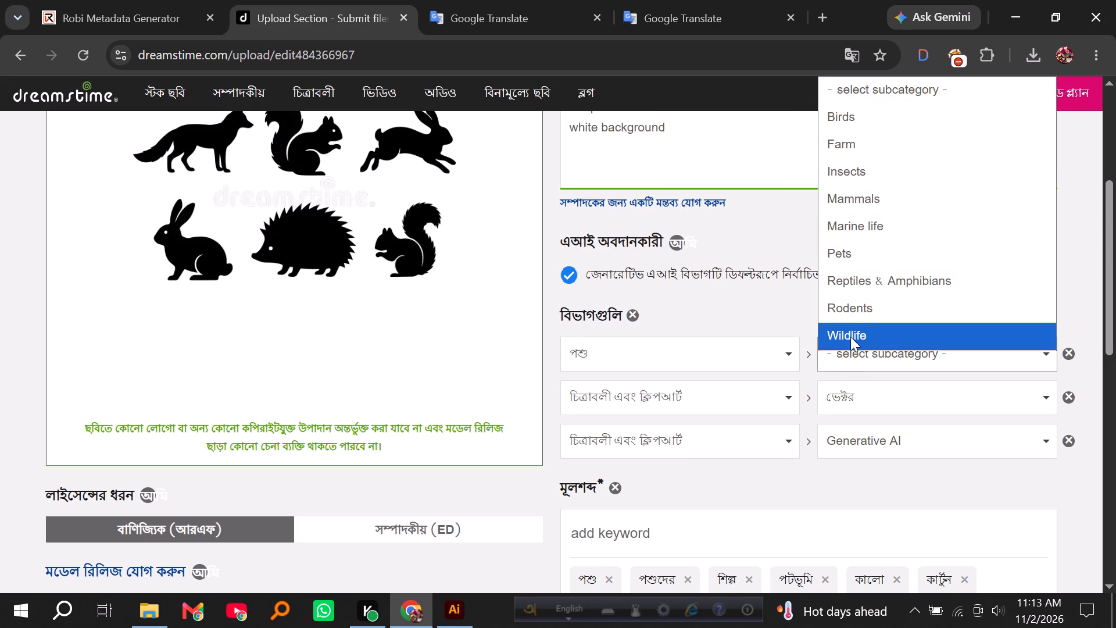
click(850, 337)
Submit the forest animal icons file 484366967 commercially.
scroll(808, 479, down, 5)
click(663, 549)
scroll(625, 436, up, 3)
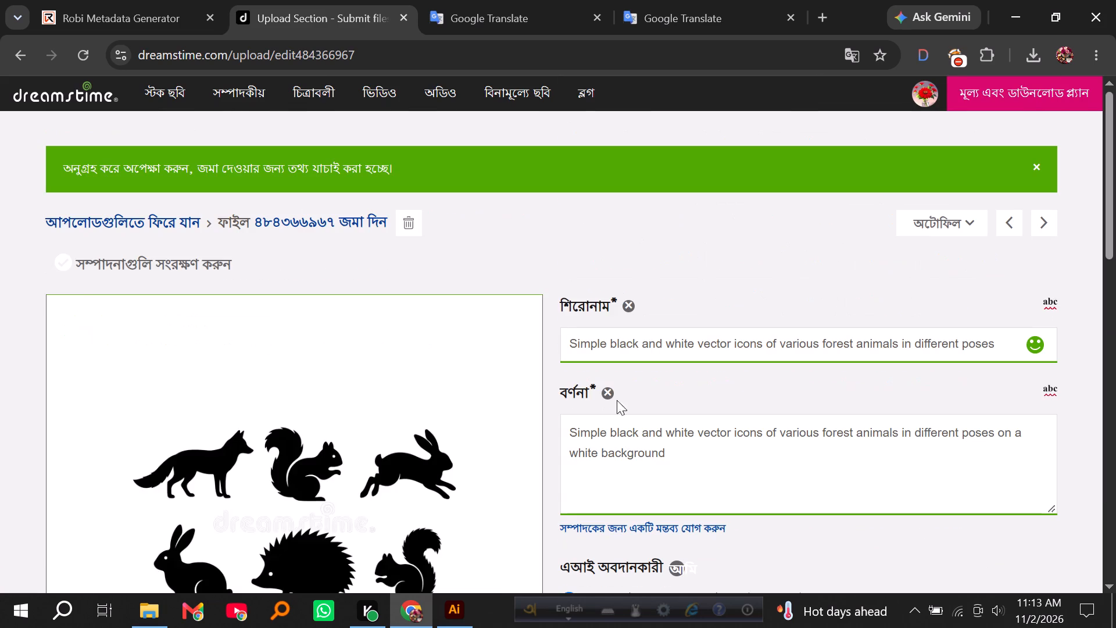
scroll(581, 397, down, 1)
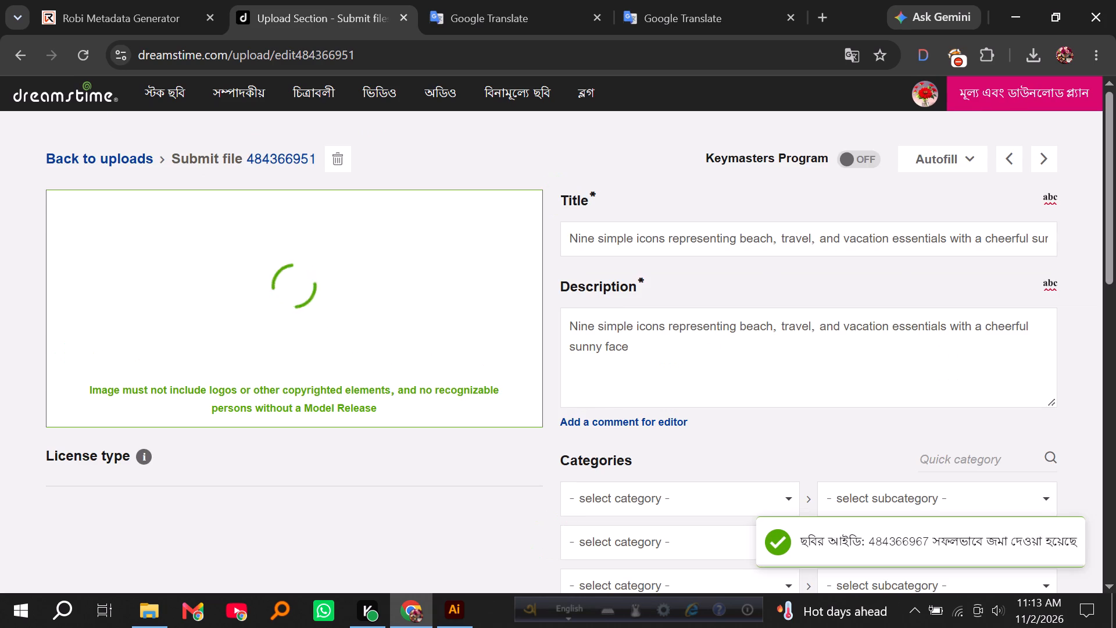
Append the copied "on a white background" to the description of the nine beach and travel icons file 484366951.
click(672, 356)
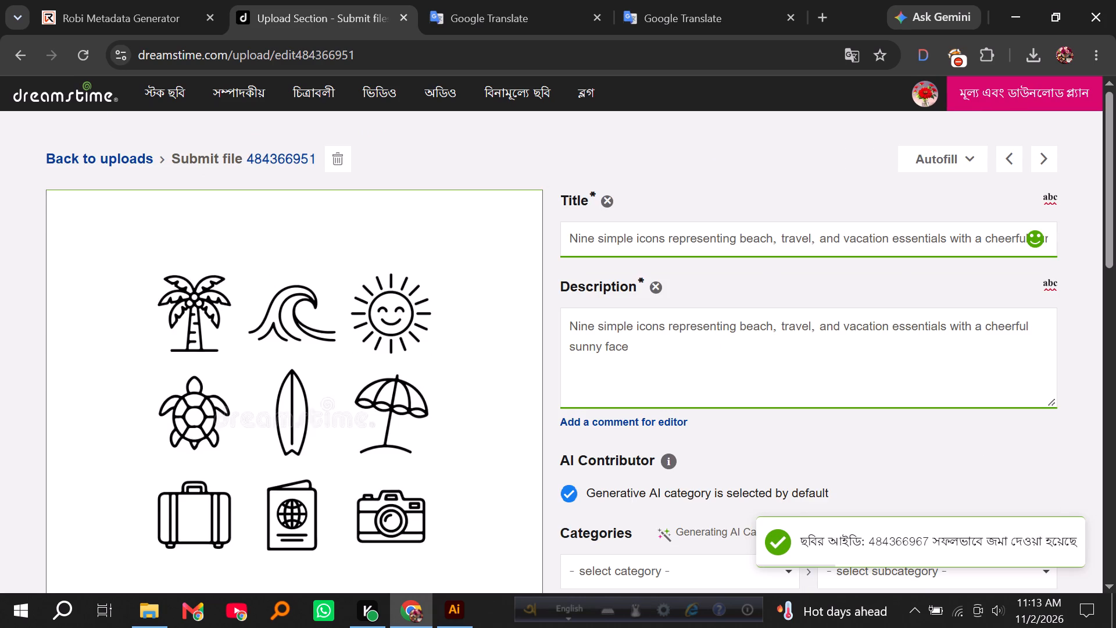
click(647, 353)
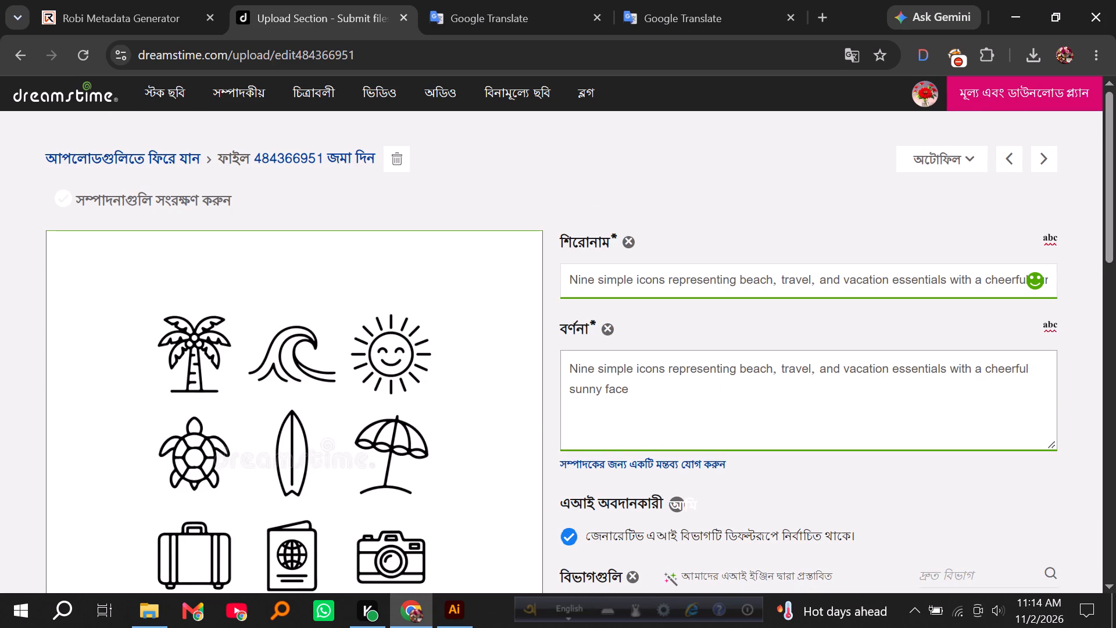
click(643, 384)
key(space)
key(ctrl+v)
scroll(650, 370, down, 4)
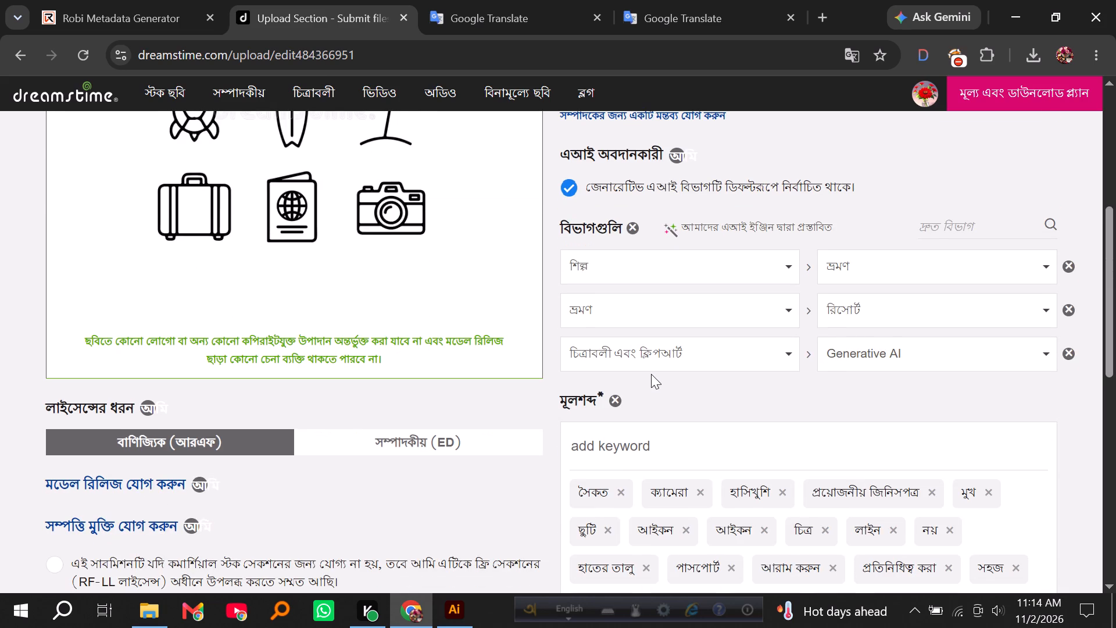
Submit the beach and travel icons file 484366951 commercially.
scroll(651, 374, down, 5)
click(638, 462)
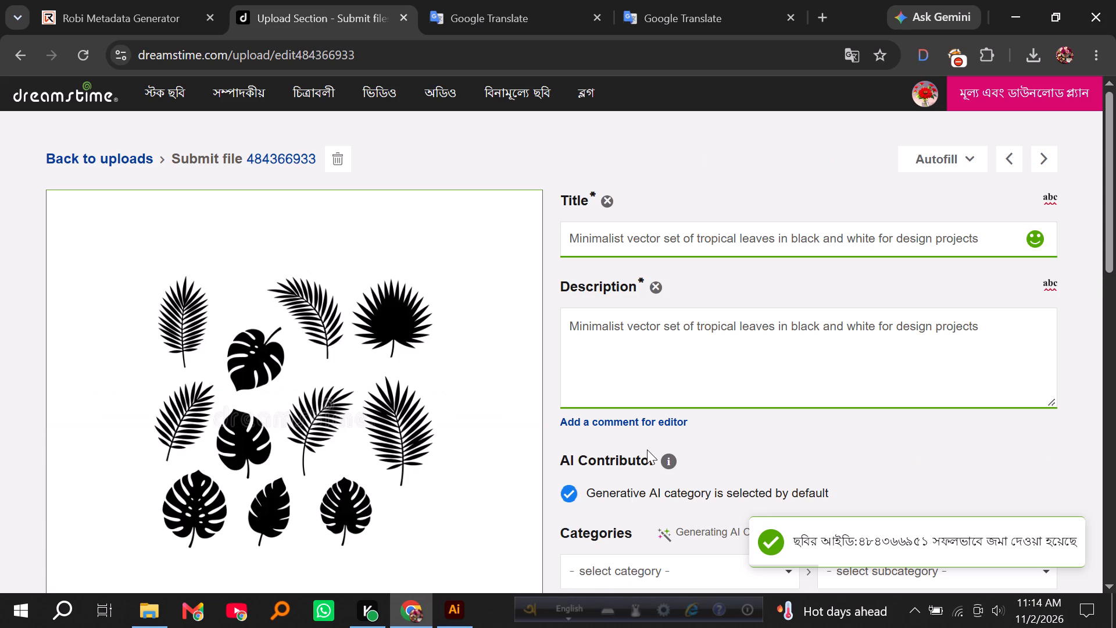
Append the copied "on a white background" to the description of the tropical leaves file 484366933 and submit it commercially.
click(986, 329)
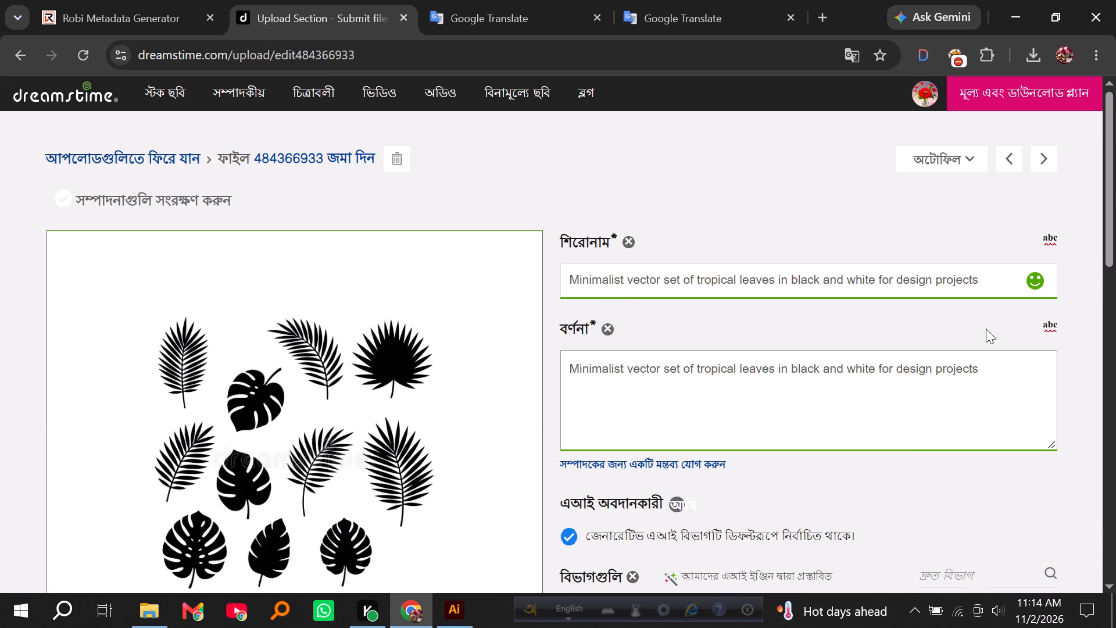
key(space)
key(ctrl+v)
scroll(776, 380, down, 4)
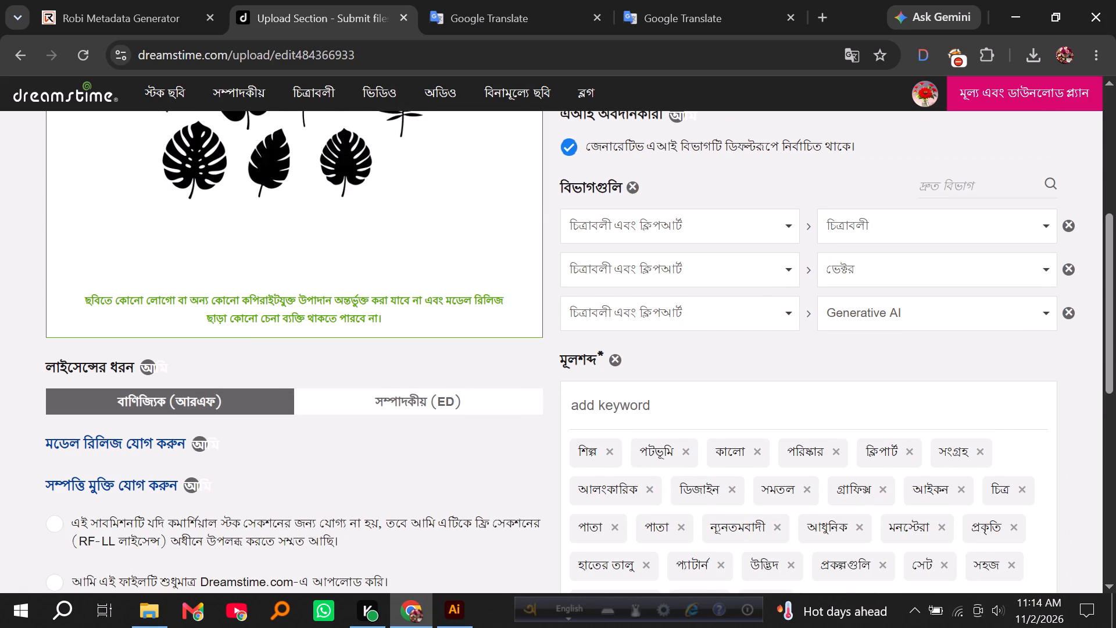
scroll(774, 392, up, 1)
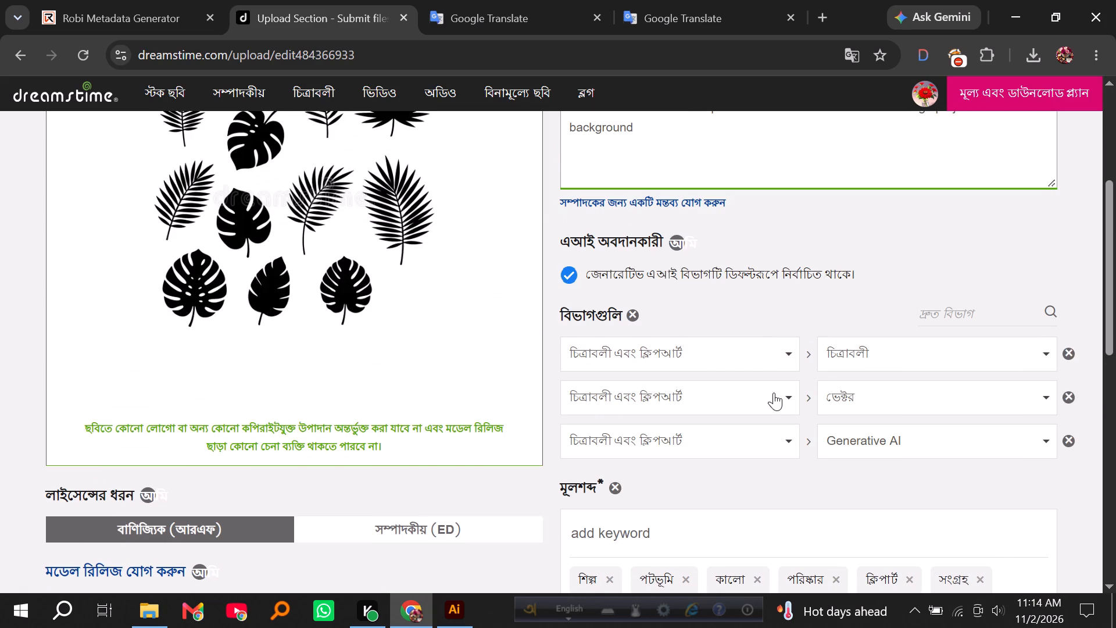
scroll(774, 392, down, 5)
click(641, 539)
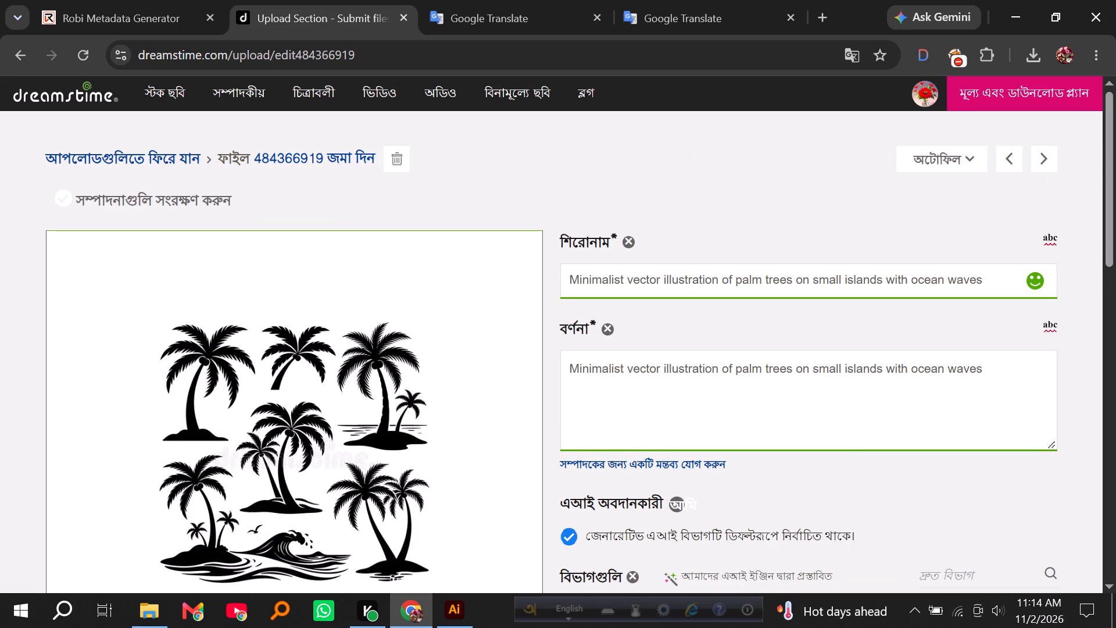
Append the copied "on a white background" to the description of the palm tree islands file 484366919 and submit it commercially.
click(1000, 373)
key(space)
key(ctrl+v)
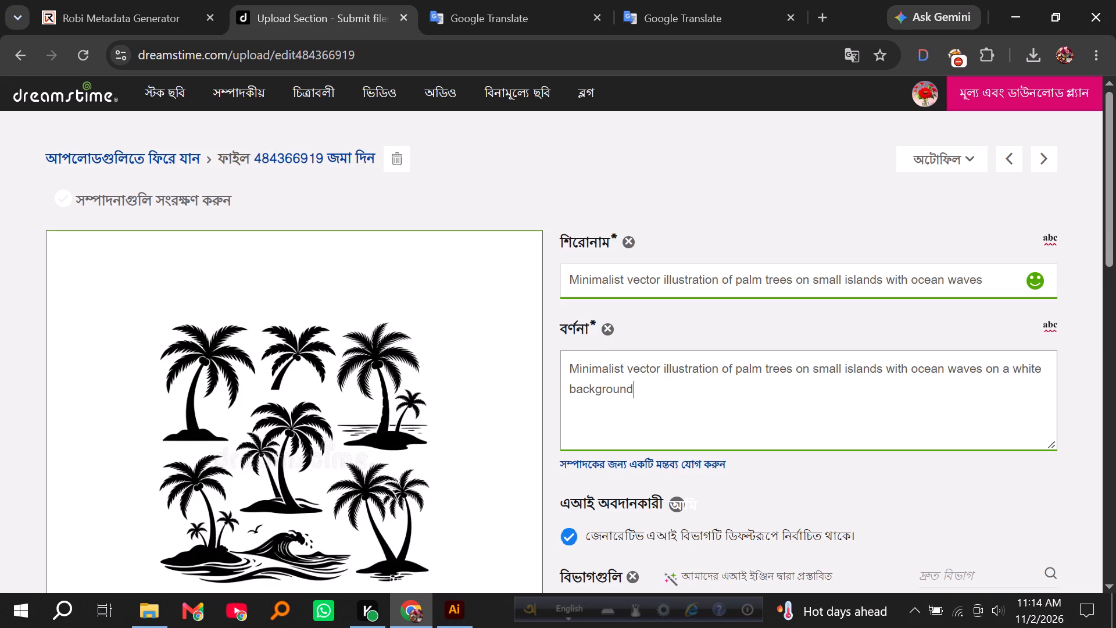
scroll(768, 367, down, 3)
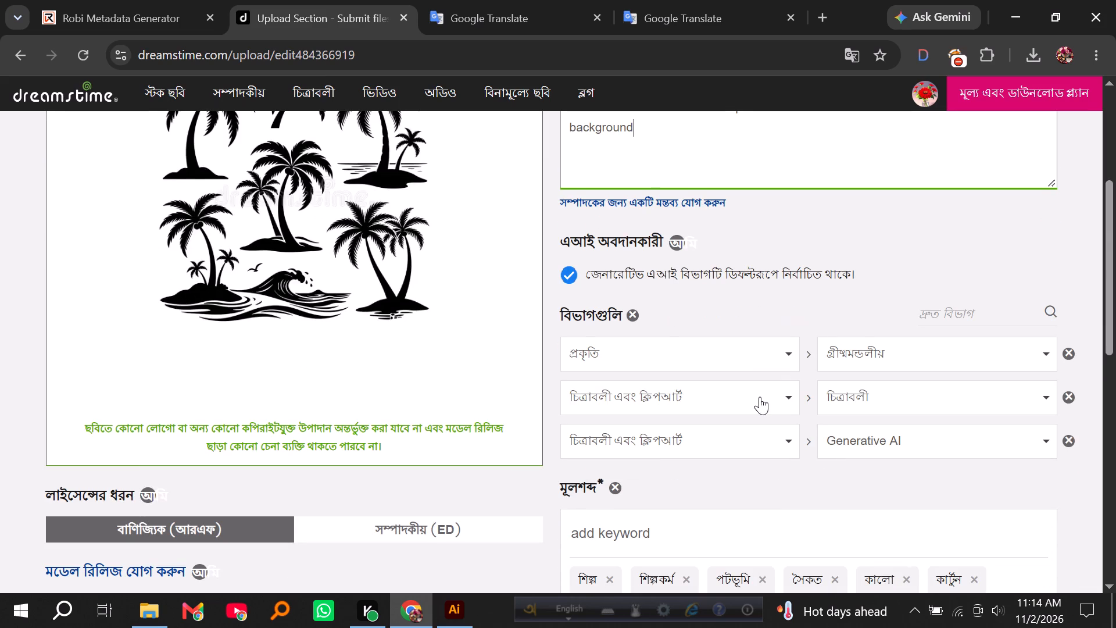
scroll(760, 397, down, 3)
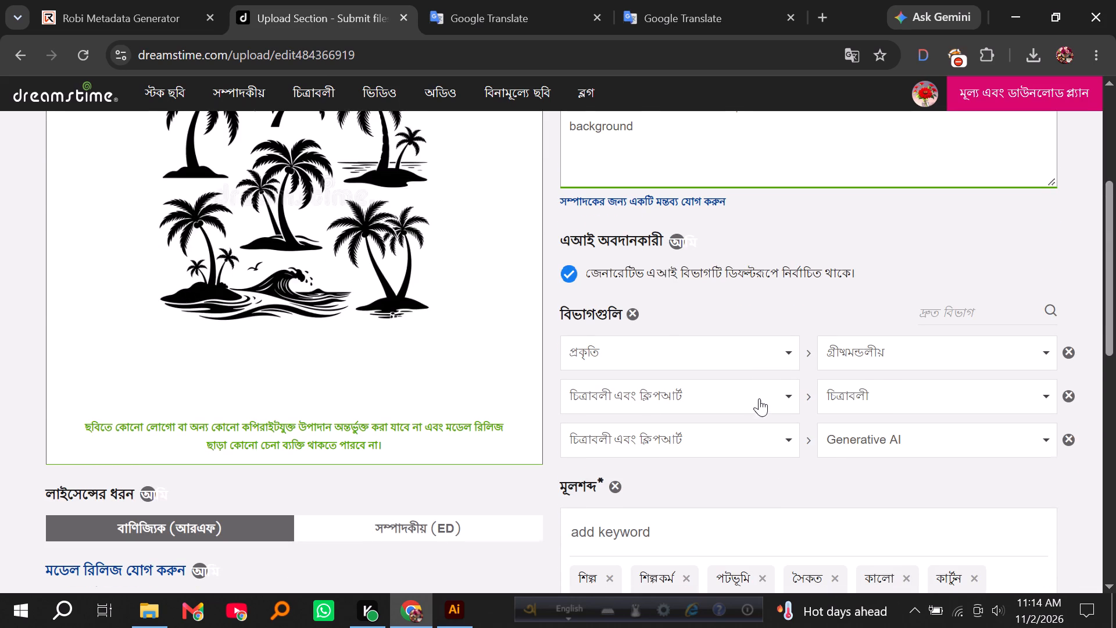
scroll(759, 398, down, 2)
click(656, 543)
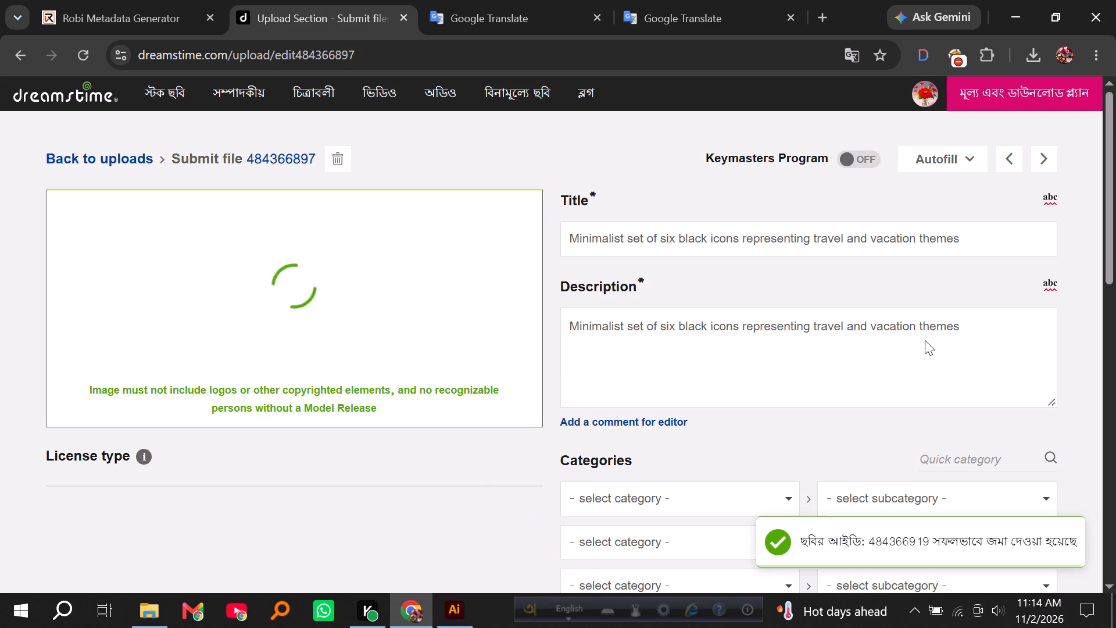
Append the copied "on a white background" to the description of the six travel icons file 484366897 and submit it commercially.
click(974, 332)
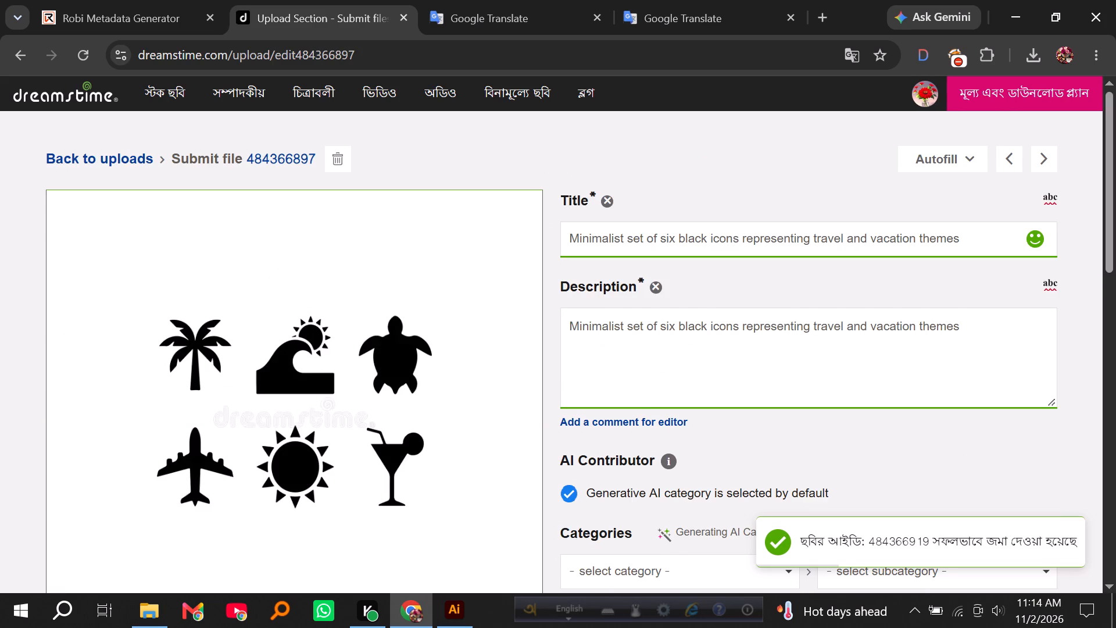
key(space)
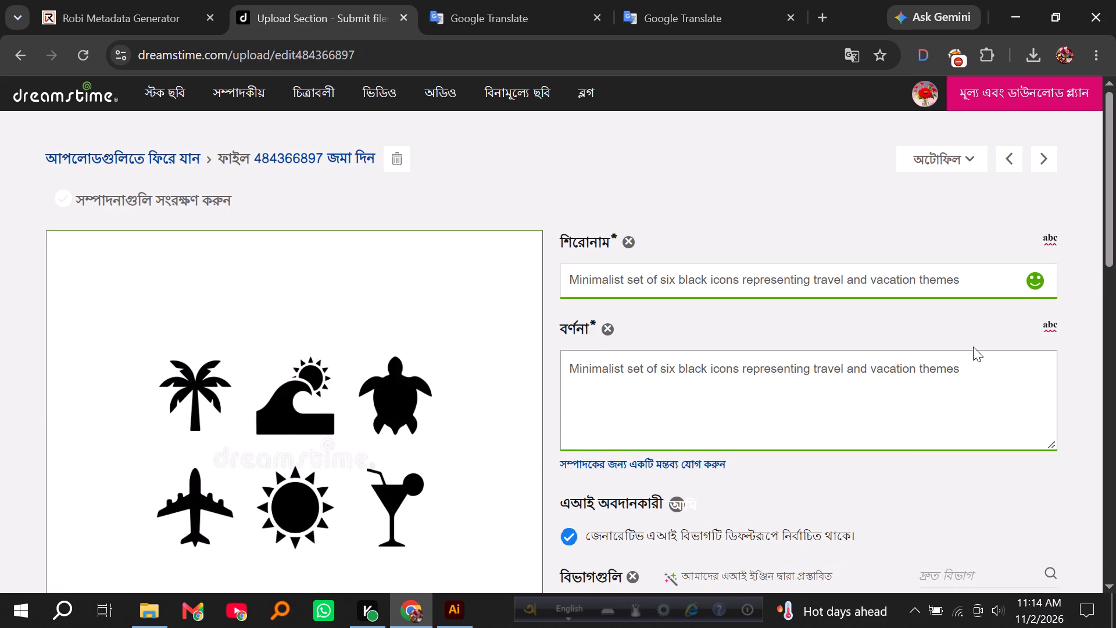
key(ctrl+v)
scroll(826, 356, down, 5)
scroll(824, 371, up, 1)
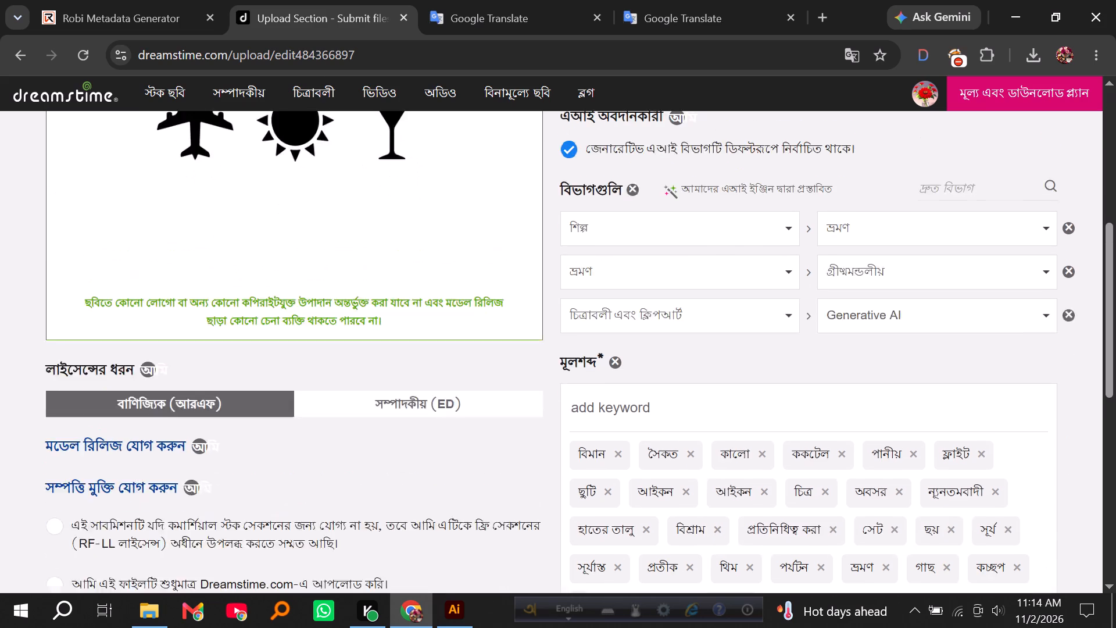
scroll(824, 371, up, 2)
scroll(823, 372, down, 1)
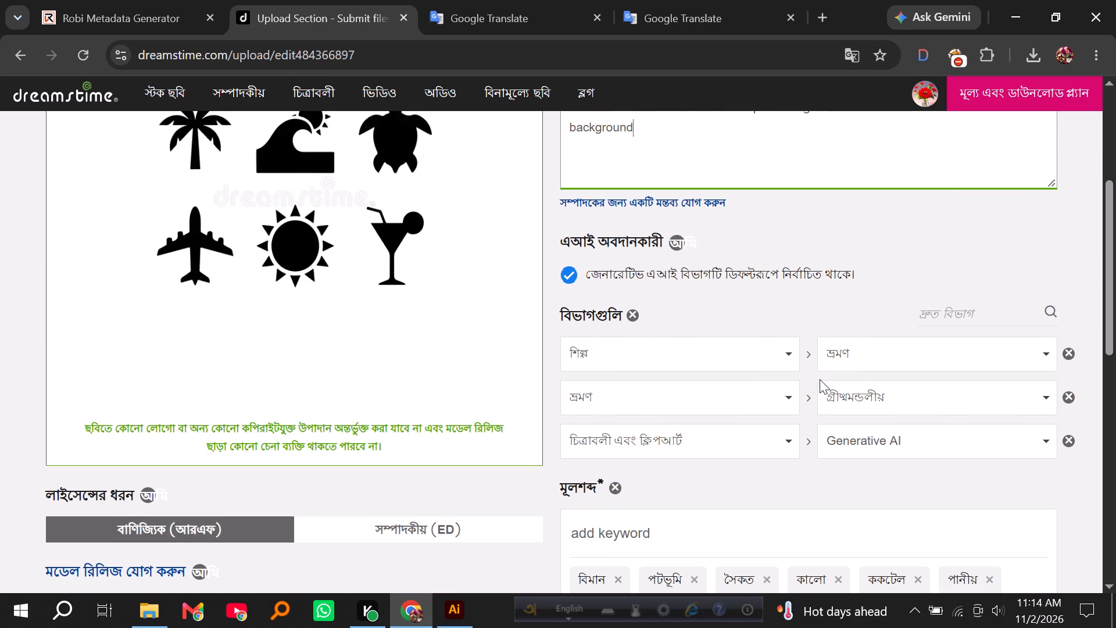
scroll(820, 379, down, 6)
click(698, 455)
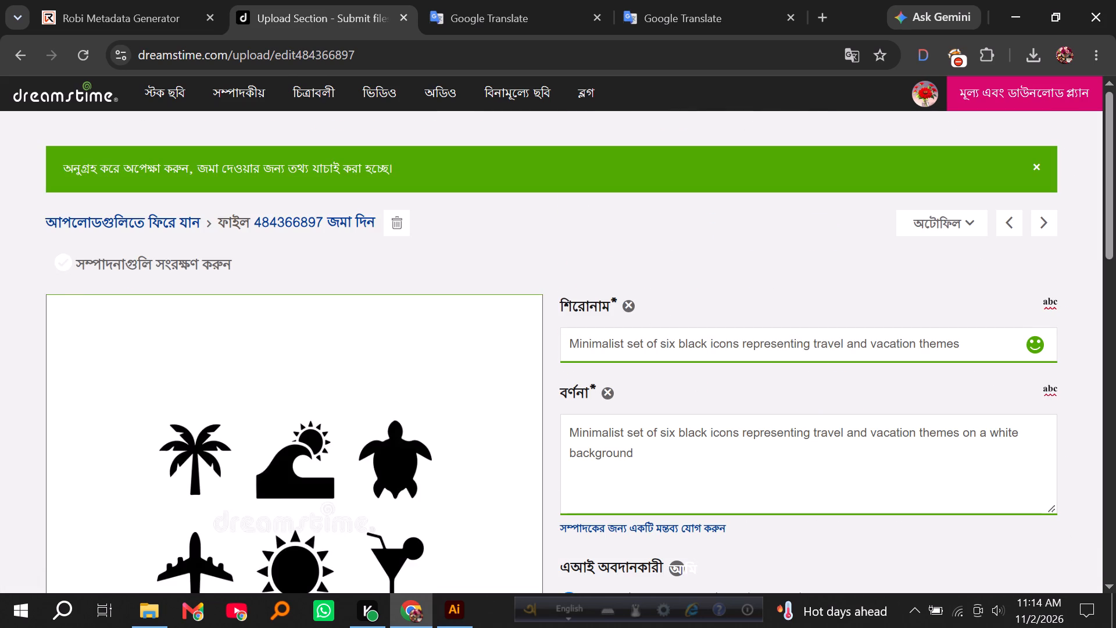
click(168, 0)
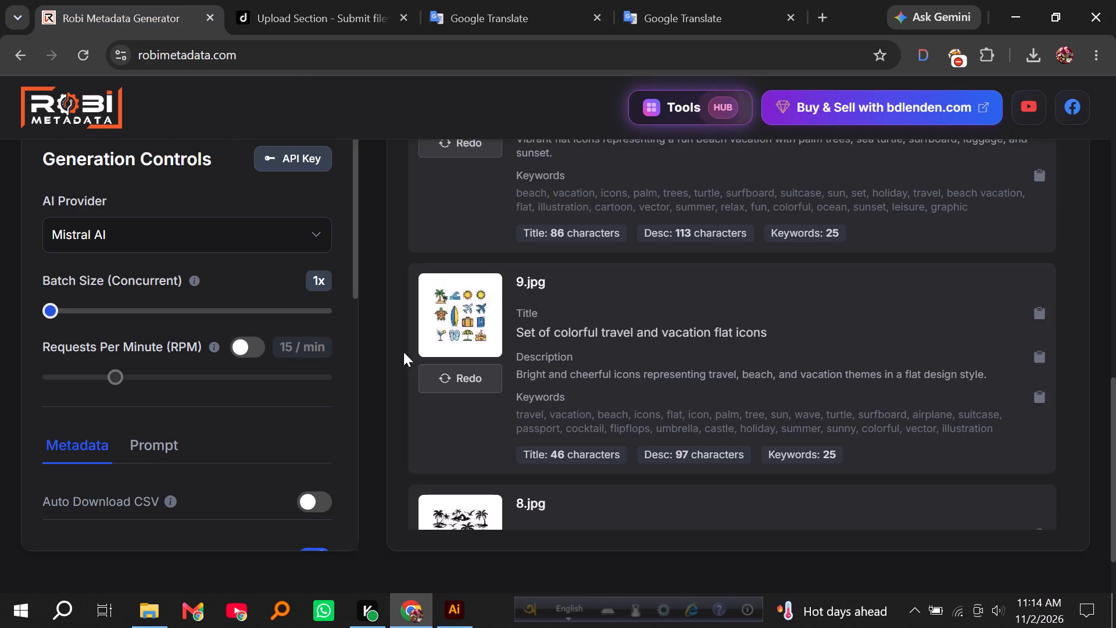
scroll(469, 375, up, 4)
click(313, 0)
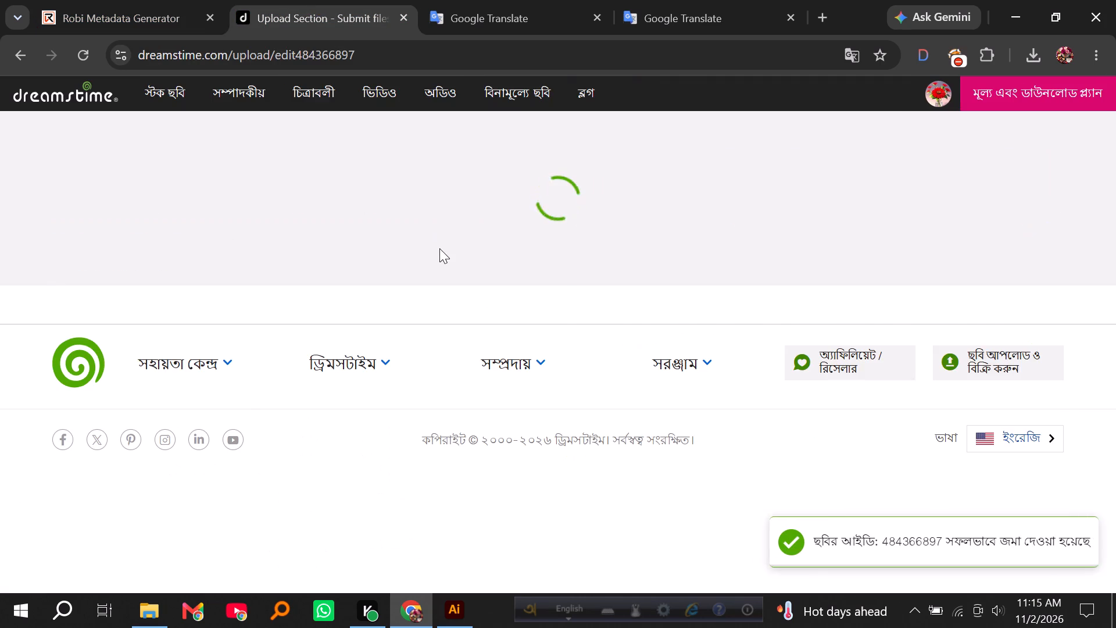
Close the second Google Translate page and open the Shutterstock contributor dashboard alongside the other pages.
click(792, 16)
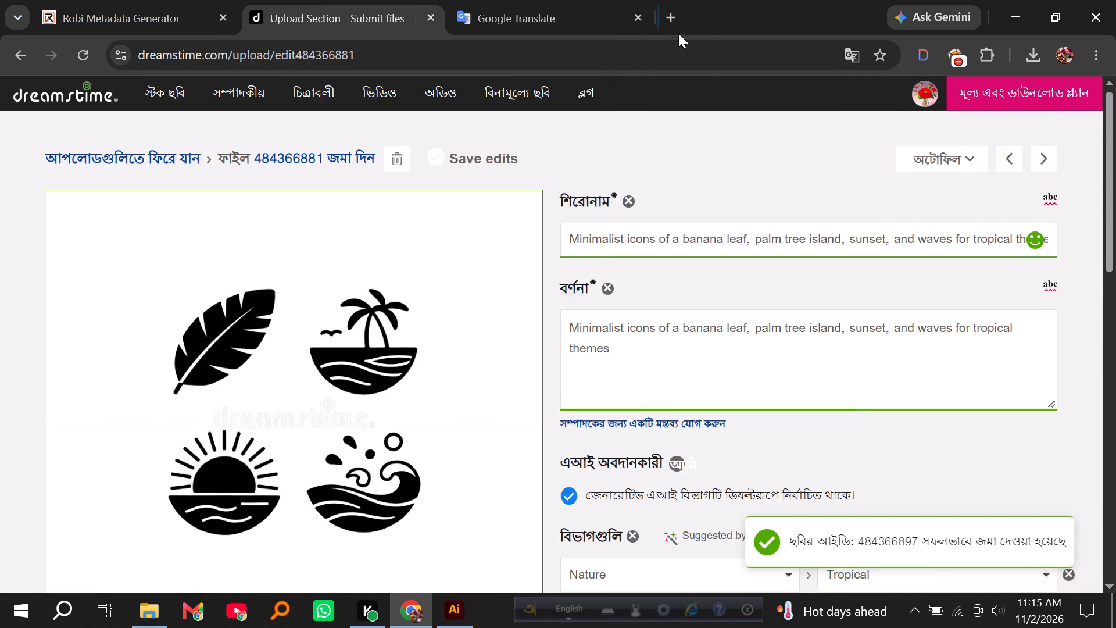
click(666, 15)
key(s)
key(Return)
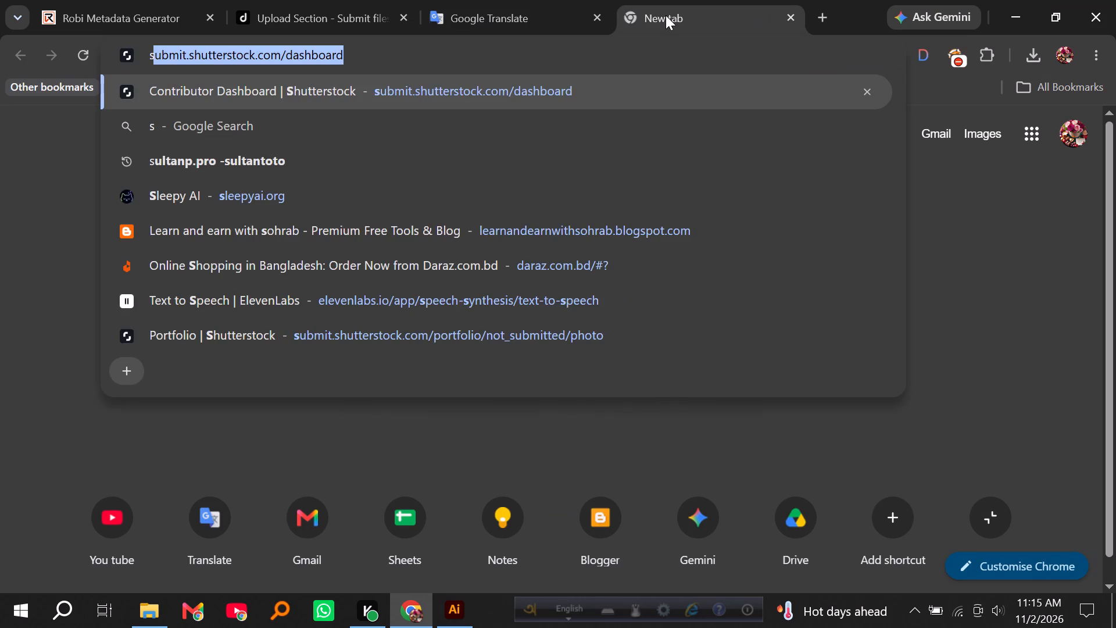
Back on Dreamstime, append the copied "on a white background" to the description of the banana leaf and island icons file 484366881.
click(334, 0)
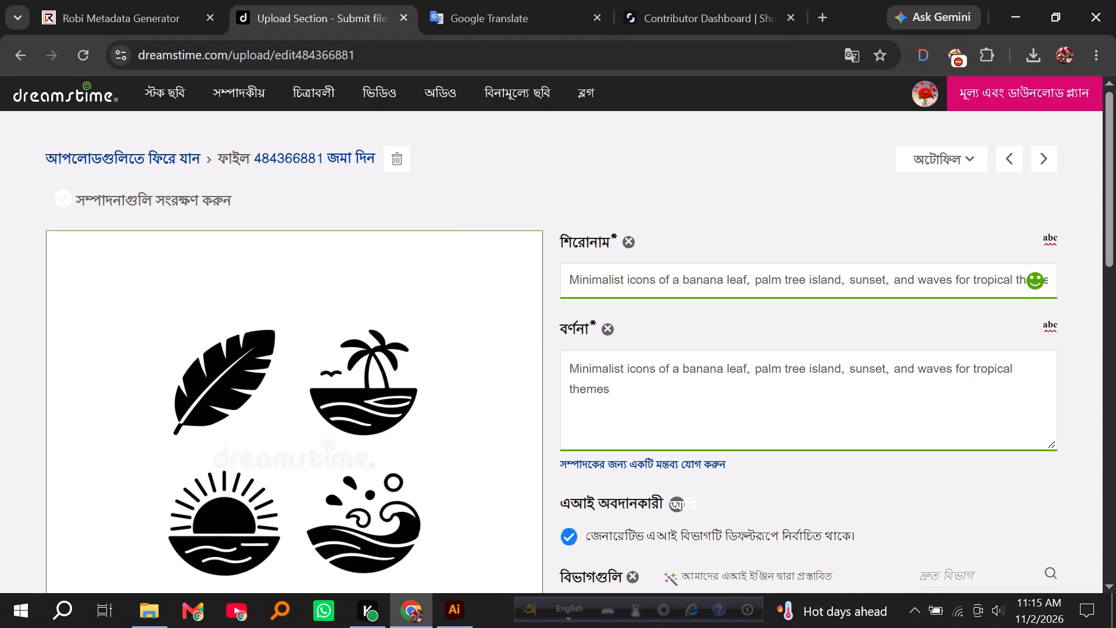
click(679, 401)
key(space)
key(ctrl+v)
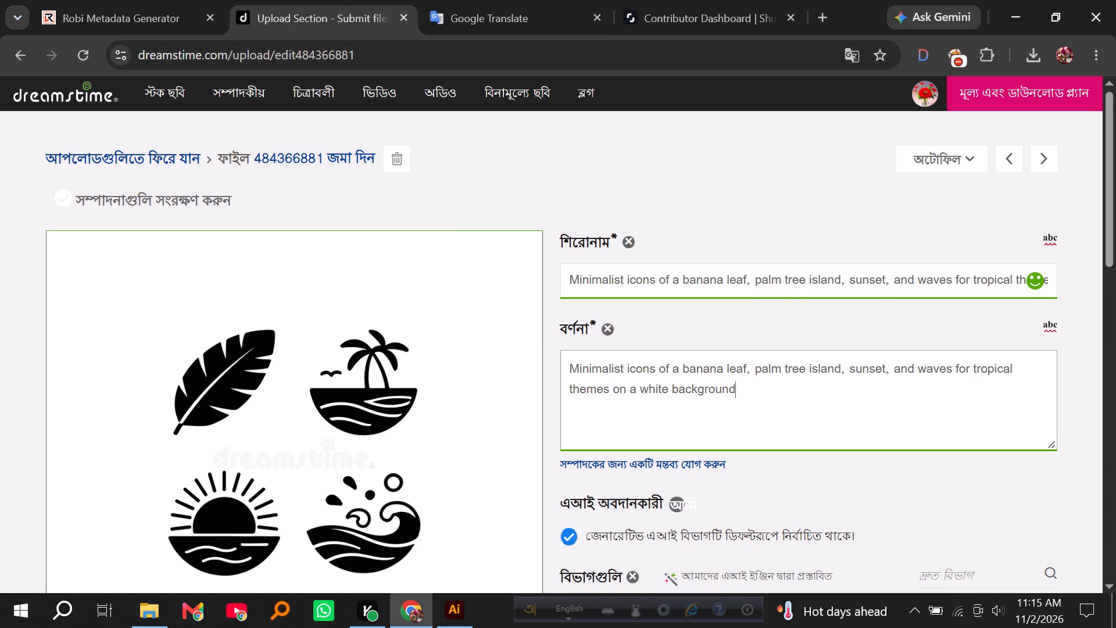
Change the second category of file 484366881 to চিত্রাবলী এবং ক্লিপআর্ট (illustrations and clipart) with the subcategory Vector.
scroll(688, 374, down, 4)
scroll(702, 397, up, 1)
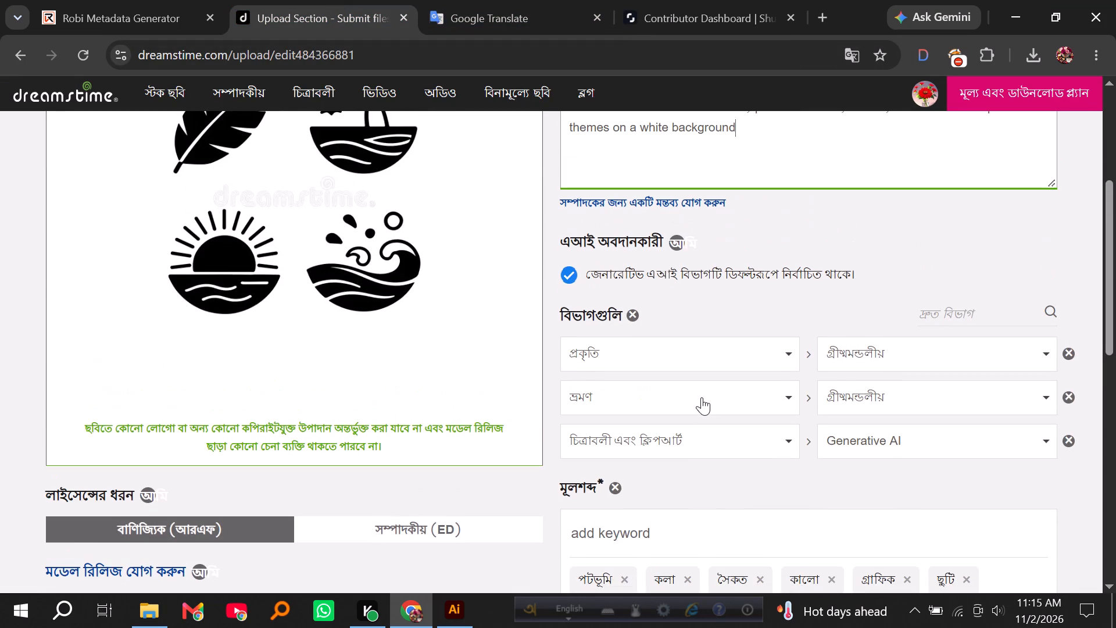
click(731, 394)
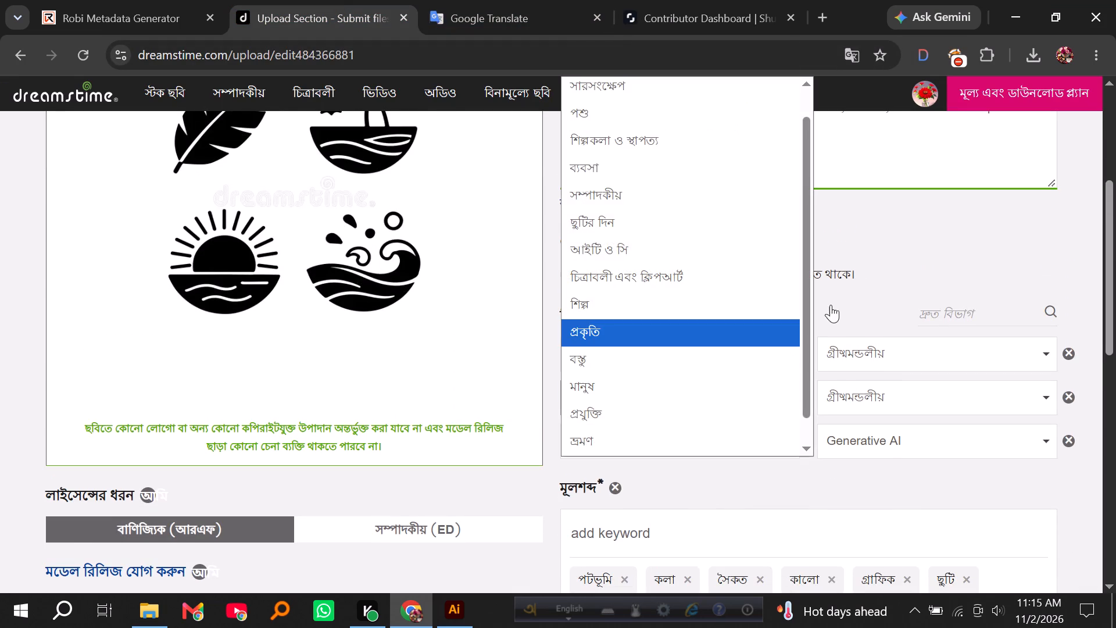
click(872, 254)
scroll(759, 383, up, 1)
scroll(751, 395, down, 1)
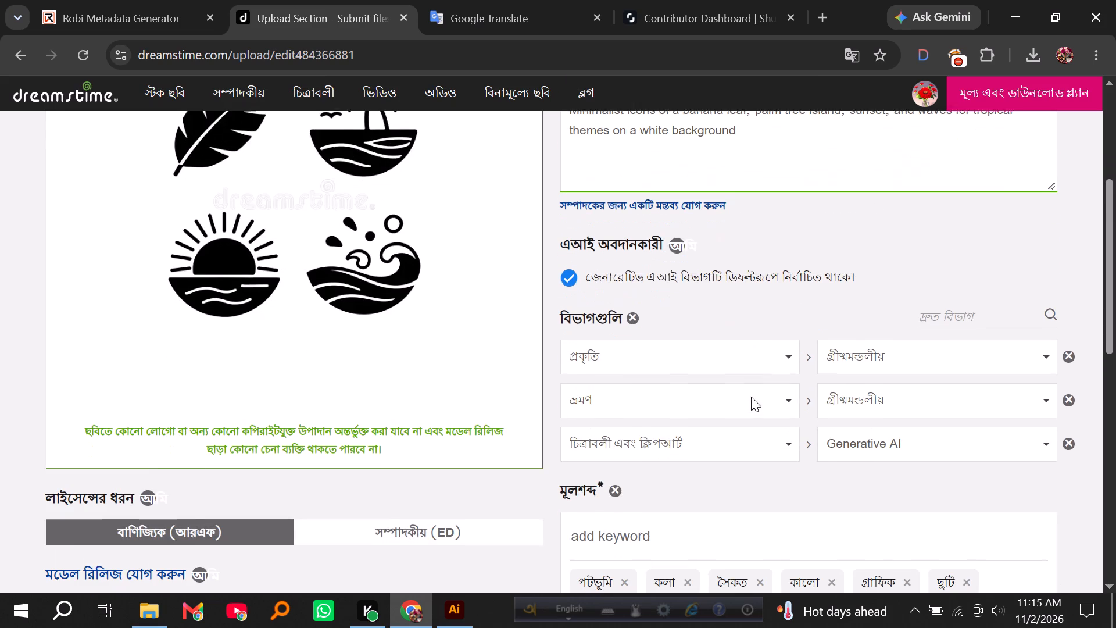
click(736, 399)
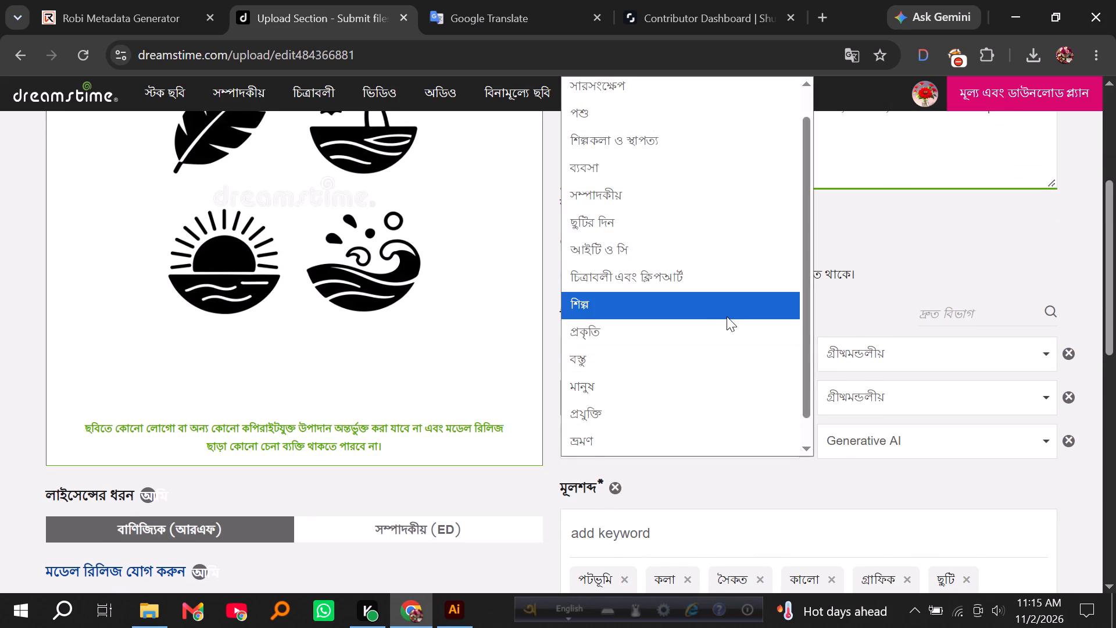
click(705, 281)
click(859, 399)
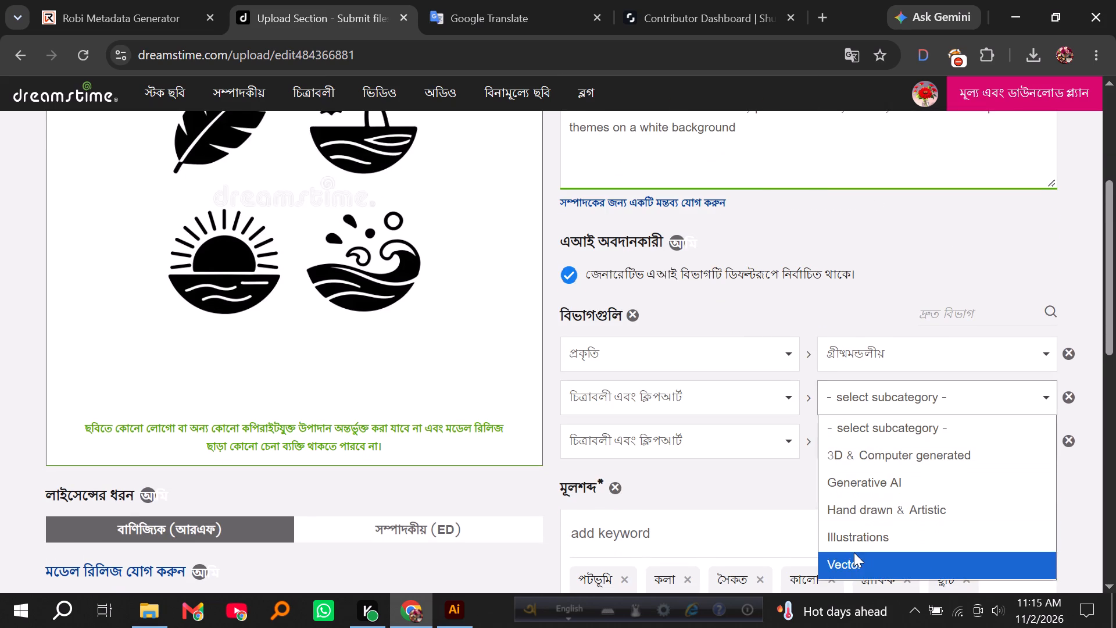
click(848, 560)
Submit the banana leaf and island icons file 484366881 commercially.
scroll(668, 423, down, 4)
scroll(620, 544, down, 3)
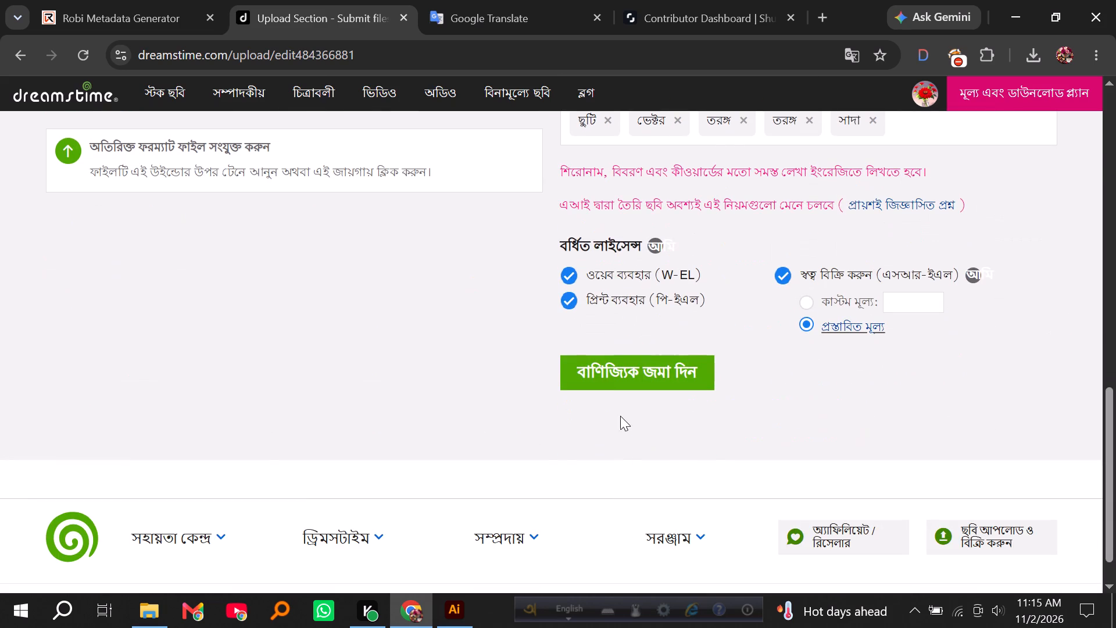
click(623, 365)
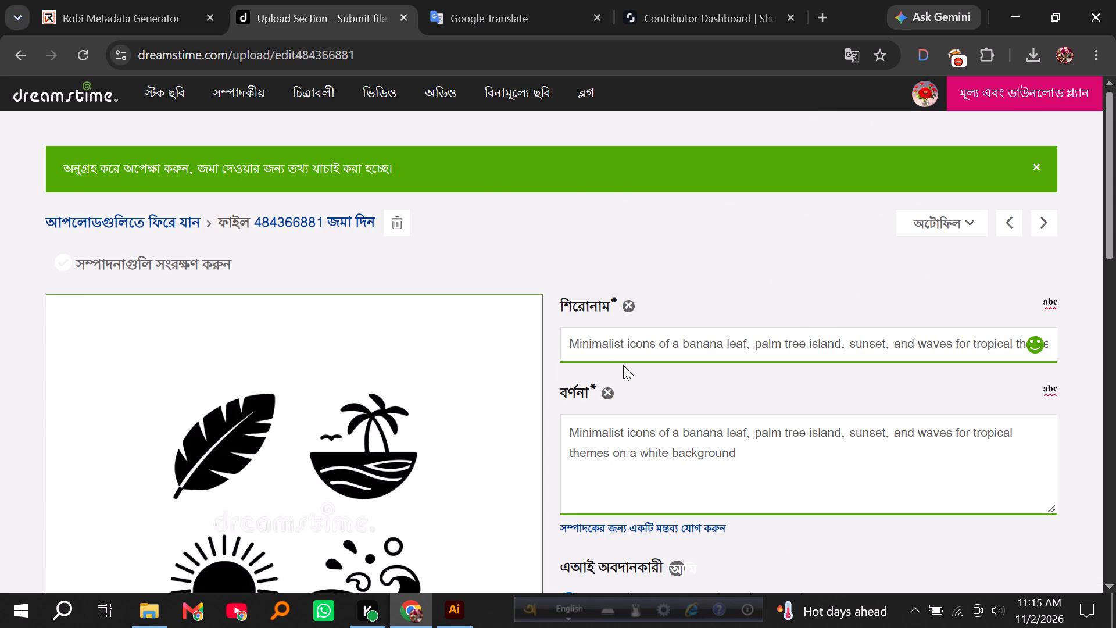
Switch to the Shutterstock contributor site and check the portfolio's not-submitted images.
click(657, 0)
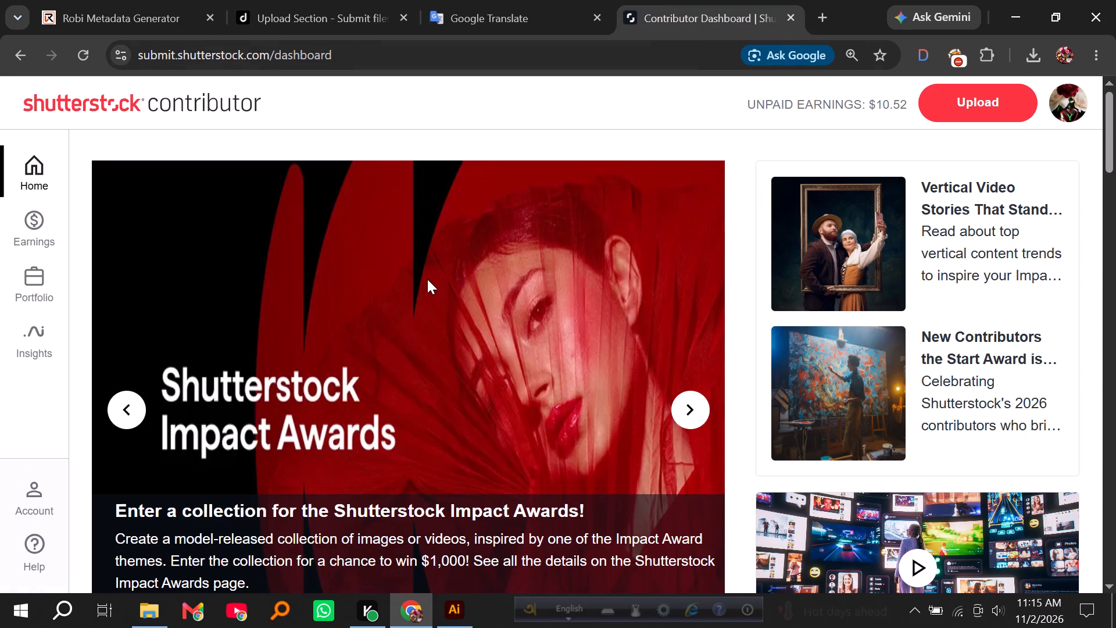
scroll(427, 279, down, 4)
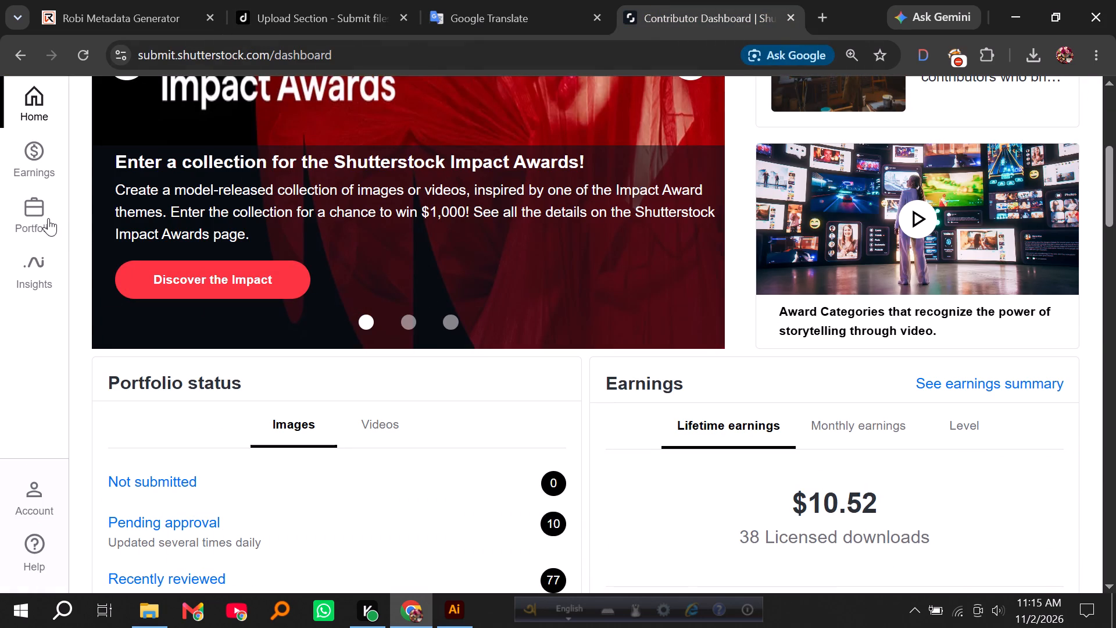
click(35, 219)
click(207, 157)
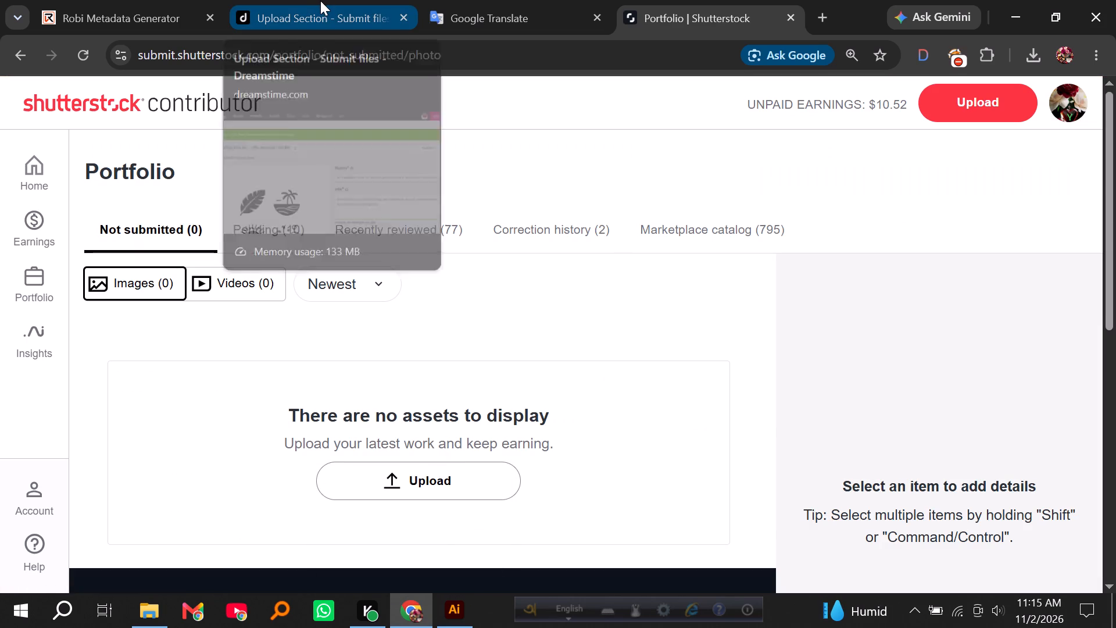
Back on Dreamstime, append the copied "on a white background" to the description of the sun, palm and seashell icons file 484366861.
click(320, 1)
scroll(659, 475, down, 2)
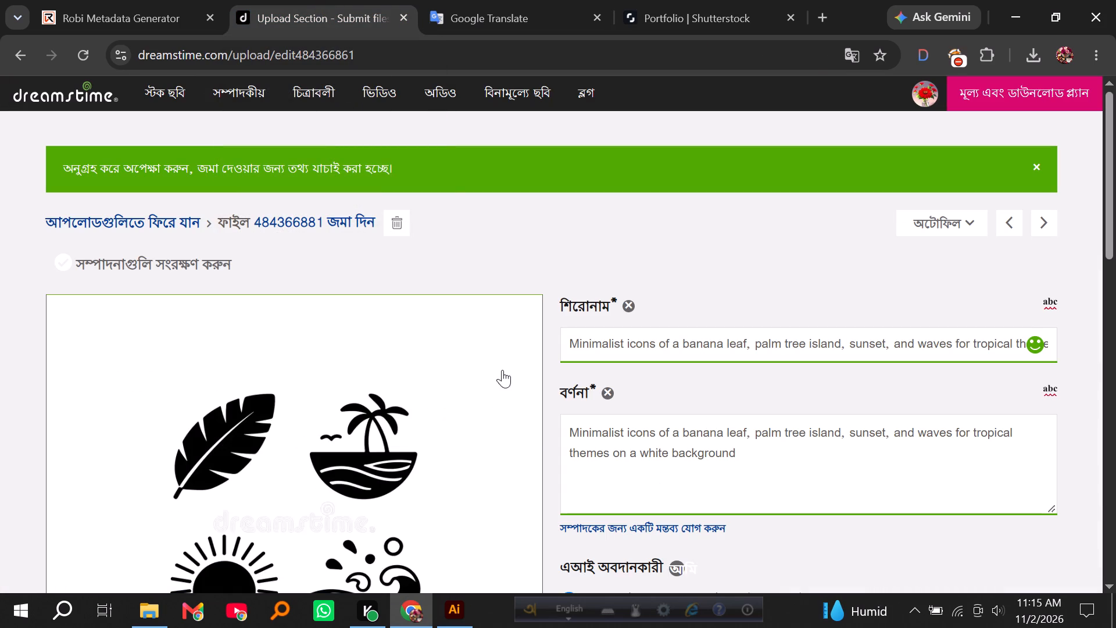
scroll(442, 345, up, 1)
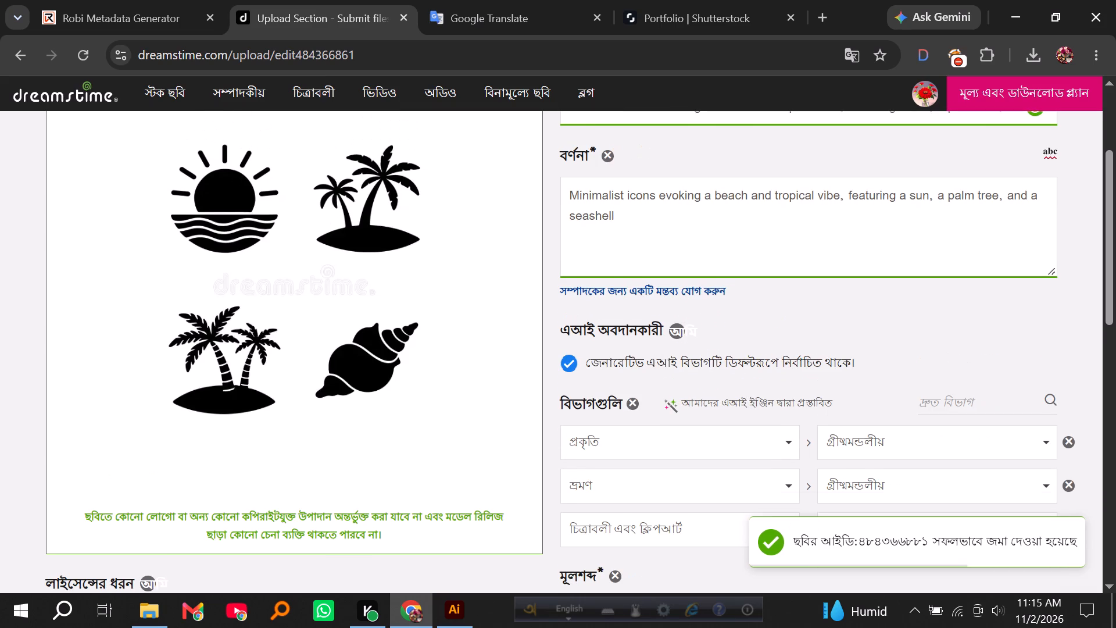
click(630, 314)
key(space)
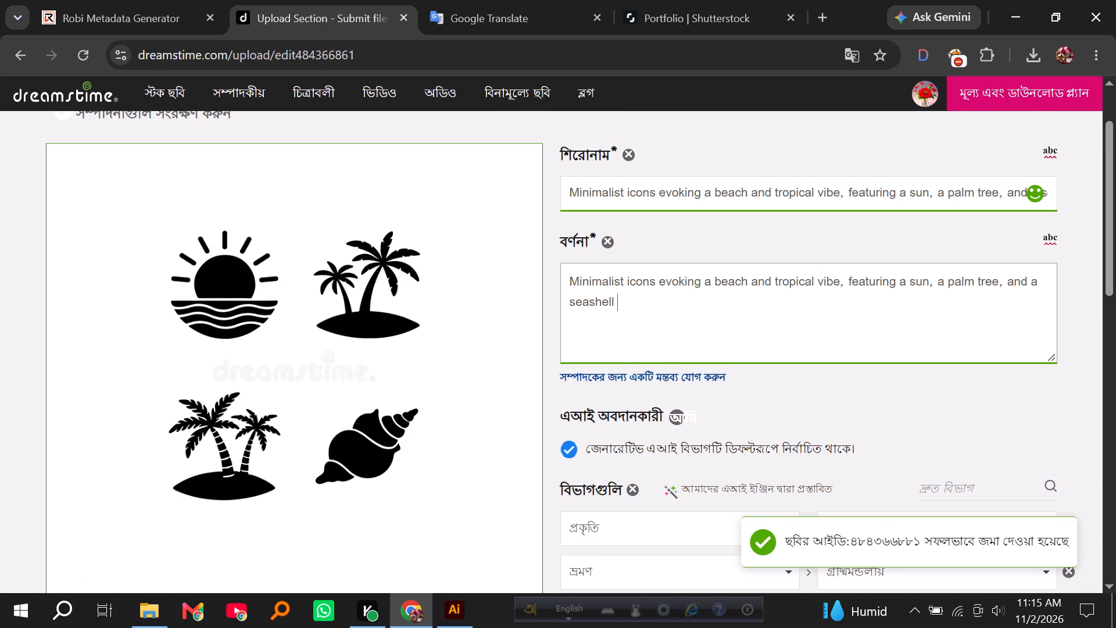
key(ctrl+v)
scroll(636, 340, down, 3)
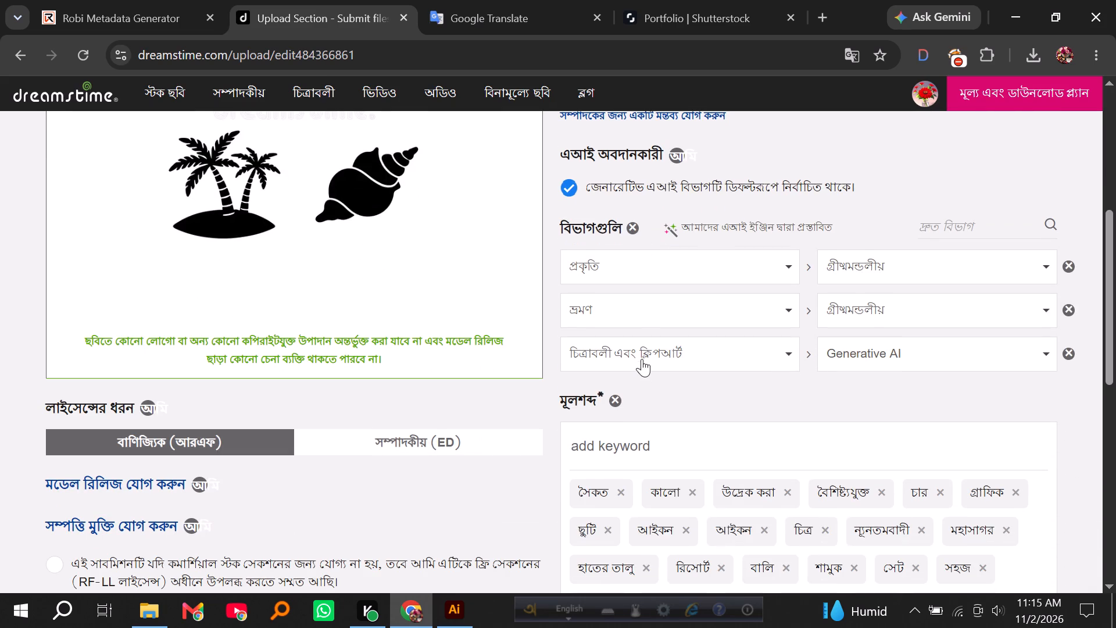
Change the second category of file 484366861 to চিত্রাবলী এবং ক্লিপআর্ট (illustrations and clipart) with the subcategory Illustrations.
scroll(642, 348, up, 1)
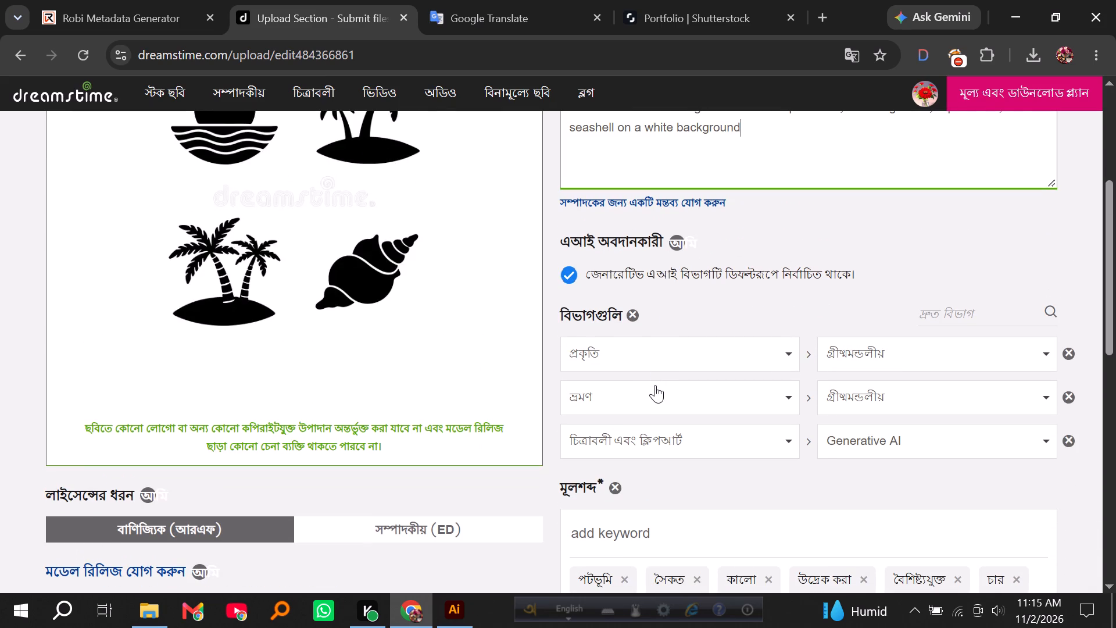
scroll(652, 393, up, 1)
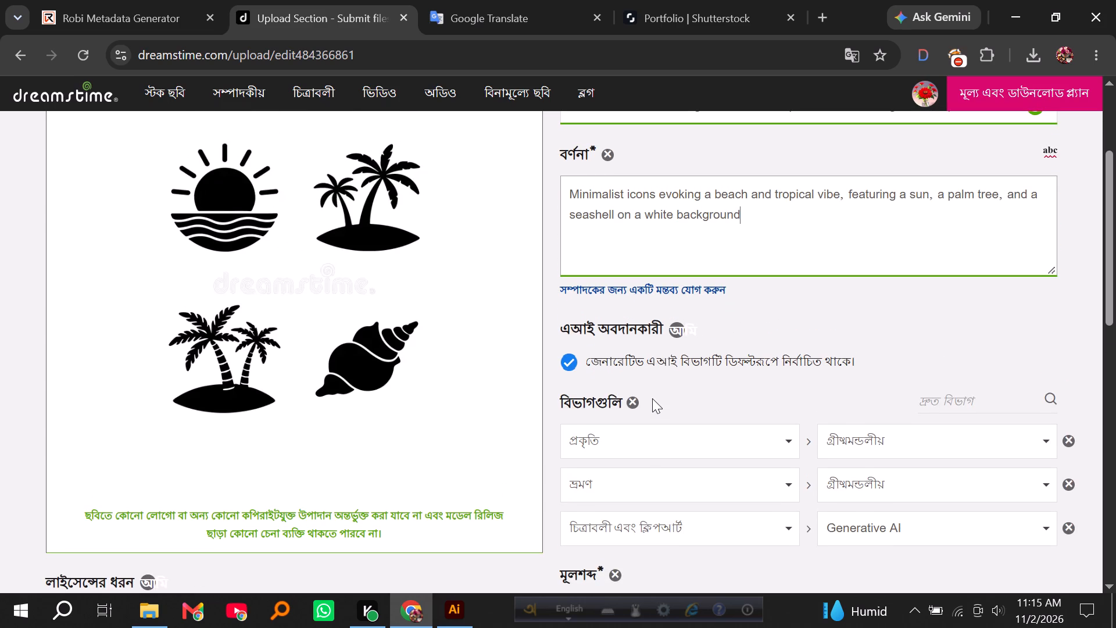
scroll(652, 400, down, 1)
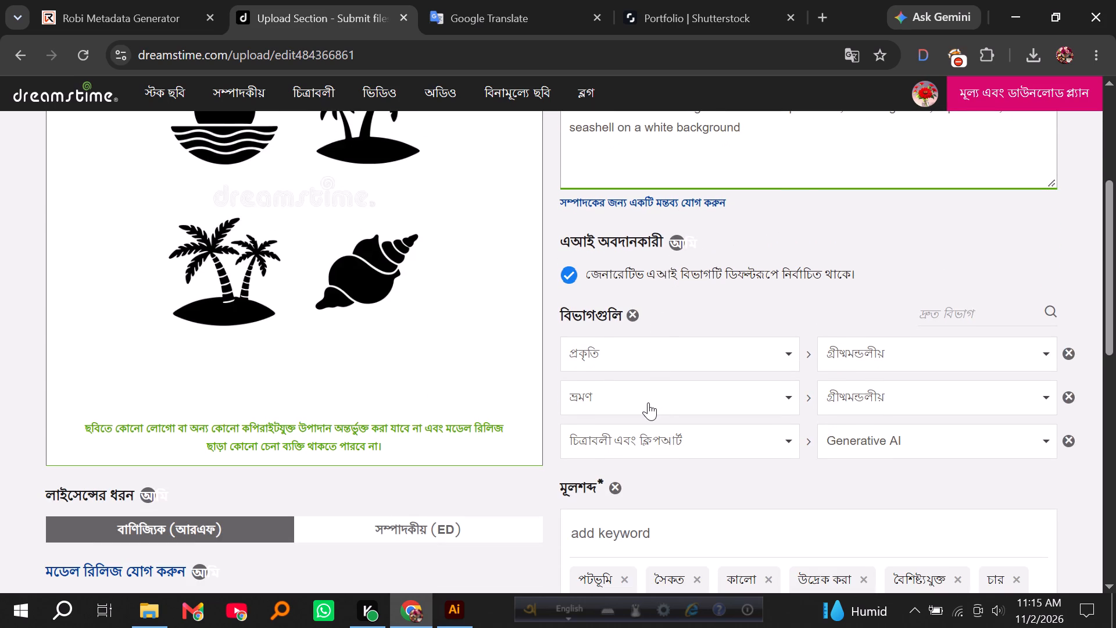
click(648, 402)
click(627, 283)
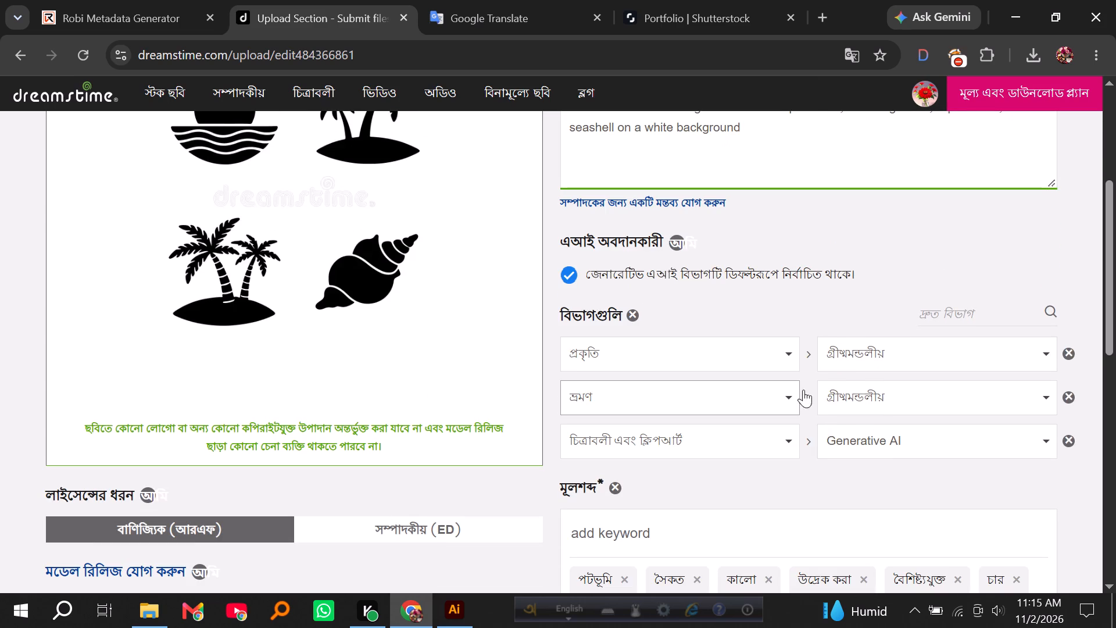
click(837, 401)
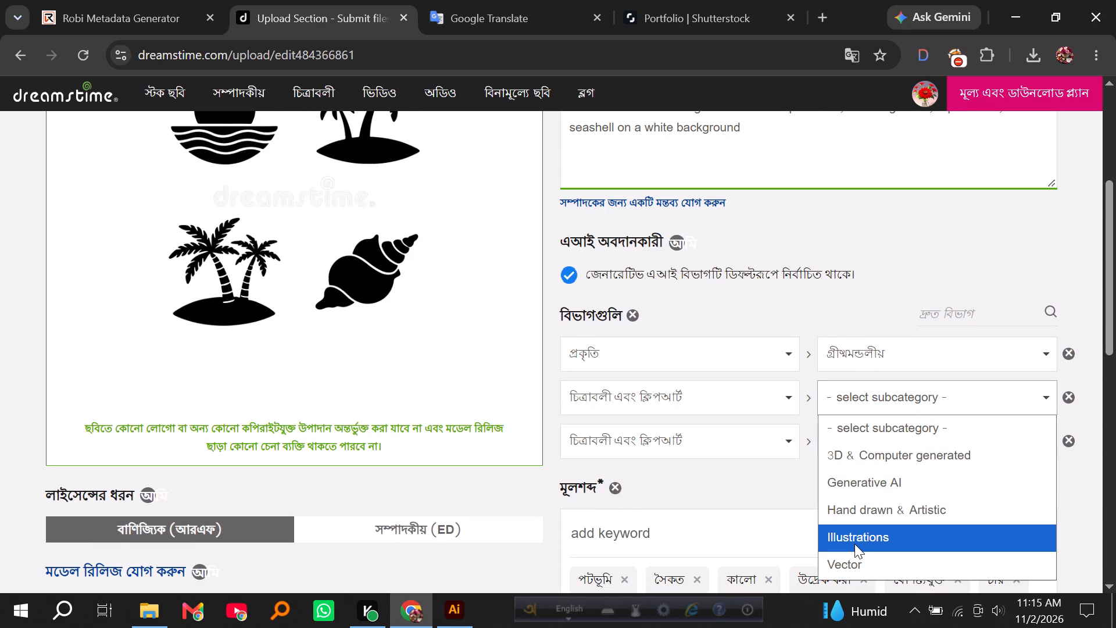
click(854, 544)
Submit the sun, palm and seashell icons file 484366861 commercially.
scroll(725, 504, down, 6)
click(664, 471)
scroll(628, 481, up, 4)
scroll(628, 481, down, 5)
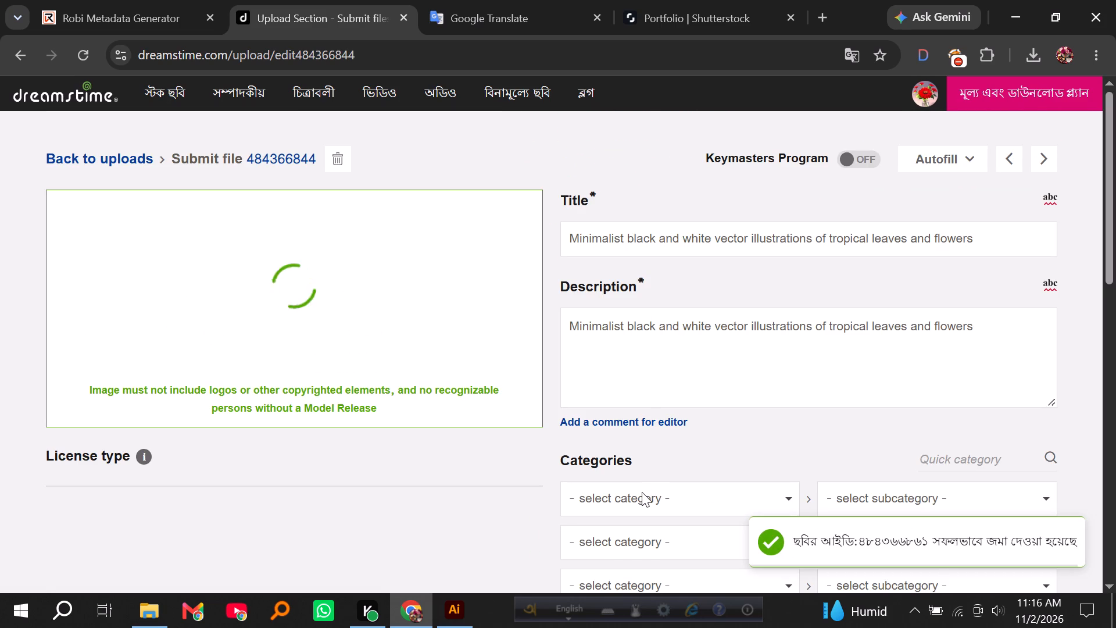
Append the copied "on a white background" to the description of the tropical leaves and flowers file 484366844.
click(991, 324)
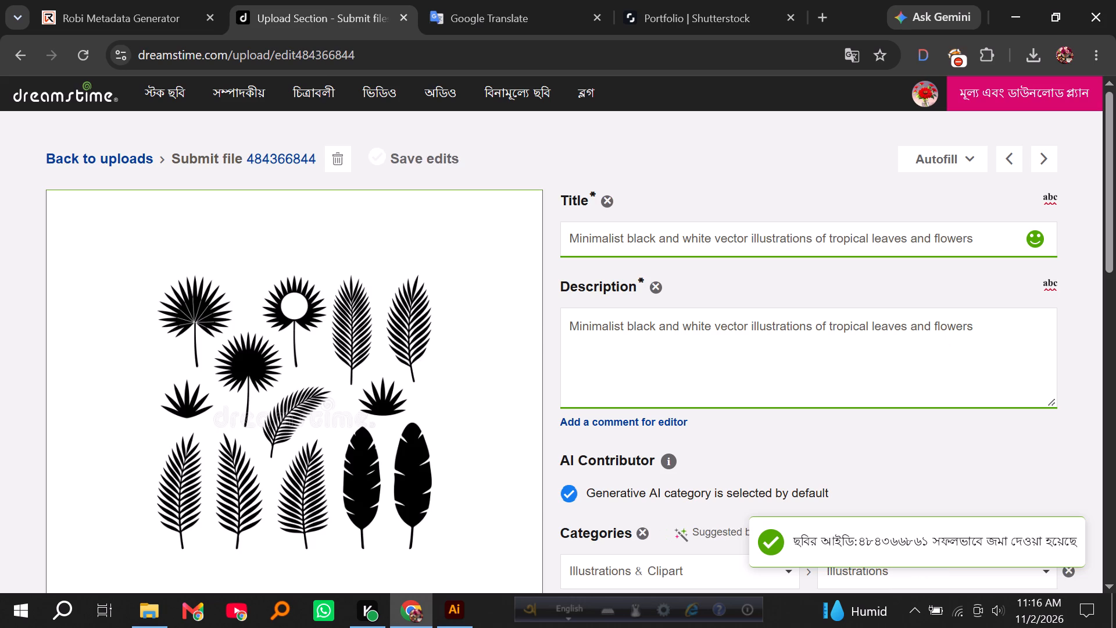
key(space)
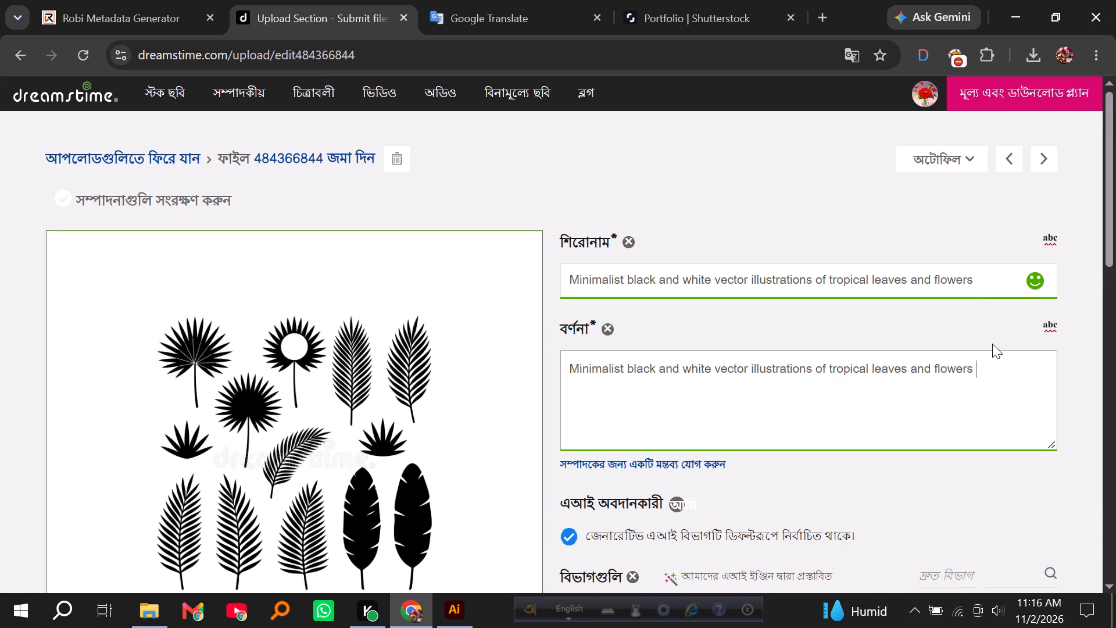
key(ctrl+v)
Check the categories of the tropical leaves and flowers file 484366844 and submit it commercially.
scroll(707, 397, down, 4)
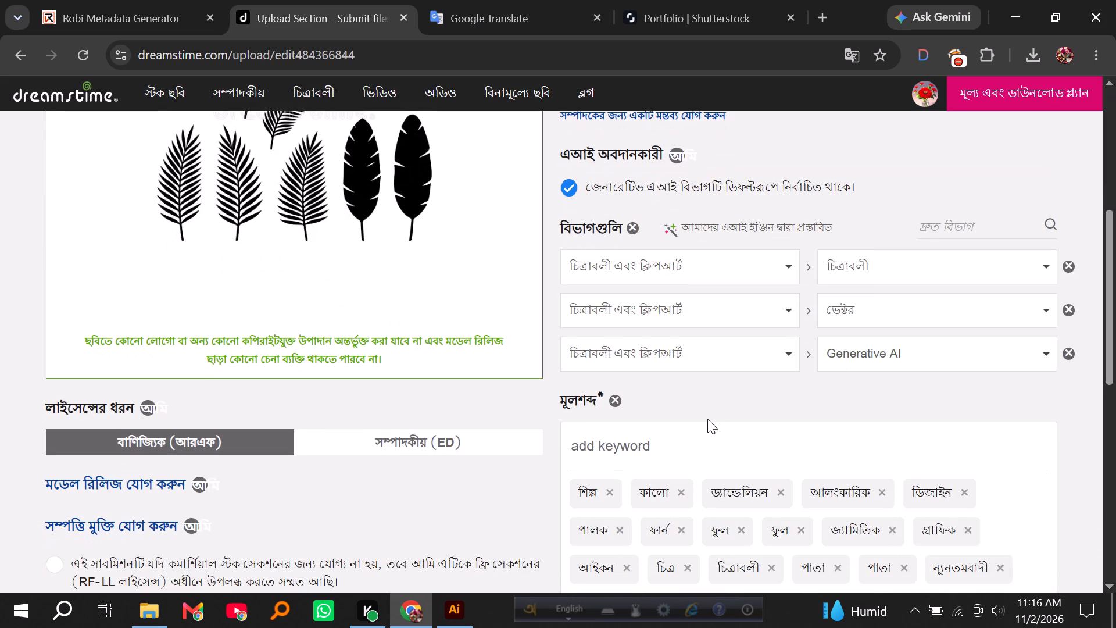
scroll(707, 419, down, 5)
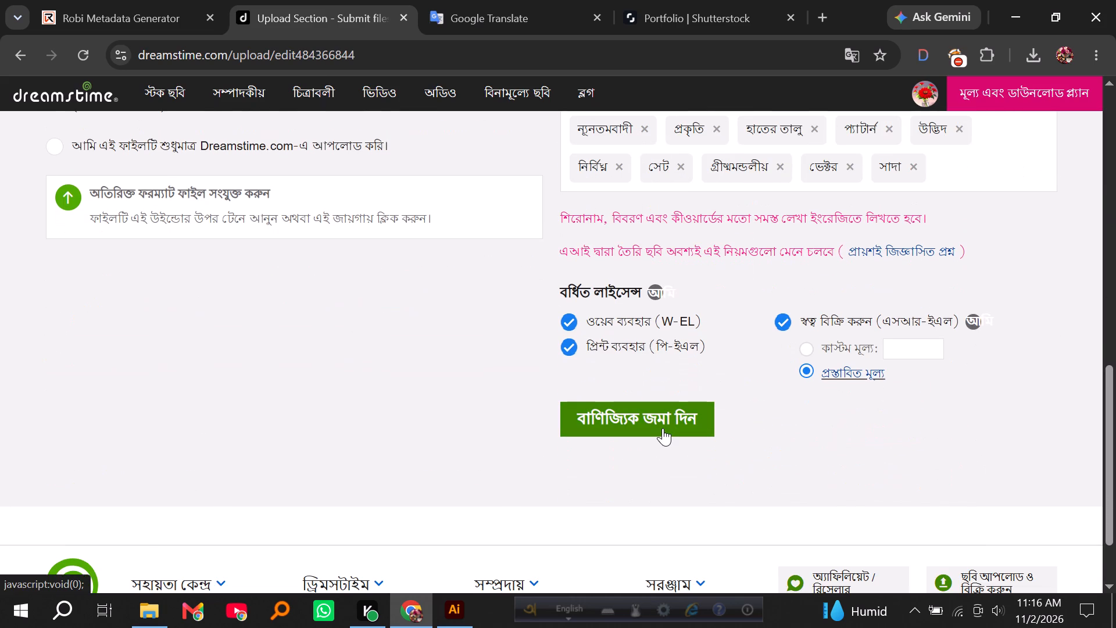
click(663, 428)
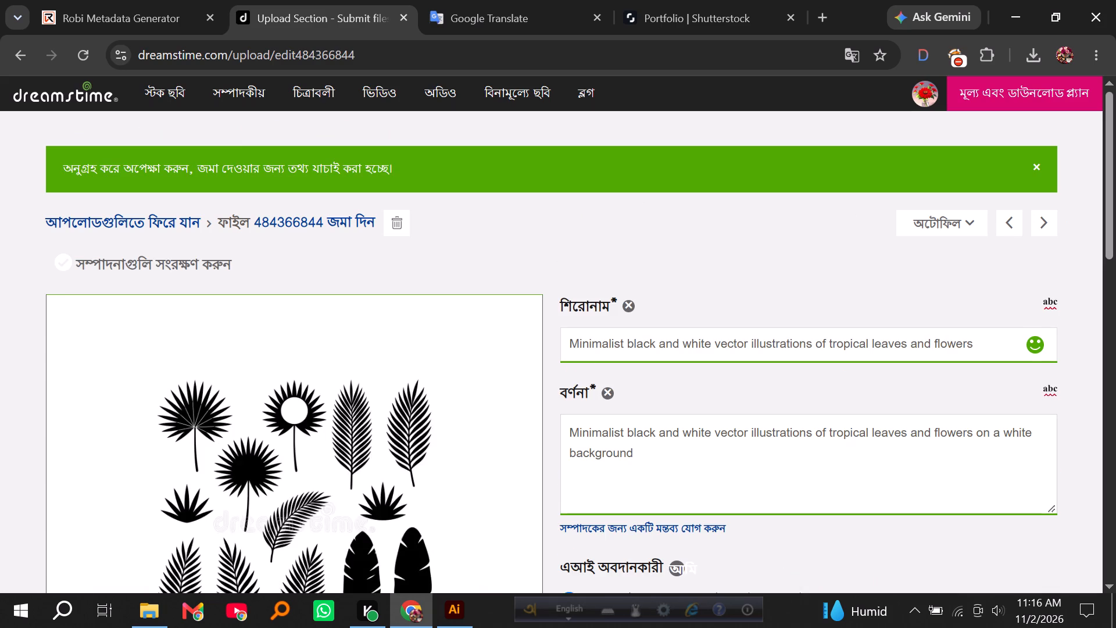
scroll(439, 342, down, 1)
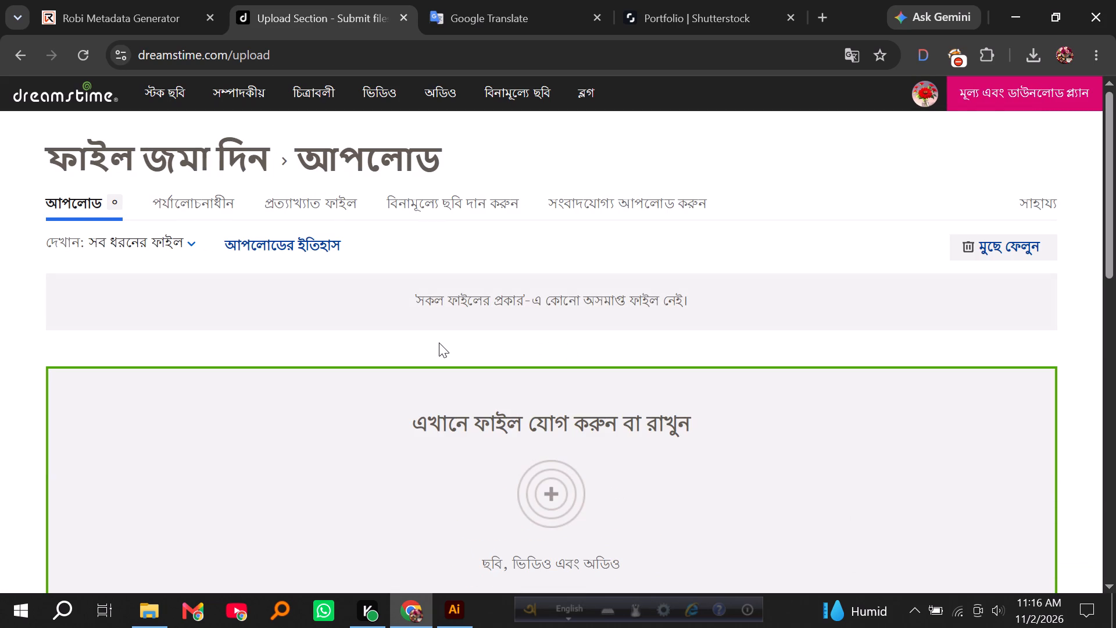
Open the list of Dreamstime files under review and look over the latest submissions.
scroll(439, 342, up, 1)
click(228, 208)
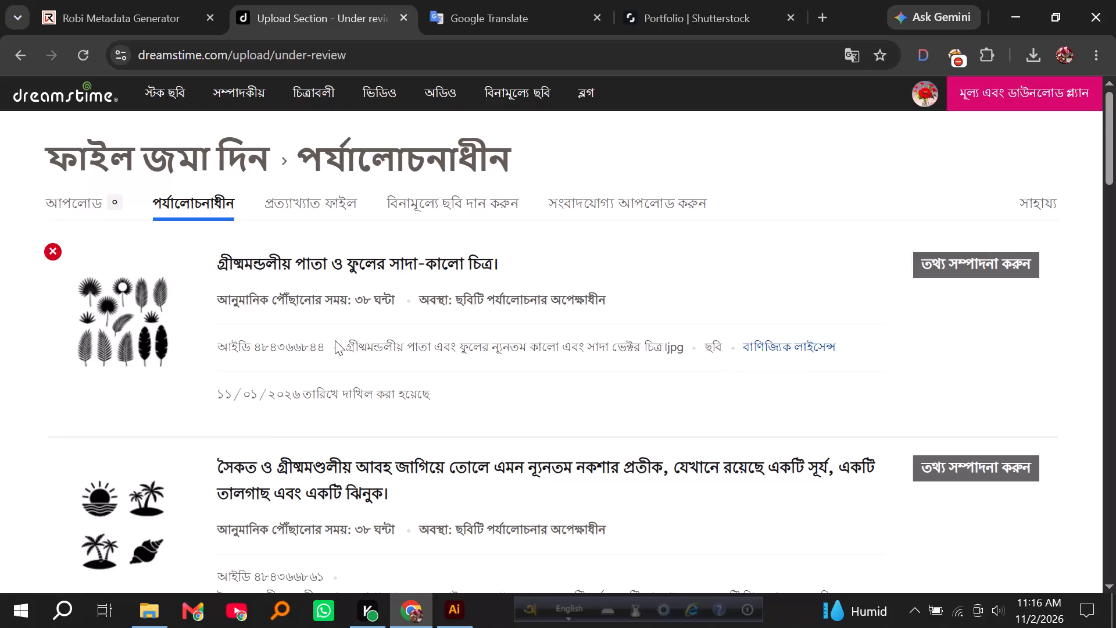
scroll(335, 340, down, 18)
scroll(334, 344, up, 18)
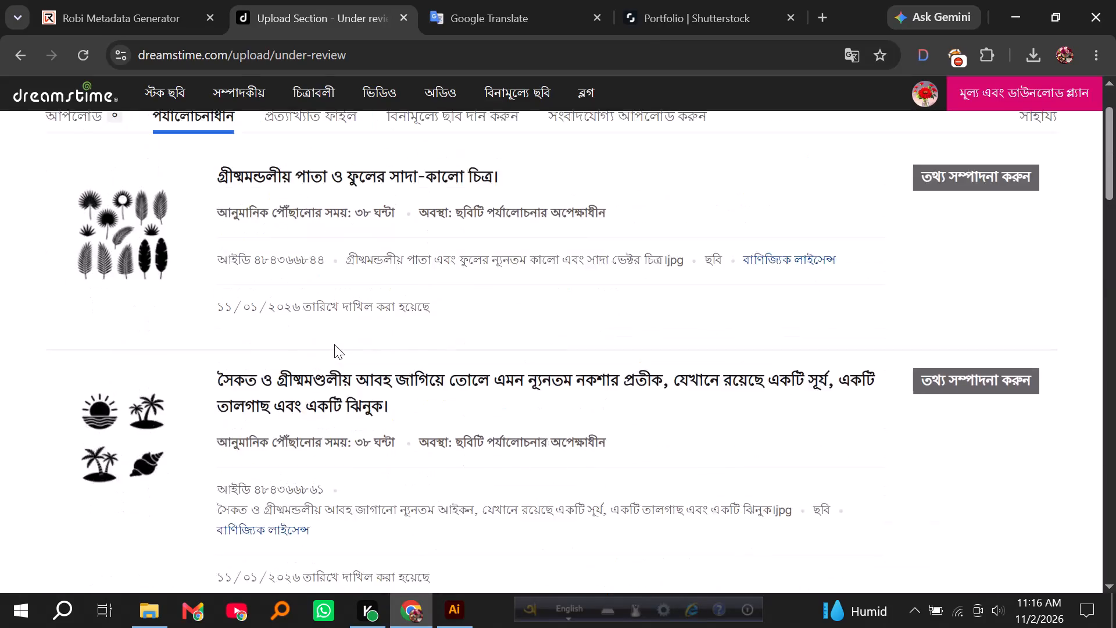
scroll(334, 344, up, 9)
Open the Dreamstime account dashboard, reload it and examine the file and earnings statistics.
click(924, 95)
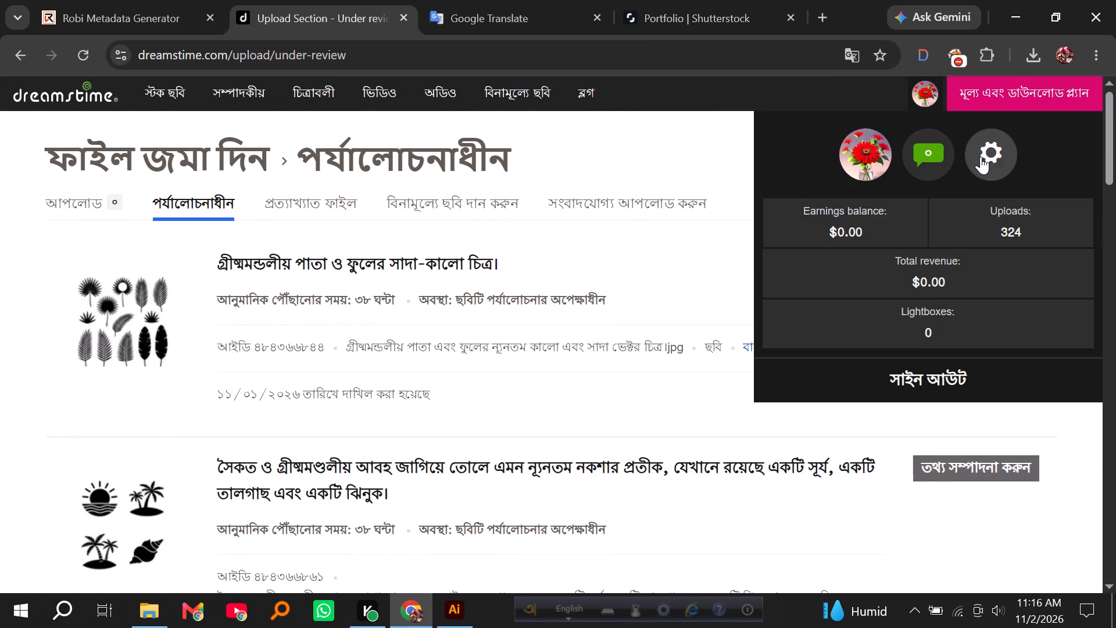
click(983, 156)
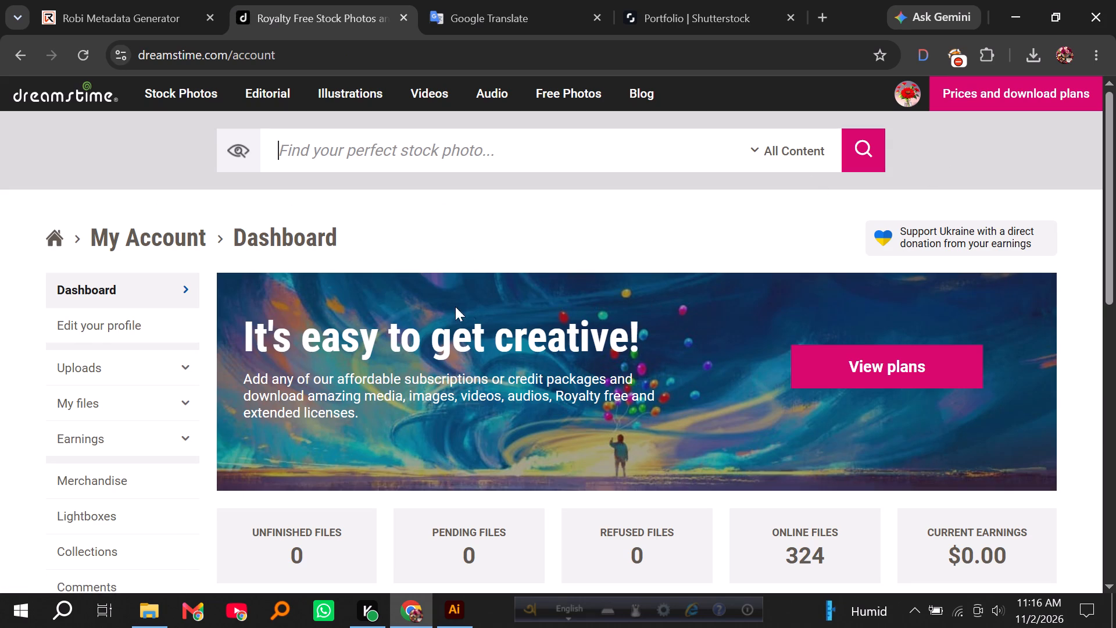
scroll(311, 308, down, 4)
scroll(309, 314, up, 2)
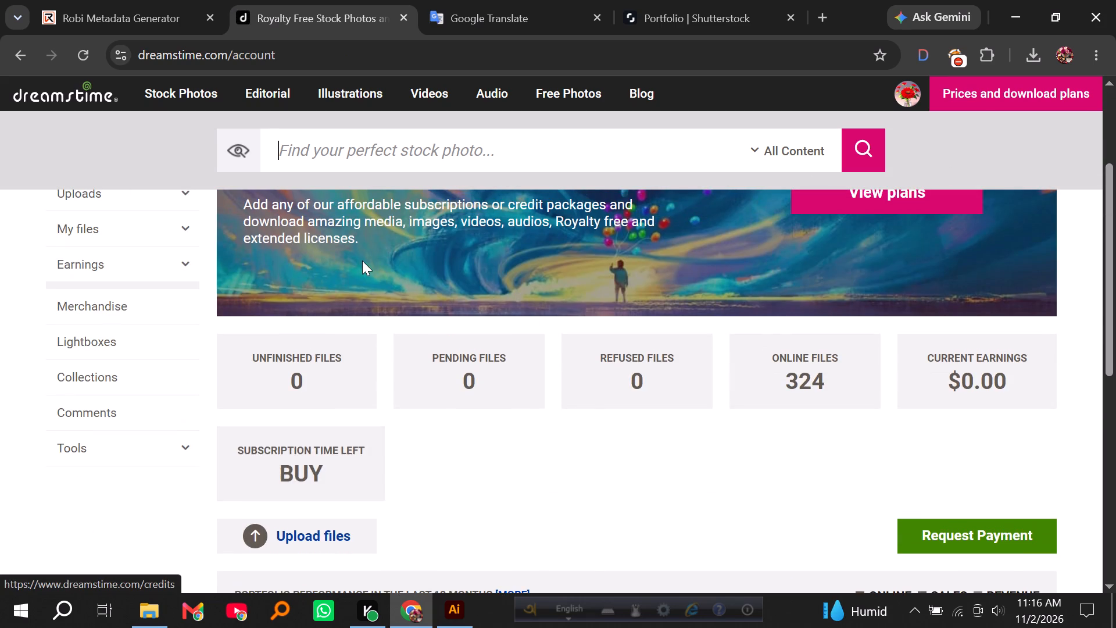
scroll(334, 268, up, 6)
click(85, 54)
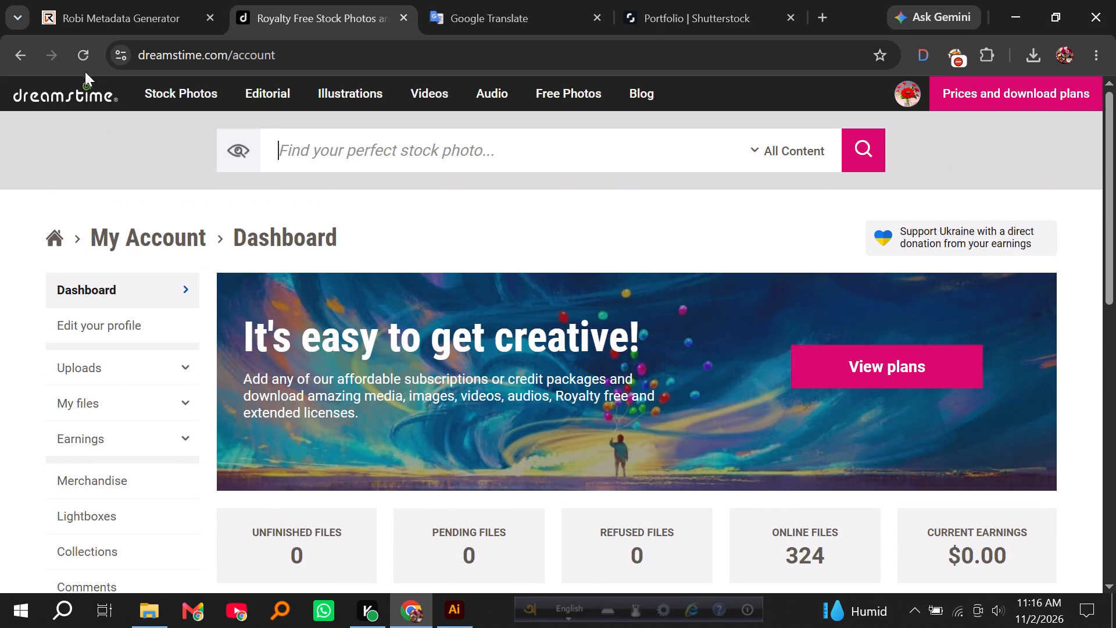
scroll(244, 240, down, 2)
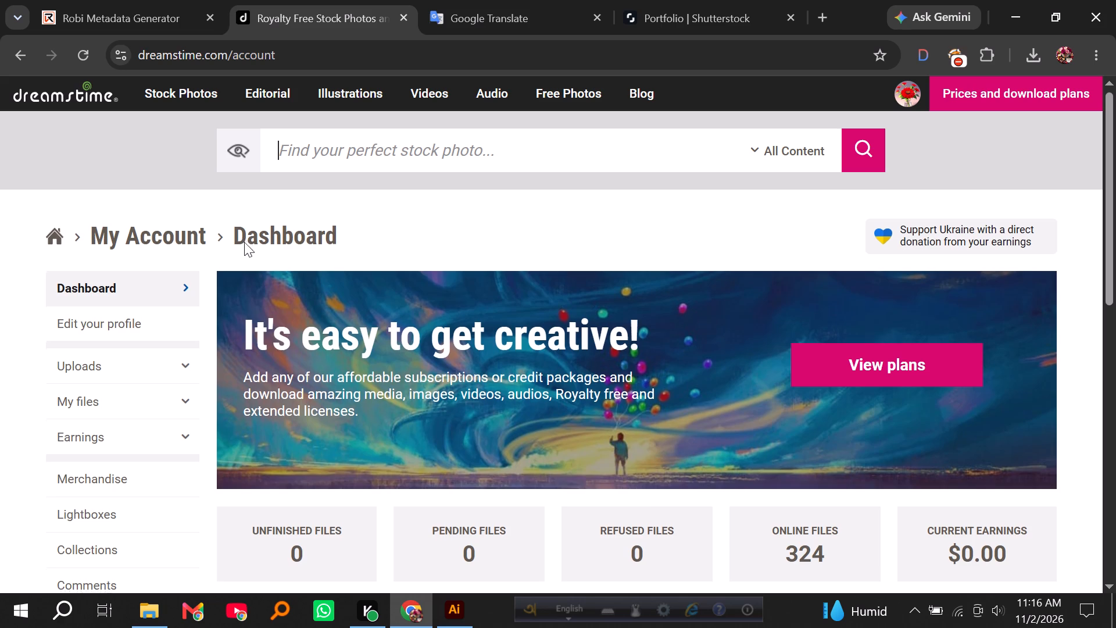
scroll(244, 242, down, 7)
scroll(263, 343, down, 5)
scroll(264, 359, up, 8)
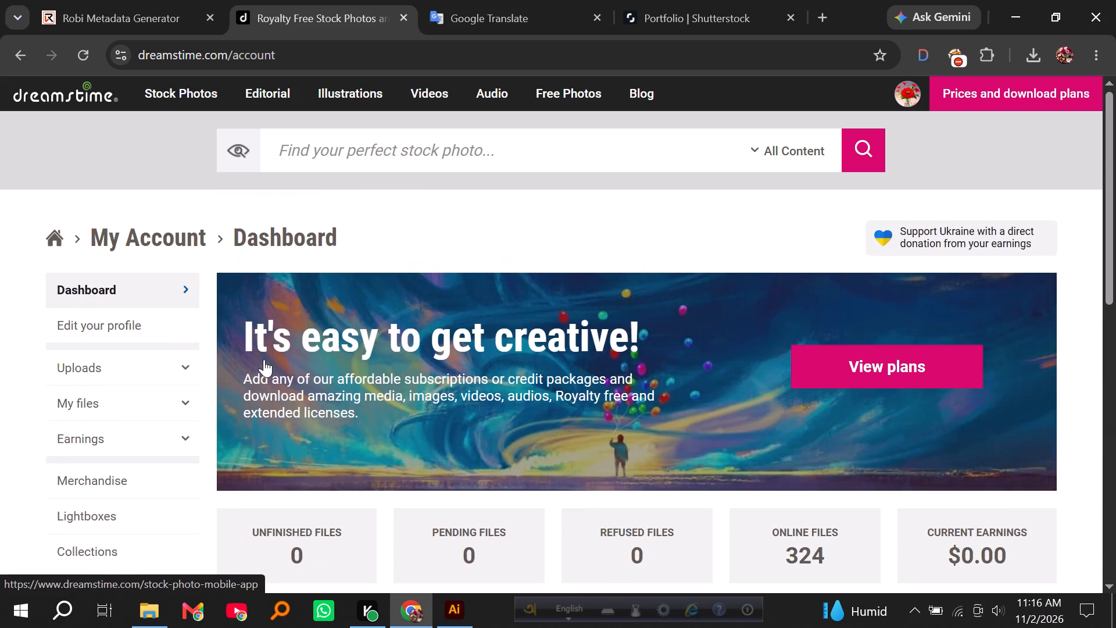
scroll(380, 385, down, 3)
Open the pending files from the dashboard and look through the submissions under review.
click(457, 293)
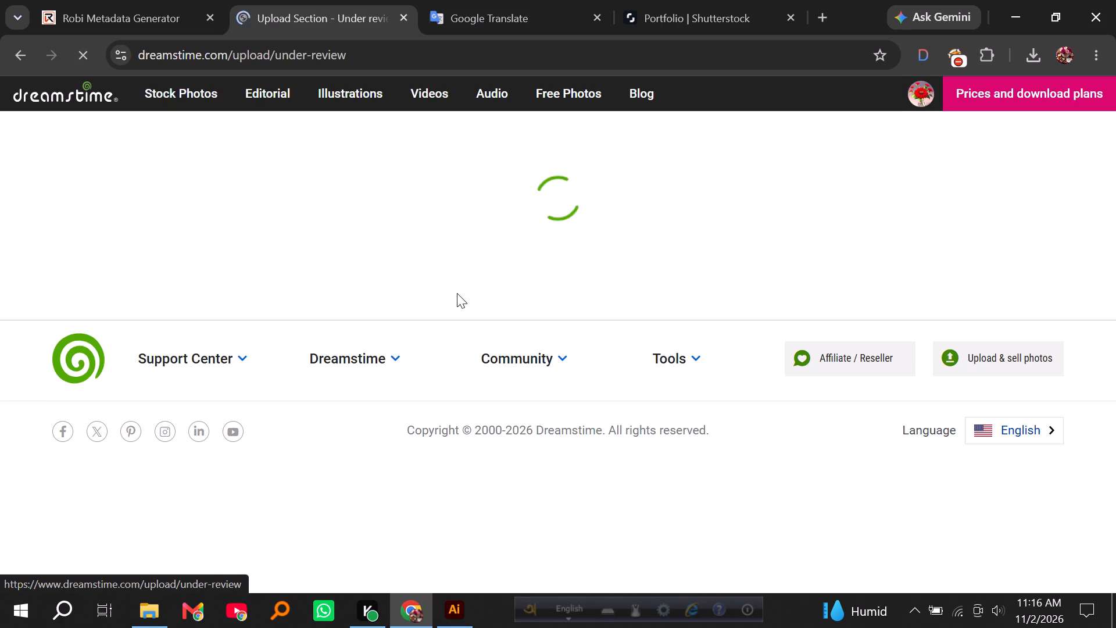
scroll(460, 292, down, 14)
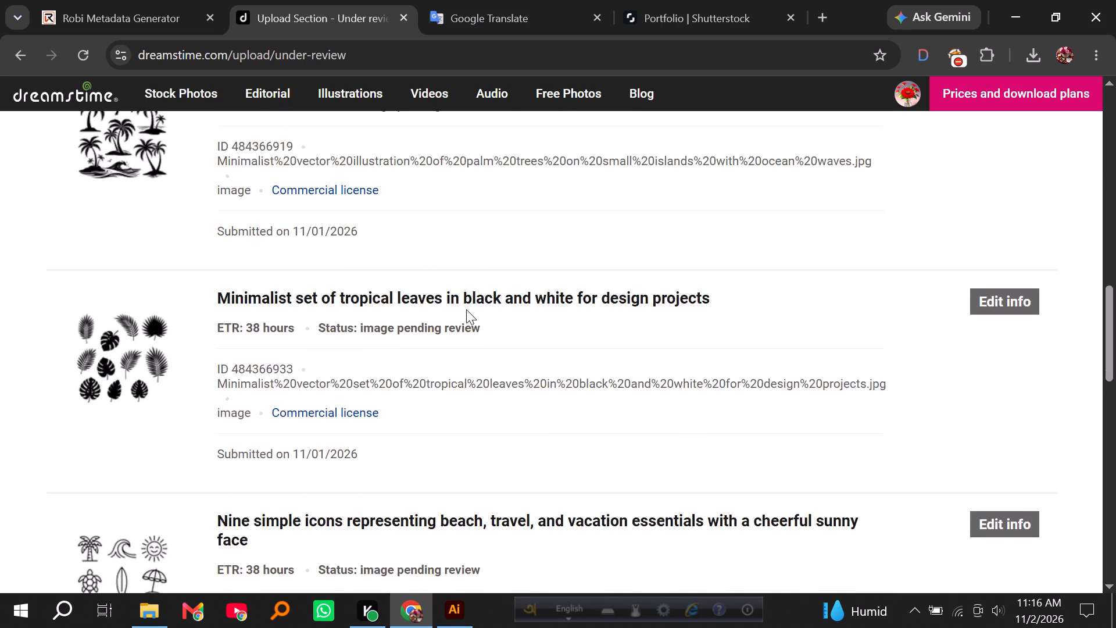
scroll(466, 309, down, 20)
scroll(464, 315, up, 4)
scroll(464, 315, down, 4)
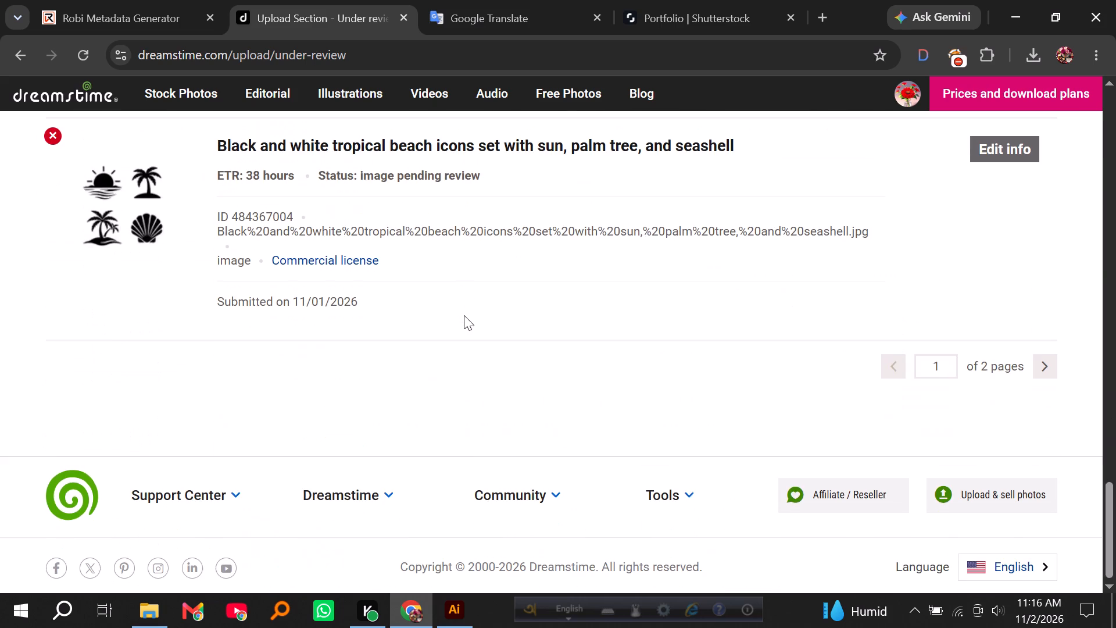
scroll(464, 315, up, 20)
scroll(464, 315, up, 6)
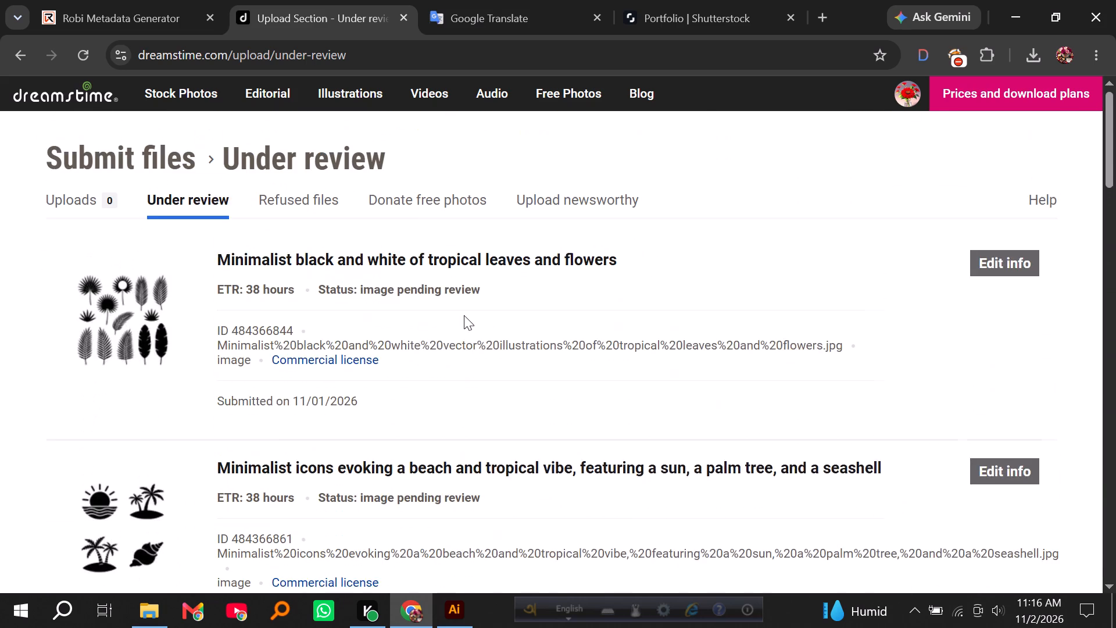
scroll(464, 315, up, 7)
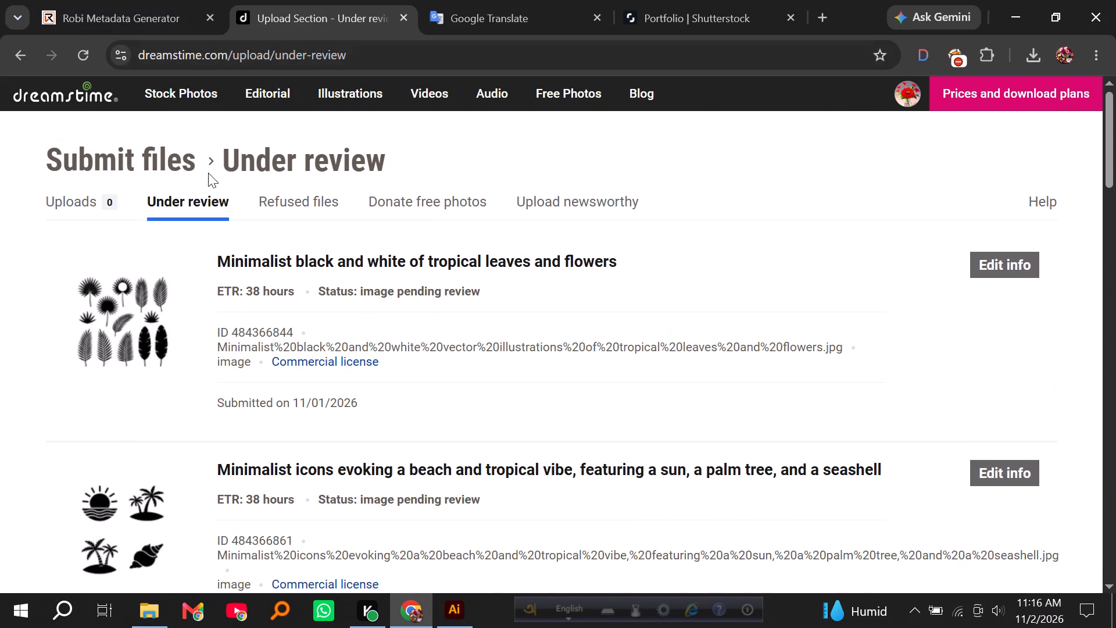
Open the Dreamstime home page and browse through its content.
click(84, 99)
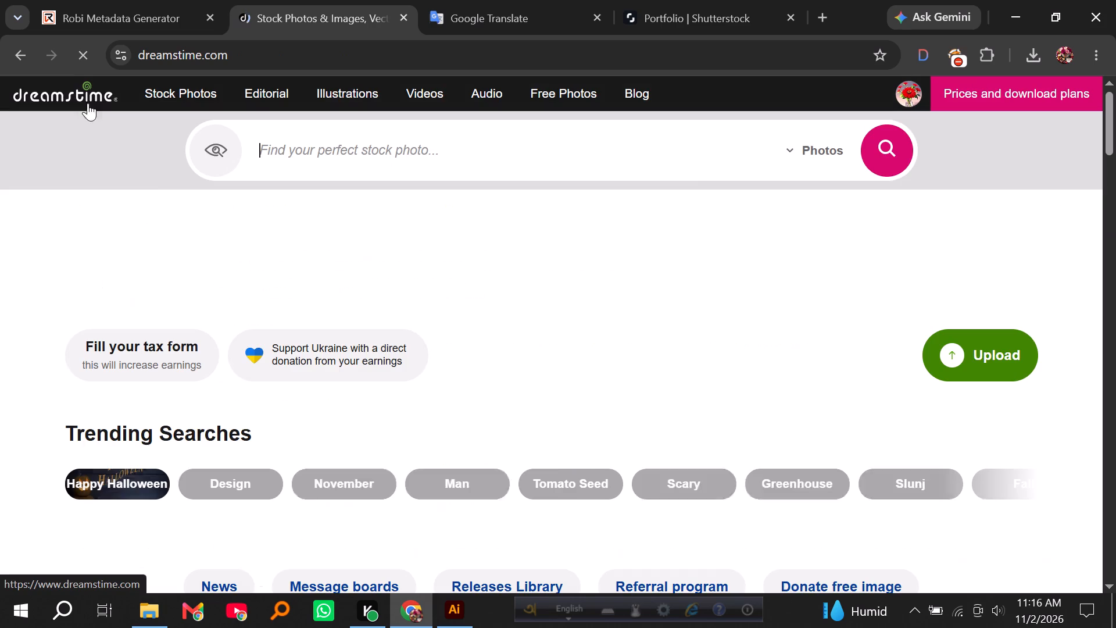
scroll(307, 336, up, 7)
scroll(399, 315, down, 9)
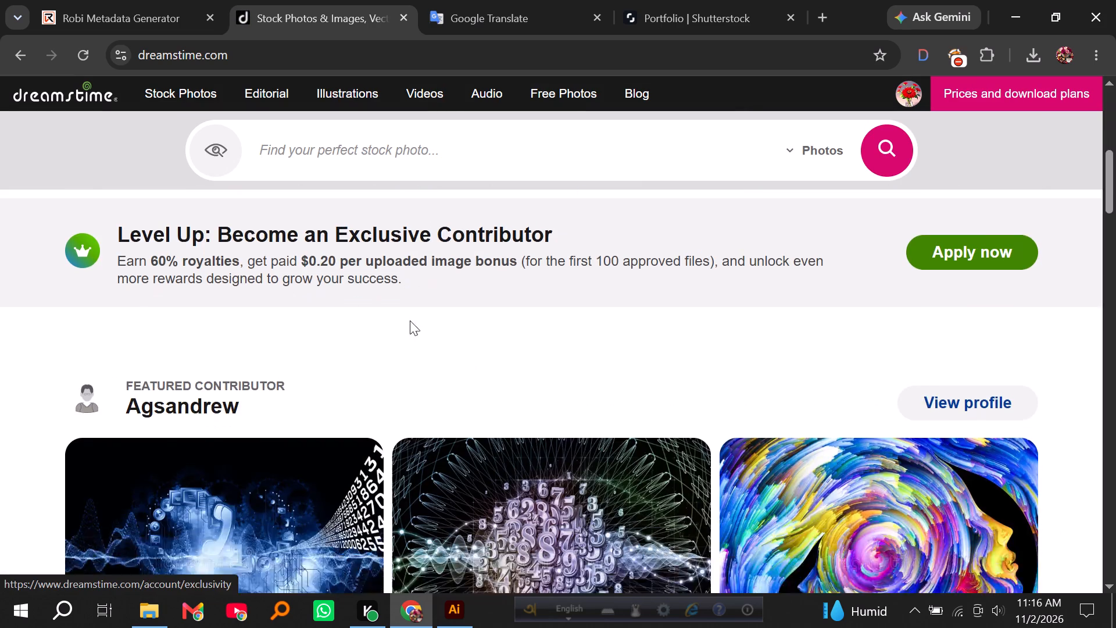
scroll(410, 320, down, 12)
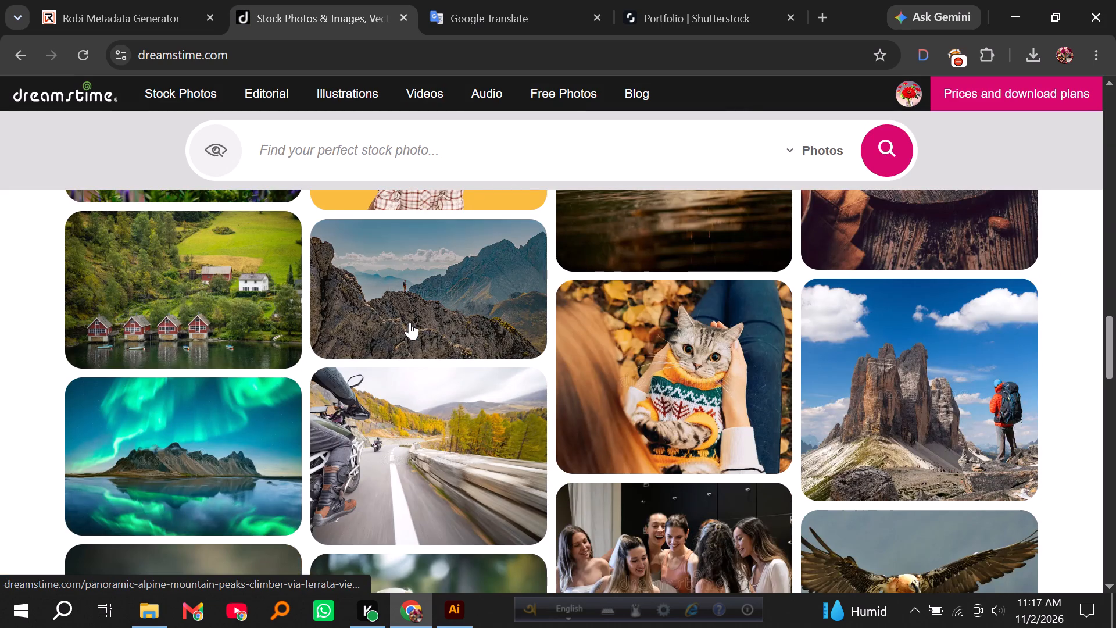
scroll(410, 322, down, 6)
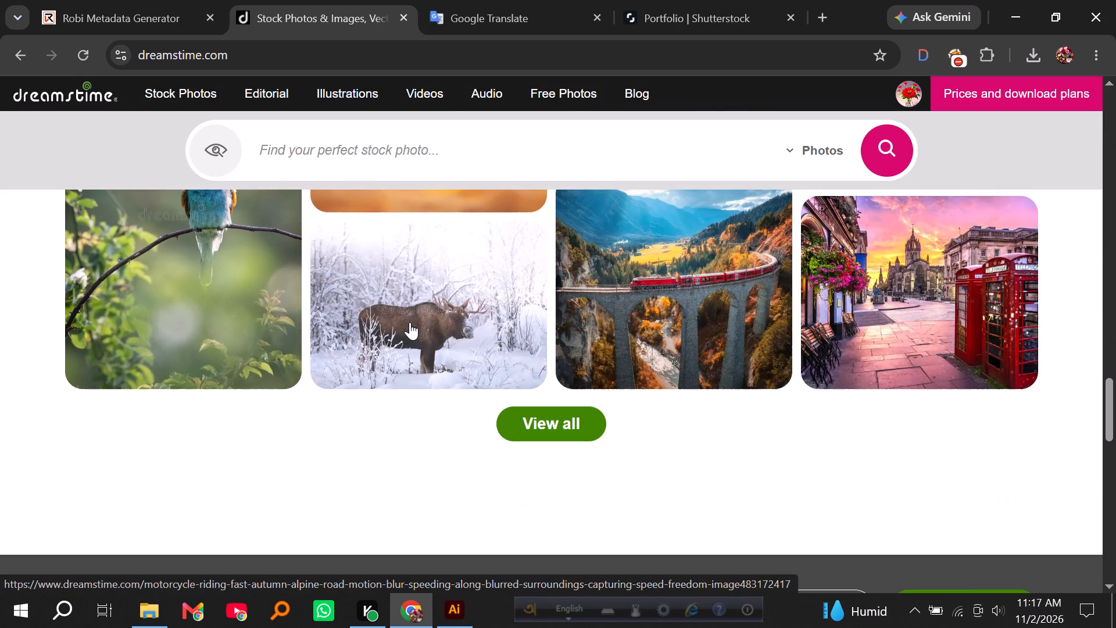
scroll(410, 322, down, 9)
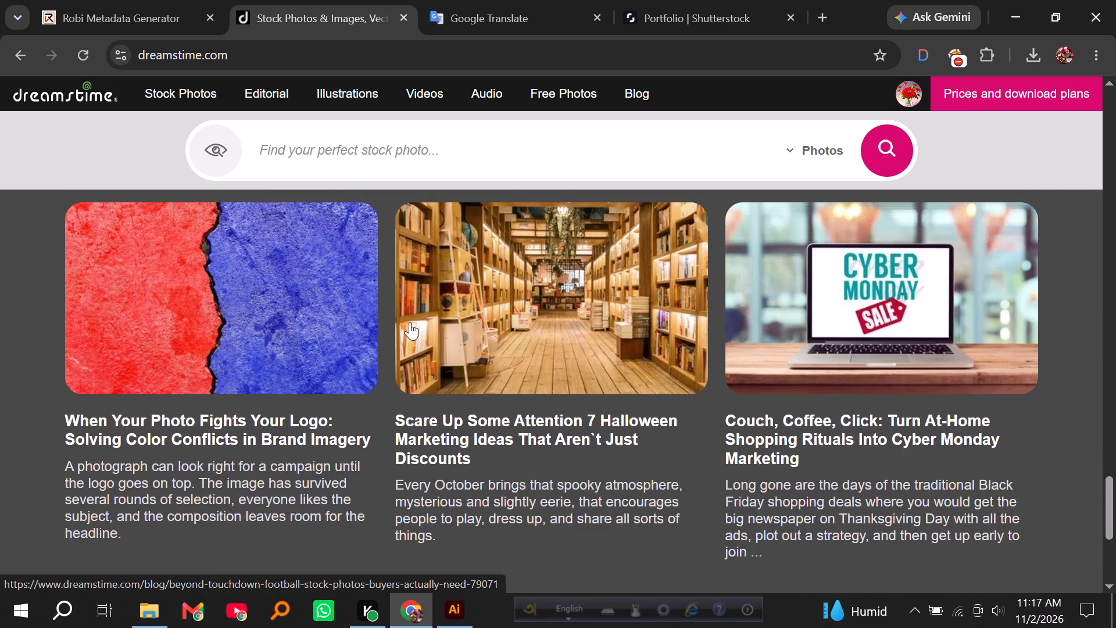
scroll(409, 324, down, 7)
Close the Dreamstime page.
click(402, 15)
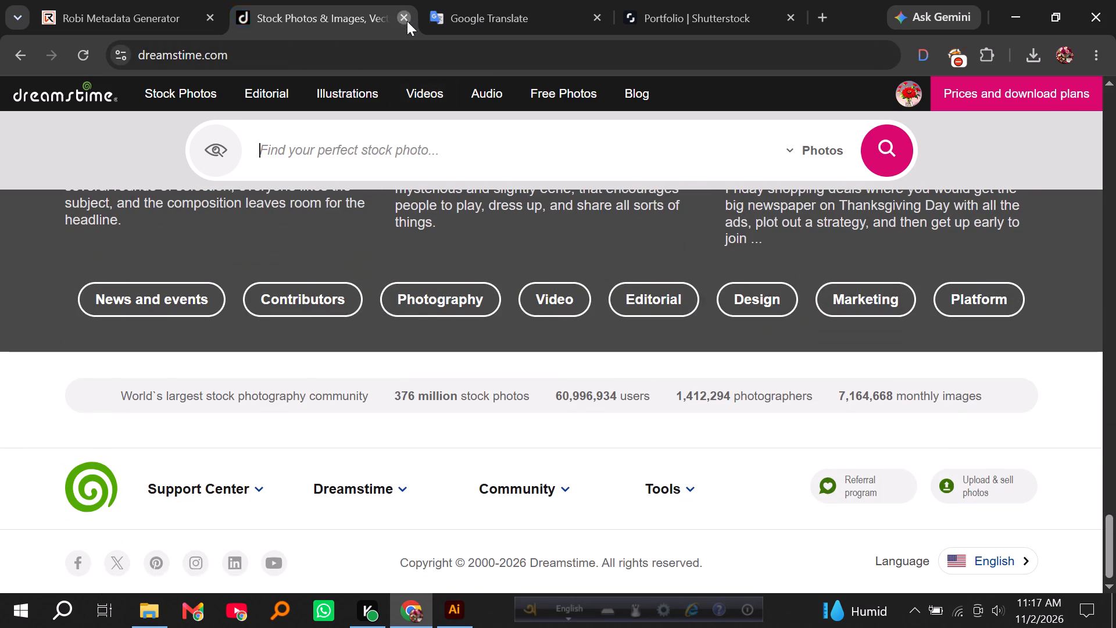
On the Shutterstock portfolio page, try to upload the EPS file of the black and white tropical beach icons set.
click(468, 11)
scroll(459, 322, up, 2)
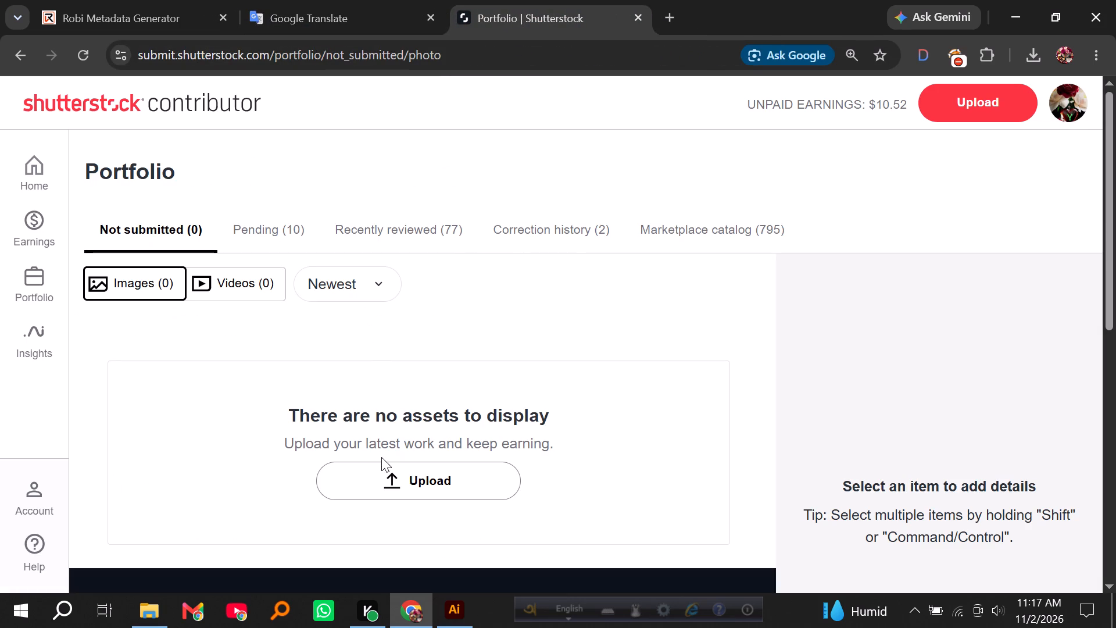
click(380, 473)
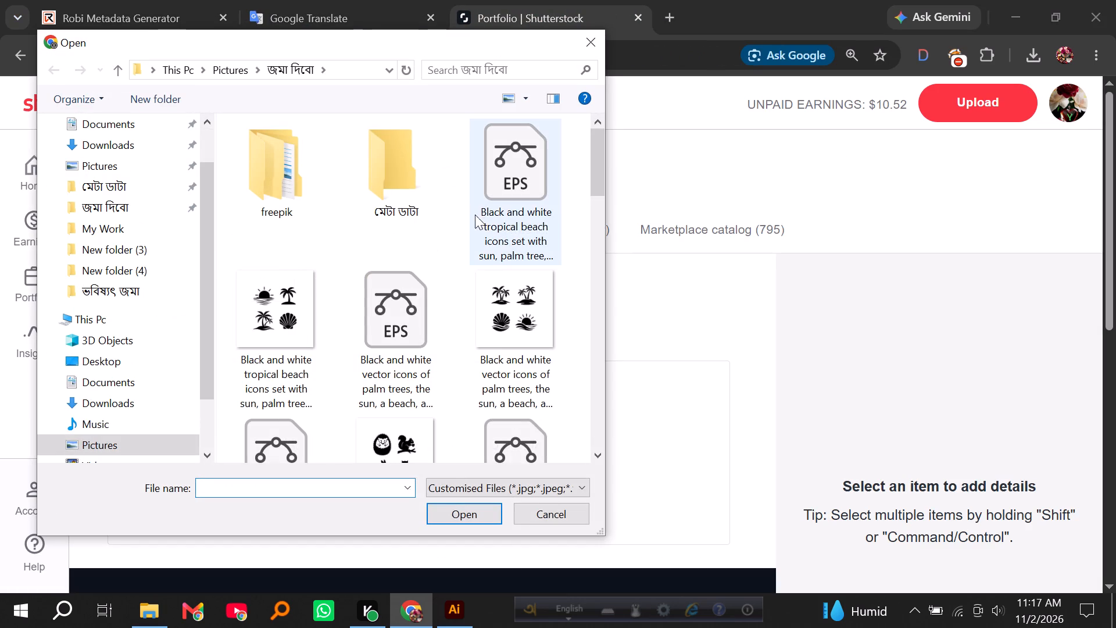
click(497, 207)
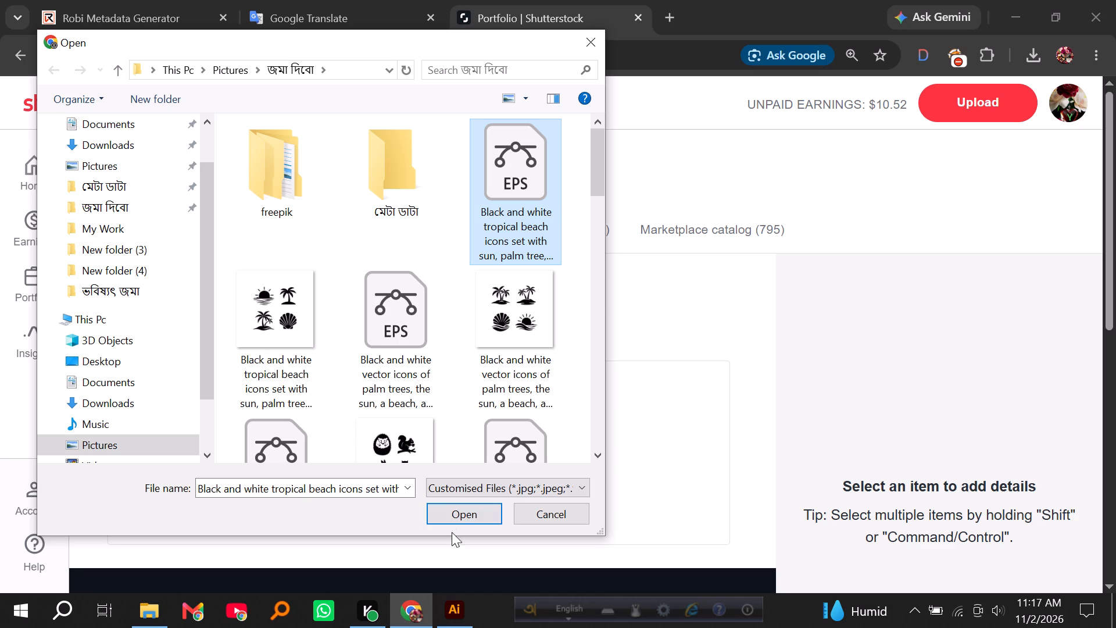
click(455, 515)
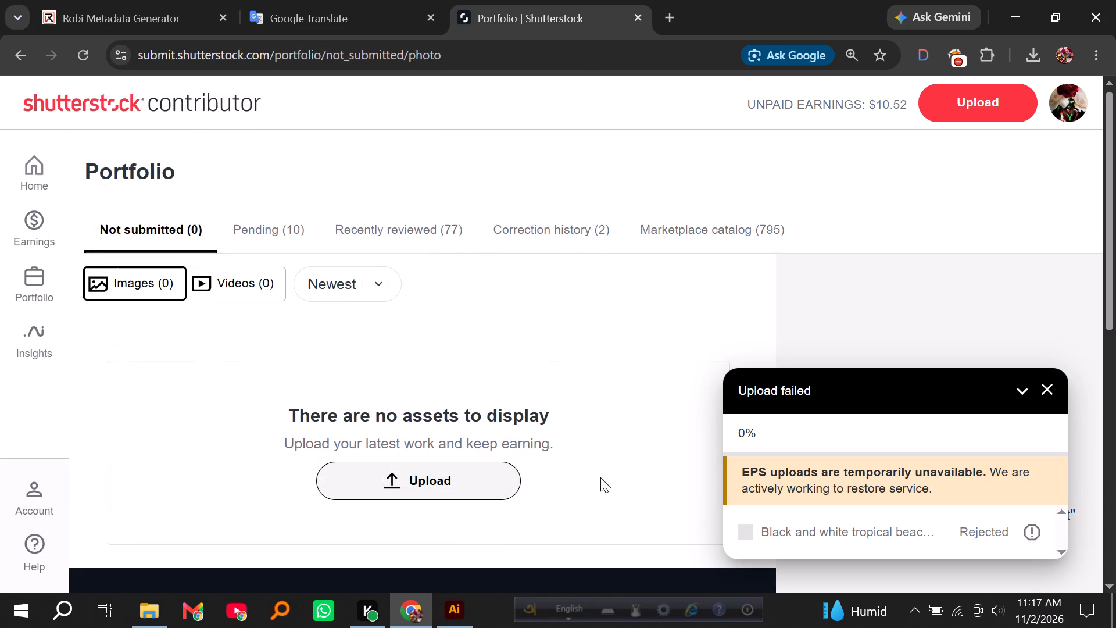
Dismiss the failed upload notice and clear the file selection in the source pictures folder.
click(1046, 390)
click(140, 609)
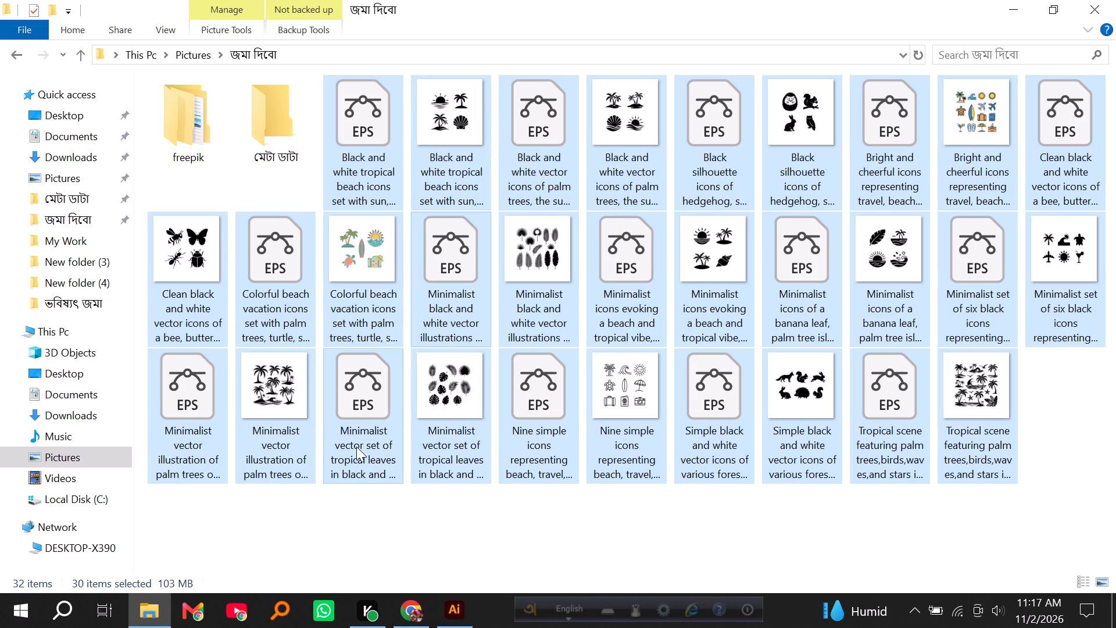
click(530, 509)
click(405, 611)
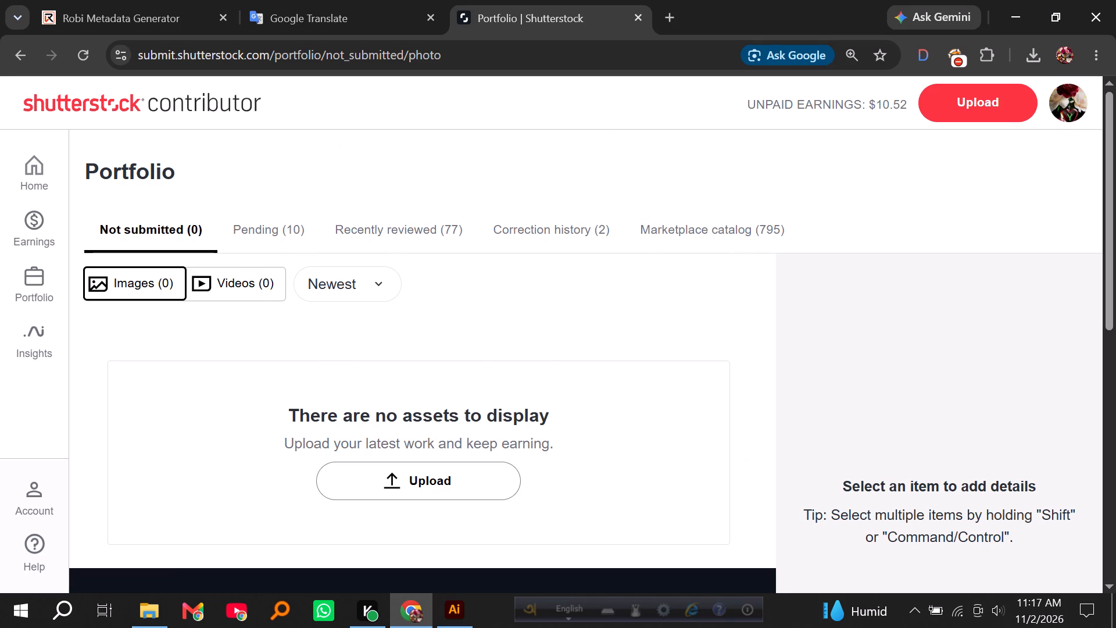
Start a new Shutterstock upload and select the first eight JPG files, from the tropical beach icons through the minimalist beach-and-tropical-vibe icons.
click(377, 477)
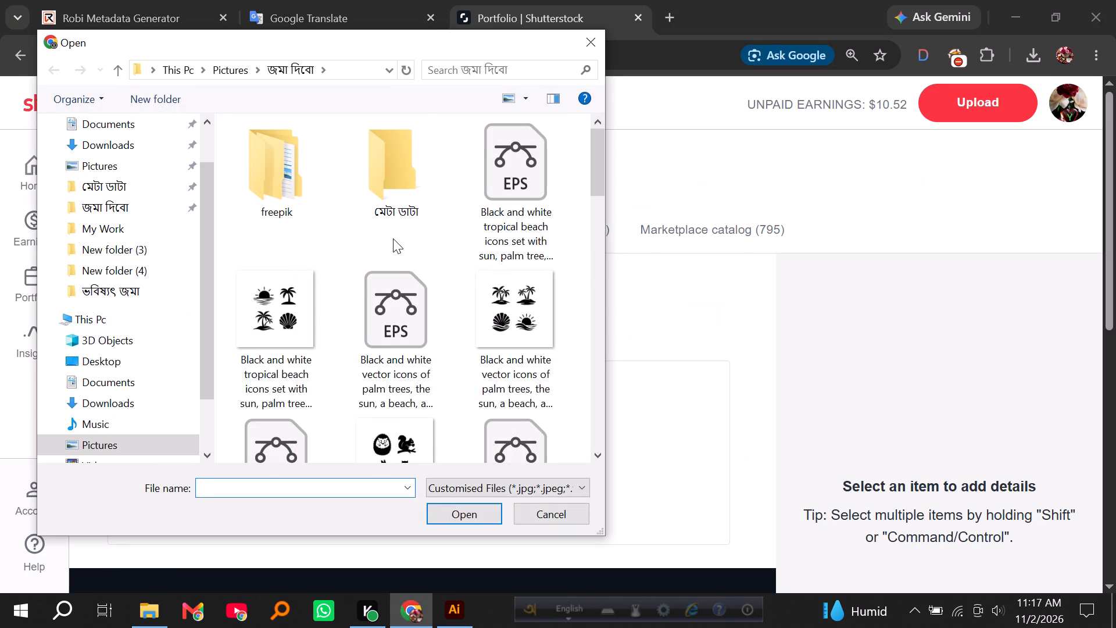
click(291, 317)
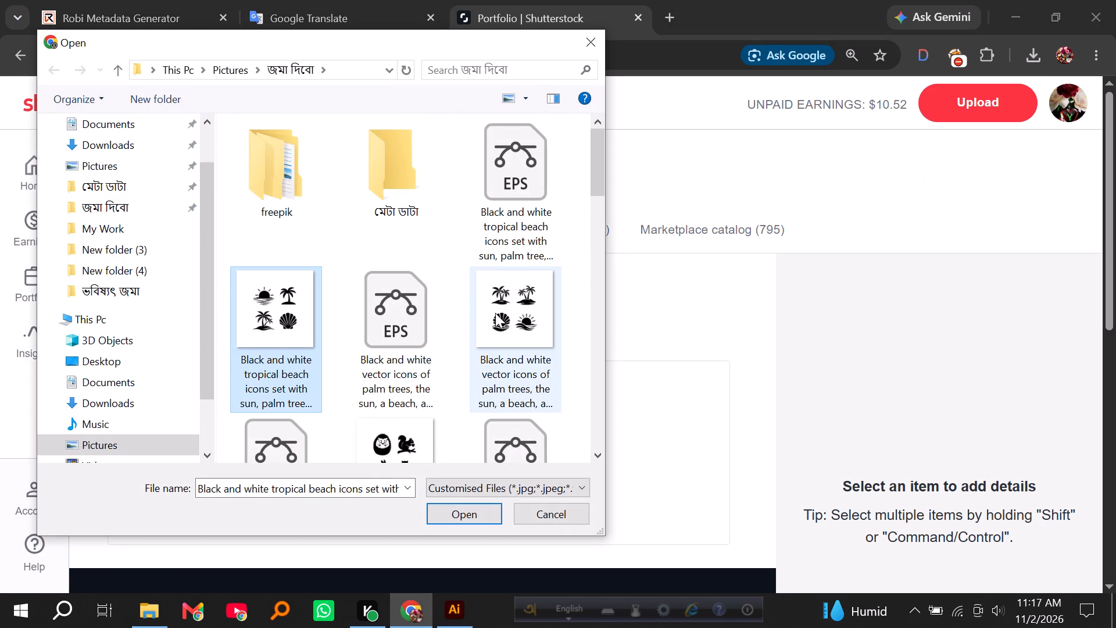
ctrl+click(495, 313)
drag(599, 188, 597, 219)
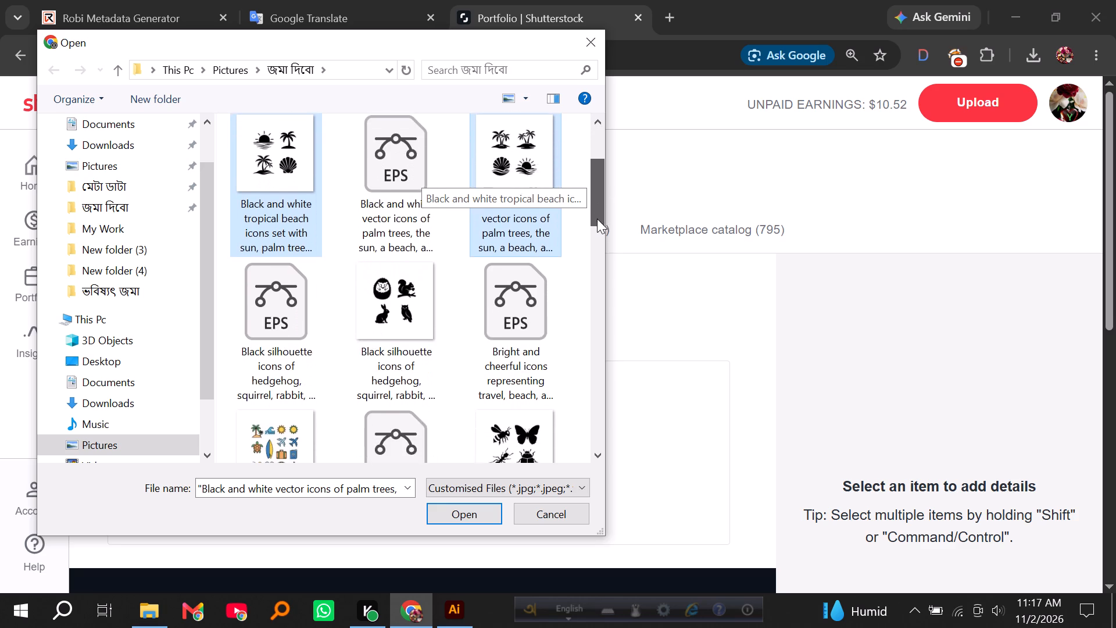
drag(597, 219, 594, 234)
ctrl+click(406, 244)
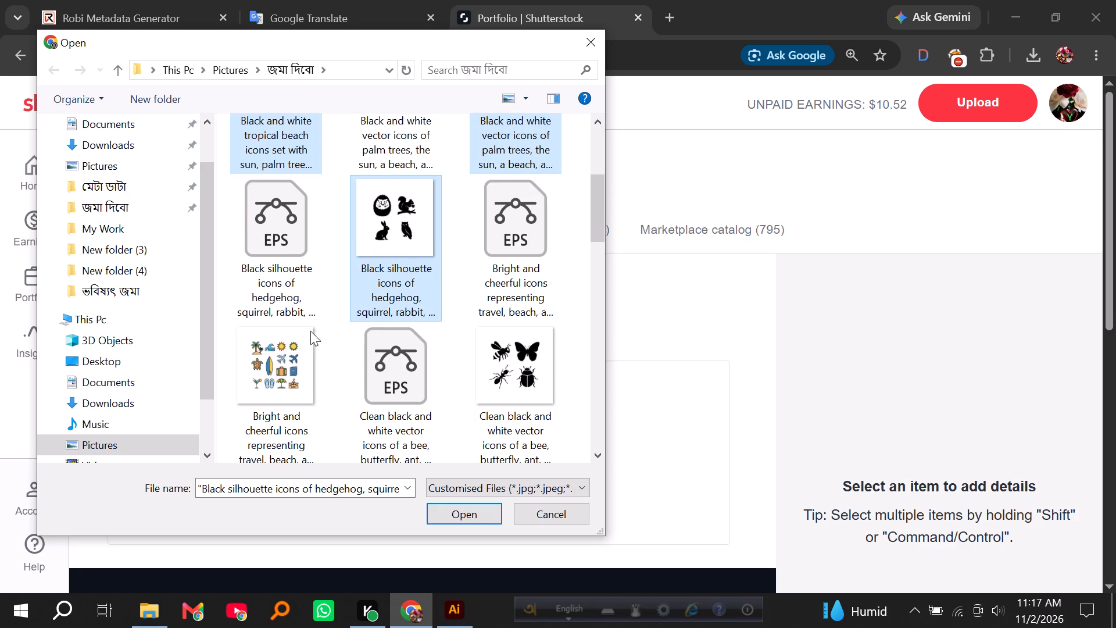
ctrl+click(292, 352)
ctrl+click(476, 356)
drag(597, 229, 599, 262)
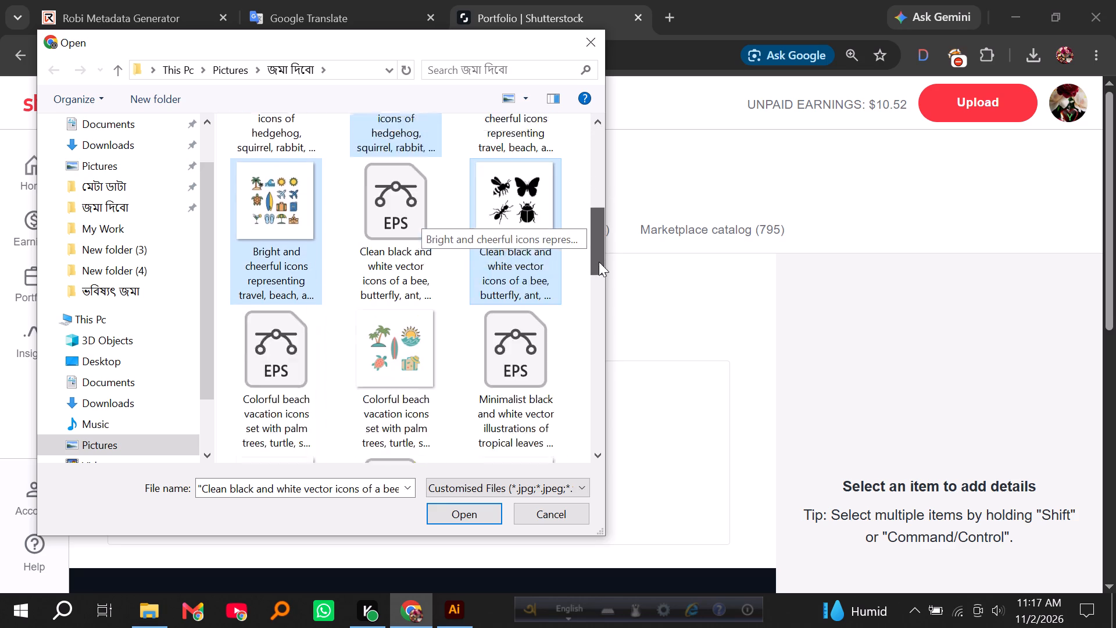
drag(599, 262, 596, 280)
ctrl+click(410, 265)
ctrl+click(280, 368)
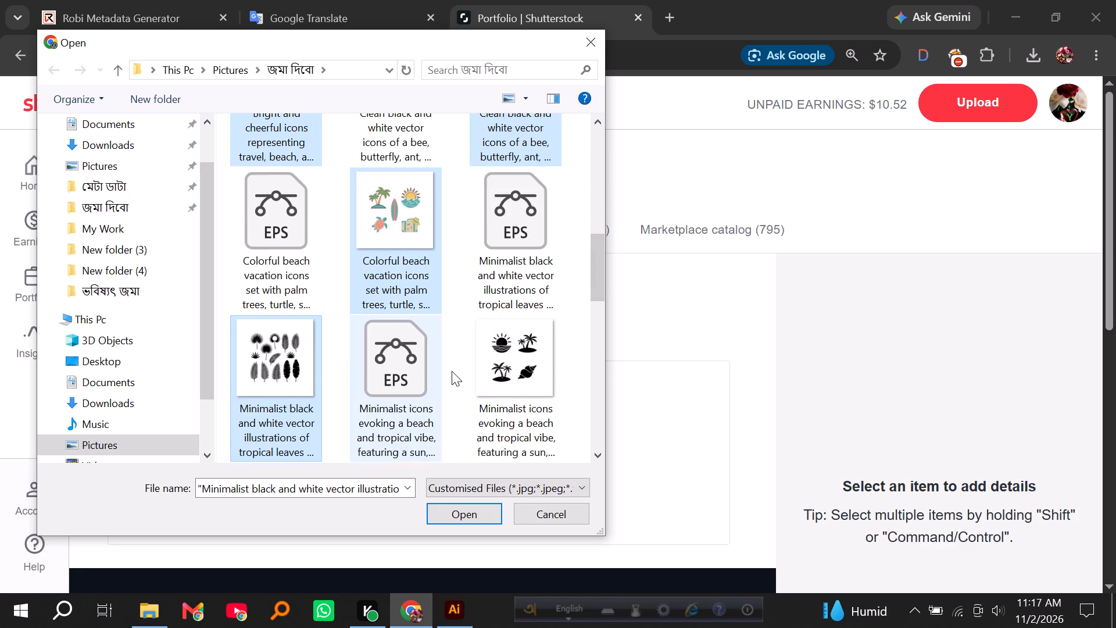
ctrl+click(488, 373)
Add the remaining seven JPG files, from the banana leaf icons to the tropical scene, and upload all 15 images.
drag(599, 266, 596, 309)
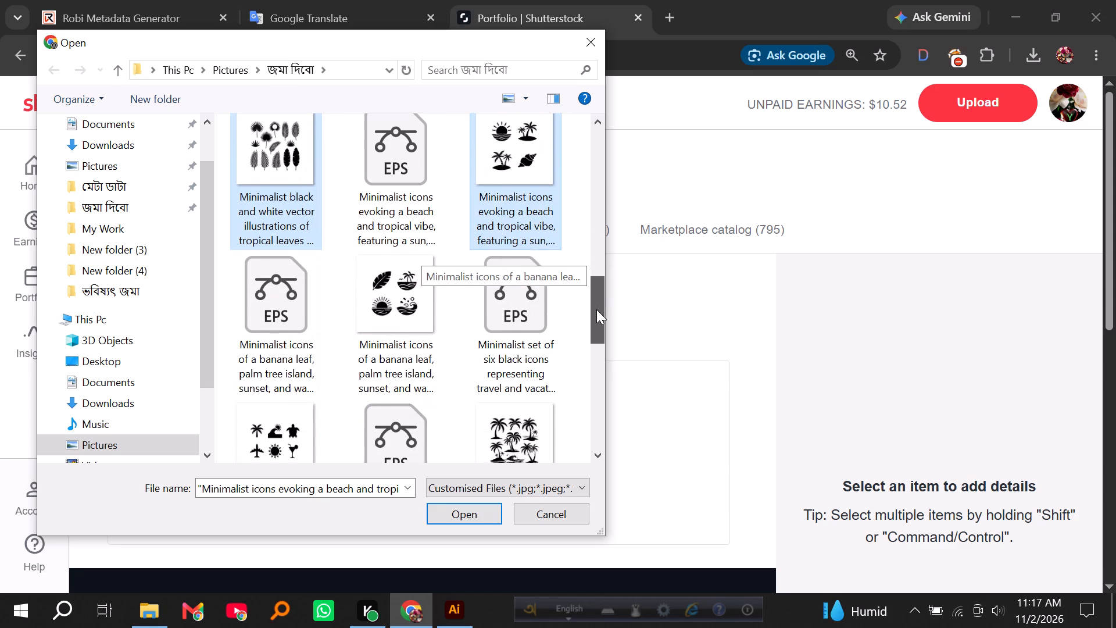
drag(596, 309, 596, 317)
ctrl+click(412, 248)
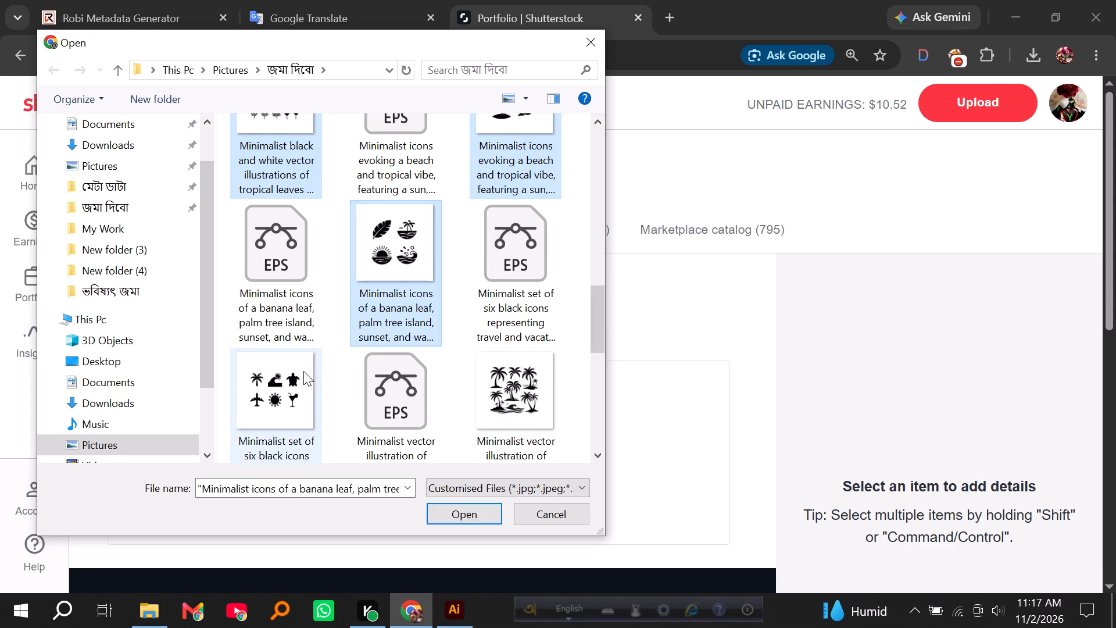
ctrl+click(297, 374)
ctrl+click(493, 390)
drag(598, 325, 599, 348)
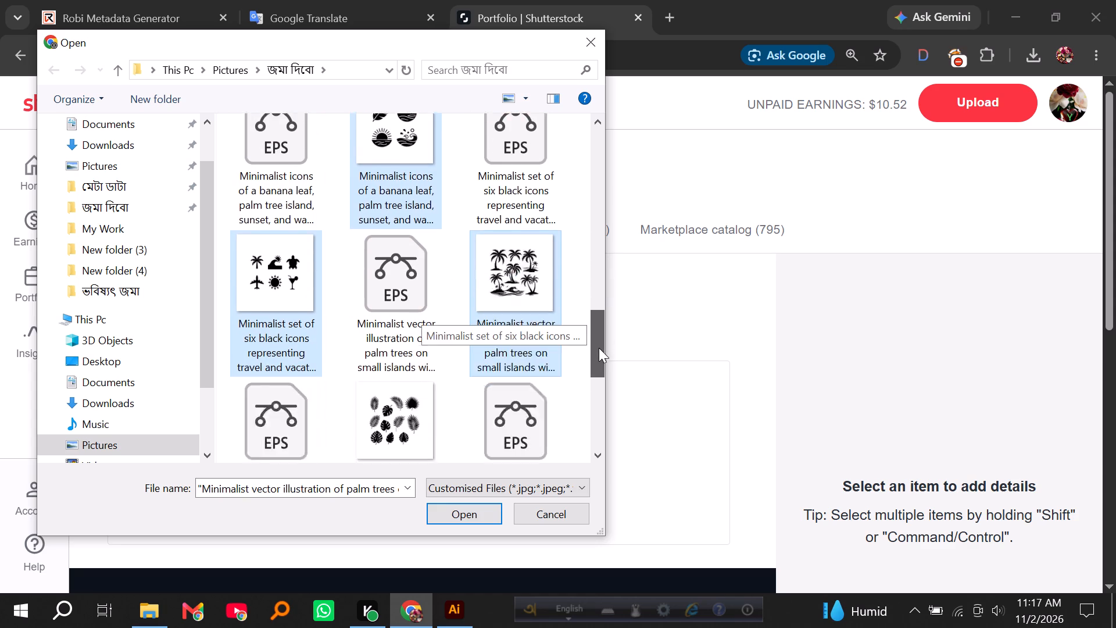
drag(599, 348, 594, 374)
ctrl+click(405, 273)
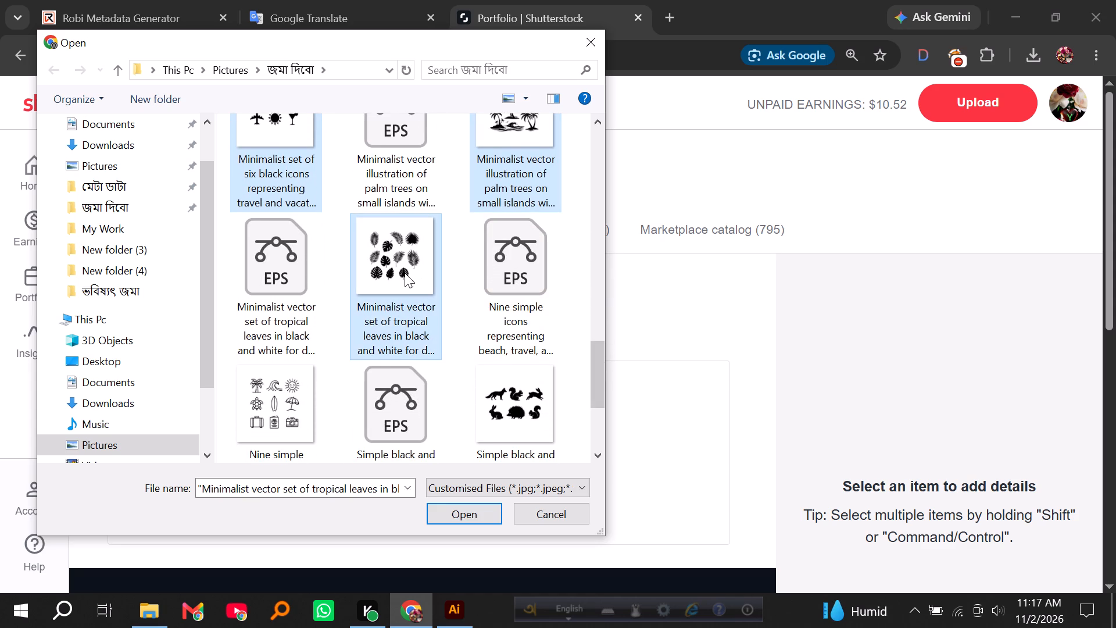
ctrl+click(275, 380)
ctrl+click(499, 390)
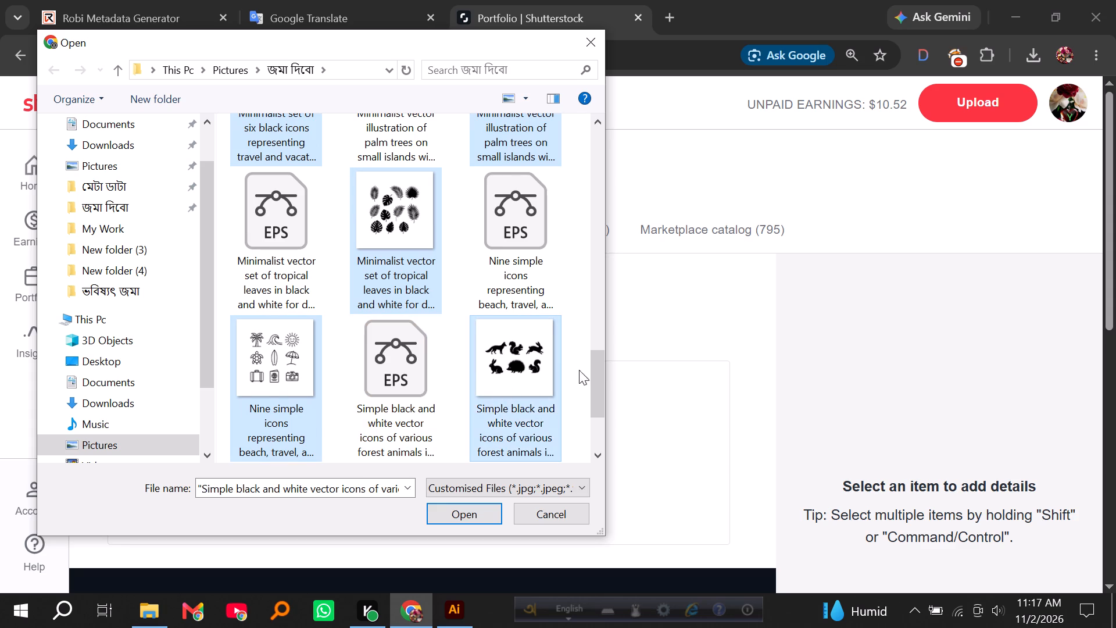
drag(596, 371, 592, 409)
ctrl+click(413, 370)
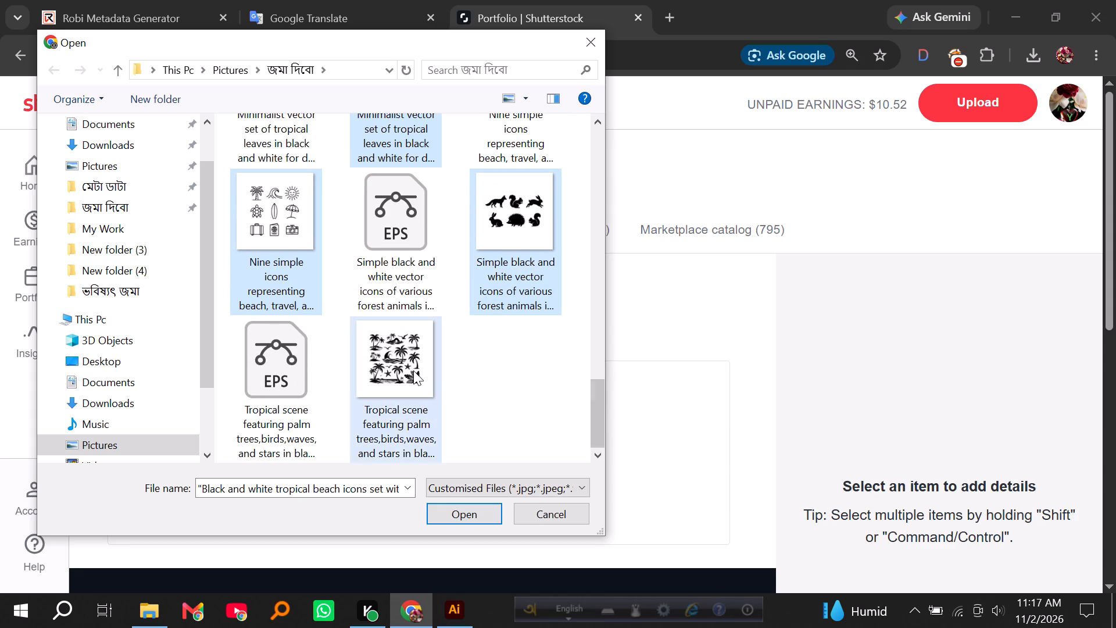
click(448, 507)
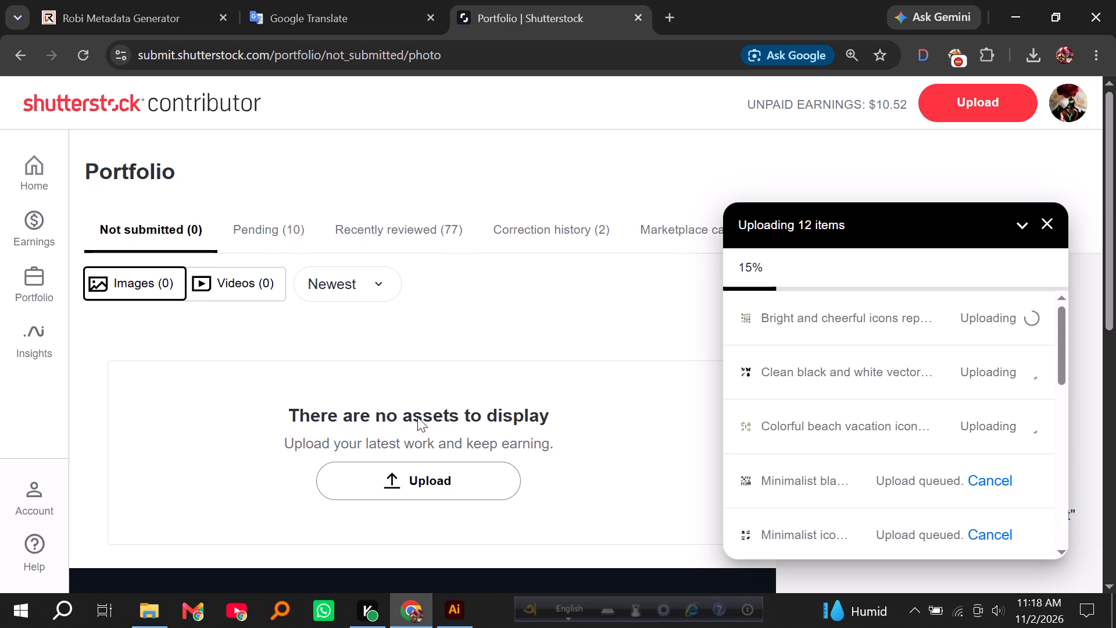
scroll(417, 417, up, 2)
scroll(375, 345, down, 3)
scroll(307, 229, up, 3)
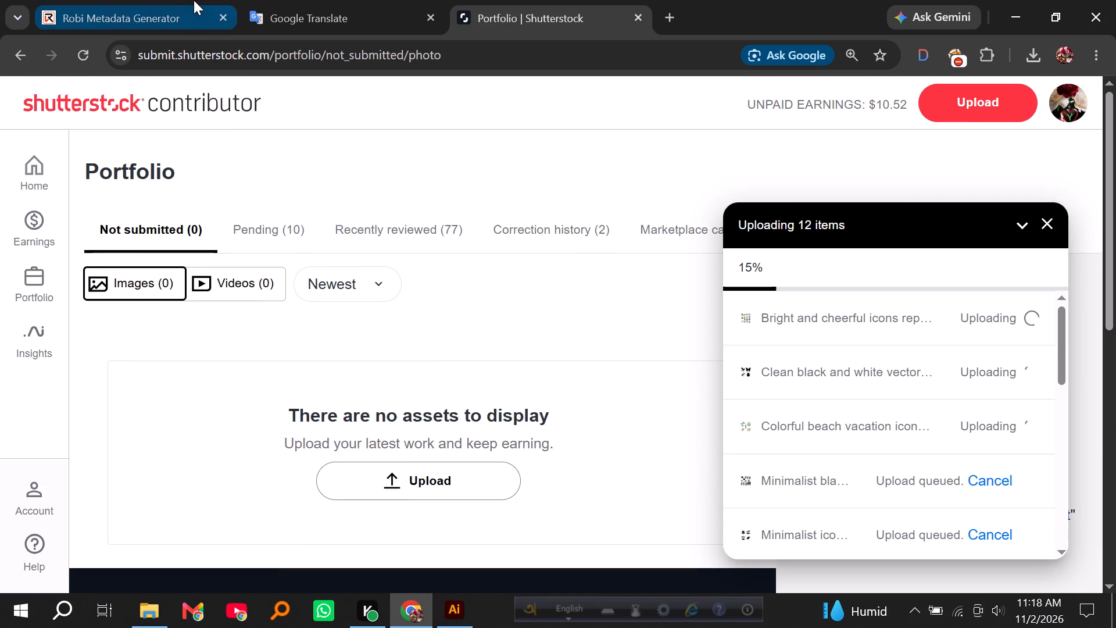
Switch to the Robi Metadata Generator page and look through the generated metadata for the icon images.
click(184, 0)
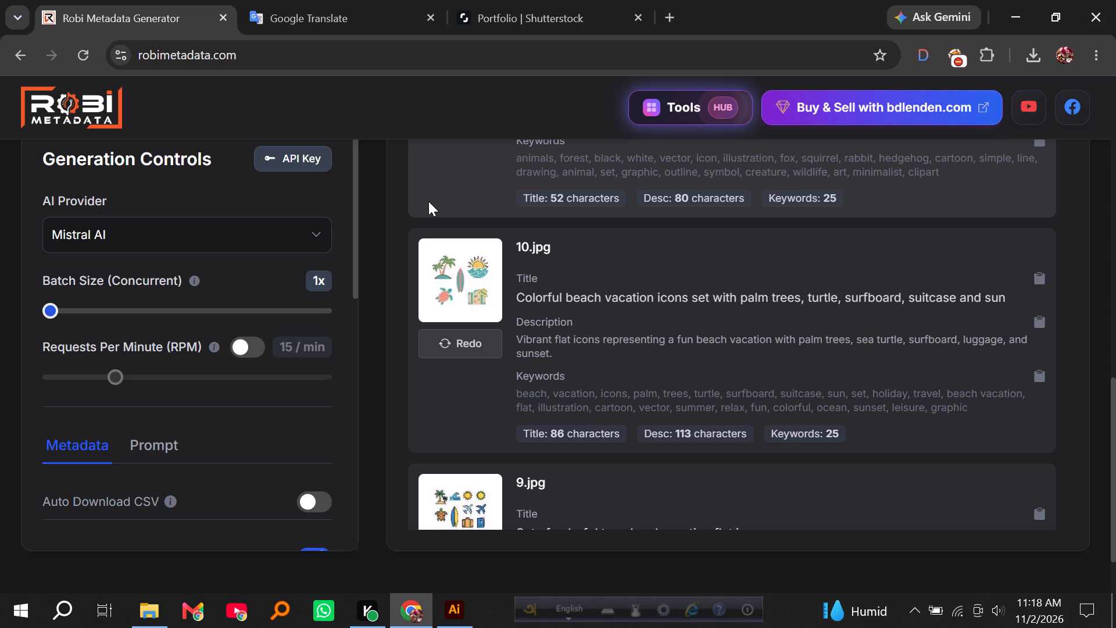
scroll(428, 201, down, 3)
scroll(512, 230, up, 8)
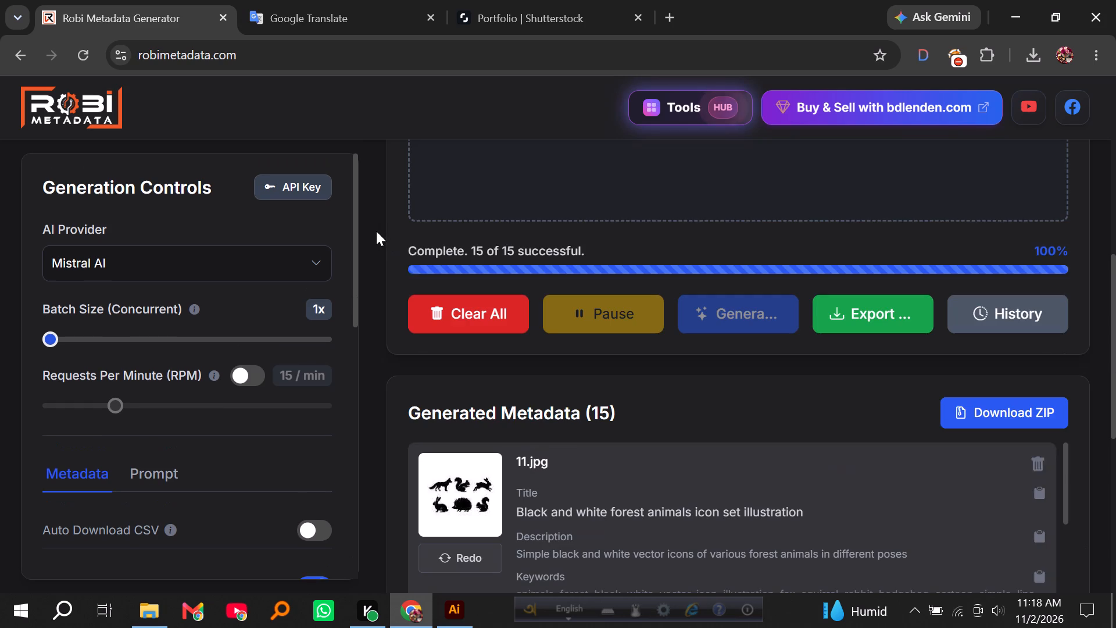
scroll(522, 248, down, 5)
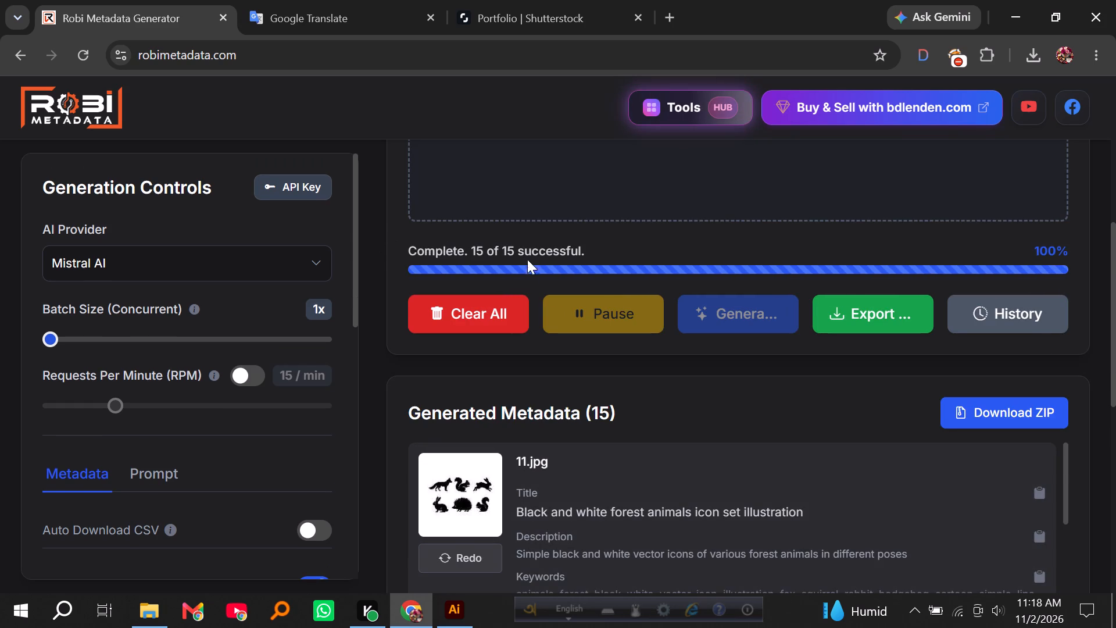
scroll(527, 268, down, 3)
scroll(527, 283, up, 5)
scroll(389, 283, up, 5)
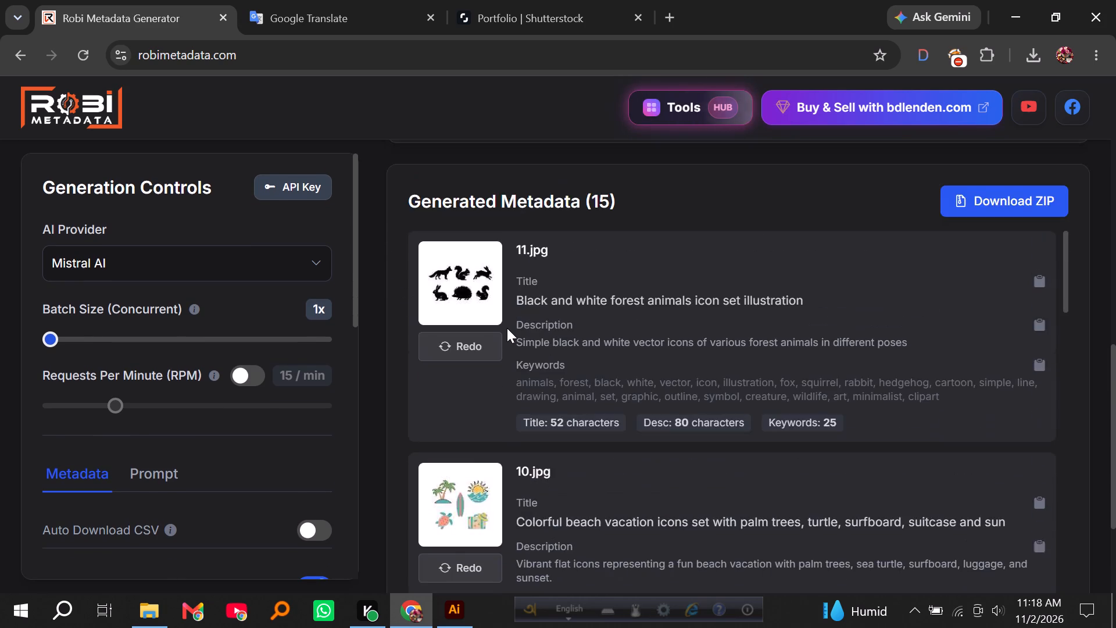
scroll(507, 328, up, 1)
scroll(507, 328, down, 4)
scroll(507, 328, up, 3)
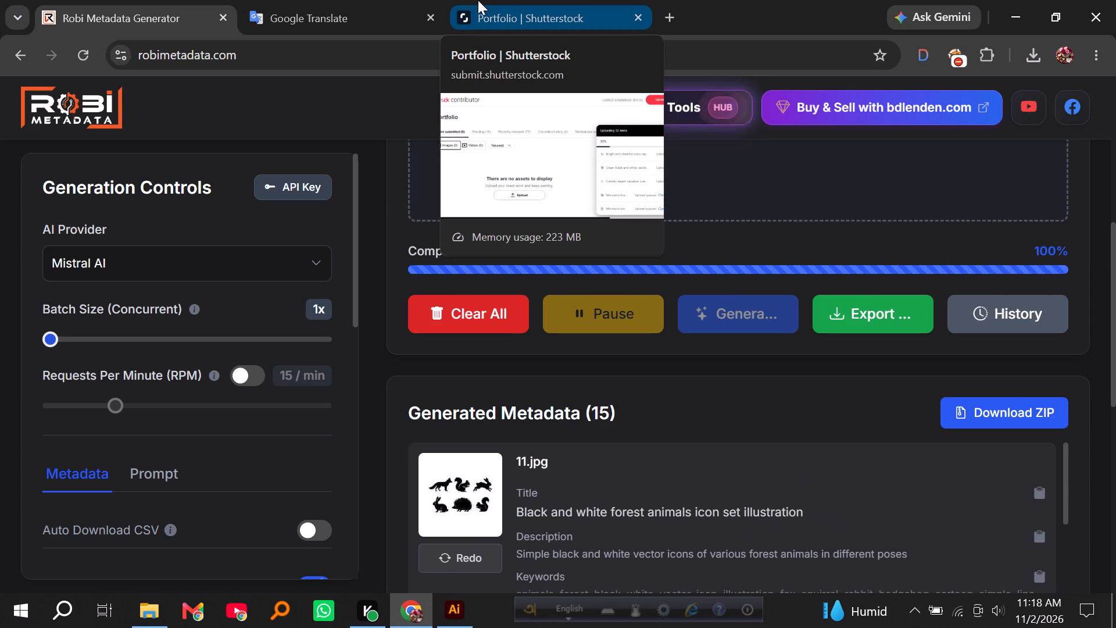
scroll(515, 32, down, 4)
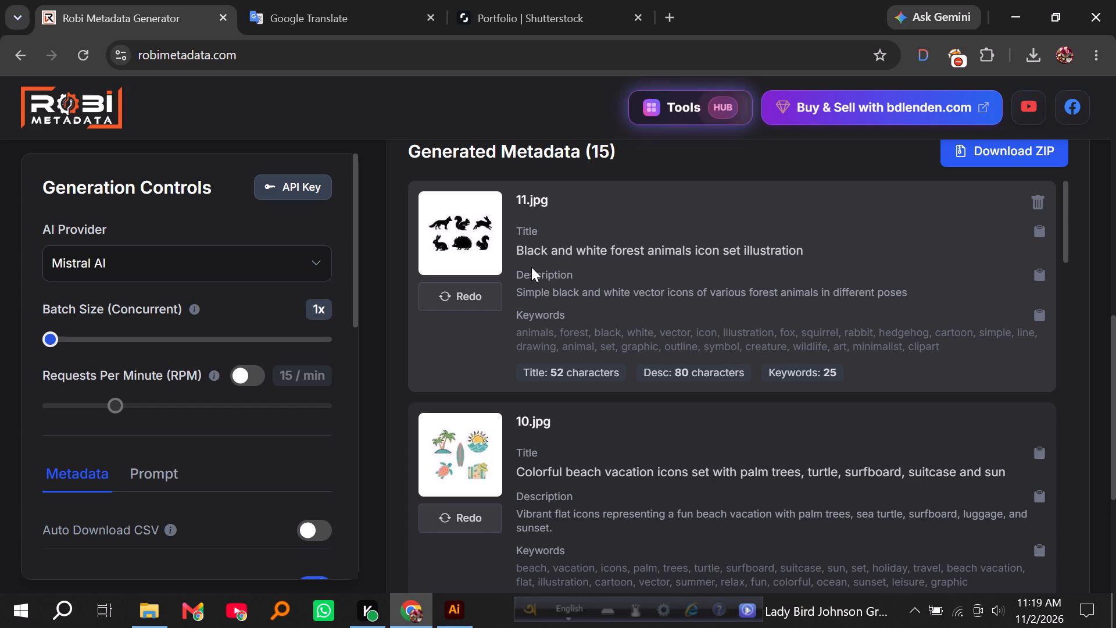
scroll(532, 269, down, 2)
scroll(561, 333, down, 5)
Return to the Shutterstock portfolio, dismiss the upload notice, reload the page and look through the images not yet submitted.
click(482, 0)
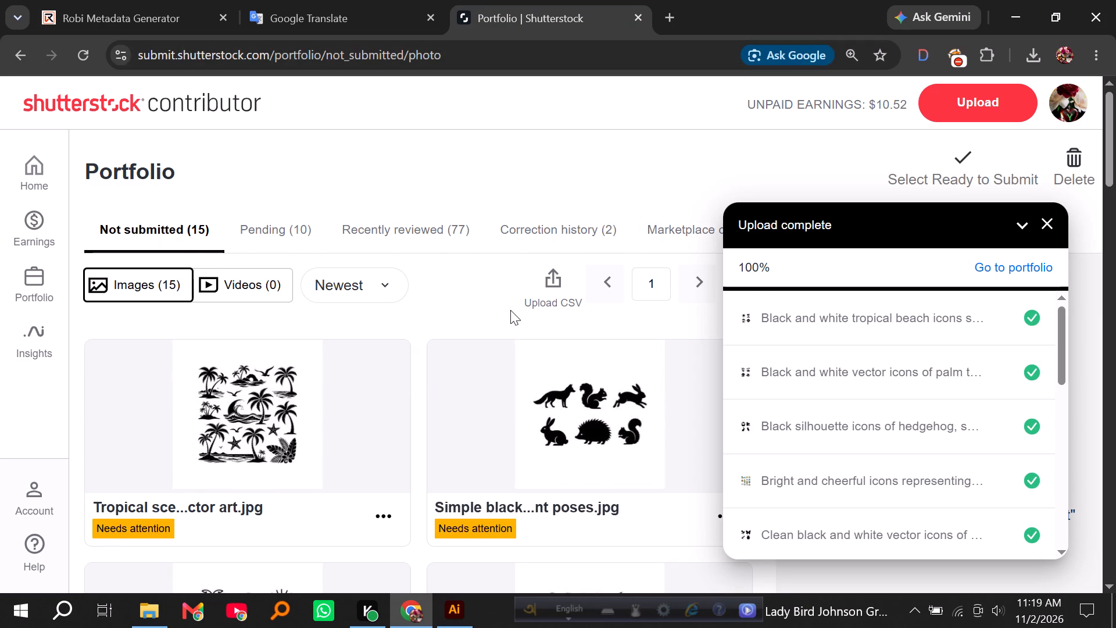
click(1046, 222)
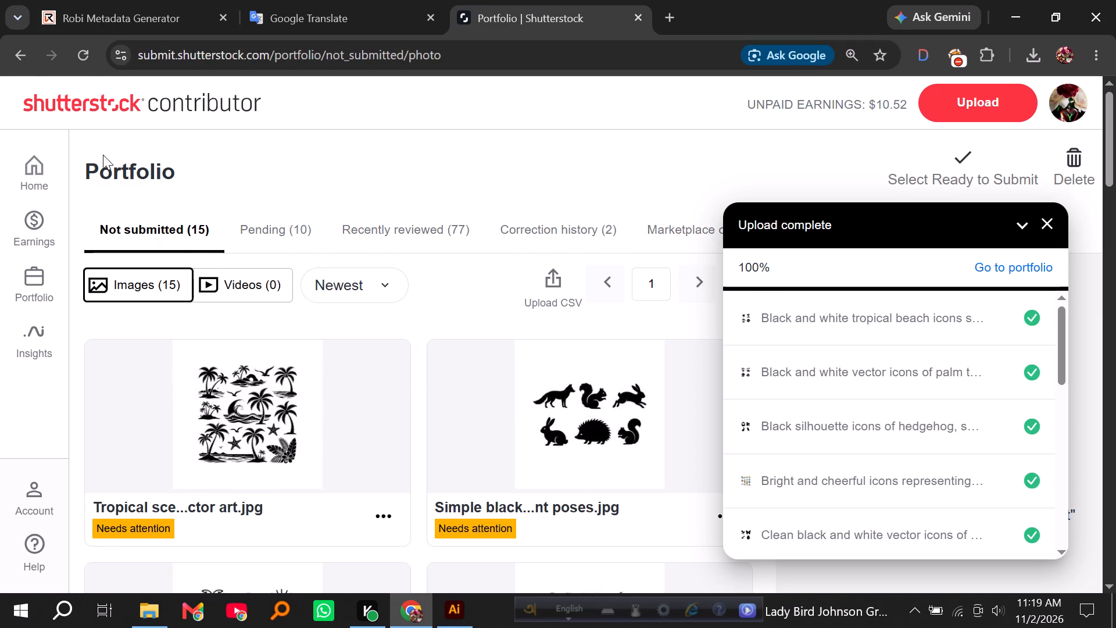
click(87, 59)
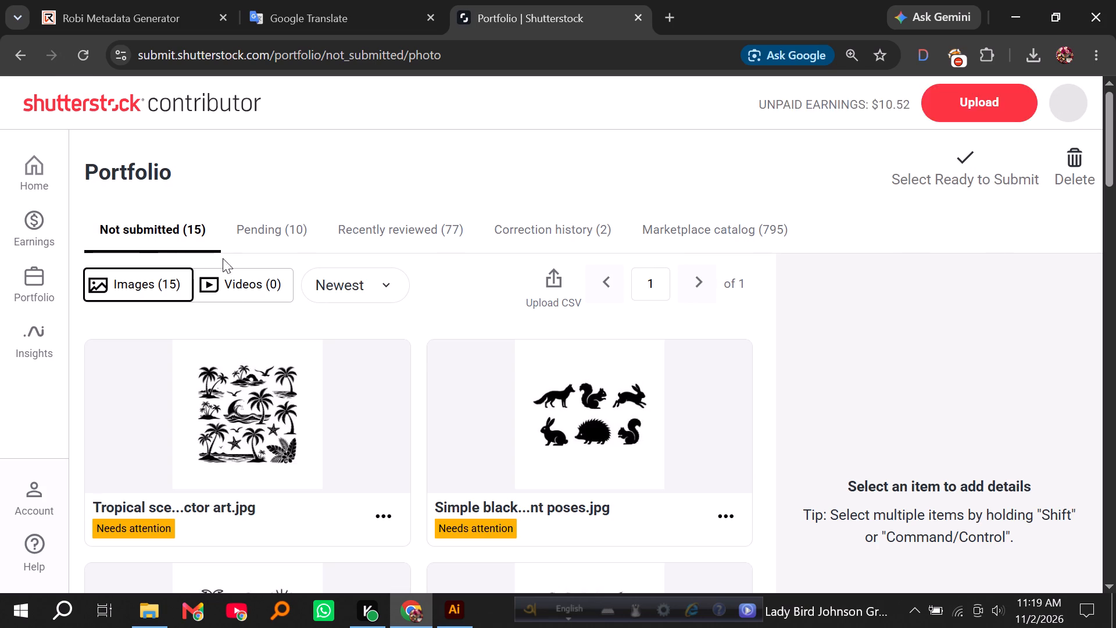
scroll(226, 276, down, 5)
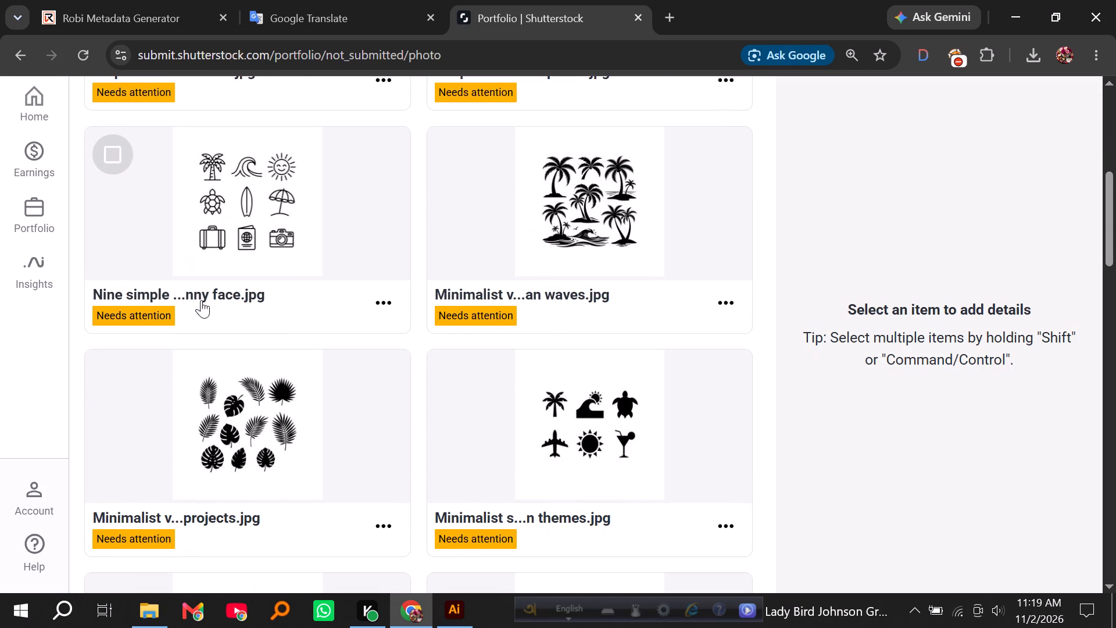
scroll(201, 300, down, 4)
scroll(201, 304, up, 14)
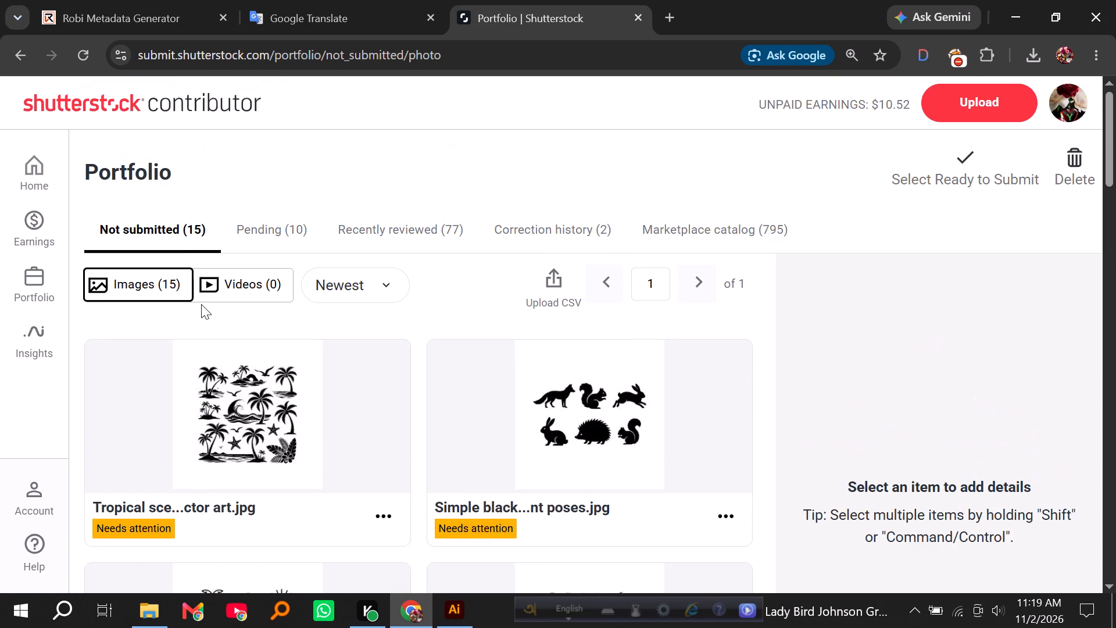
scroll(200, 304, down, 2)
scroll(291, 243, up, 2)
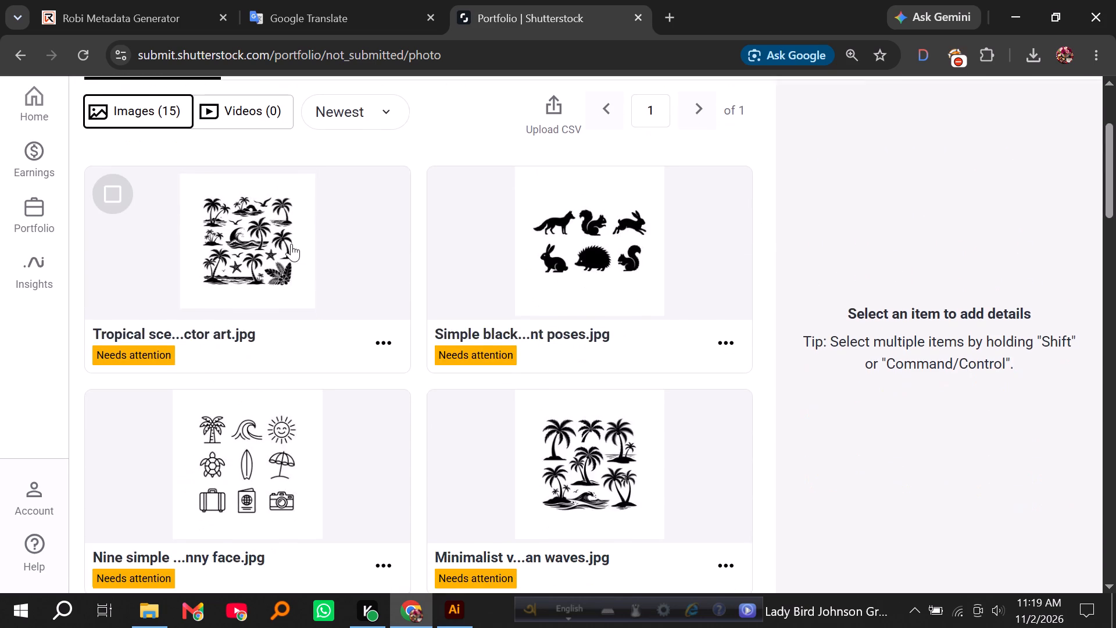
scroll(291, 244, up, 1)
Translate the Shutterstock portfolio page into Bangla.
right_click(304, 167)
click(394, 466)
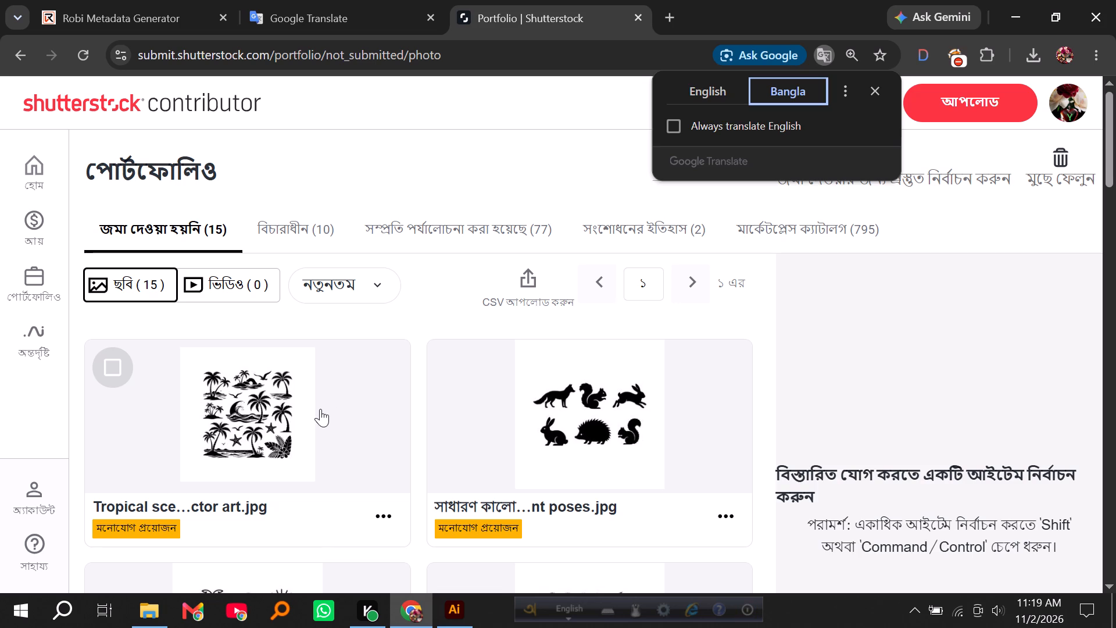
Open the details of the tropical scene image featuring palm trees, birds, waves and stars.
click(319, 409)
scroll(757, 331, down, 2)
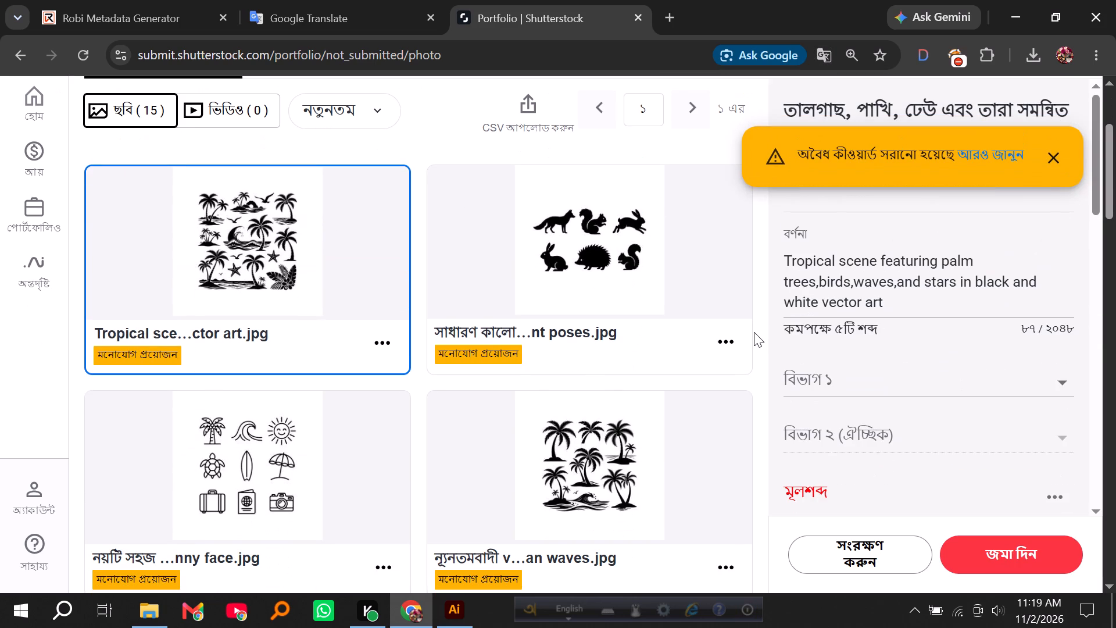
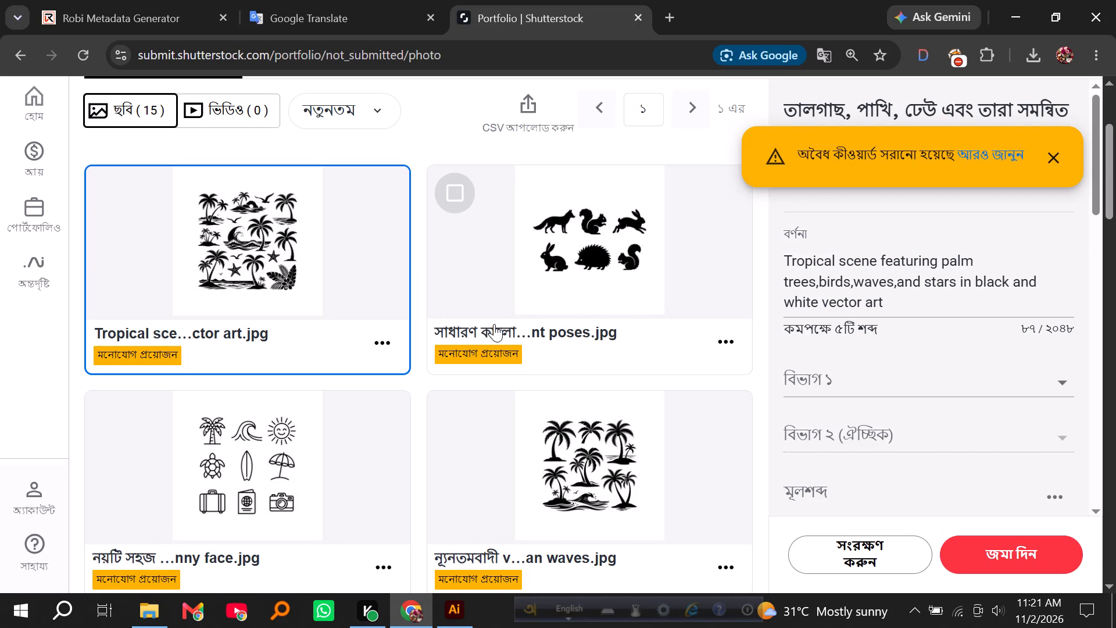
Dismiss the invalid-keyword notice on the Shutterstock portfolio page.
scroll(494, 336, down, 3)
scroll(495, 359, up, 6)
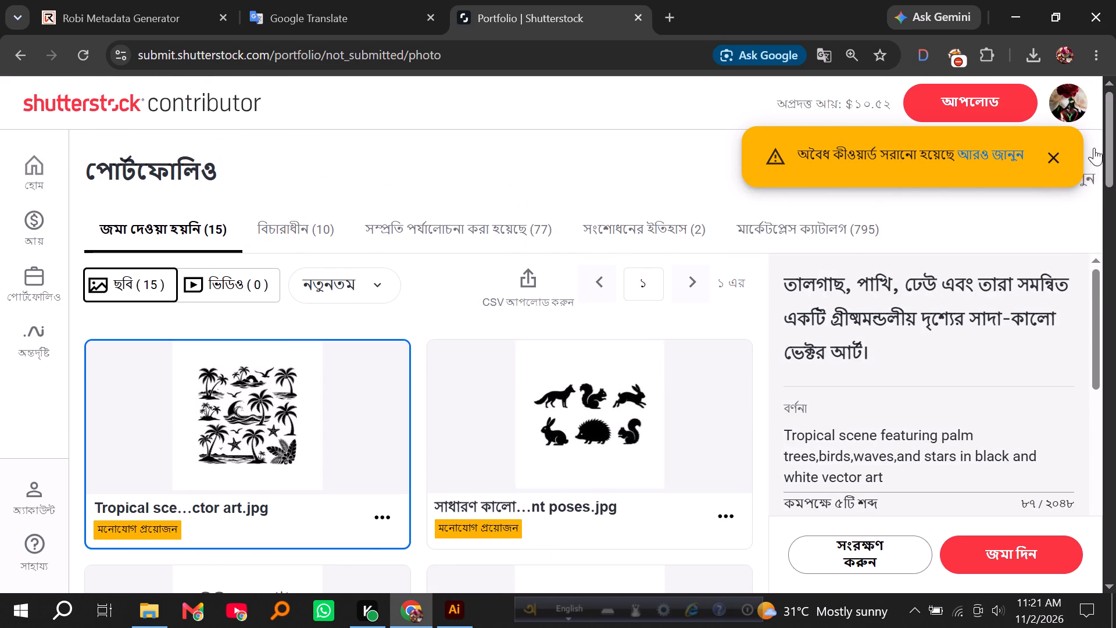
click(1054, 156)
click(666, 13)
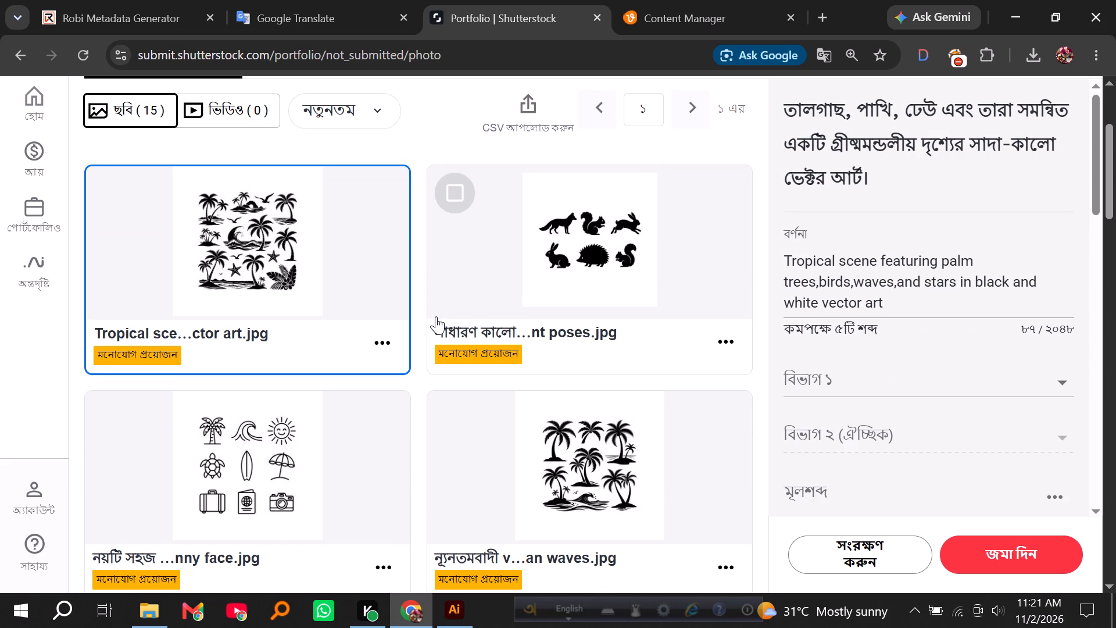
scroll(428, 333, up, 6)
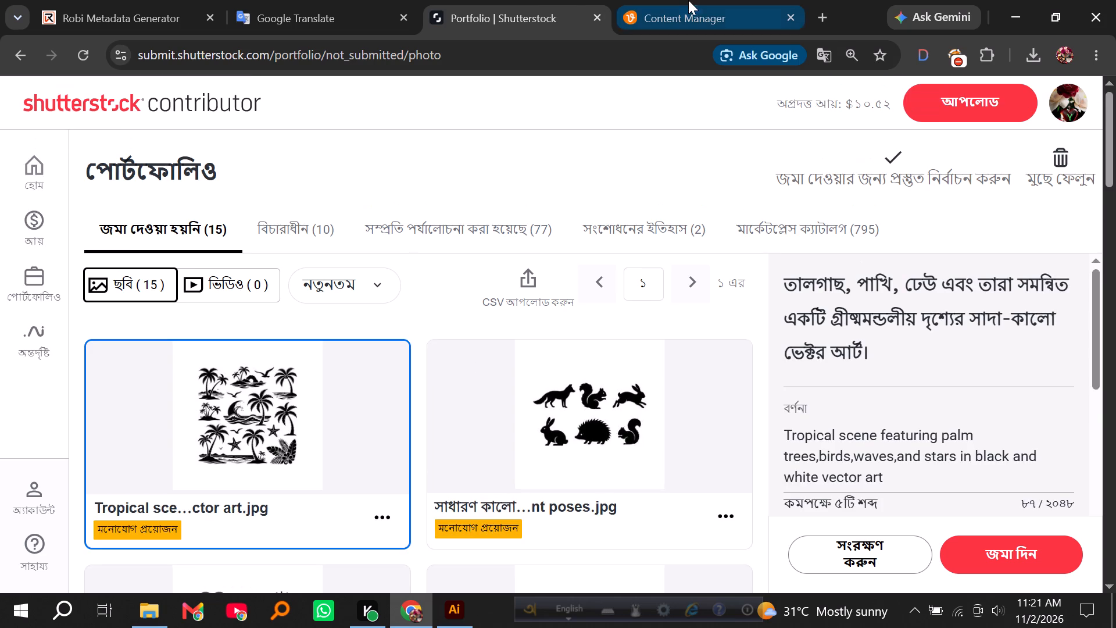
Switch to the Vecteezy Content Manager and review the dashboard's earnings summary and most popular files.
click(688, 0)
scroll(423, 309, down, 4)
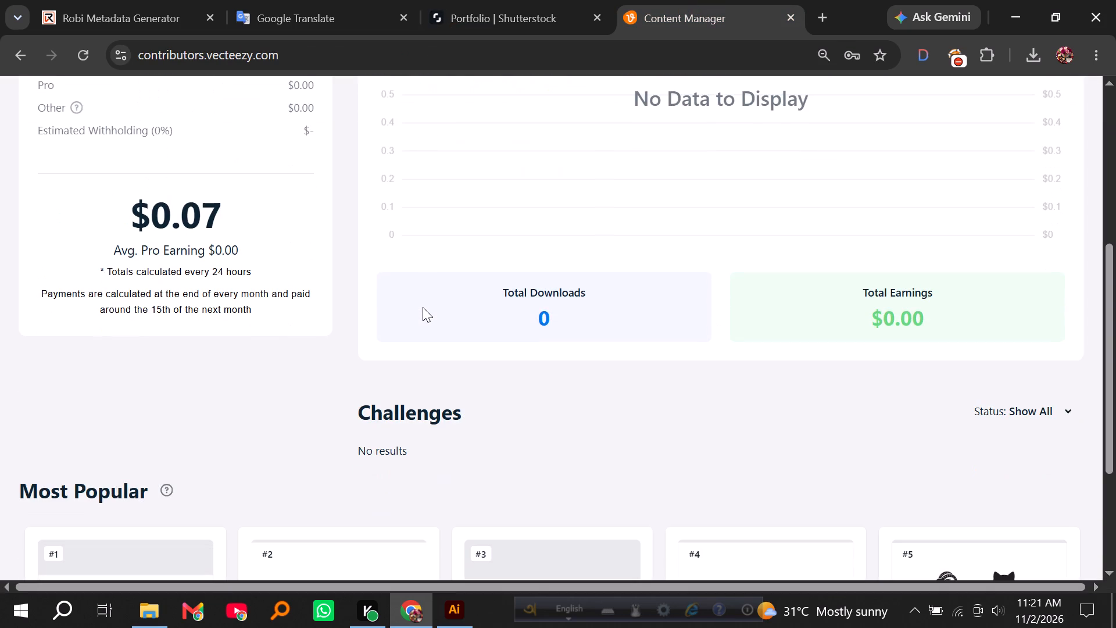
scroll(423, 307, down, 5)
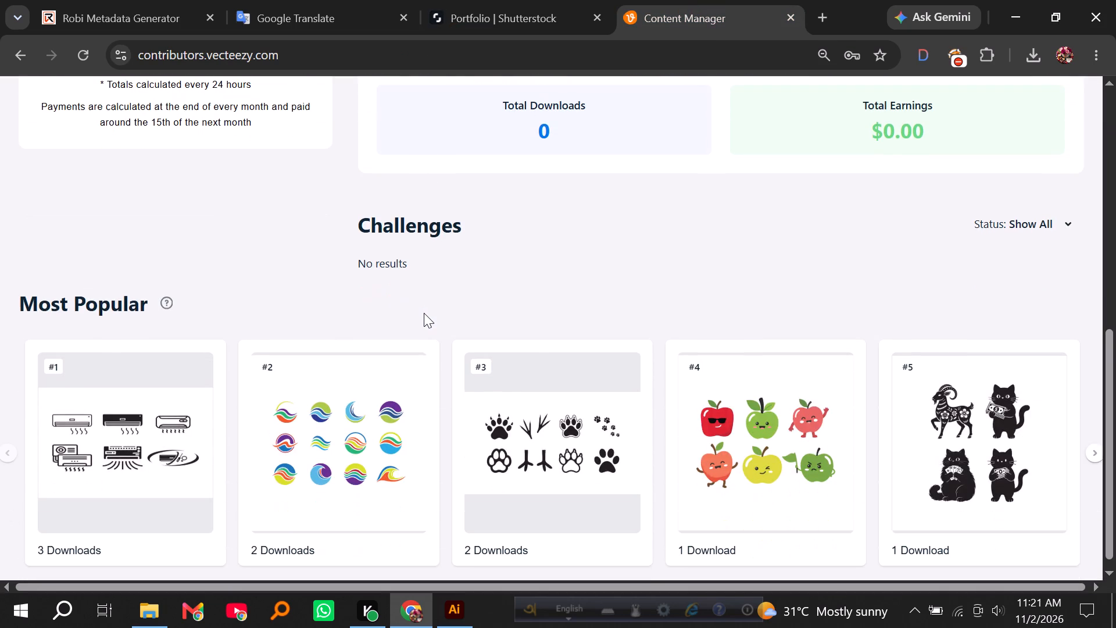
scroll(424, 313, down, 2)
scroll(424, 316, up, 15)
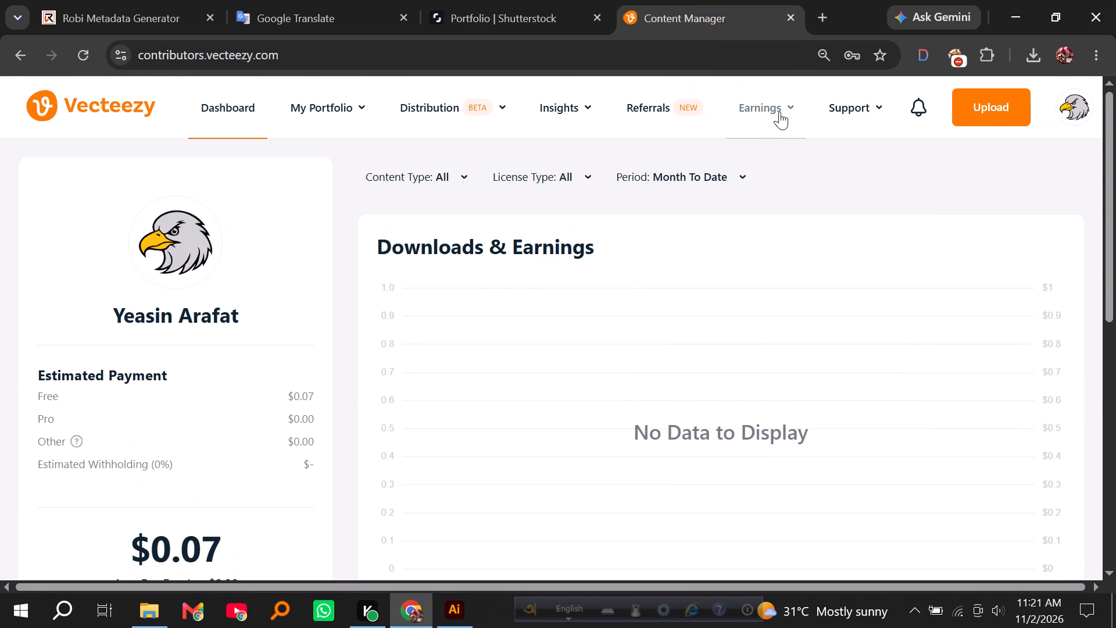
Open Vecteezy's Earnings page and examine the earnings by file, license and category.
click(781, 108)
click(763, 164)
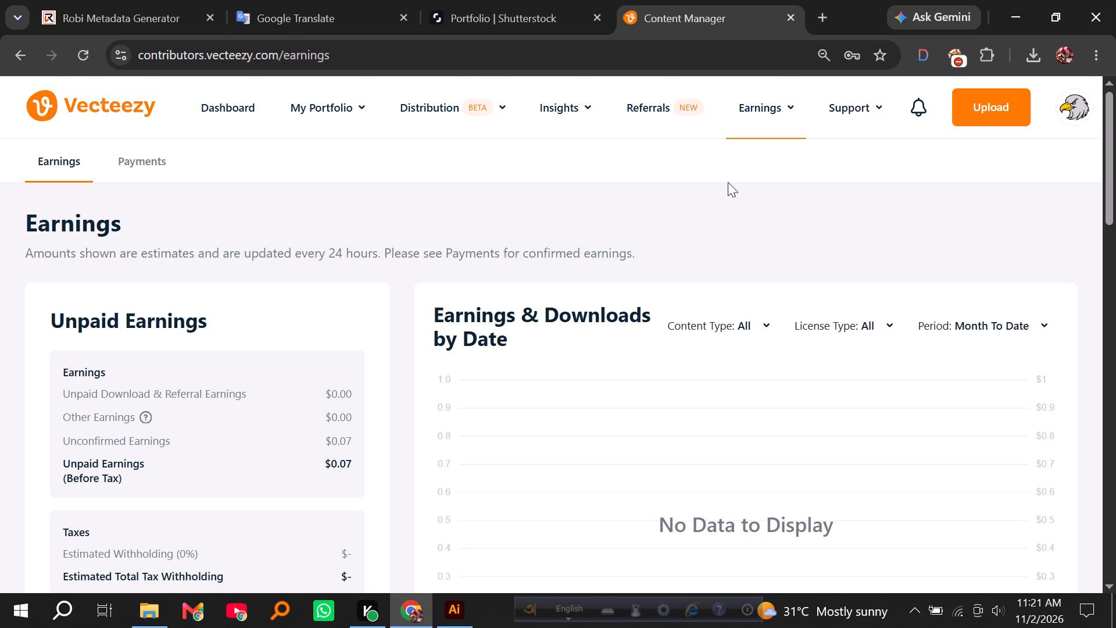
scroll(727, 187, down, 3)
scroll(724, 249, down, 9)
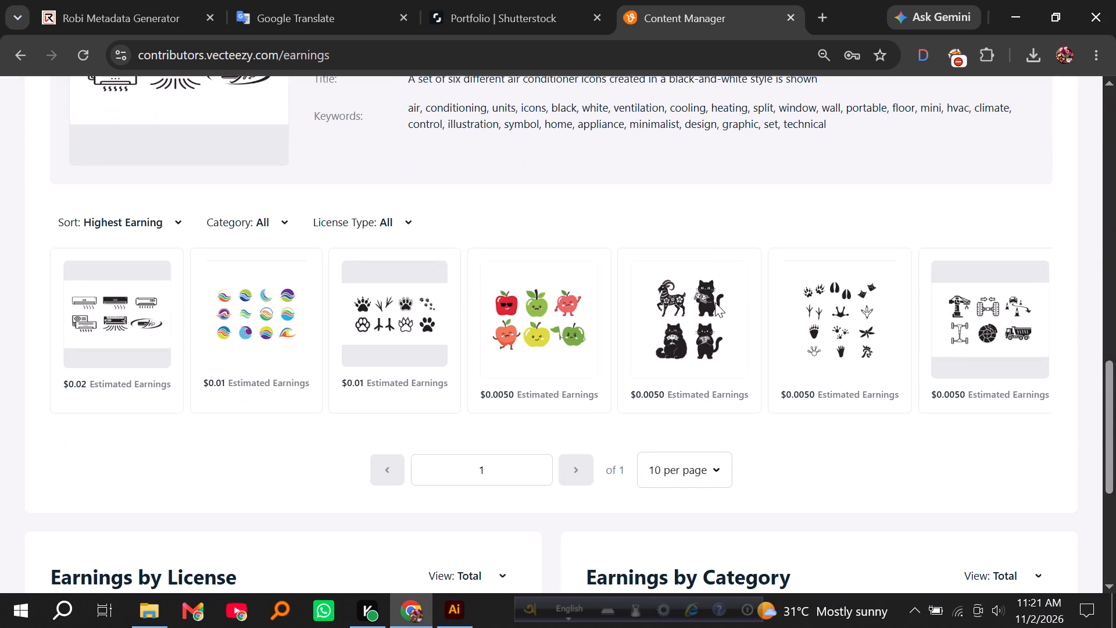
scroll(715, 302, up, 2)
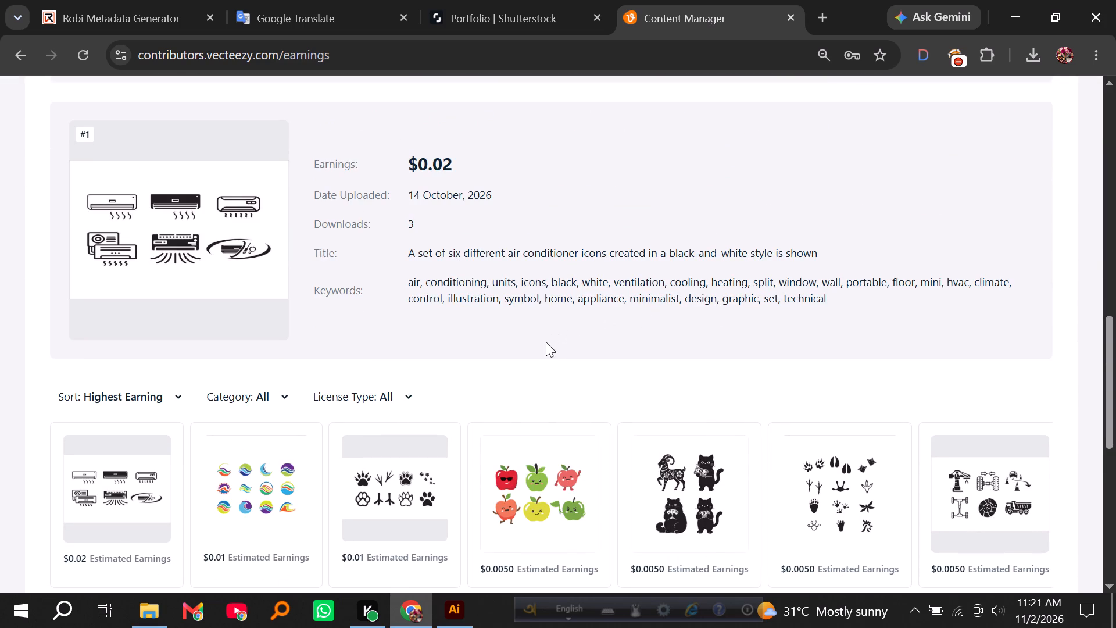
scroll(546, 342, down, 3)
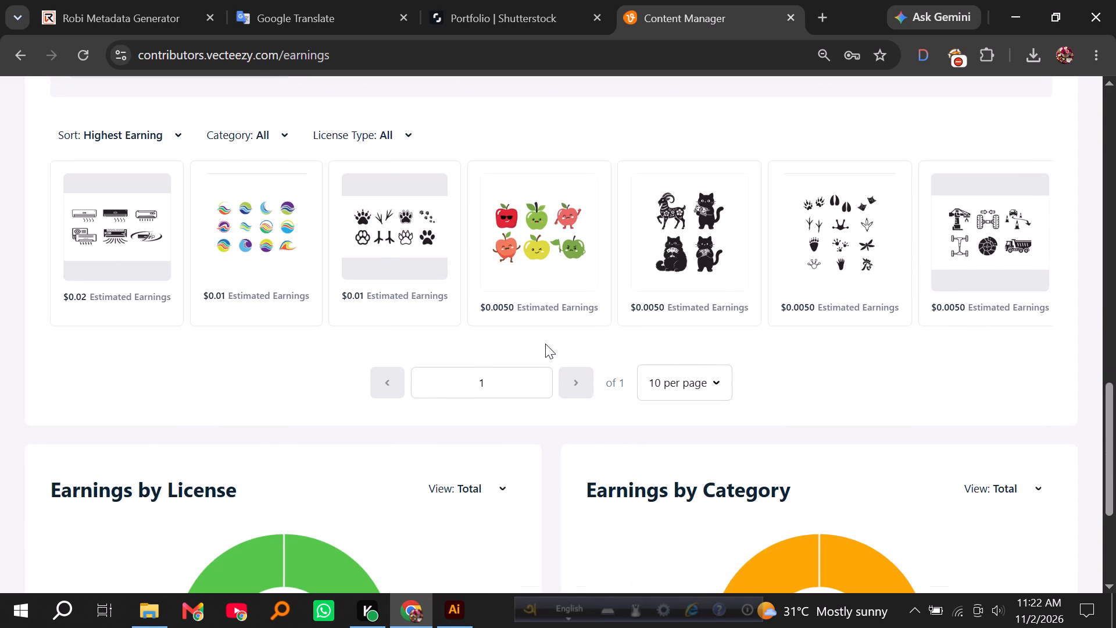
scroll(545, 344, down, 7)
scroll(542, 350, up, 3)
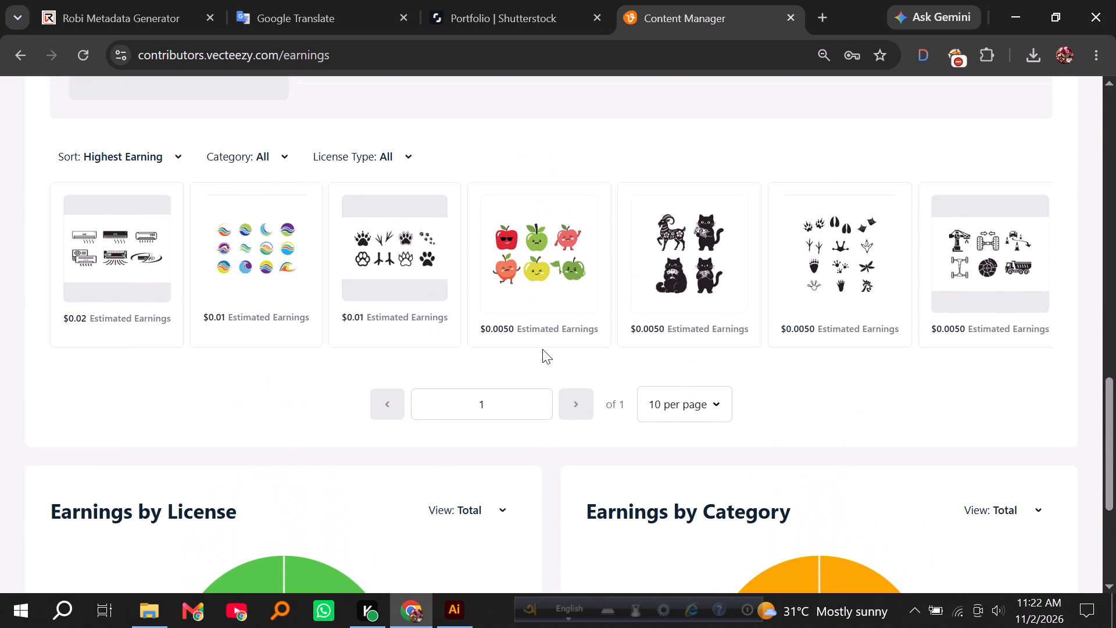
scroll(678, 338, up, 12)
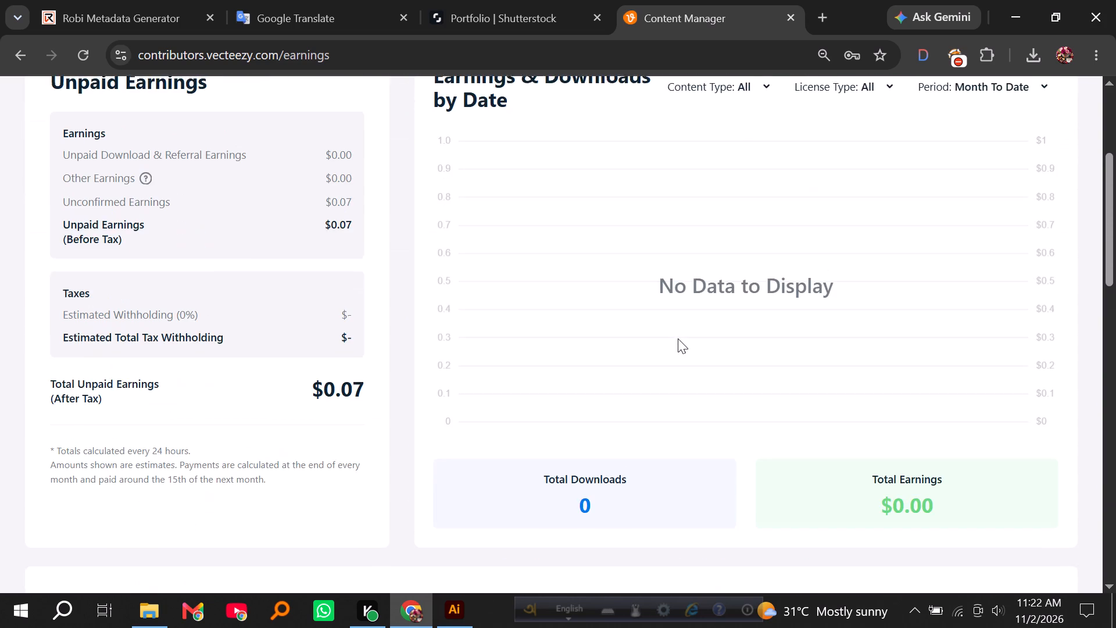
Examine the unpaid earnings and the Earnings & Downloads by Date summary on the Earnings page.
scroll(678, 338, up, 5)
scroll(678, 338, down, 3)
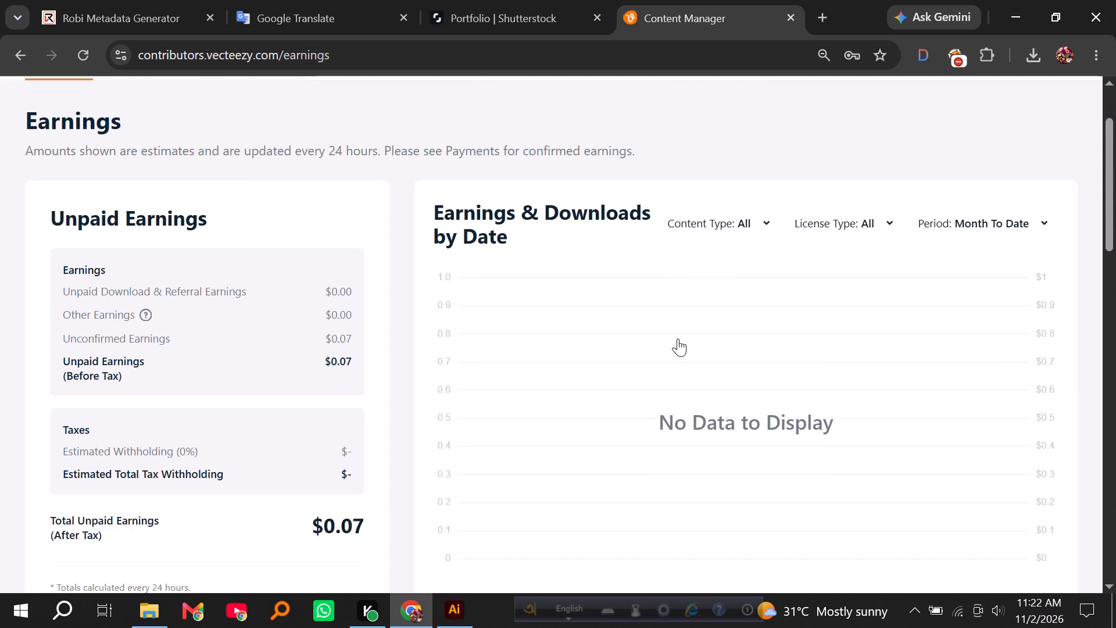
click(725, 272)
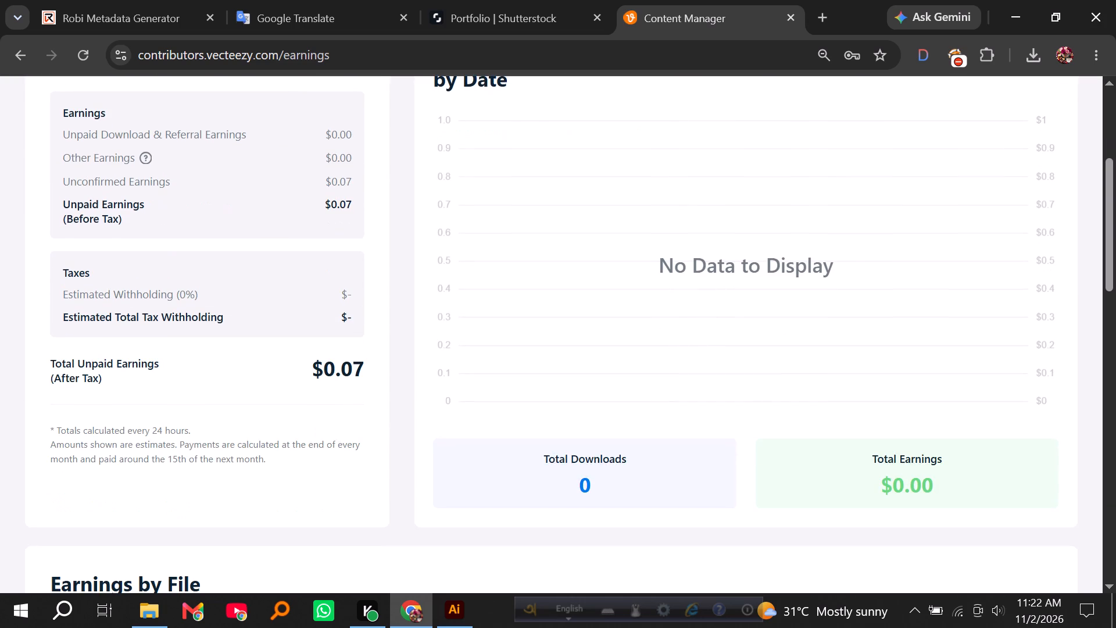
click(885, 474)
click(599, 479)
scroll(557, 446, down, 2)
scroll(557, 446, up, 9)
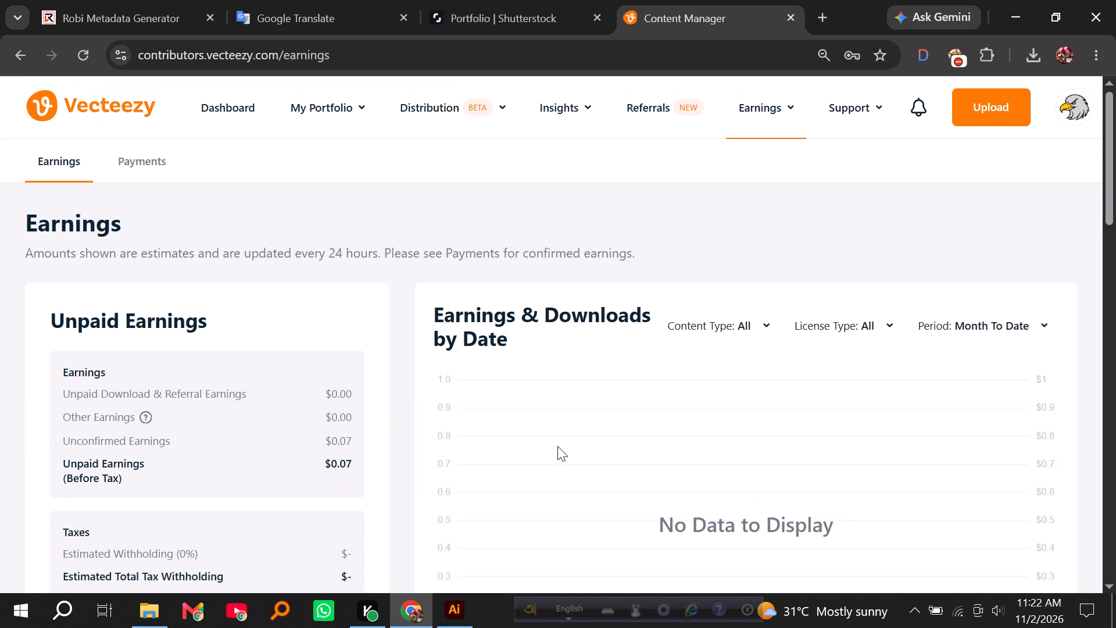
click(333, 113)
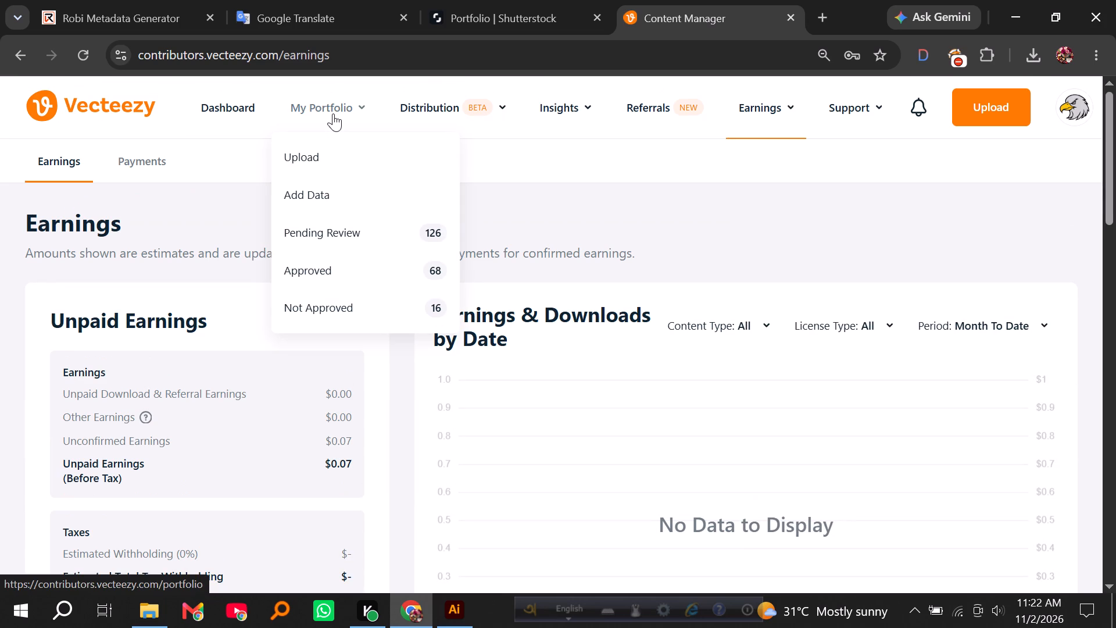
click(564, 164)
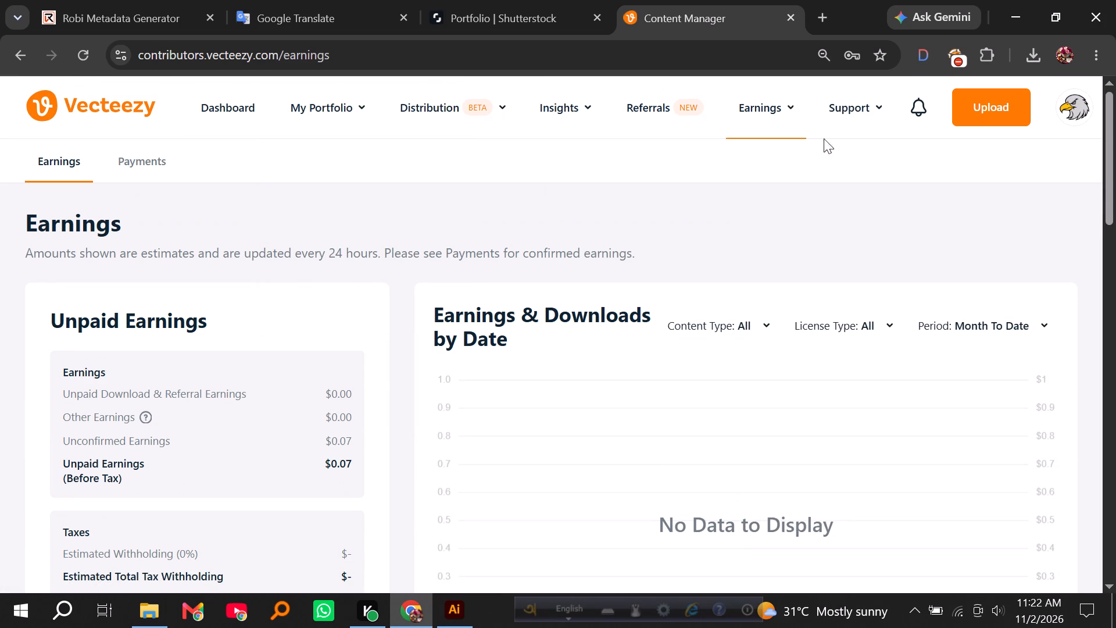
Review the license and category earnings charts and the individual files in the highest-earning list.
scroll(675, 330, down, 16)
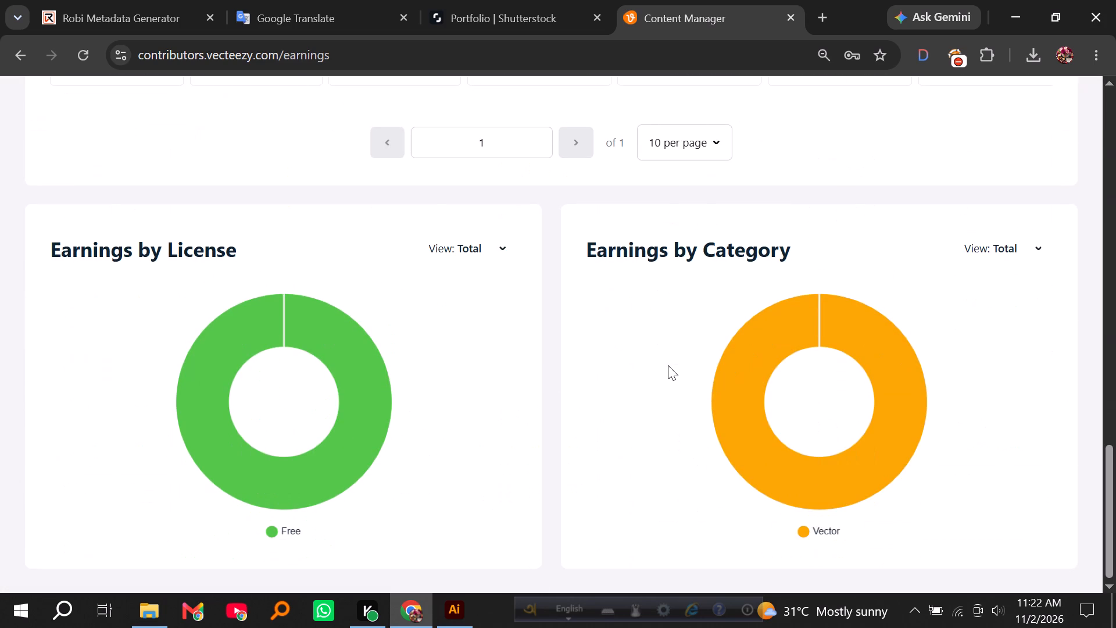
scroll(668, 365, down, 9)
scroll(668, 366, up, 1)
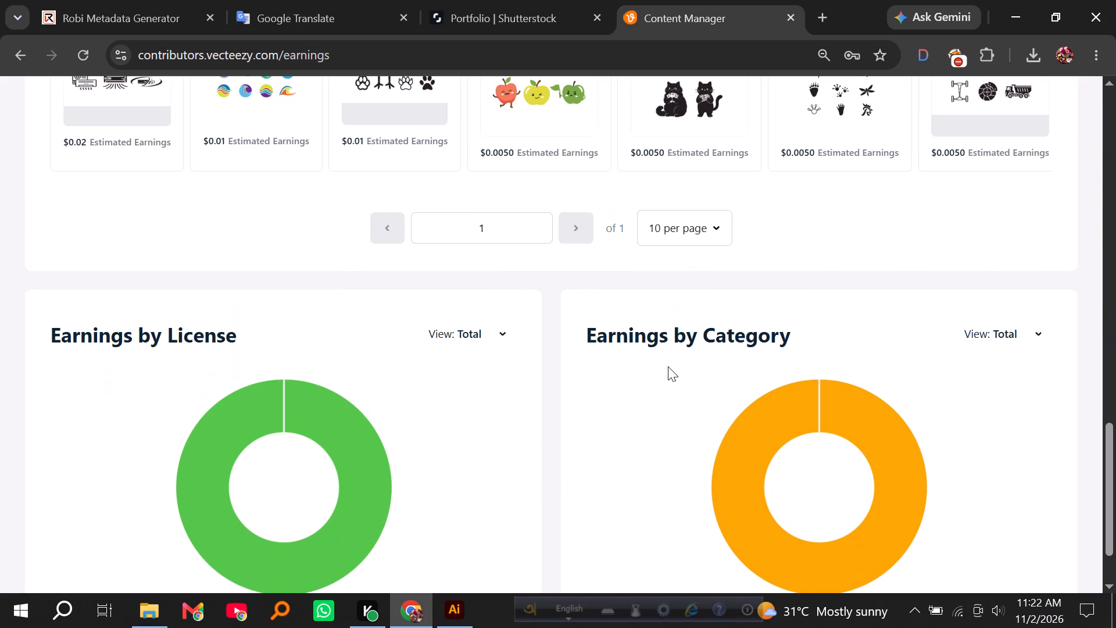
scroll(695, 301, up, 3)
drag(1010, 352, 1010, 352)
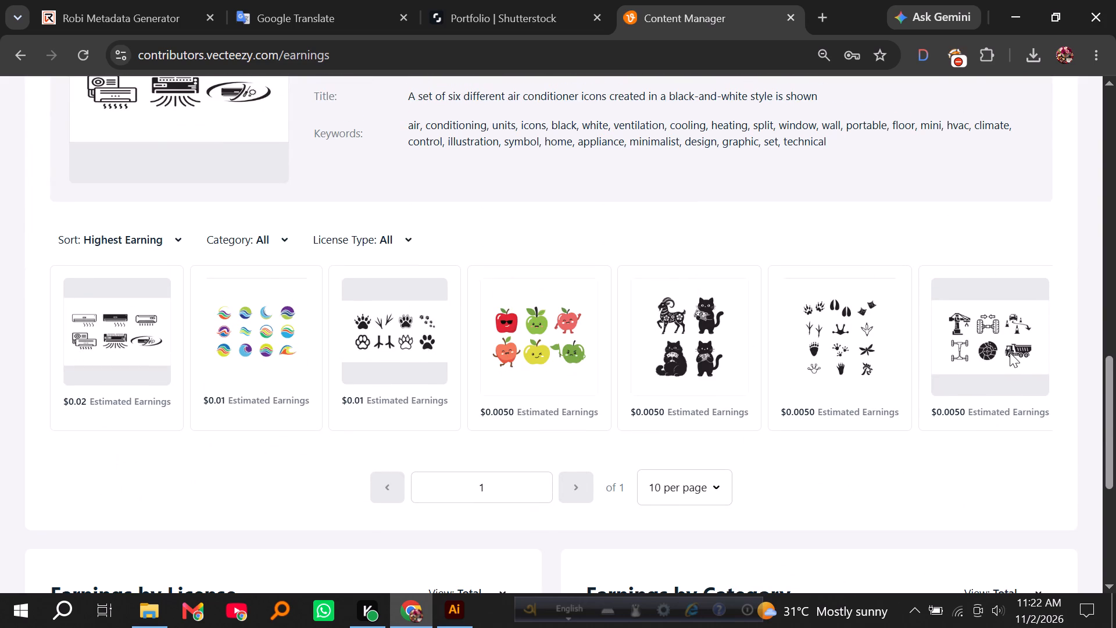
drag(1010, 352, 1005, 351)
click(853, 376)
click(700, 364)
click(567, 349)
Examine the top-ranked file's details and the average return per file under Earnings by File.
scroll(131, 347, up, 1)
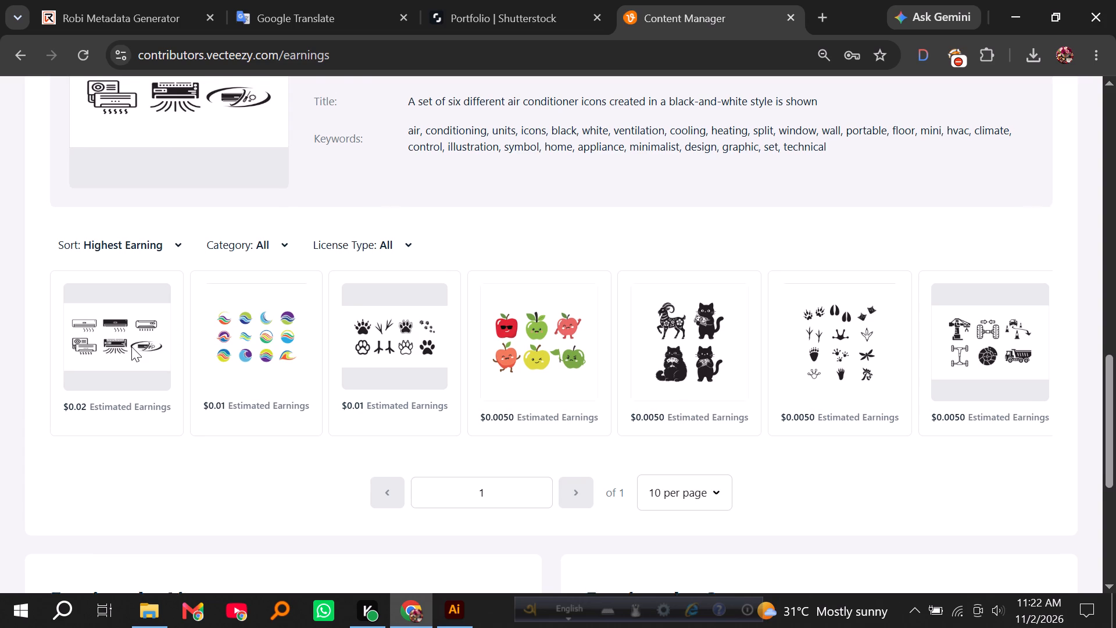
scroll(131, 347, up, 1)
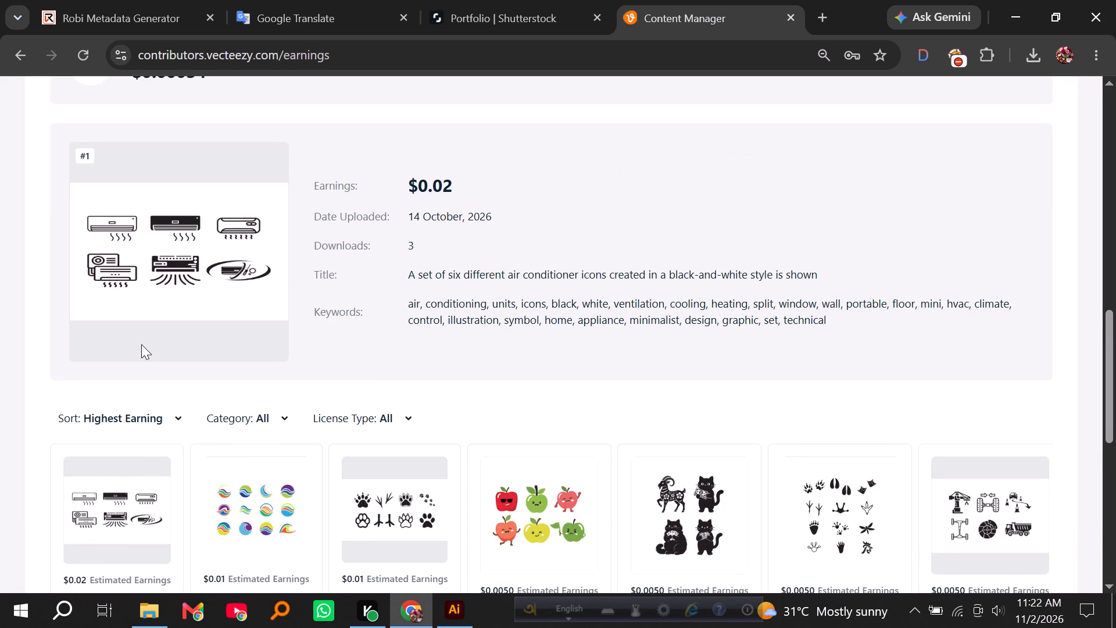
scroll(141, 344, up, 5)
scroll(144, 344, down, 4)
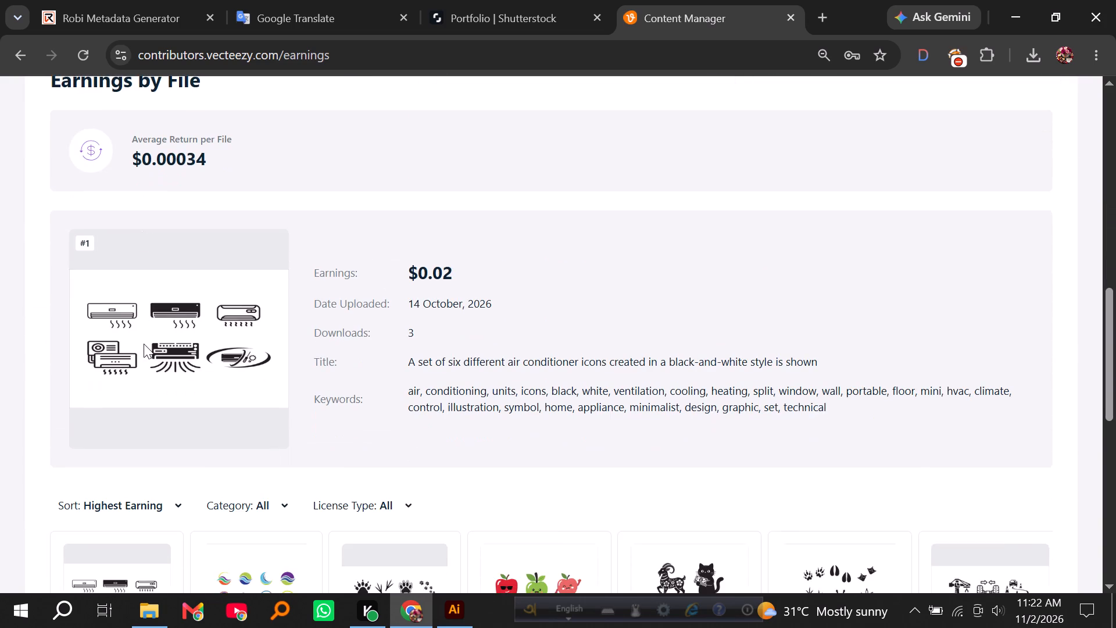
scroll(144, 344, up, 16)
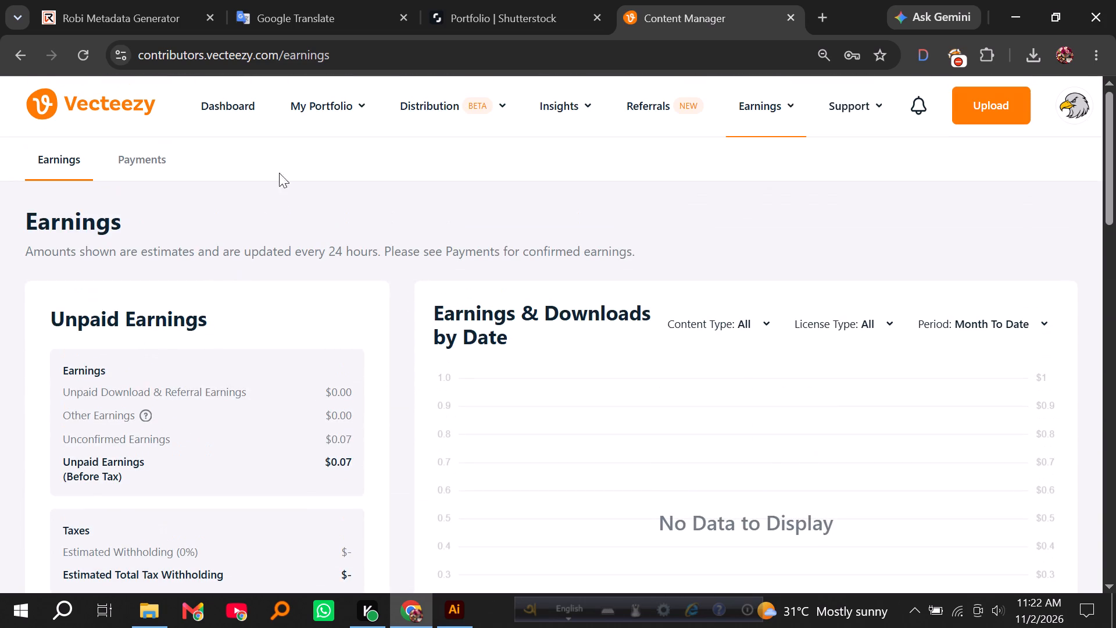
Return to the Vecteezy dashboard and review the estimated payment, download totals and most popular files.
click(239, 110)
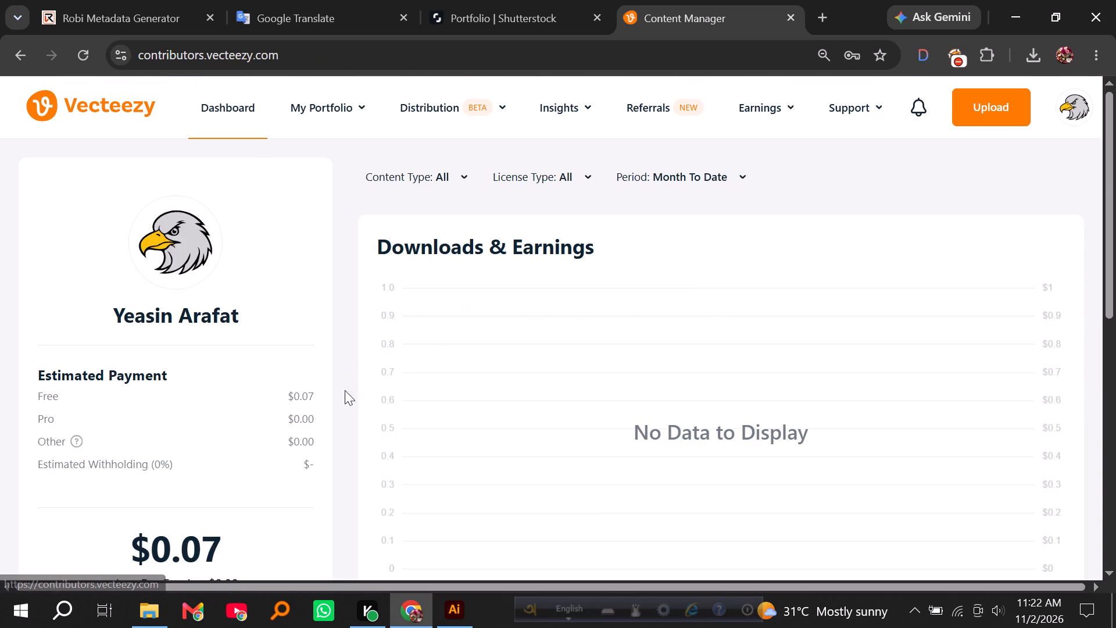
scroll(434, 354, down, 5)
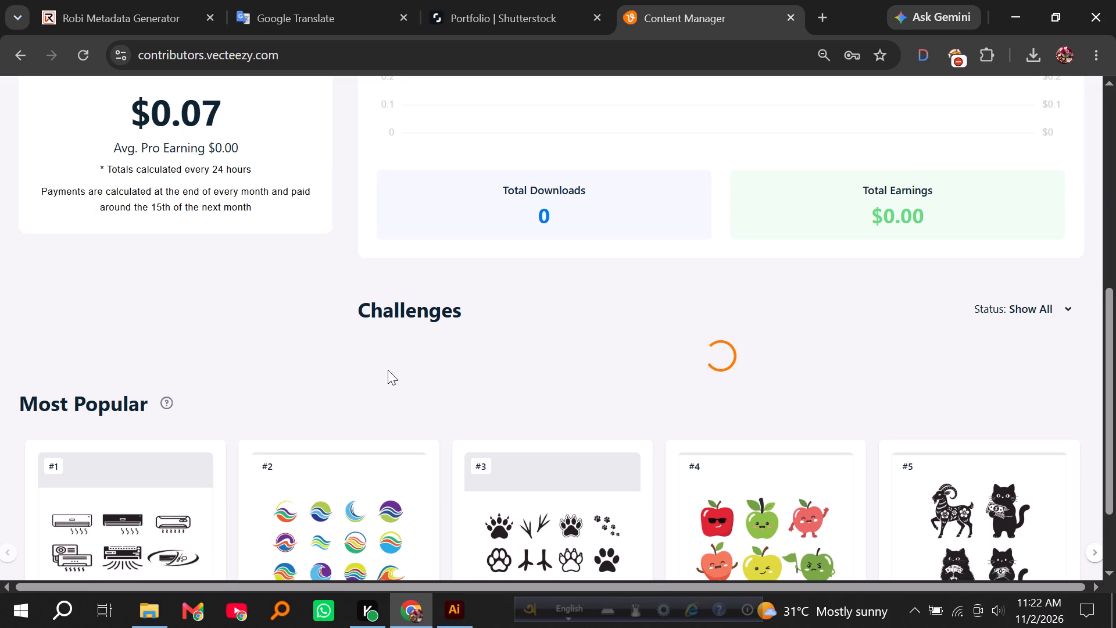
scroll(684, 295, up, 2)
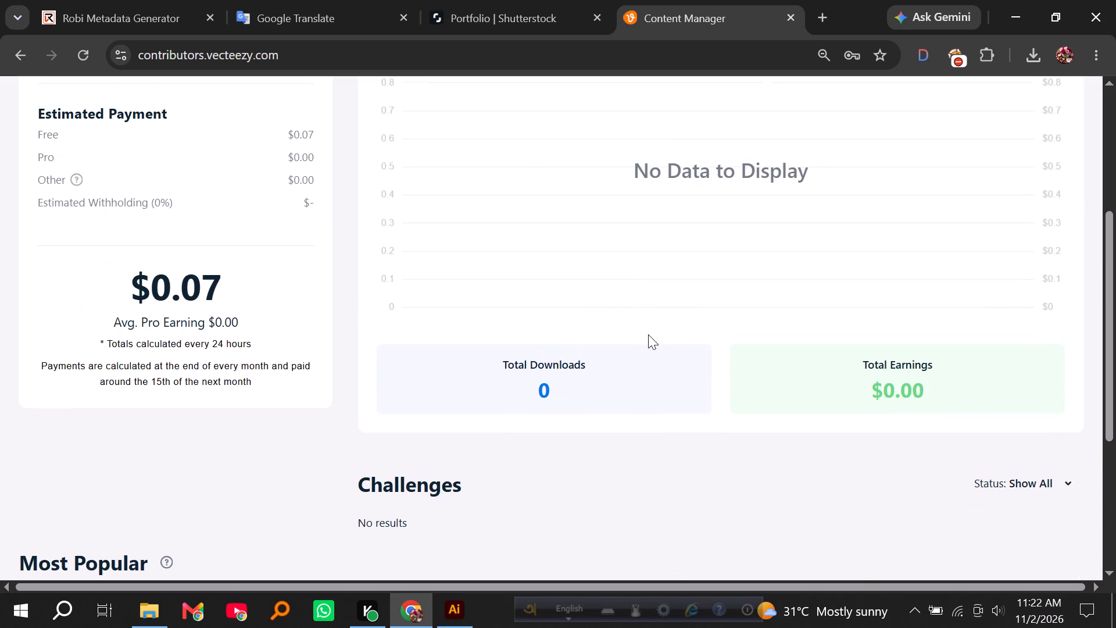
scroll(648, 336, up, 5)
scroll(648, 337, down, 9)
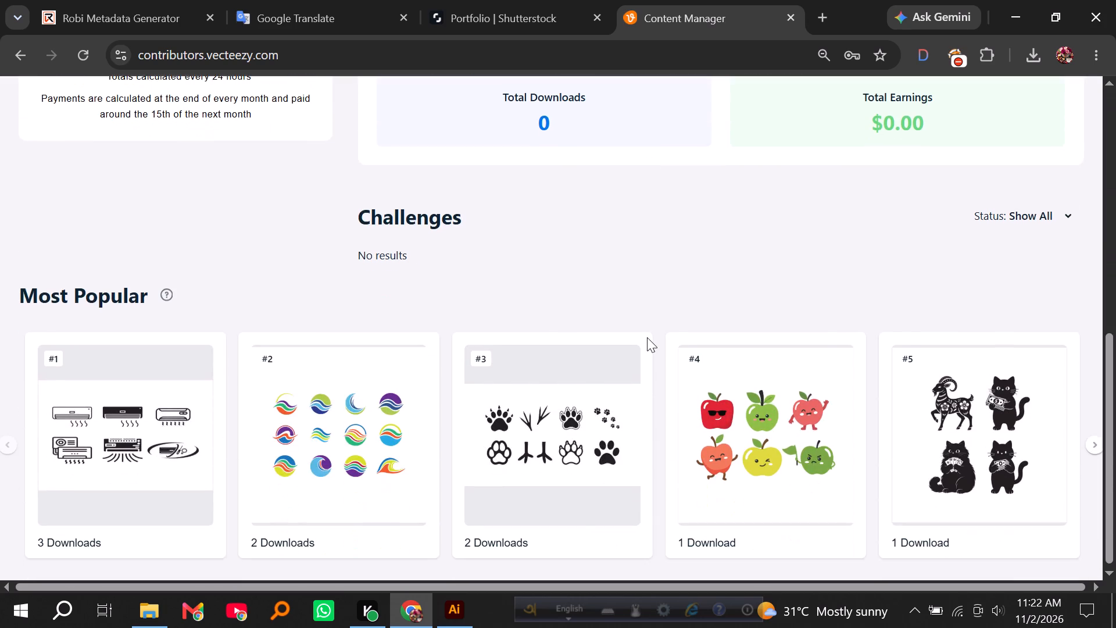
scroll(647, 337, down, 3)
scroll(646, 338, up, 12)
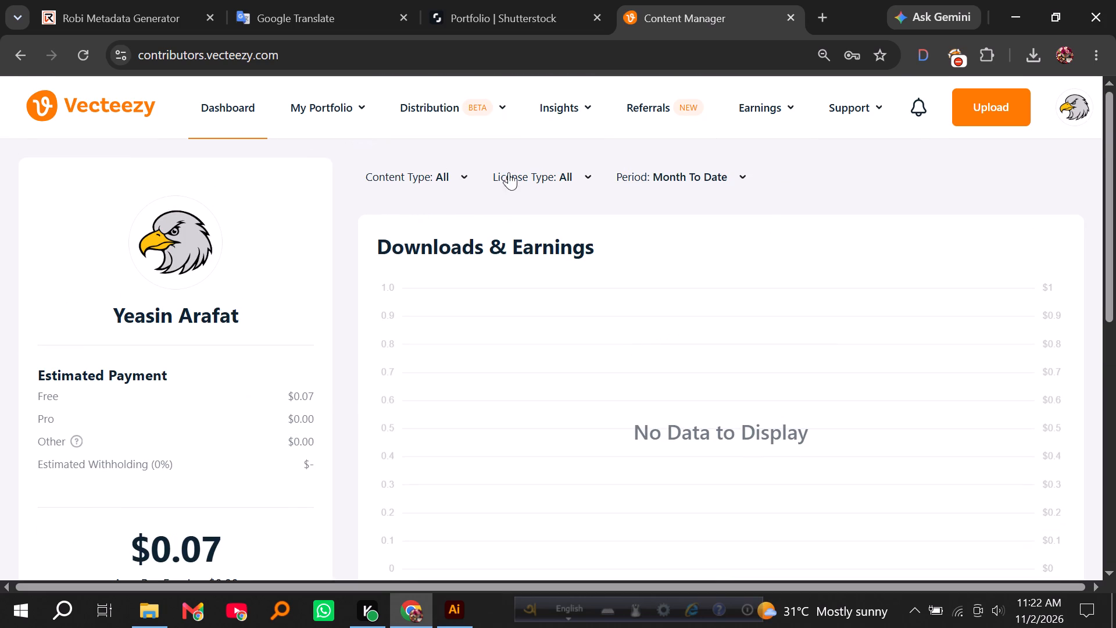
scroll(211, 309, down, 3)
scroll(315, 307, down, 1)
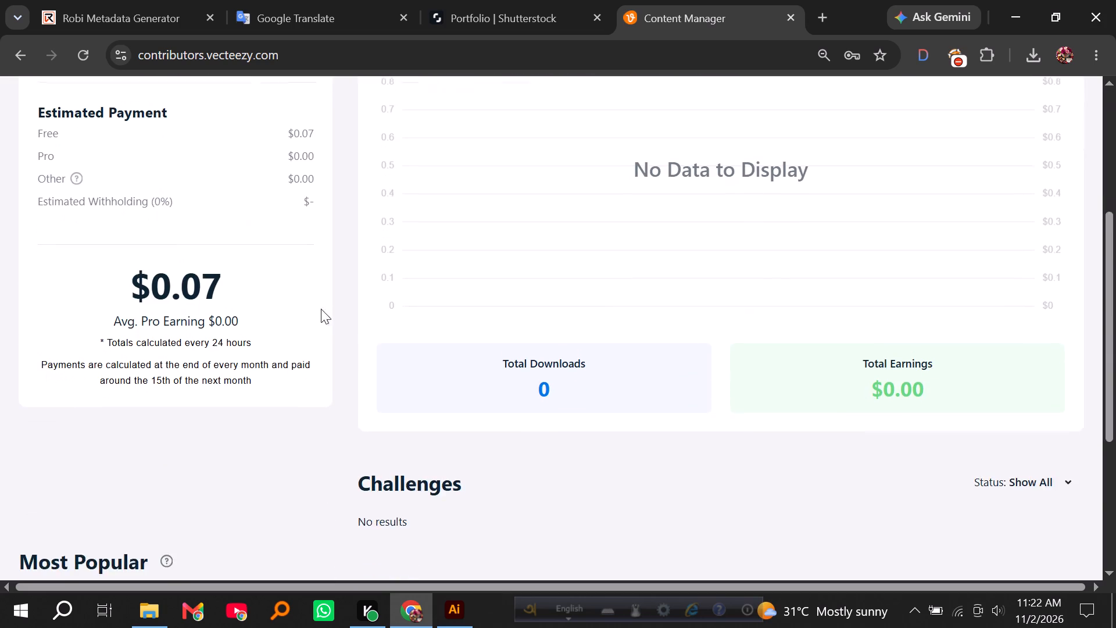
Review the dashboard's total downloads, total earnings, challenges and most popular files.
scroll(321, 309, down, 2)
click(867, 131)
click(884, 124)
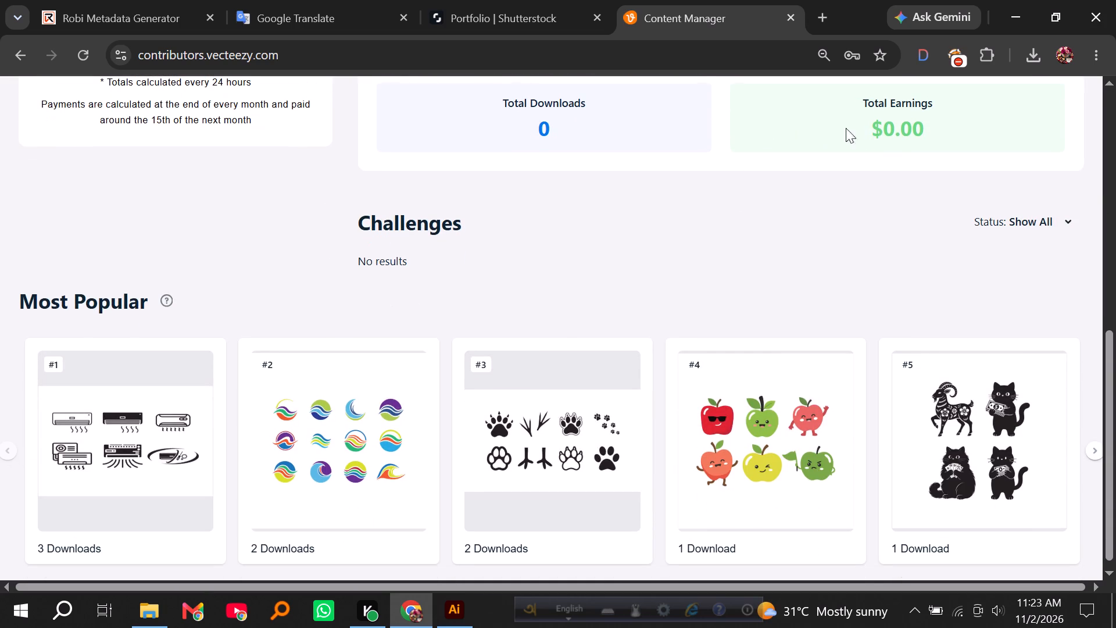
click(557, 121)
scroll(574, 206, down, 7)
scroll(576, 234, up, 1)
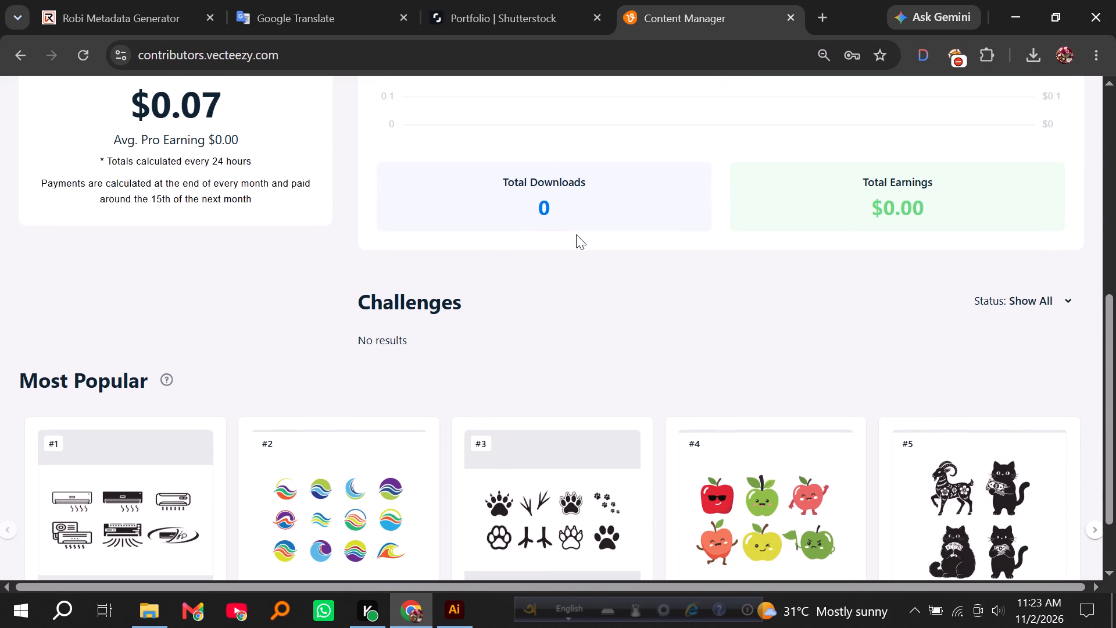
scroll(576, 235, up, 11)
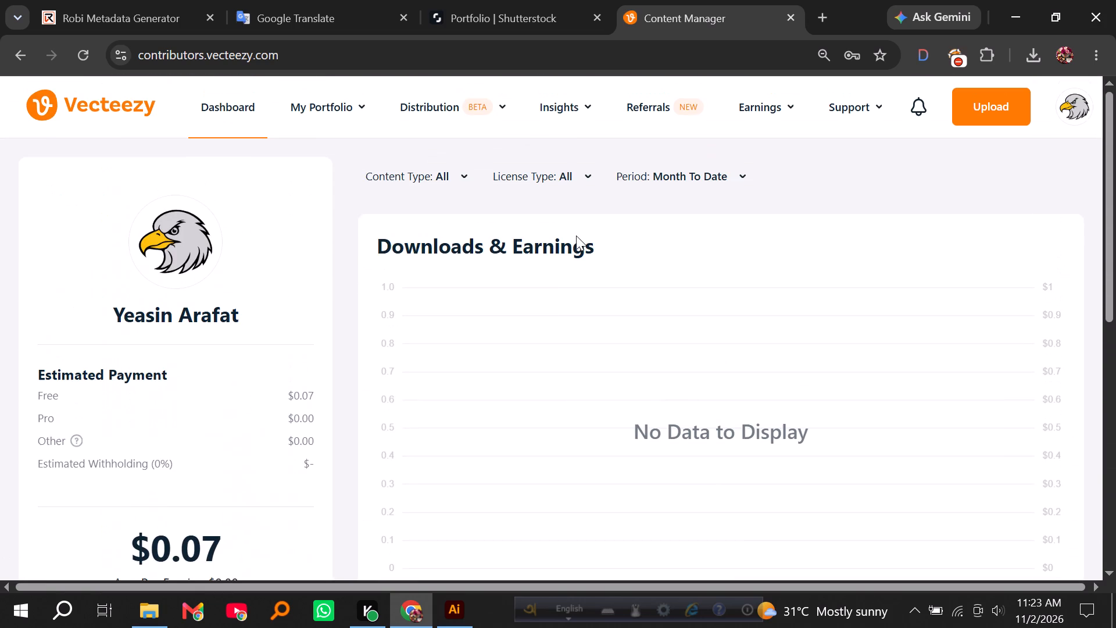
Open File Distribution and browse the approved vector files listed there.
click(337, 115)
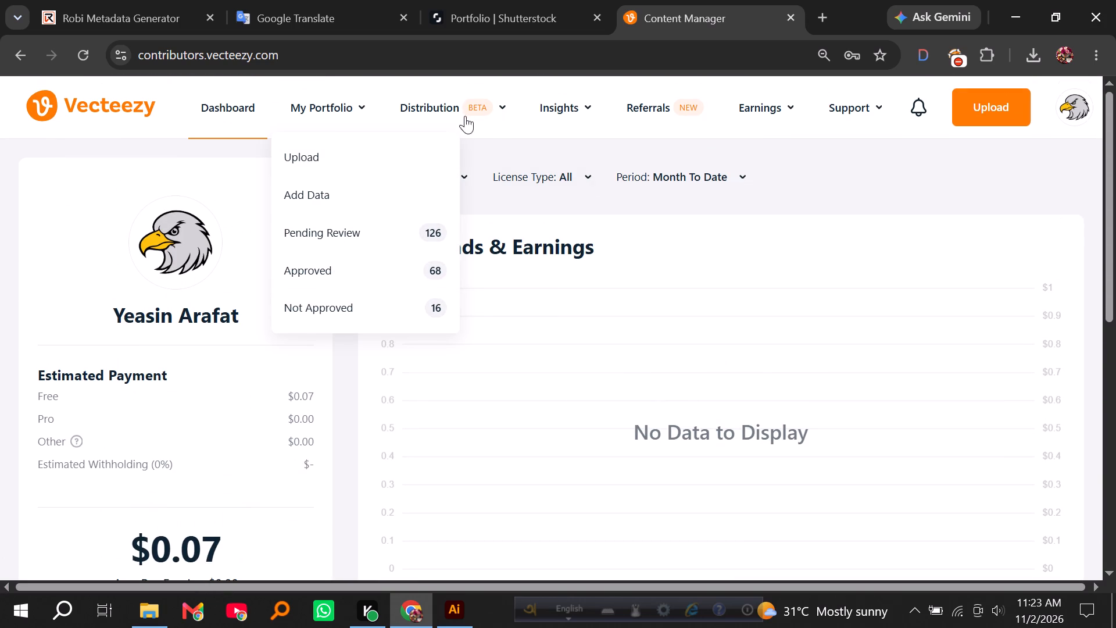
click(500, 108)
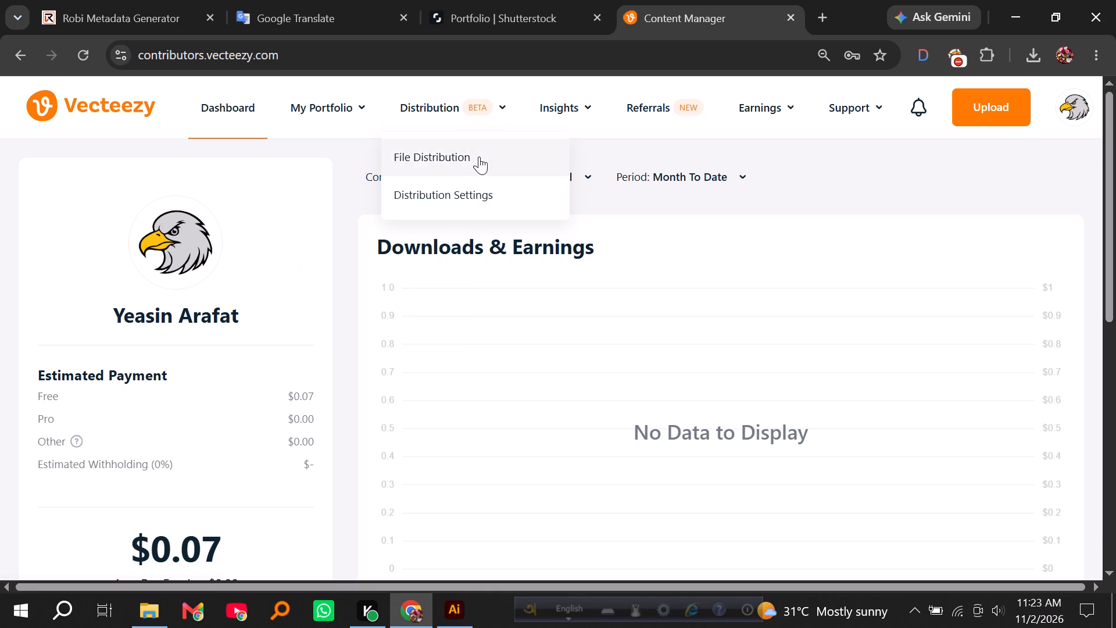
click(479, 156)
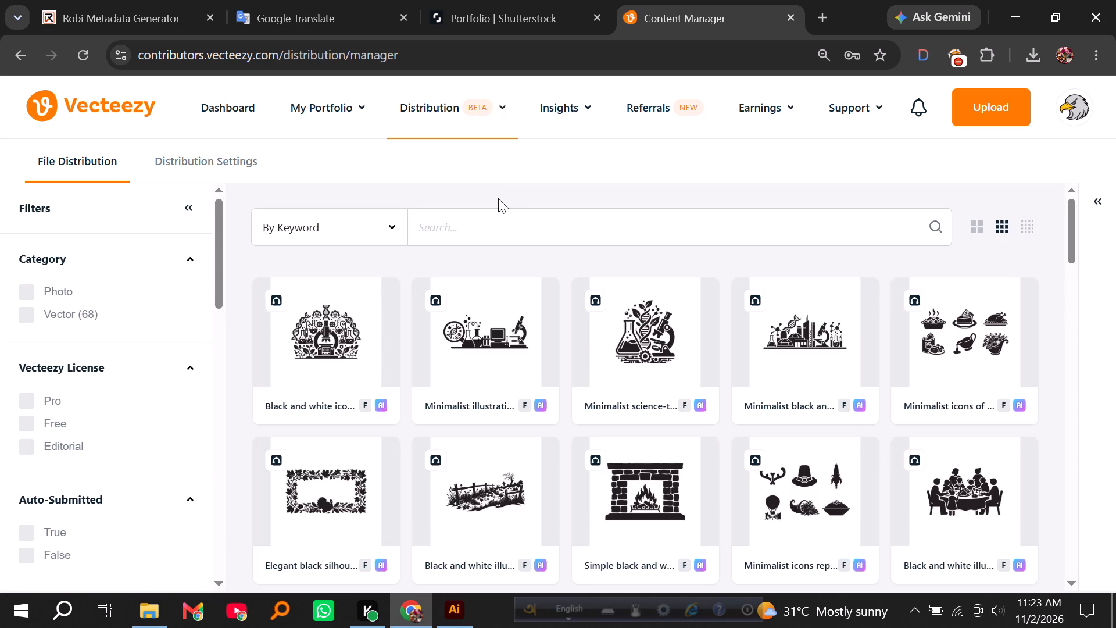
scroll(514, 344, down, 16)
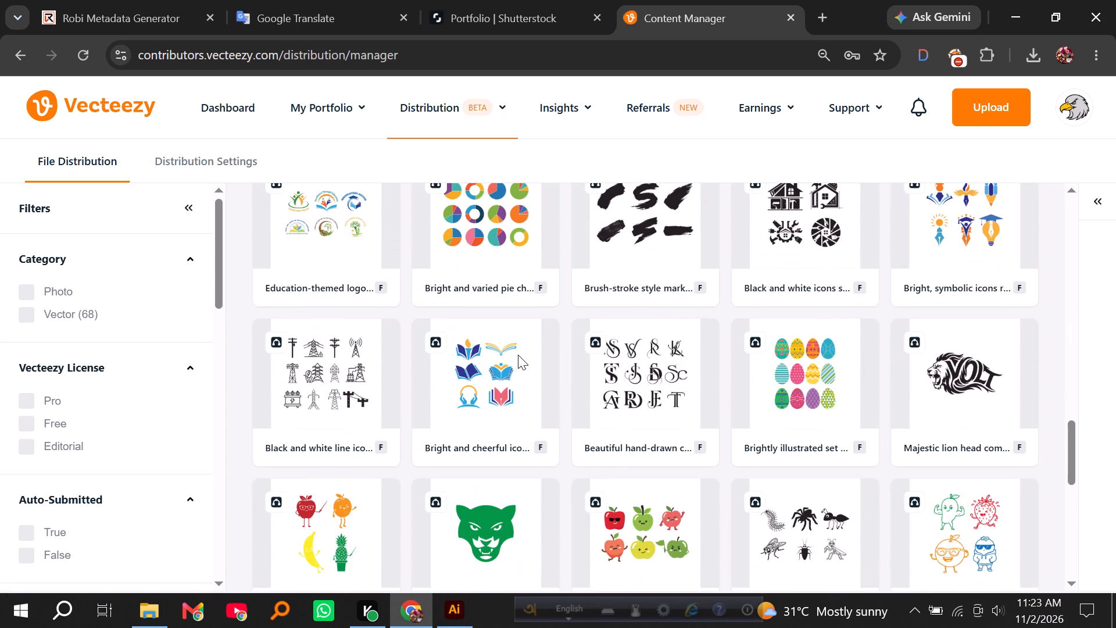
scroll(518, 355, down, 5)
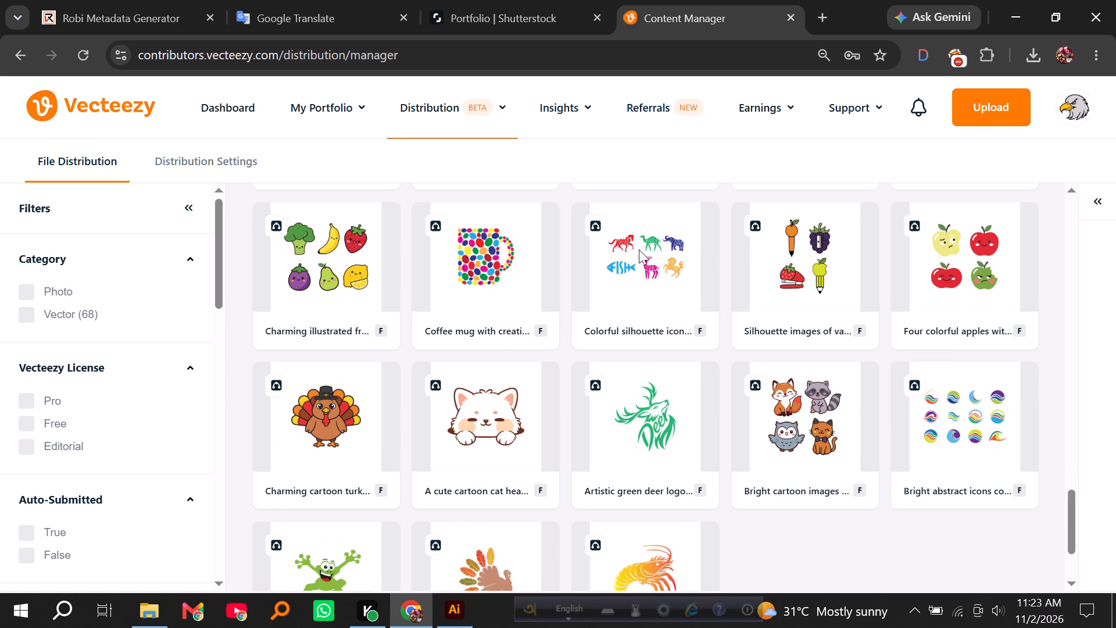
Examine the file details, keywords and upload and approval dates of the colorful animal and fish silhouette icons file.
click(638, 255)
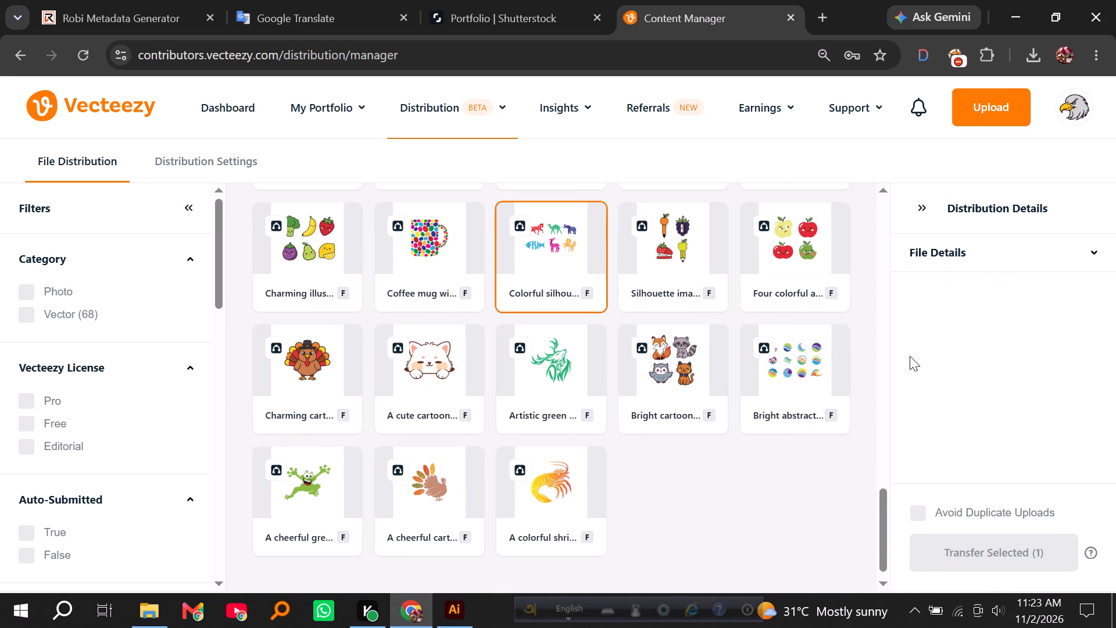
scroll(954, 363, down, 4)
scroll(956, 367, up, 5)
click(967, 248)
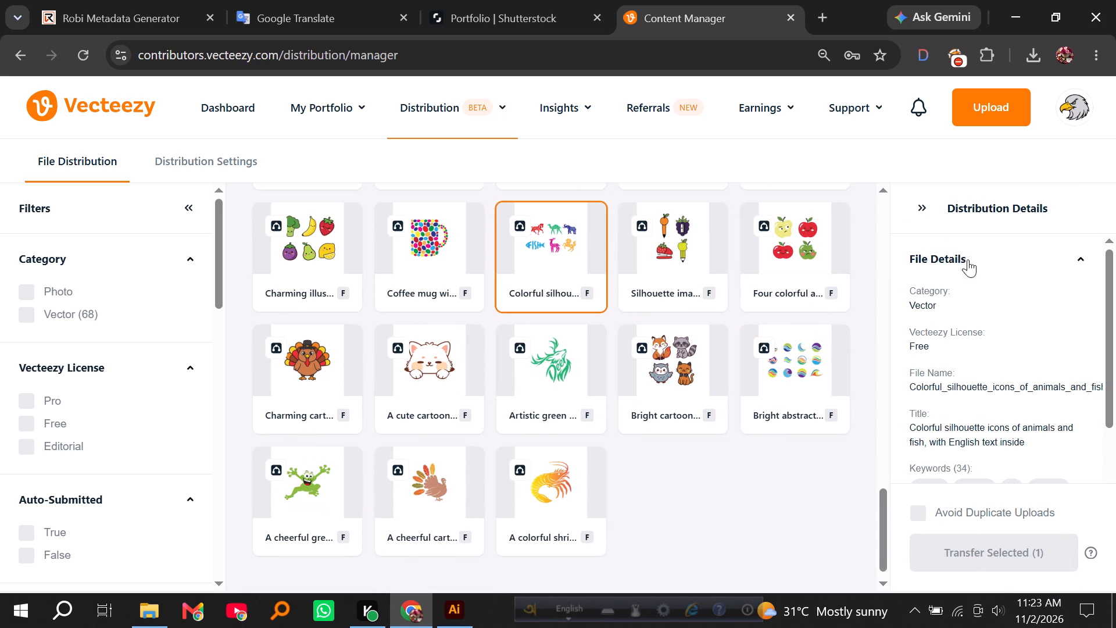
scroll(963, 348, down, 8)
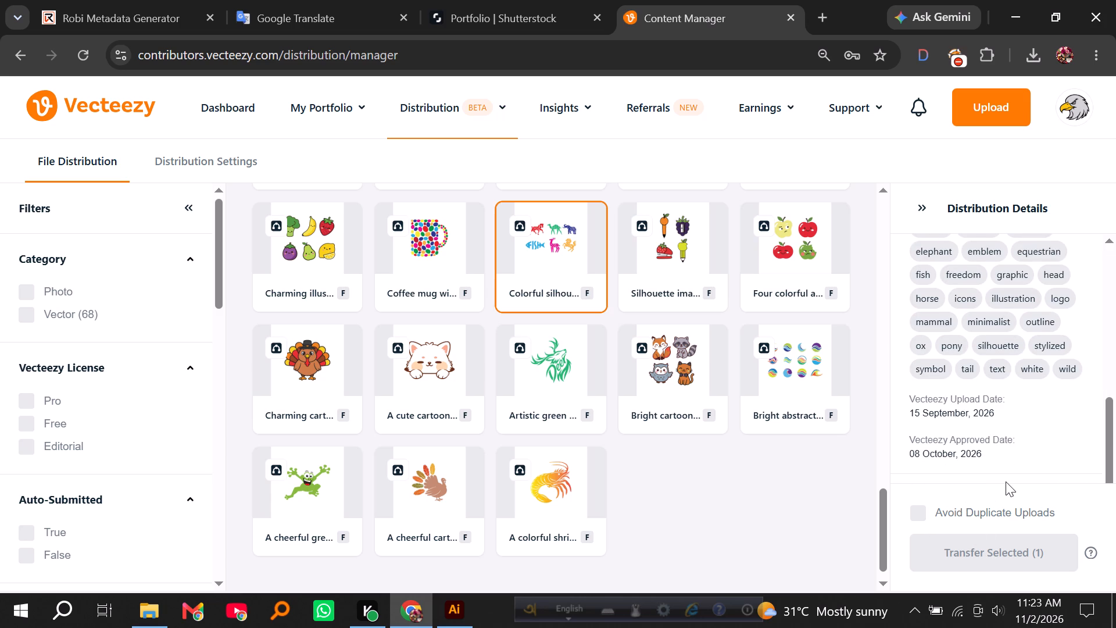
scroll(1005, 445, up, 8)
scroll(996, 444, down, 7)
click(720, 488)
scroll(492, 322, up, 6)
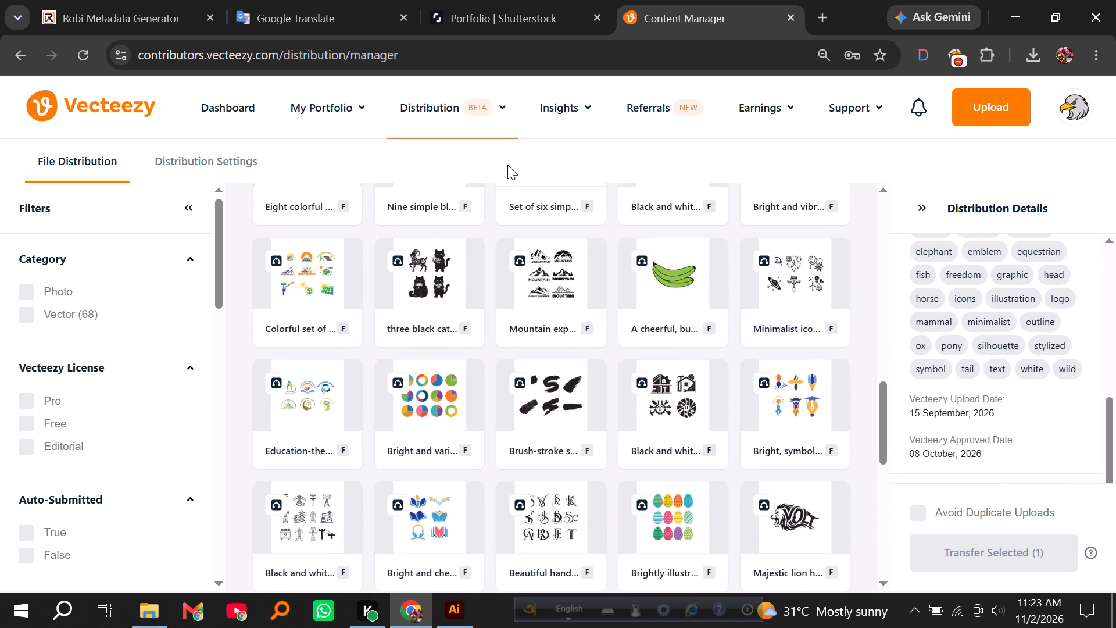
Open the Payments page and review the payment eligibility, tax information and payment history.
click(481, 108)
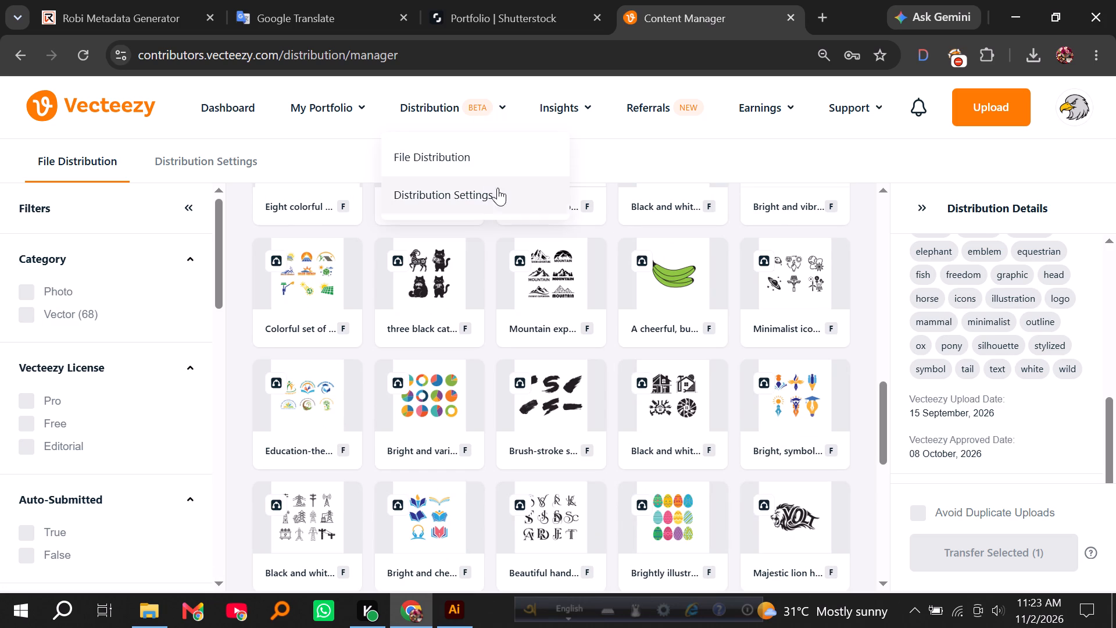
click(586, 106)
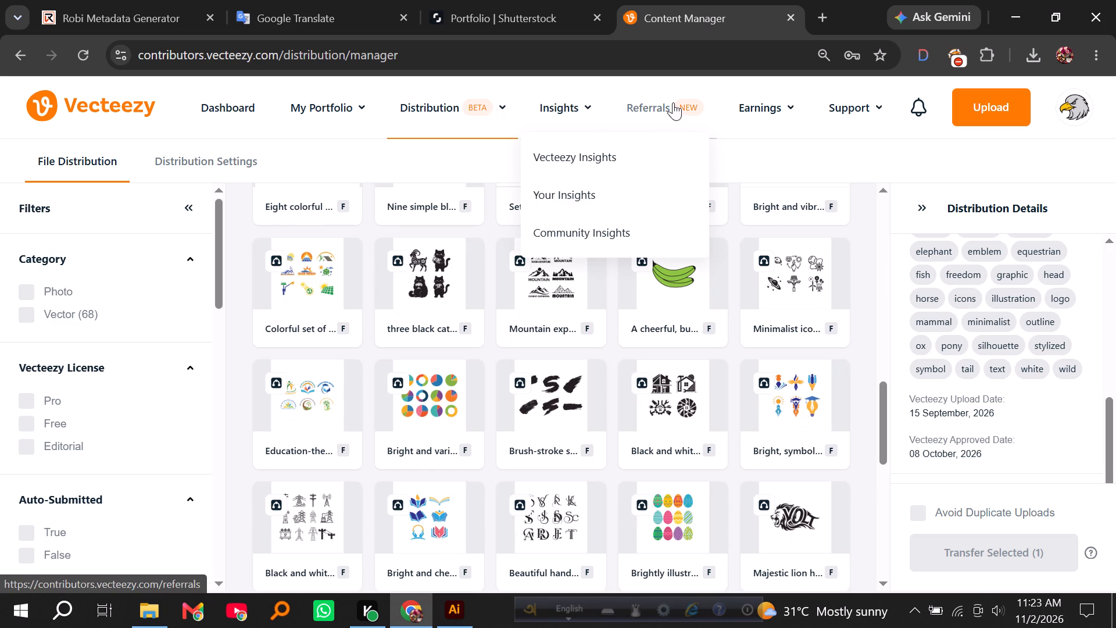
click(761, 108)
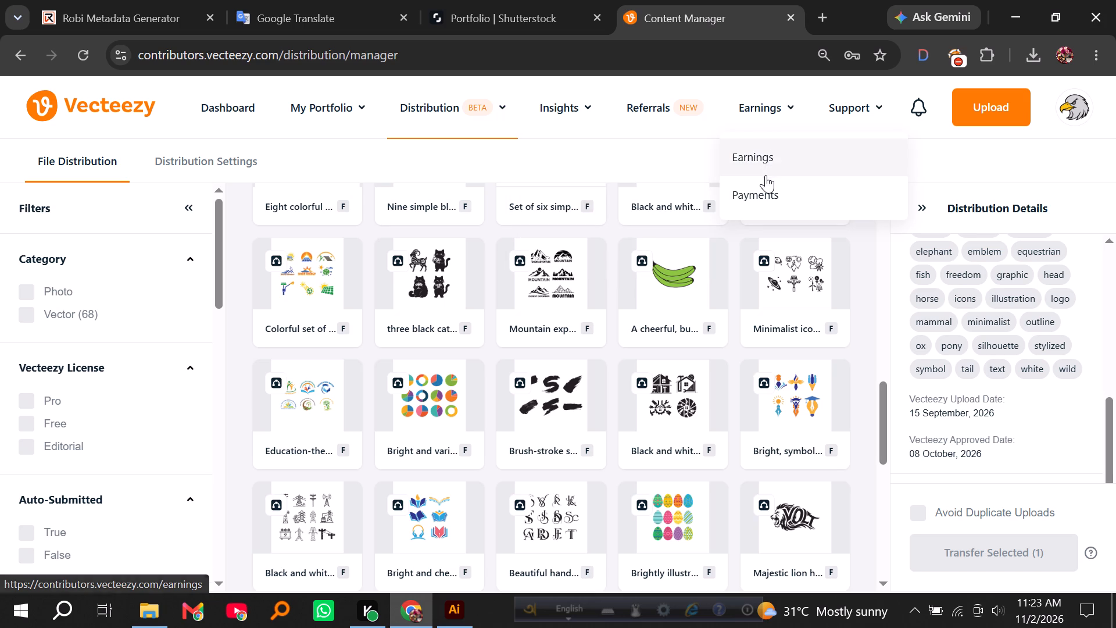
click(747, 197)
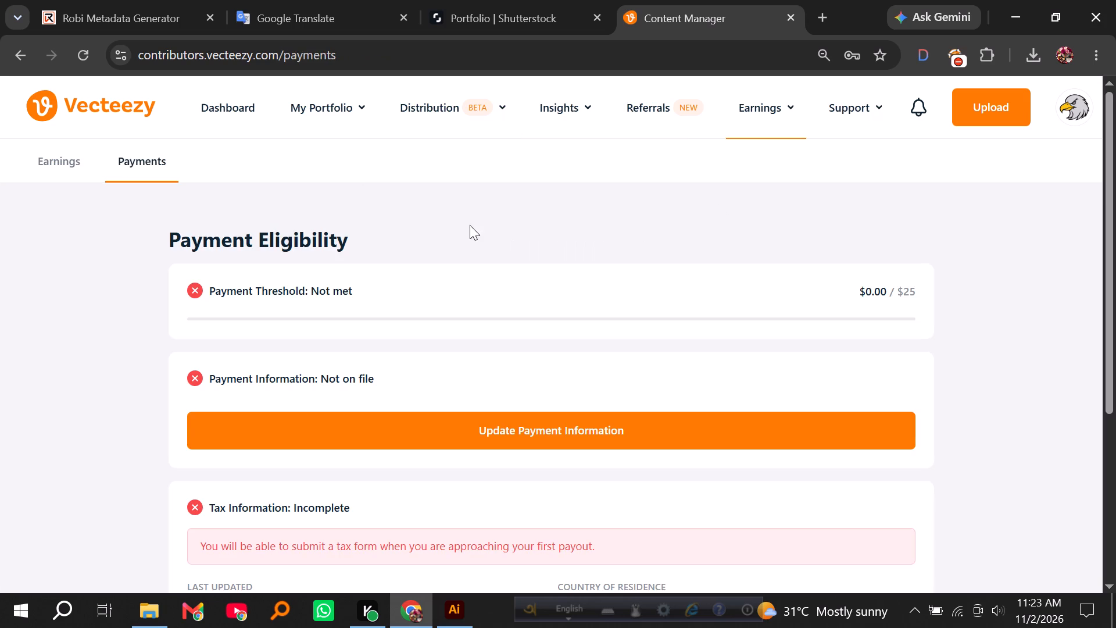
scroll(450, 240, down, 8)
scroll(438, 341, down, 3)
scroll(435, 356, up, 2)
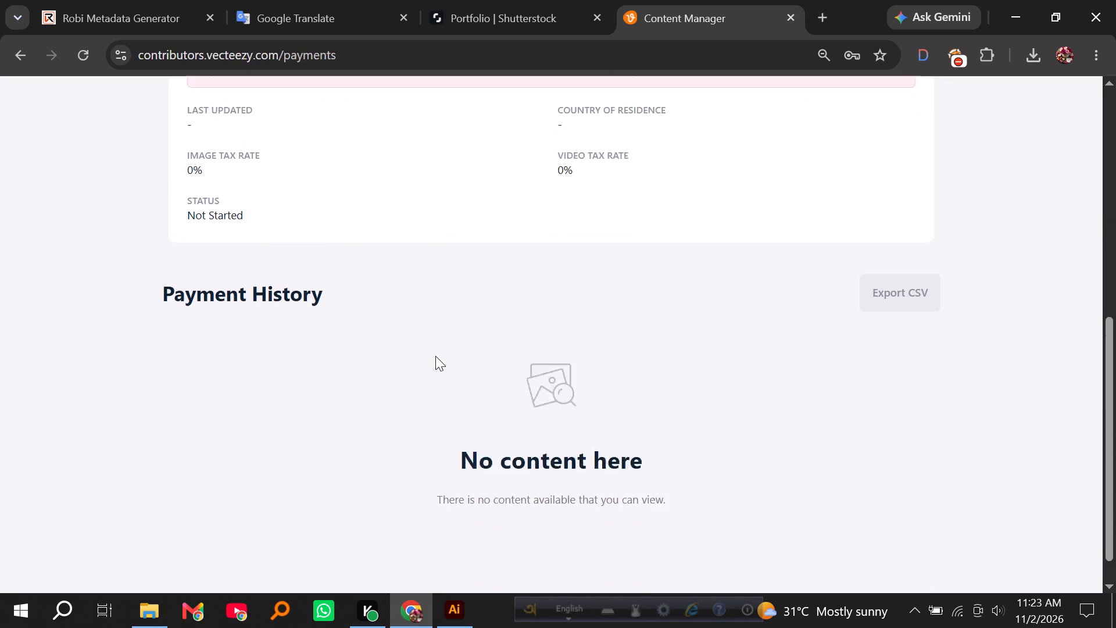
scroll(435, 356, up, 2)
scroll(441, 340, down, 11)
scroll(442, 342, up, 5)
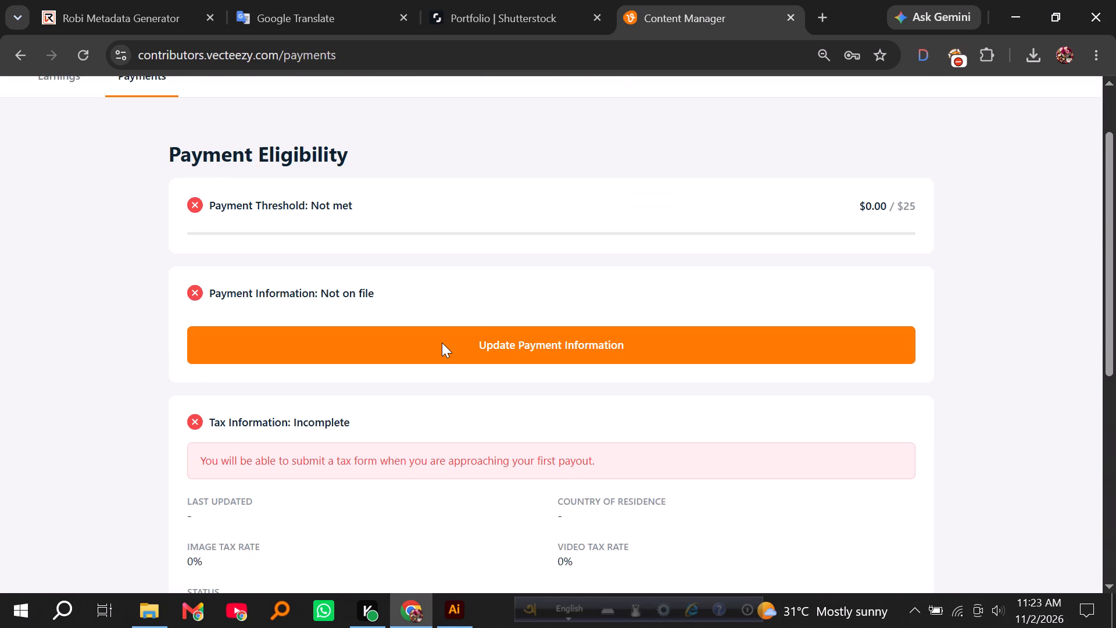
scroll(442, 342, up, 13)
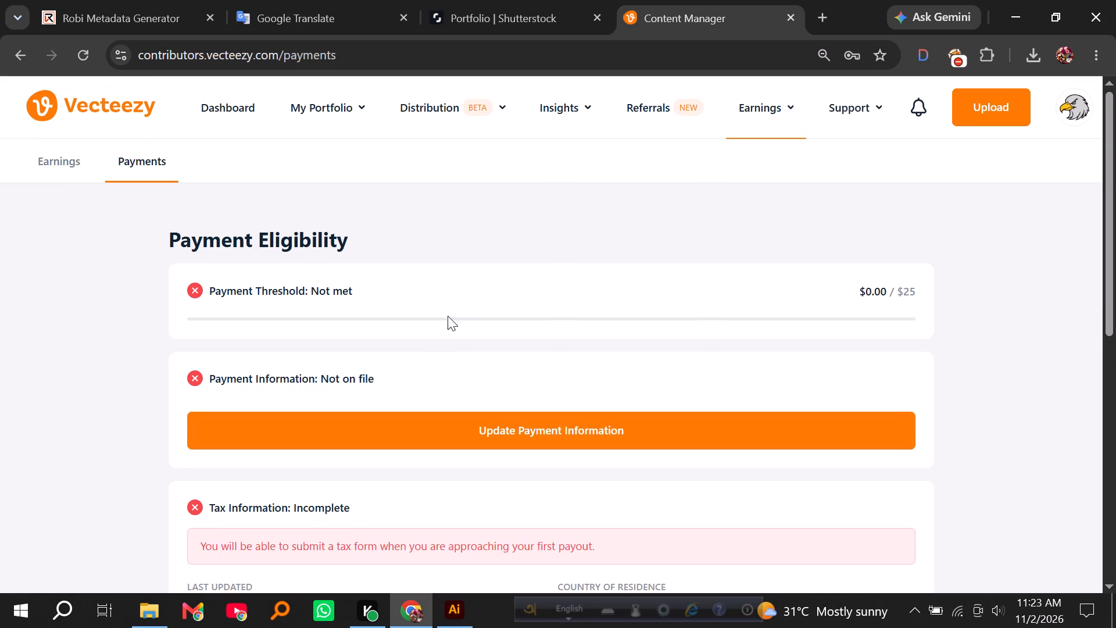
scroll(448, 316, up, 3)
Return to the Earnings page and look over the unpaid earnings and the license and category charts.
click(69, 168)
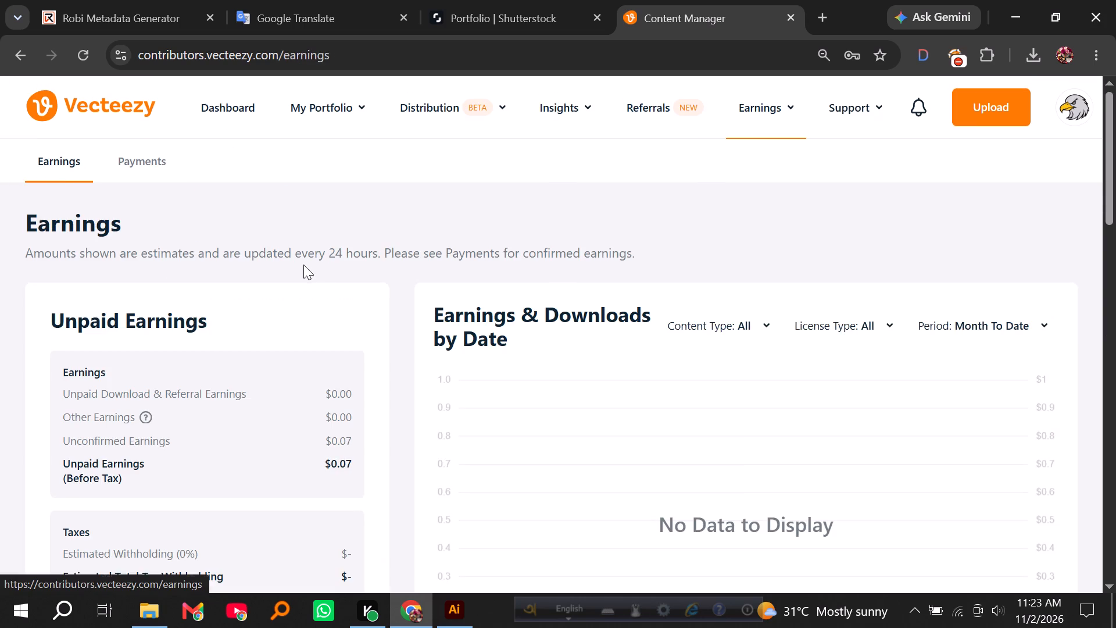
scroll(310, 272, down, 18)
scroll(324, 290, up, 1)
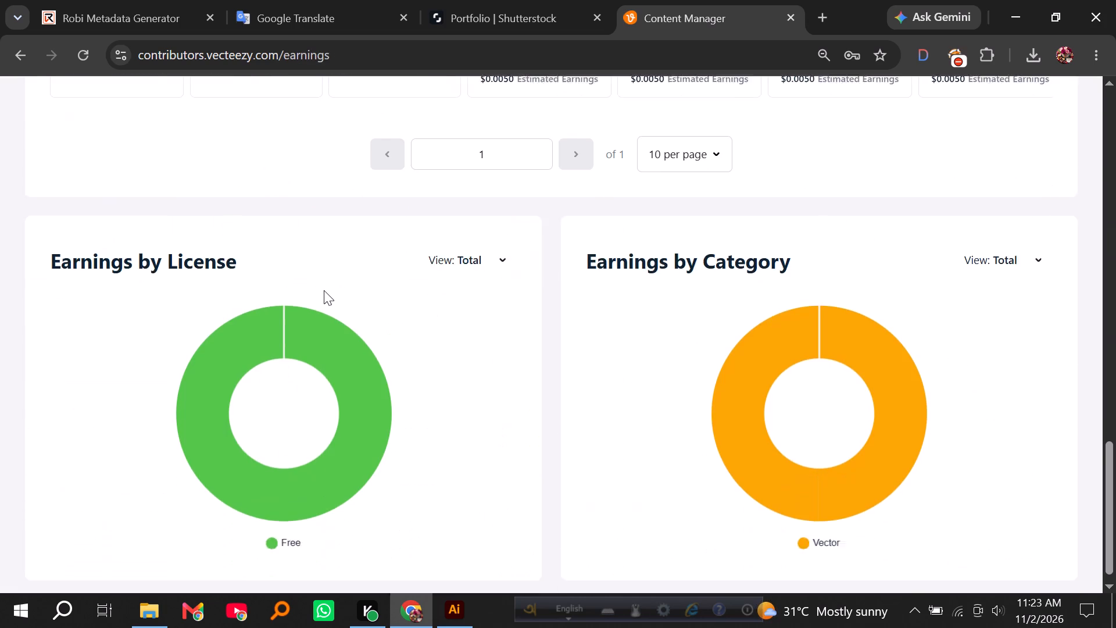
scroll(324, 290, up, 5)
scroll(324, 287, down, 11)
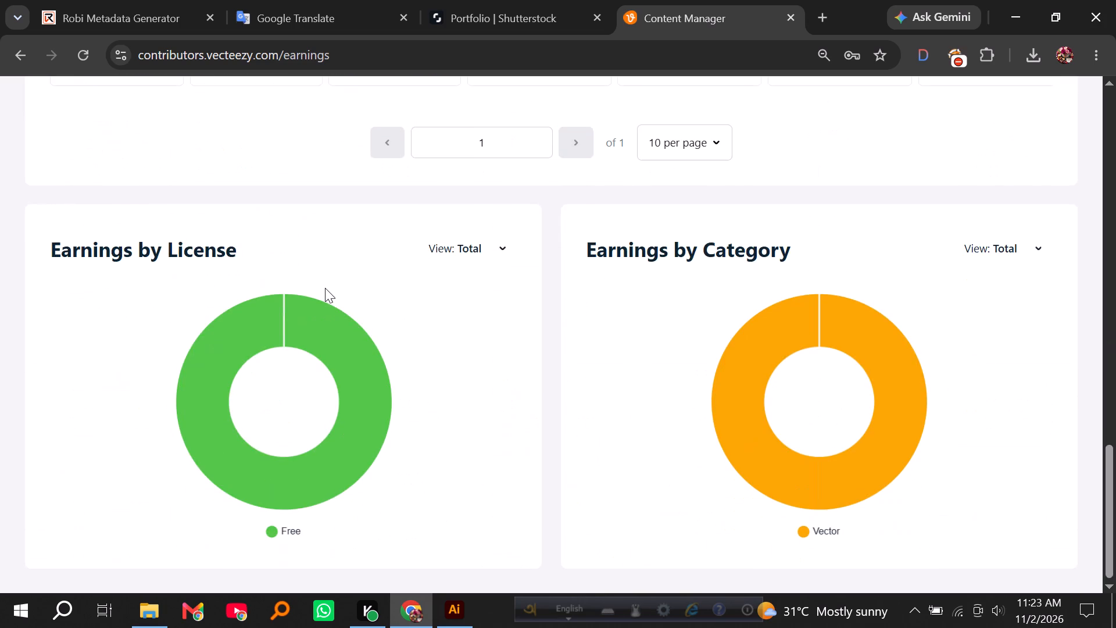
scroll(325, 288, up, 16)
scroll(328, 178, up, 2)
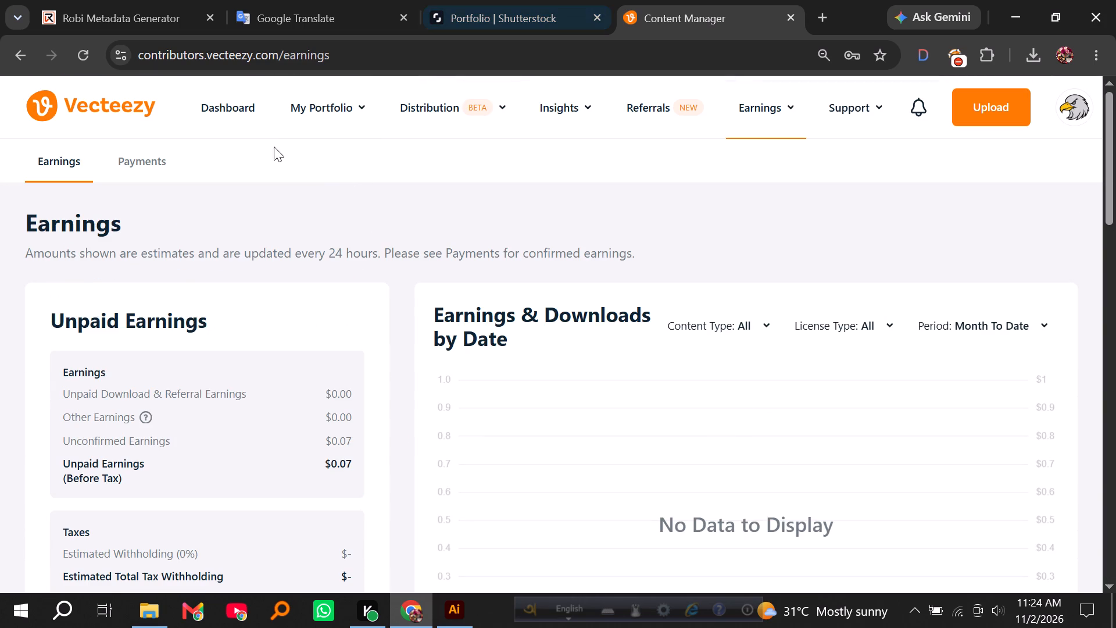
Open Your Insights and review the recent performance figures, top resources and top keywords.
click(230, 112)
click(349, 106)
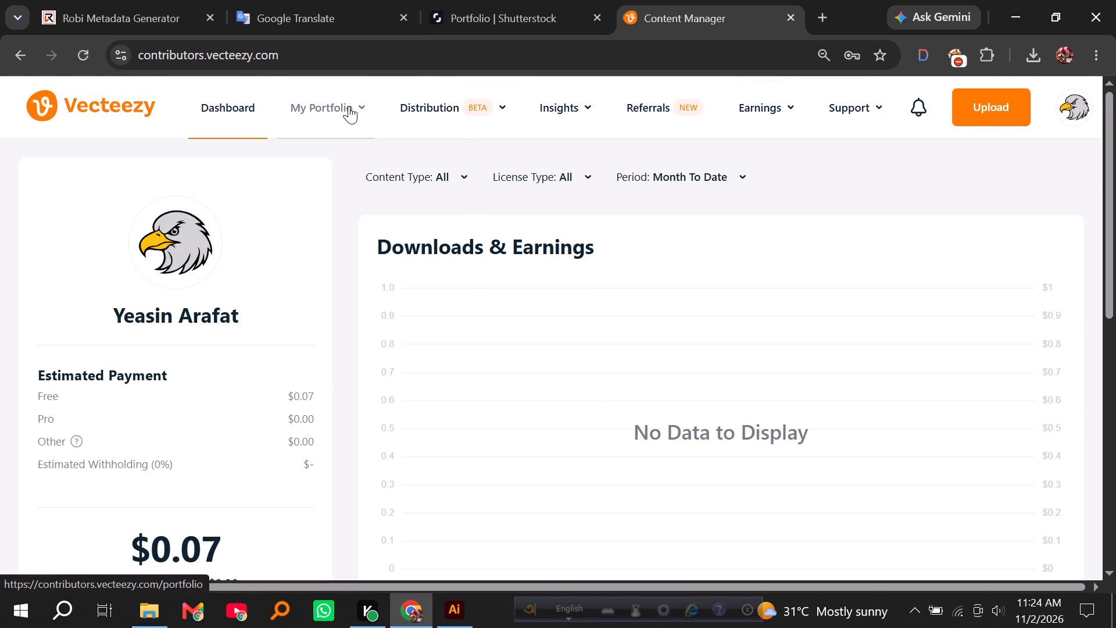
click(414, 106)
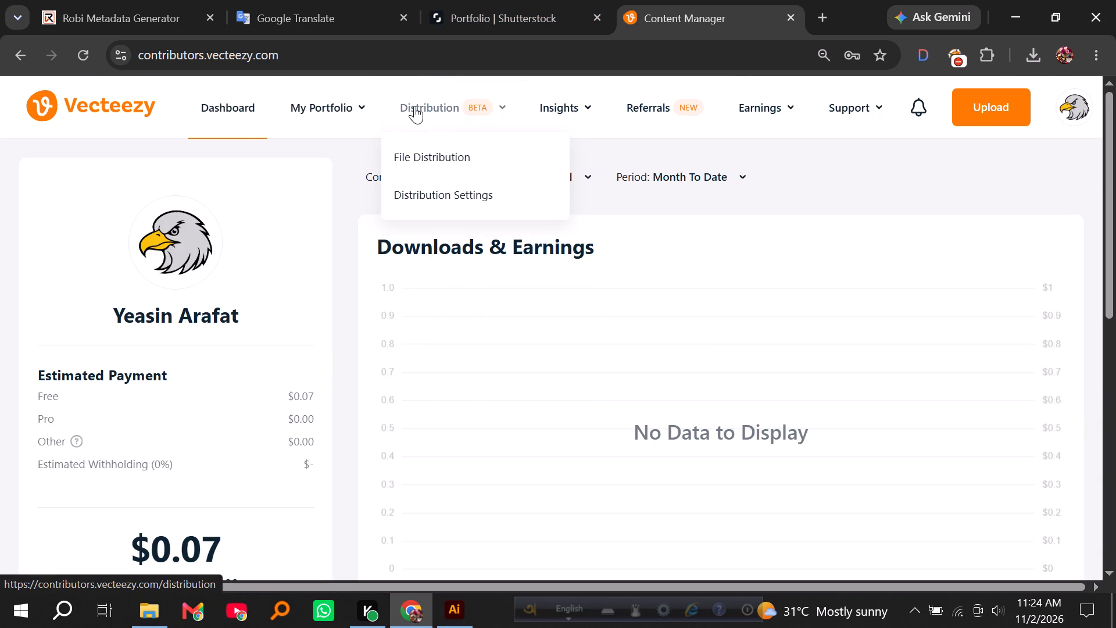
click(567, 108)
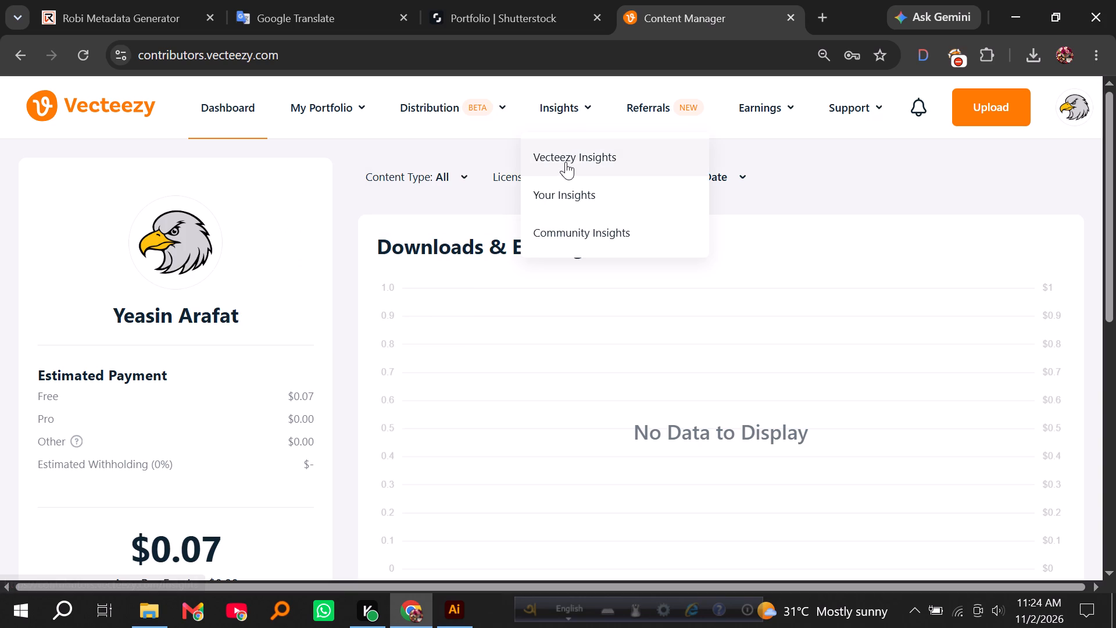
click(559, 188)
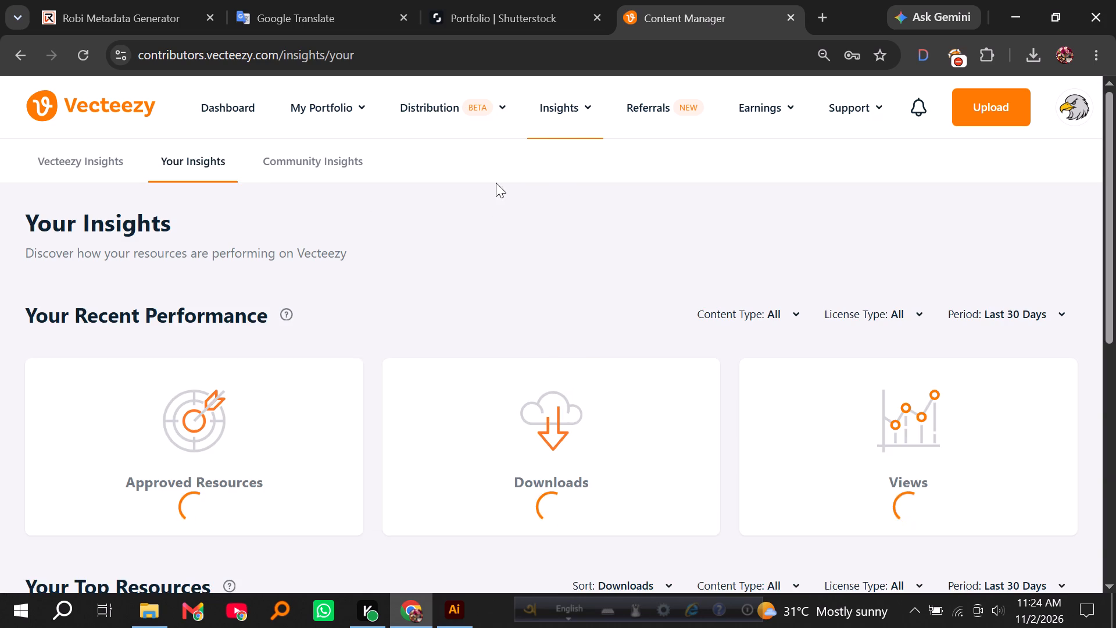
scroll(478, 233, down, 2)
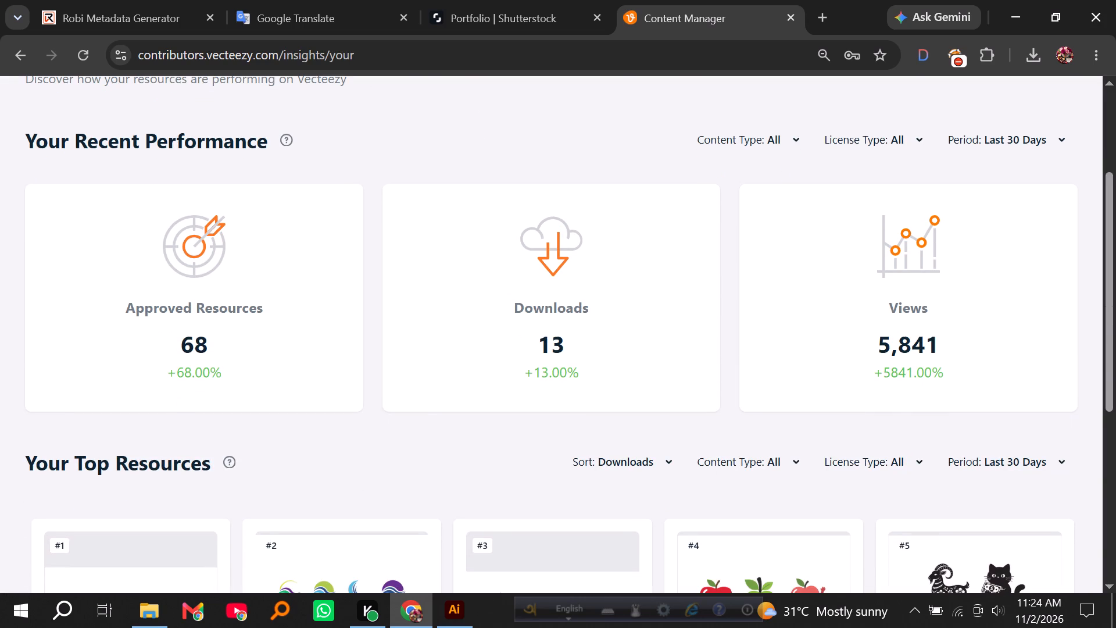
scroll(552, 345, down, 3)
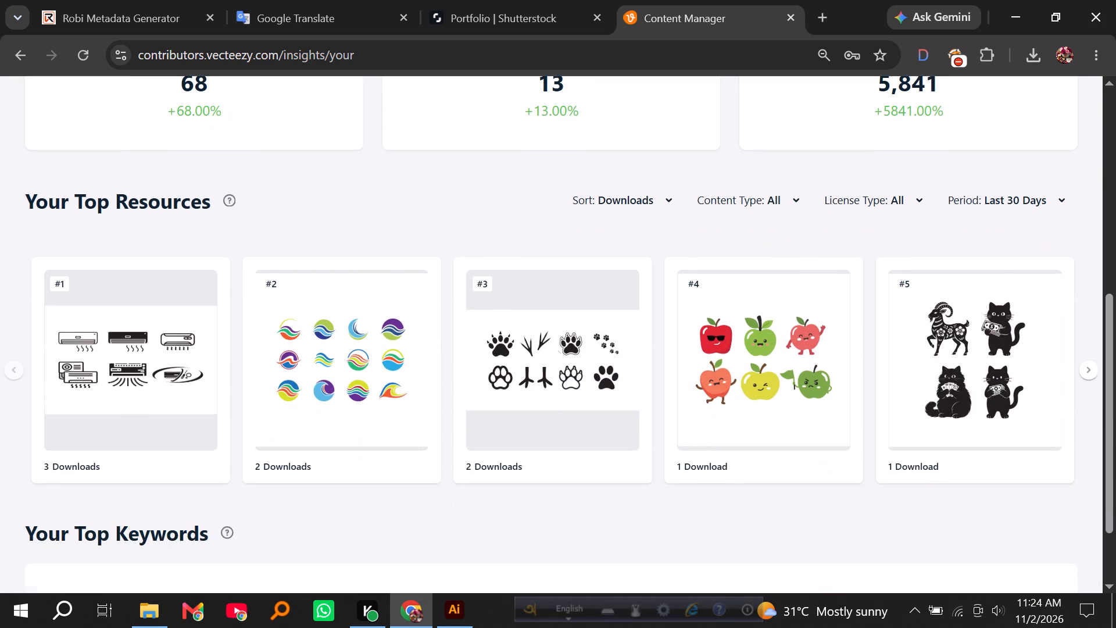
scroll(551, 343, down, 7)
scroll(551, 343, up, 3)
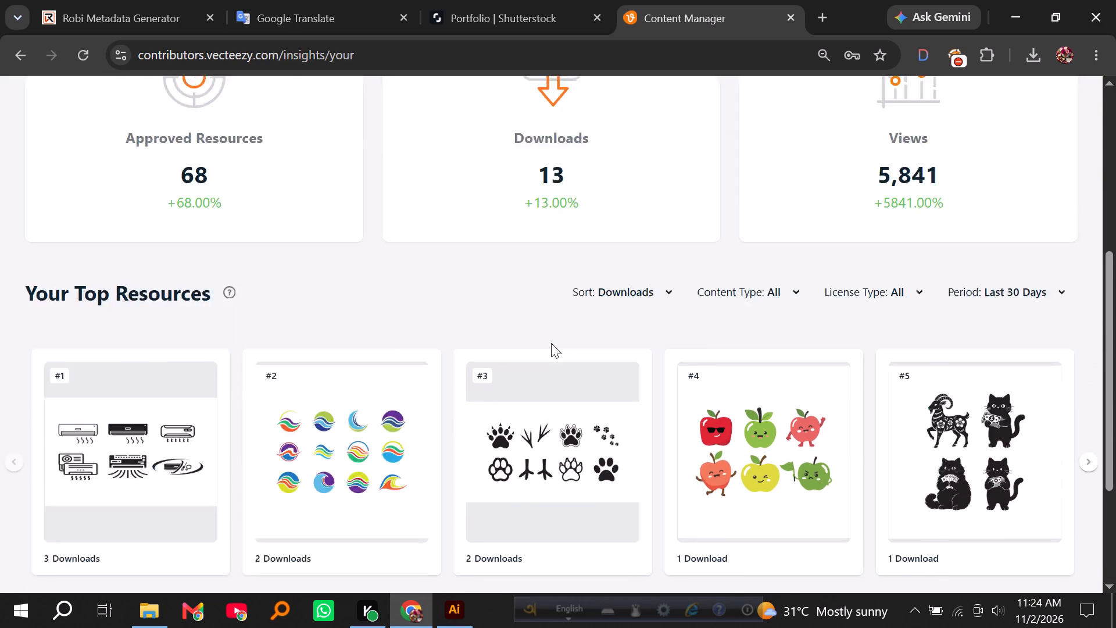
scroll(551, 343, up, 7)
Open Vecteezy Insights and examine the Opportunities keyword rankings for vectors, photos and videos.
click(567, 110)
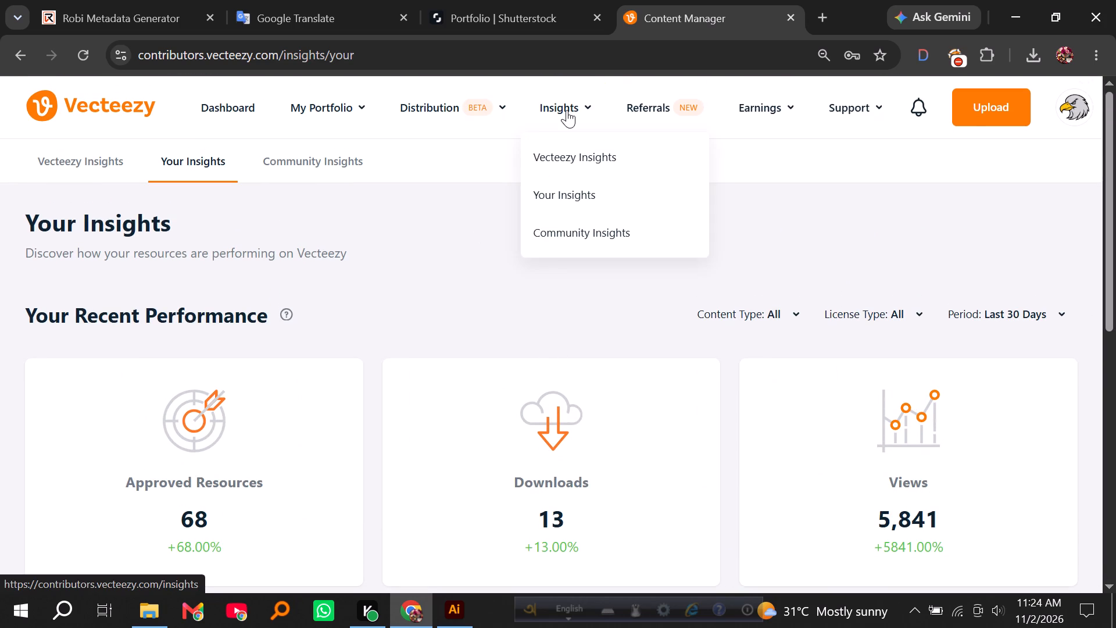
click(571, 160)
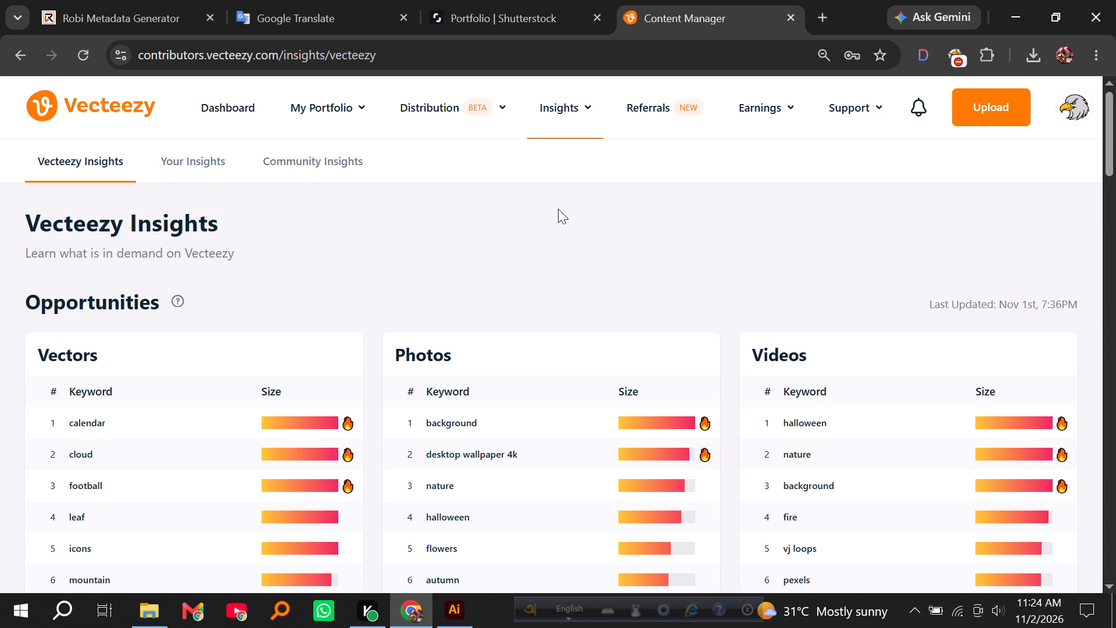
scroll(558, 210, down, 2)
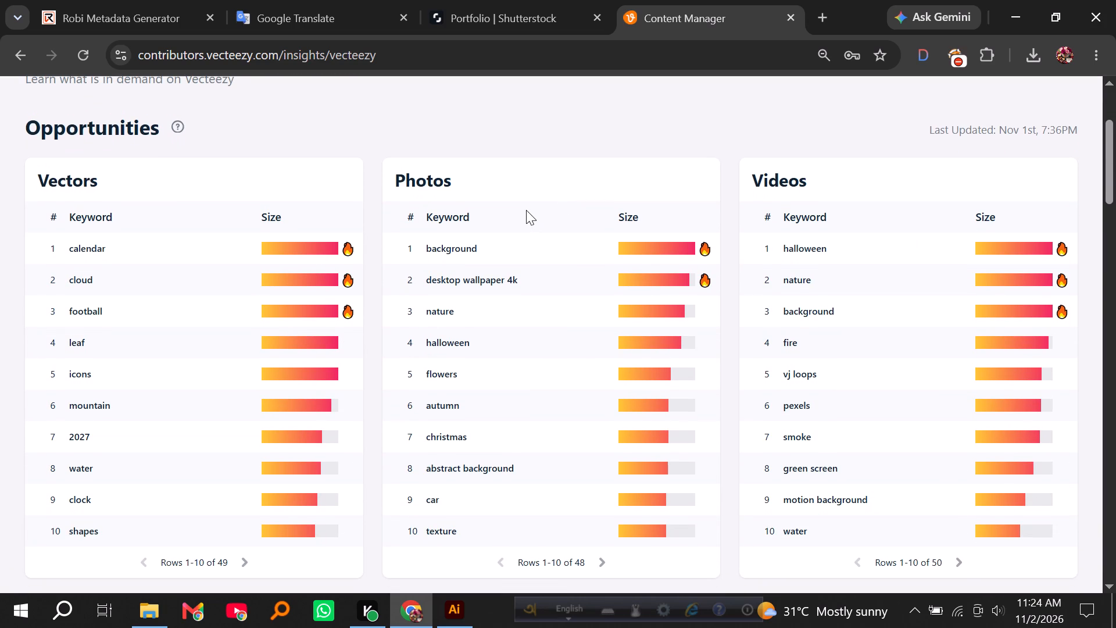
scroll(463, 204, up, 1)
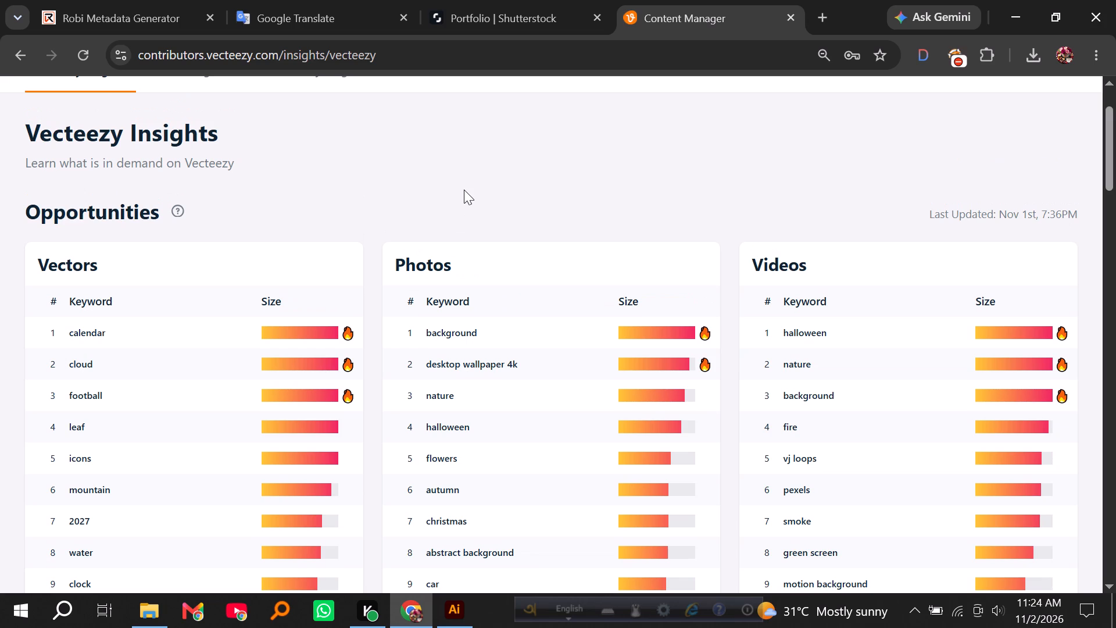
scroll(464, 192, up, 5)
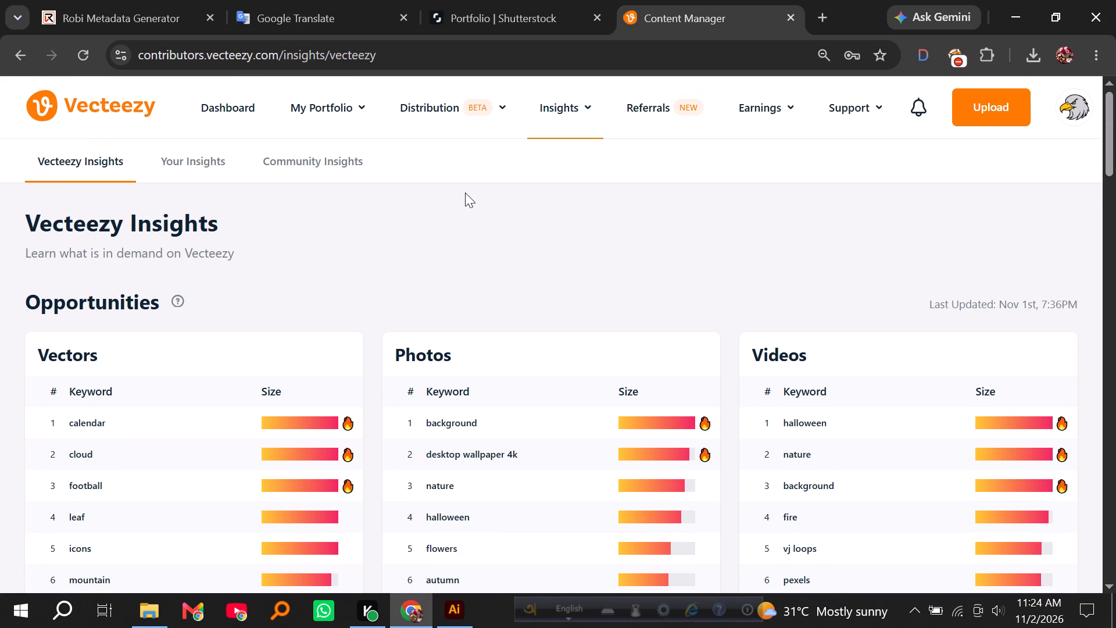
scroll(465, 192, down, 4)
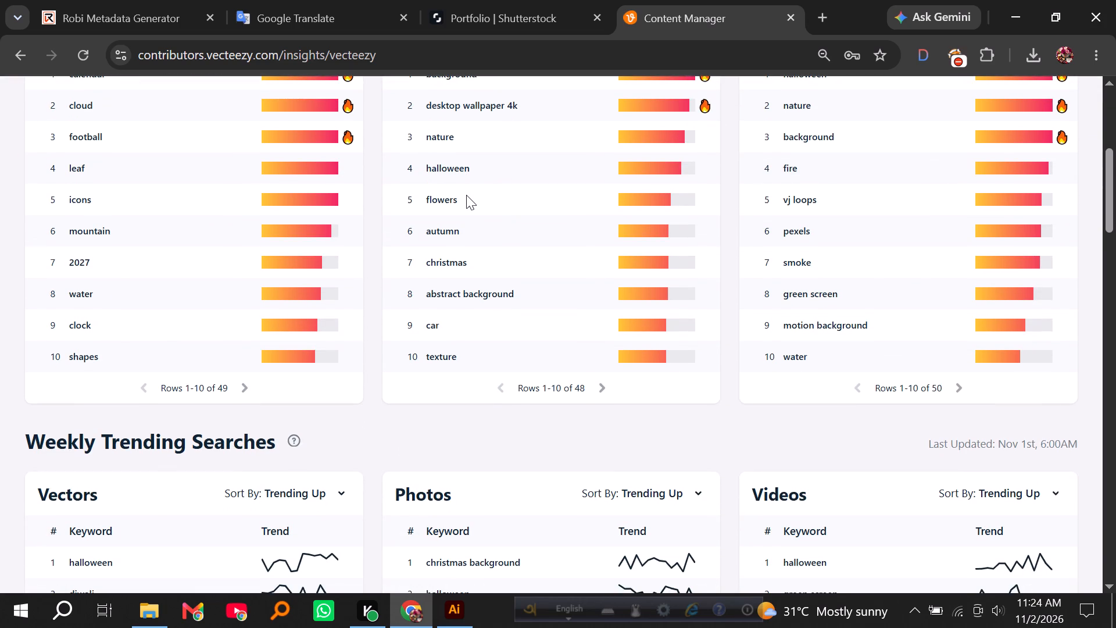
scroll(443, 262, up, 2)
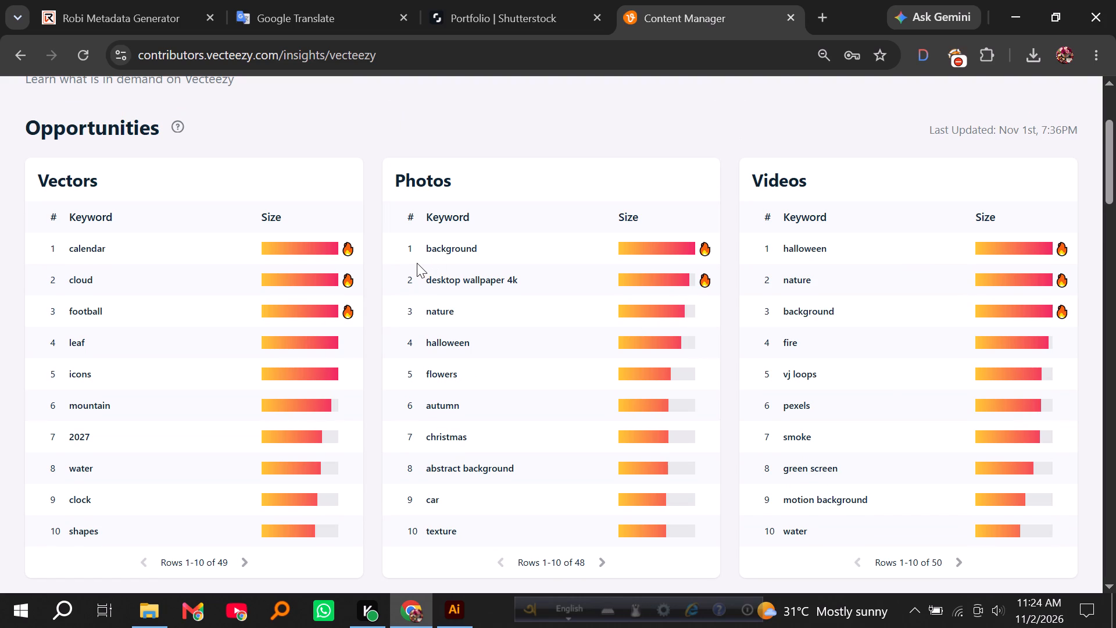
Look through the weekly and monthly trending searches, the other requested content, and the Tips & Trends calls for content.
scroll(416, 257, down, 8)
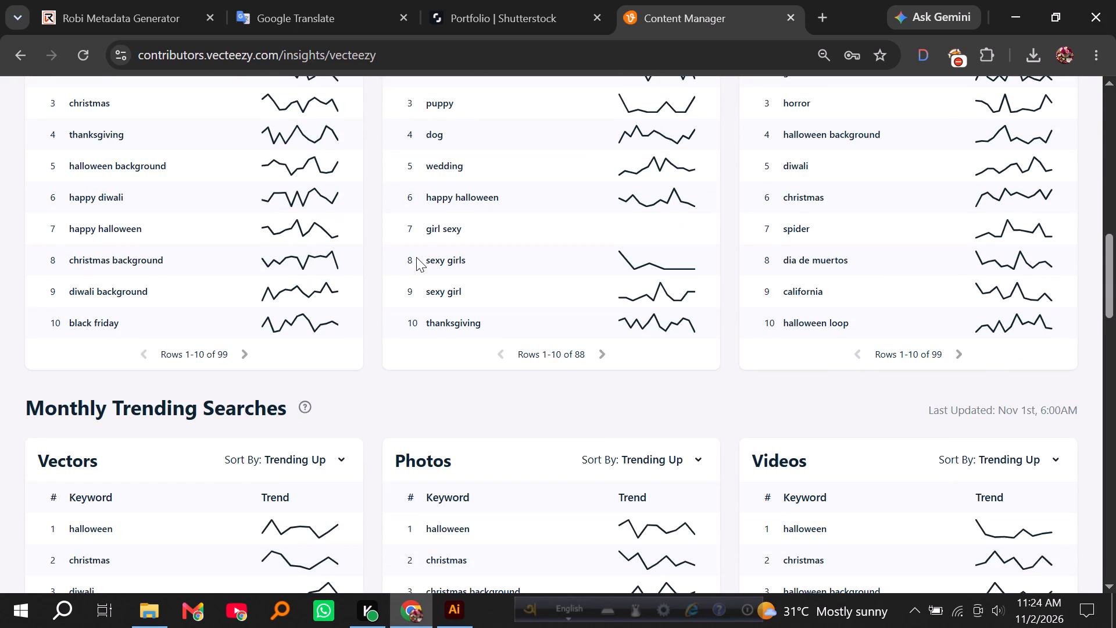
scroll(417, 257, up, 2)
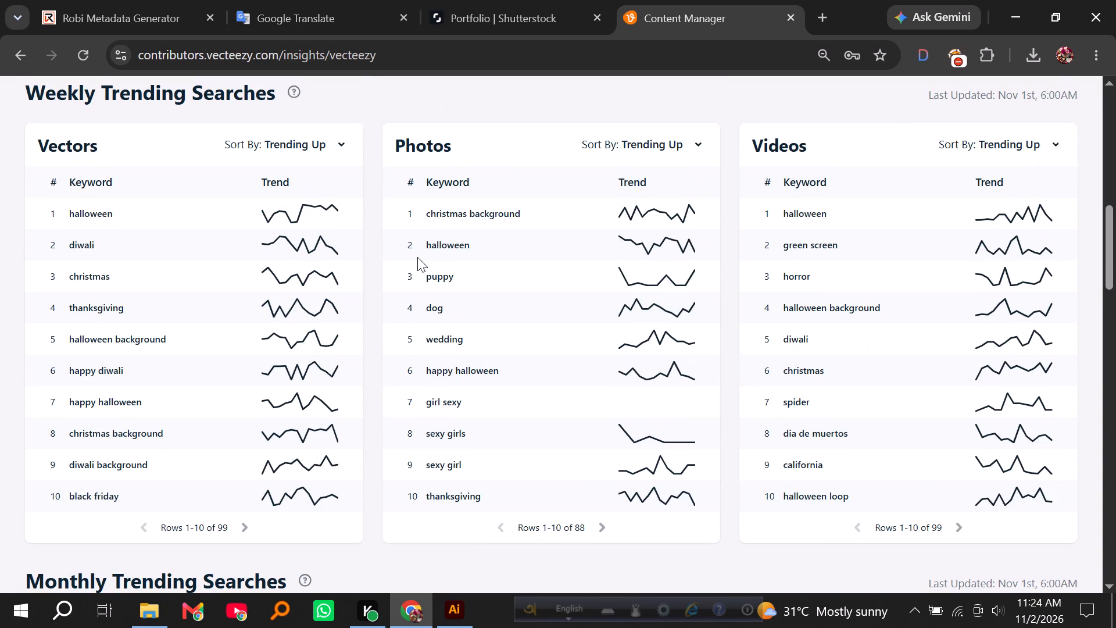
scroll(417, 257, up, 3)
scroll(418, 258, down, 8)
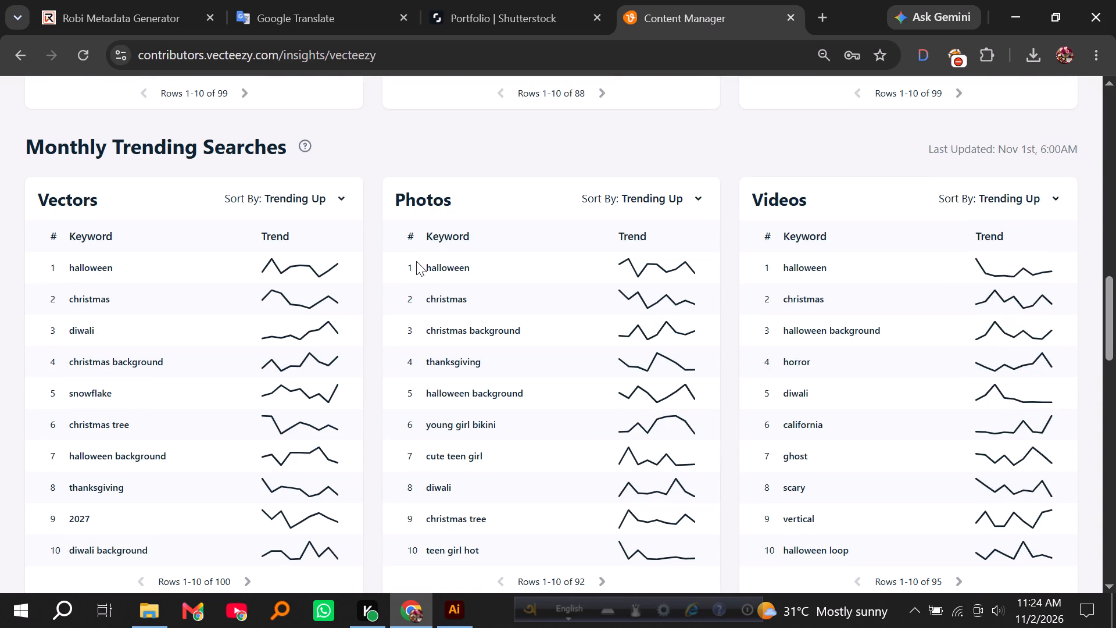
scroll(416, 262, down, 10)
scroll(414, 266, up, 3)
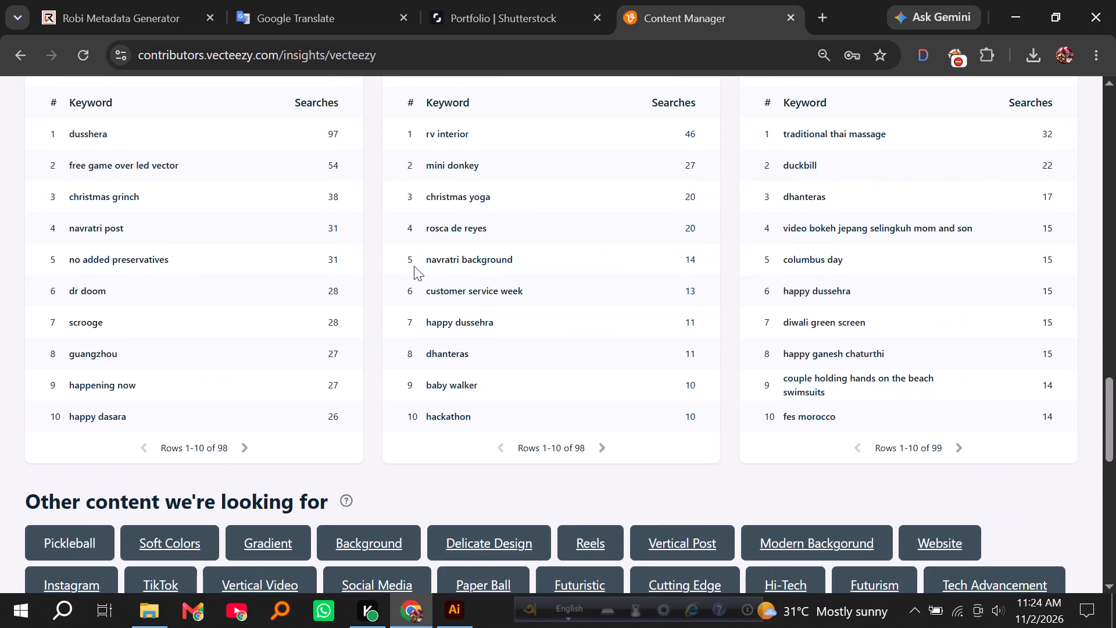
scroll(414, 266, down, 7)
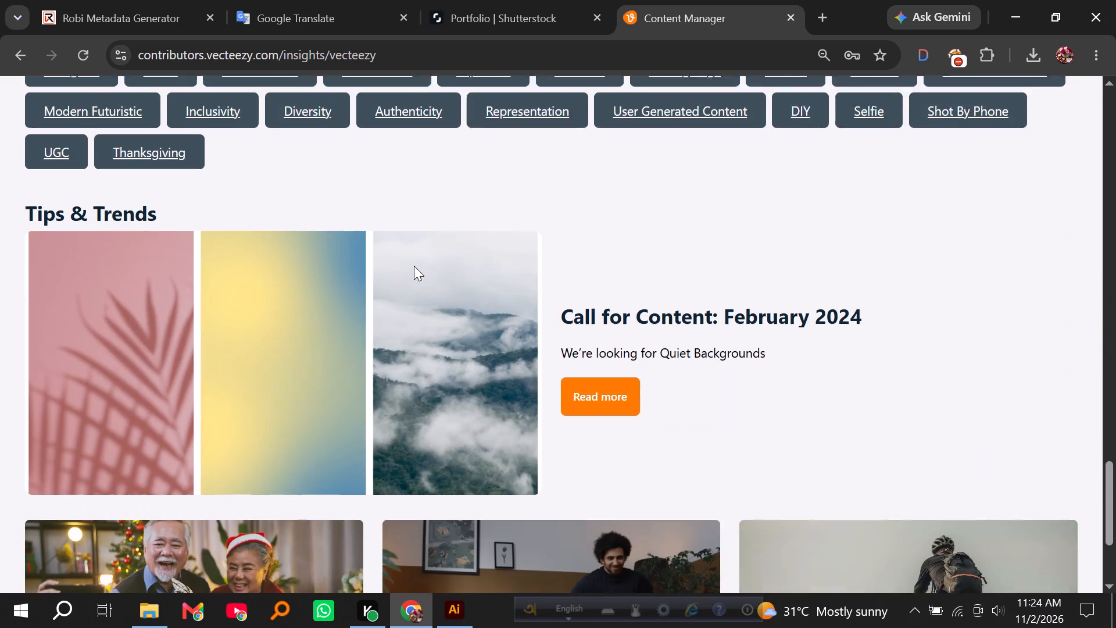
scroll(414, 266, down, 8)
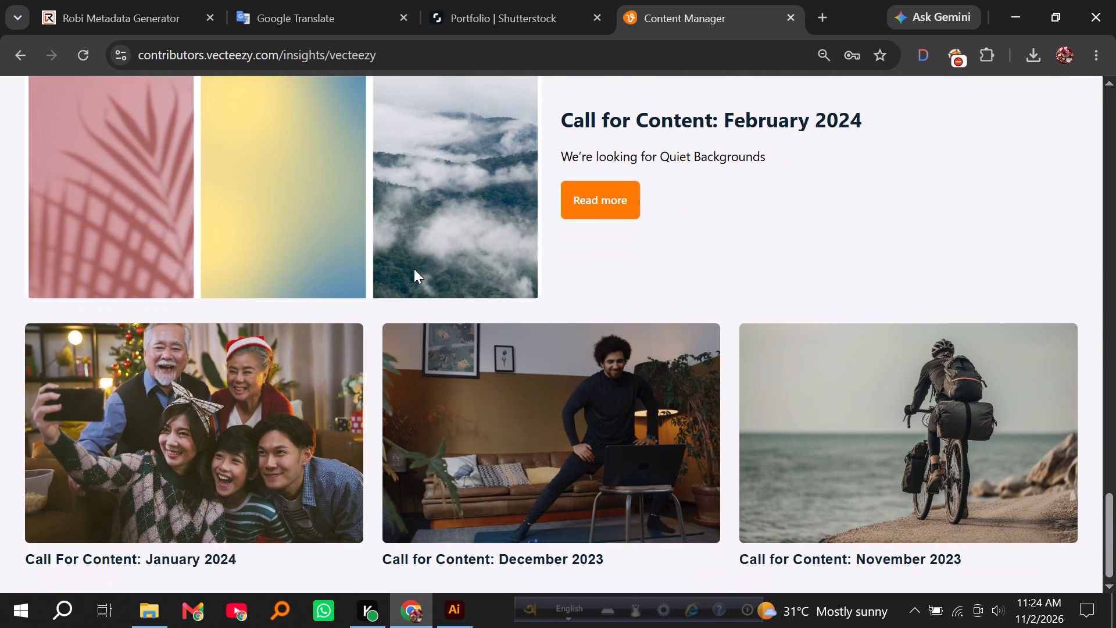
scroll(414, 269, up, 4)
scroll(414, 269, up, 20)
scroll(414, 269, up, 6)
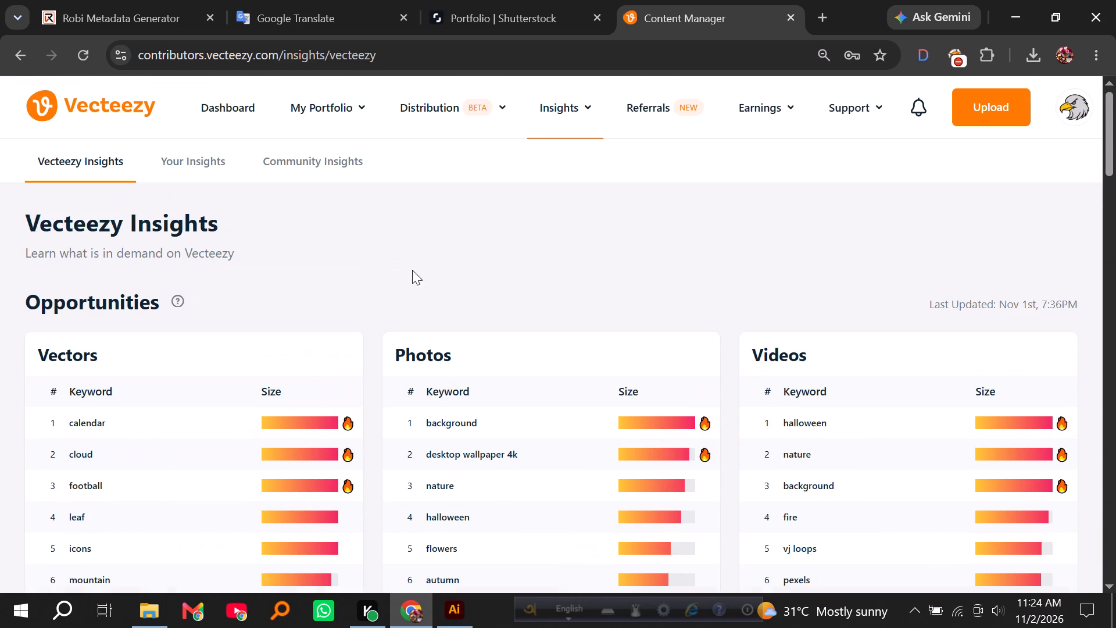
scroll(412, 270, up, 7)
Open Community Insights and browse the trending resources, trending contributors and team favorites.
click(580, 111)
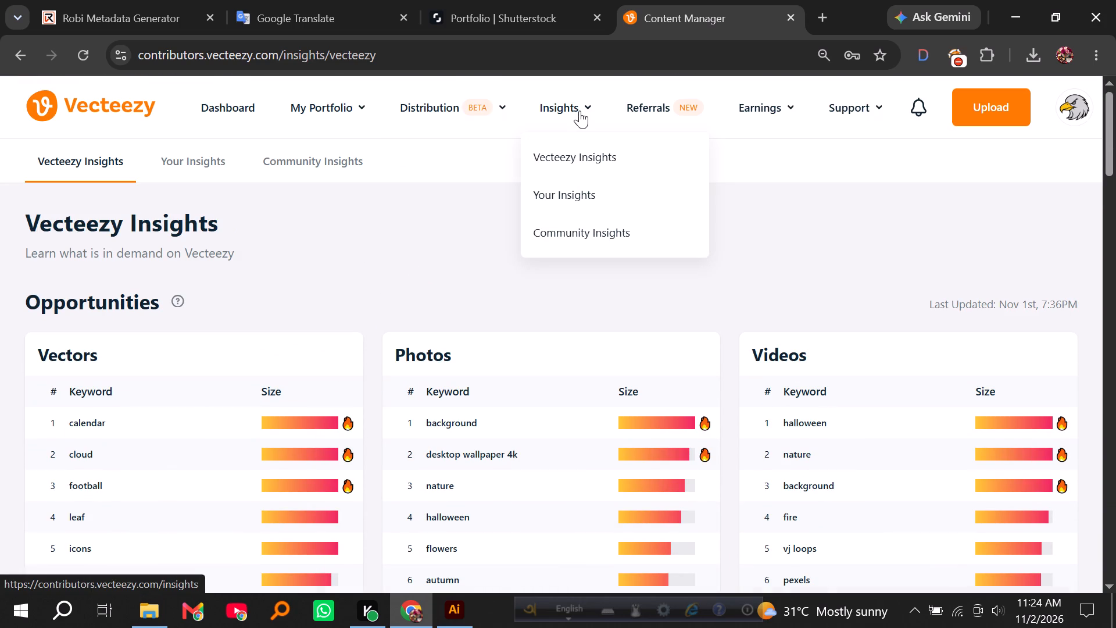
click(562, 235)
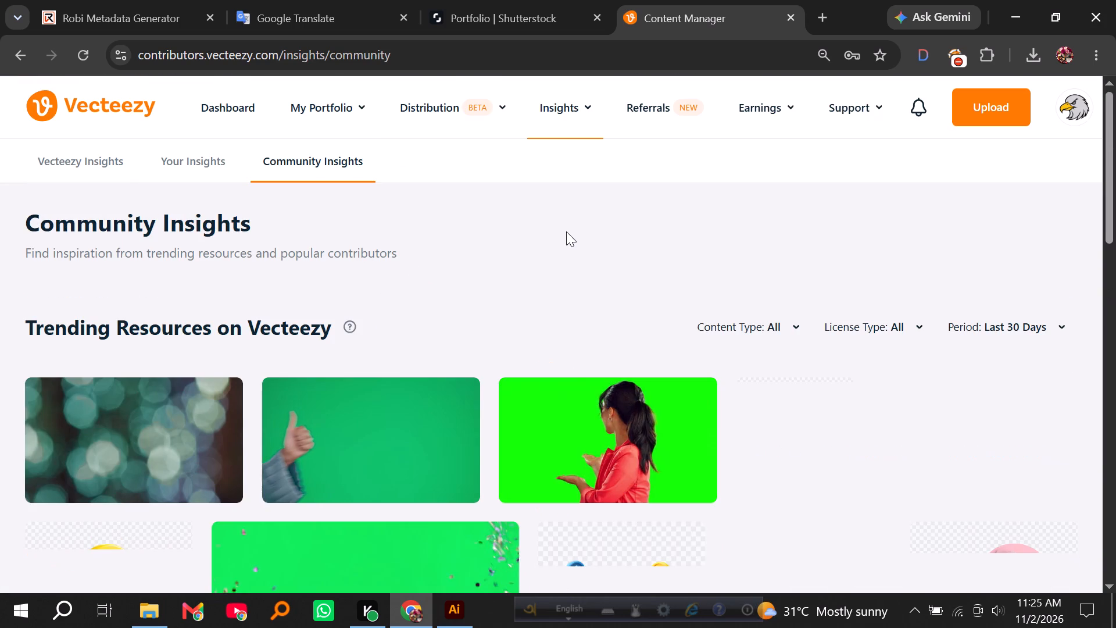
scroll(569, 231, down, 3)
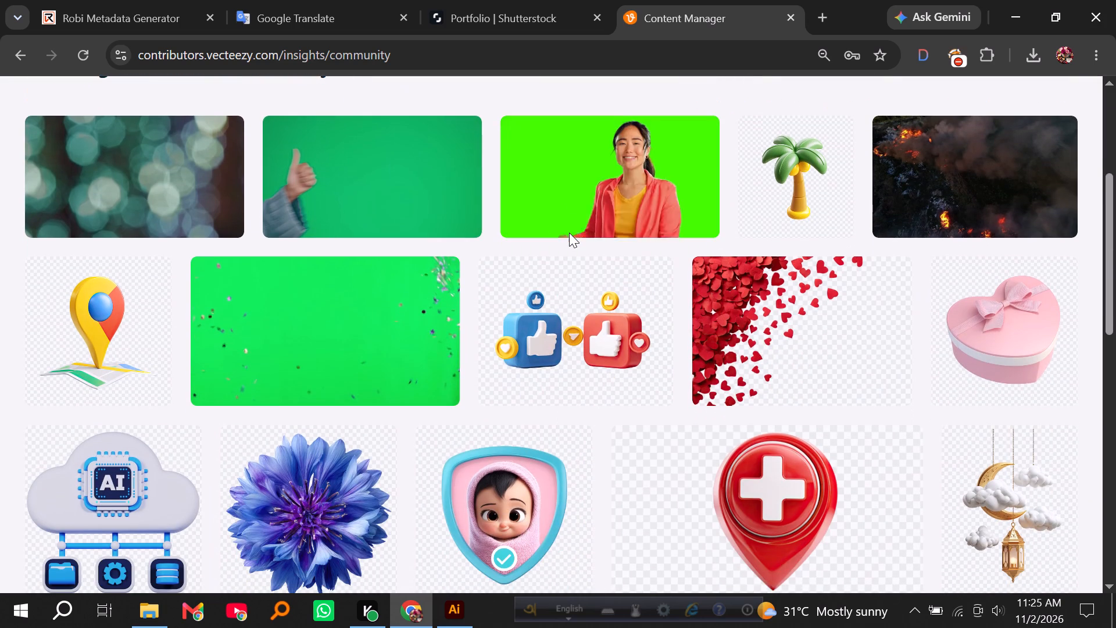
scroll(569, 233, down, 6)
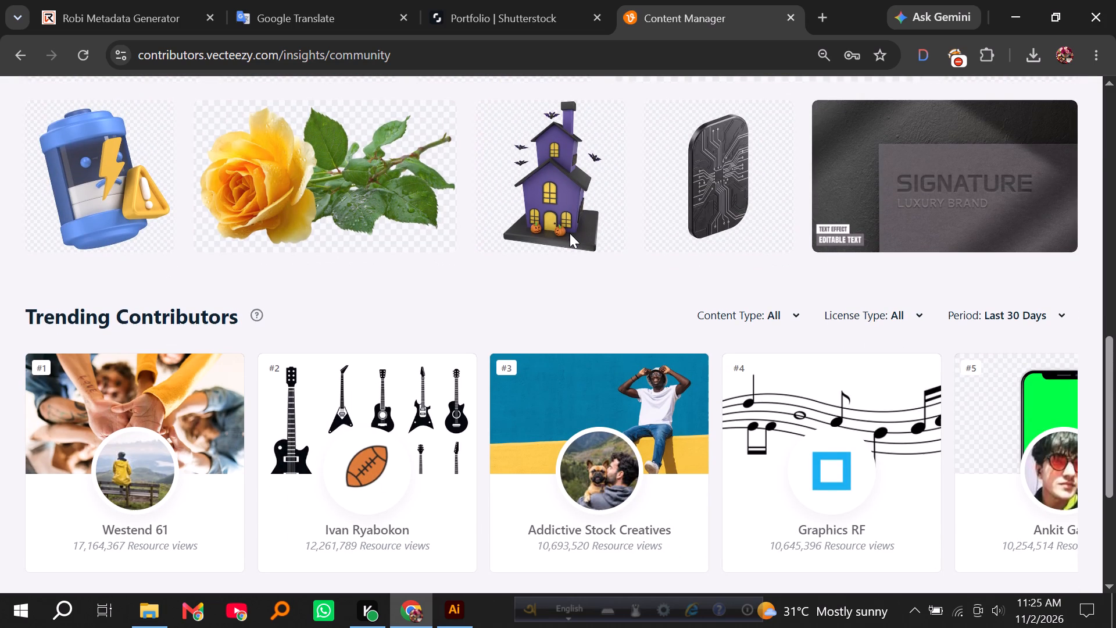
scroll(574, 230, down, 2)
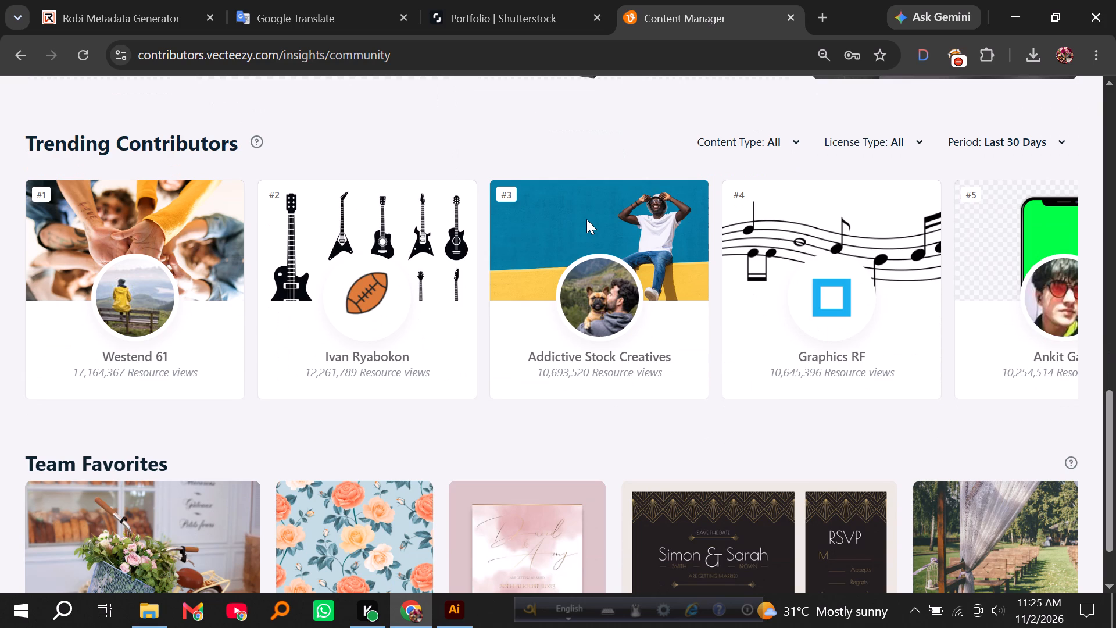
scroll(586, 219, down, 2)
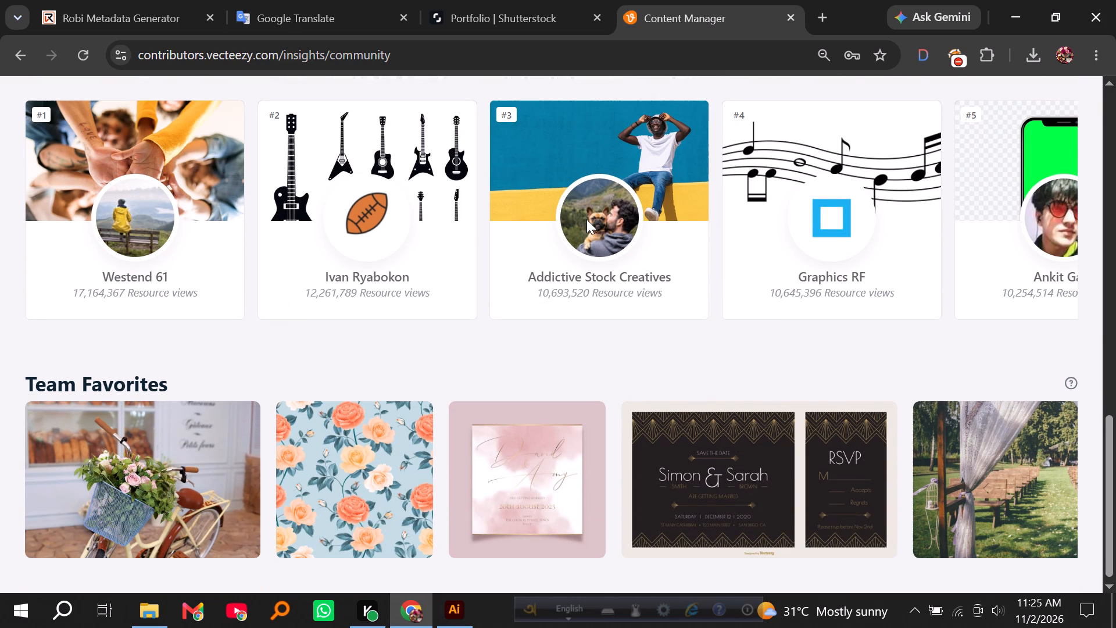
scroll(586, 219, down, 4)
scroll(577, 352, up, 3)
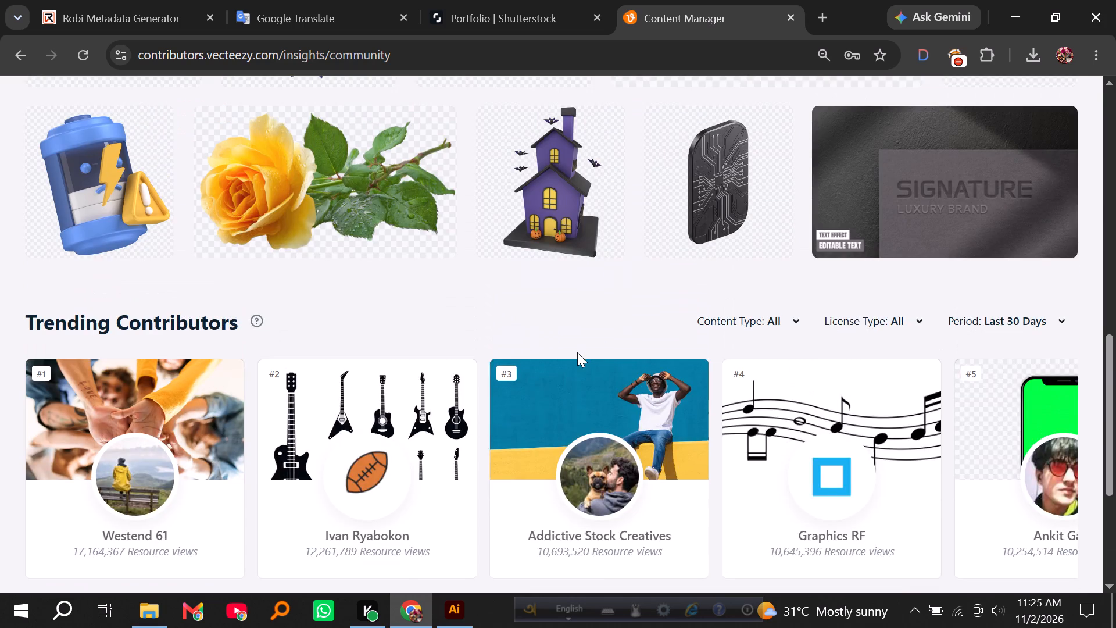
scroll(577, 352, up, 4)
scroll(578, 346, down, 8)
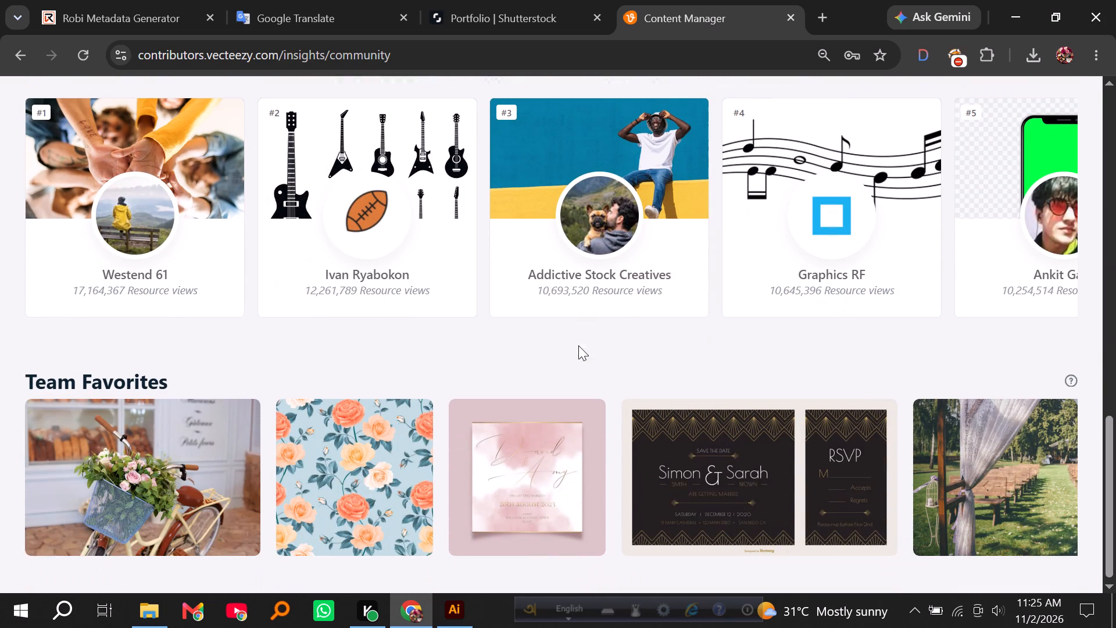
Try to open the profile of the second-ranked trending contributor, and look back over the trending resources.
click(401, 215)
scroll(394, 224, up, 1)
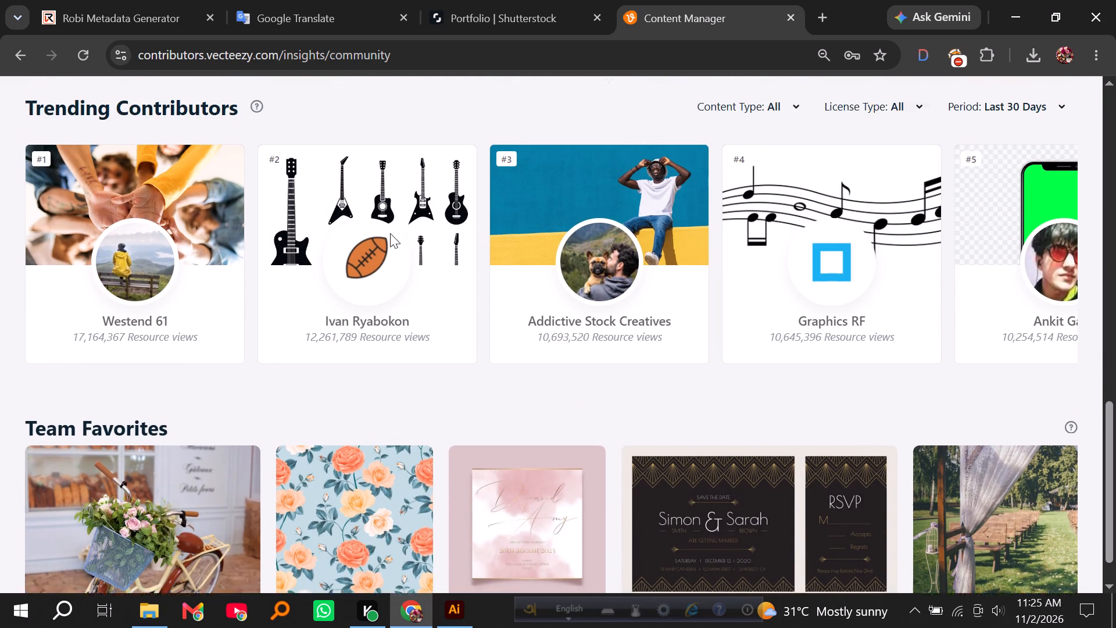
double_click(375, 272)
scroll(433, 238, up, 6)
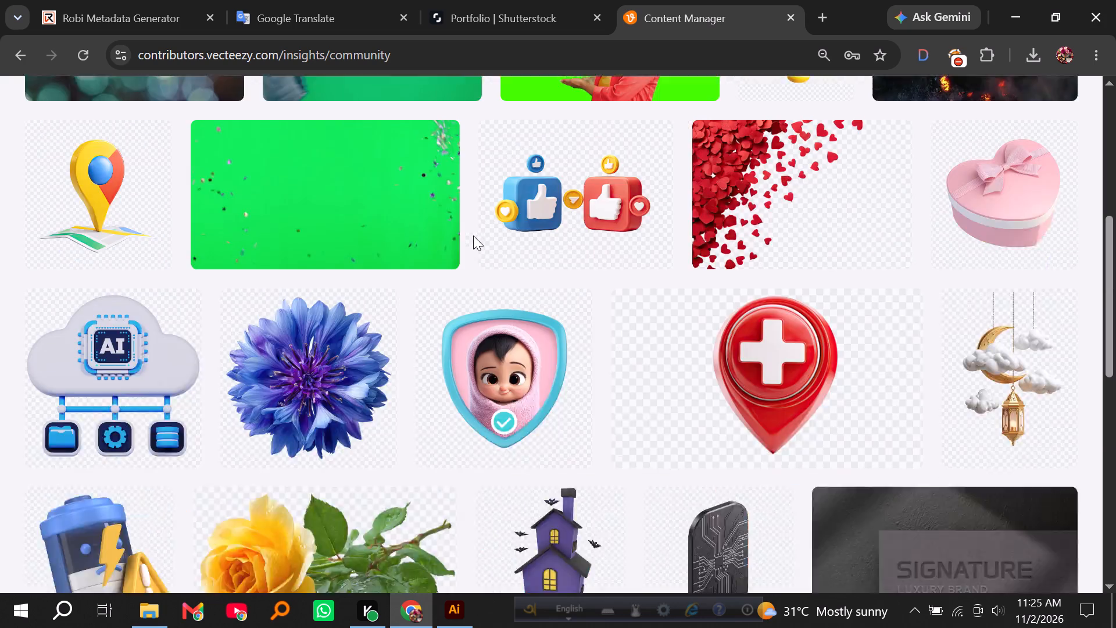
scroll(473, 235, up, 8)
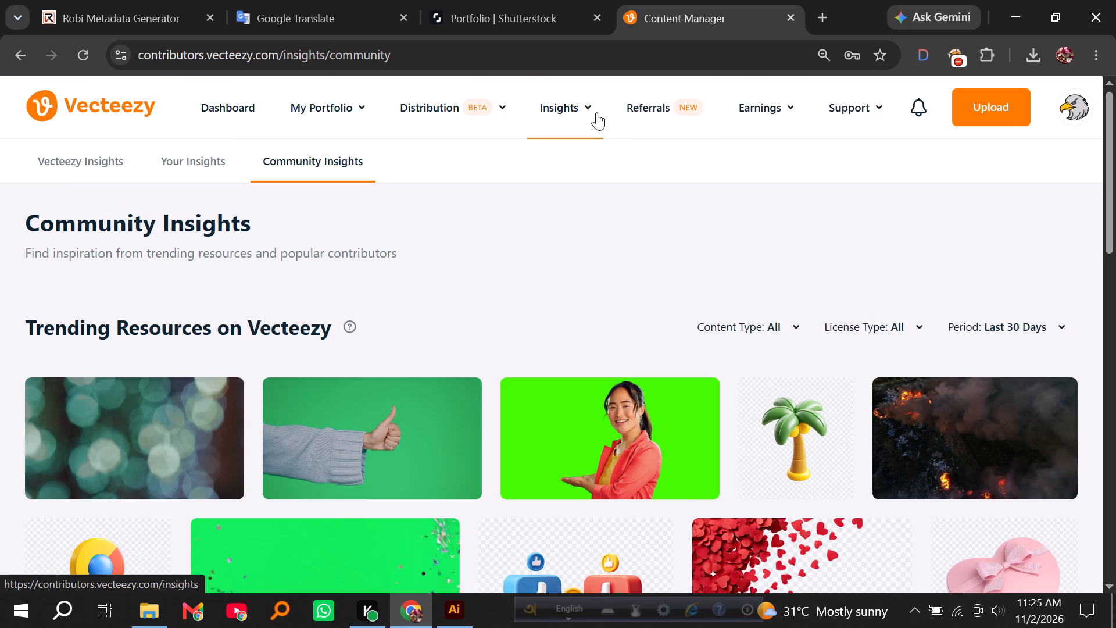
Return to Your Insights and review the approved resources, downloads, views, top resources and top keywords again.
click(584, 105)
click(578, 193)
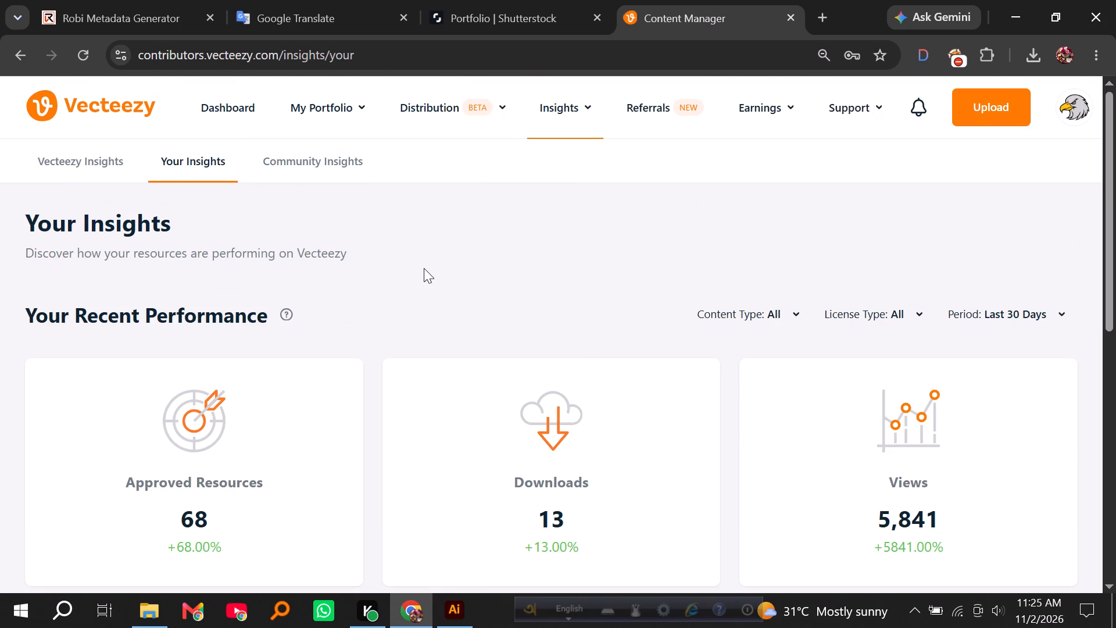
scroll(425, 272, down, 2)
click(220, 338)
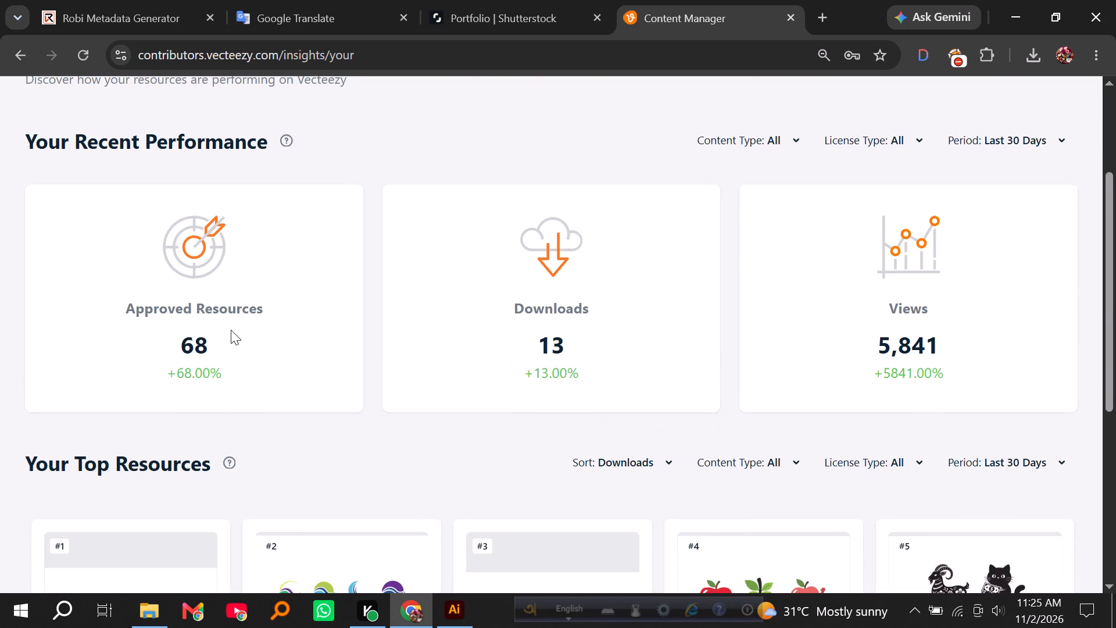
scroll(242, 336, down, 1)
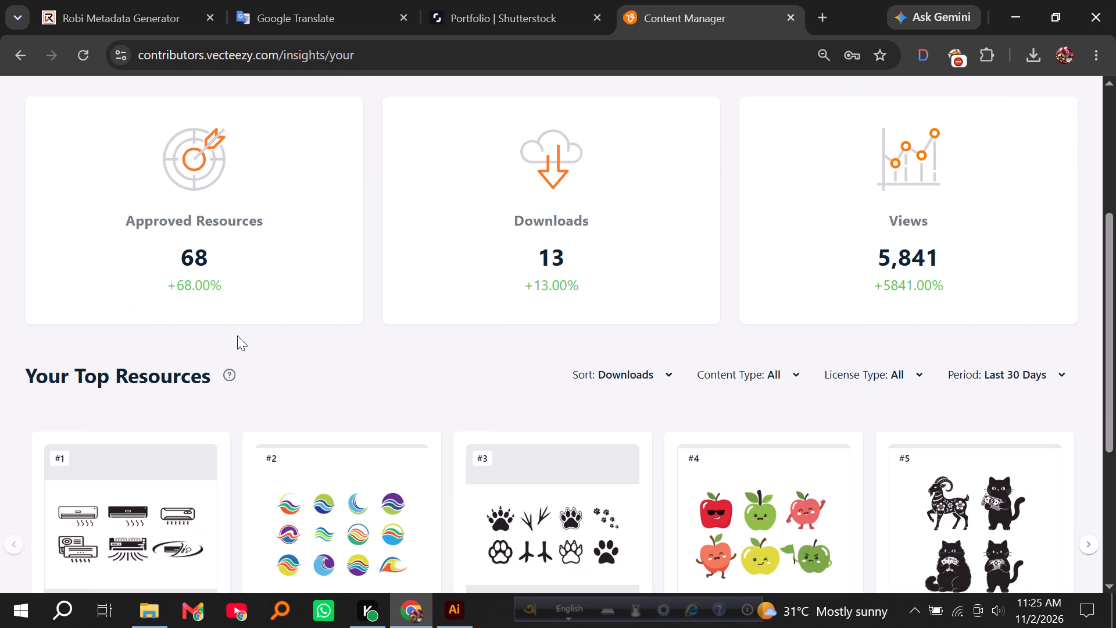
scroll(416, 324, down, 1)
scroll(424, 327, up, 2)
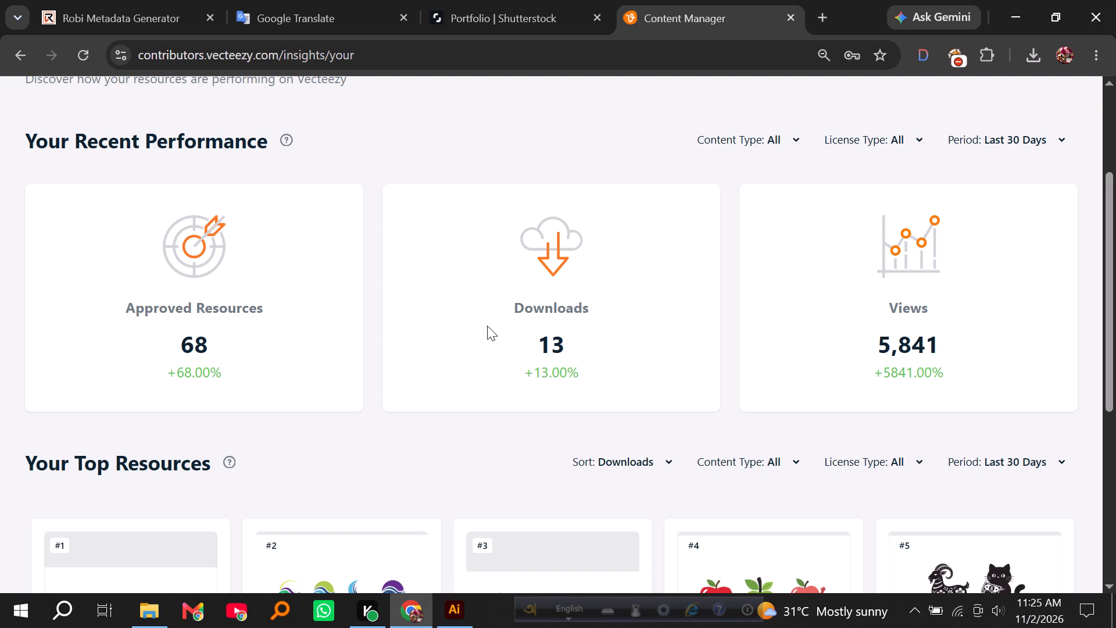
scroll(682, 328, down, 4)
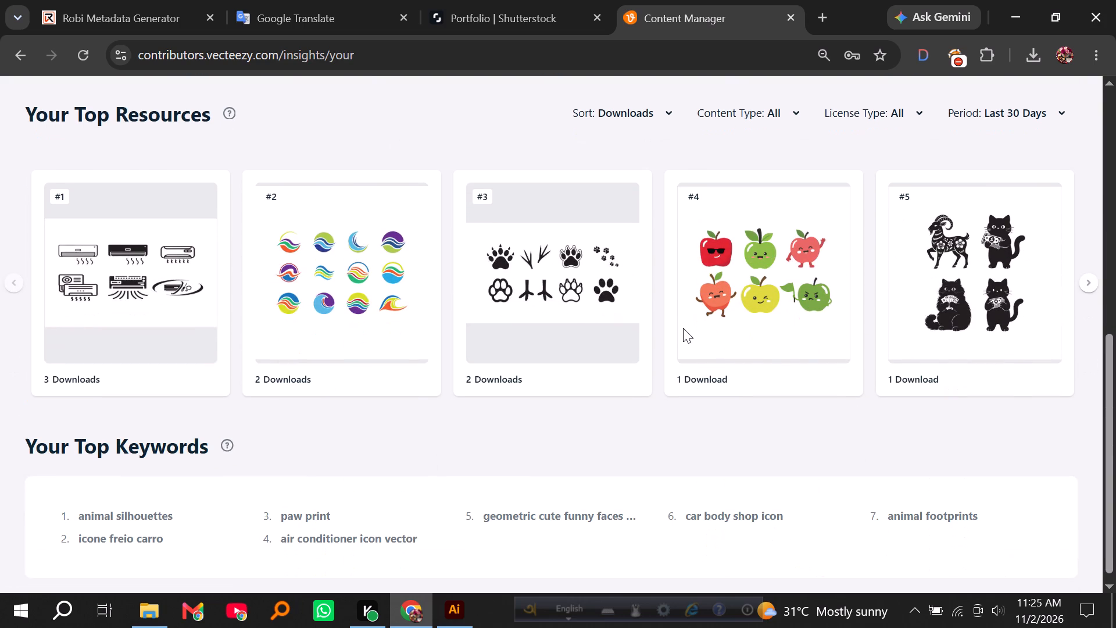
scroll(684, 328, down, 3)
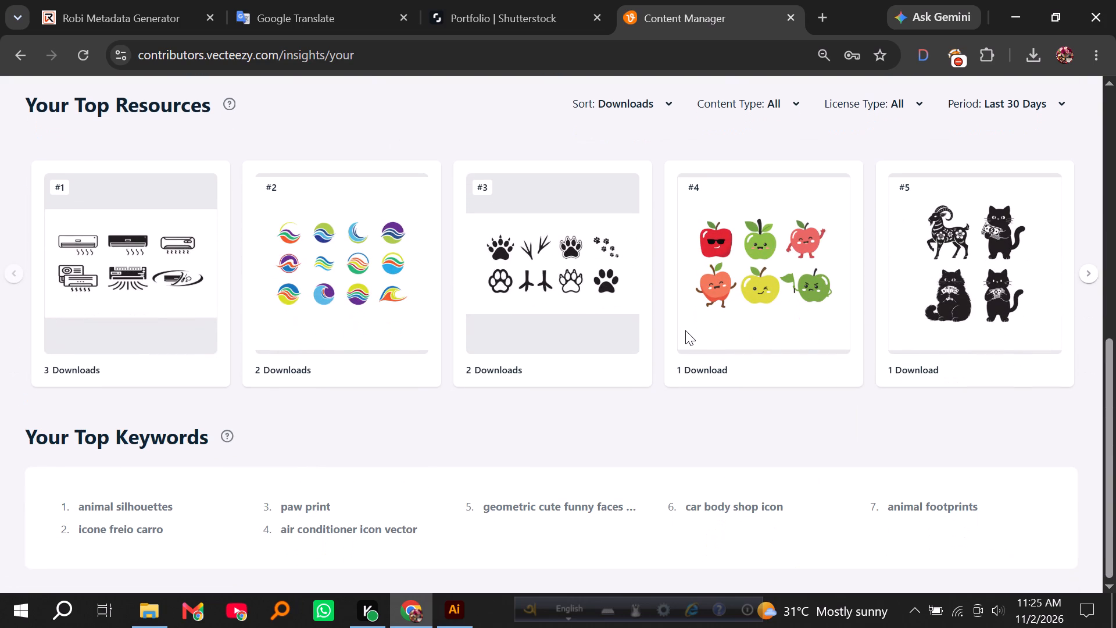
scroll(686, 331, down, 4)
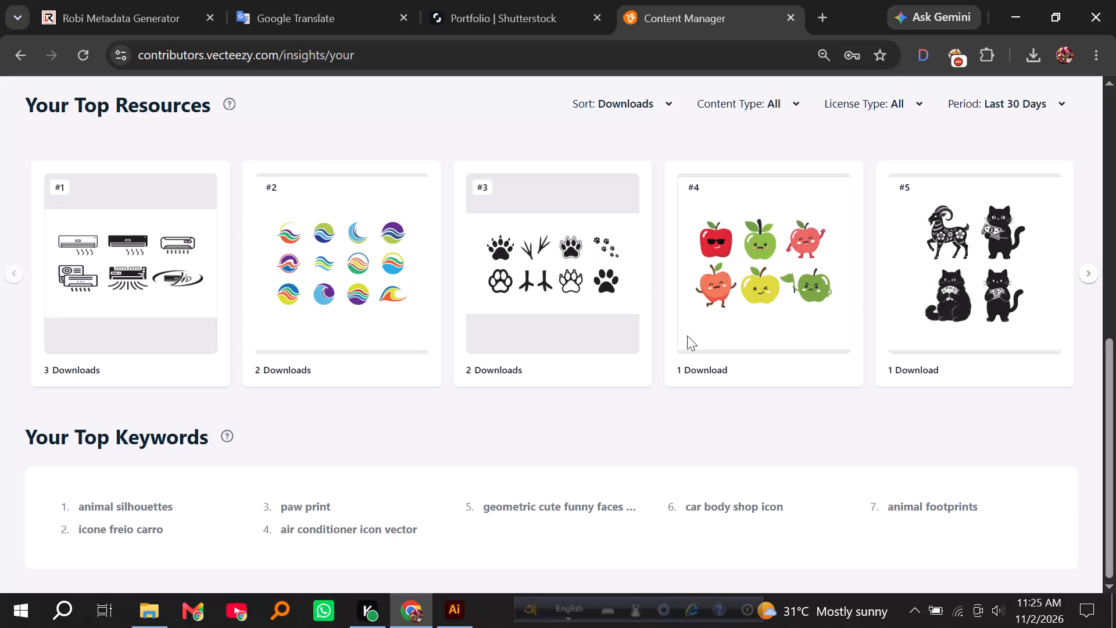
Return to the contributor Dashboard with its estimated payment and Downloads & Earnings overview.
scroll(687, 336, up, 12)
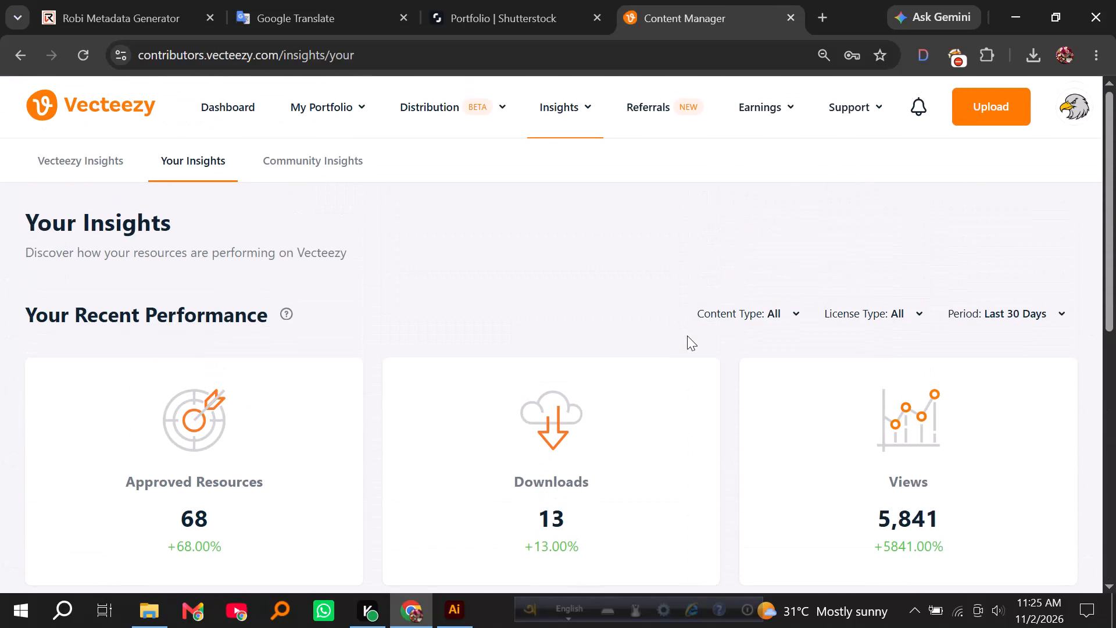
scroll(687, 336, up, 1)
click(233, 111)
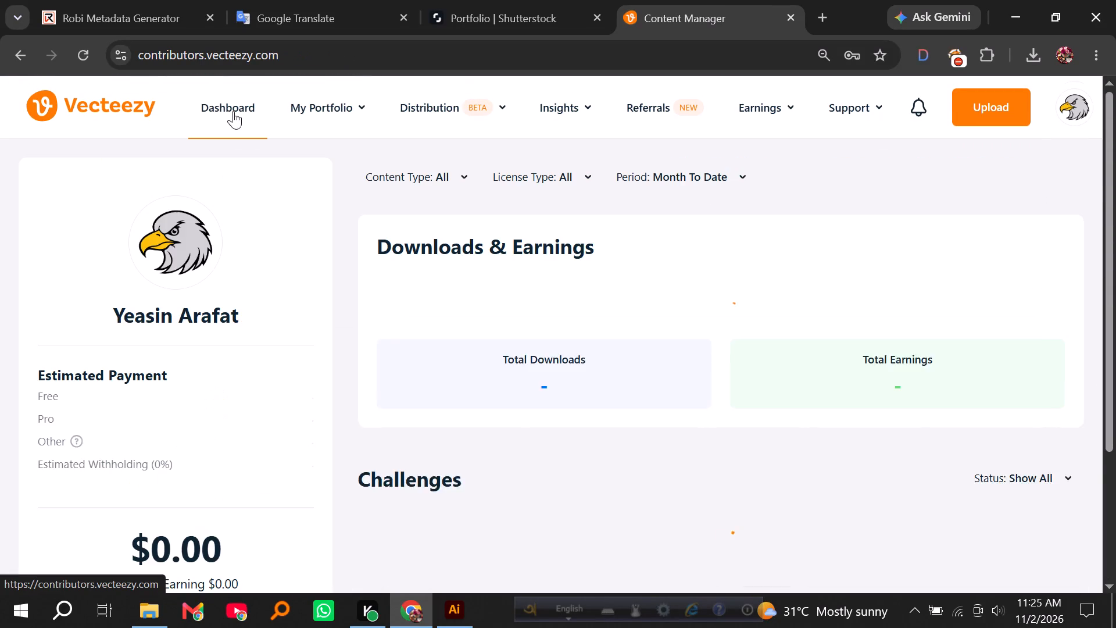
Open the portfolio Upload page from the contributor Dashboard.
scroll(470, 302, down, 4)
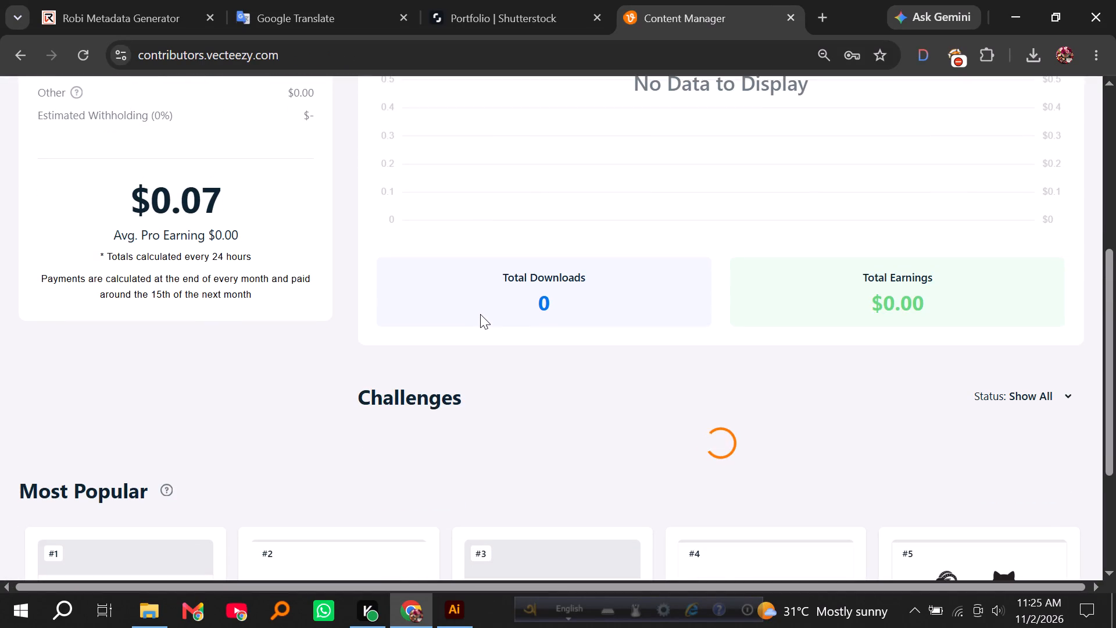
scroll(480, 314, up, 7)
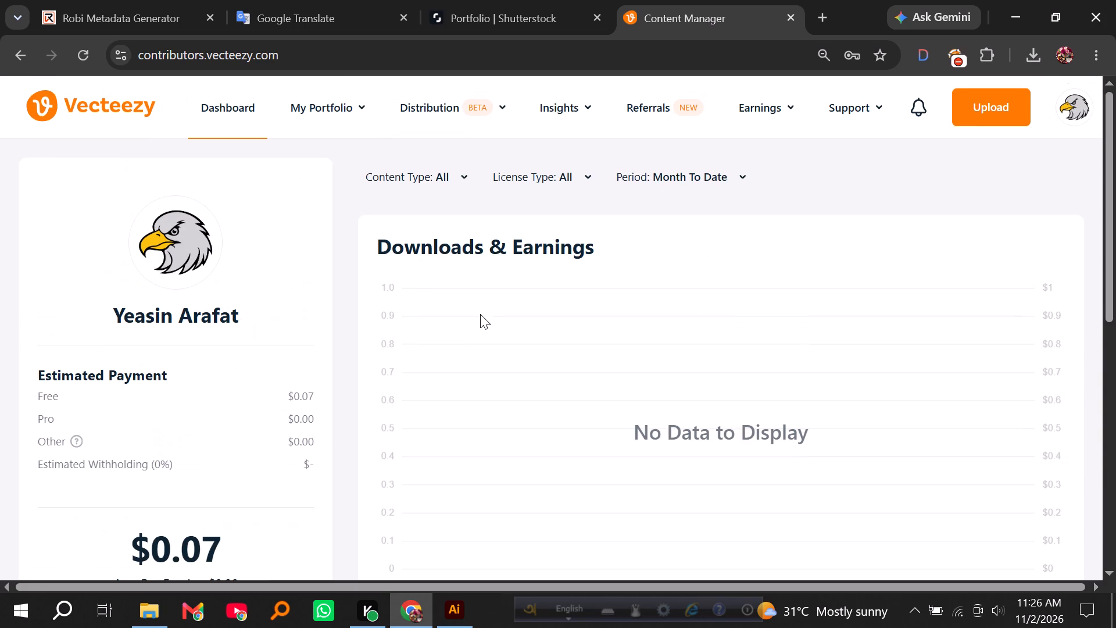
click(983, 103)
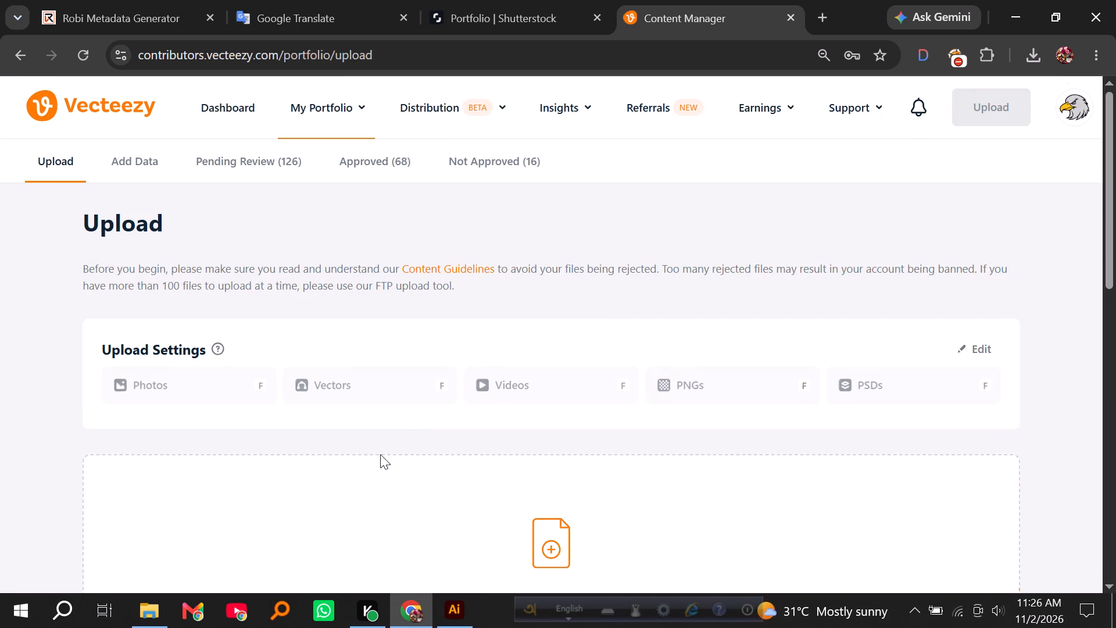
Select all fifteen EPS vector files in the জমা দিবো folder and add them to the Vecteezy upload area.
click(153, 610)
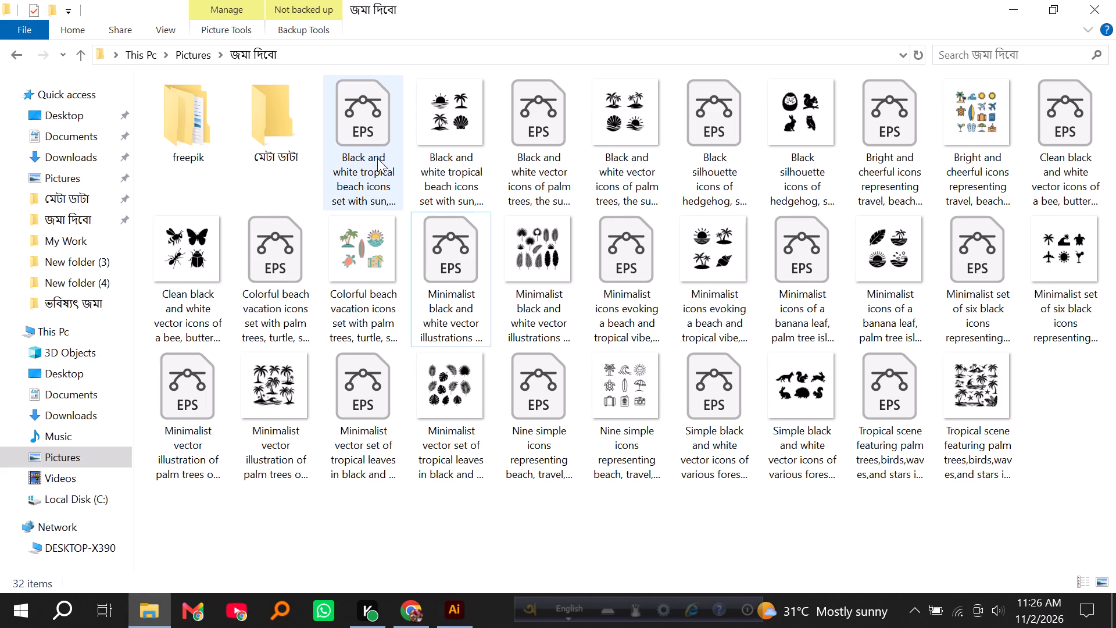
click(377, 158)
ctrl+click(546, 139)
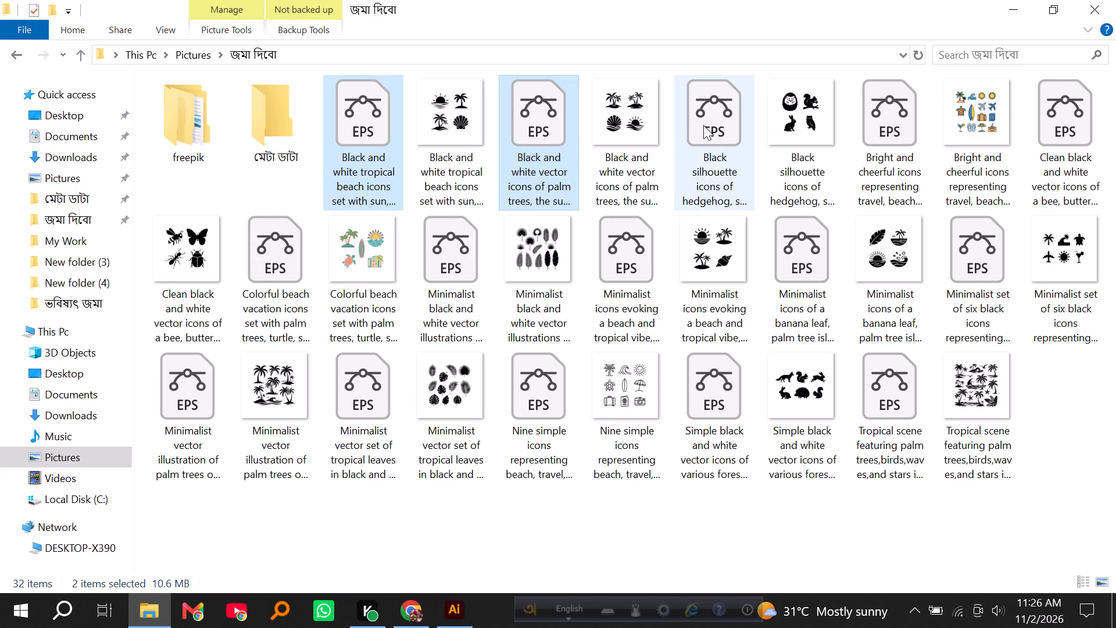
ctrl+click(703, 125)
ctrl+click(888, 123)
ctrl+click(1049, 119)
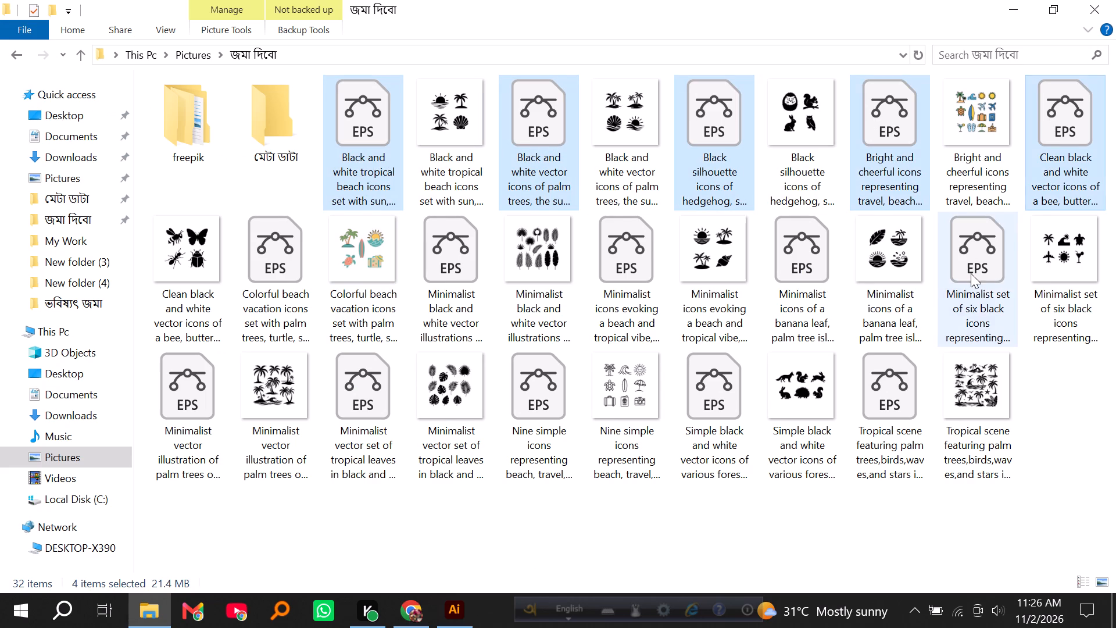
ctrl+click(970, 272)
ctrl+click(807, 261)
ctrl+click(630, 259)
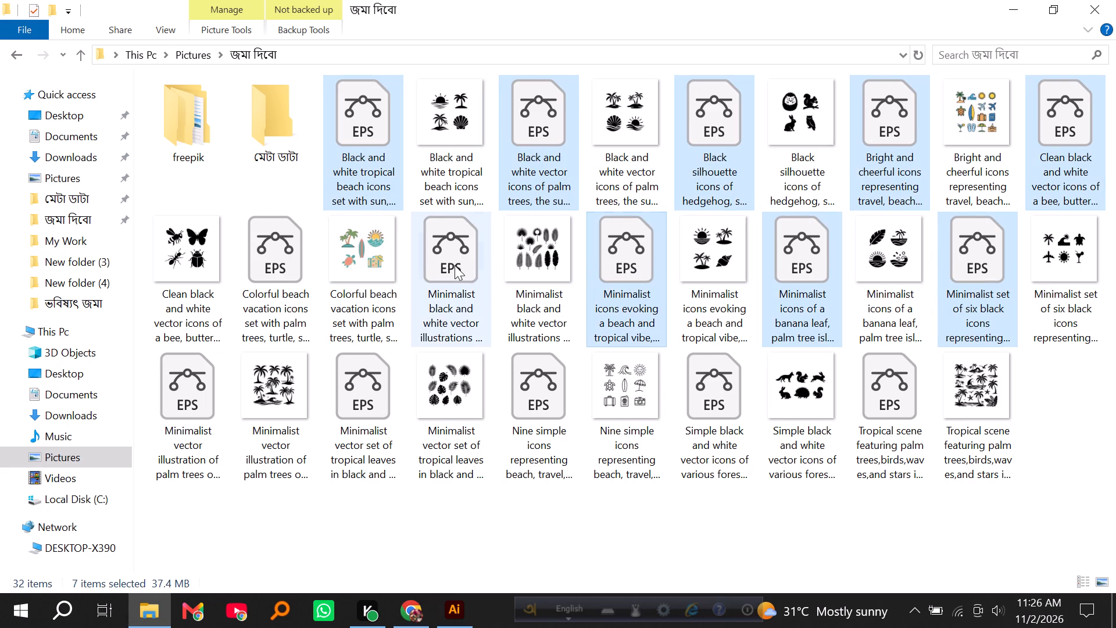
ctrl+click(455, 265)
ctrl+click(285, 263)
ctrl+click(184, 392)
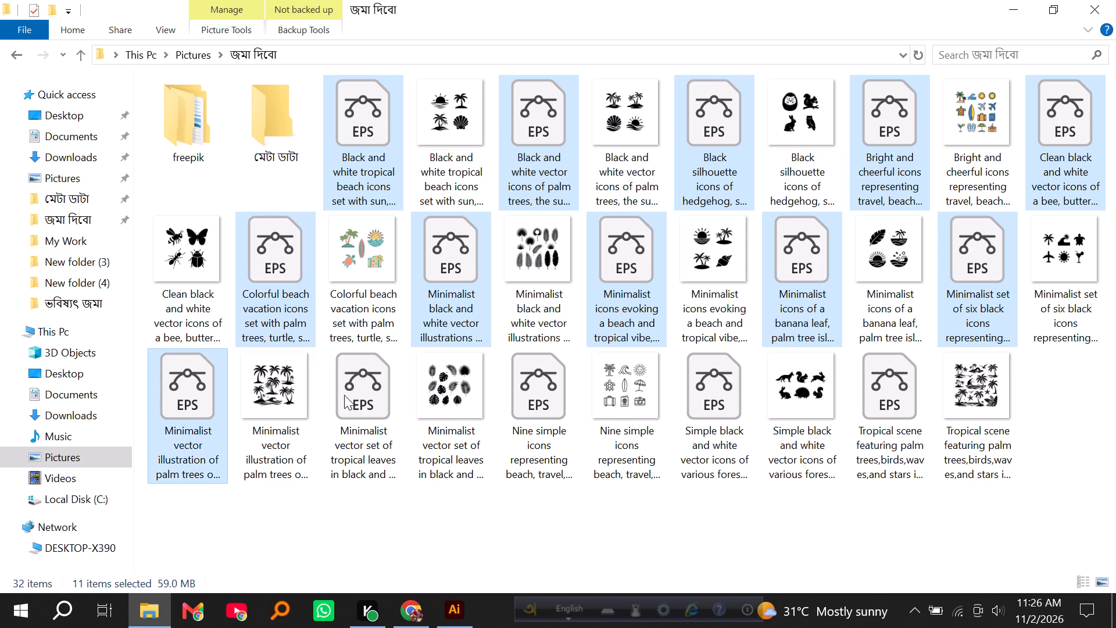
ctrl+click(361, 394)
ctrl+click(529, 392)
ctrl+click(712, 389)
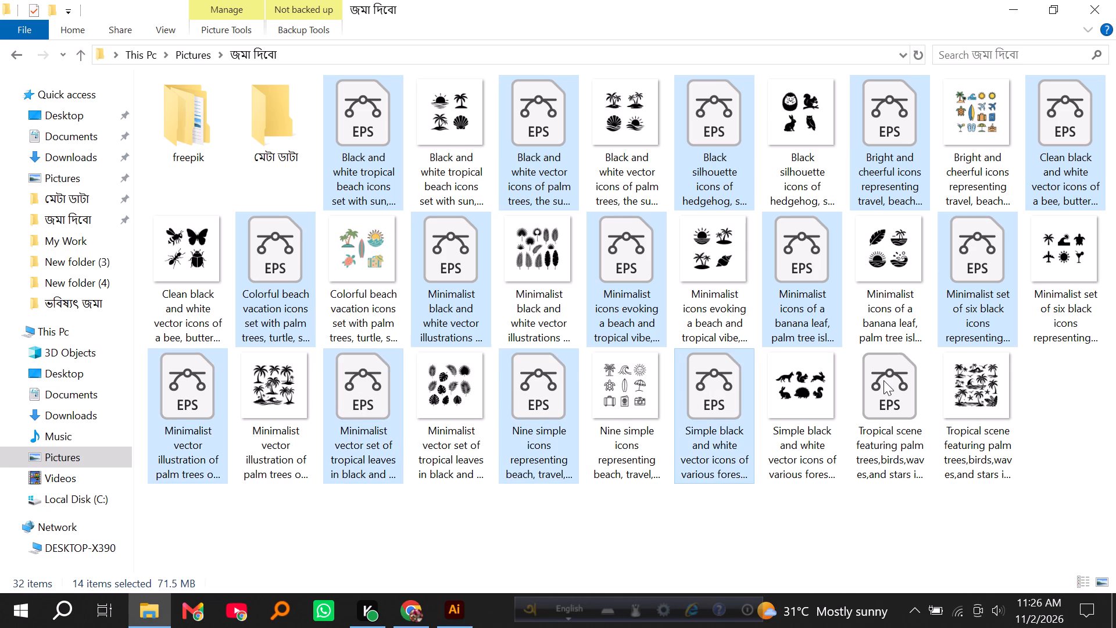
ctrl+click(884, 380)
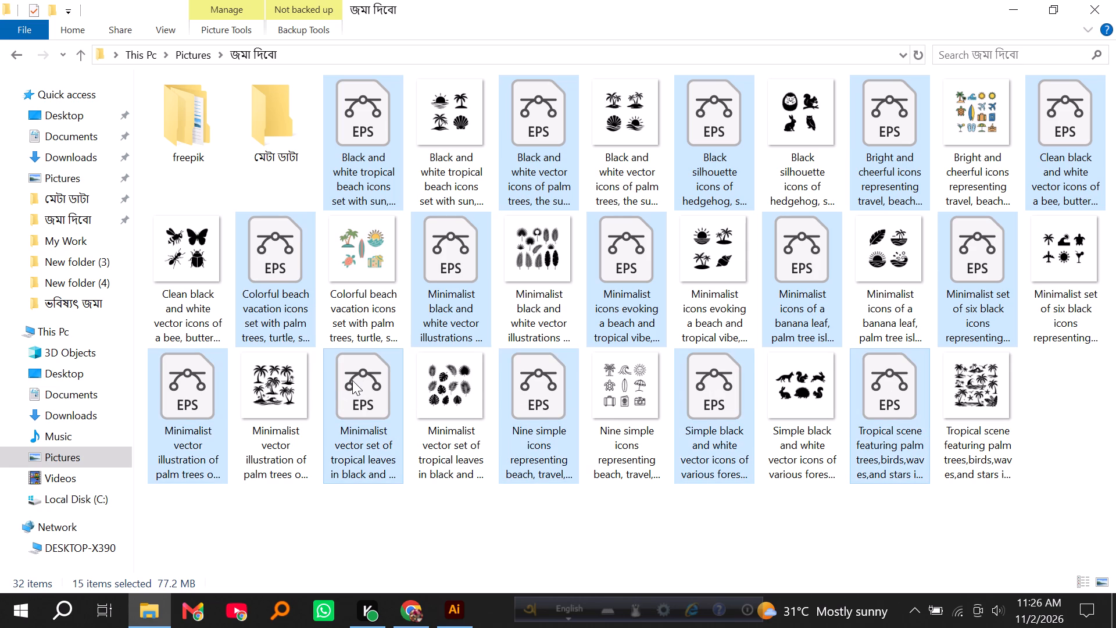
drag(352, 380, 468, 539)
Check the queued EPS files and their upload progress on the Upload page.
scroll(438, 443, down, 7)
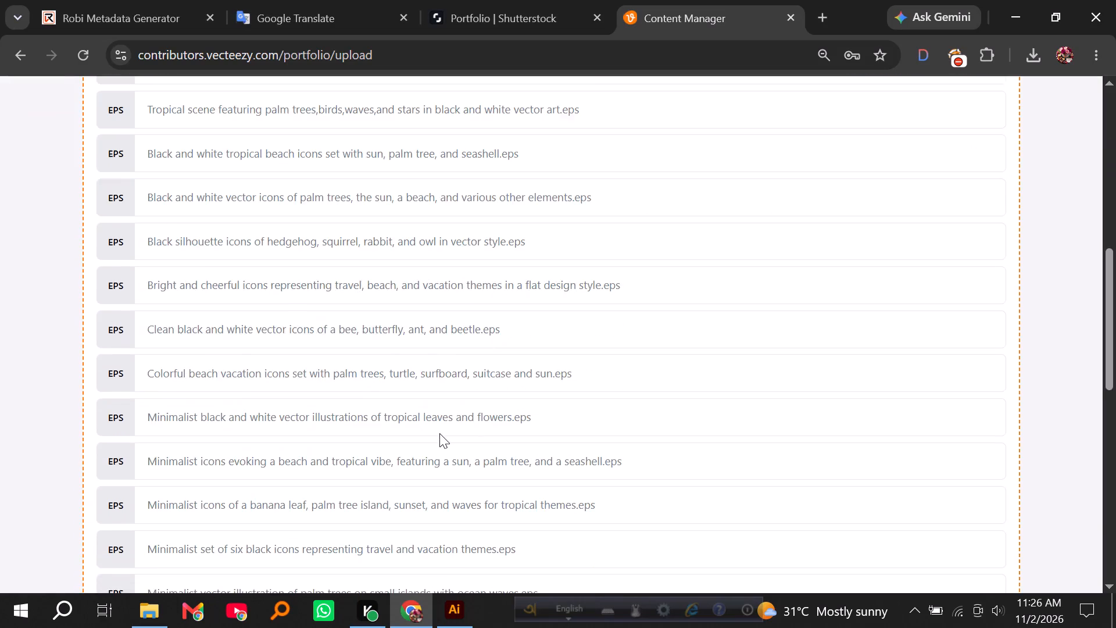
scroll(439, 433, down, 4)
scroll(439, 433, up, 14)
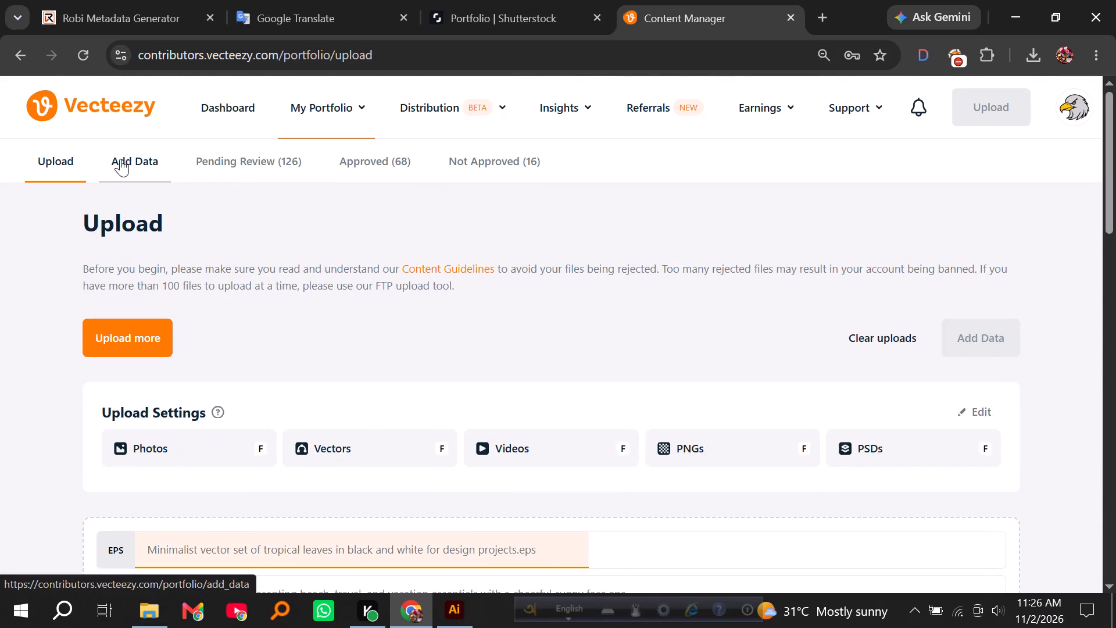
scroll(130, 179, down, 3)
scroll(270, 307, down, 4)
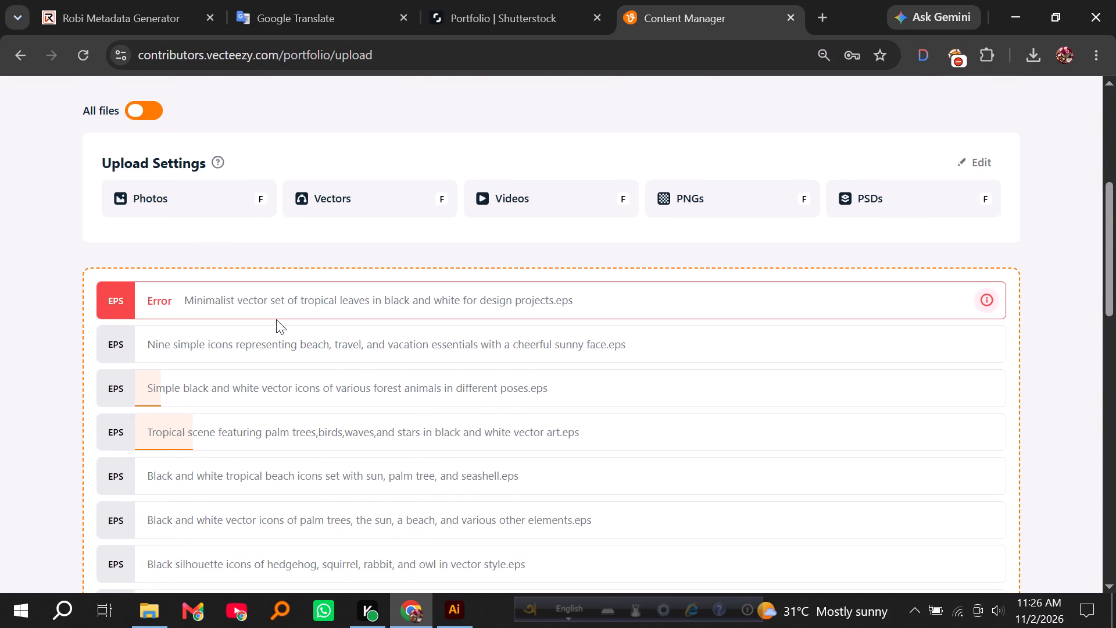
scroll(276, 319, down, 2)
scroll(276, 320, up, 7)
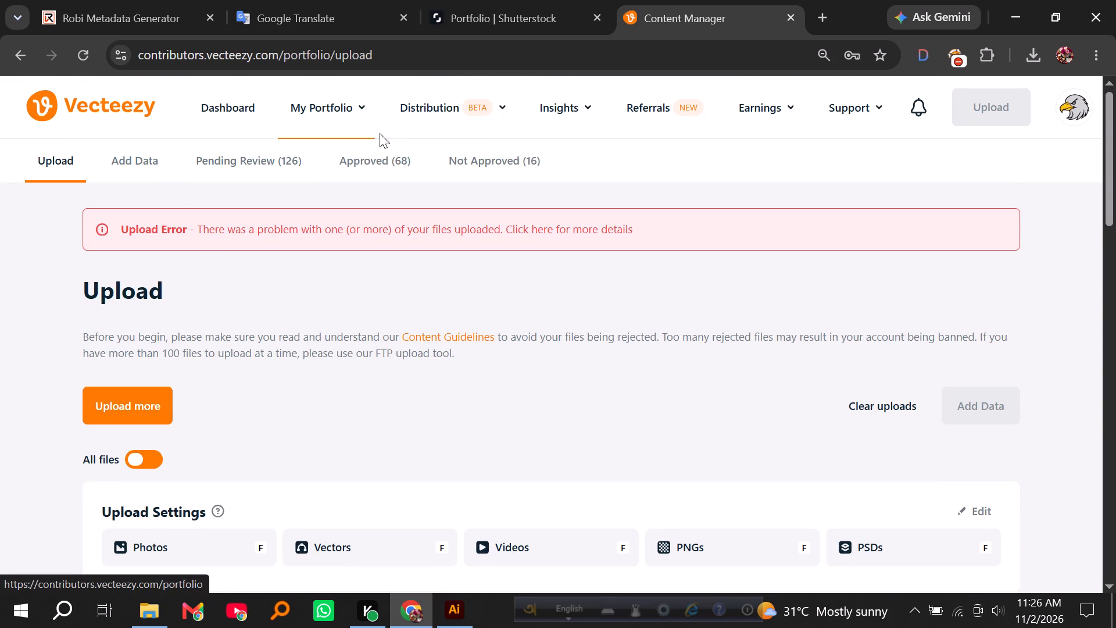
Return to the Dashboard and review its estimated payment, Downloads & Earnings overview and Most Popular resources.
click(241, 104)
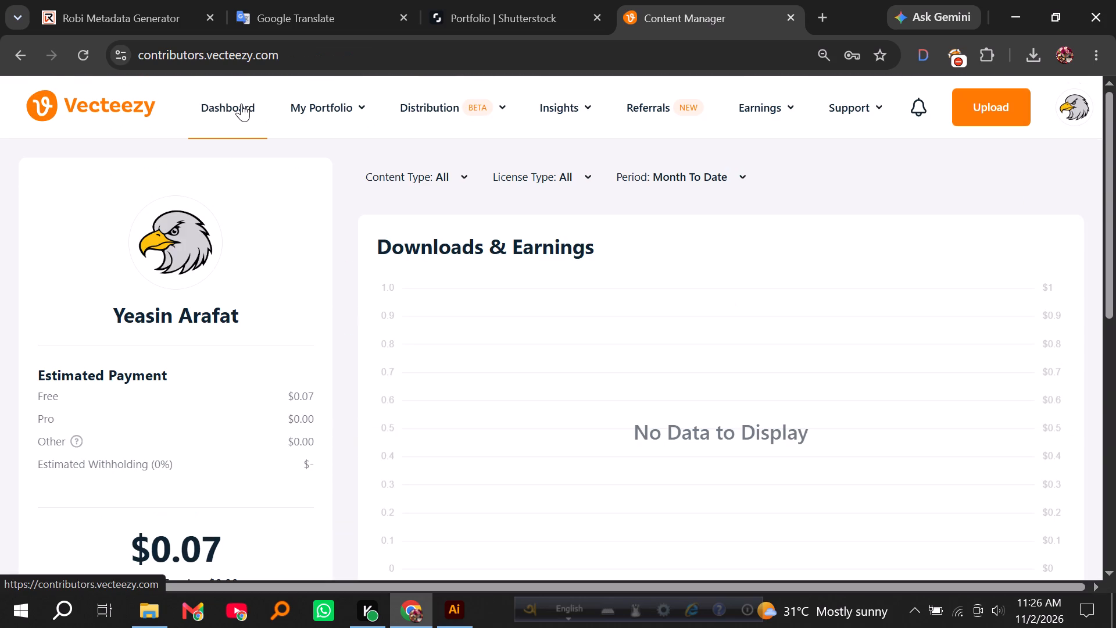
scroll(482, 341, down, 2)
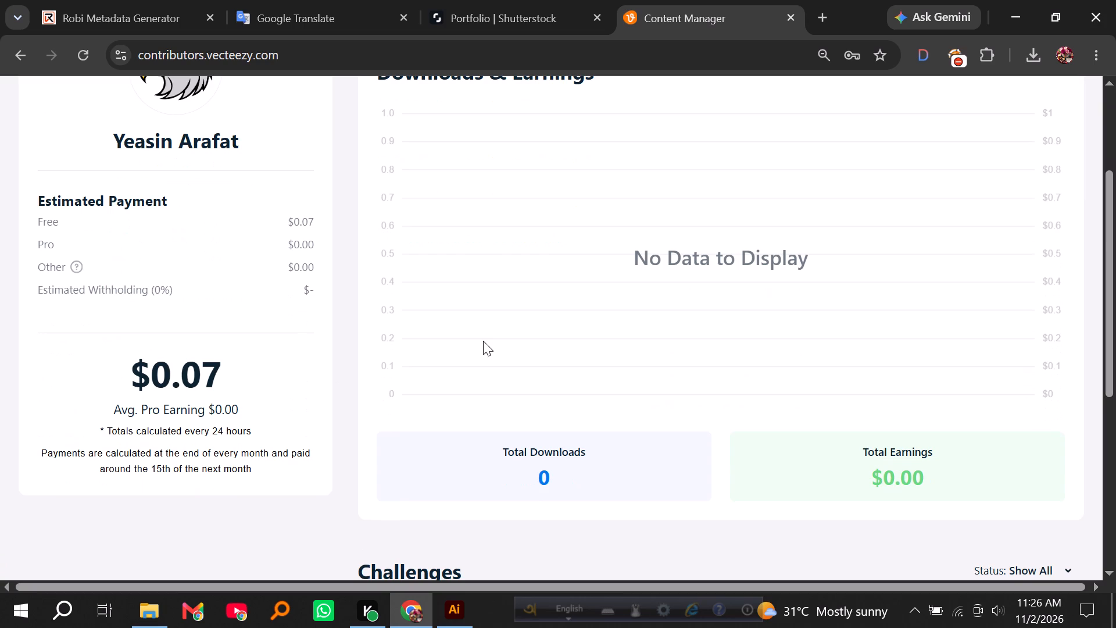
scroll(231, 430, down, 4)
scroll(332, 440, down, 10)
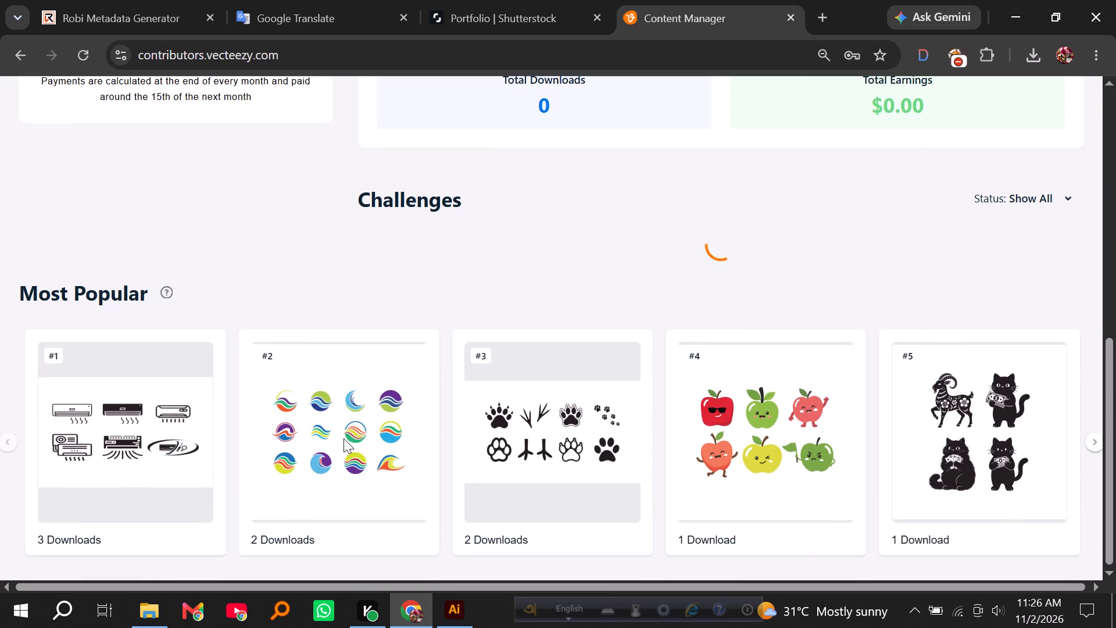
scroll(344, 438, down, 1)
scroll(464, 425, up, 5)
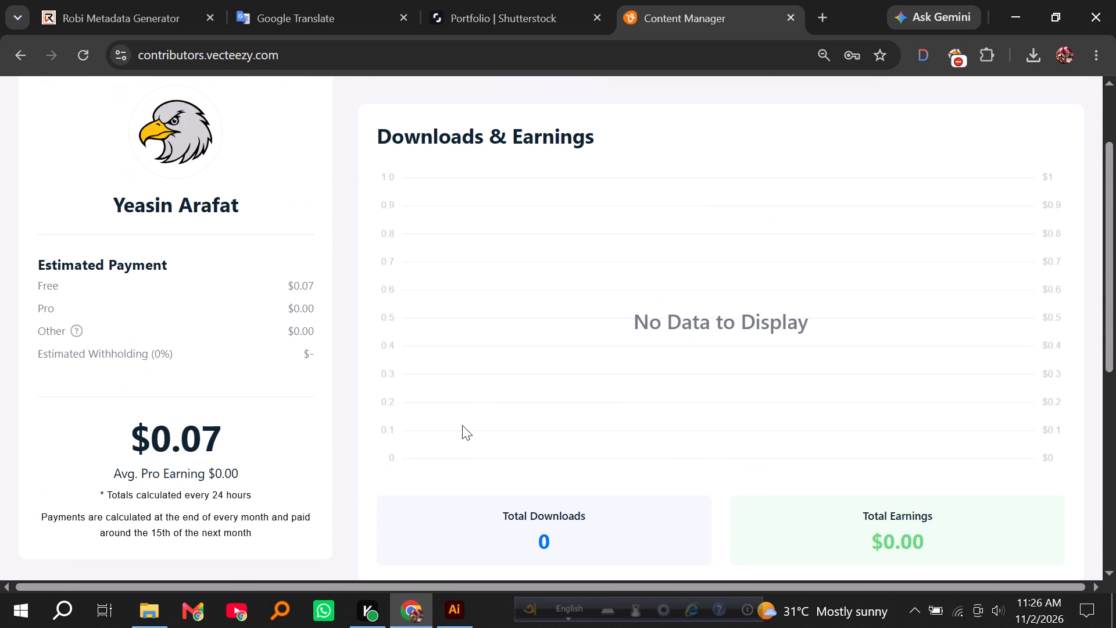
scroll(462, 425, up, 3)
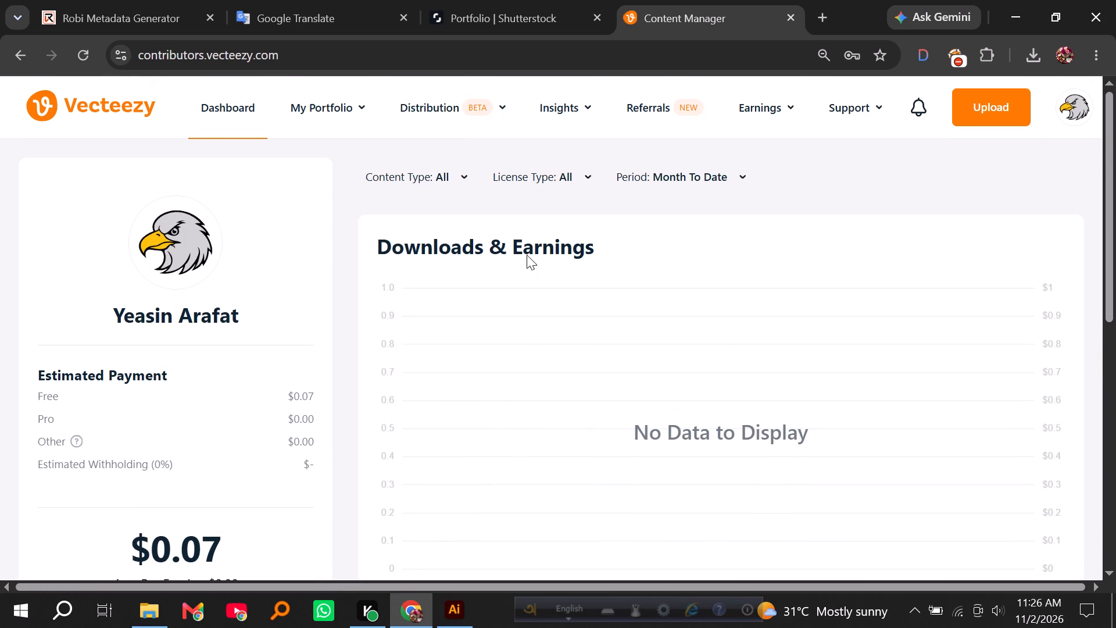
With Content Type set to All, filter Downloads & Earnings by the Pro license type and view the chart.
click(451, 177)
click(414, 218)
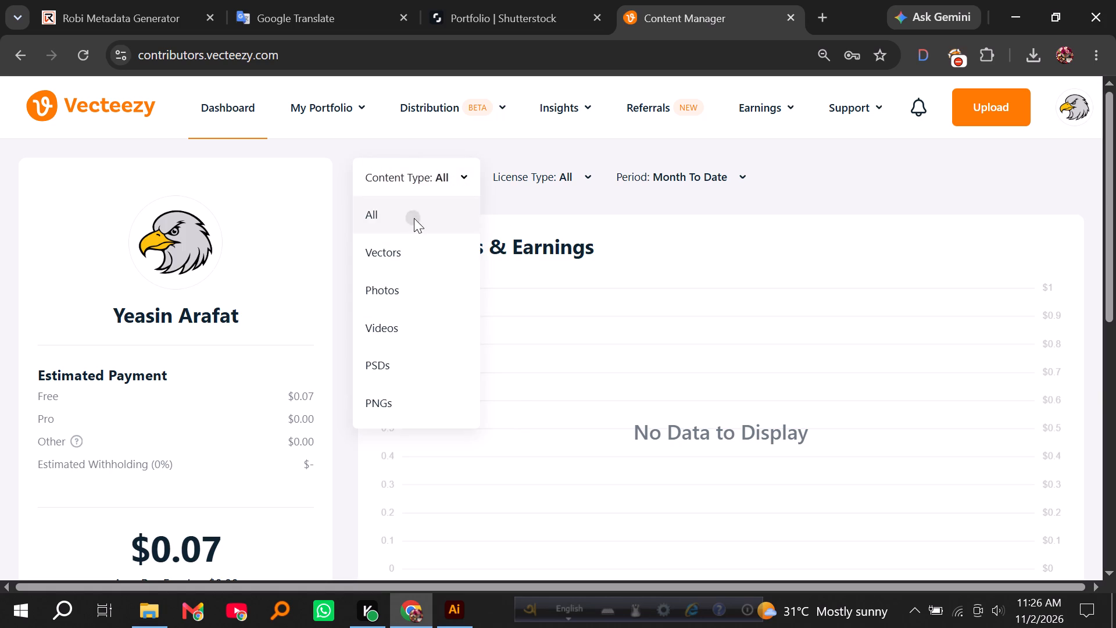
click(596, 176)
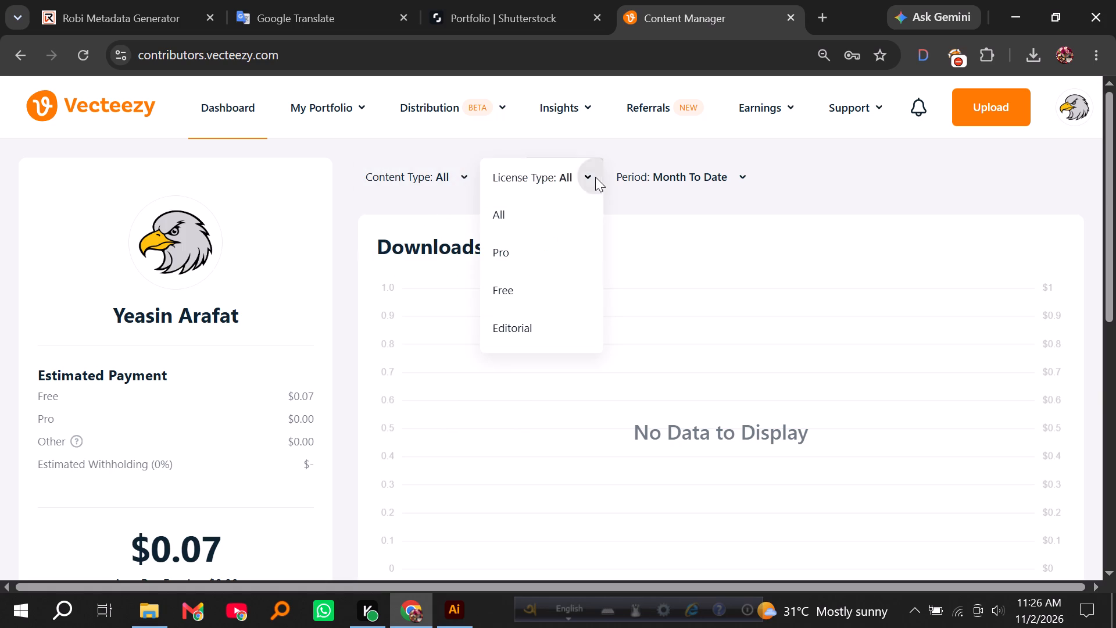
click(528, 257)
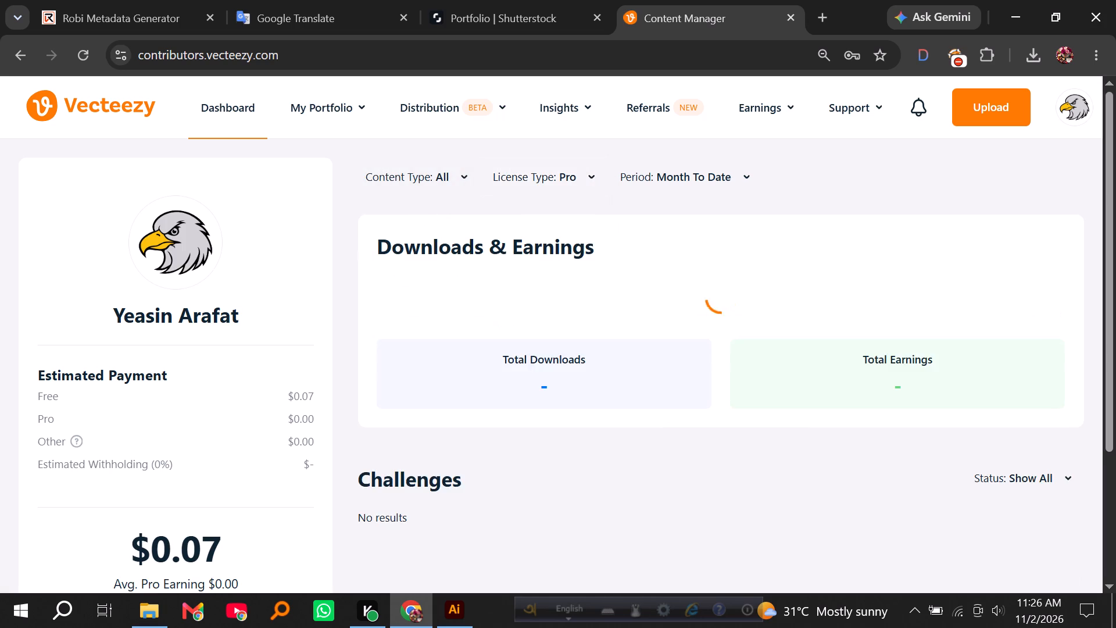
scroll(570, 289, down, 4)
scroll(574, 297, up, 3)
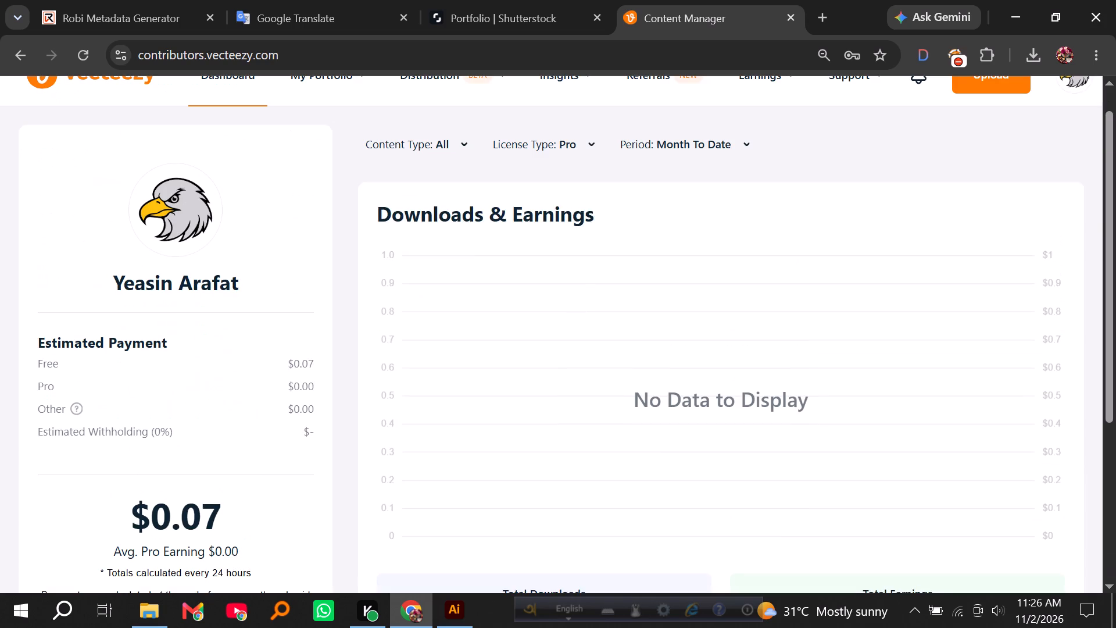
Switch the license type filter to Free and review the downloads and earnings totals.
click(586, 144)
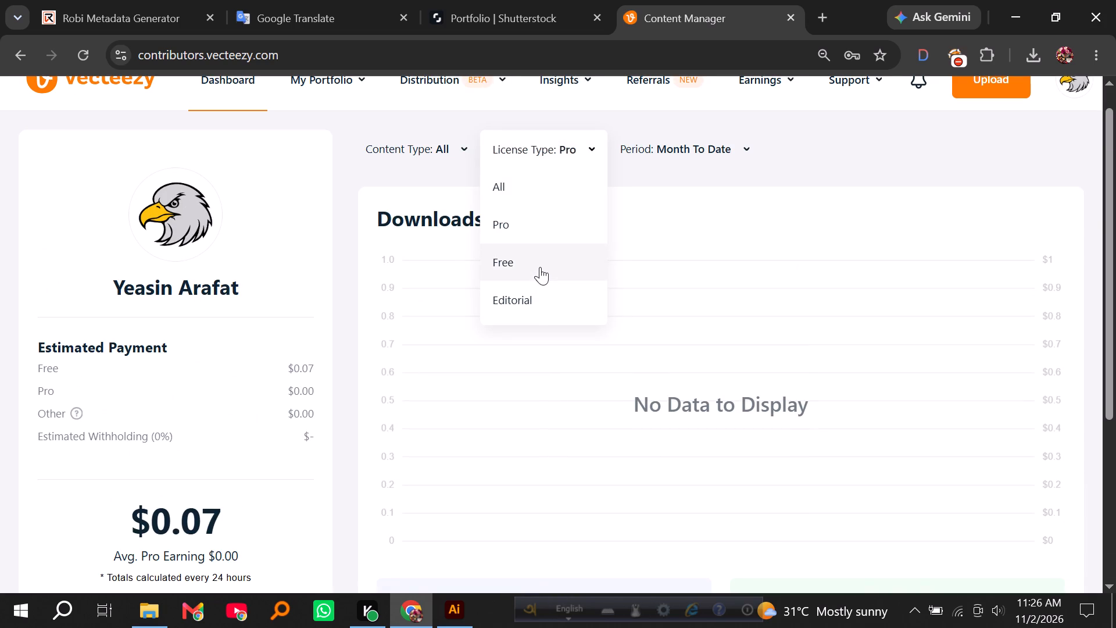
click(538, 264)
scroll(554, 304, down, 4)
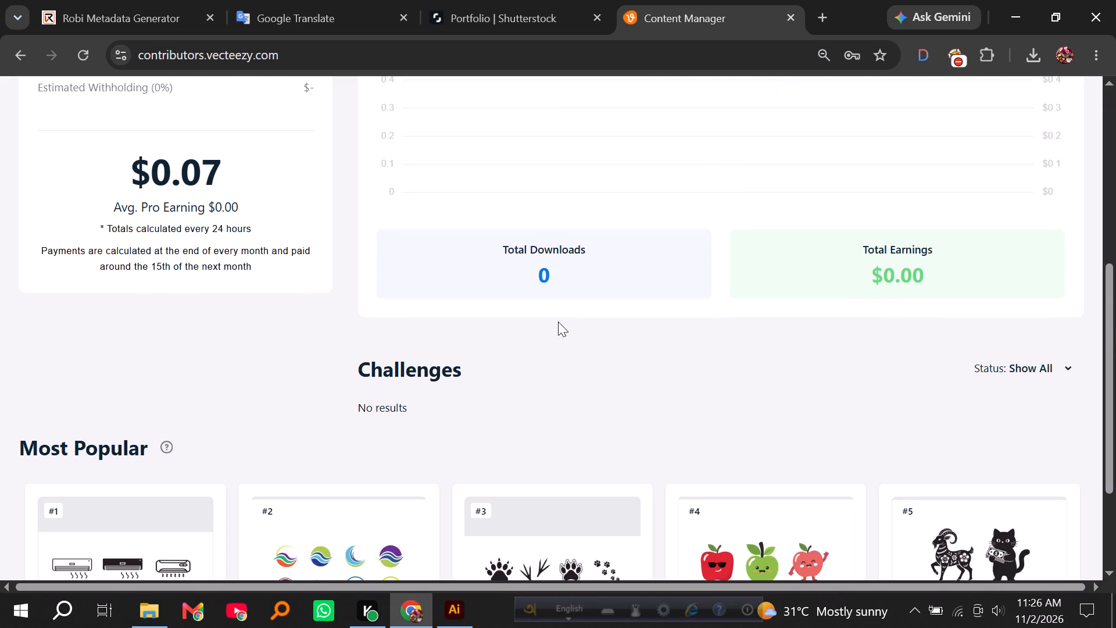
scroll(558, 322, down, 1)
scroll(558, 322, up, 6)
Set License Type back to All and Period to Lifetime, and review the Downloads & Earnings chart and totals.
click(589, 177)
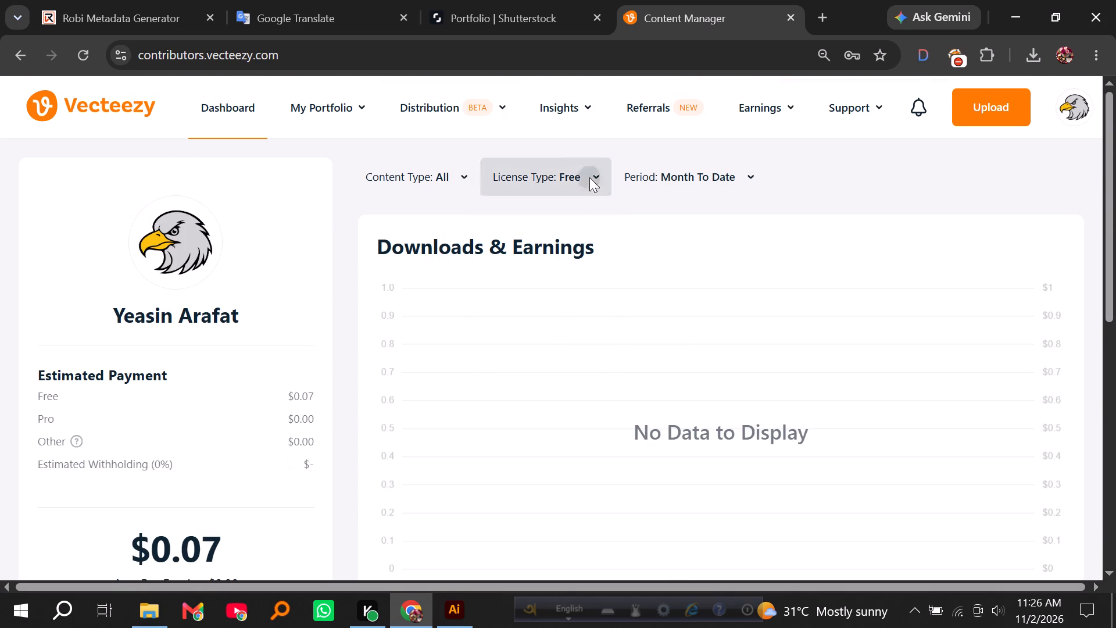
click(562, 216)
click(732, 174)
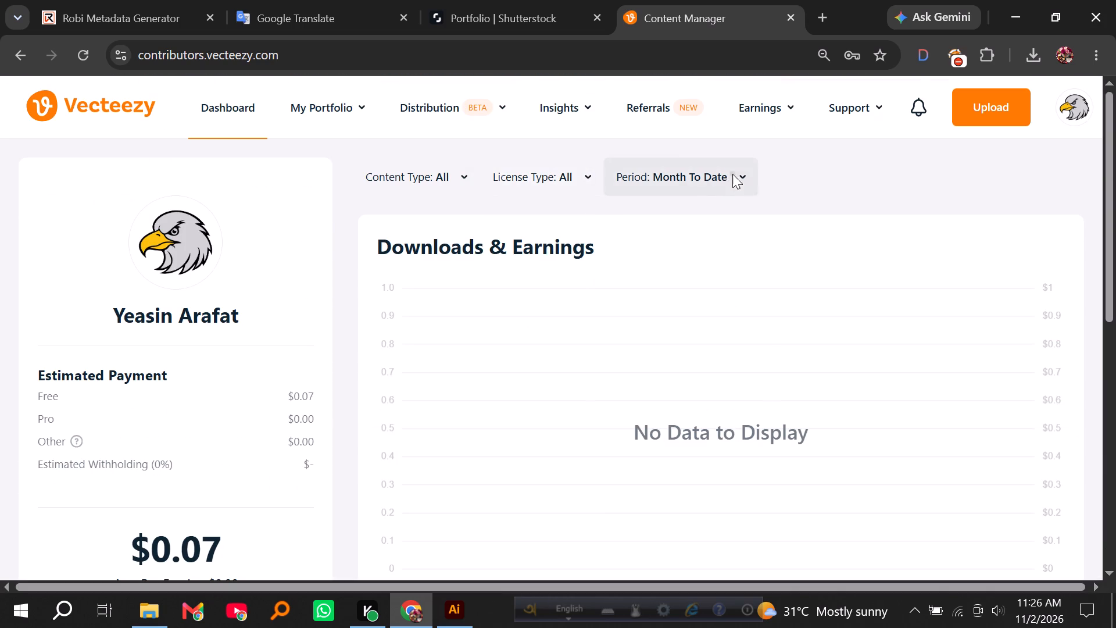
scroll(721, 215, up, 1)
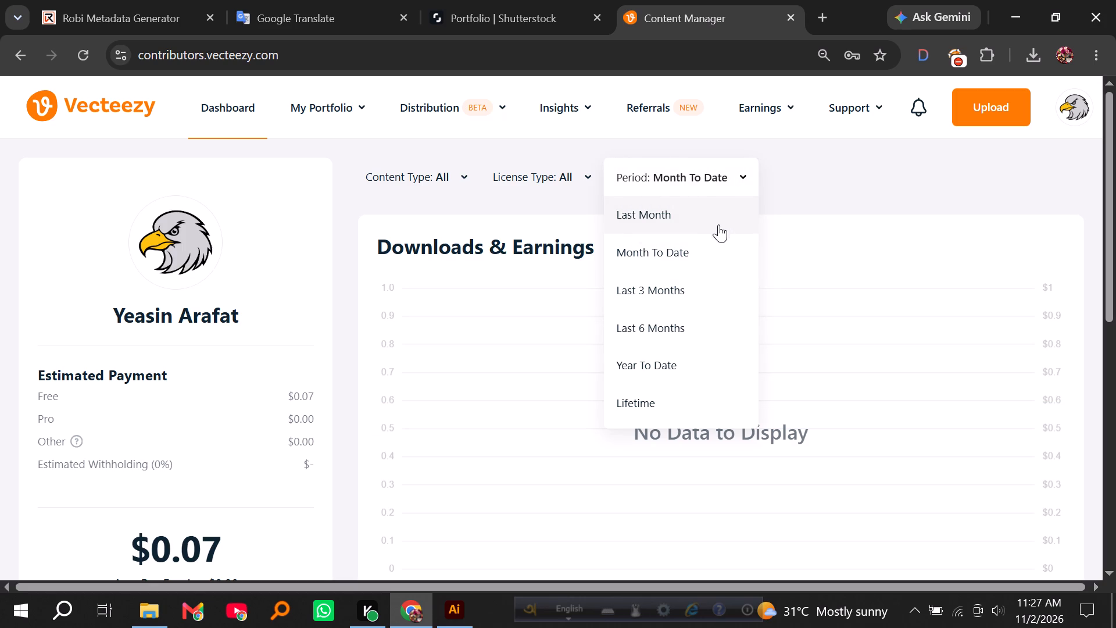
click(667, 397)
scroll(632, 330, down, 2)
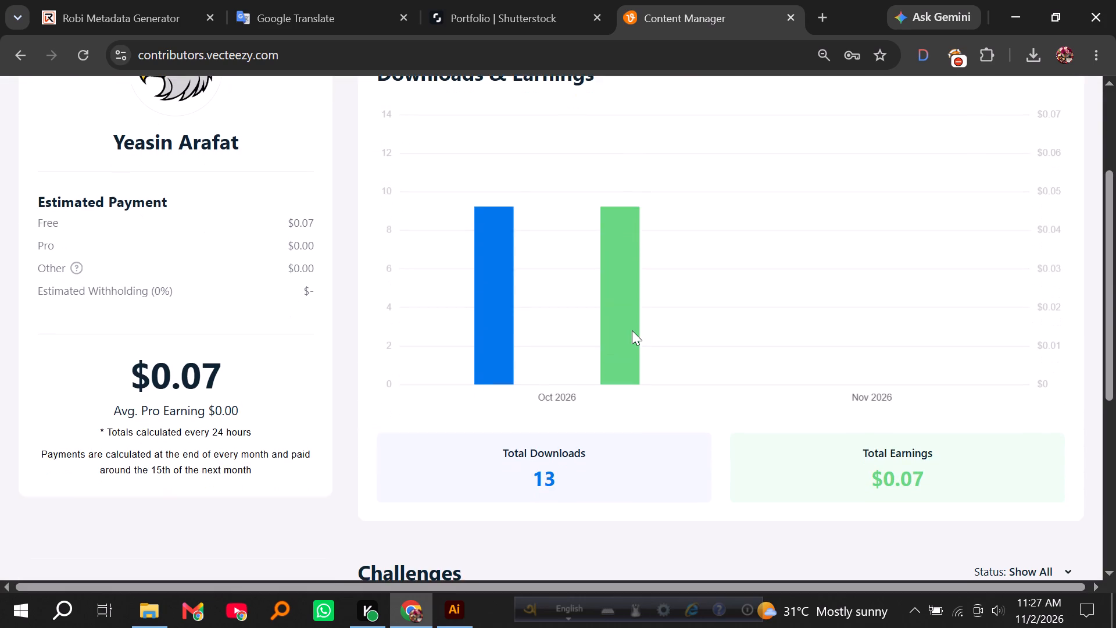
scroll(632, 330, up, 5)
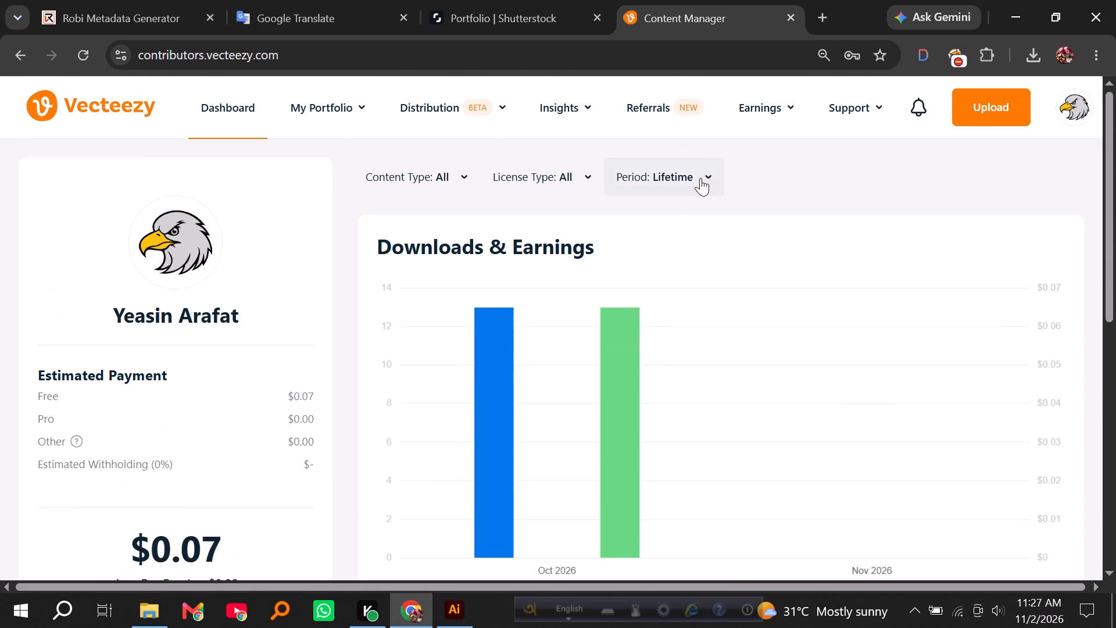
scroll(664, 296, down, 5)
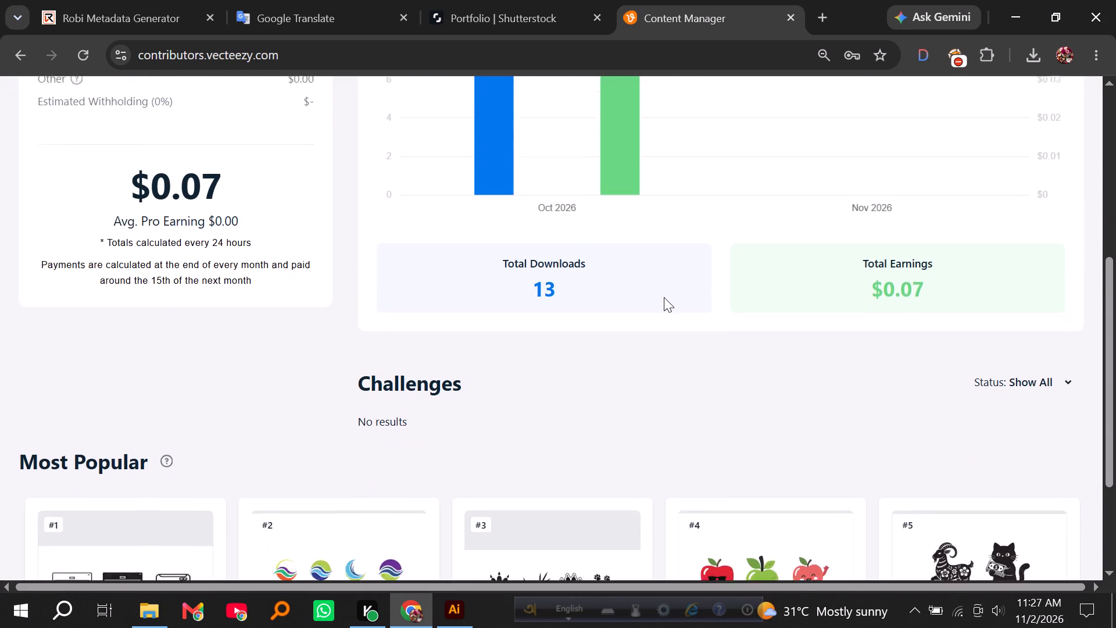
scroll(664, 297, up, 13)
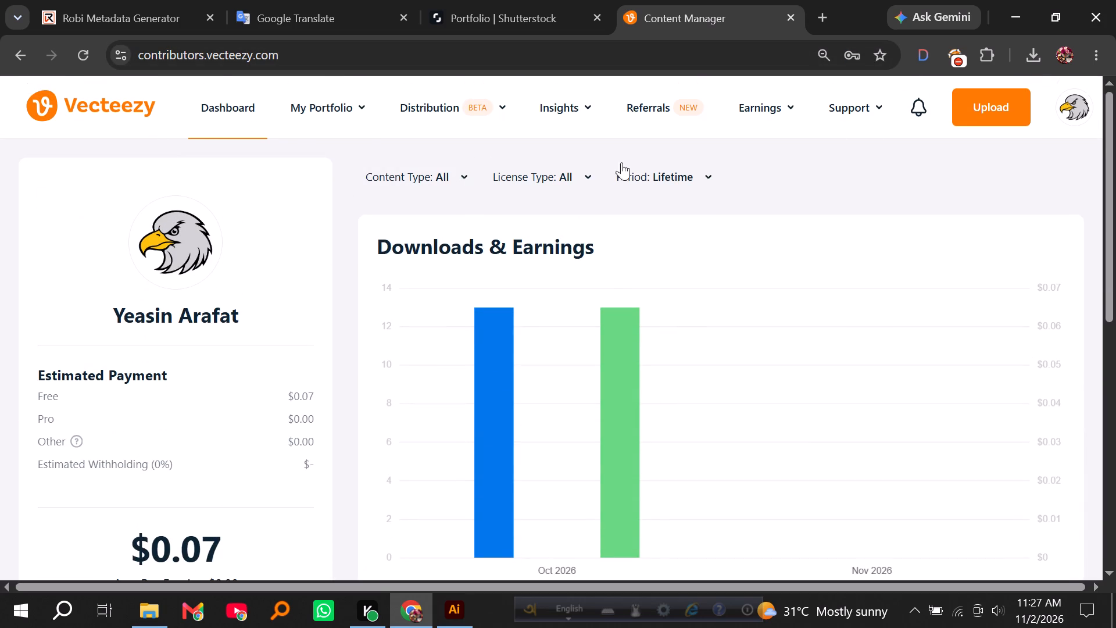
Go back to the portfolio Upload page and check the upload progress of the EPS files.
click(350, 109)
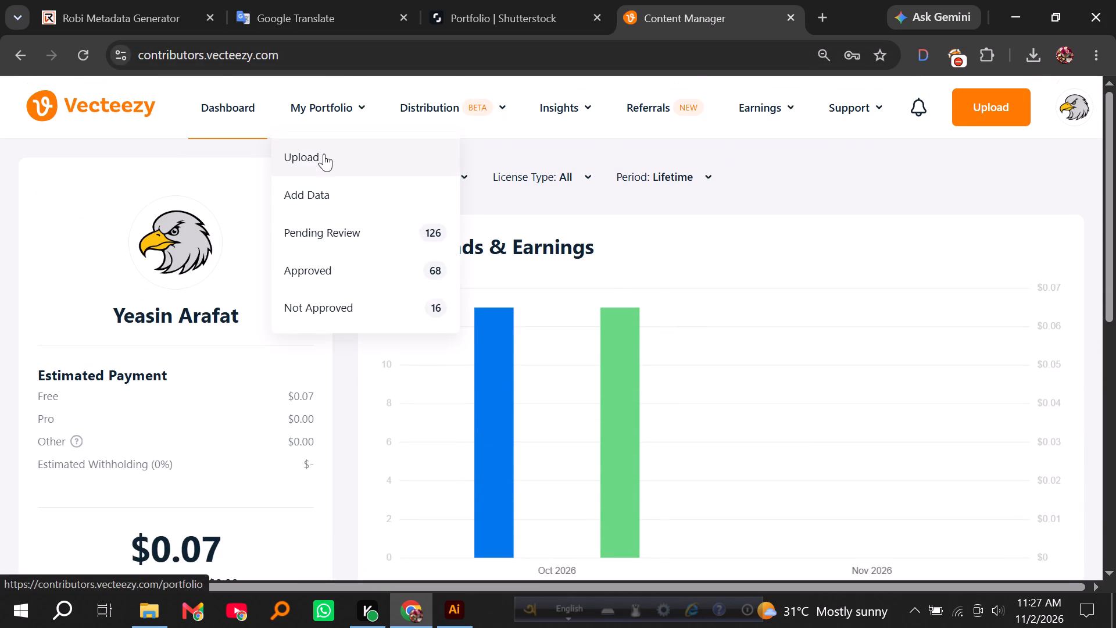
click(324, 154)
scroll(439, 274, down, 6)
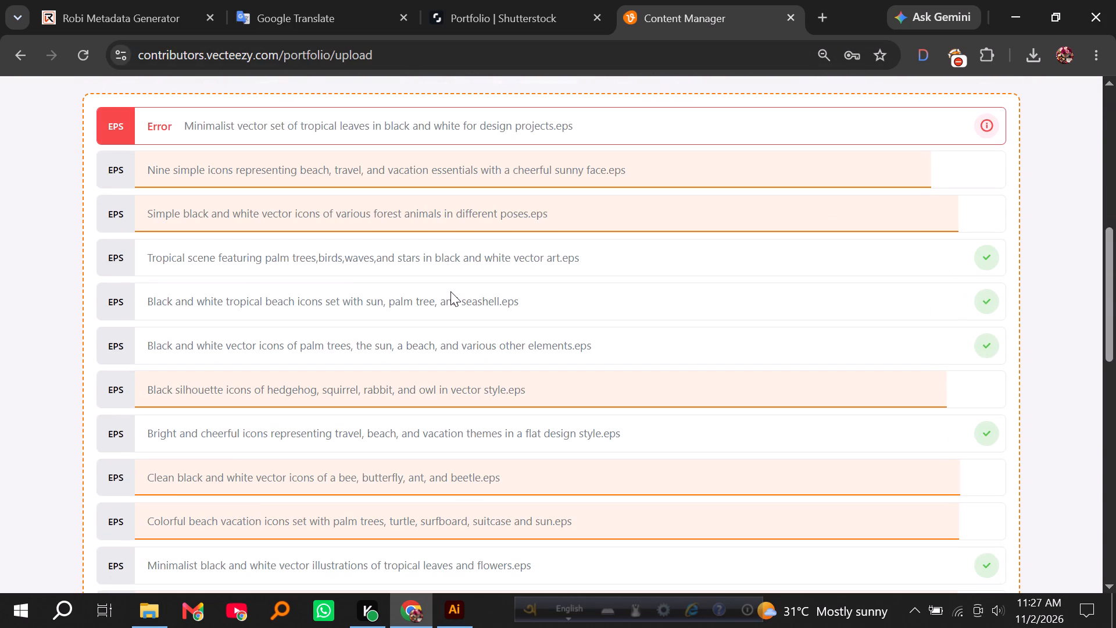
scroll(450, 291, down, 8)
scroll(450, 291, up, 15)
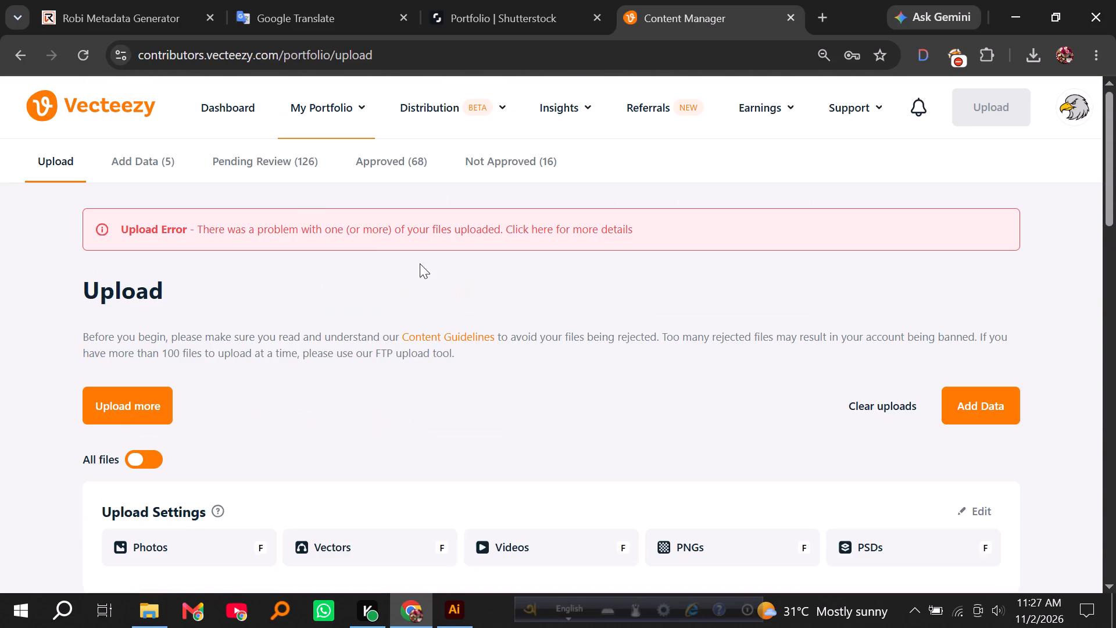
Open the Dashboard, set the Period filter to Lifetime, and review the Downloads & Earnings chart and totals.
click(217, 112)
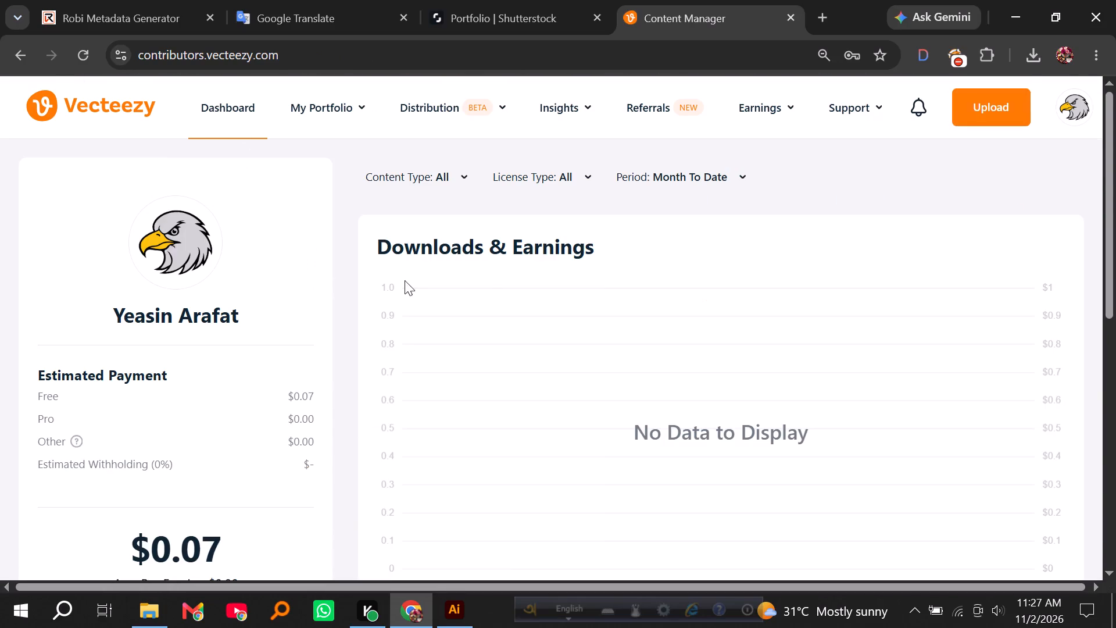
scroll(493, 283, down, 4)
scroll(503, 295, up, 2)
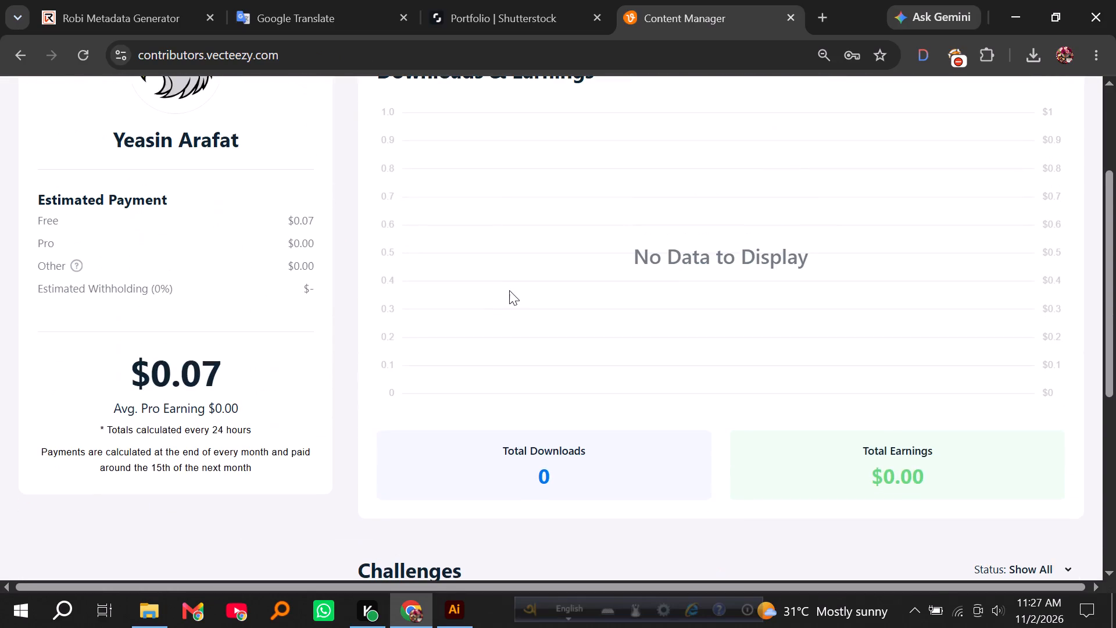
scroll(493, 288, up, 3)
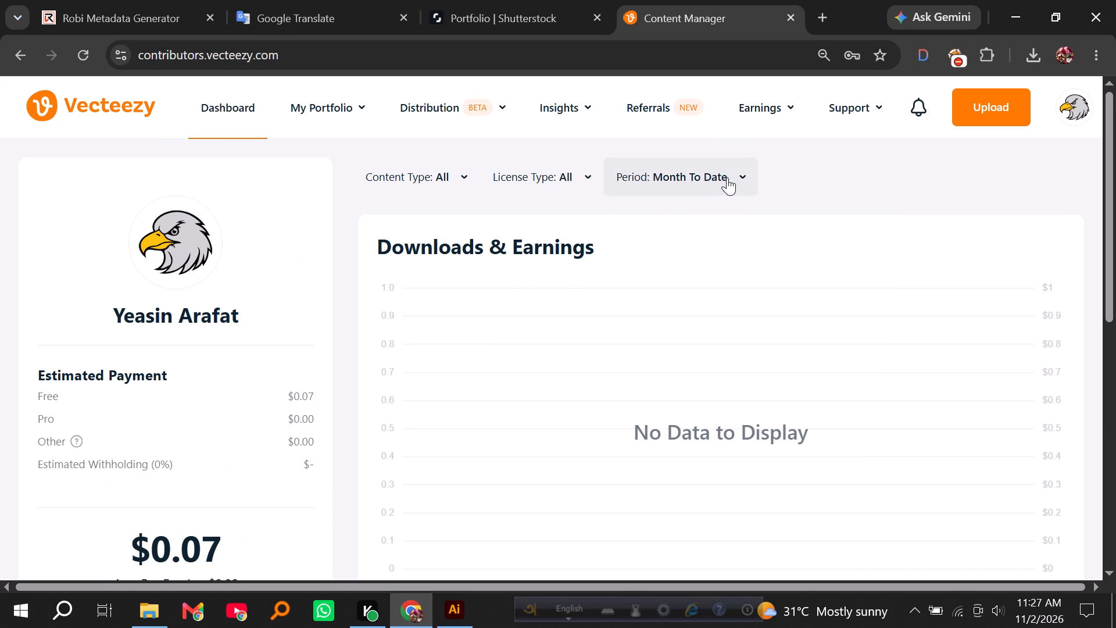
click(727, 177)
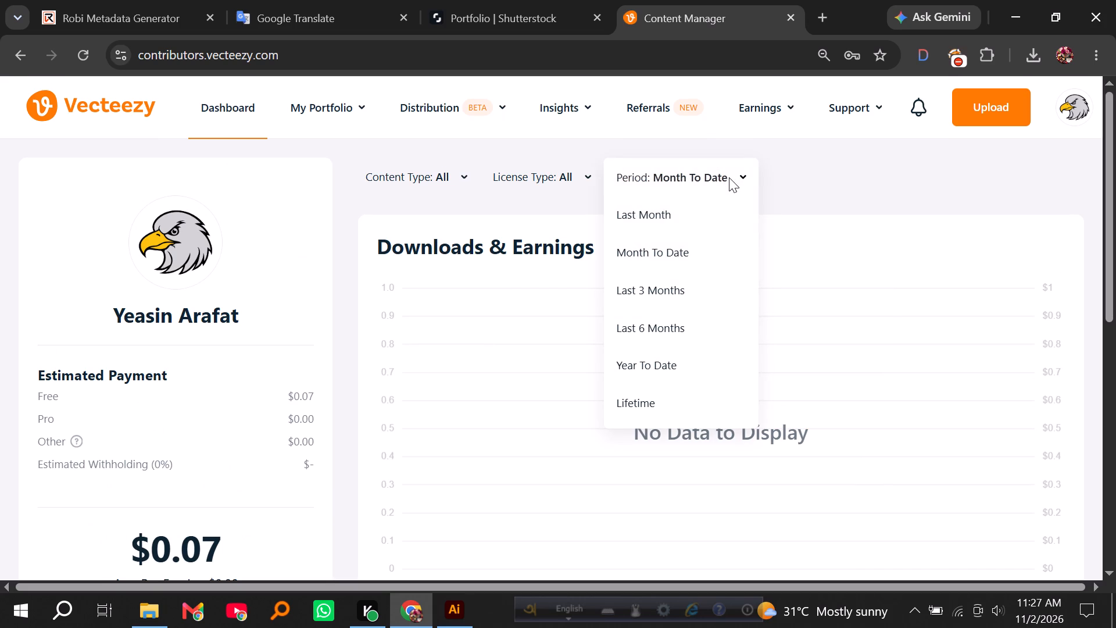
scroll(714, 191, up, 2)
scroll(684, 213, down, 3)
scroll(670, 291, up, 2)
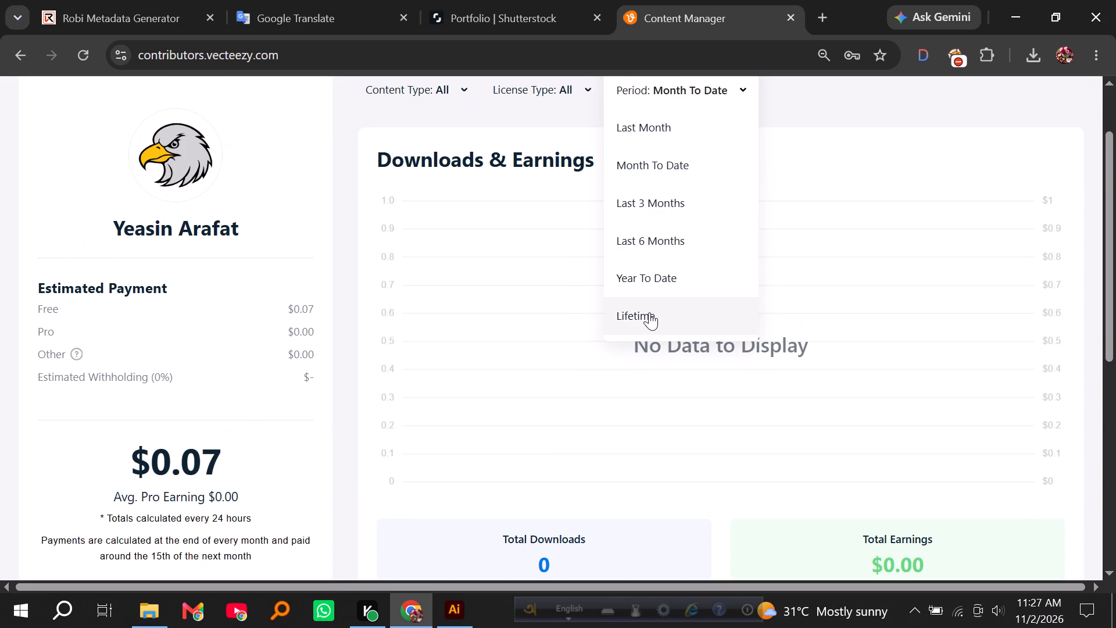
click(649, 312)
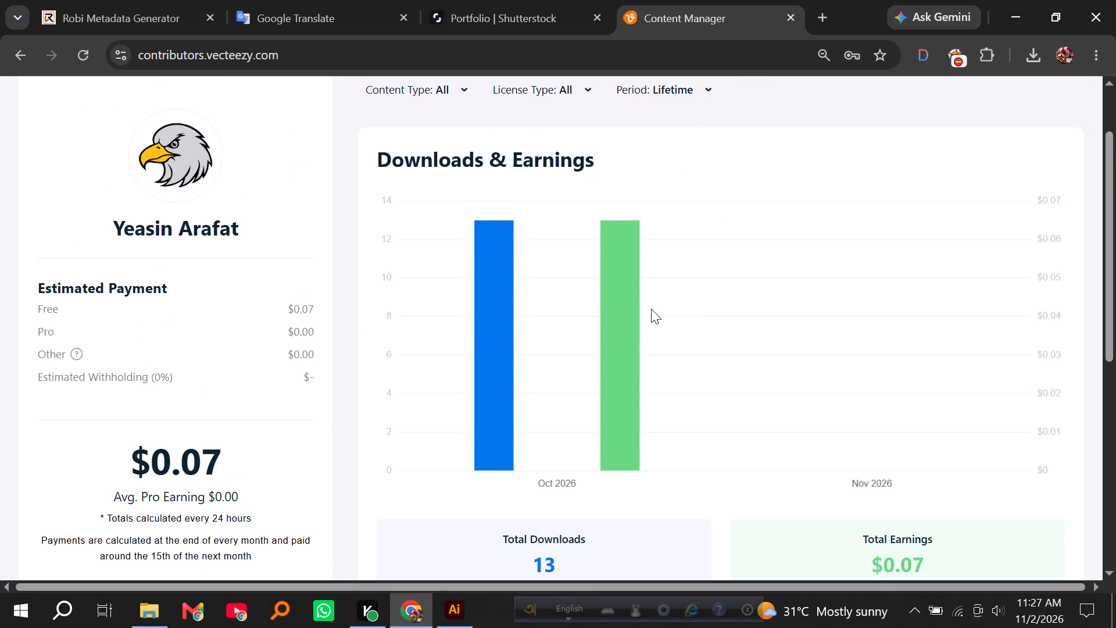
scroll(651, 309, down, 1)
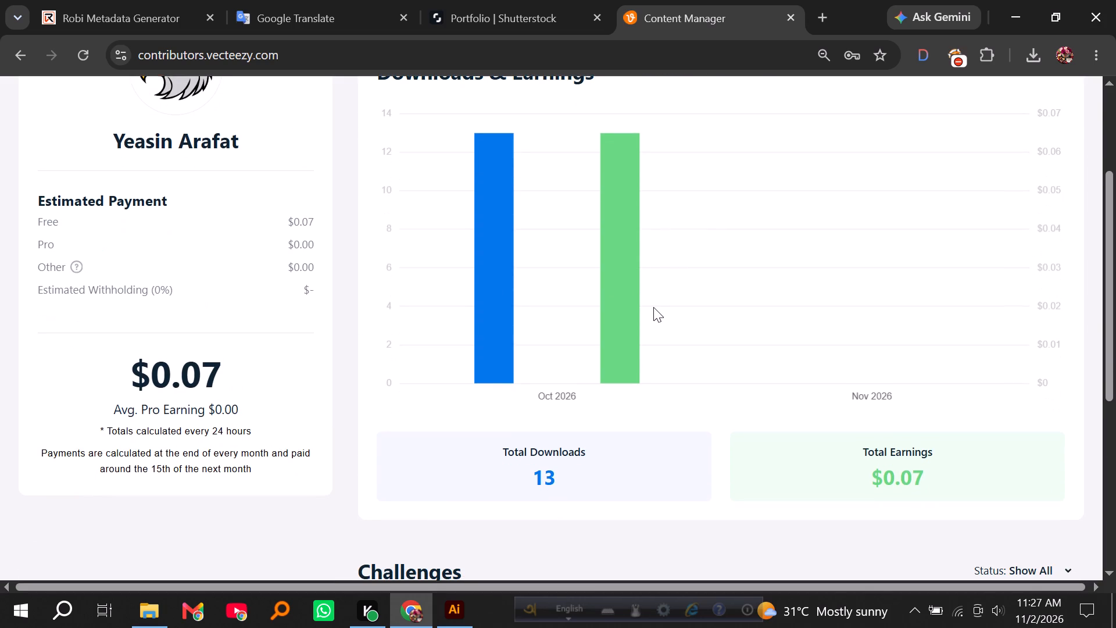
scroll(653, 307, up, 2)
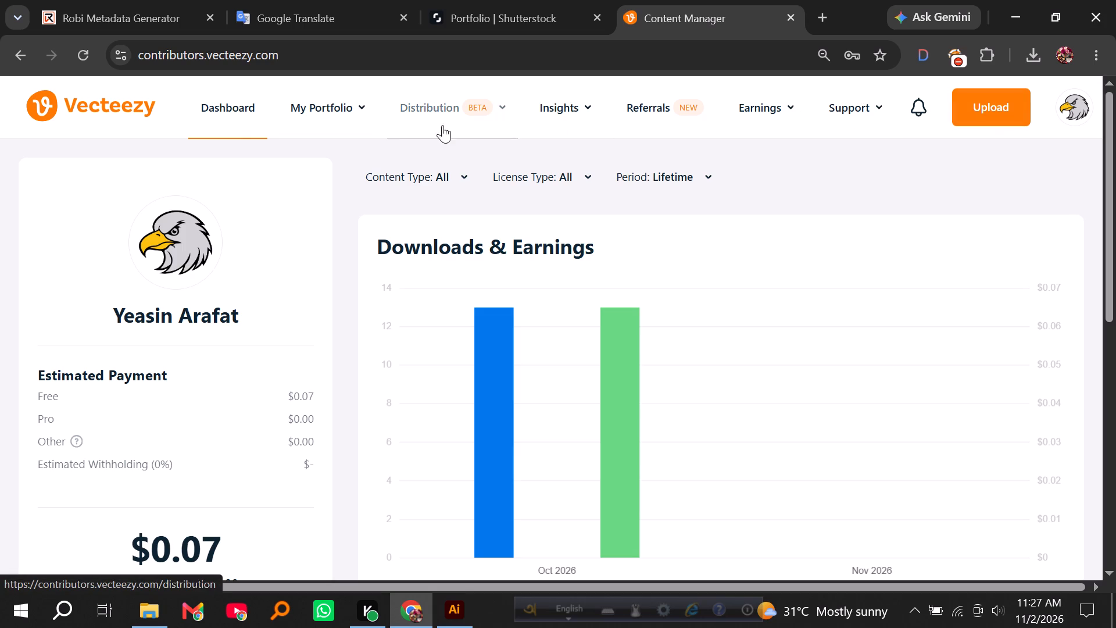
Return to the portfolio Upload page, check the upload status of the EPS files, and reload the page.
click(345, 110)
click(324, 153)
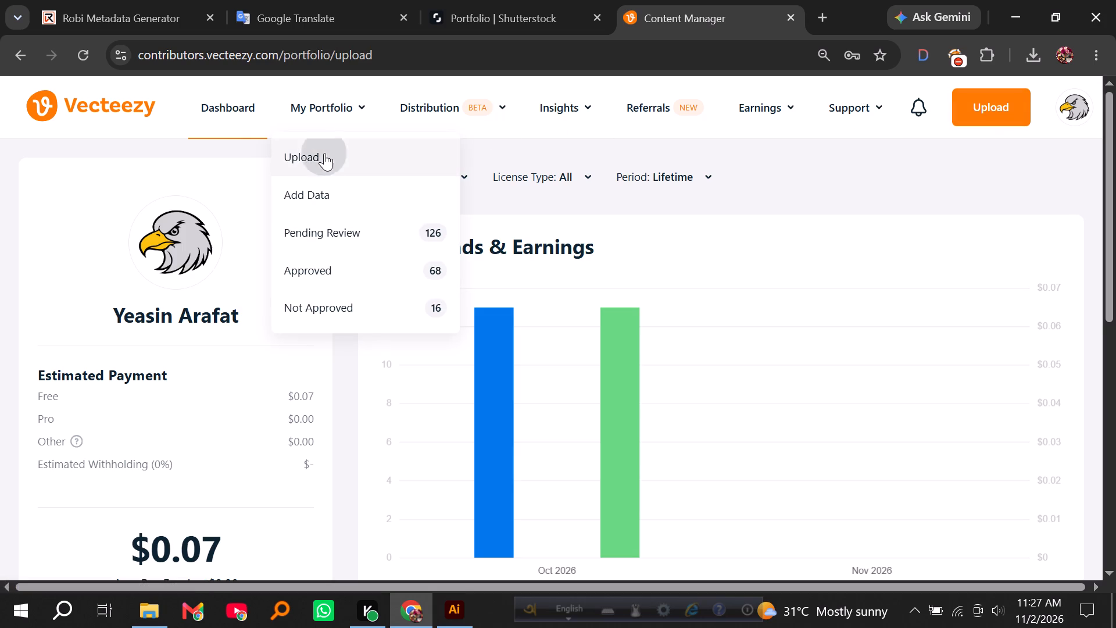
scroll(393, 350, down, 6)
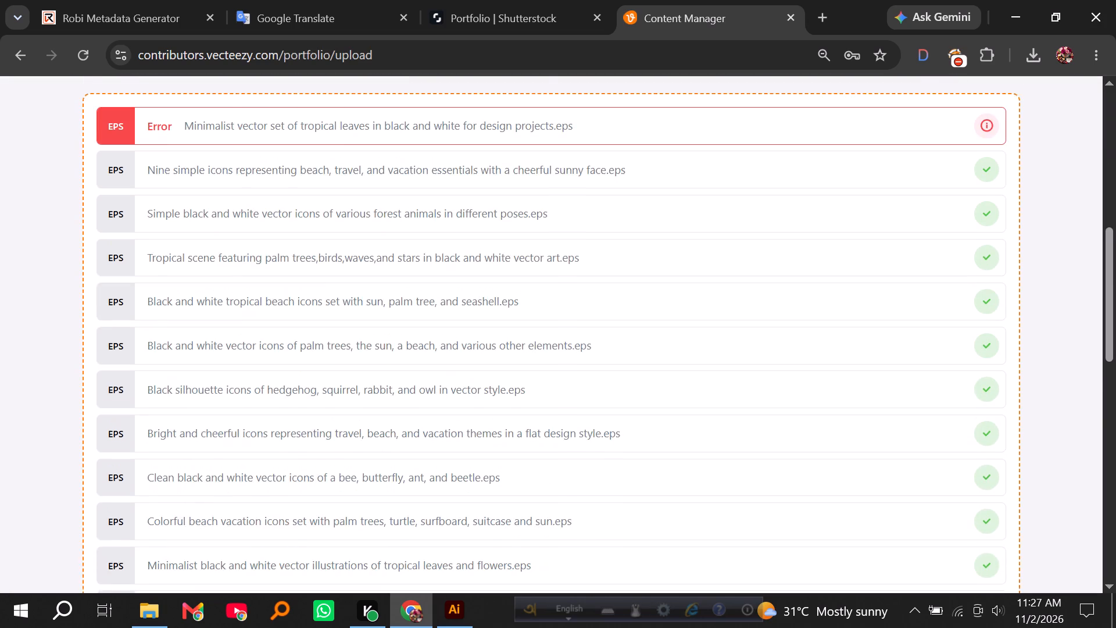
scroll(394, 351, down, 5)
scroll(394, 351, up, 15)
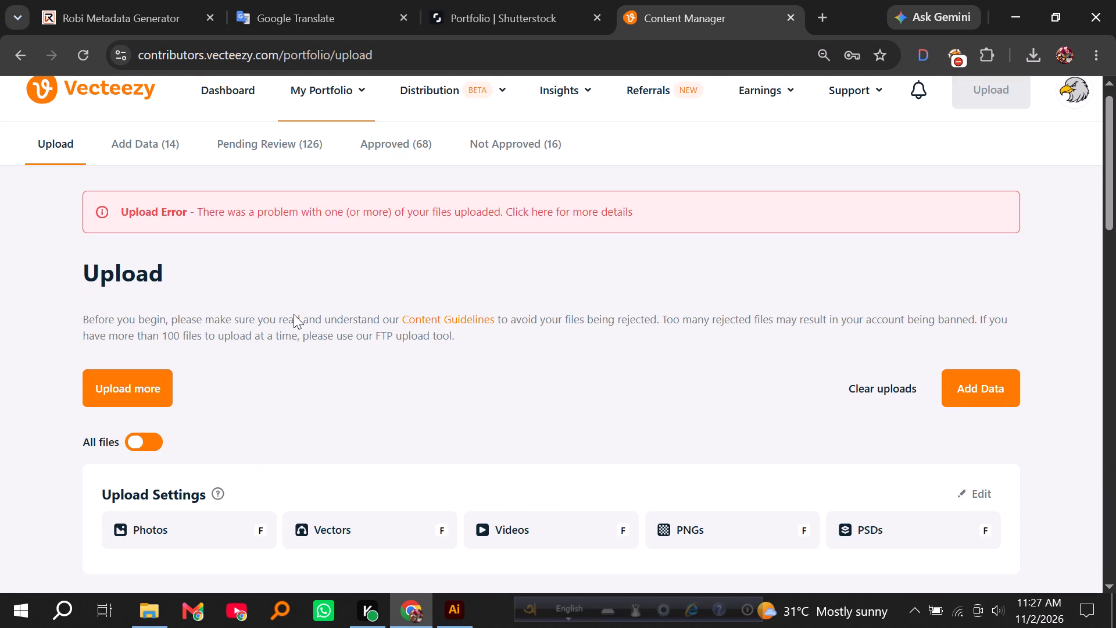
click(88, 56)
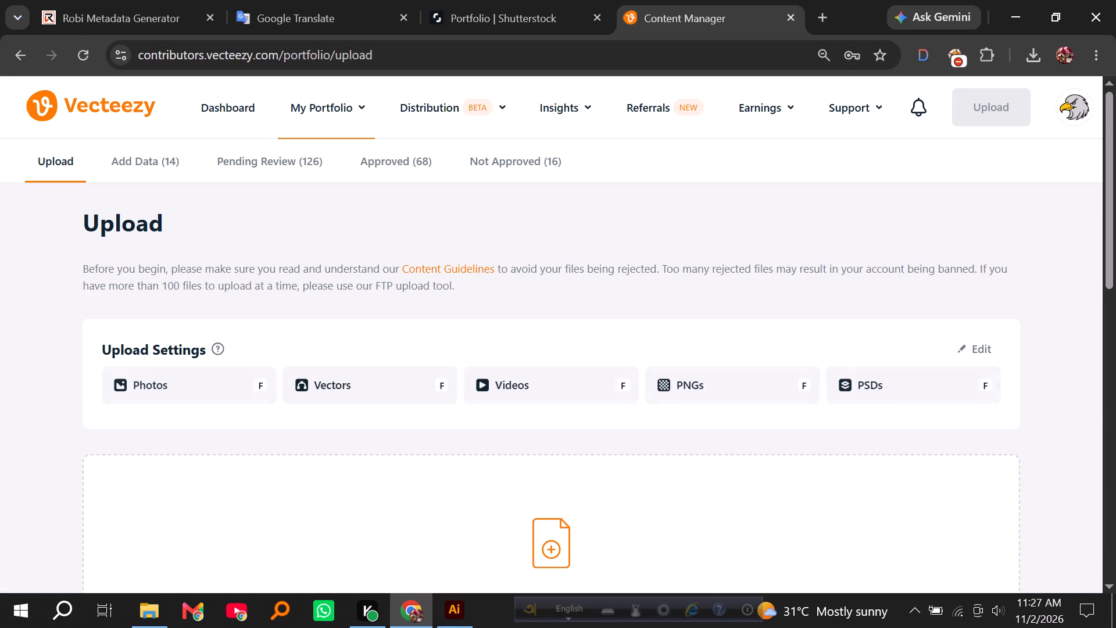
Open the portfolio's Add Data list and examine the uploaded vector files and their previews.
scroll(234, 290, up, 3)
click(151, 155)
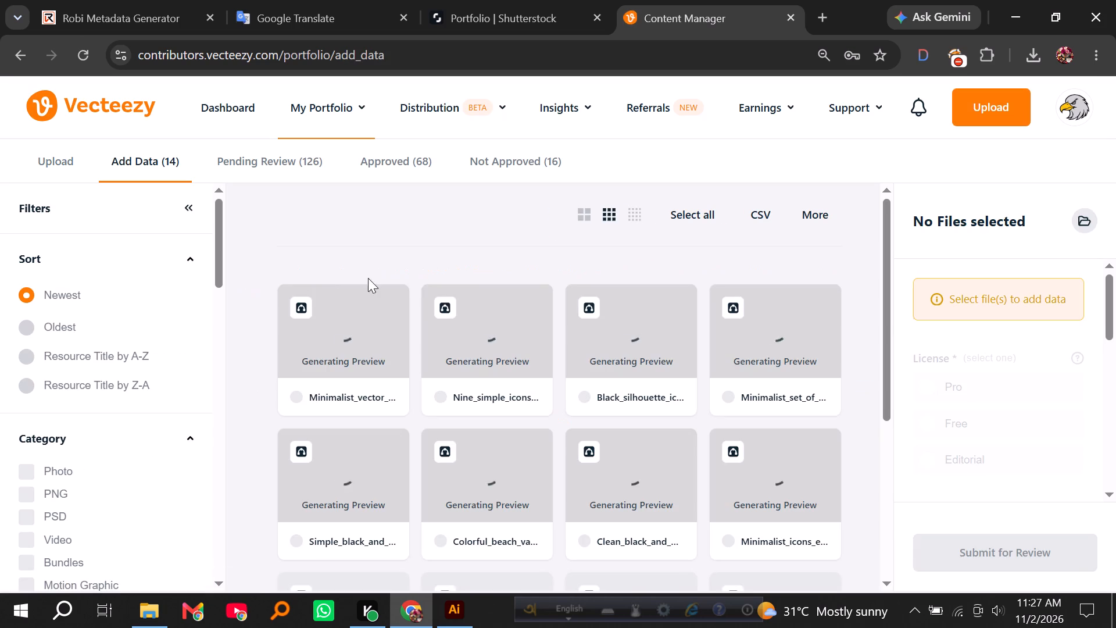
scroll(449, 298, down, 3)
scroll(461, 344, down, 4)
scroll(460, 344, up, 1)
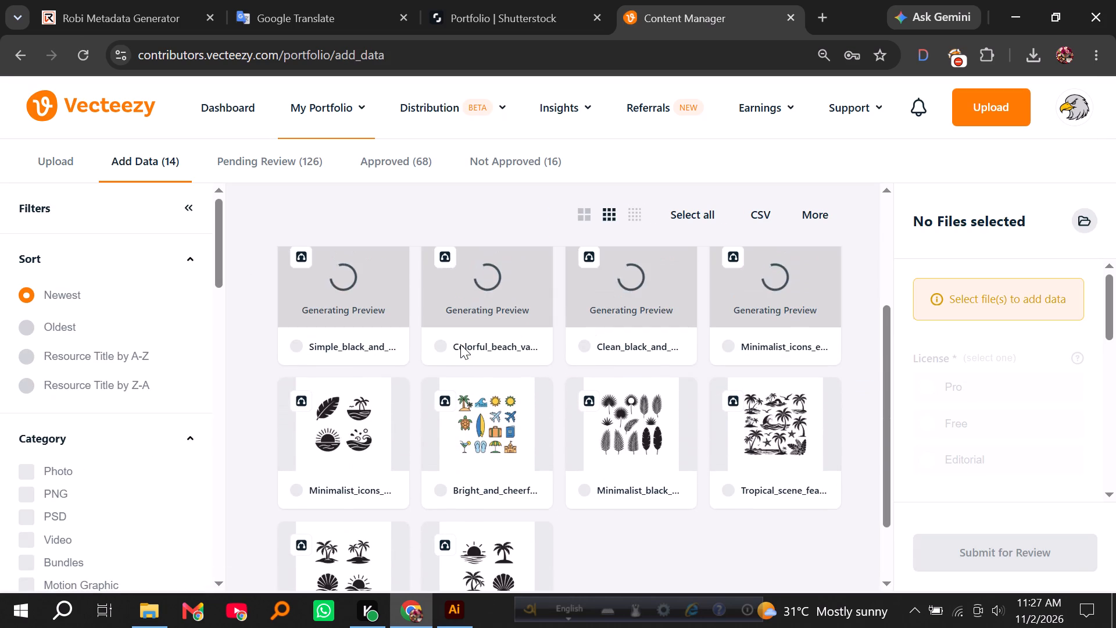
scroll(458, 424, up, 5)
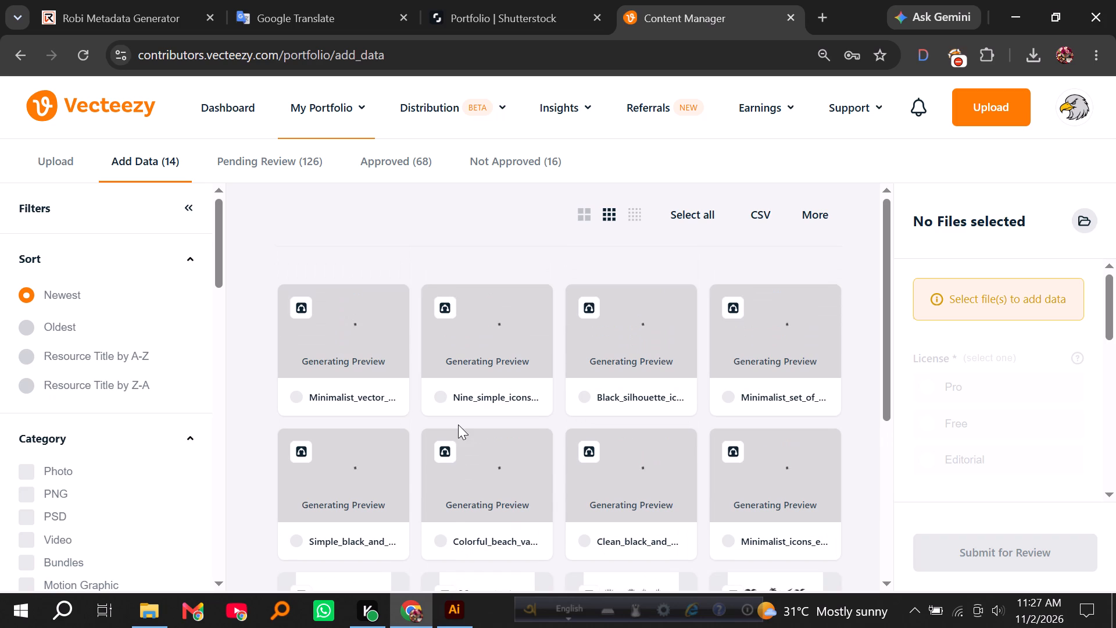
scroll(458, 424, up, 2)
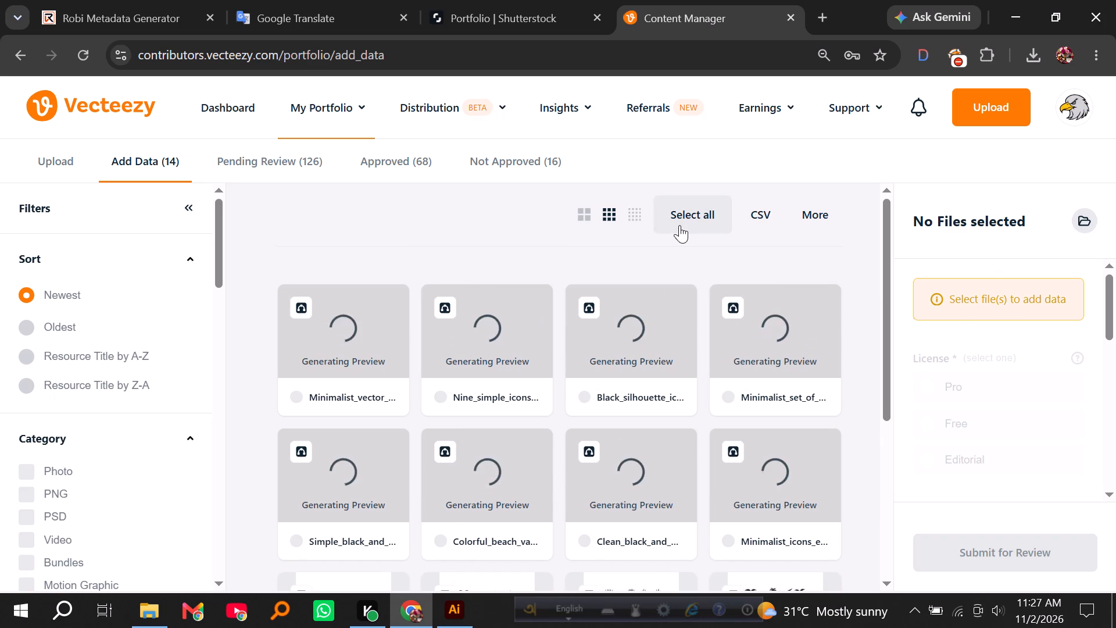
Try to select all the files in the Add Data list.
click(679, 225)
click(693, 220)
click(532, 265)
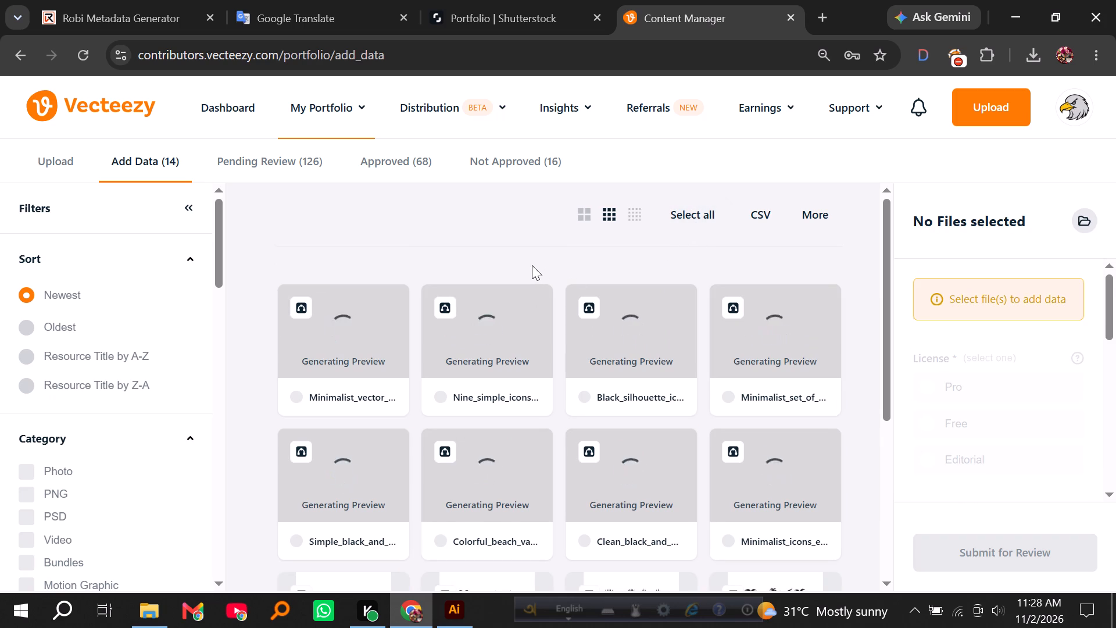
Look through the Add Data files again to check their preview generation.
scroll(529, 337, down, 8)
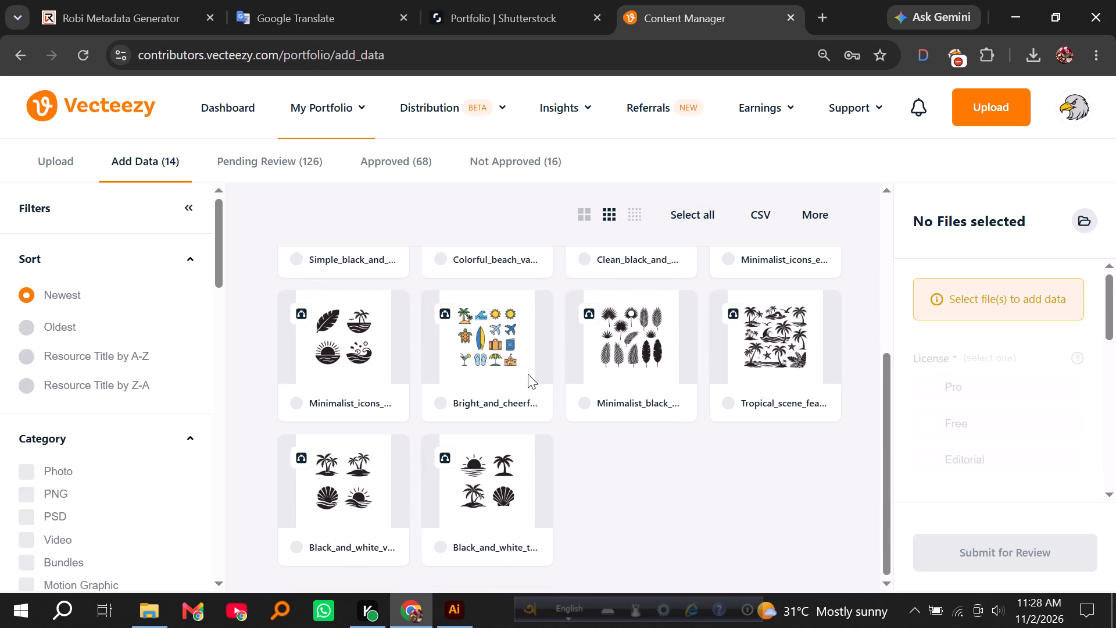
scroll(528, 376, up, 3)
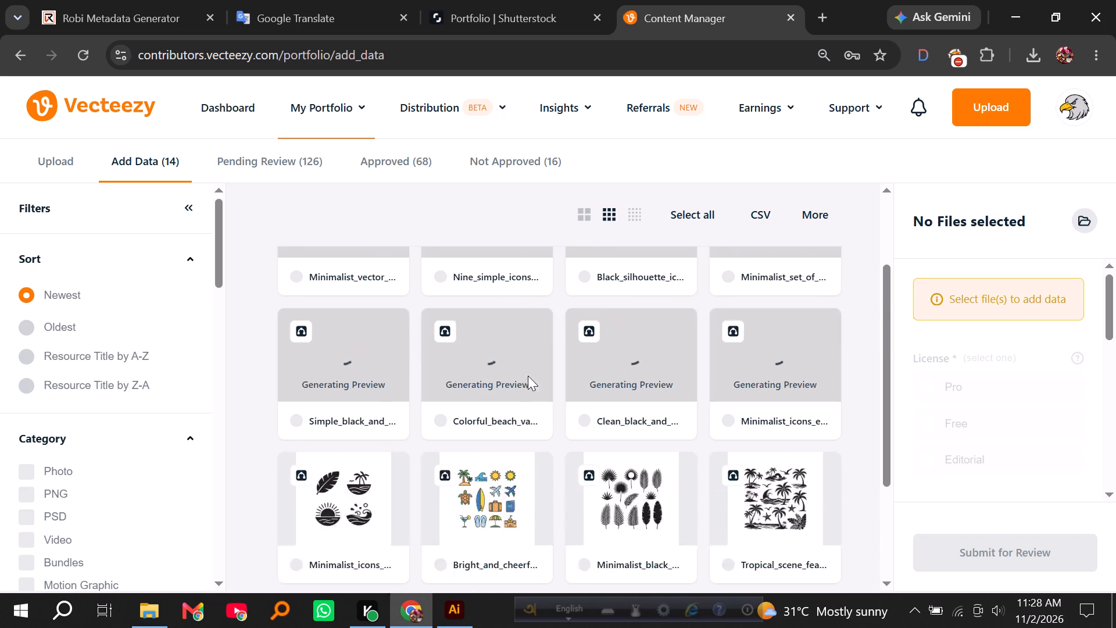
scroll(528, 376, up, 3)
Open Vecteezy Insights and examine the Opportunities keyword tables for vectors, photos and videos.
click(574, 114)
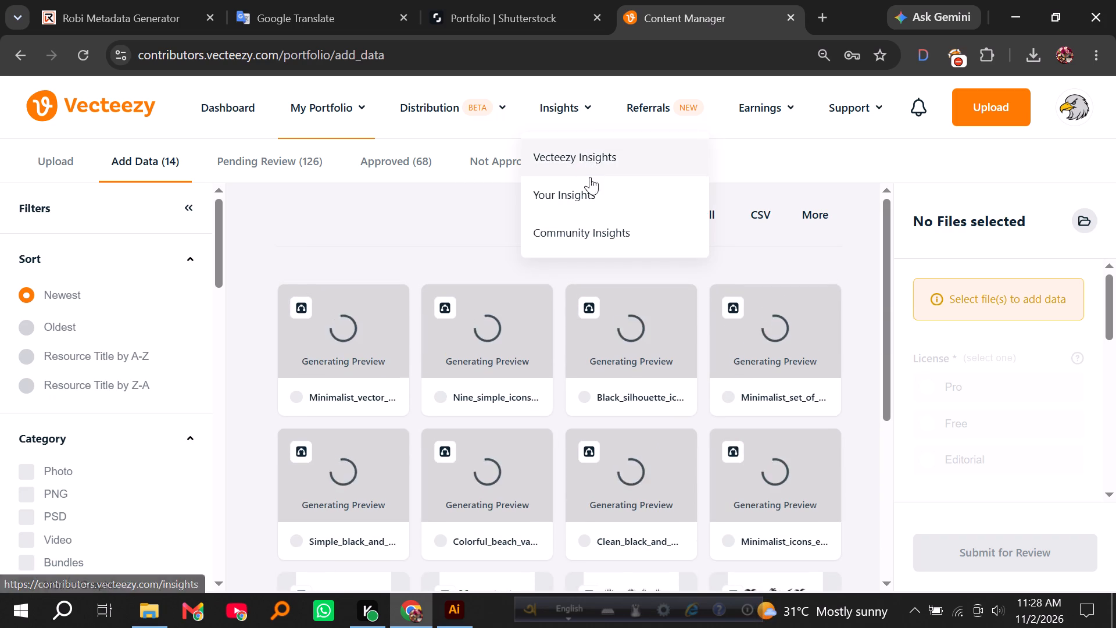
click(596, 158)
scroll(571, 292, down, 3)
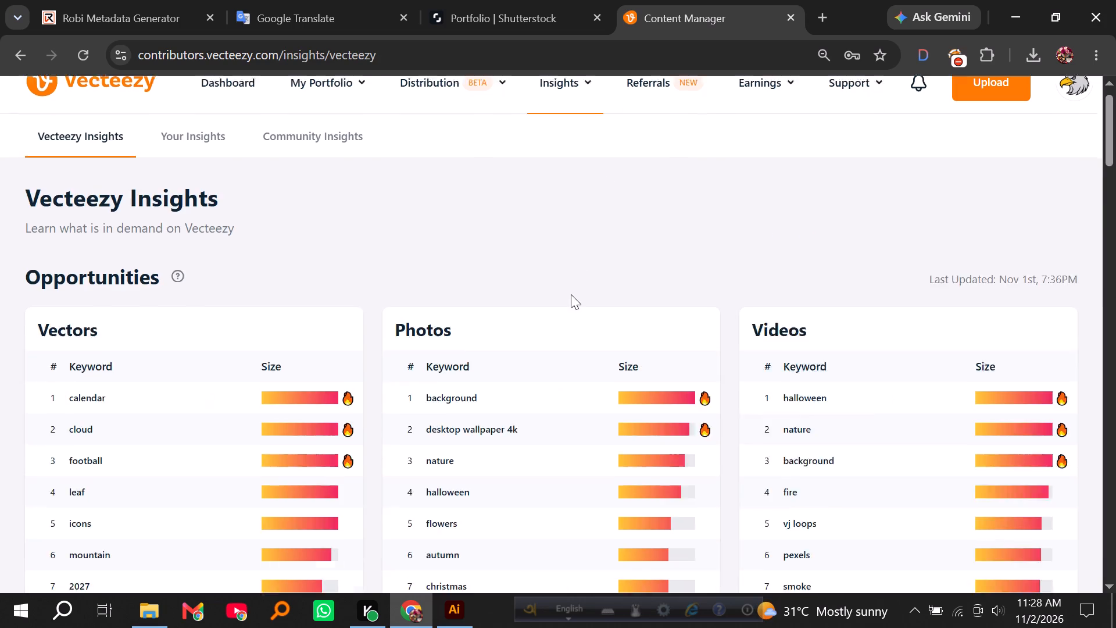
scroll(571, 296, up, 2)
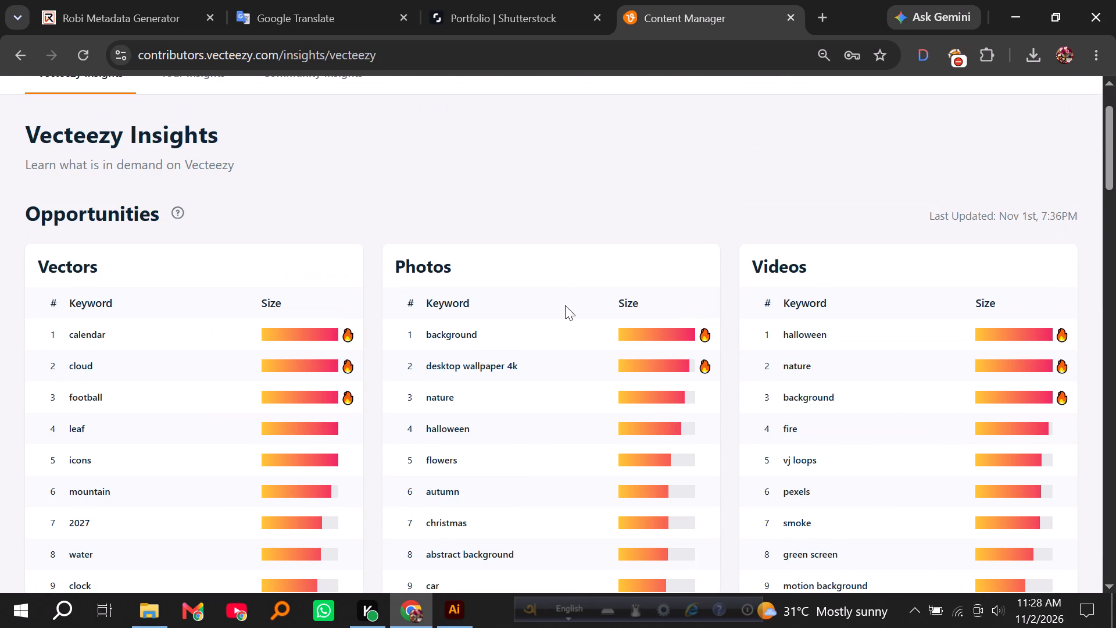
scroll(565, 305, down, 1)
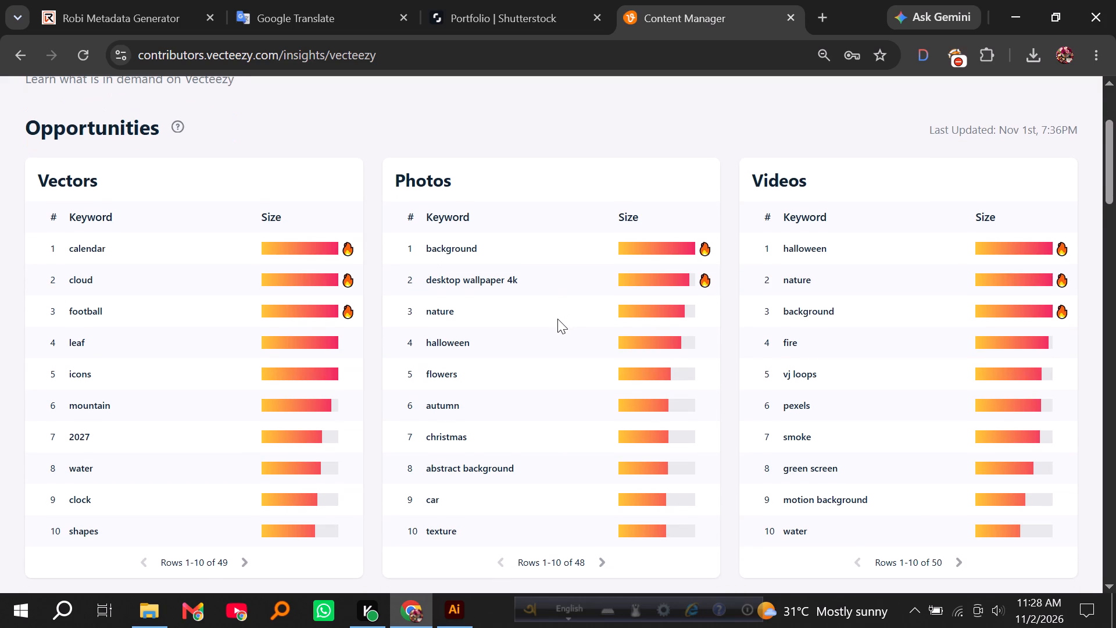
scroll(157, 374, down, 2)
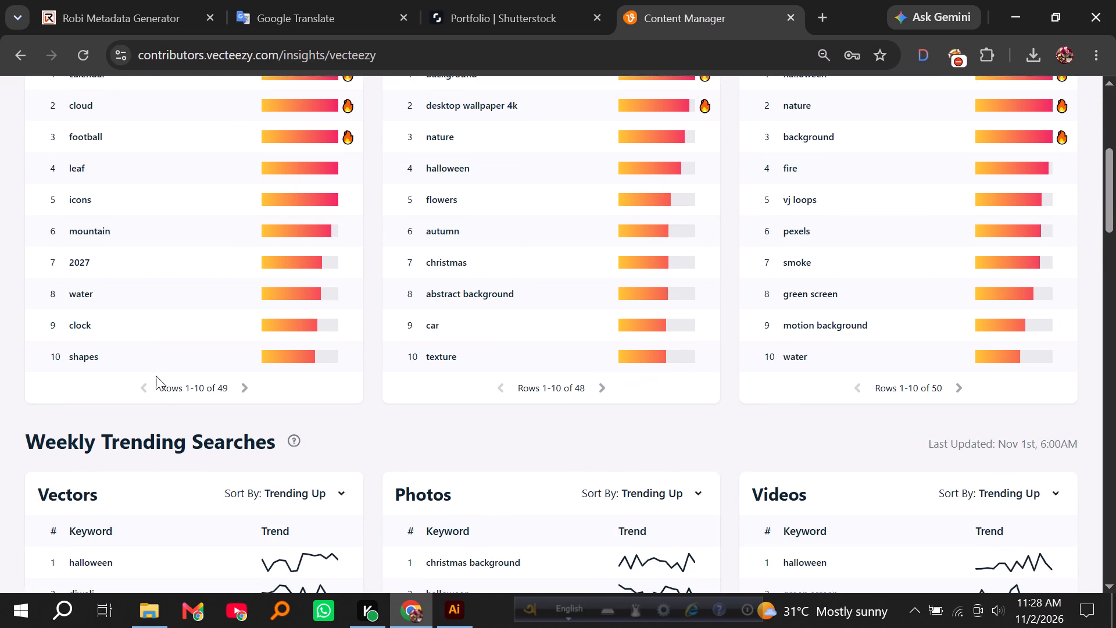
scroll(156, 376, up, 2)
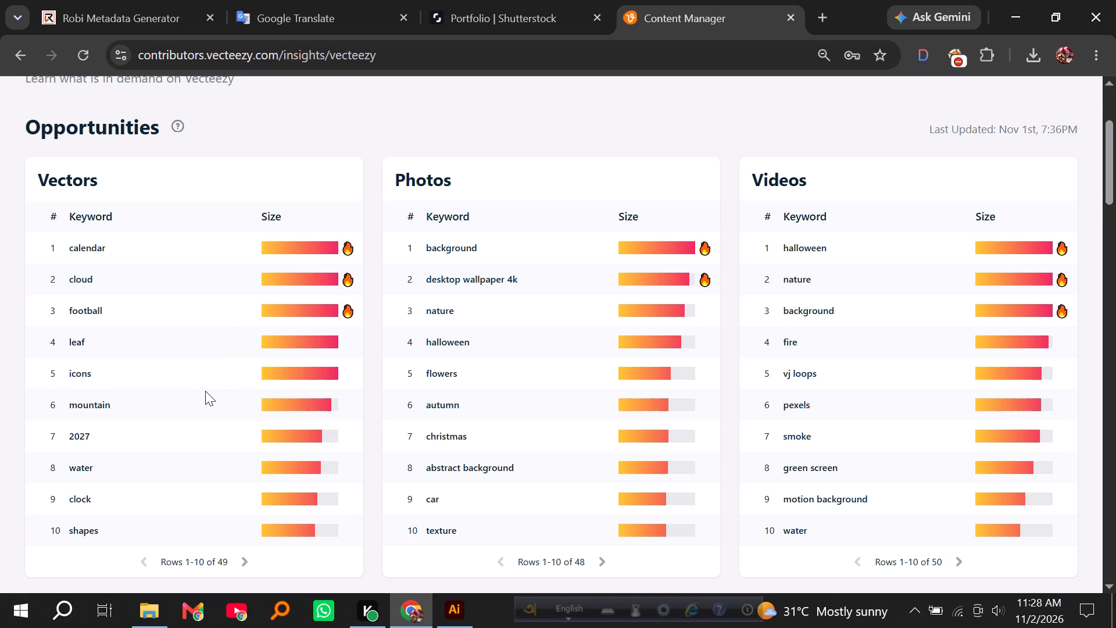
scroll(205, 392, down, 1)
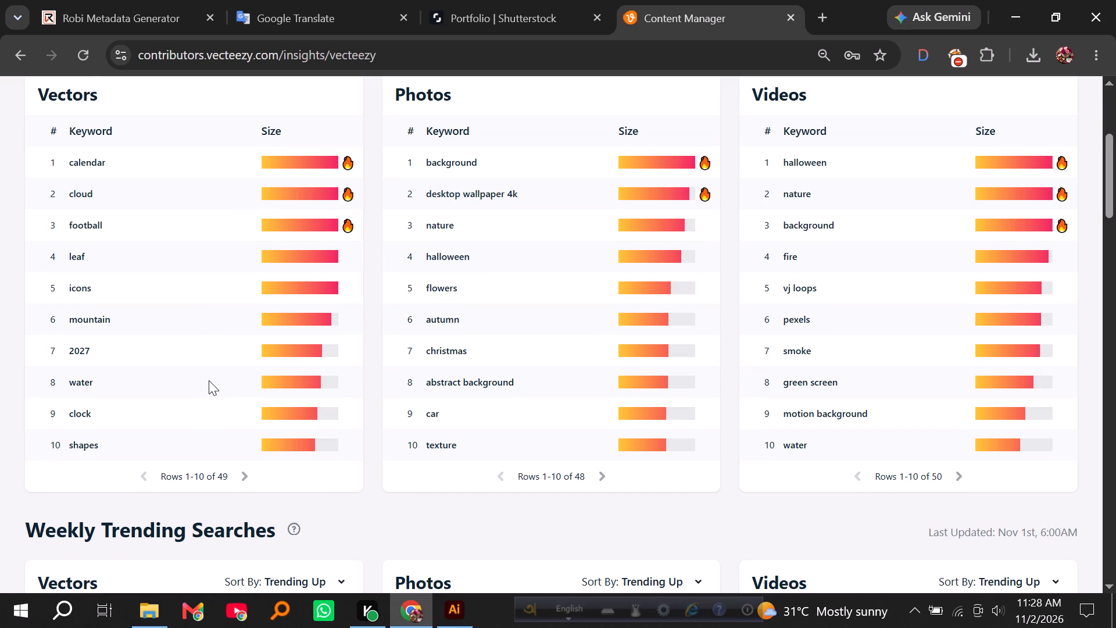
scroll(209, 380, down, 1)
Page through the Vectors keyword list under Opportunities to its last page and back to the first rows.
click(241, 390)
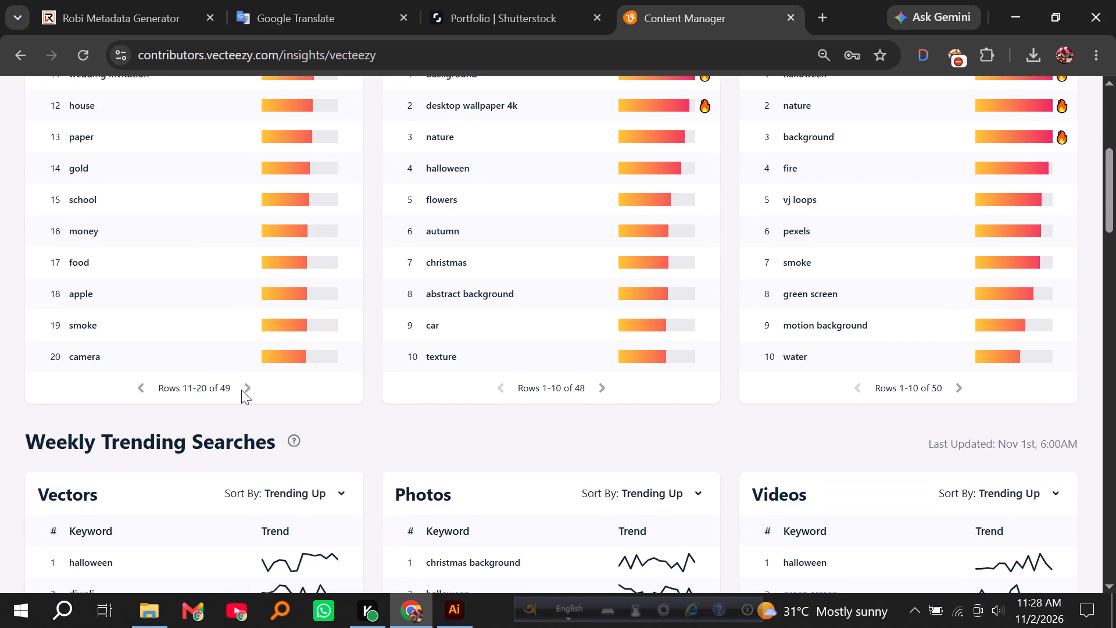
scroll(242, 388, up, 1)
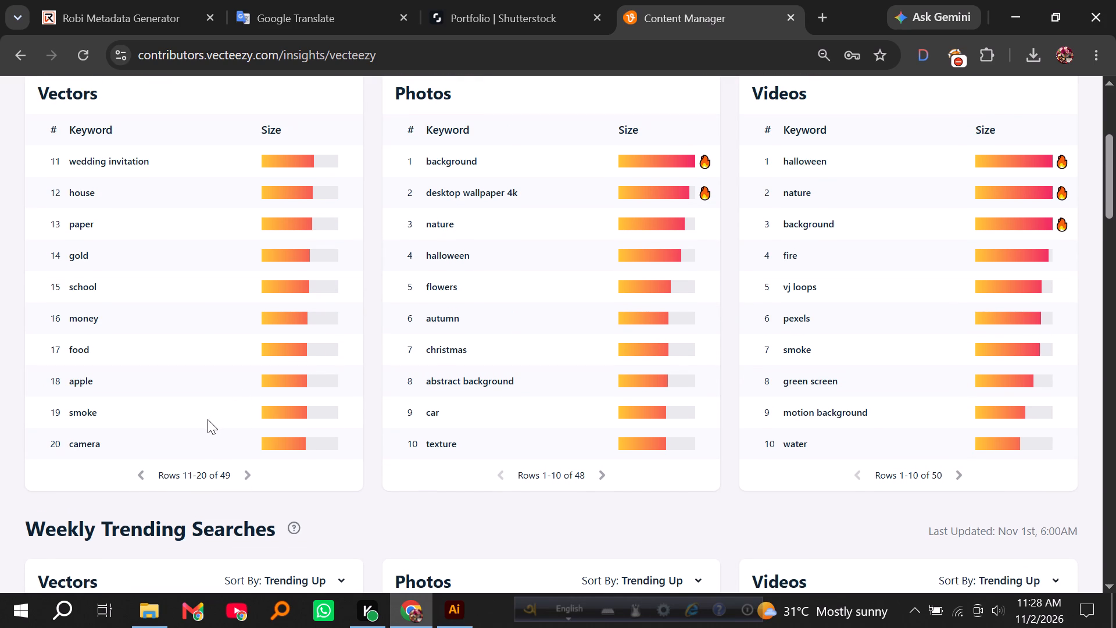
click(245, 476)
click(248, 476)
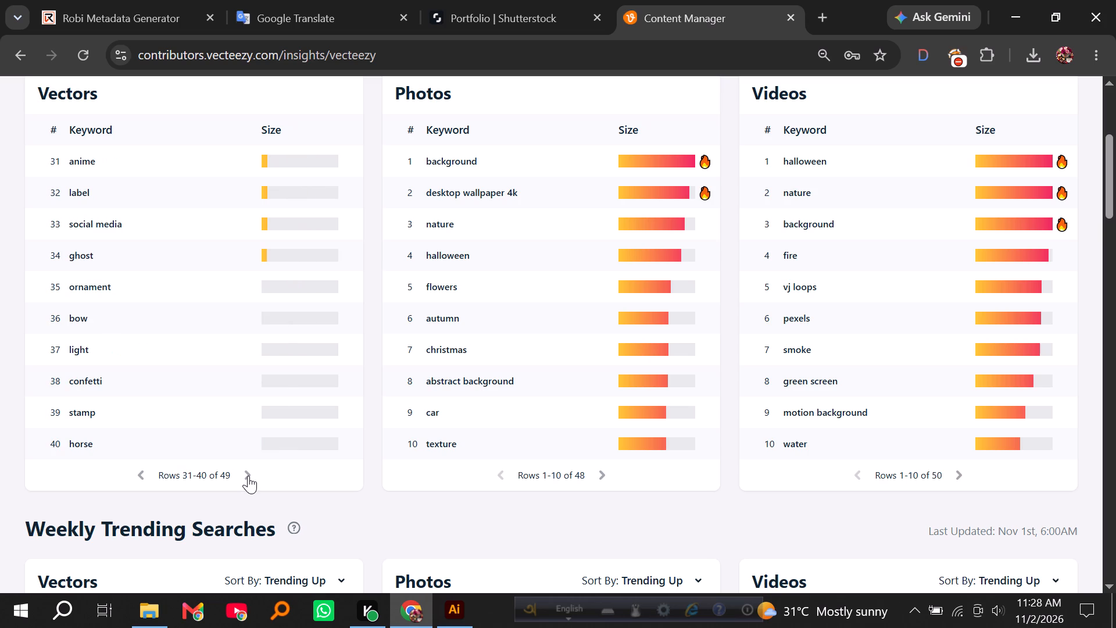
click(248, 476)
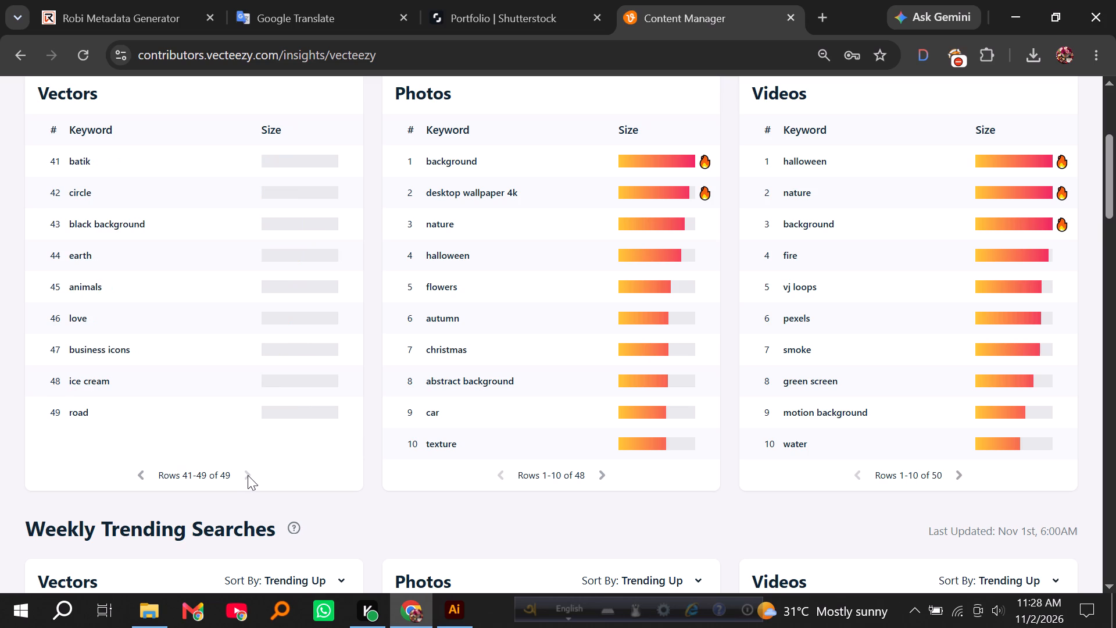
click(246, 474)
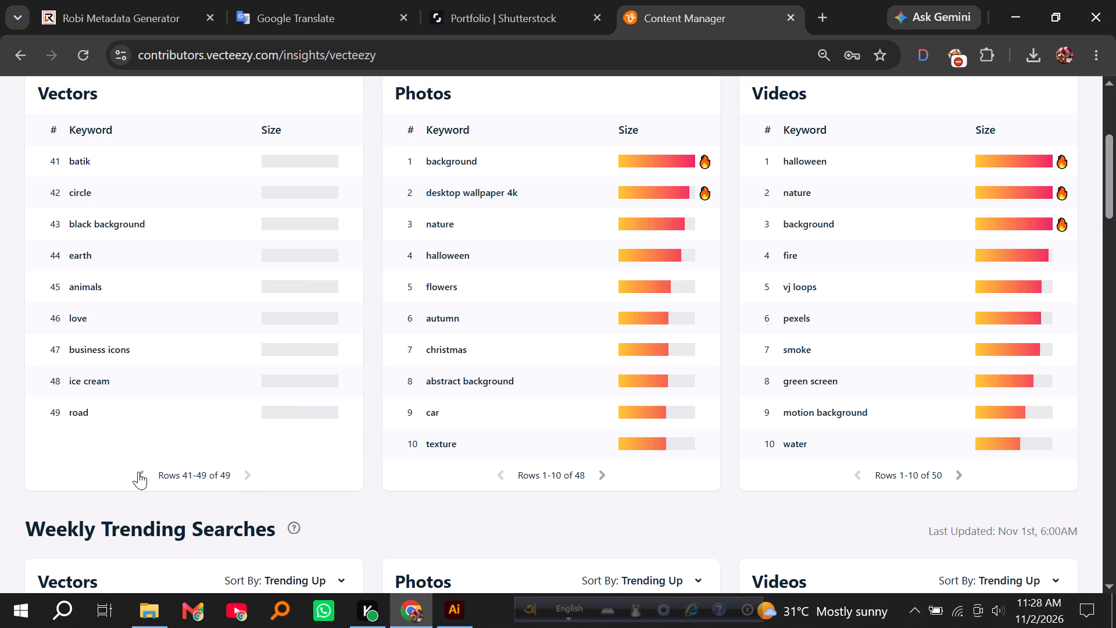
click(138, 472)
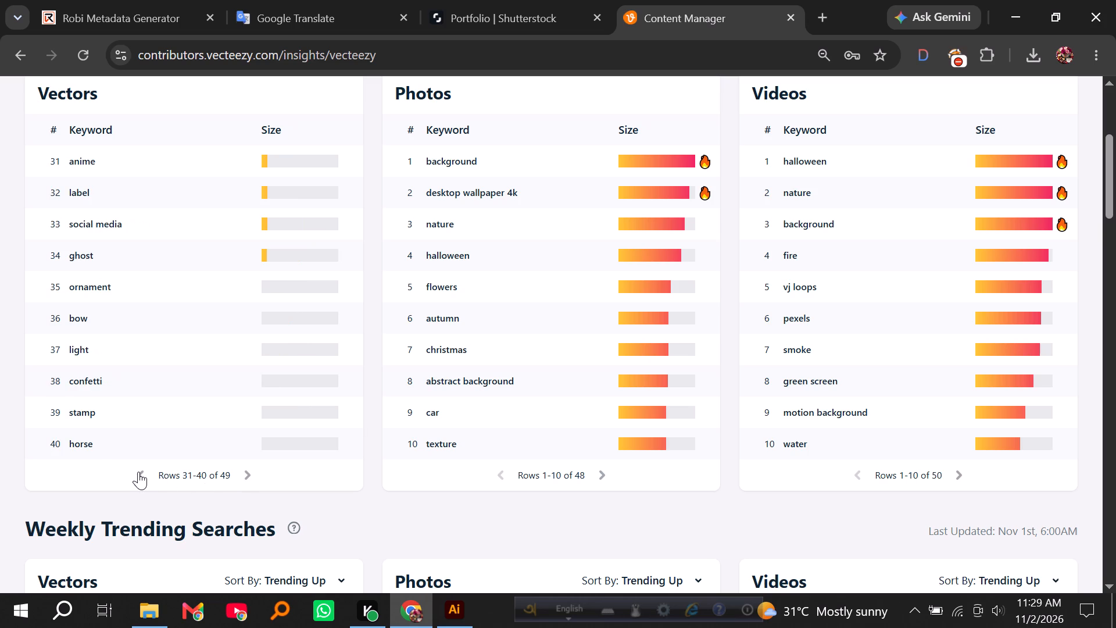
click(139, 472)
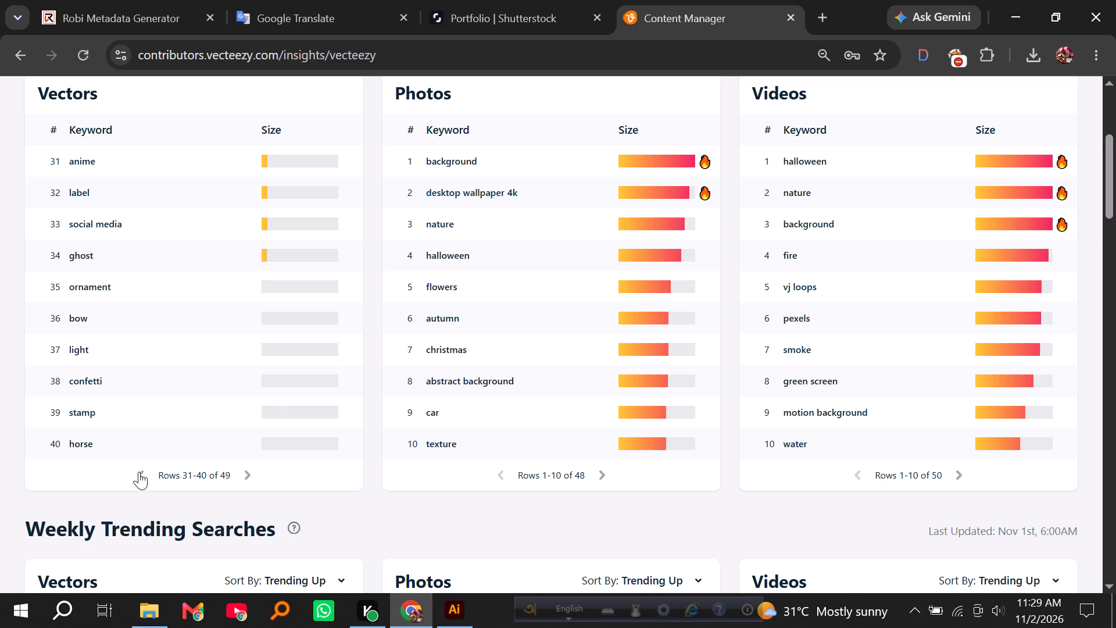
click(139, 472)
click(139, 472)
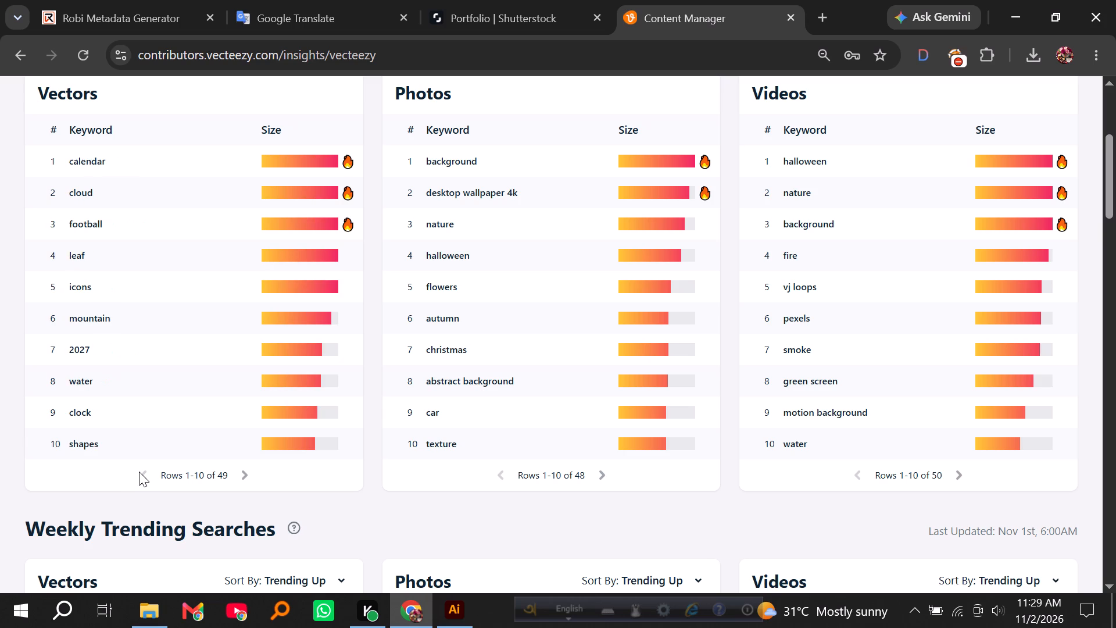
Read through the first rows of the Vectors keyword list under Opportunities again.
click(139, 472)
scroll(146, 479, up, 2)
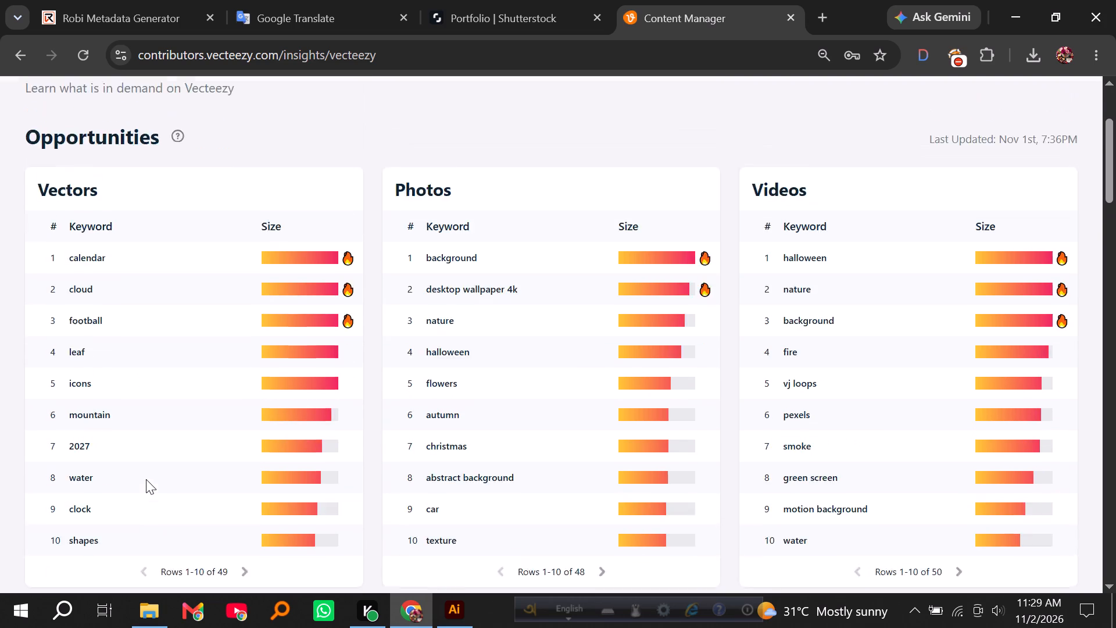
scroll(144, 435, down, 1)
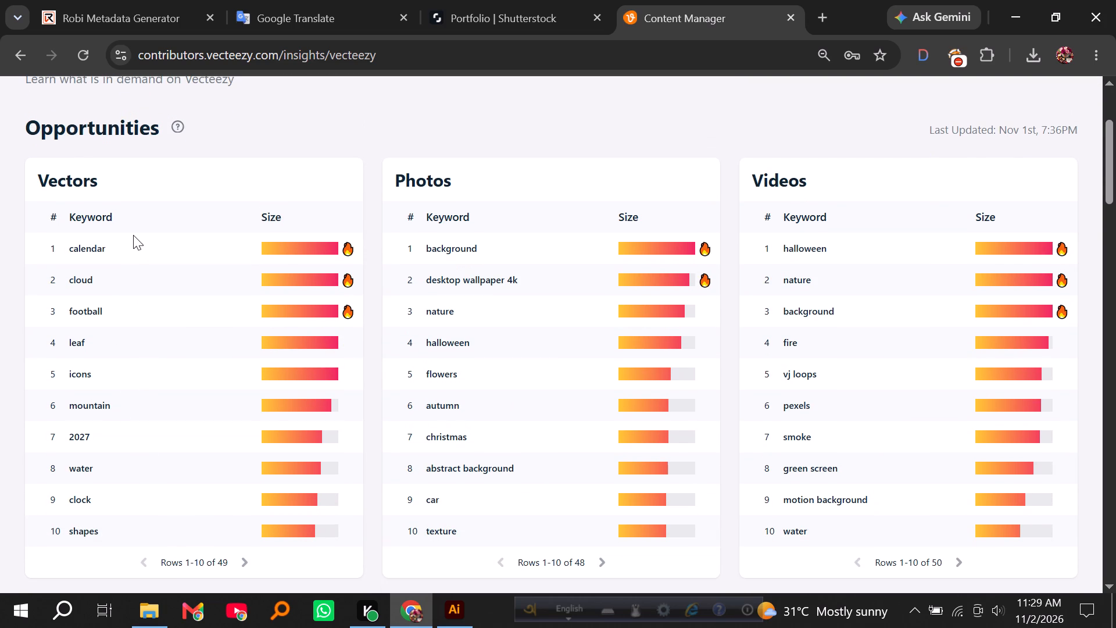
drag(106, 280, 87, 279)
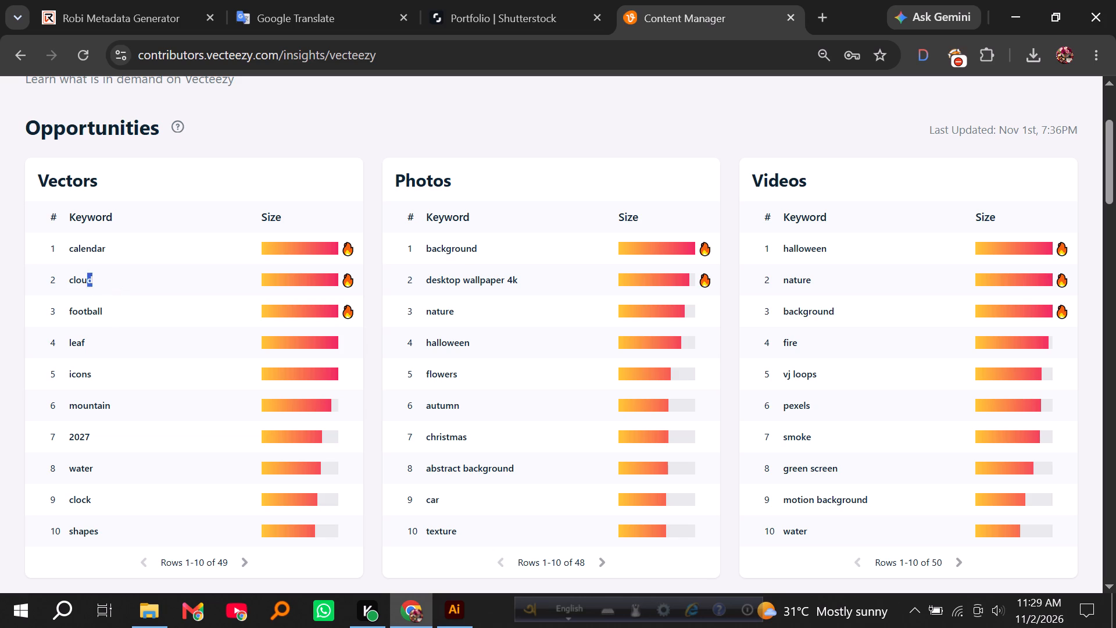
drag(87, 279, 69, 279)
click(102, 287)
click(88, 279)
scroll(96, 331, up, 8)
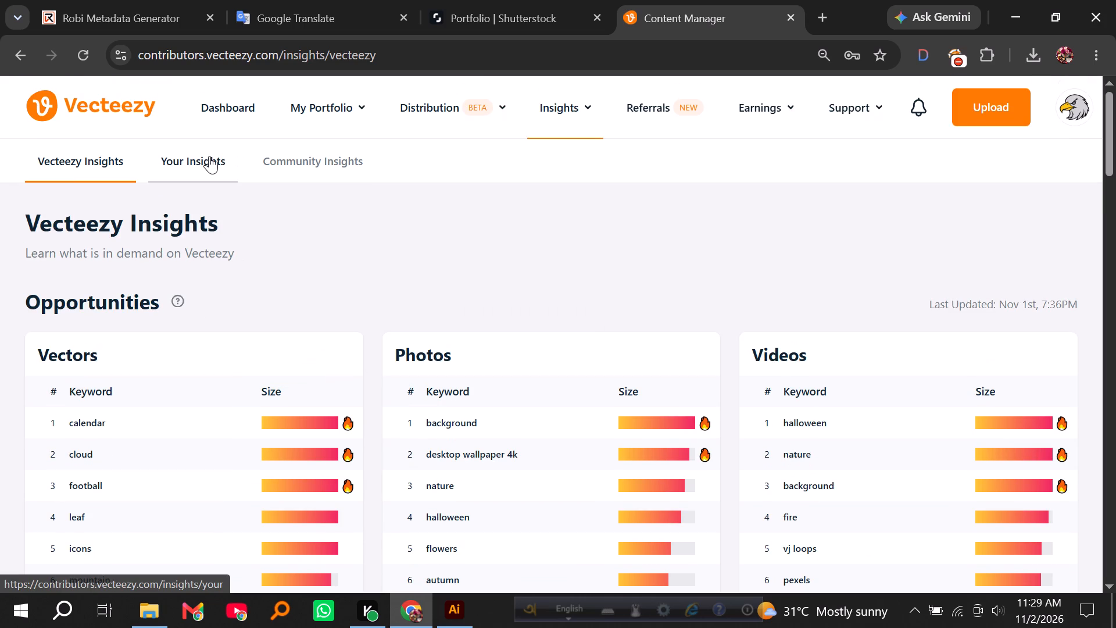
Open Your Insights and examine the recent performance figures and top resources.
click(210, 162)
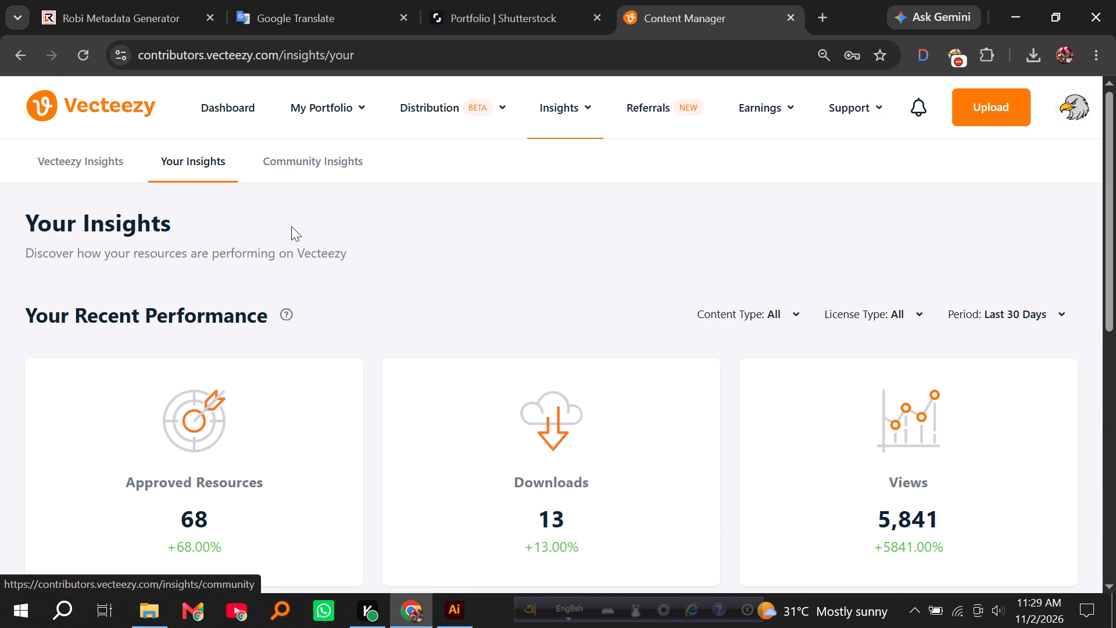
scroll(296, 306, down, 1)
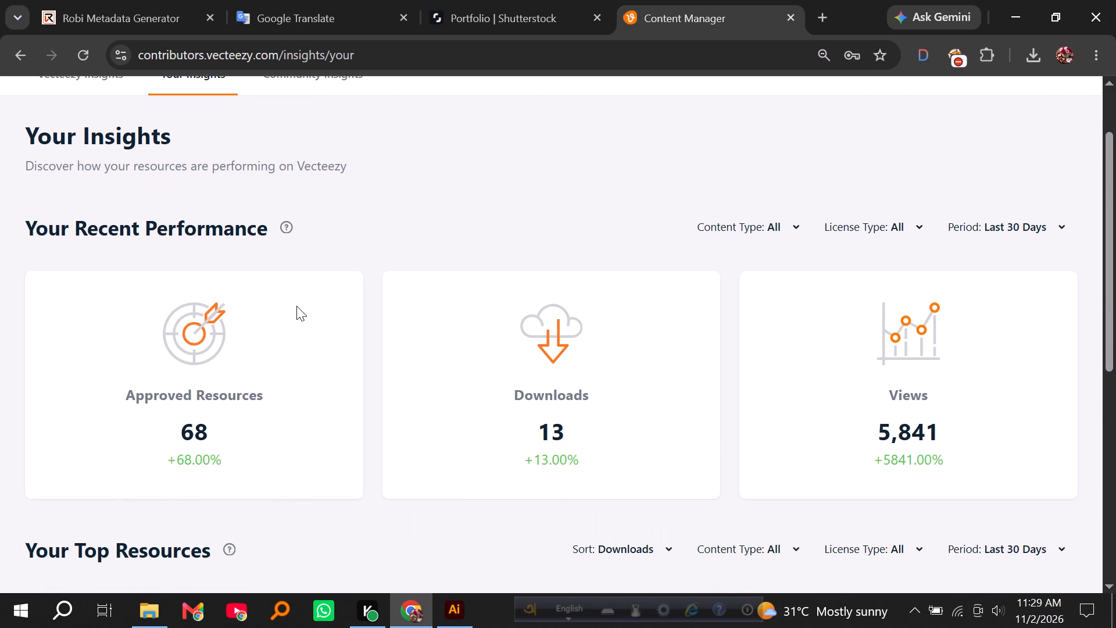
scroll(296, 306, down, 2)
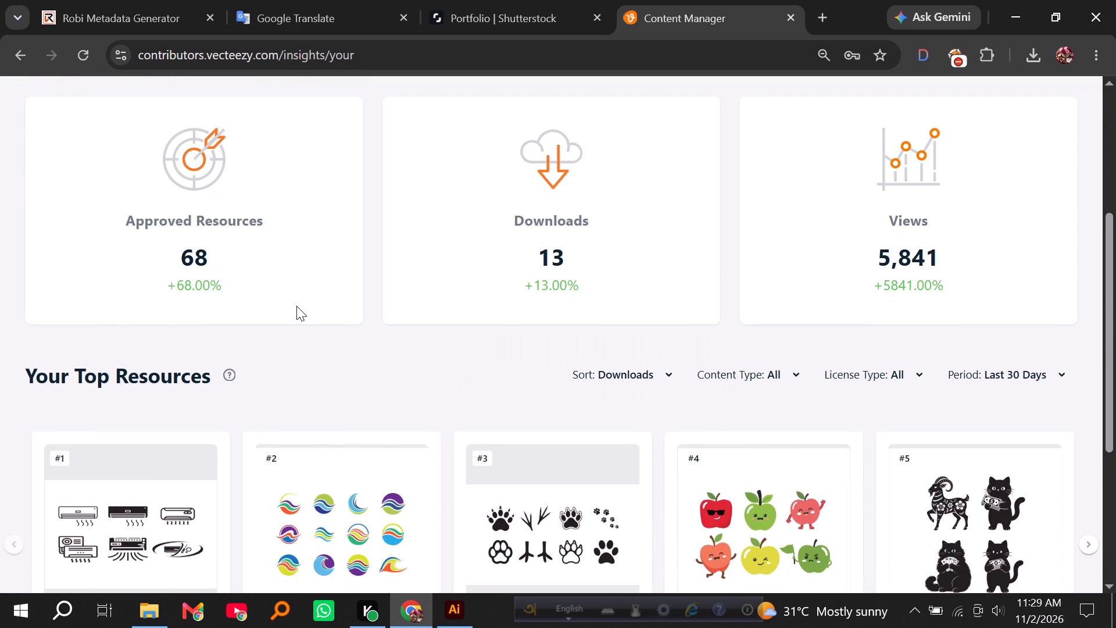
scroll(296, 306, down, 9)
scroll(297, 306, up, 6)
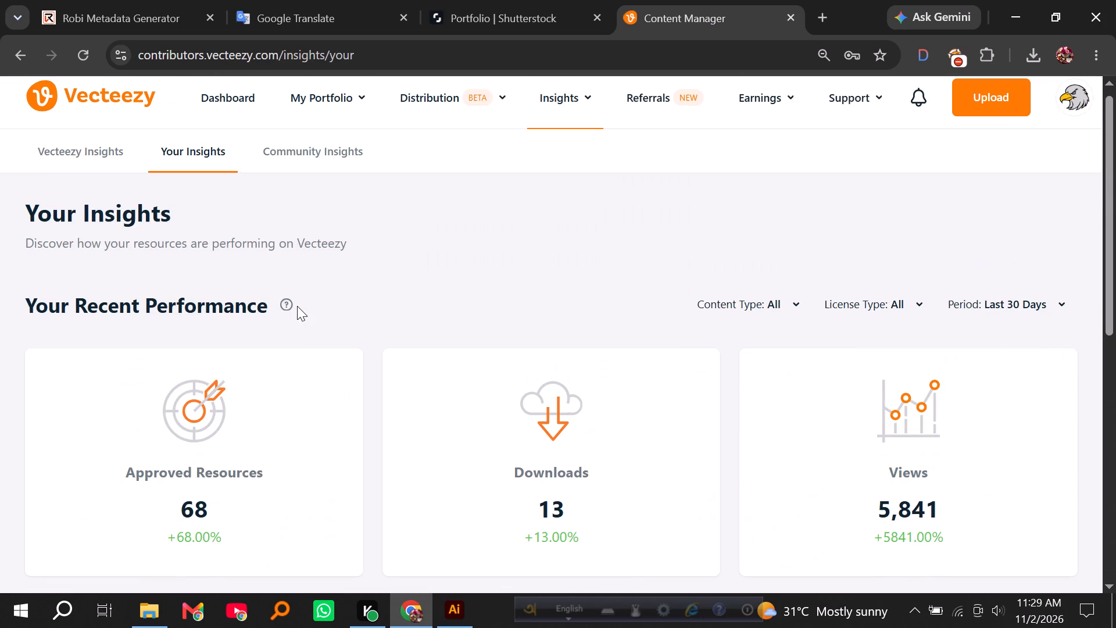
scroll(297, 306, up, 5)
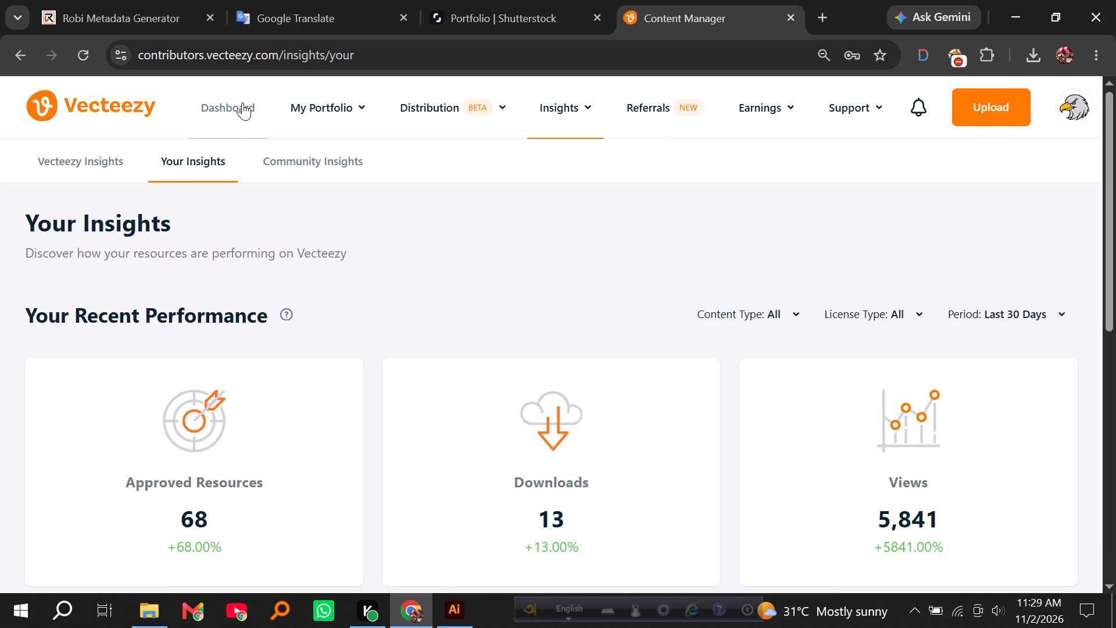
Open the Dashboard and look over the estimated payment, downloads and earnings, challenges and most popular resources.
click(241, 102)
scroll(378, 321, down, 4)
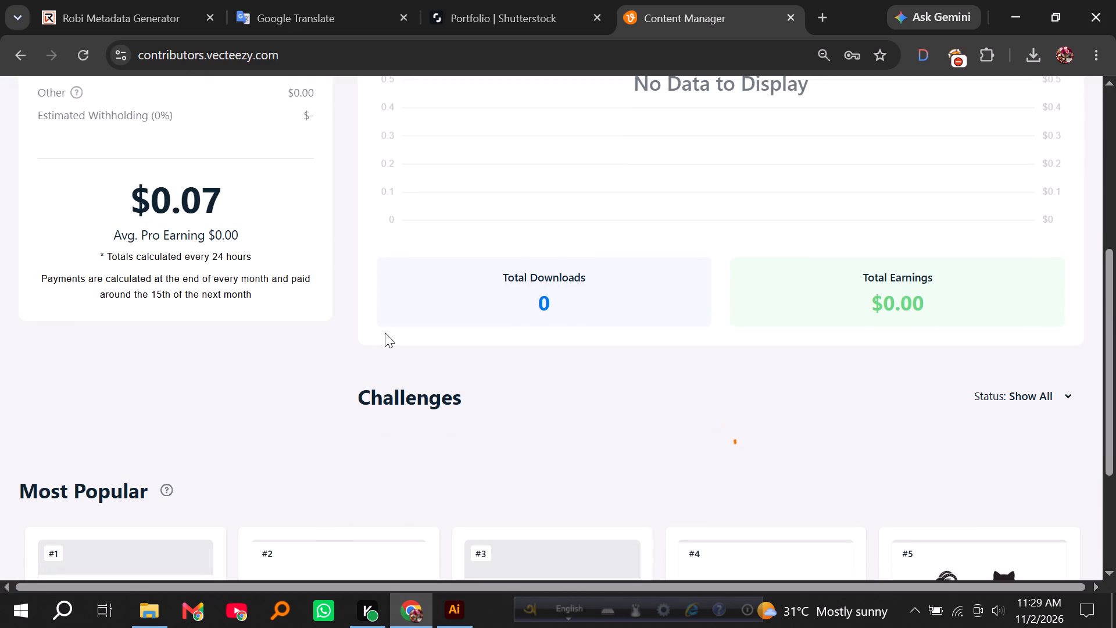
scroll(384, 334, down, 6)
scroll(383, 334, up, 4)
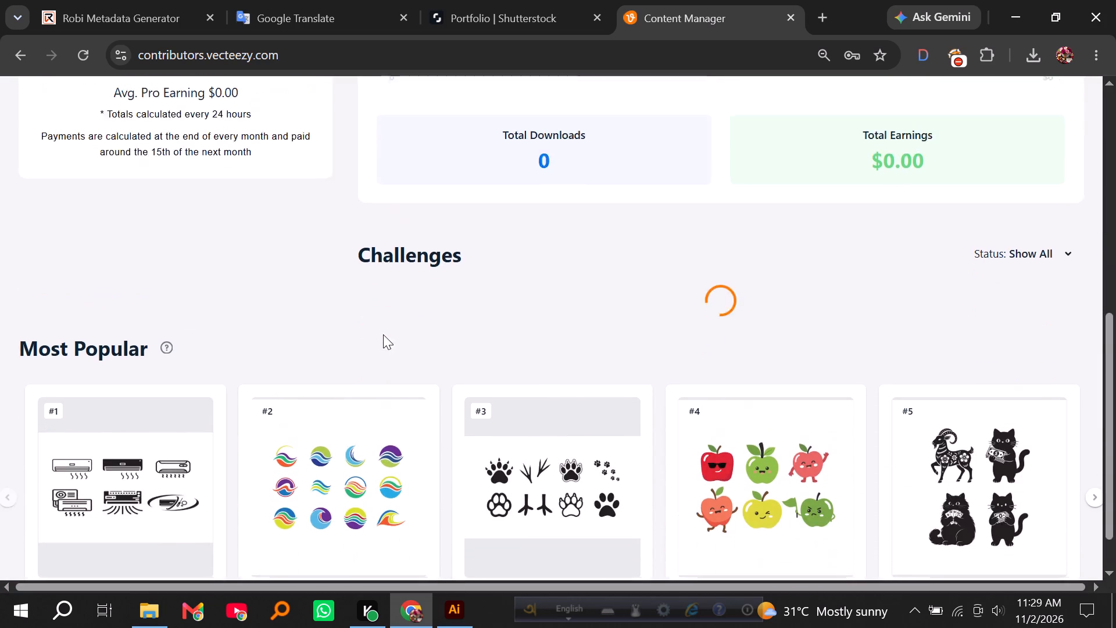
scroll(383, 334, up, 10)
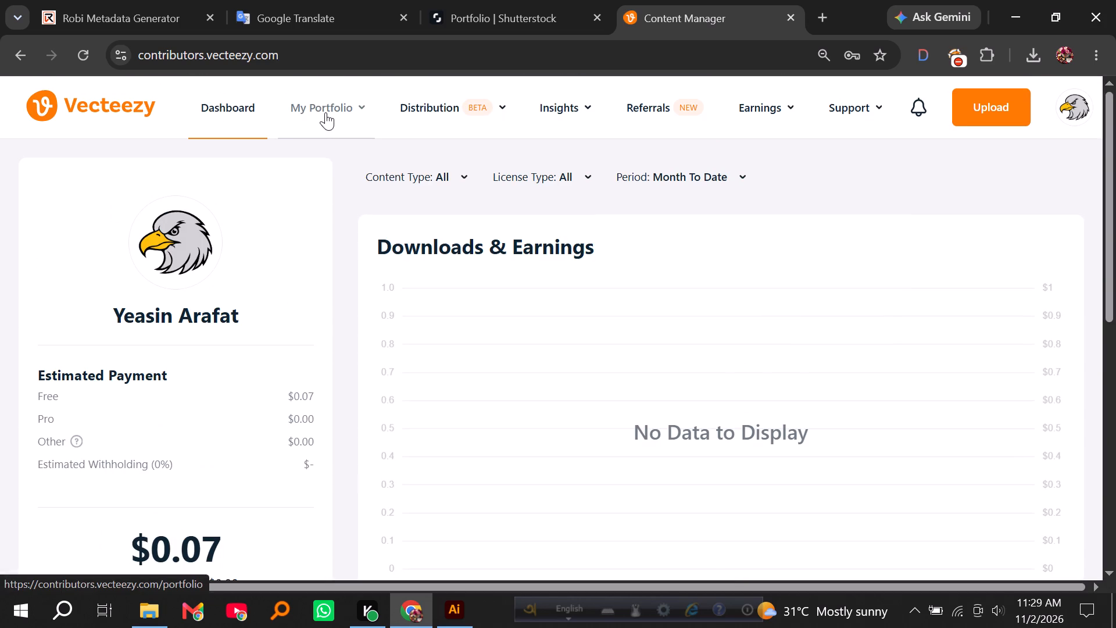
Open the Add Data list of the portfolio and select all the files, checking their previews.
click(325, 112)
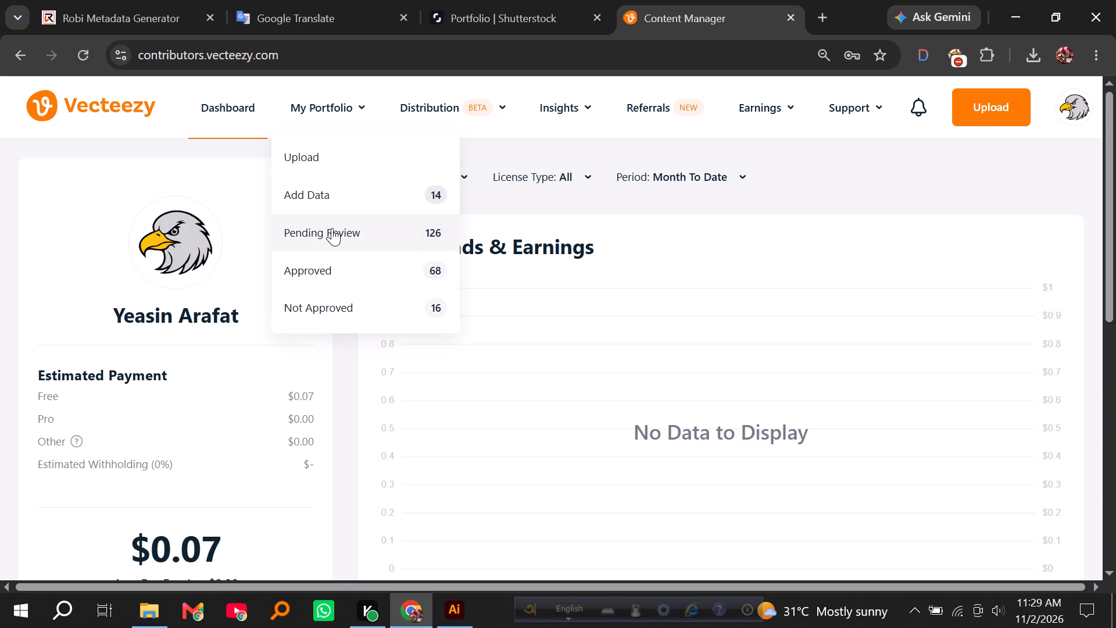
click(318, 198)
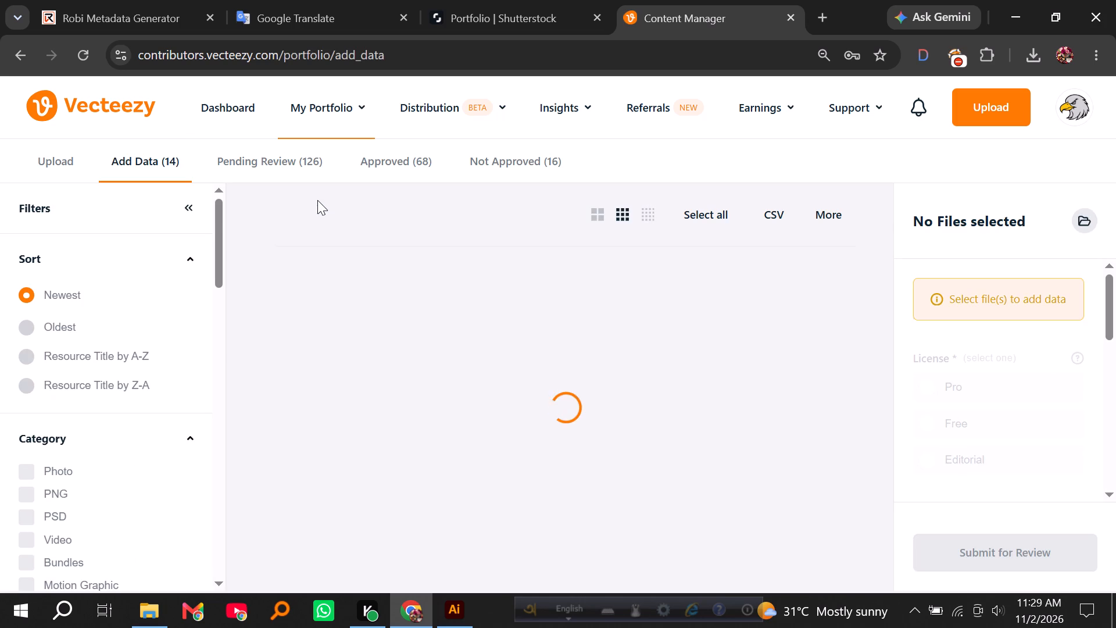
scroll(425, 349, down, 3)
scroll(429, 354, up, 3)
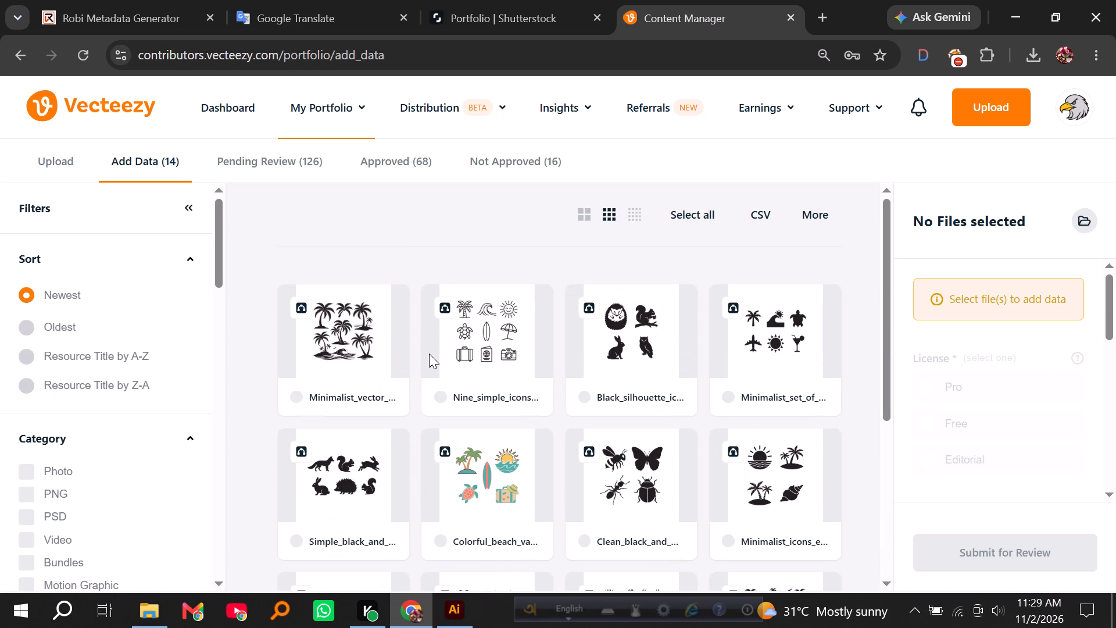
scroll(429, 354, up, 2)
click(685, 213)
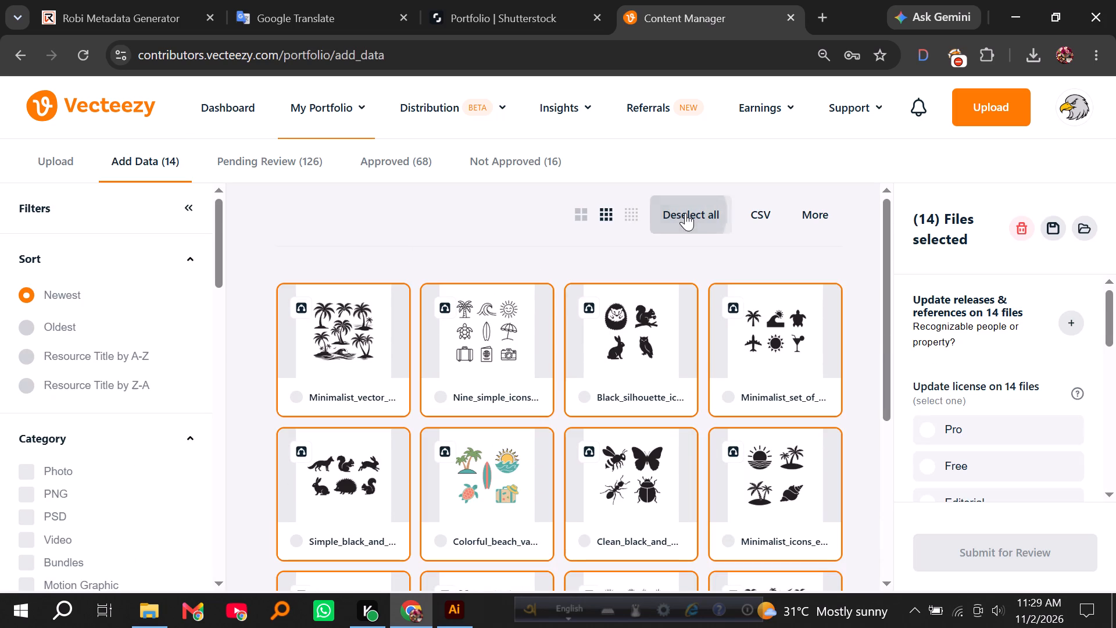
scroll(716, 365, down, 3)
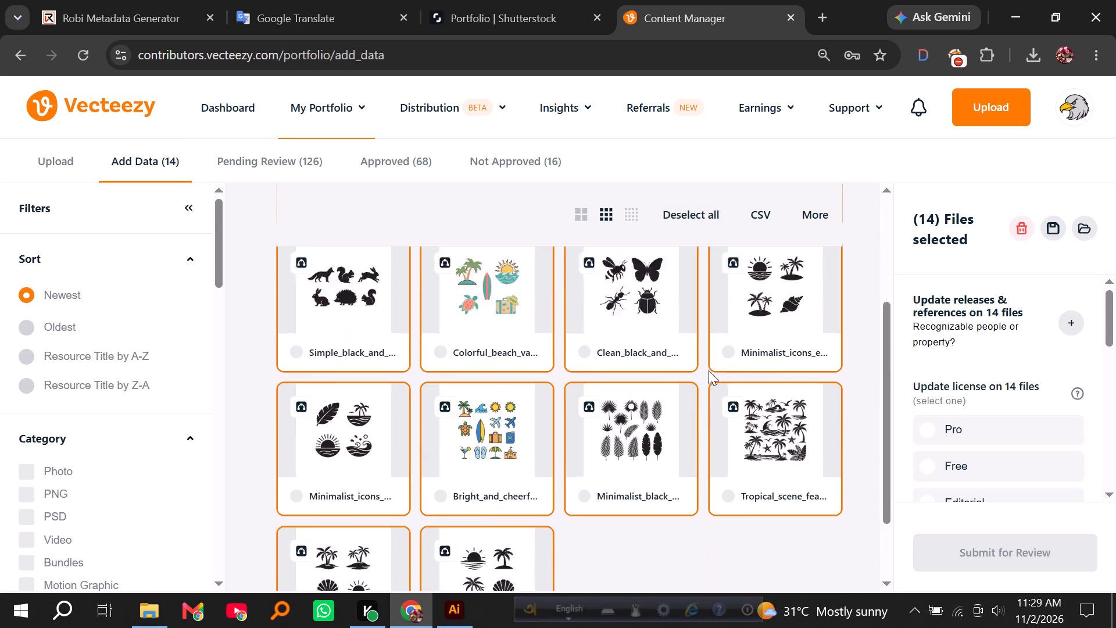
scroll(708, 371, down, 1)
scroll(707, 372, up, 1)
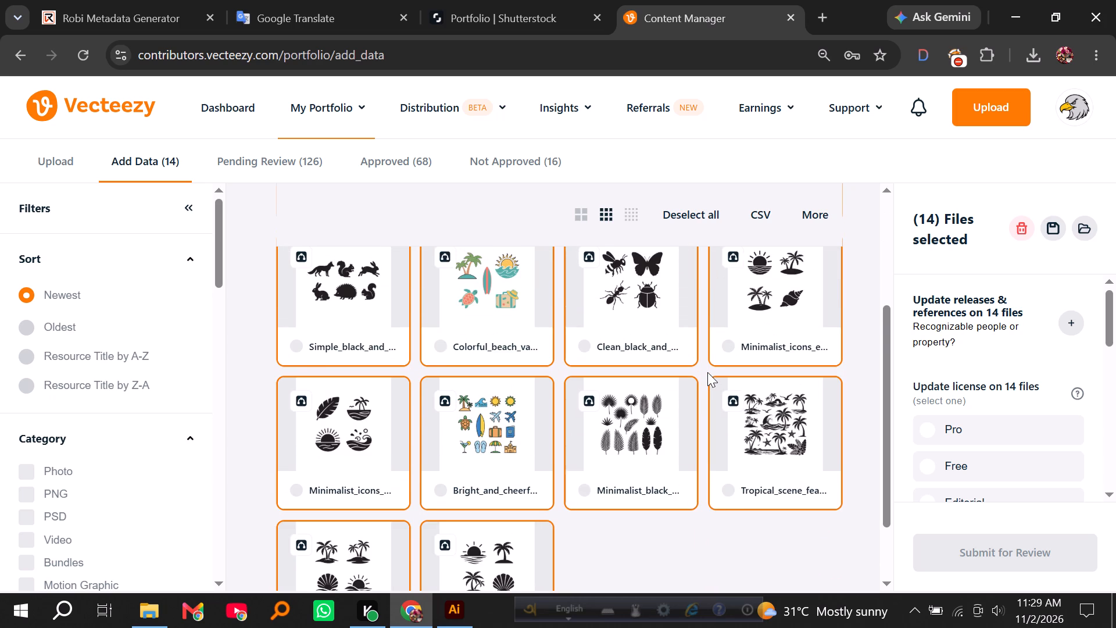
scroll(707, 375, up, 2)
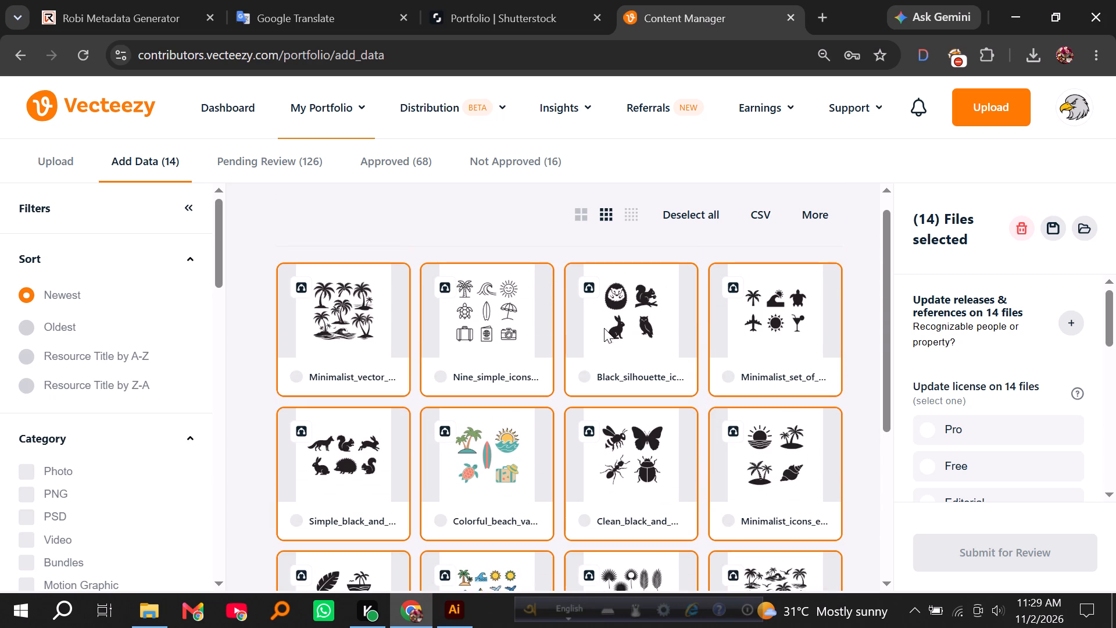
Set the Free license on all selected files and mark them as AI-generated with the software Other, named flow.
click(939, 462)
scroll(977, 370, down, 3)
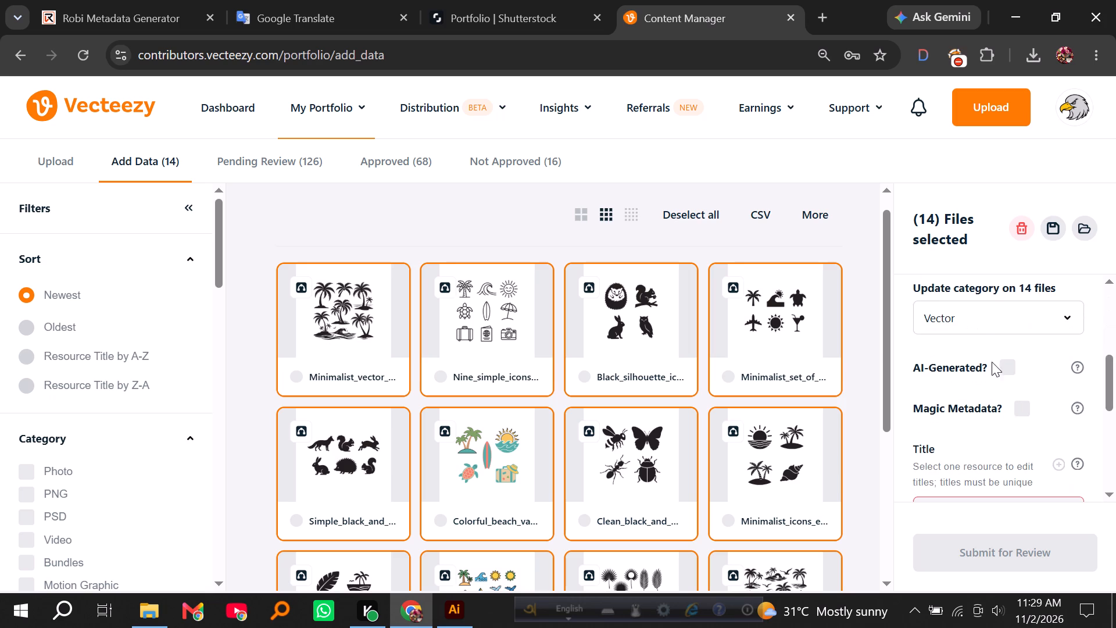
click(1007, 367)
click(1005, 404)
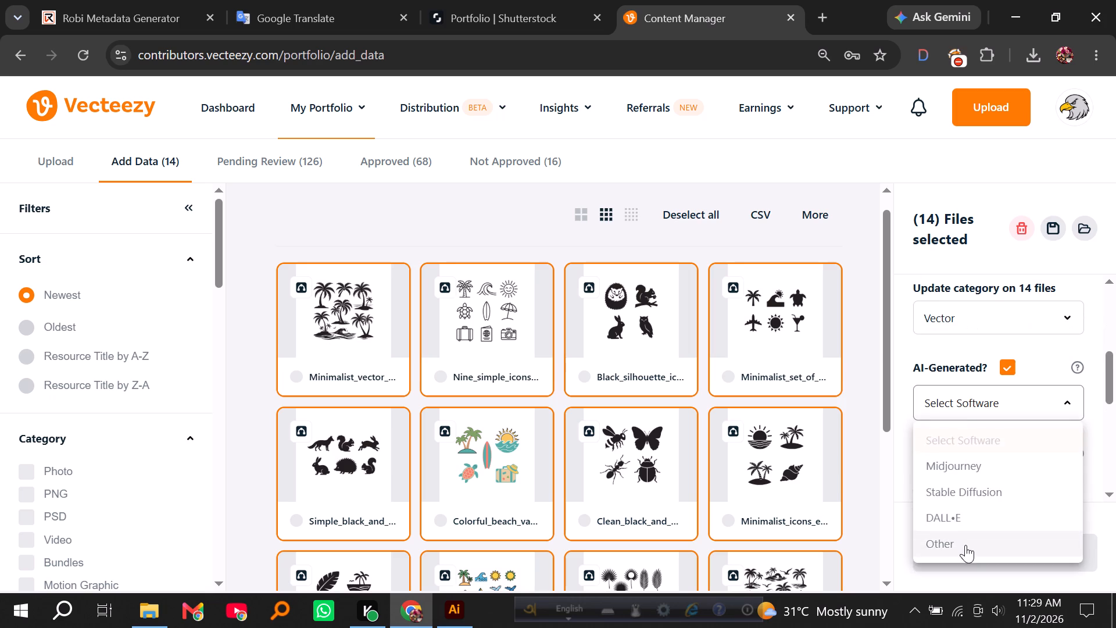
click(963, 545)
click(963, 547)
click(1011, 499)
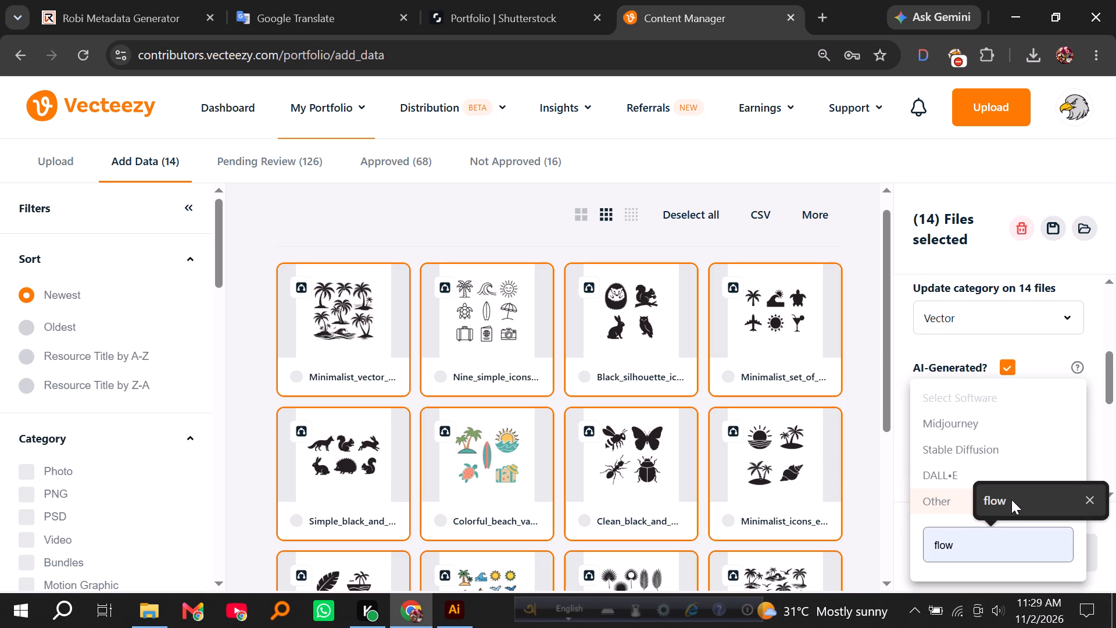
key(Return)
key(Return)
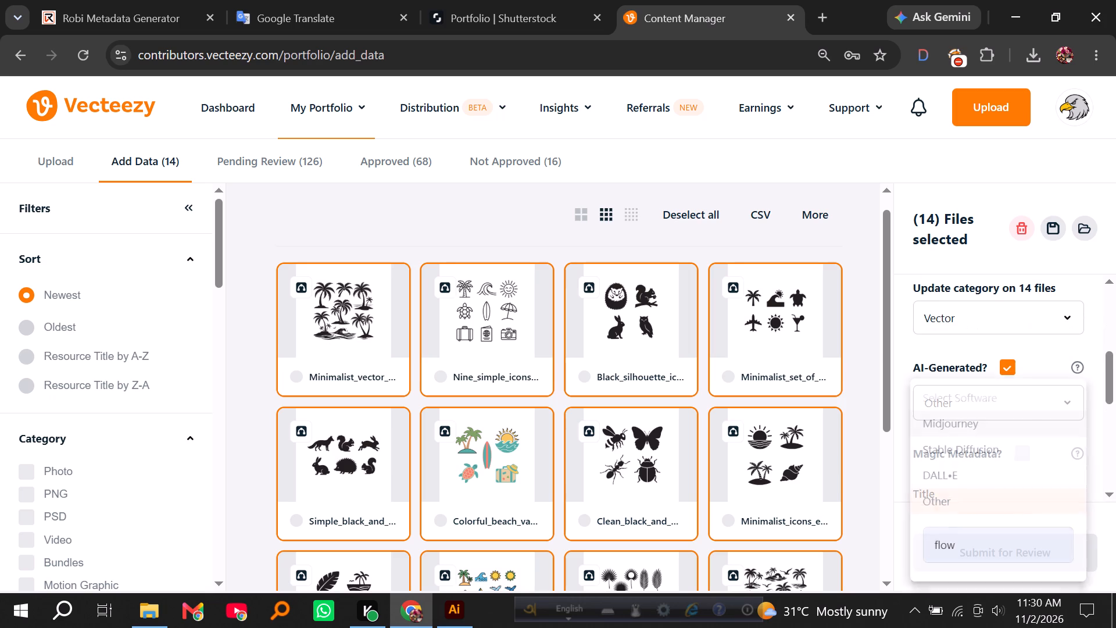
Check the remaining data fields of the selected files and save the license and AI-generated settings.
scroll(1054, 418, down, 2)
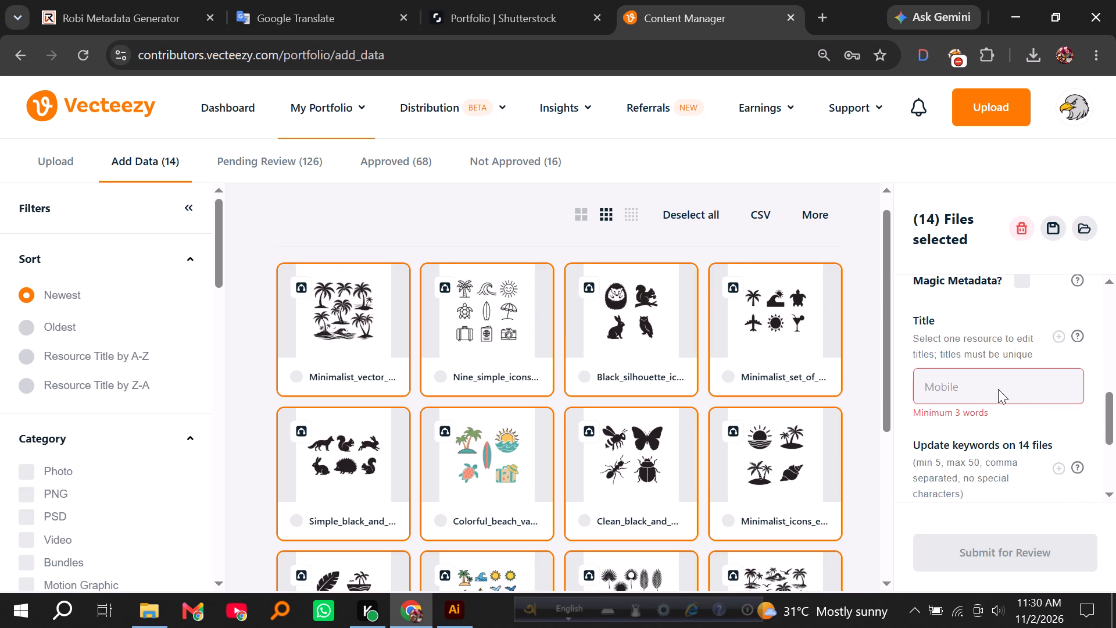
scroll(996, 390, down, 8)
scroll(996, 397, up, 8)
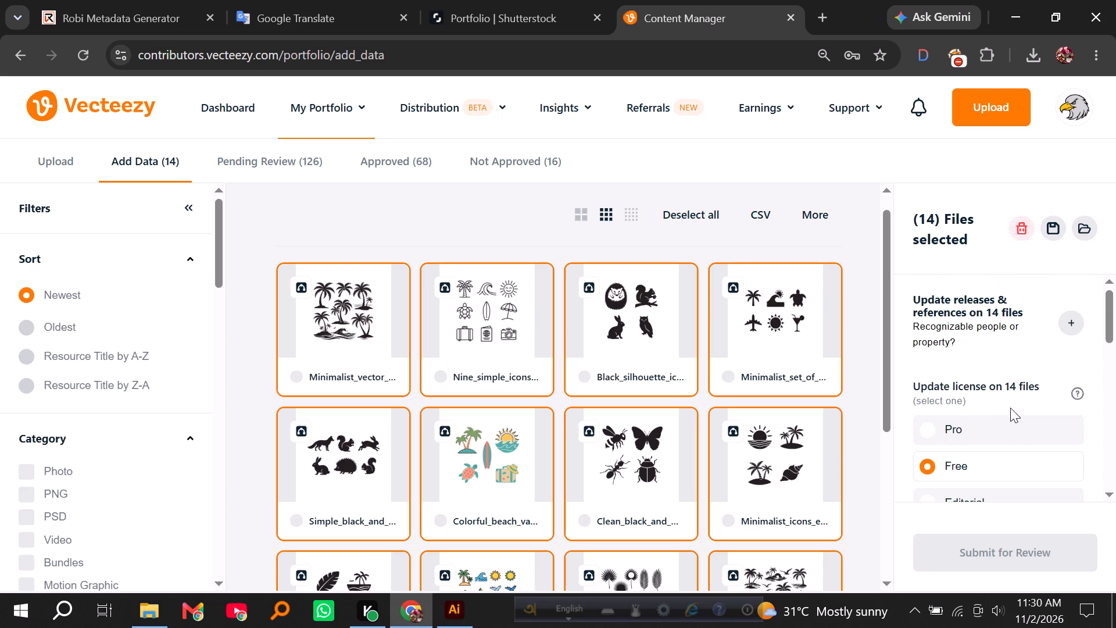
scroll(1013, 417, down, 3)
scroll(1015, 418, up, 4)
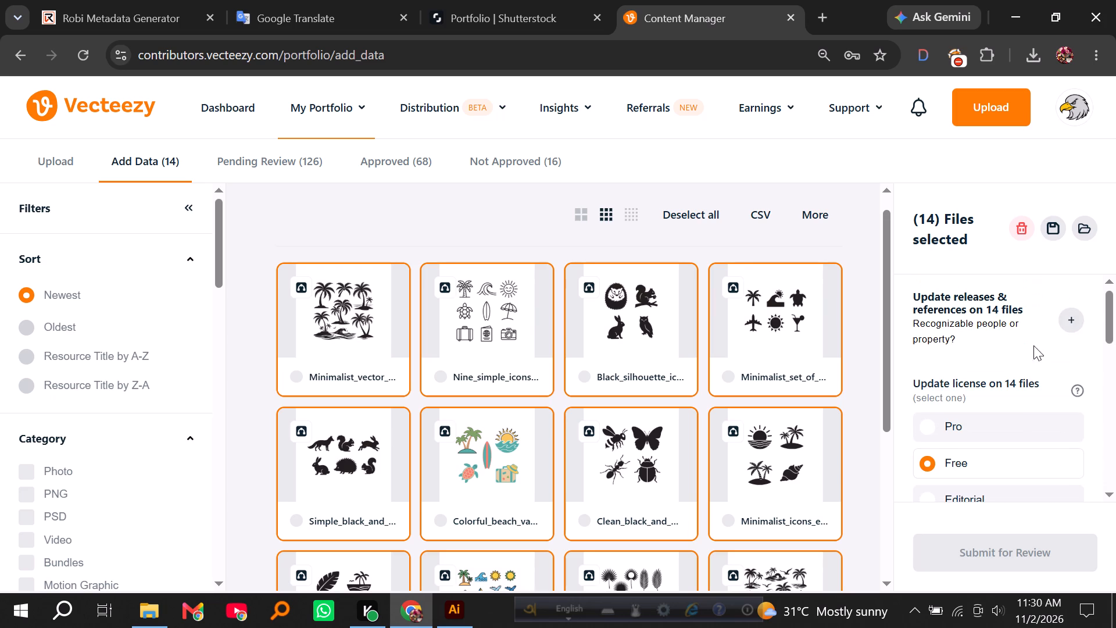
click(1056, 227)
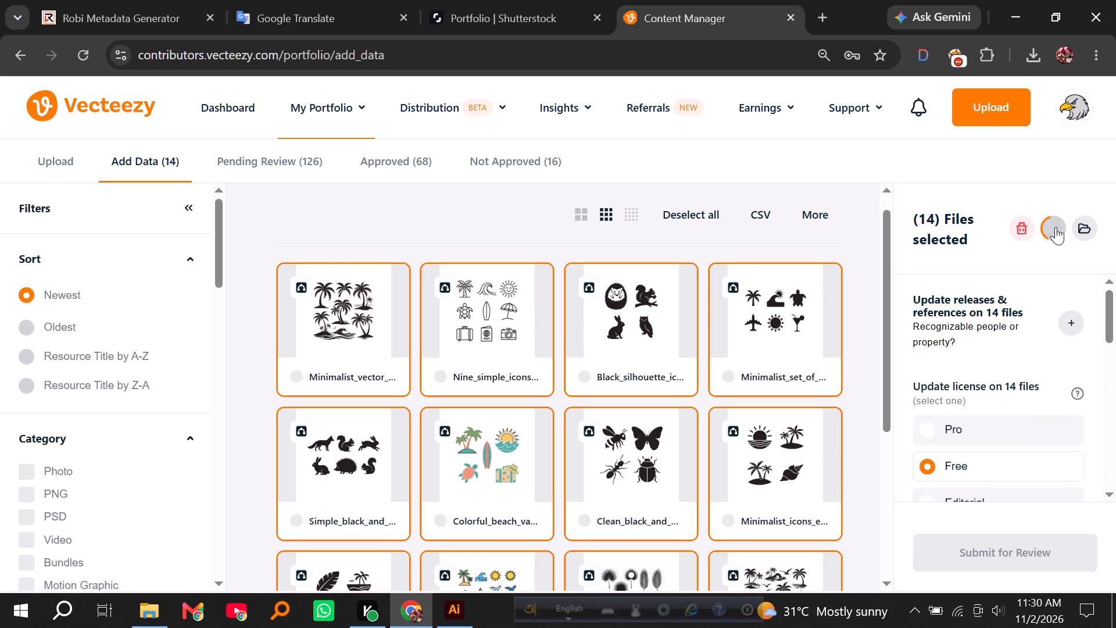
click(1056, 227)
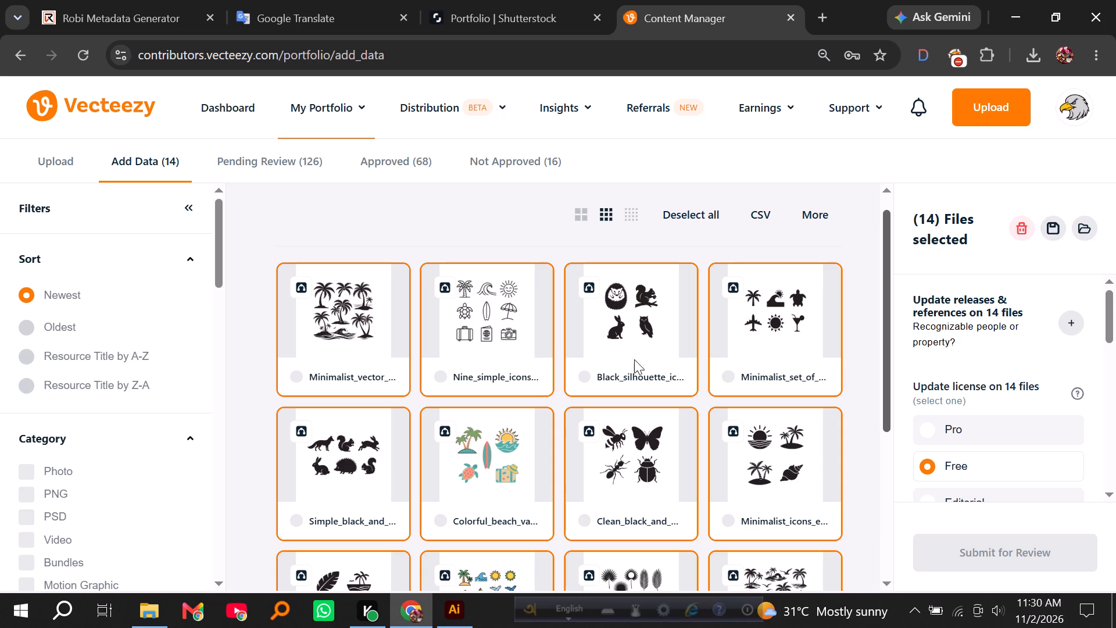
Select only the minimalist palm tree file in Vecteezy and copy the description of the matching palm islands entry in the Shutterstock portfolio.
click(394, 315)
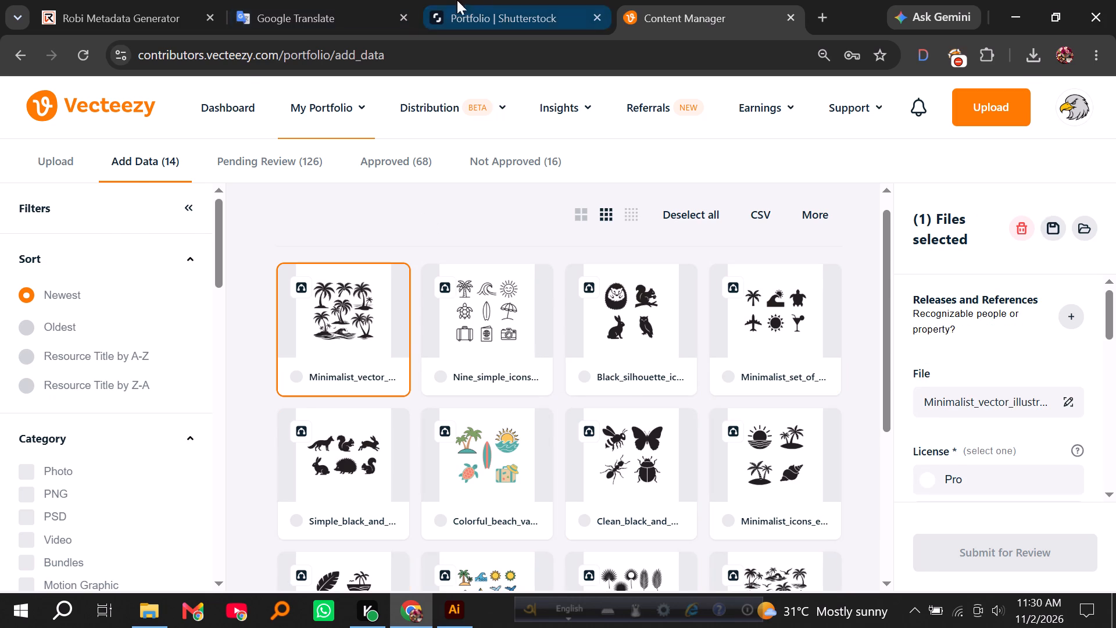
click(472, 0)
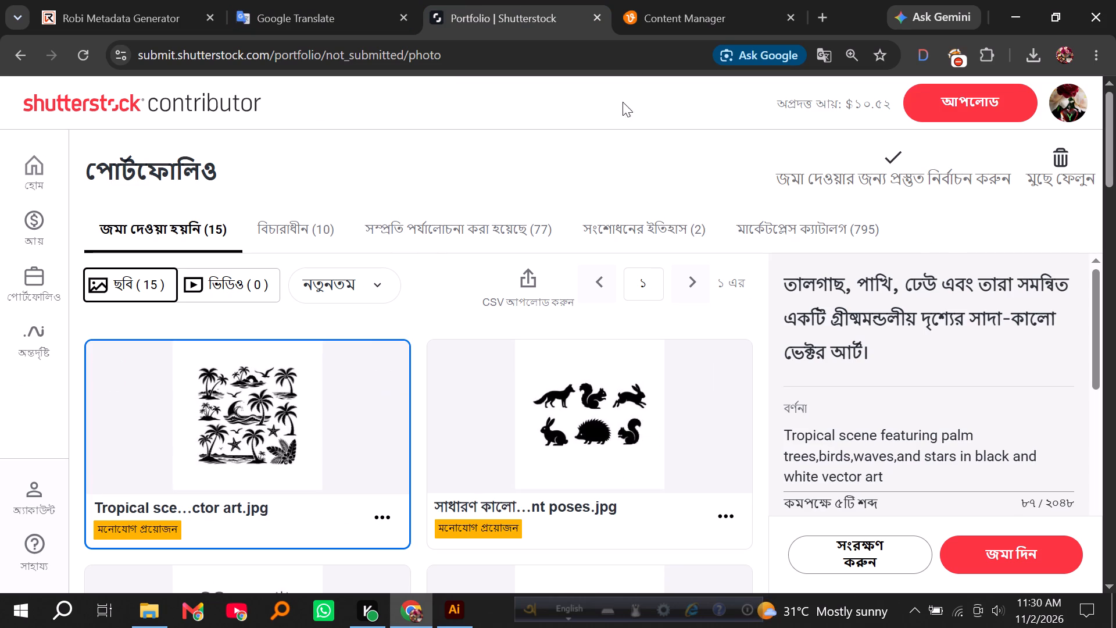
click(649, 5)
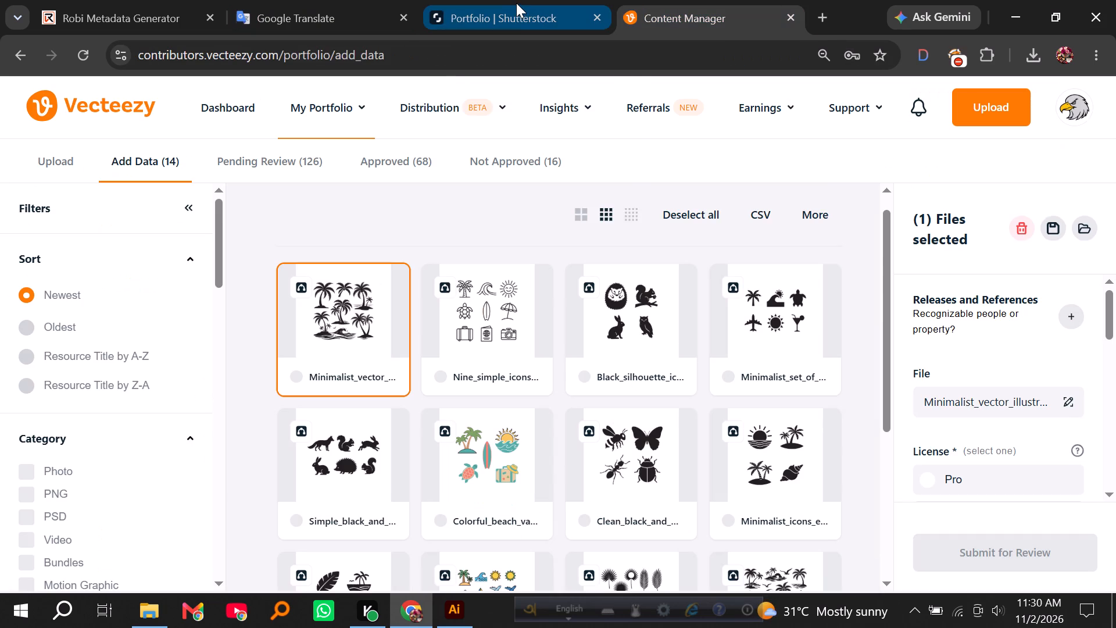
click(520, 0)
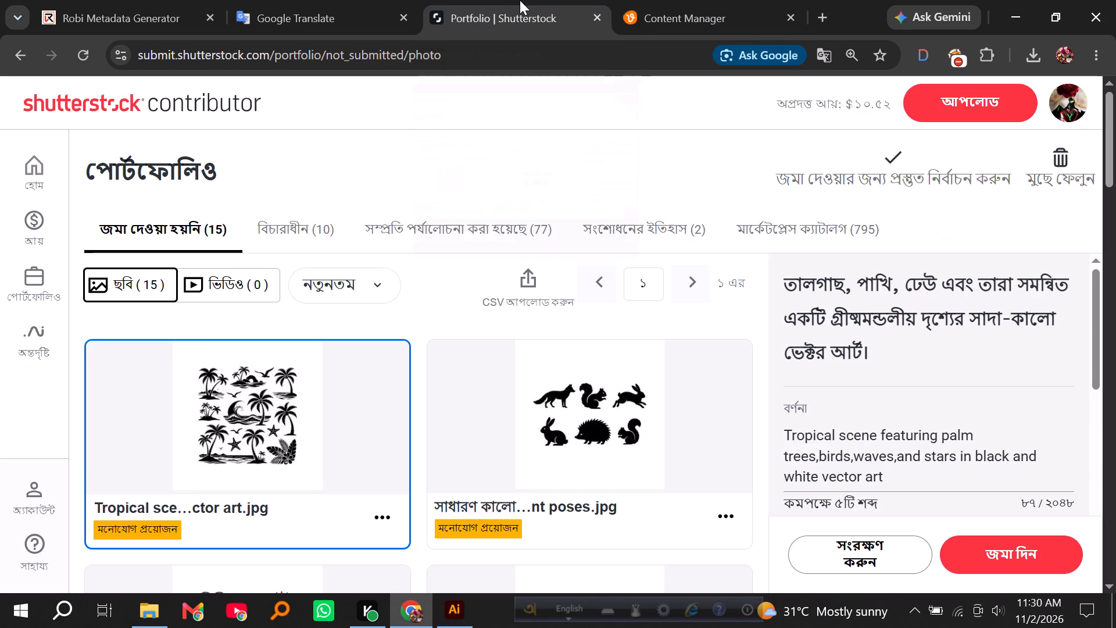
scroll(369, 383, down, 3)
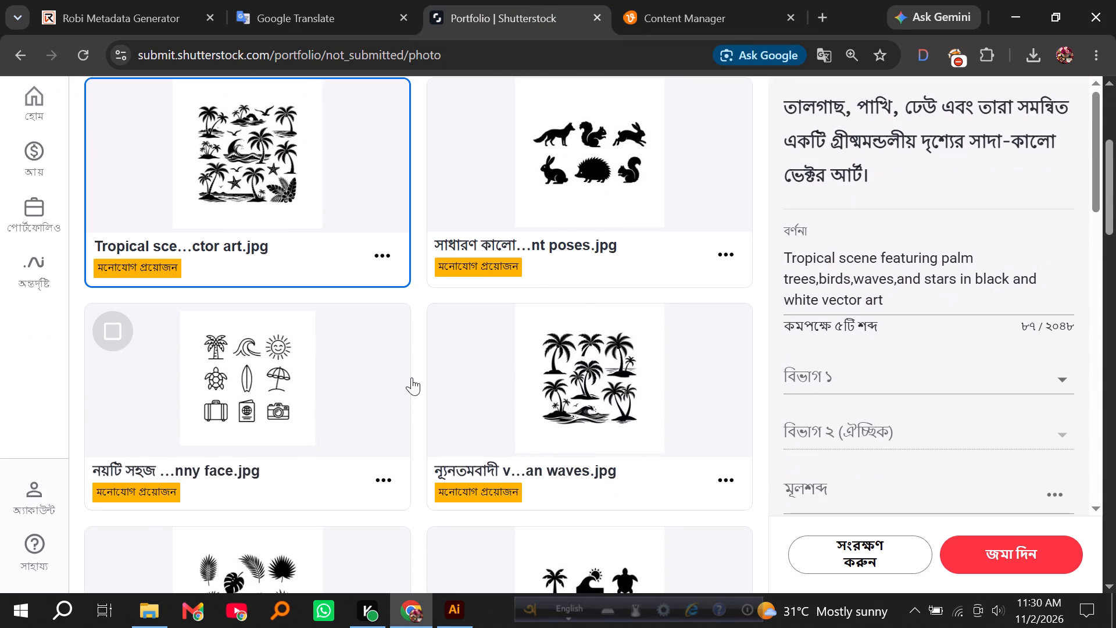
click(610, 347)
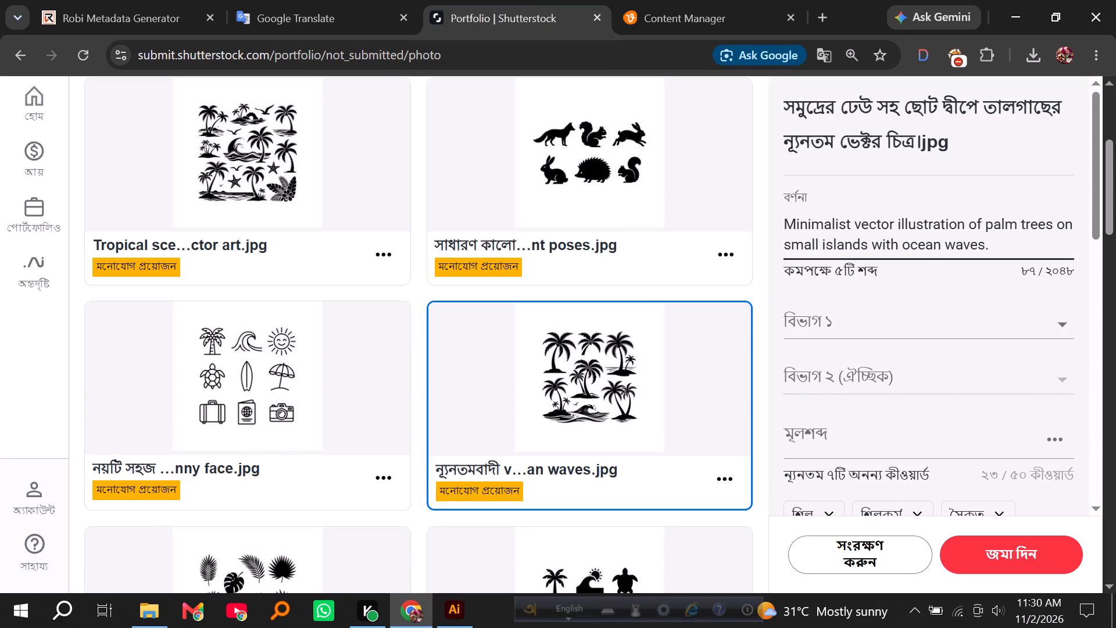
triple_click(838, 245)
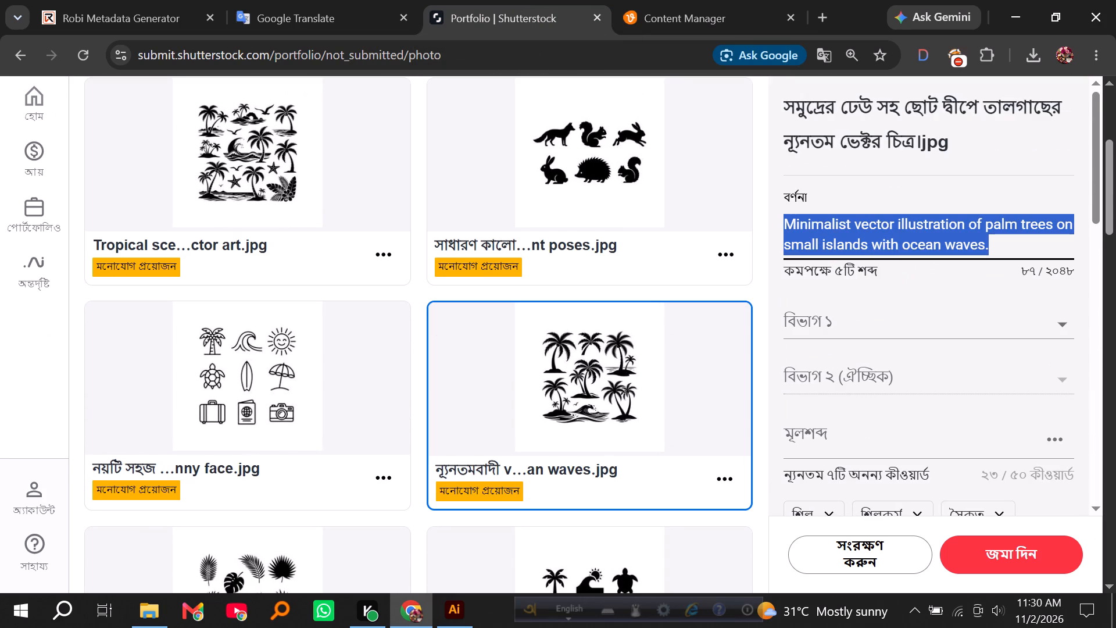
key(ctrl+c)
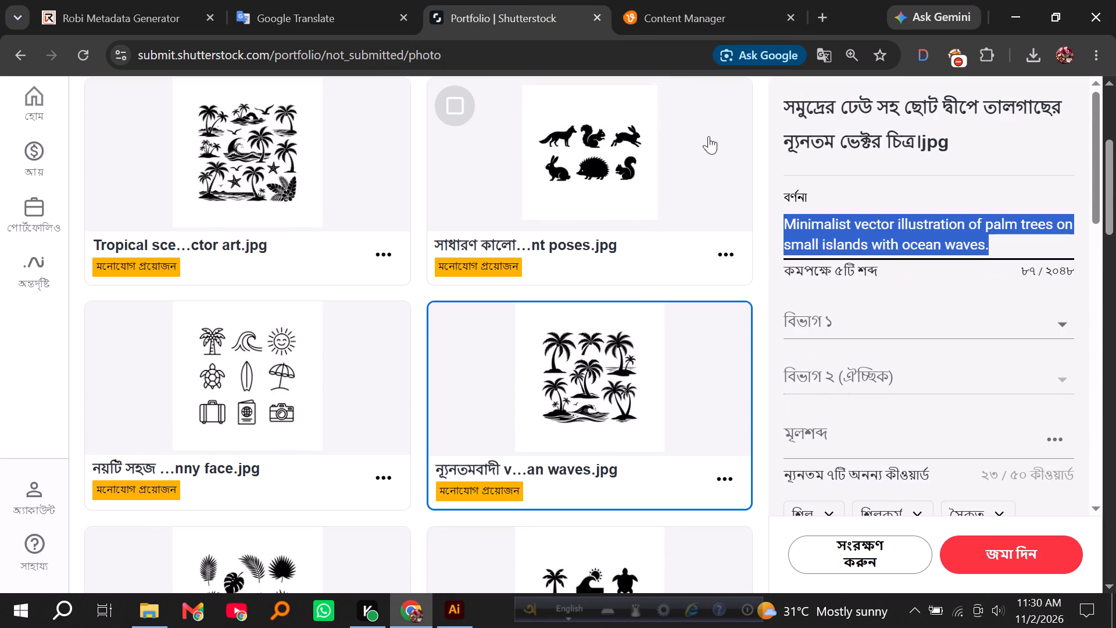
Back in Vecteezy, replace the selected file's title with the copied "Minimalist vector illustration of palm trees on small islands with ocean waves".
click(653, 0)
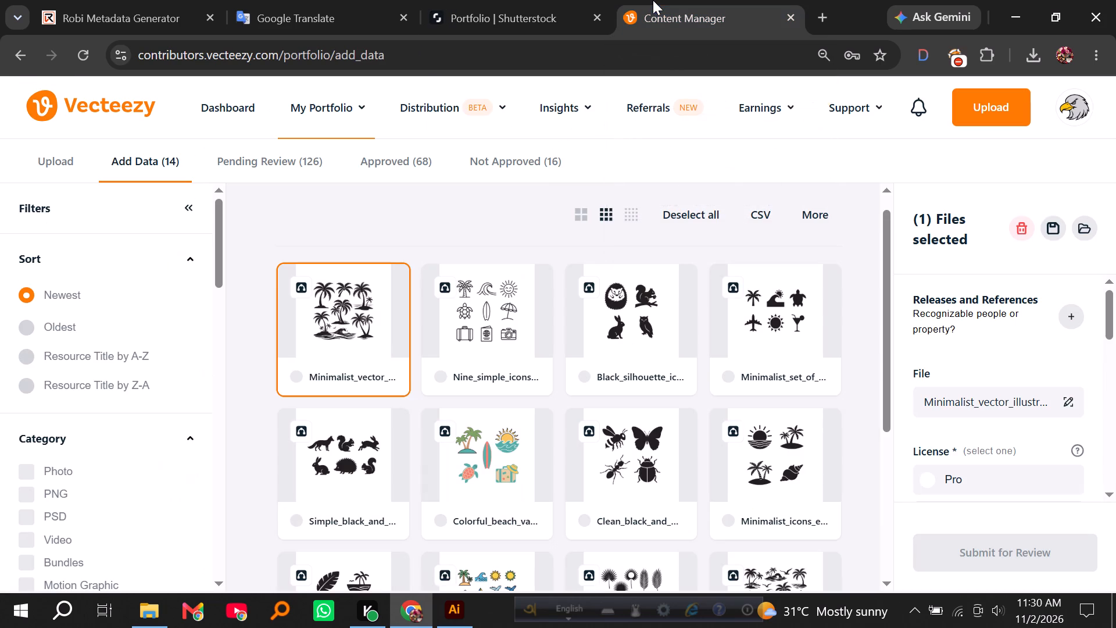
scroll(954, 368, down, 1)
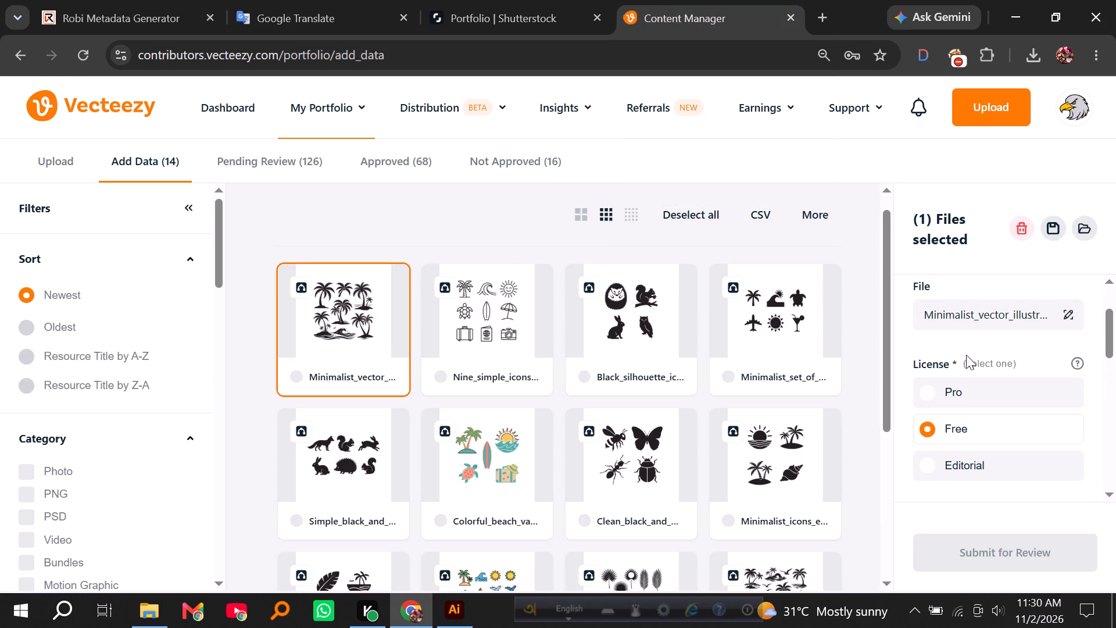
scroll(967, 355, down, 4)
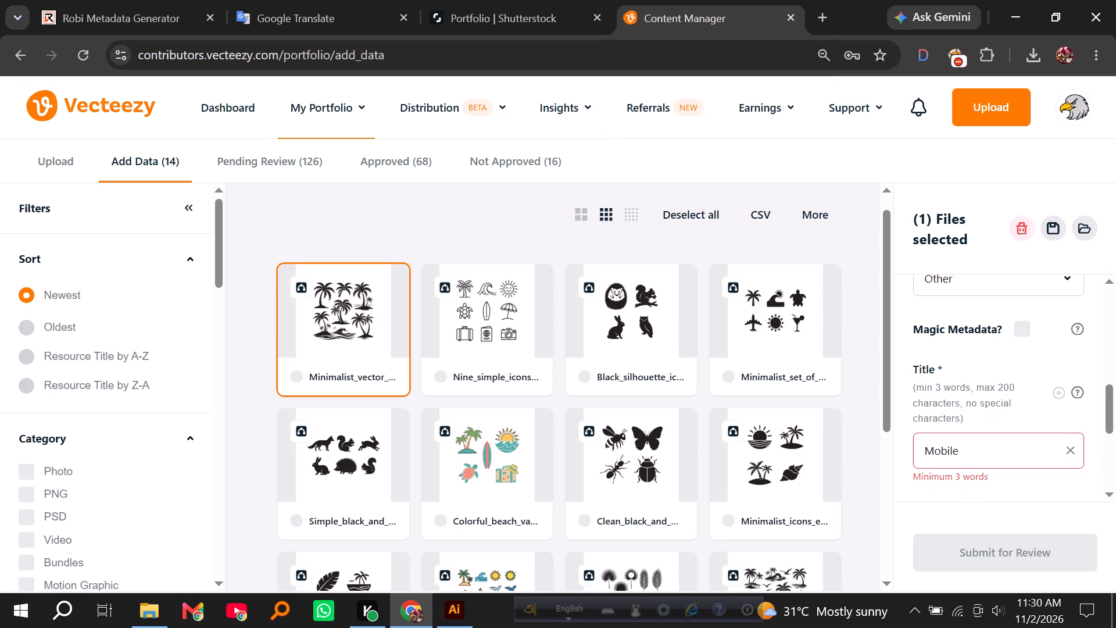
drag(983, 450, 897, 448)
key(ctrl+v)
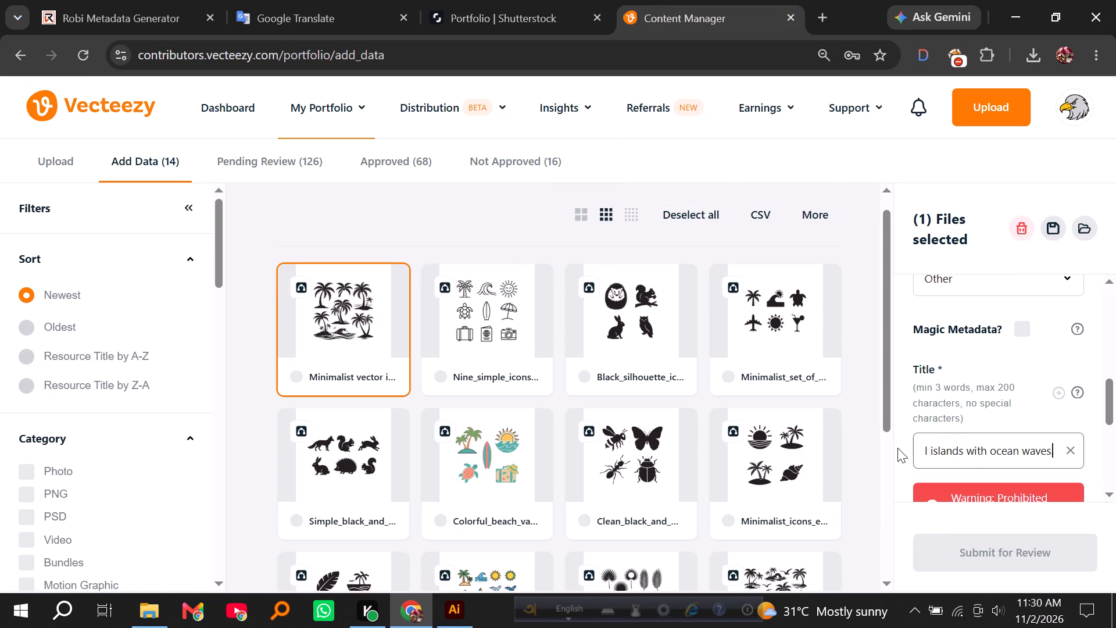
Remove the prohibited word "vector" from the palm tree file's title and go to its empty keywords field.
key(Up)
key(Up)
key(Right)
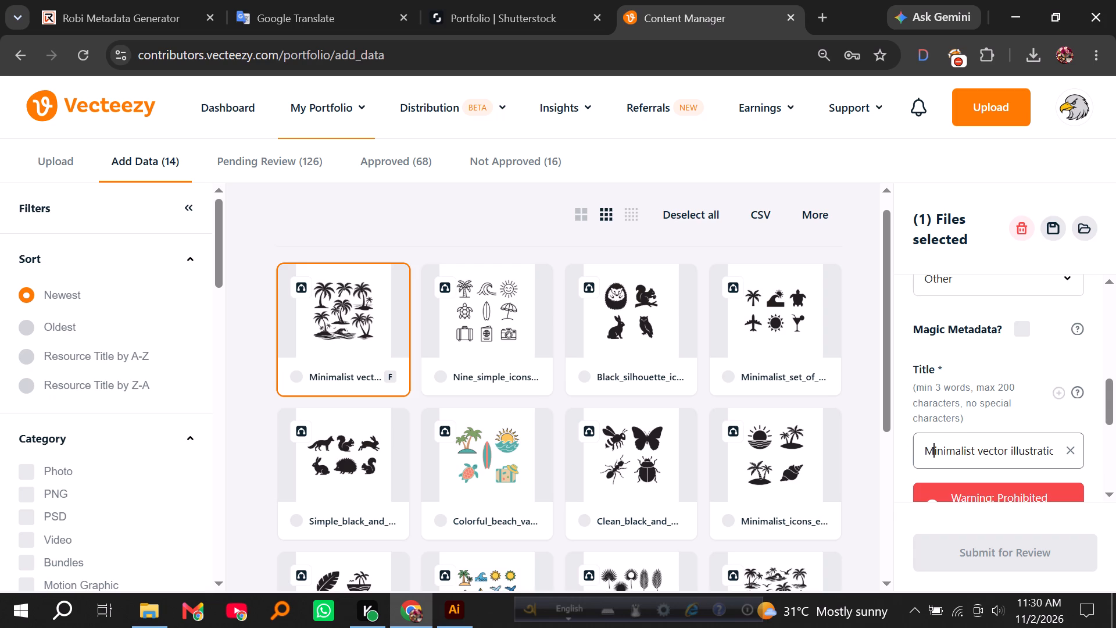
drag(1007, 447, 991, 451)
drag(991, 451, 978, 451)
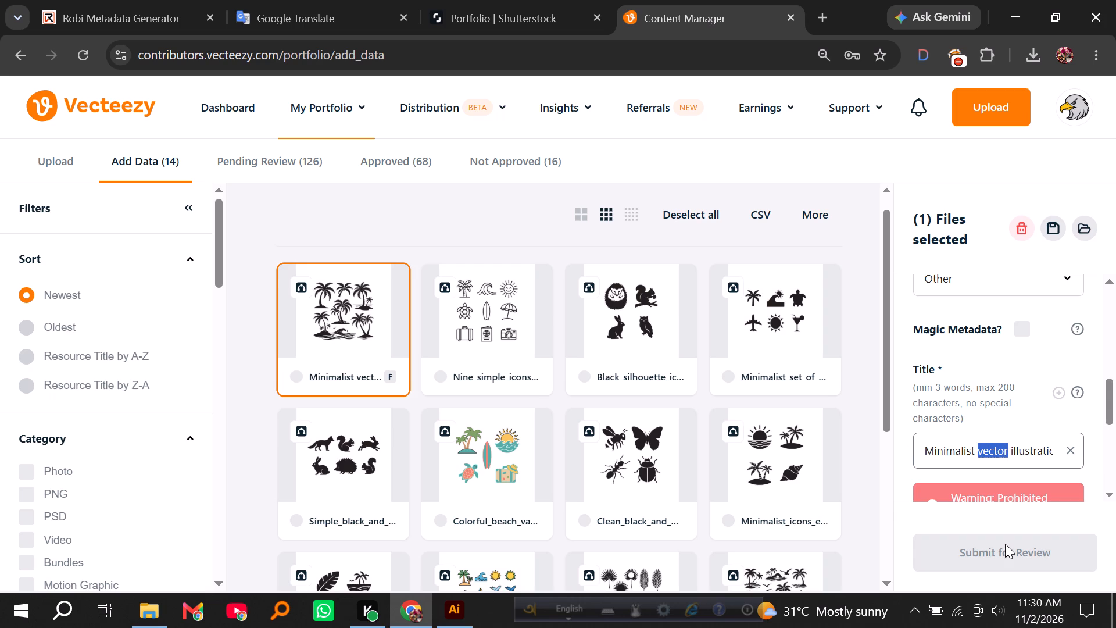
key(BackSpace)
key(BackSpace)
scroll(1010, 430, down, 3)
click(986, 408)
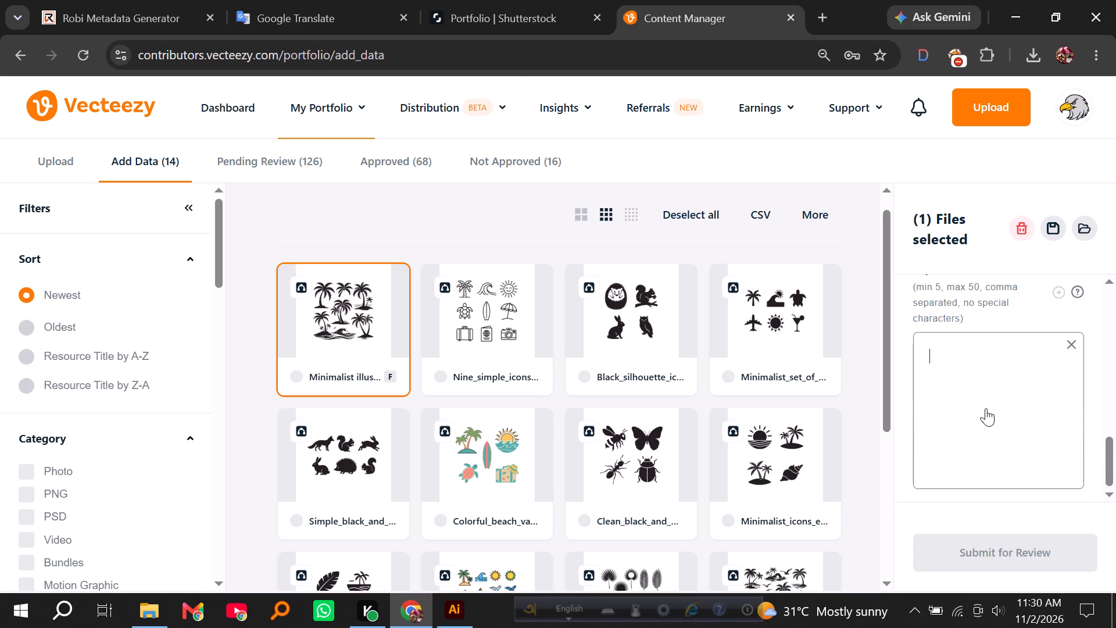
Switch to the Shutterstock portfolio and set the first category of the palm islands entry to প্রকৃতি (Nature).
click(507, 0)
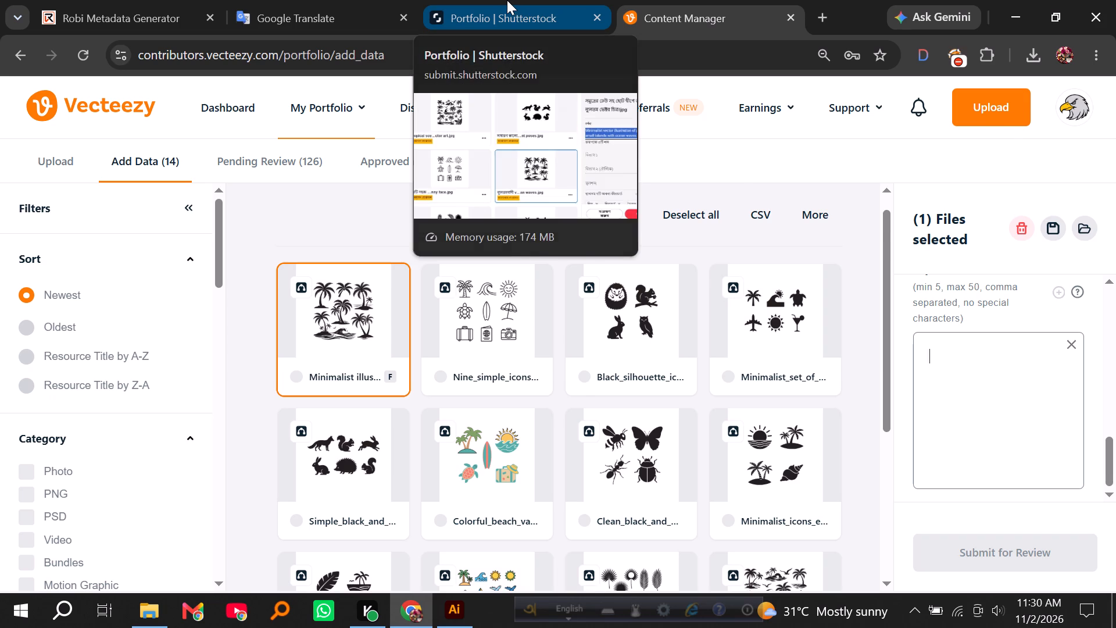
click(873, 326)
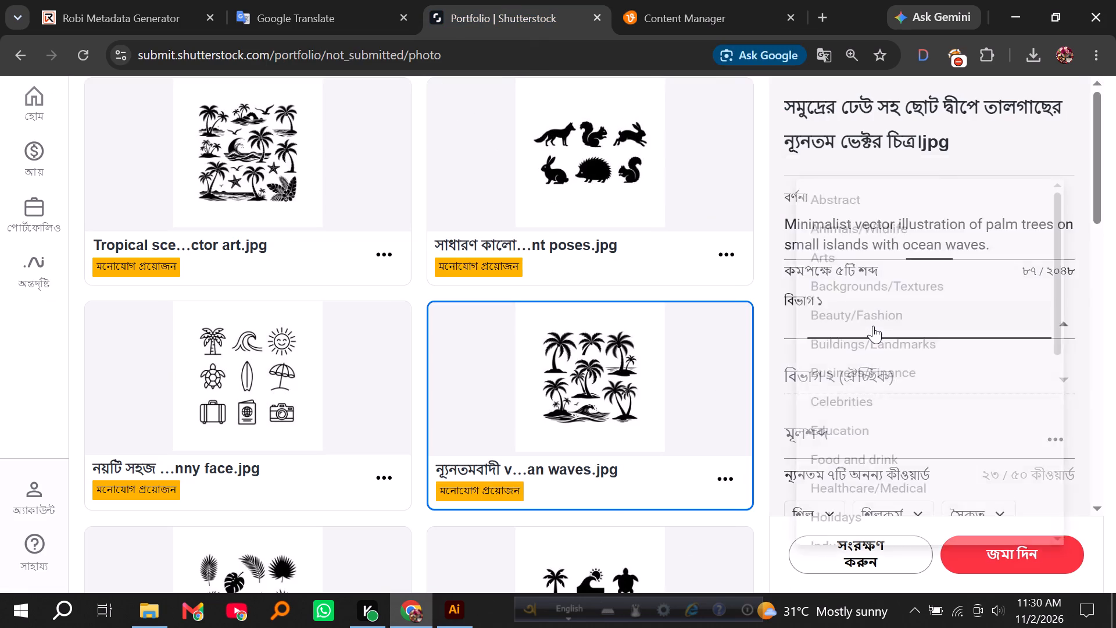
scroll(875, 294, down, 1)
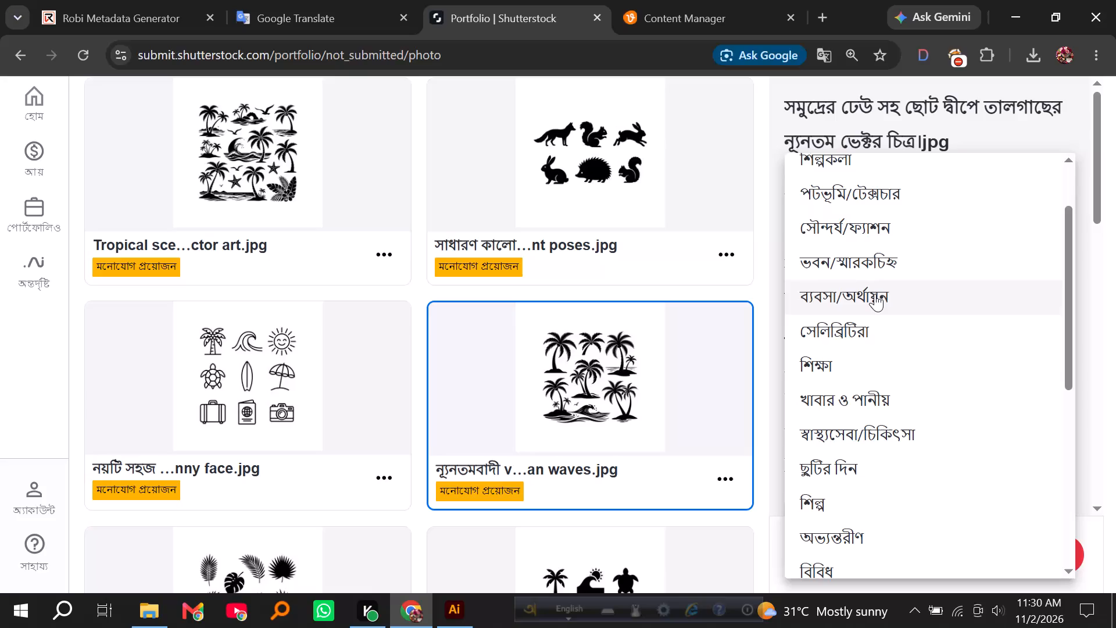
scroll(875, 294, down, 4)
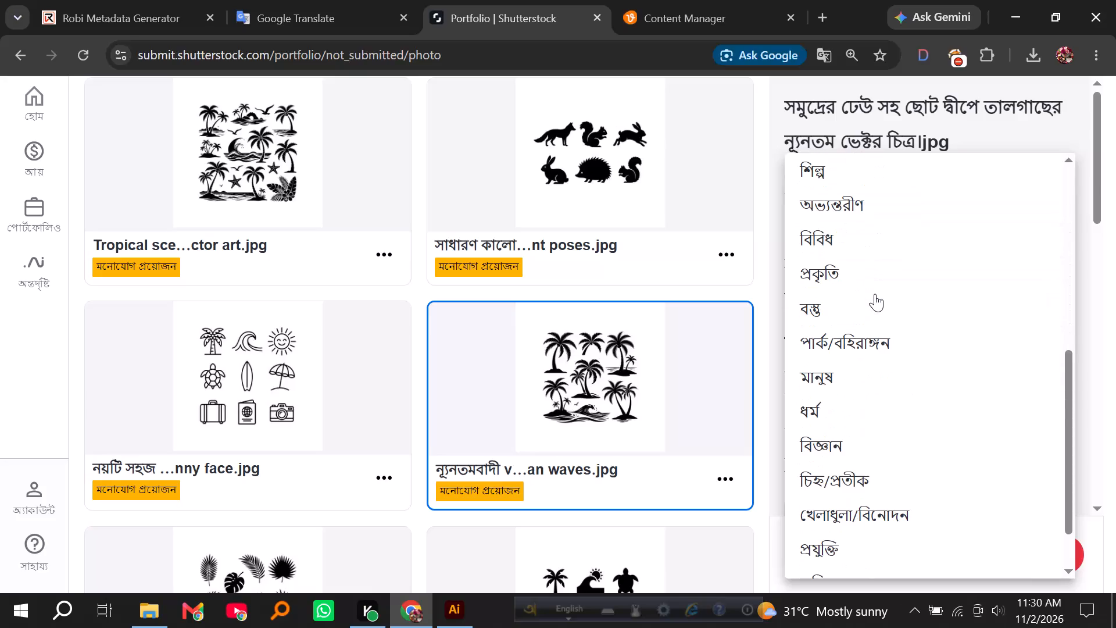
scroll(875, 294, down, 6)
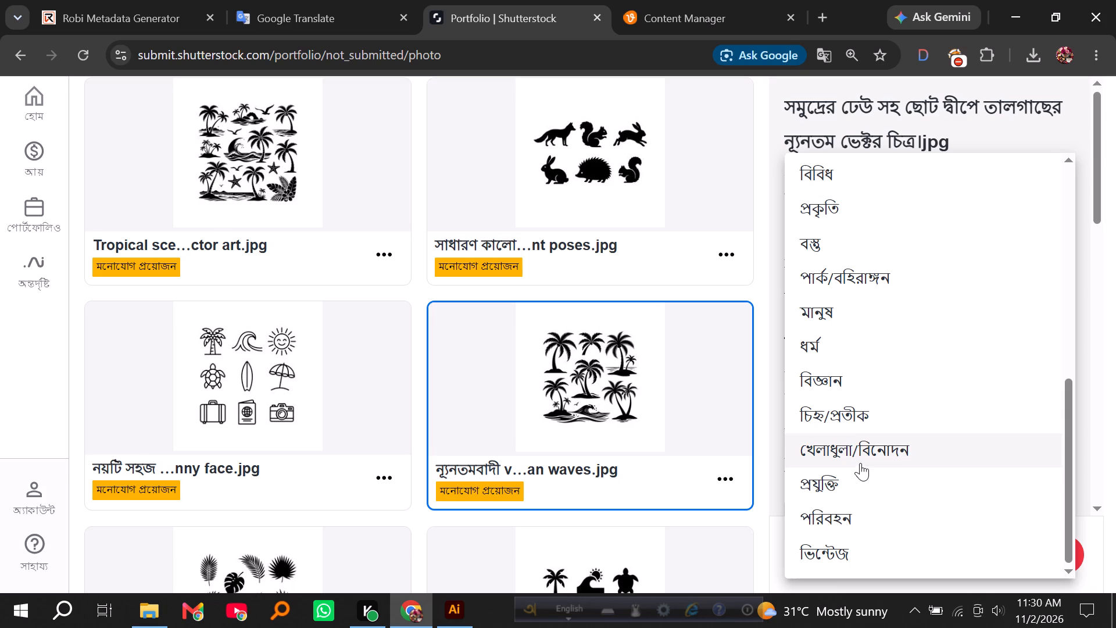
scroll(860, 459, up, 1)
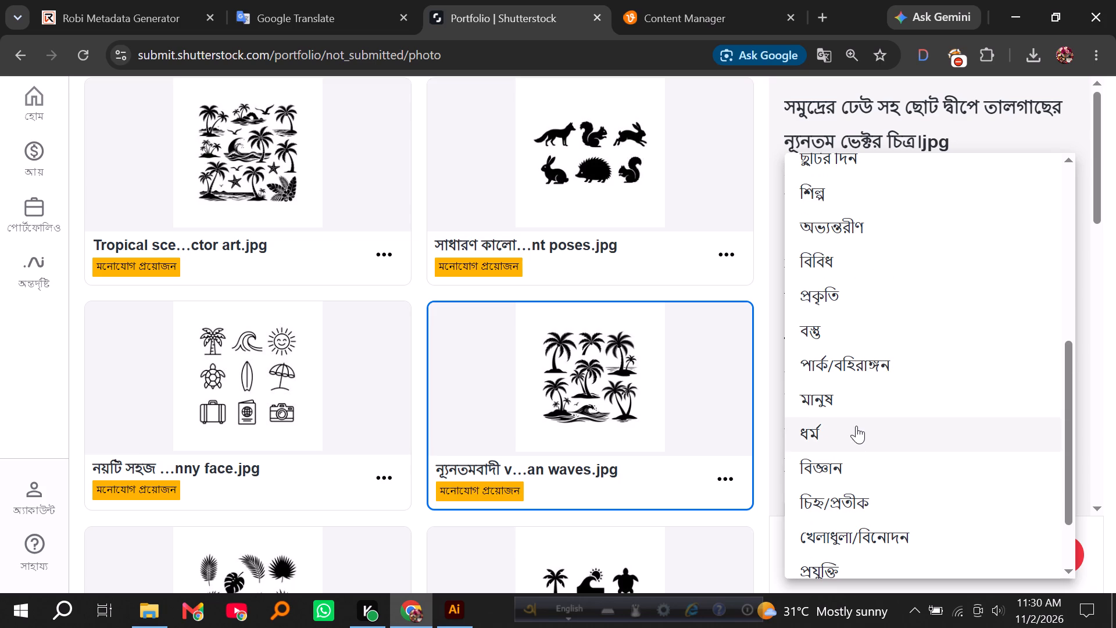
scroll(857, 418, up, 2)
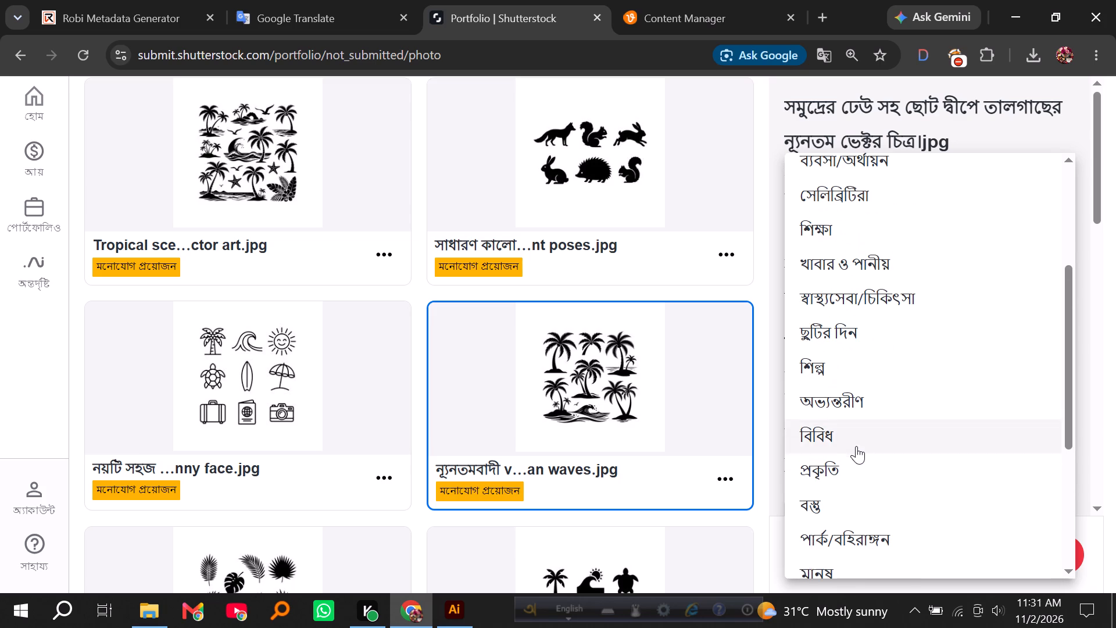
scroll(849, 459, up, 1)
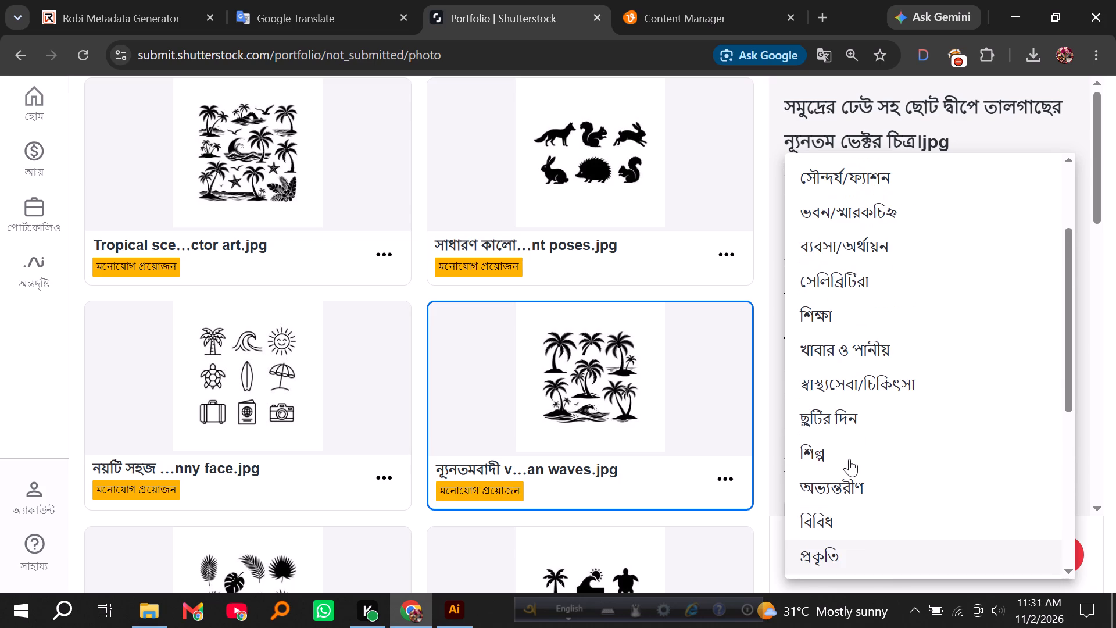
scroll(849, 459, up, 1)
scroll(853, 391, up, 1)
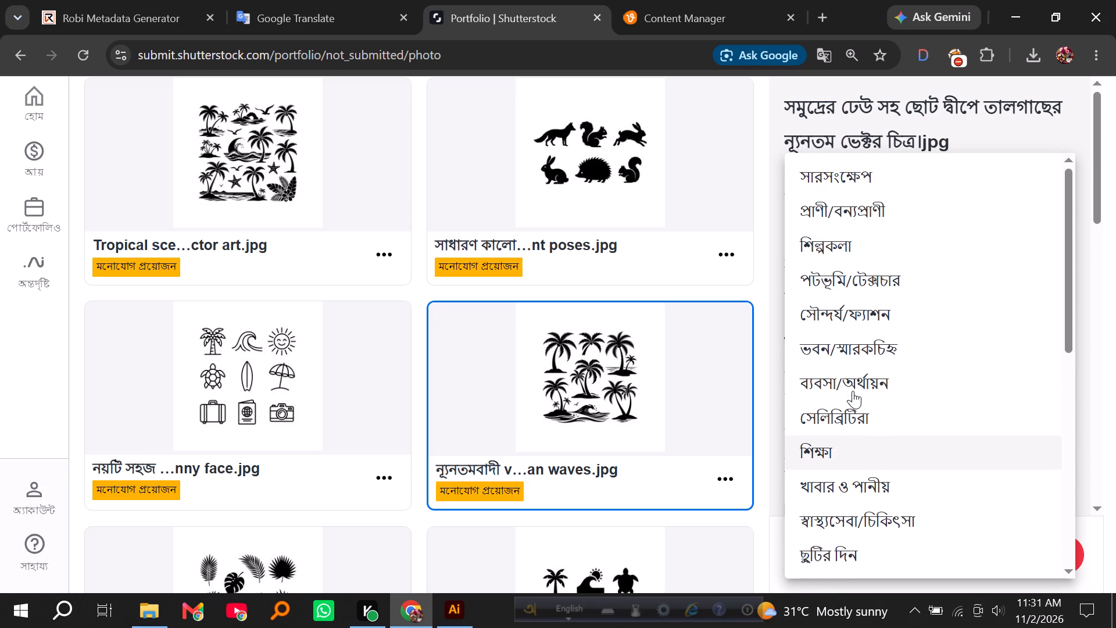
scroll(853, 391, up, 2)
scroll(857, 362, down, 2)
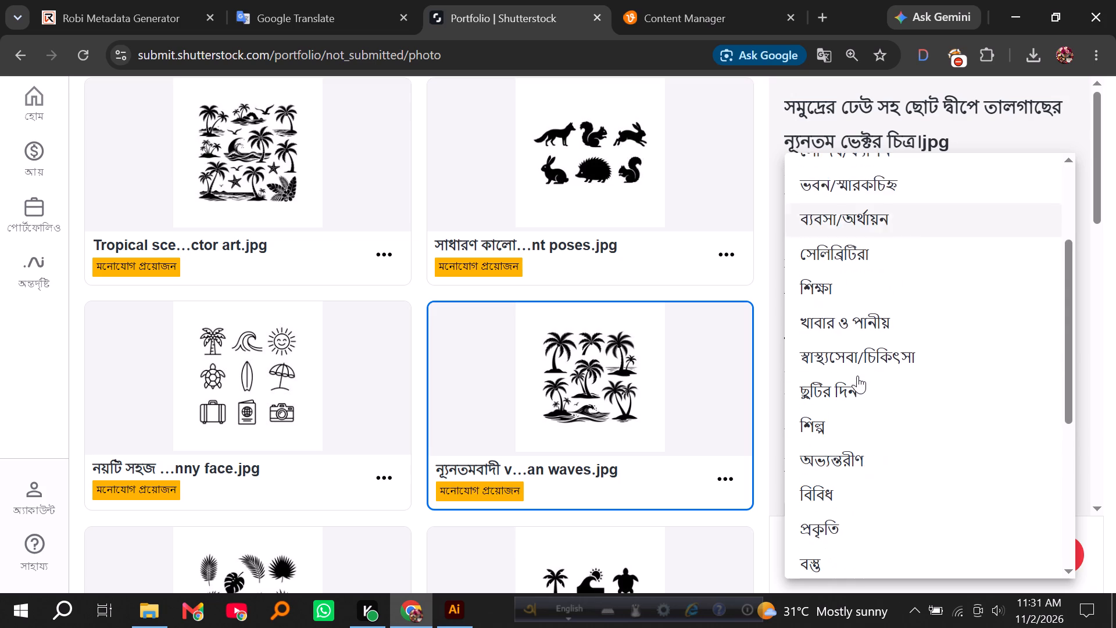
scroll(860, 416, down, 1)
click(838, 430)
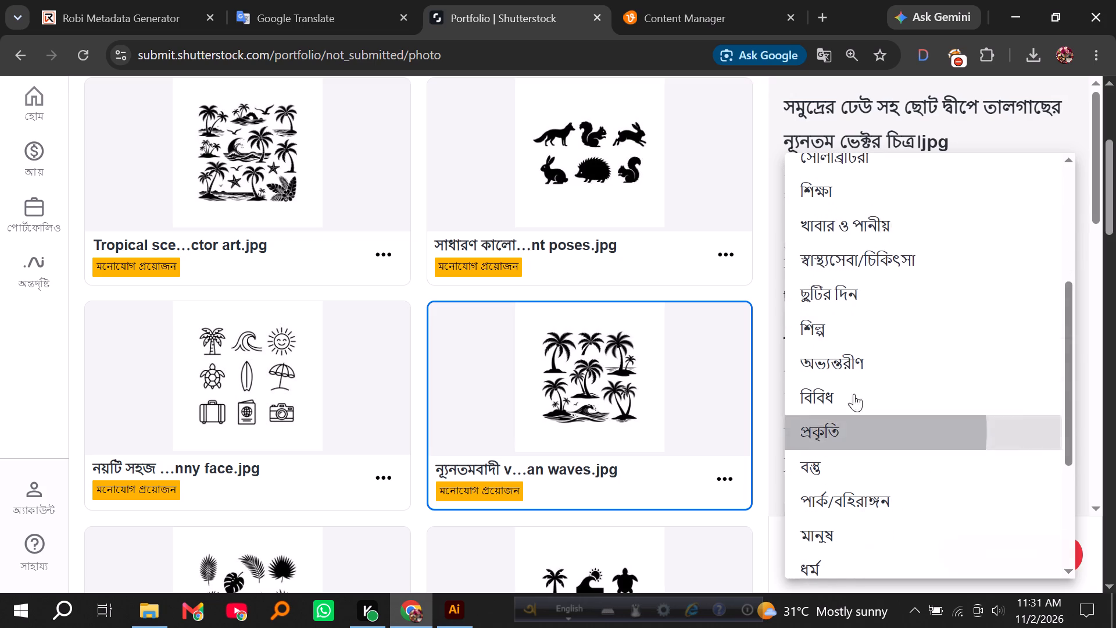
Set the optional second category of the palm islands entry to শিল্পকলা (Arts).
click(845, 379)
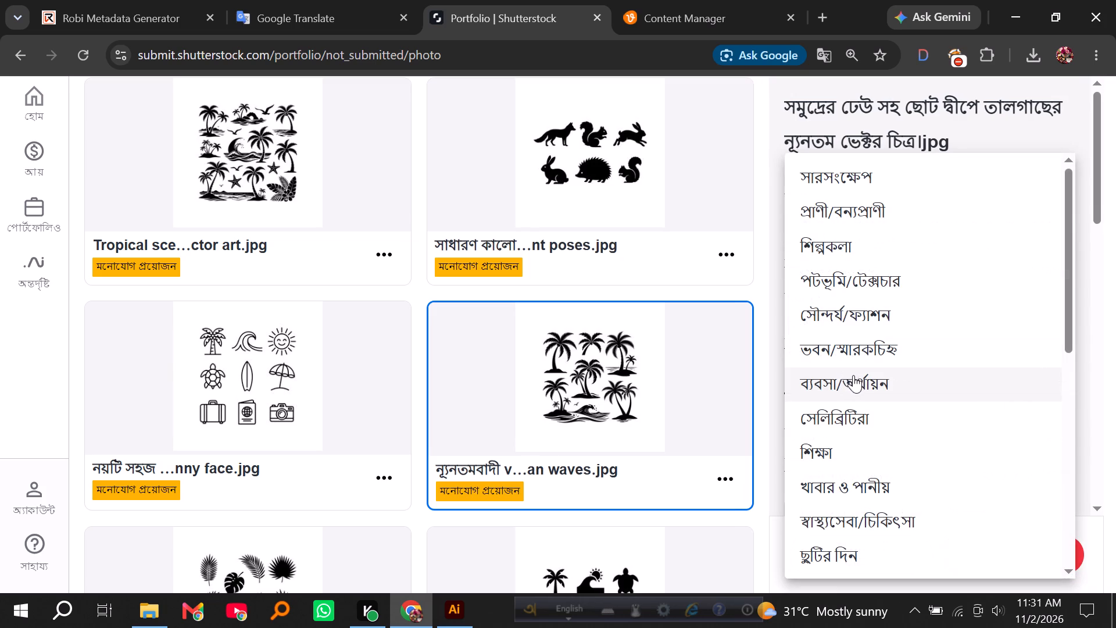
scroll(854, 376, down, 2)
scroll(856, 376, up, 1)
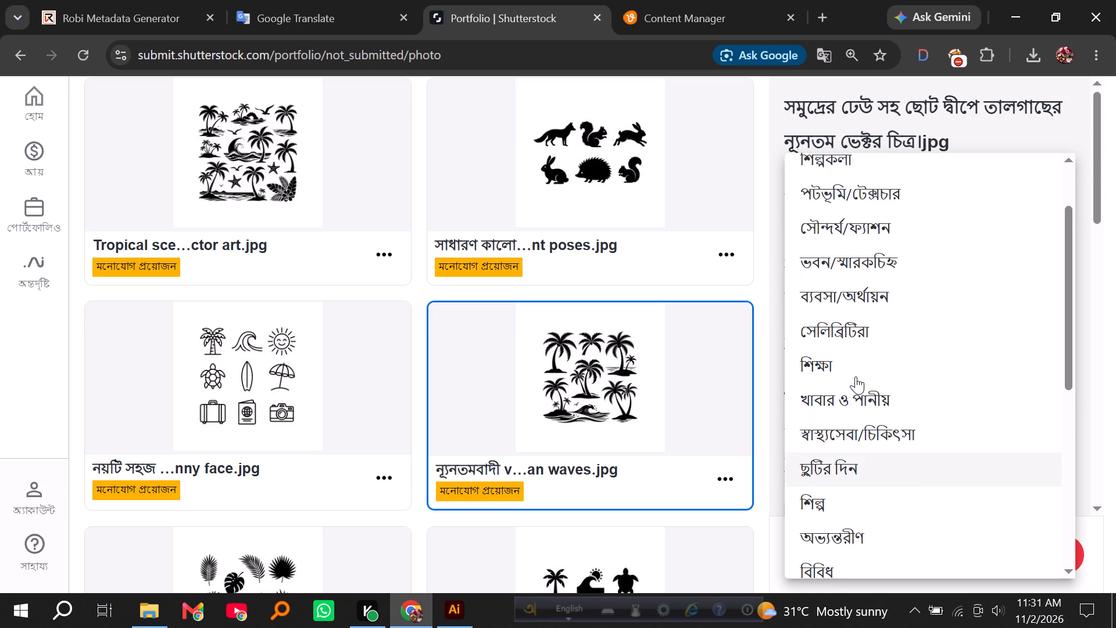
scroll(856, 376, up, 1)
scroll(856, 376, down, 6)
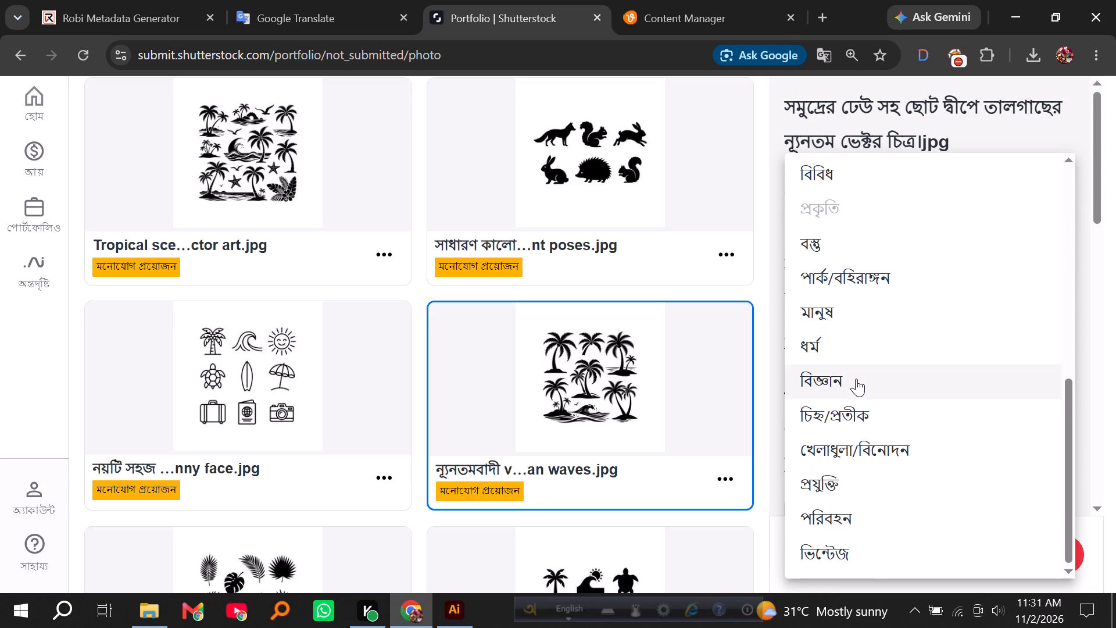
scroll(856, 384, down, 3)
scroll(853, 477, down, 1)
scroll(864, 534, up, 1)
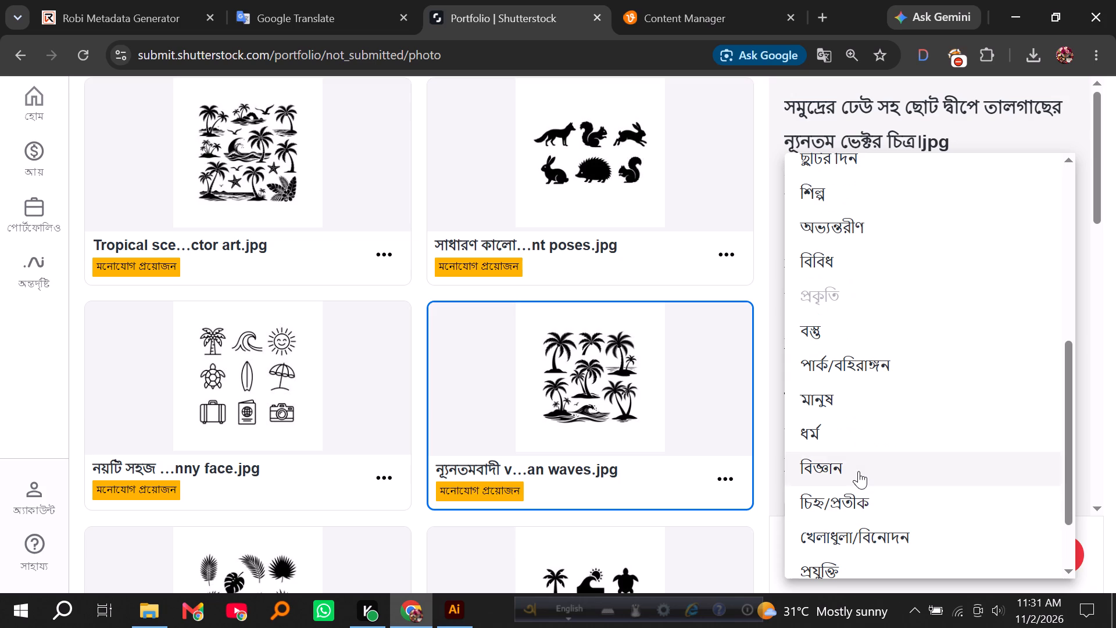
scroll(859, 471, up, 1)
scroll(849, 407, up, 1)
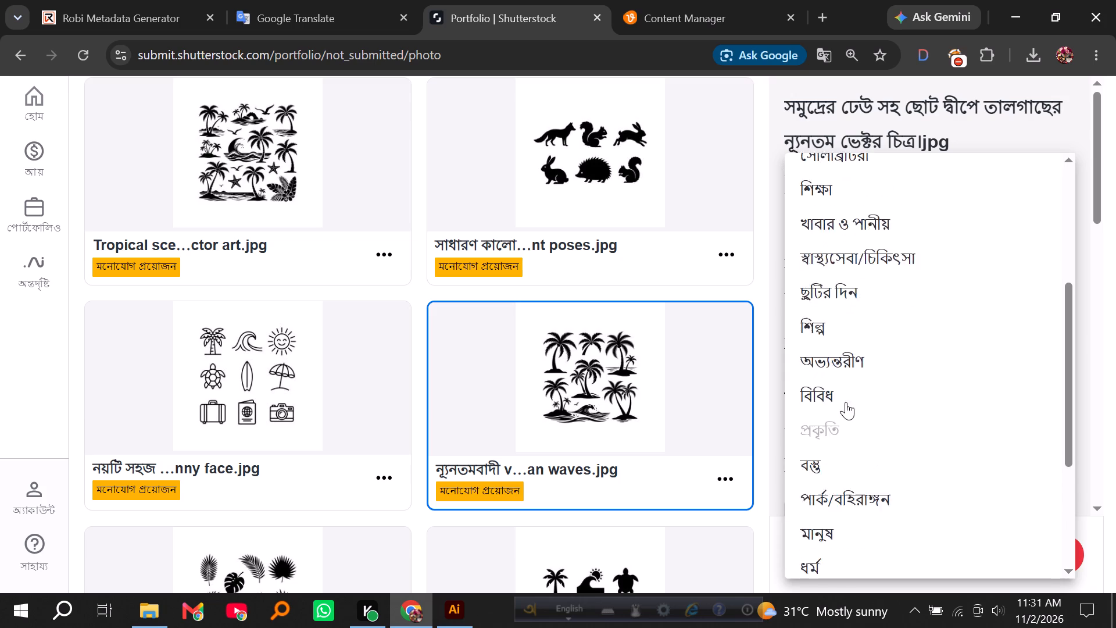
scroll(842, 372, up, 1)
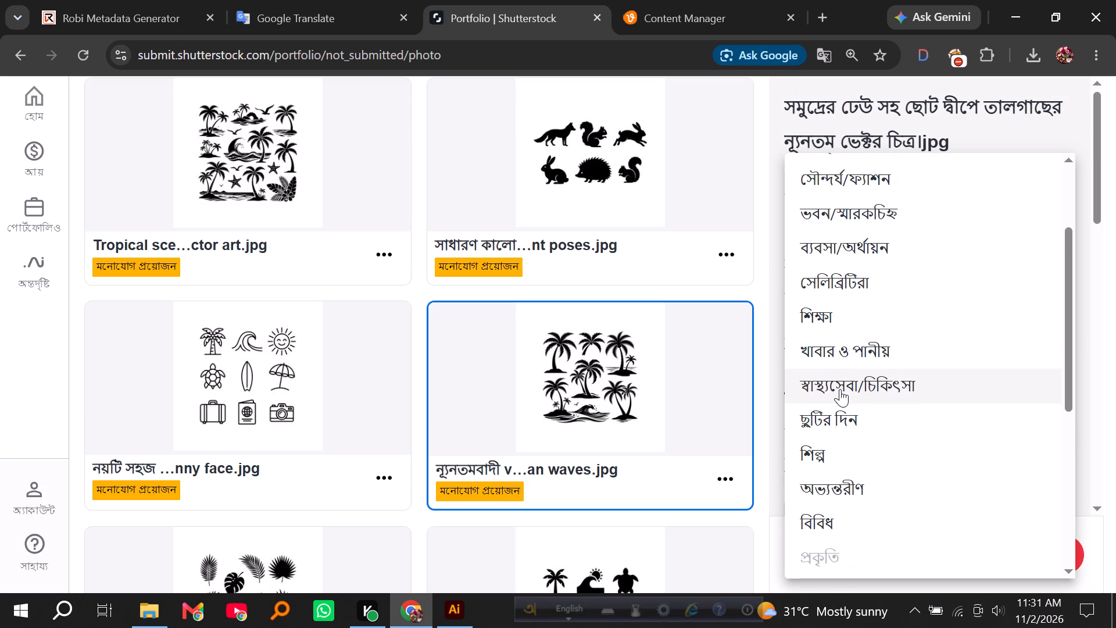
scroll(840, 389, up, 2)
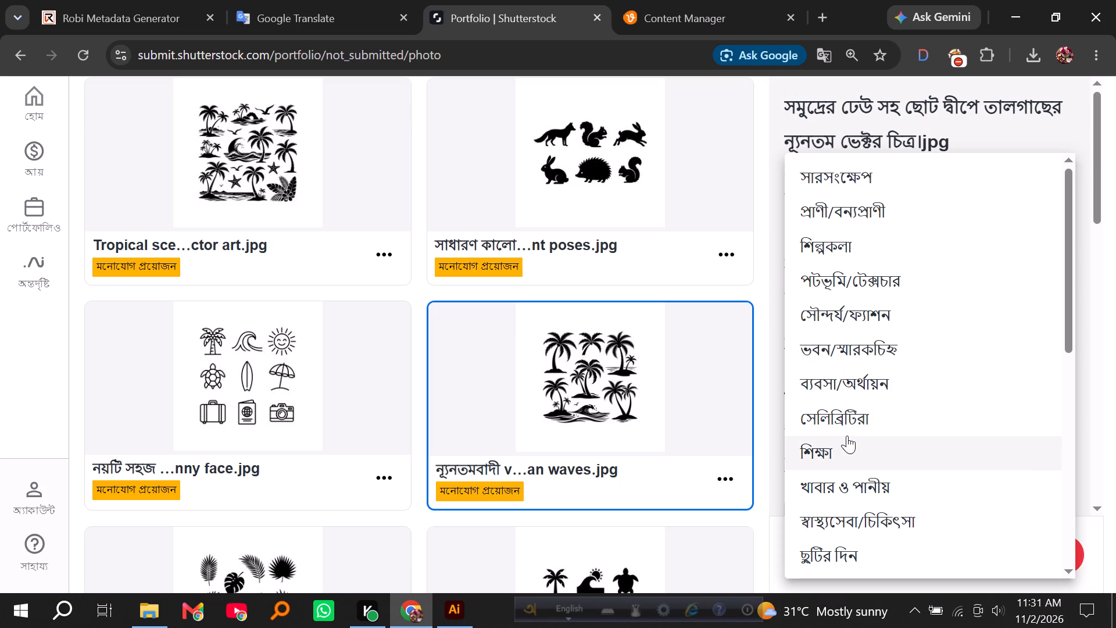
click(832, 248)
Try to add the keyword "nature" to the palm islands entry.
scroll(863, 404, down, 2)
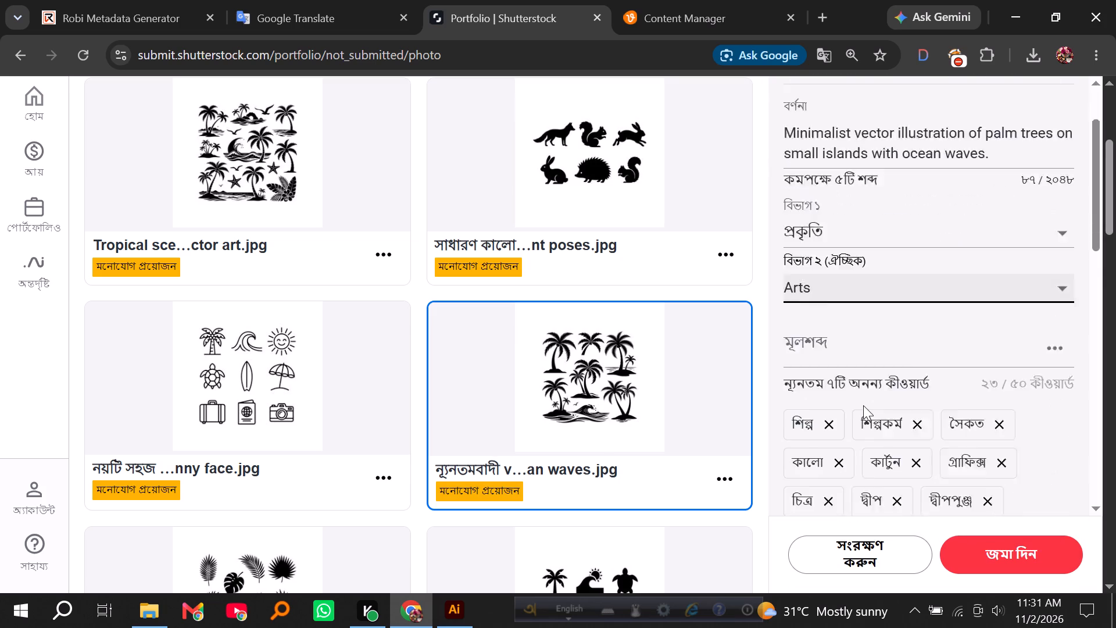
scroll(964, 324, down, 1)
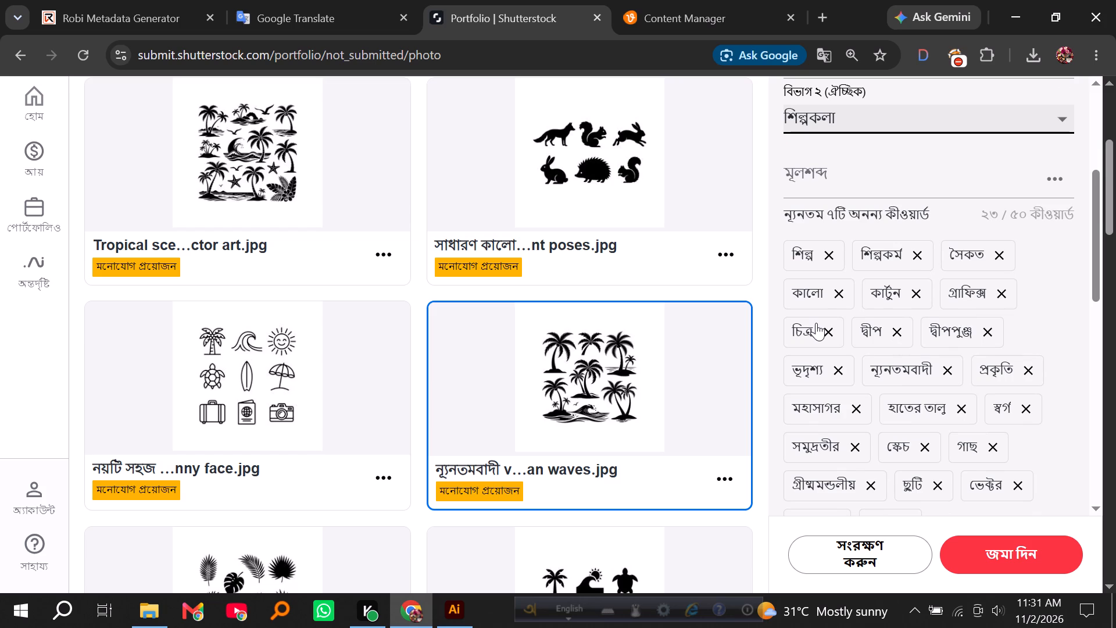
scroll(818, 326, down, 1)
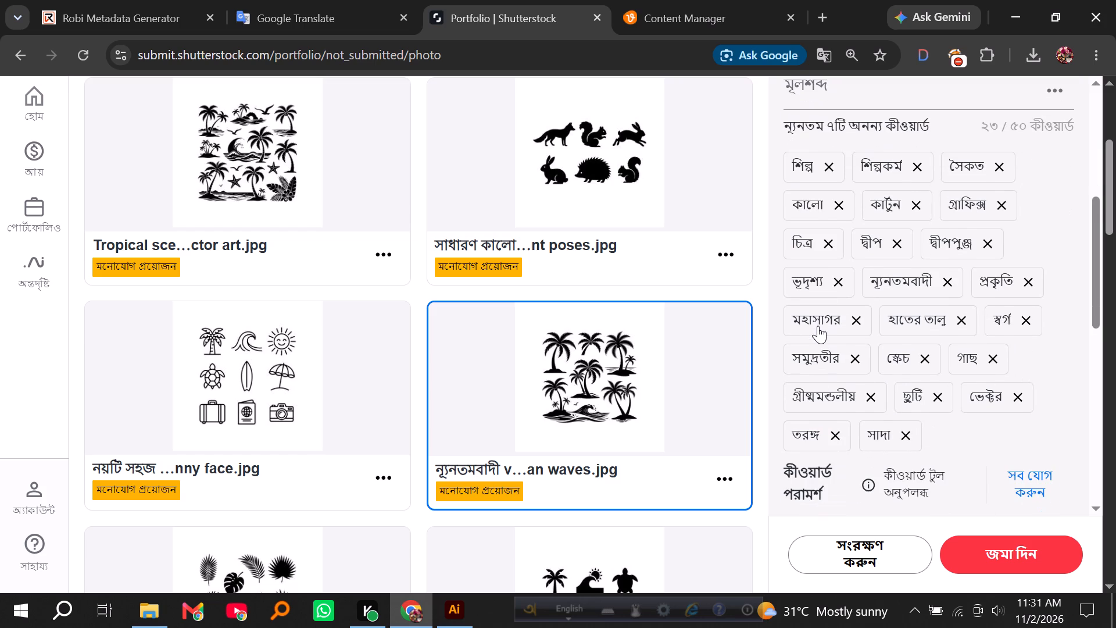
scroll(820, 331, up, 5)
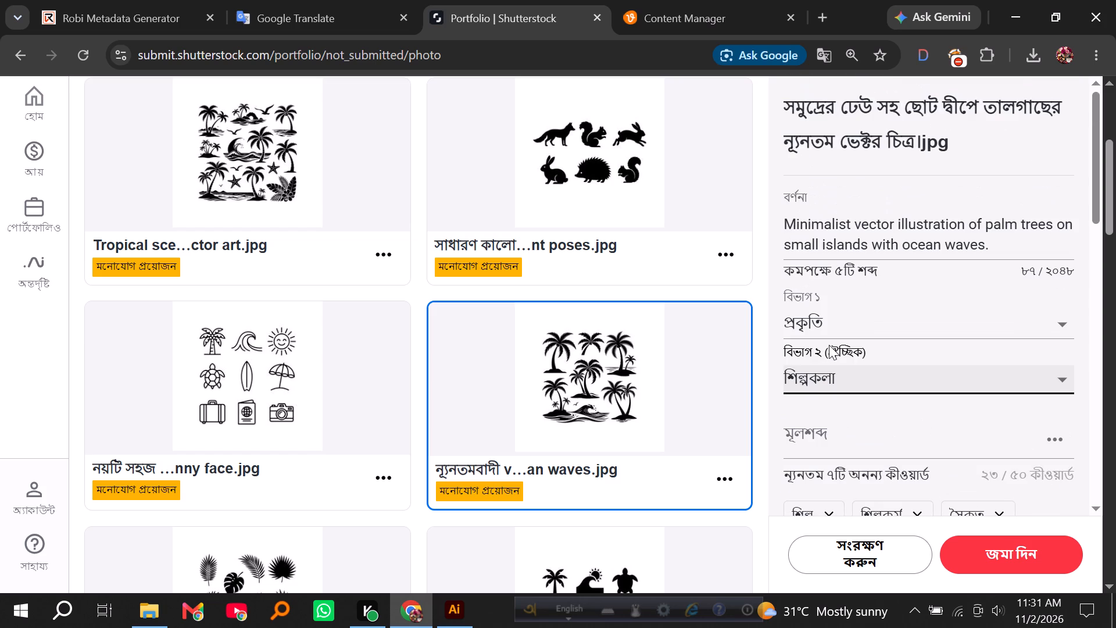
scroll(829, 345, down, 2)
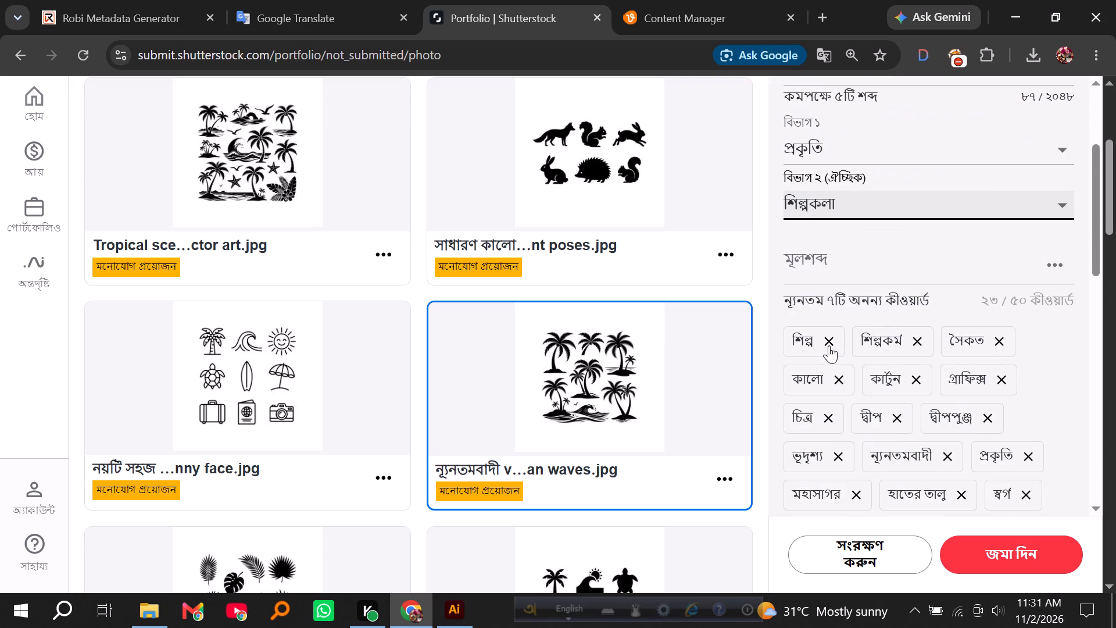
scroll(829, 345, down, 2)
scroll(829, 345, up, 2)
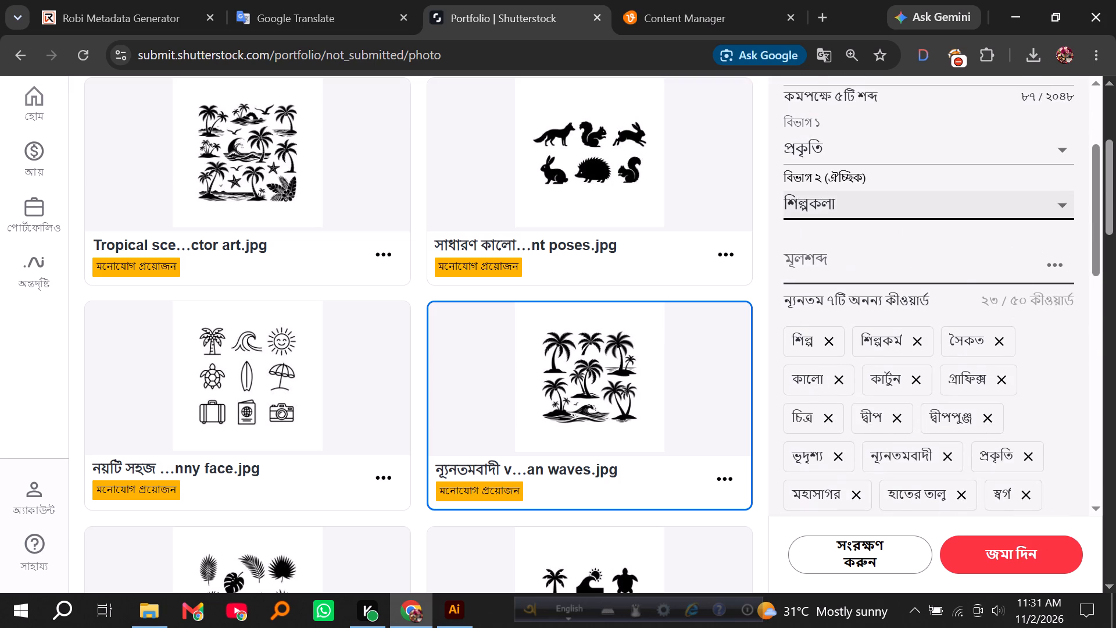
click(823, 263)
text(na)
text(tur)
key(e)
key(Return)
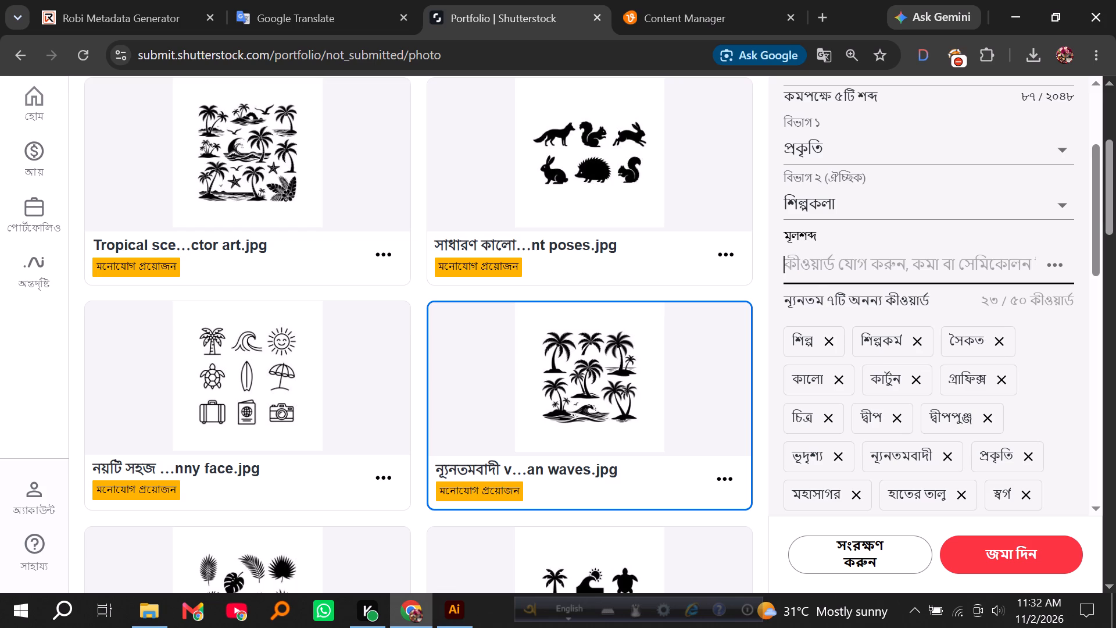
Review the palm islands entry's existing keywords, suggested keywords and category settings.
scroll(834, 280, down, 3)
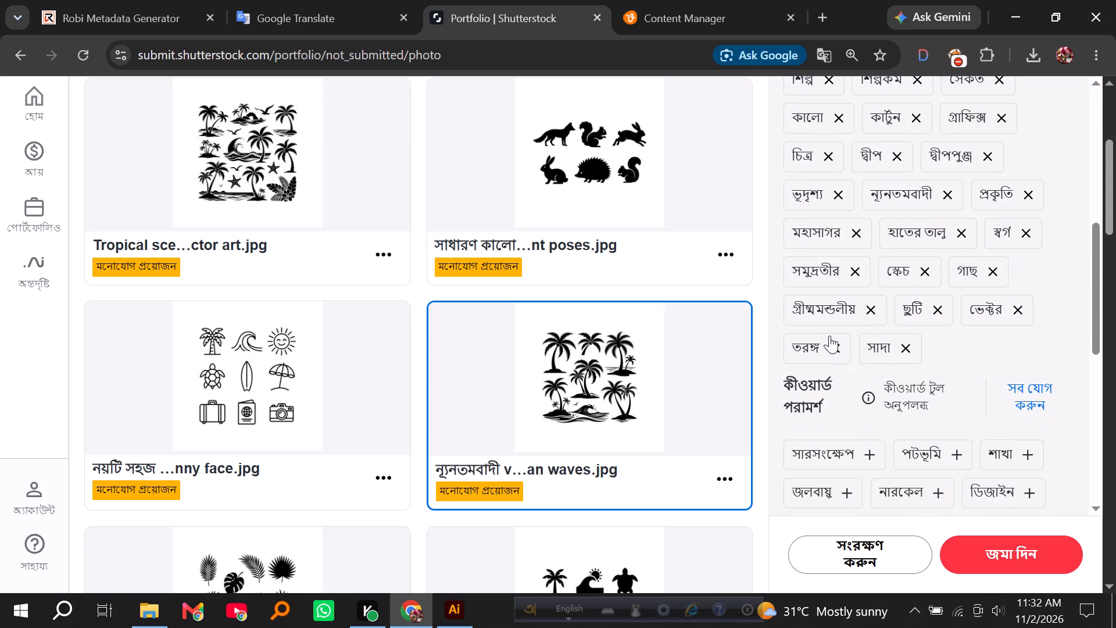
scroll(829, 375, up, 1)
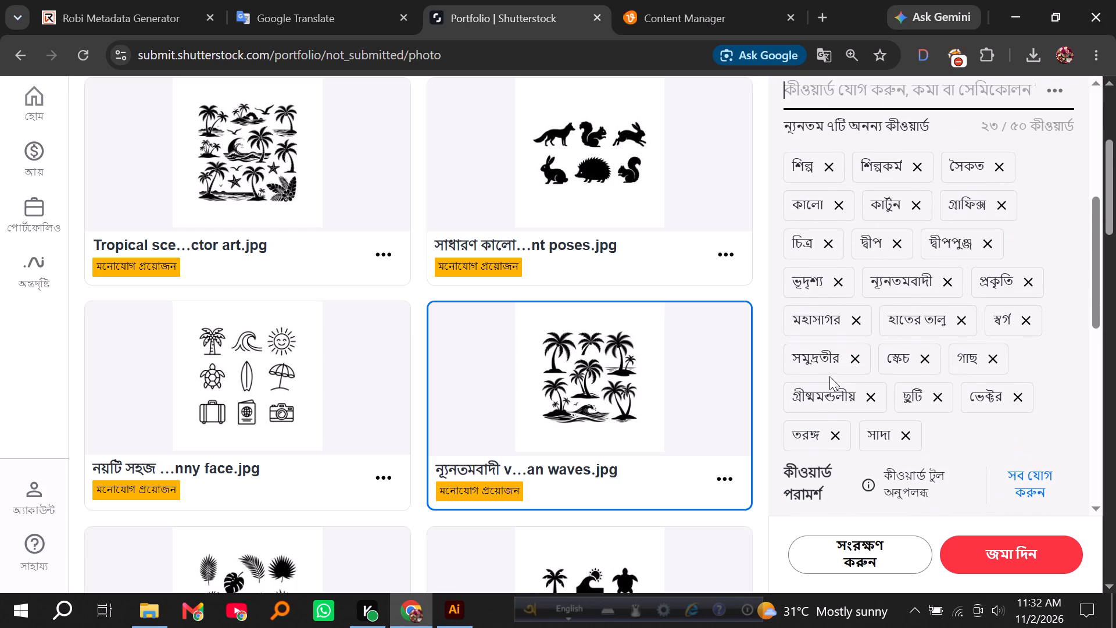
scroll(842, 360, up, 1)
scroll(842, 360, down, 2)
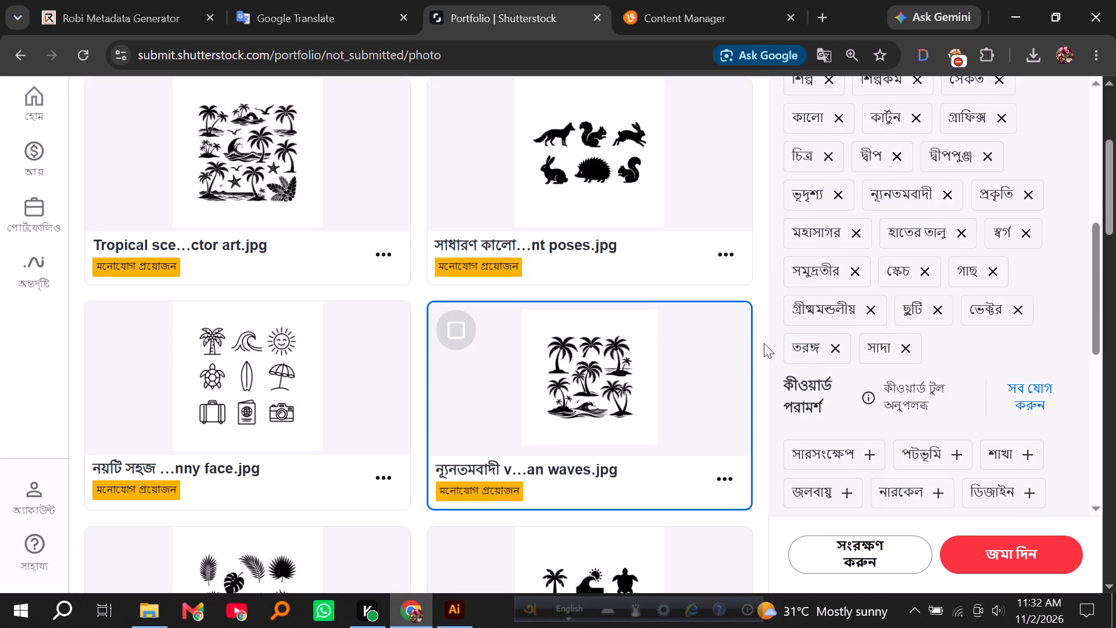
scroll(836, 352, up, 5)
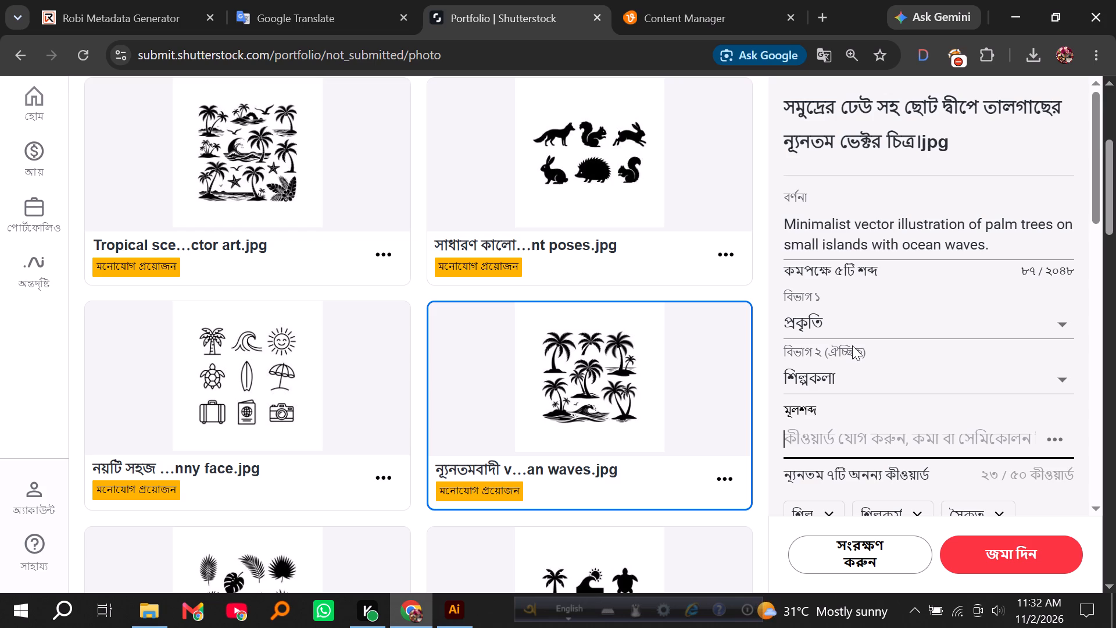
scroll(852, 345, down, 4)
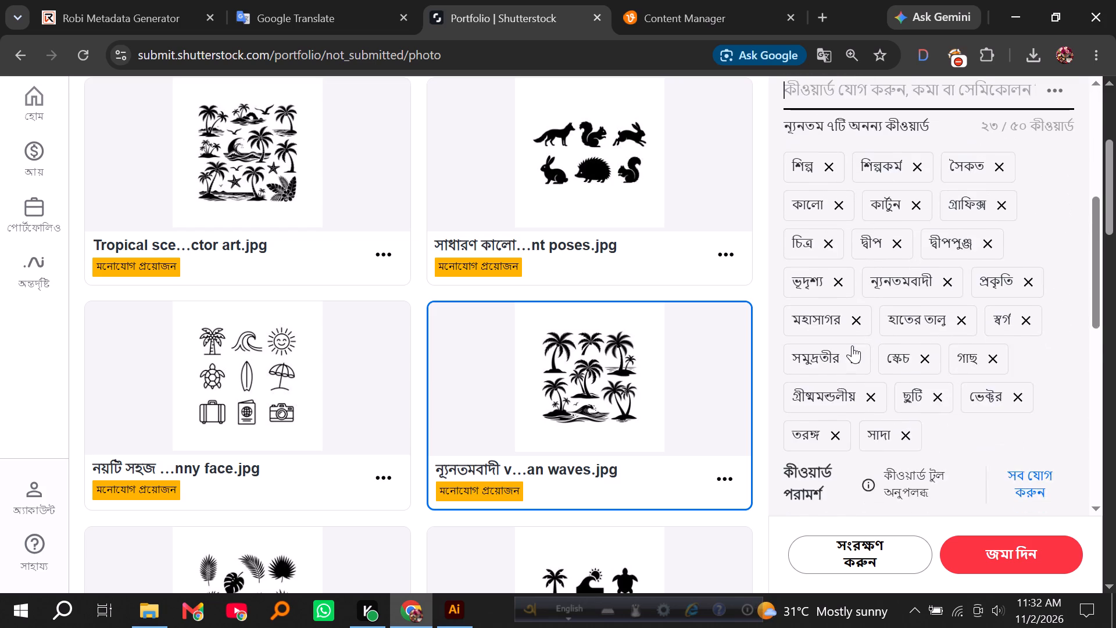
scroll(852, 345, down, 1)
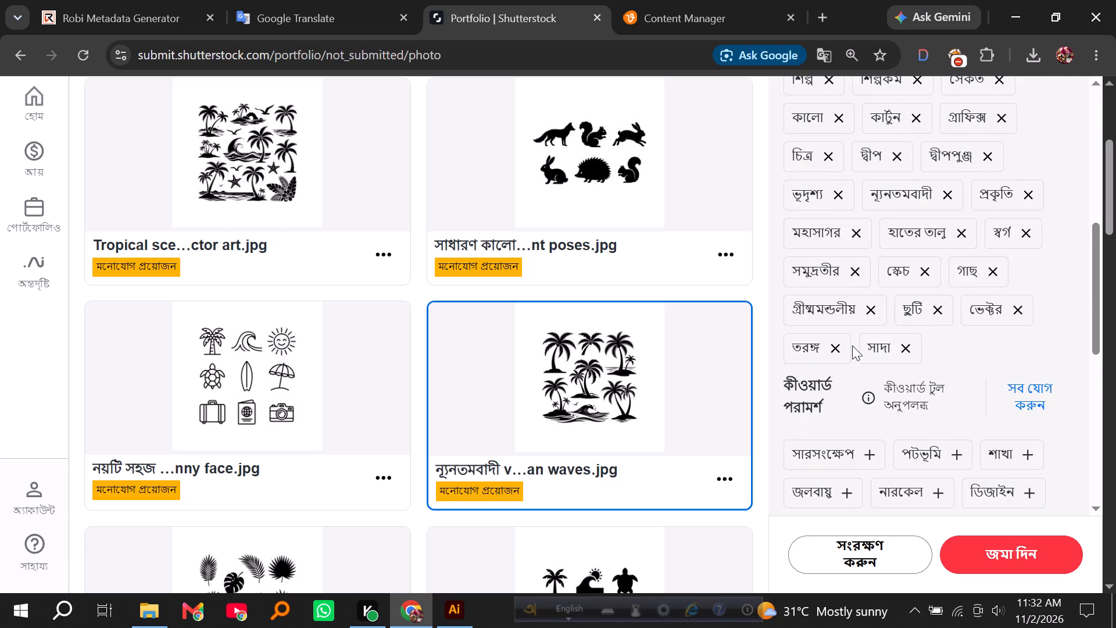
scroll(946, 404, up, 1)
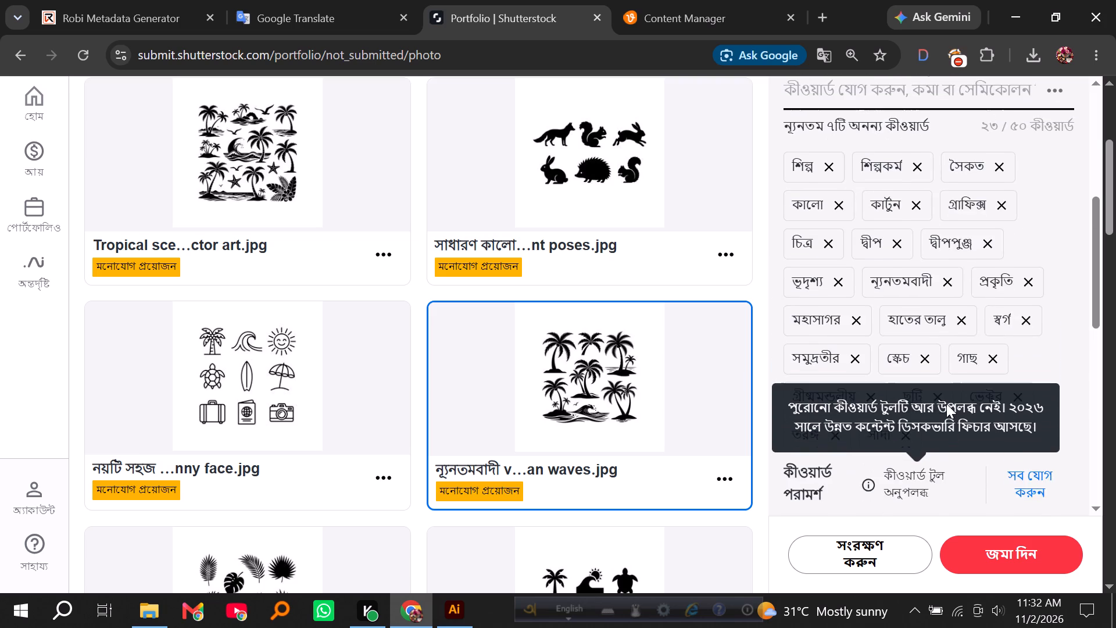
scroll(946, 404, up, 4)
scroll(875, 320, up, 1)
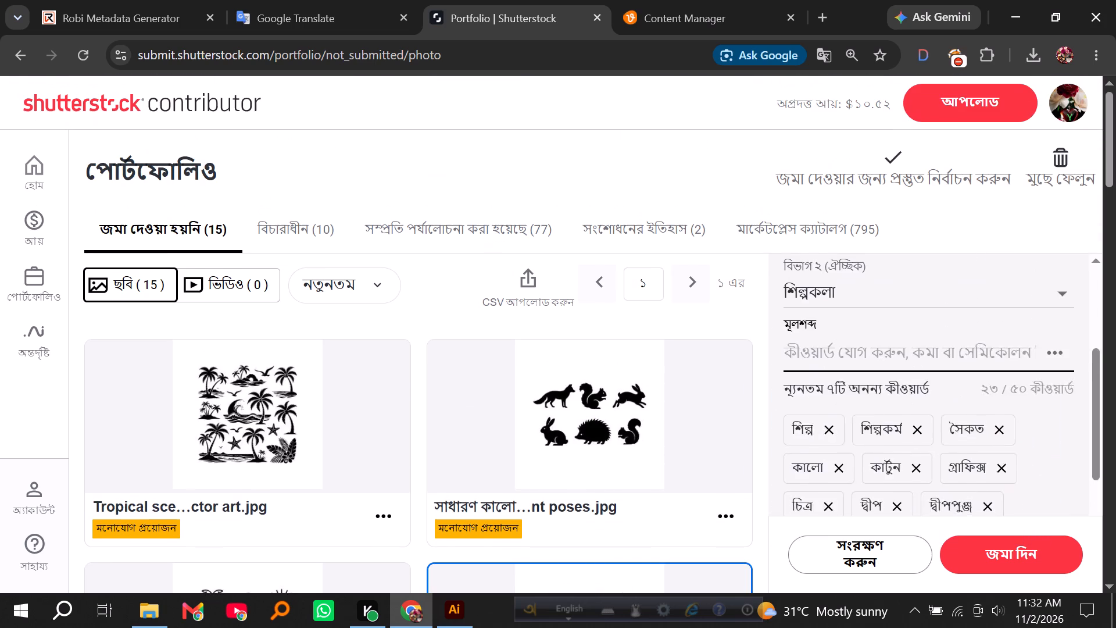
scroll(877, 349, up, 2)
scroll(852, 466, down, 1)
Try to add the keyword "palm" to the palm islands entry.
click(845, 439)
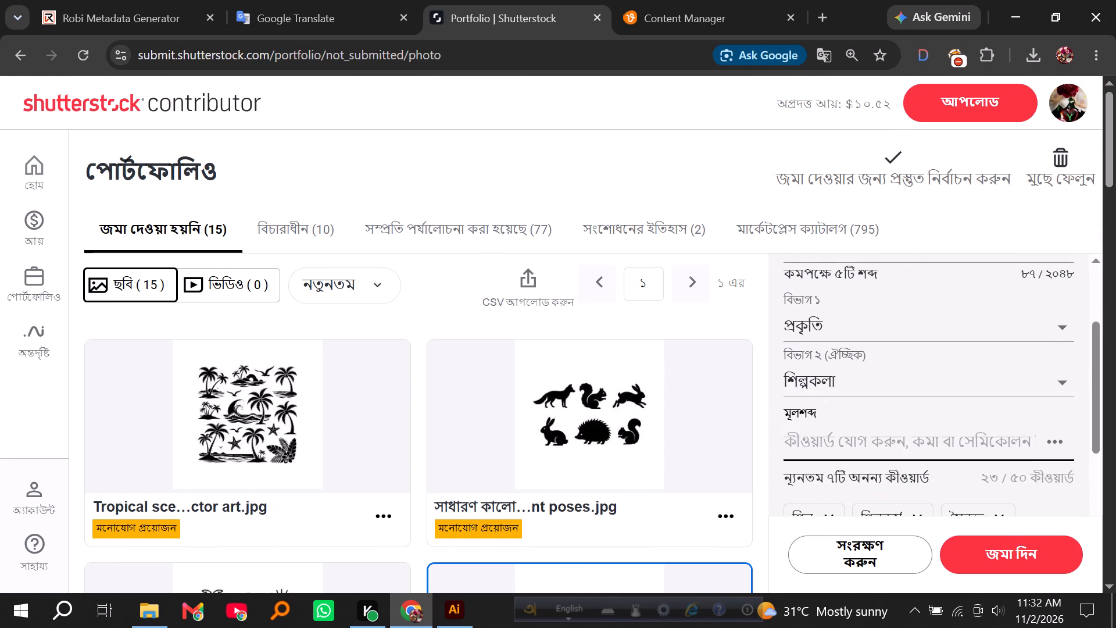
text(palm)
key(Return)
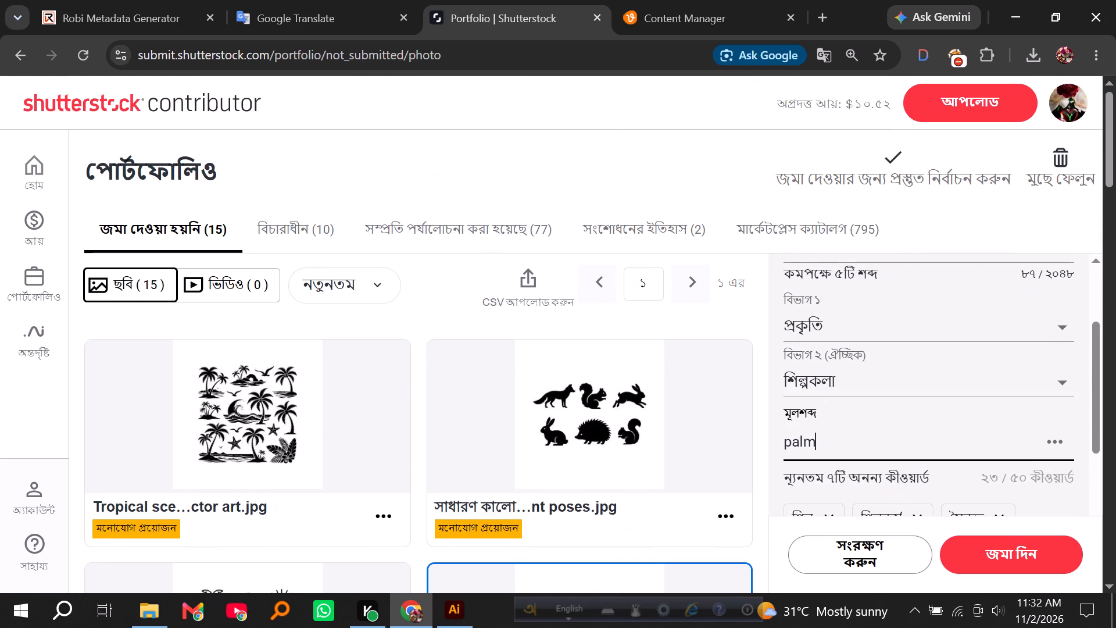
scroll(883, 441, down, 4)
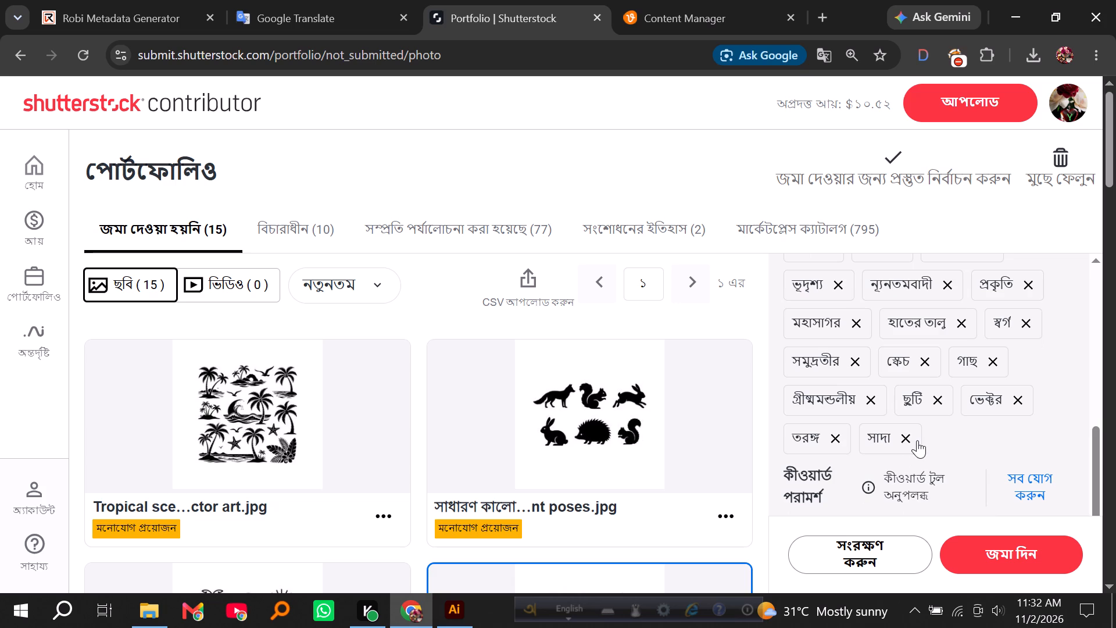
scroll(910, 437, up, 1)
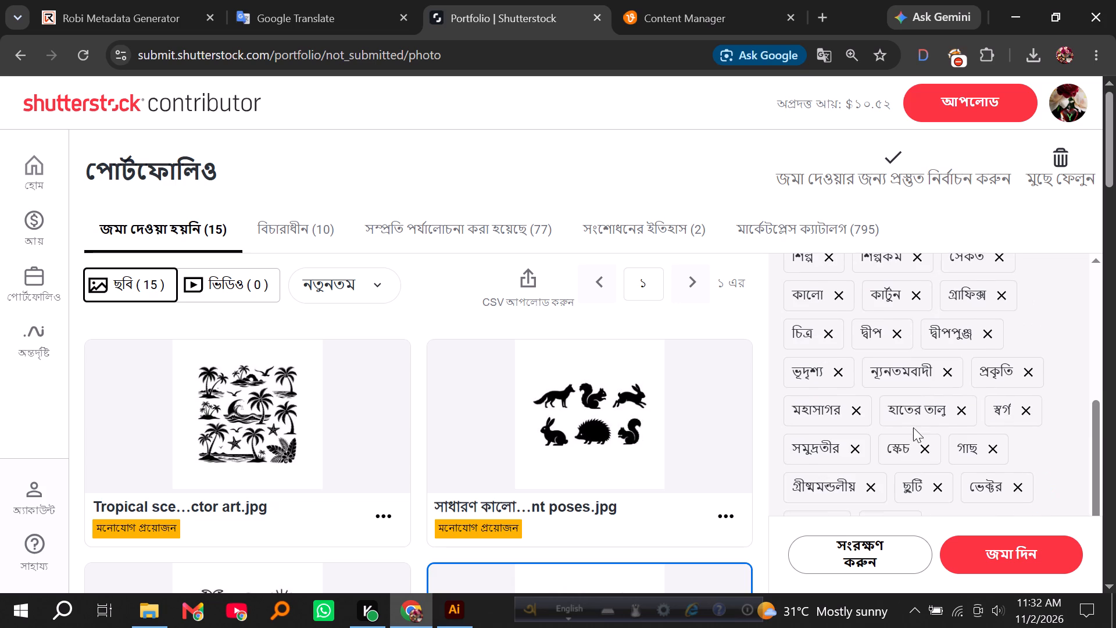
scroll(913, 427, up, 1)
Set the image type of the palm islands entry to চিত্র (Illustration).
scroll(911, 423, down, 4)
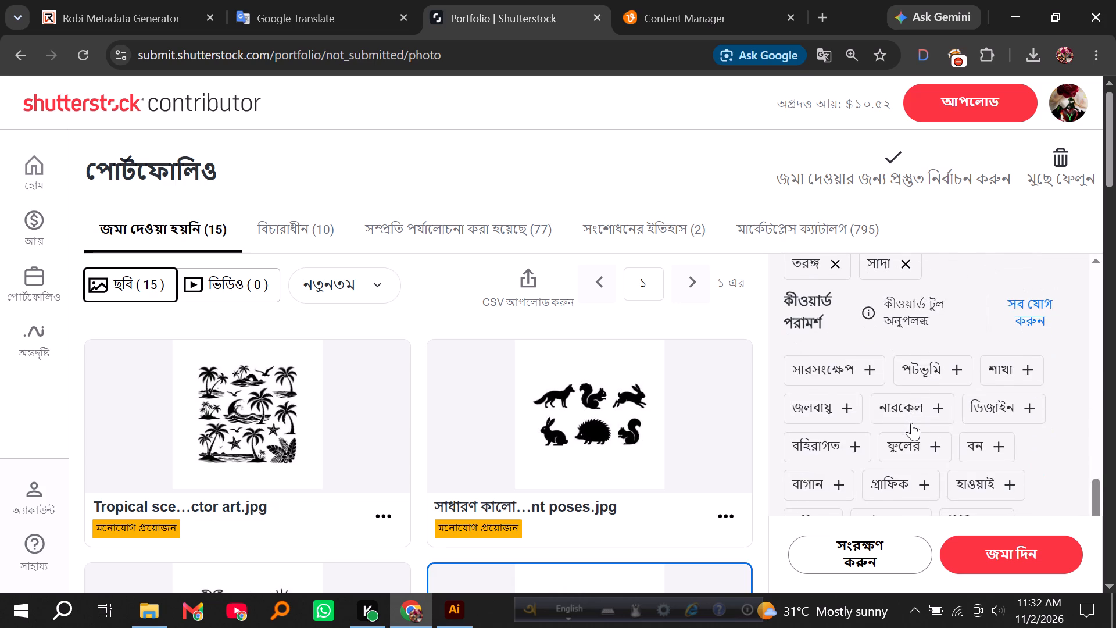
scroll(911, 426, down, 3)
click(859, 444)
click(842, 508)
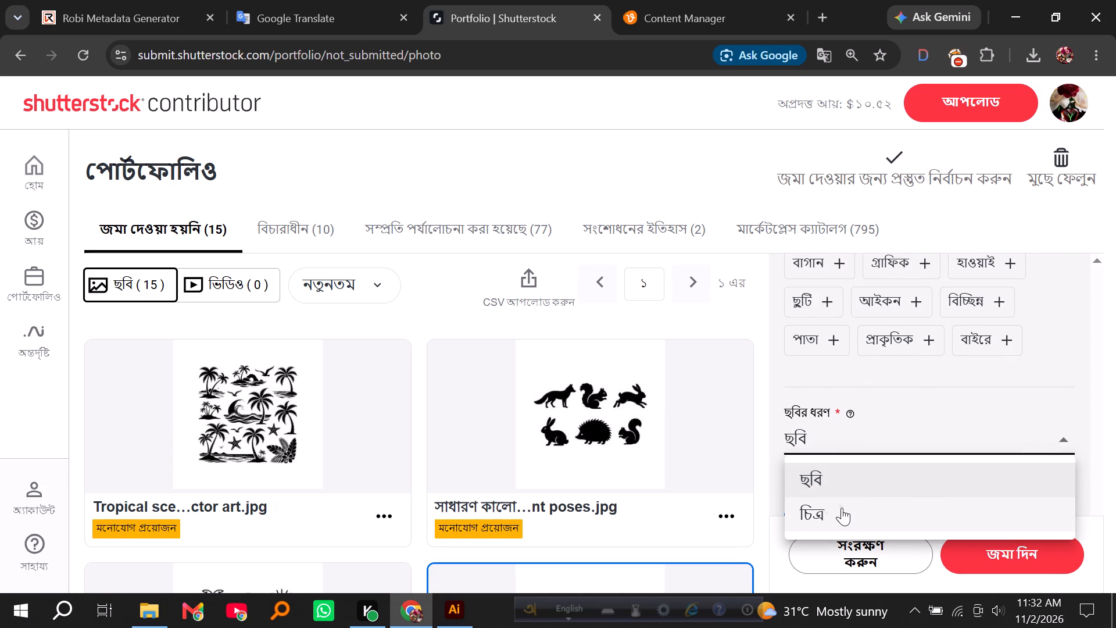
Add the suggested keywords শাখা, বহিরাগত, হাওয়াই, পাতা and প্রাকৃতিক to the palm islands entry.
scroll(886, 382, up, 4)
scroll(701, 206, down, 2)
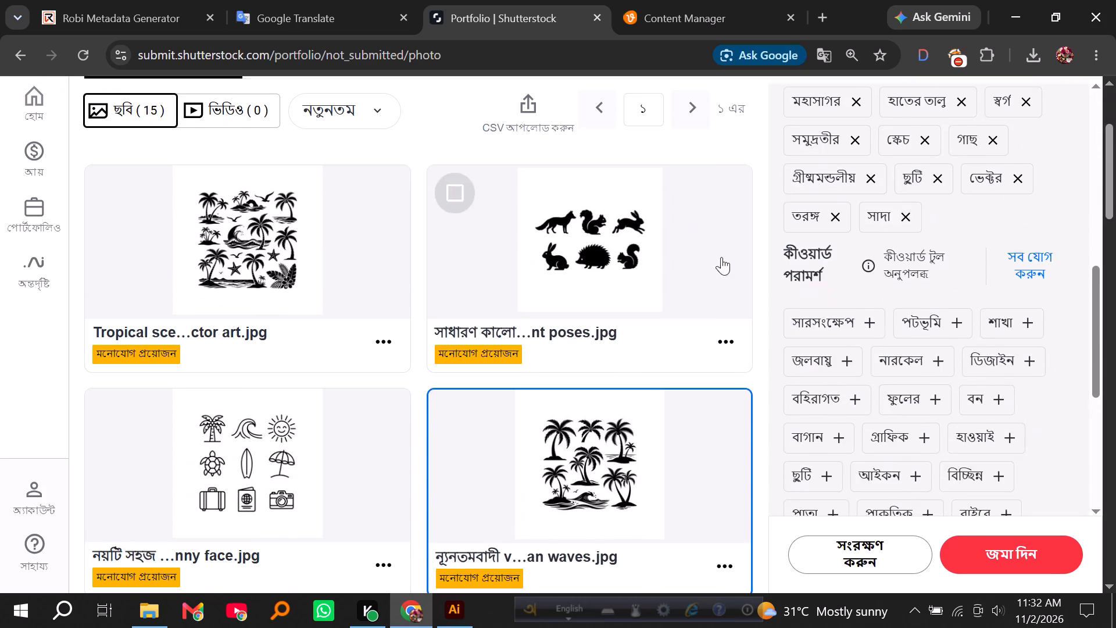
scroll(886, 295, down, 1)
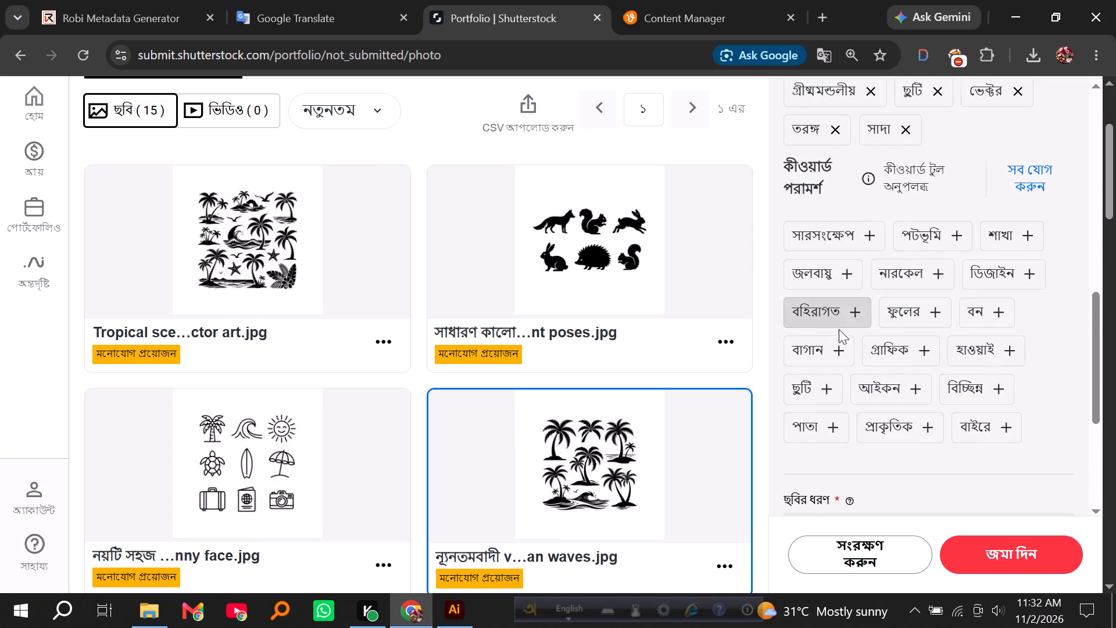
click(990, 237)
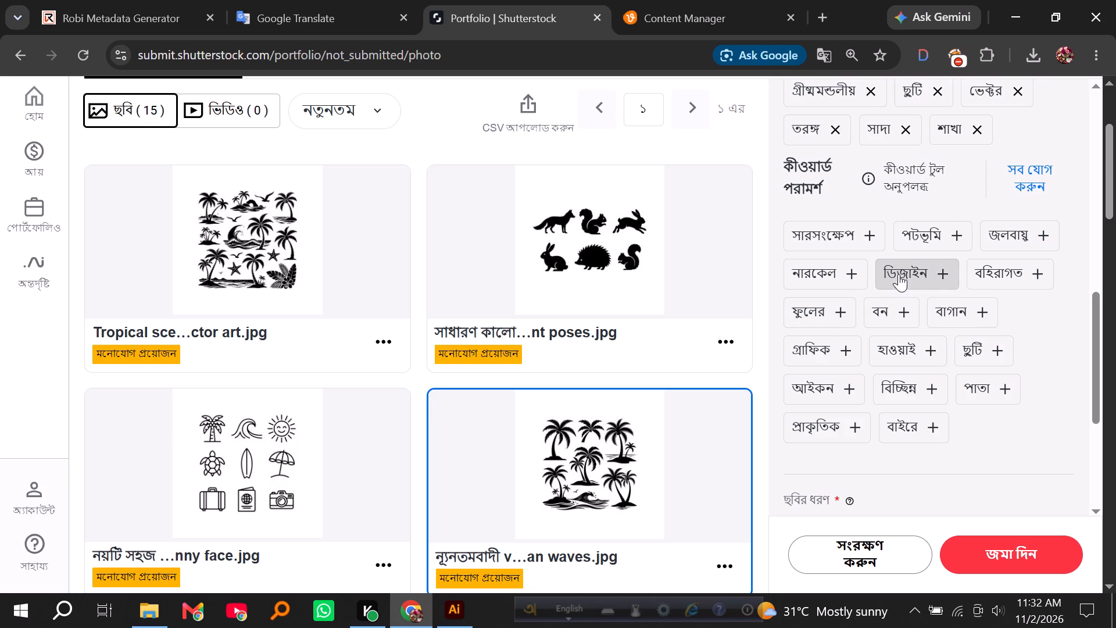
click(985, 274)
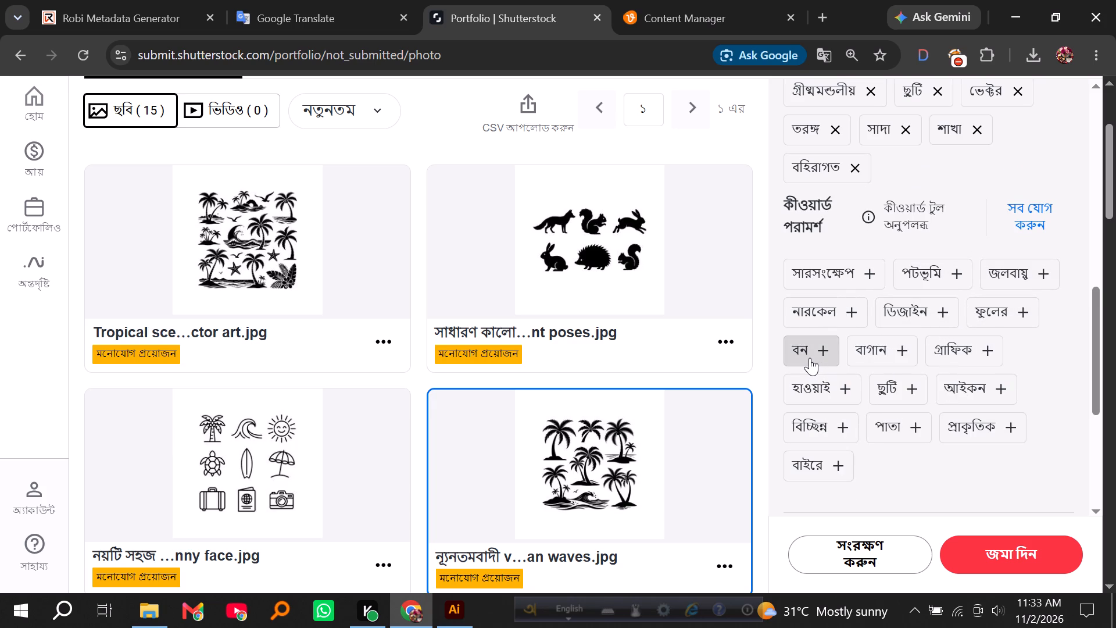
click(822, 390)
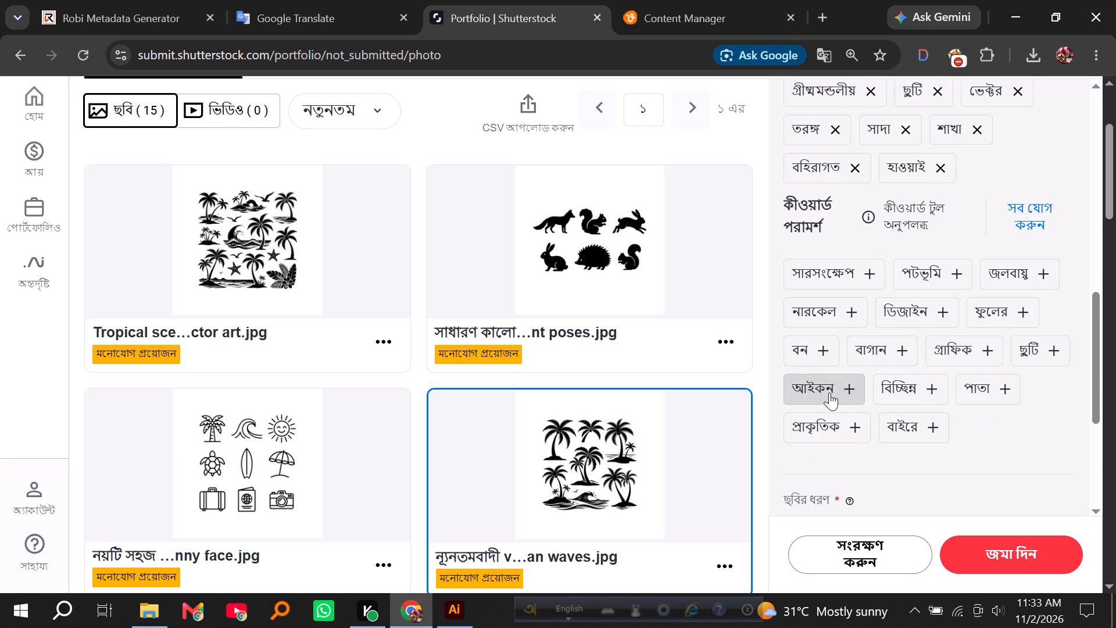
click(980, 389)
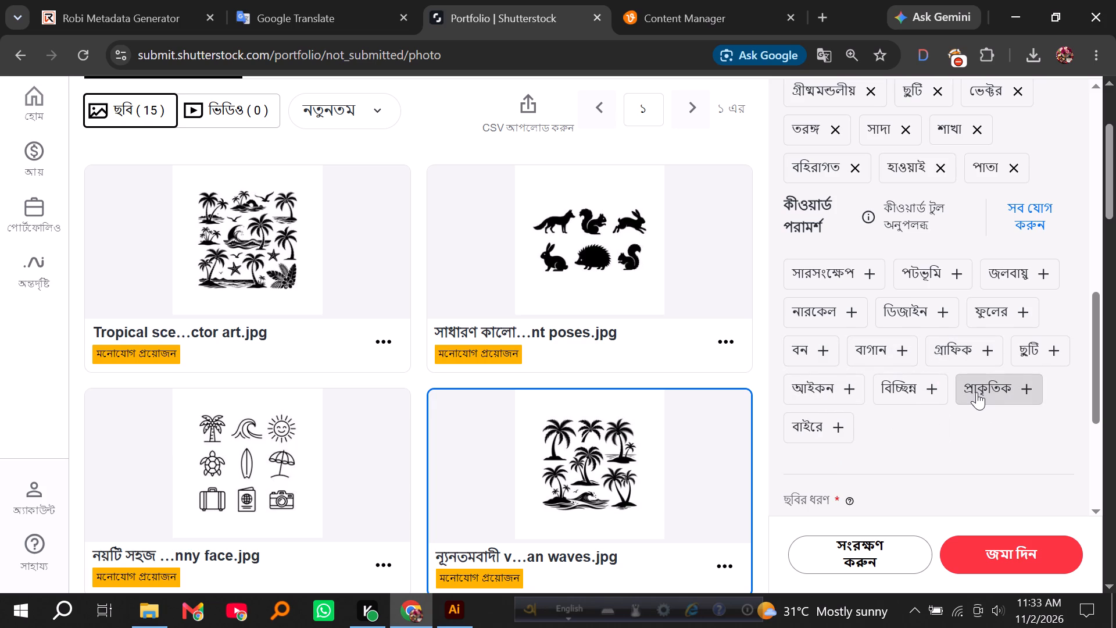
click(977, 392)
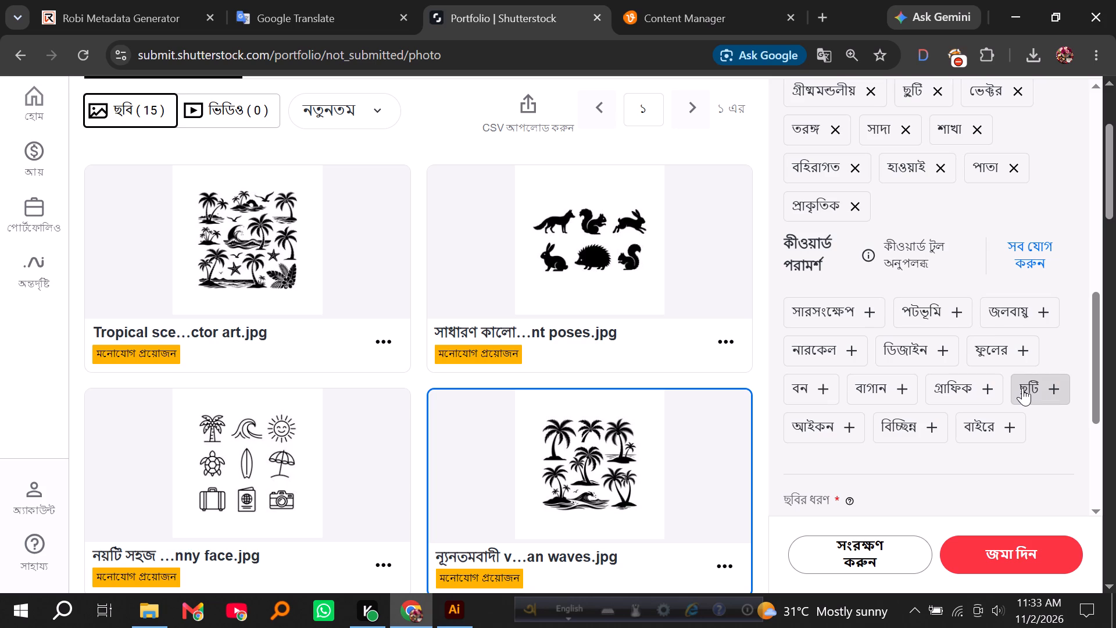
Copy the palm islands entry's full keyword list and submit the entry on Shutterstock.
scroll(1022, 388, down, 3)
scroll(1018, 391, up, 8)
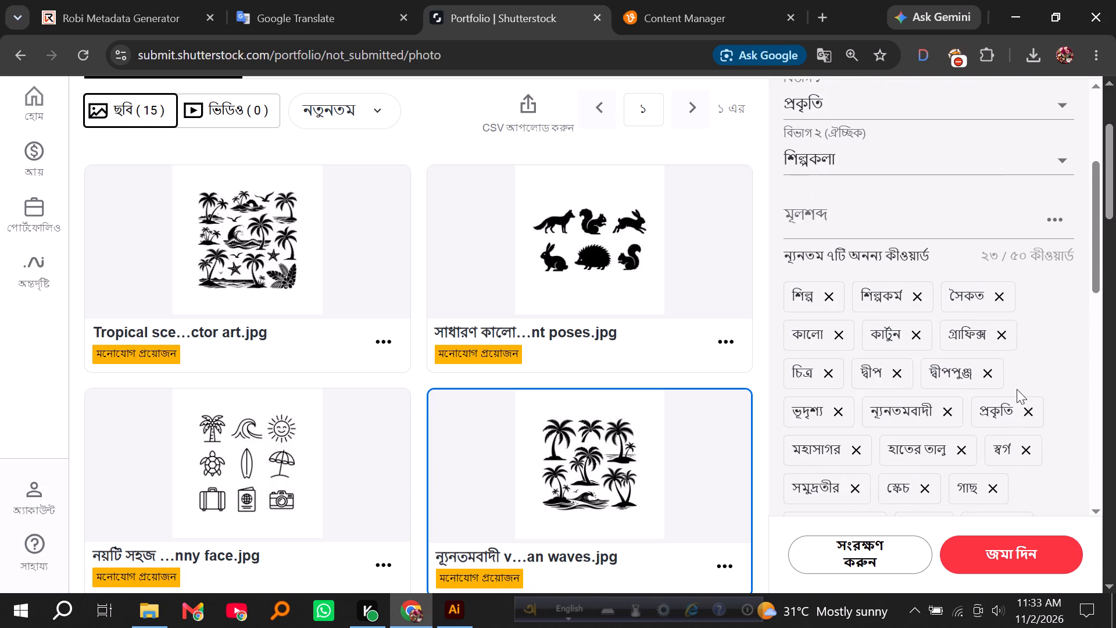
scroll(1017, 381, up, 1)
click(1051, 308)
click(1015, 345)
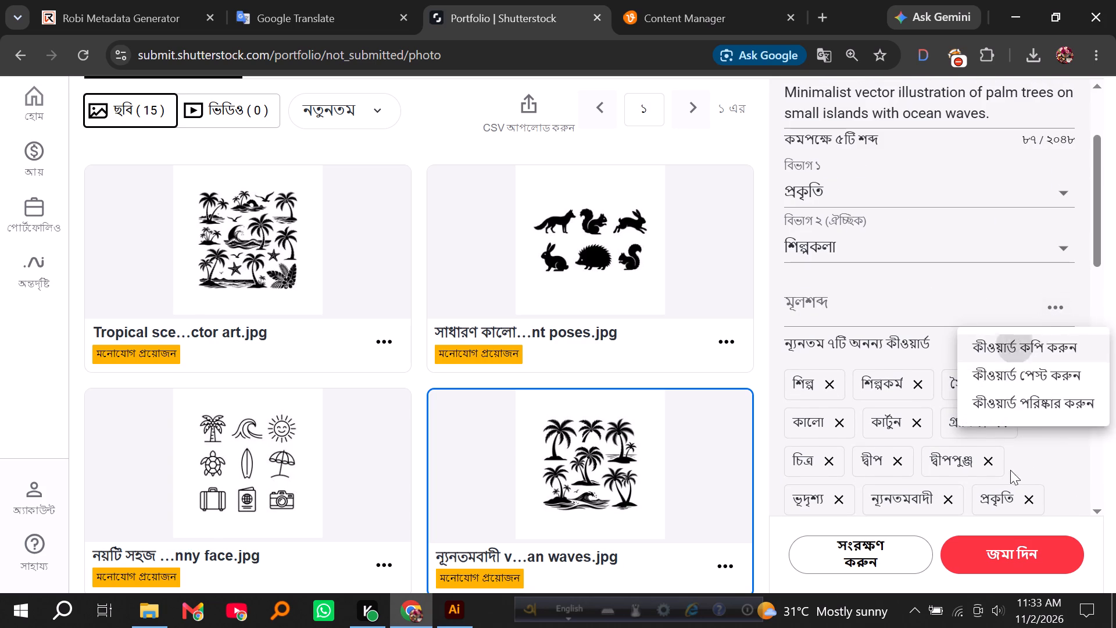
click(999, 550)
In Vecteezy, paste the copied keywords into the palm islands vector, remove the keyword "vector" and save the file data.
click(716, 0)
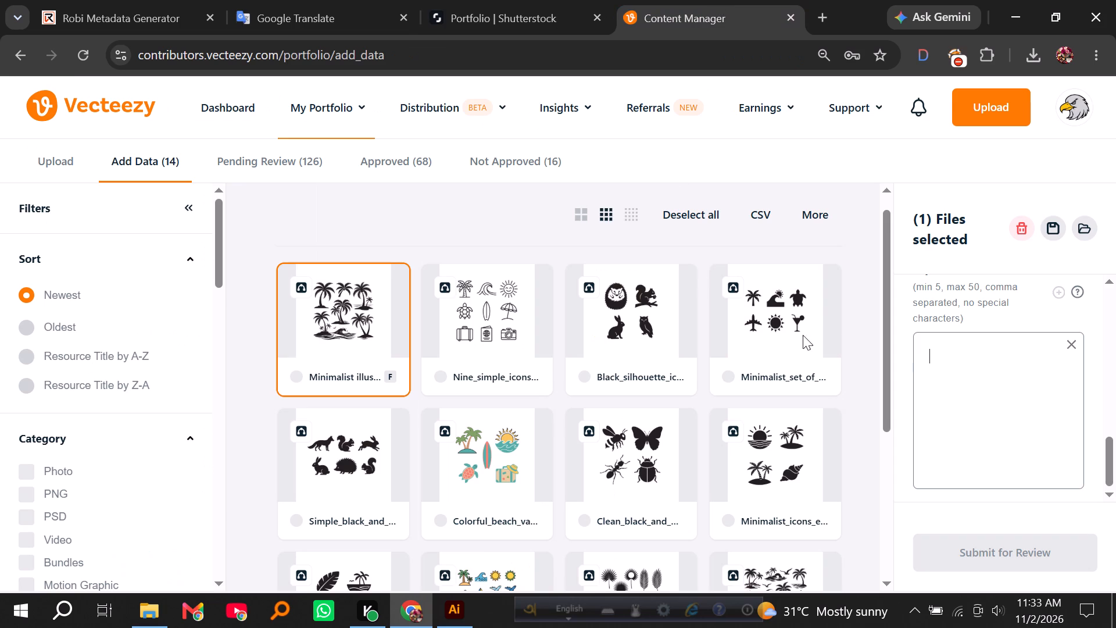
click(929, 361)
key(ctrl+v)
scroll(940, 349, down, 4)
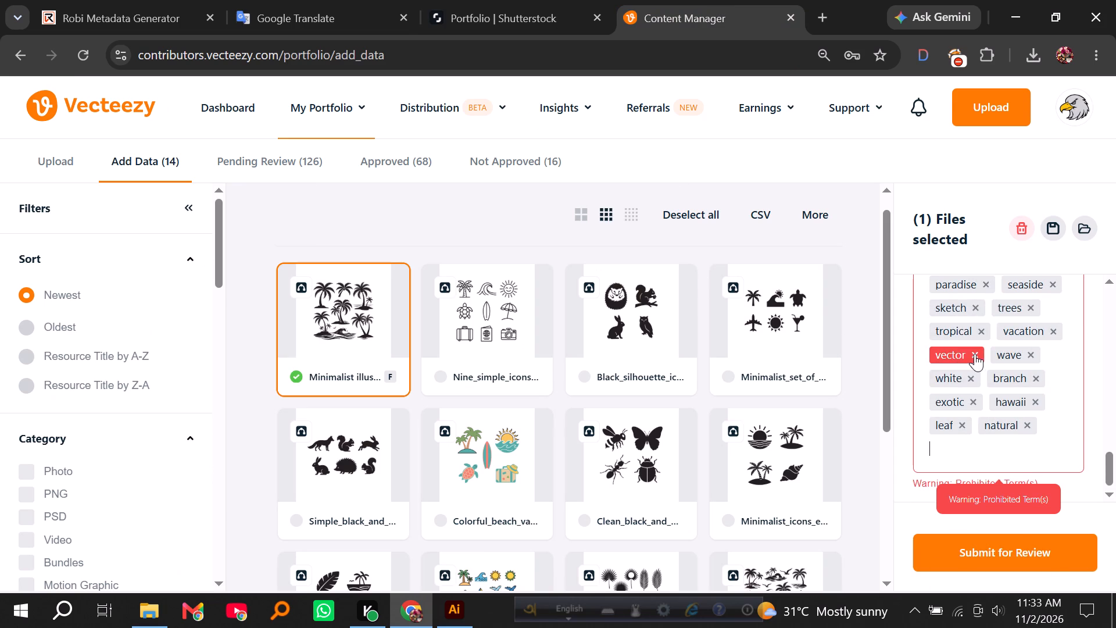
click(974, 354)
click(1057, 227)
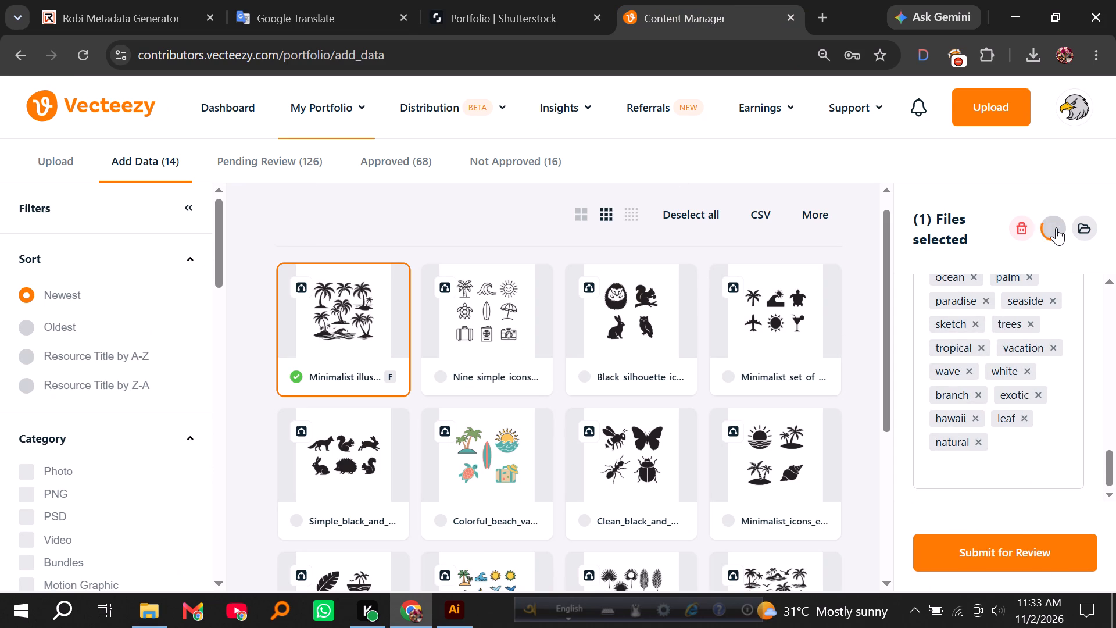
Select the nine beach and travel icons vector in Vecteezy and copy the description of its matching Shutterstock entry.
click(503, 330)
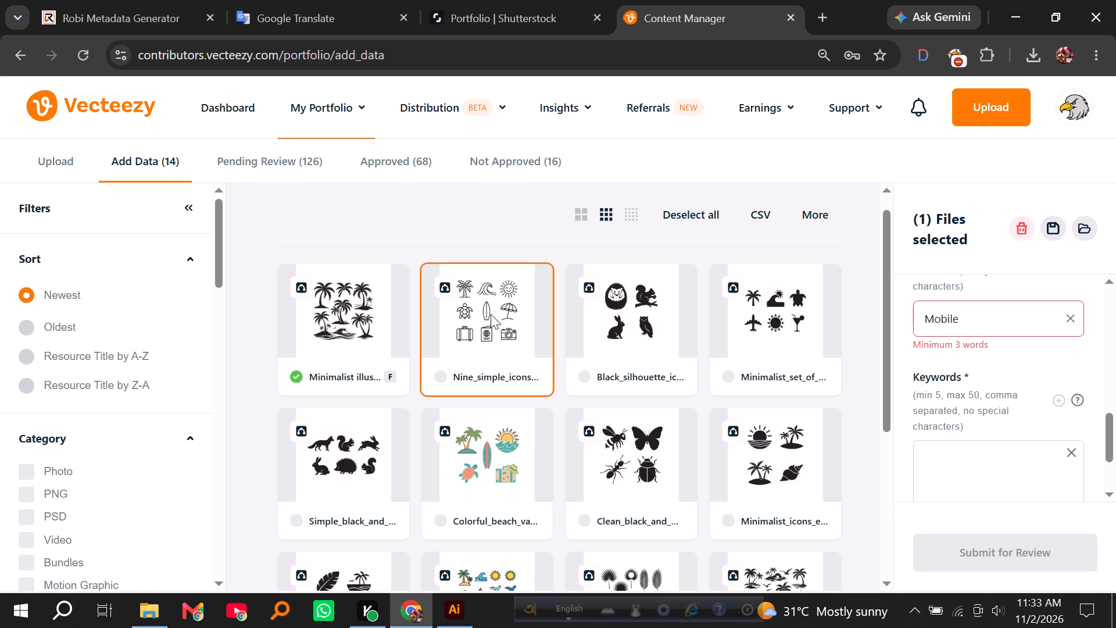
click(482, 0)
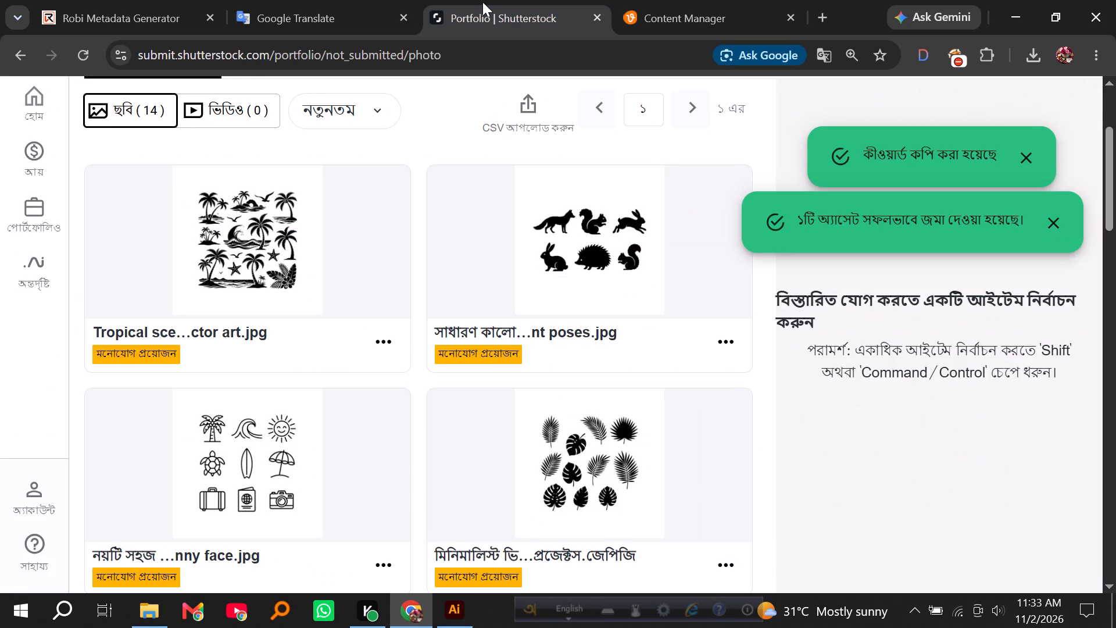
click(288, 453)
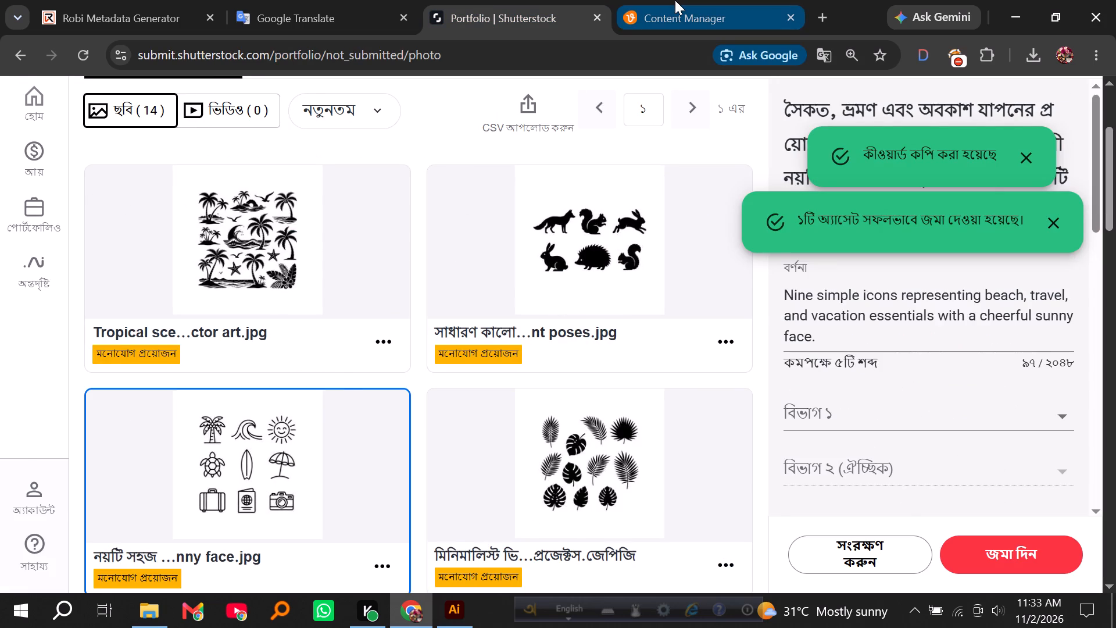
click(675, 0)
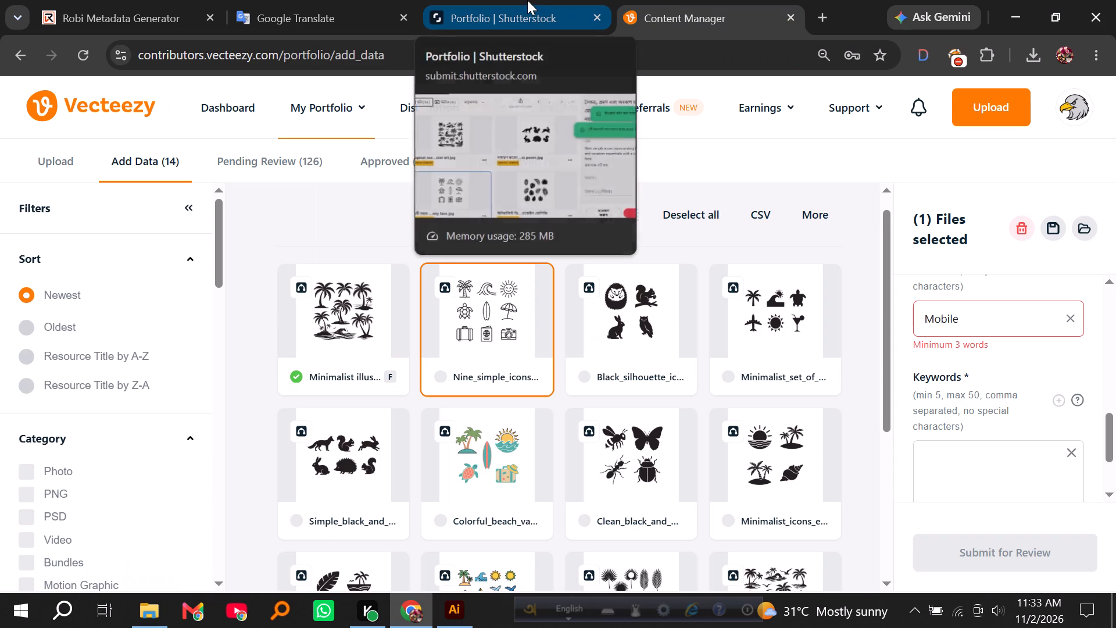
click(527, 0)
triple_click(808, 316)
double_click(812, 311)
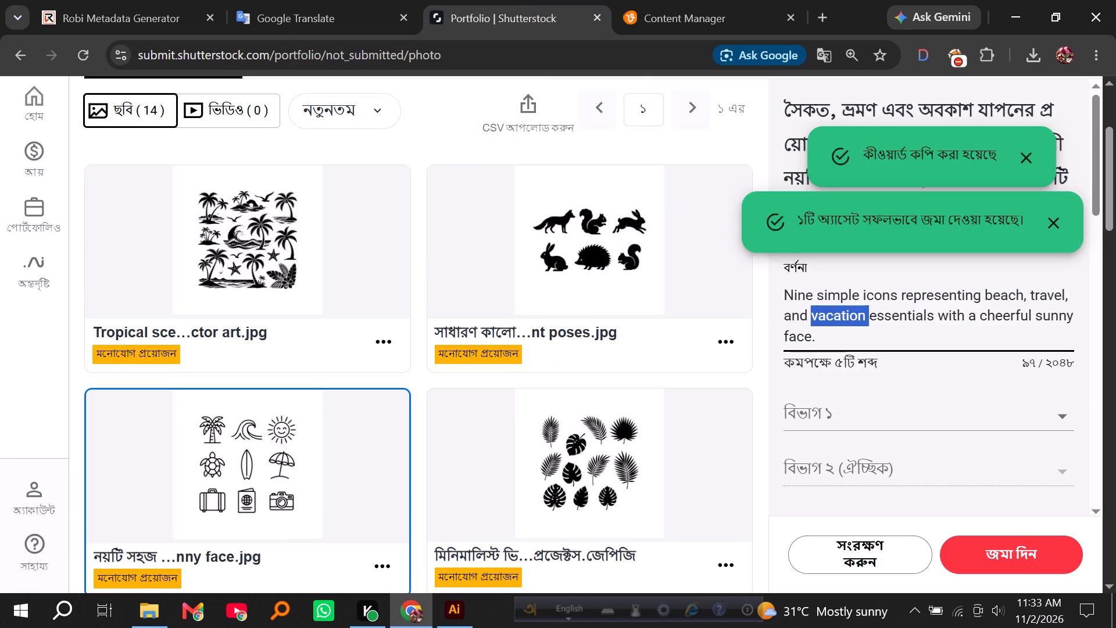
click(813, 307)
triple_click(817, 306)
double_click(819, 305)
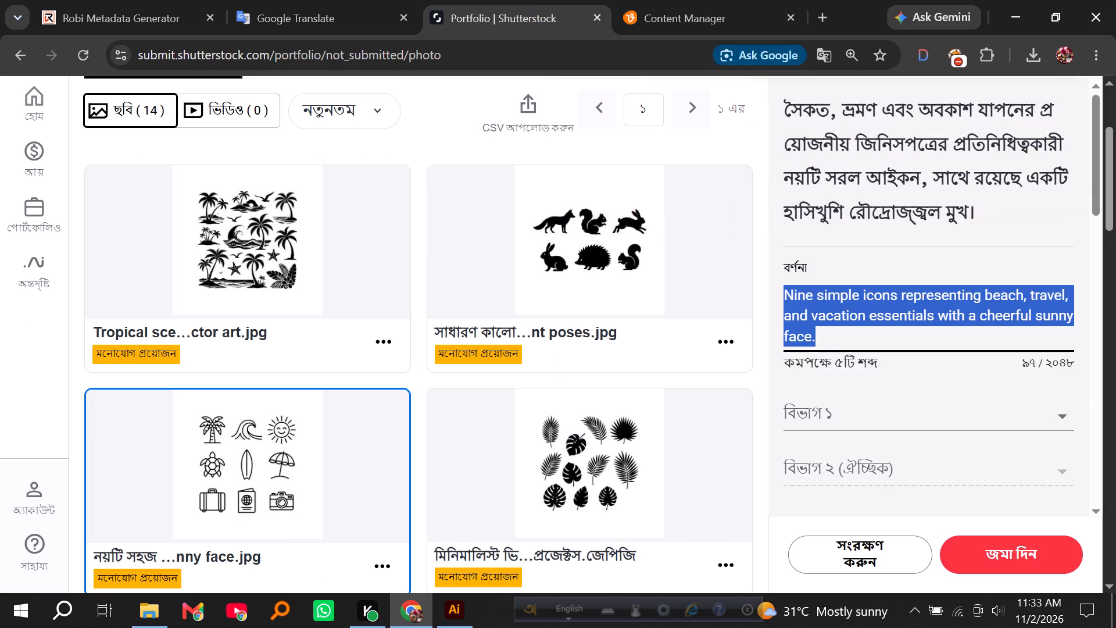
key(ctrl+c)
Set the first category of the nine-icons entry on Shutterstock to শিল্পকলা (Arts).
scroll(827, 395, down, 1)
scroll(716, 381, down, 1)
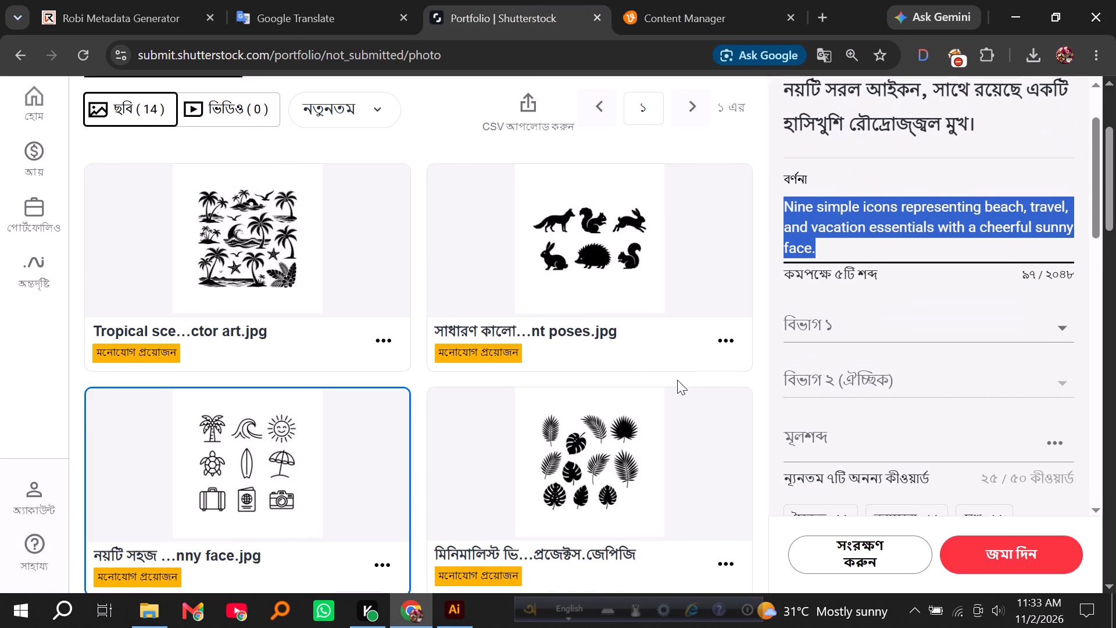
click(804, 323)
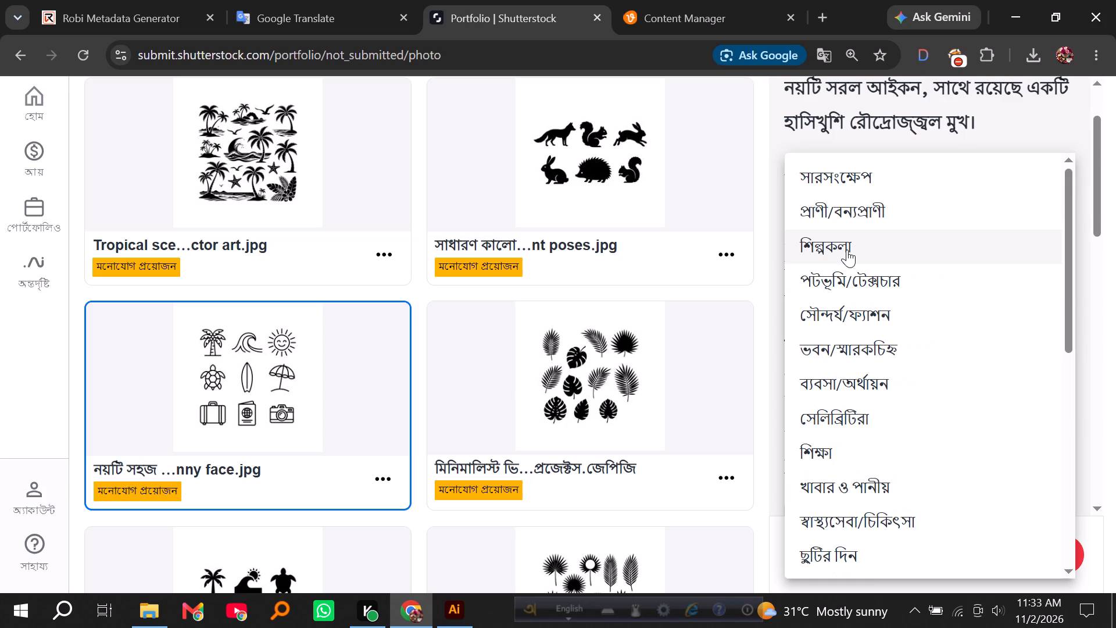
scroll(868, 299, down, 2)
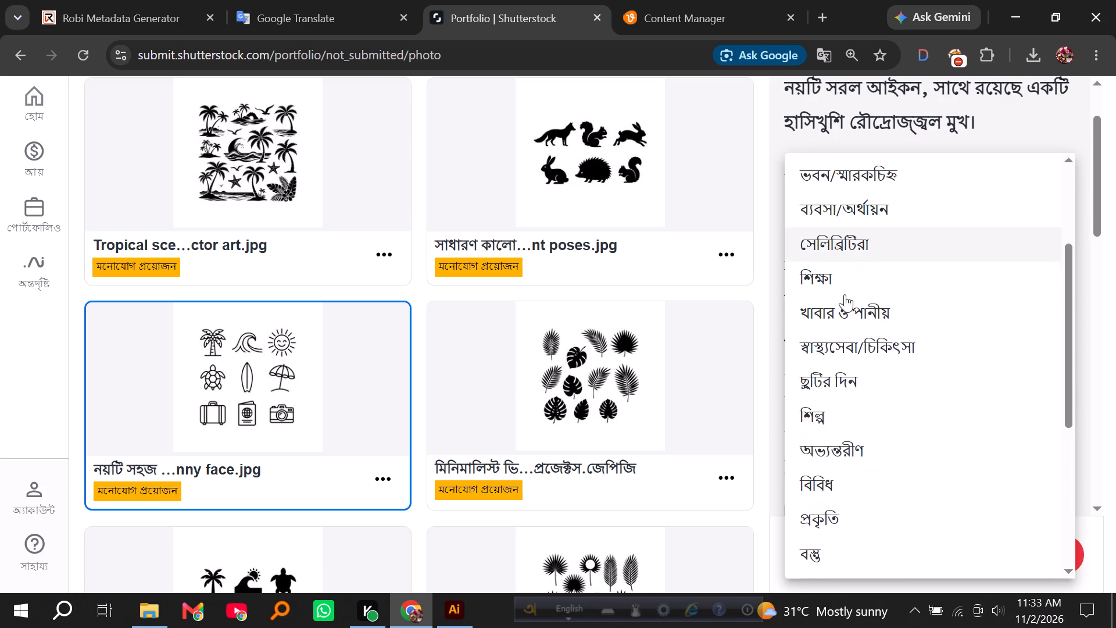
scroll(845, 296, down, 2)
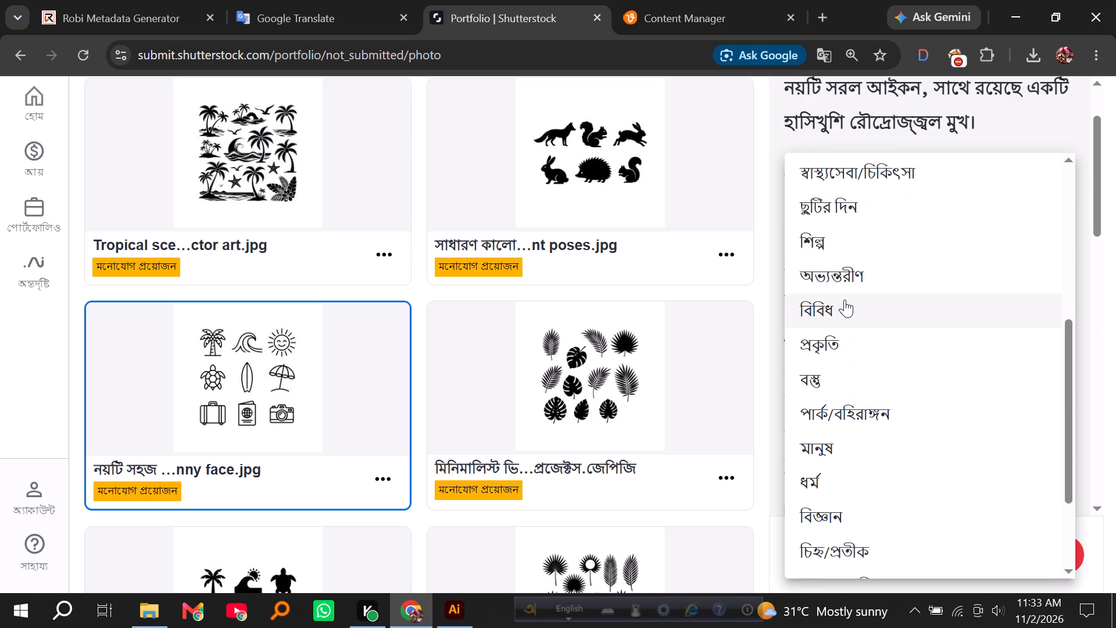
scroll(844, 299, up, 3)
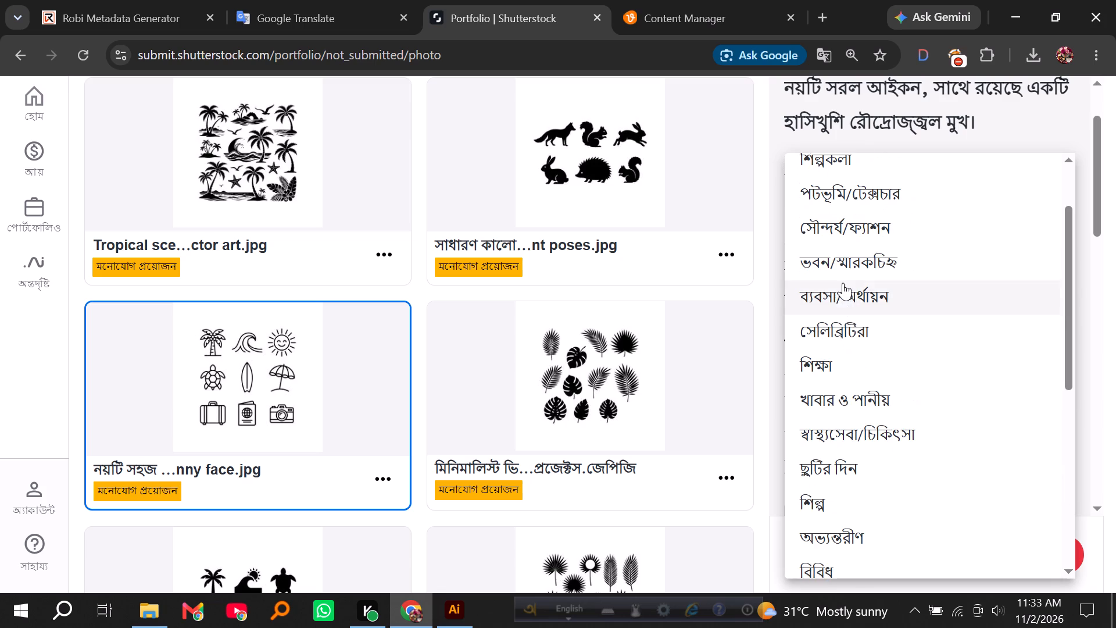
scroll(843, 258, up, 2)
click(843, 249)
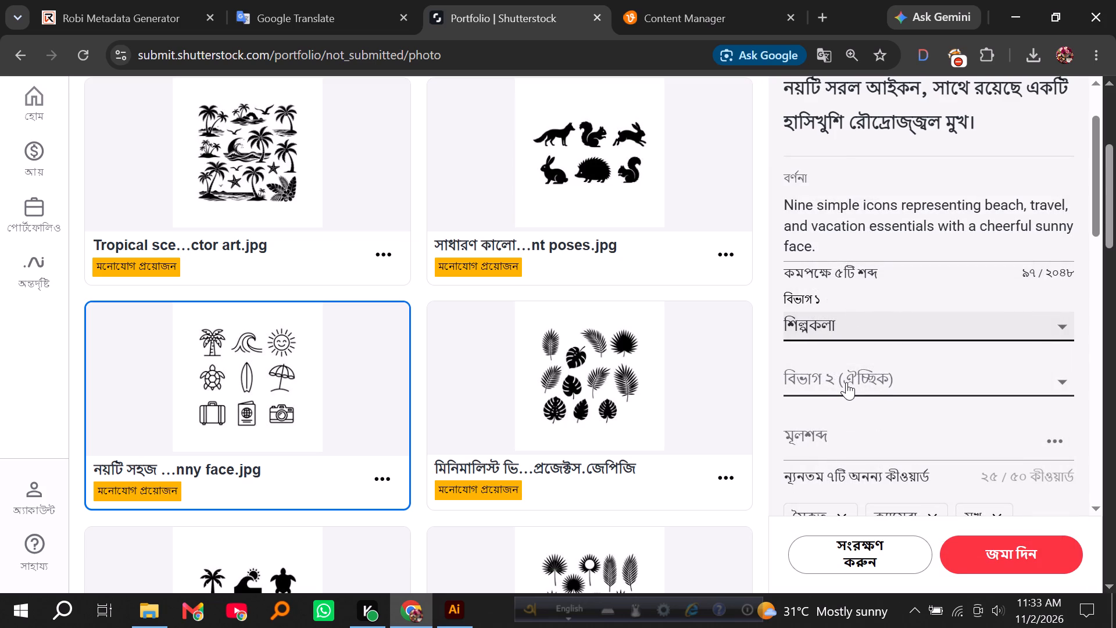
Set the nine-icons vector's Vecteezy title to "Nine simple icons representing beach, travel, and vacation essentials with a cheerful sunny face.".
scroll(848, 378, down, 4)
click(680, 0)
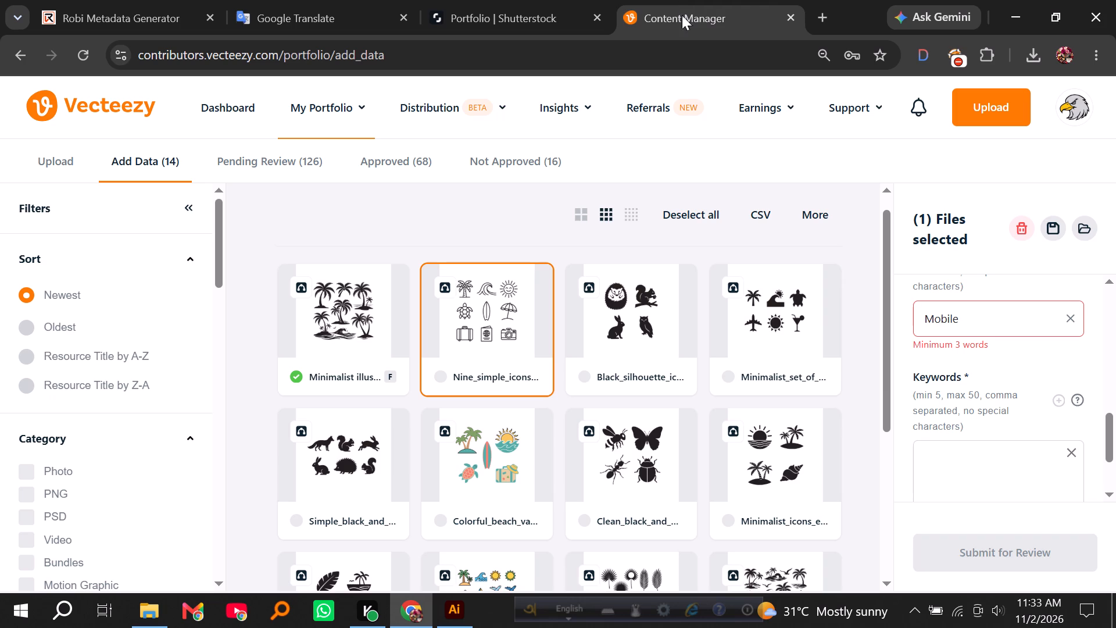
drag(978, 322, 906, 321)
key(ctrl+v)
scroll(945, 354, down, 3)
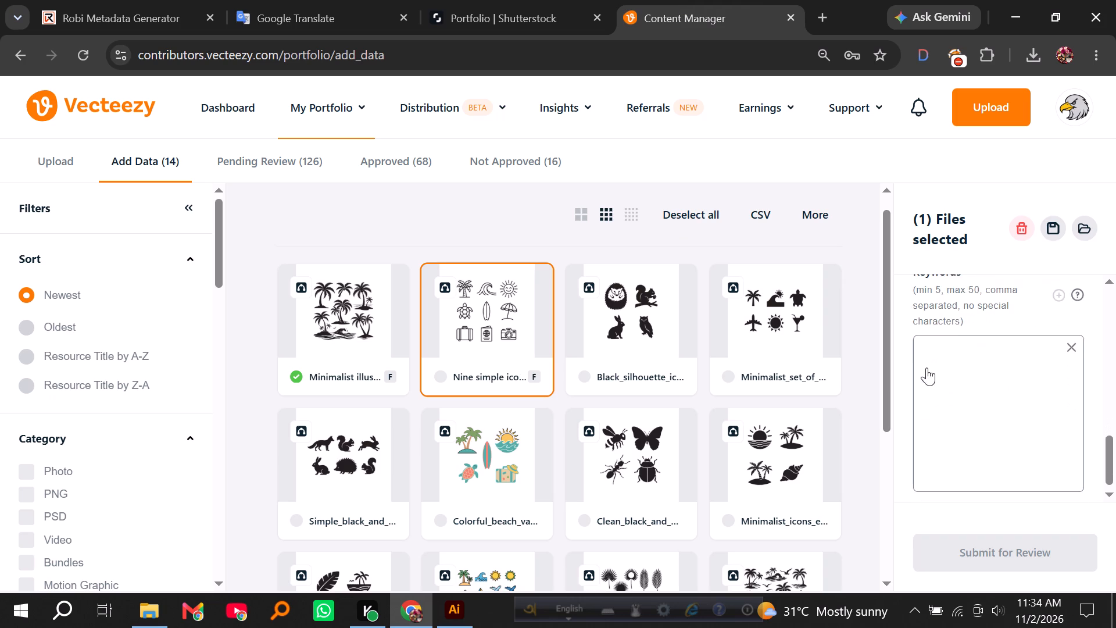
click(933, 362)
scroll(939, 359, up, 5)
scroll(951, 356, down, 4)
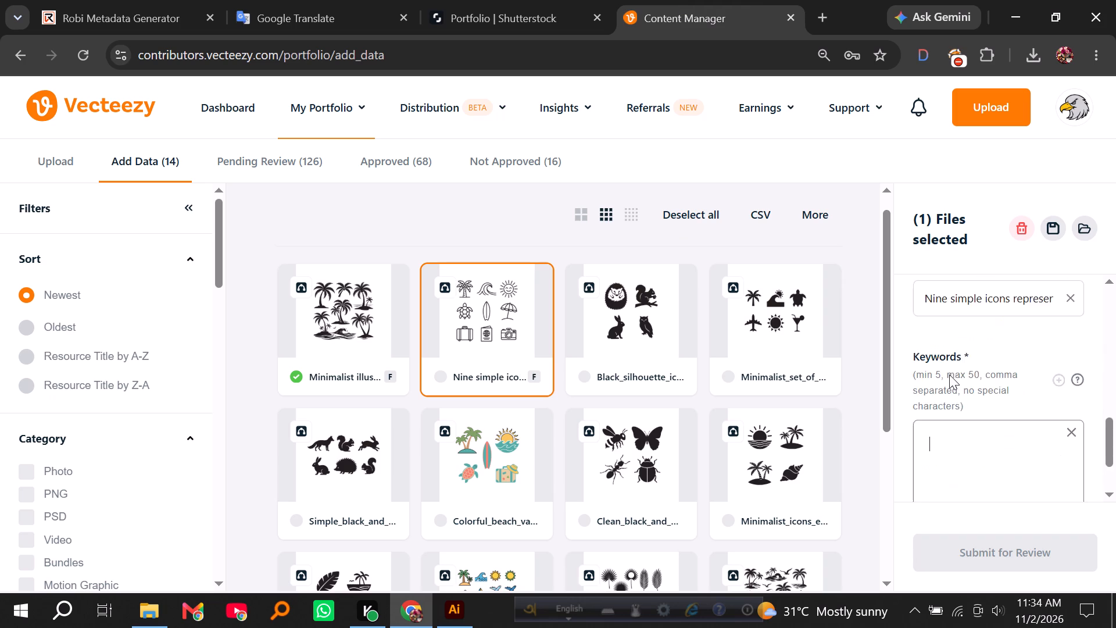
scroll(949, 377, down, 3)
click(957, 377)
In the nine-icons entry on Shutterstock, remove the duplicate keywords আইকন and ছুটি and the keyword হাতের তালু.
click(491, 1)
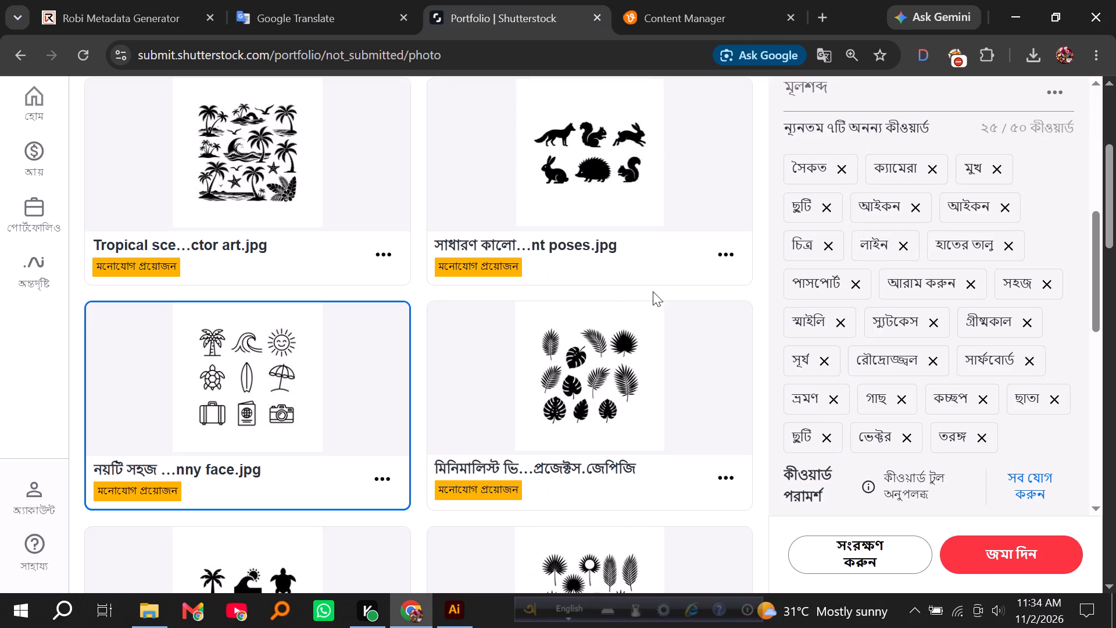
scroll(888, 348, up, 2)
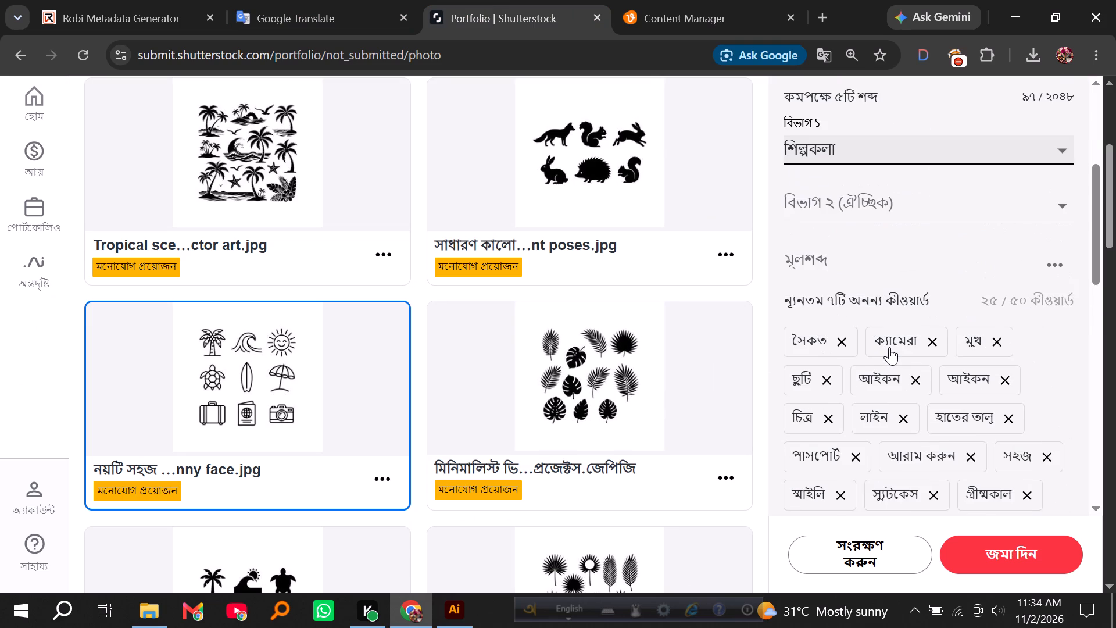
scroll(889, 347, down, 1)
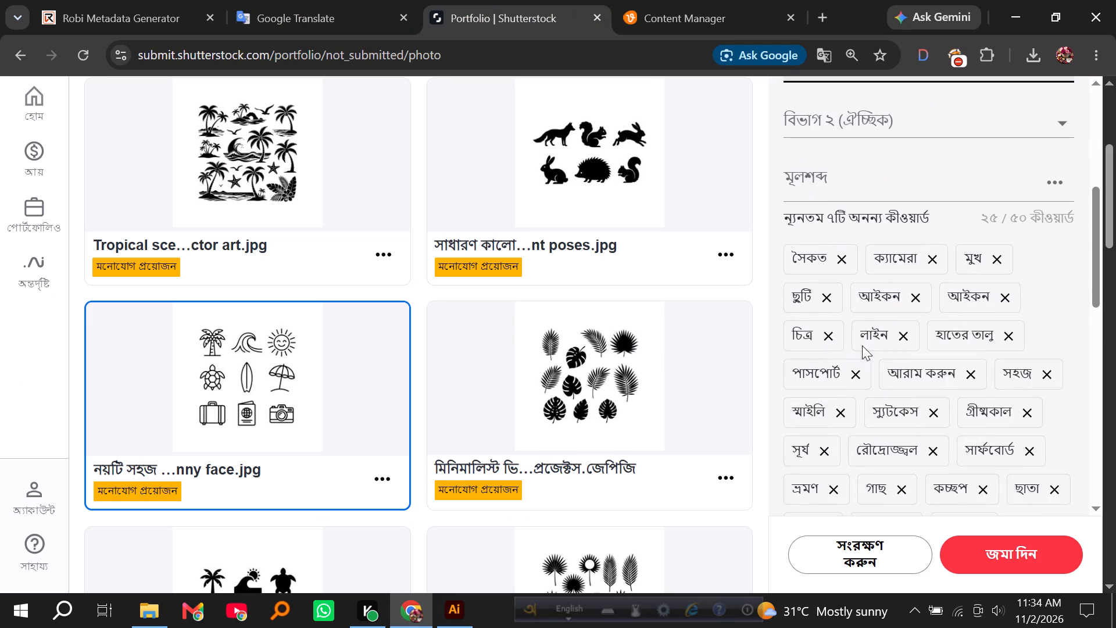
click(915, 292)
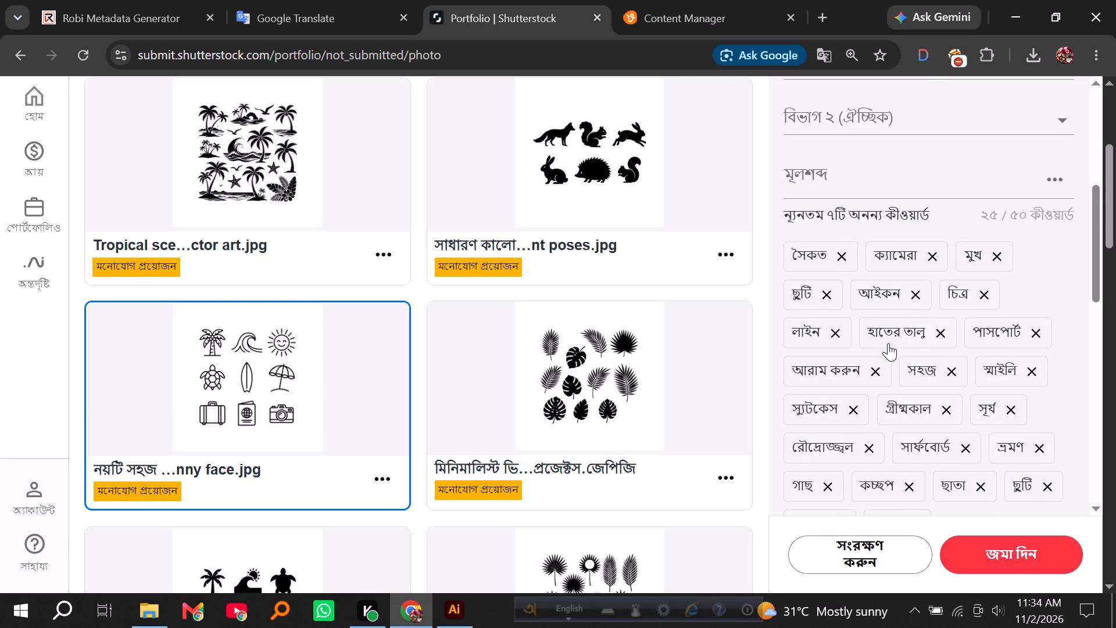
click(940, 331)
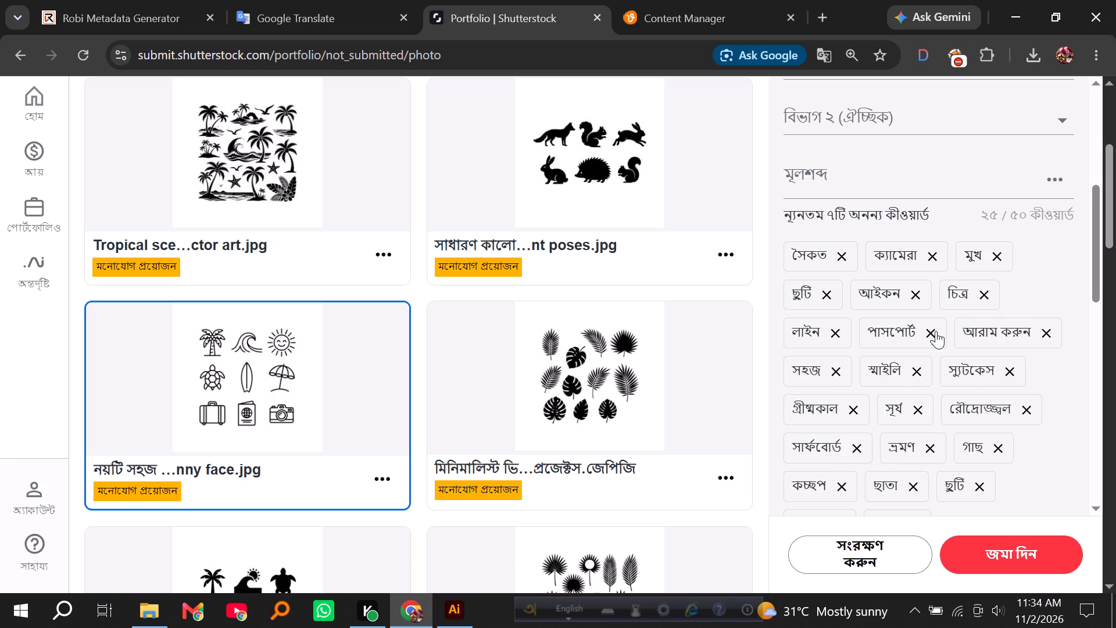
scroll(908, 365, down, 1)
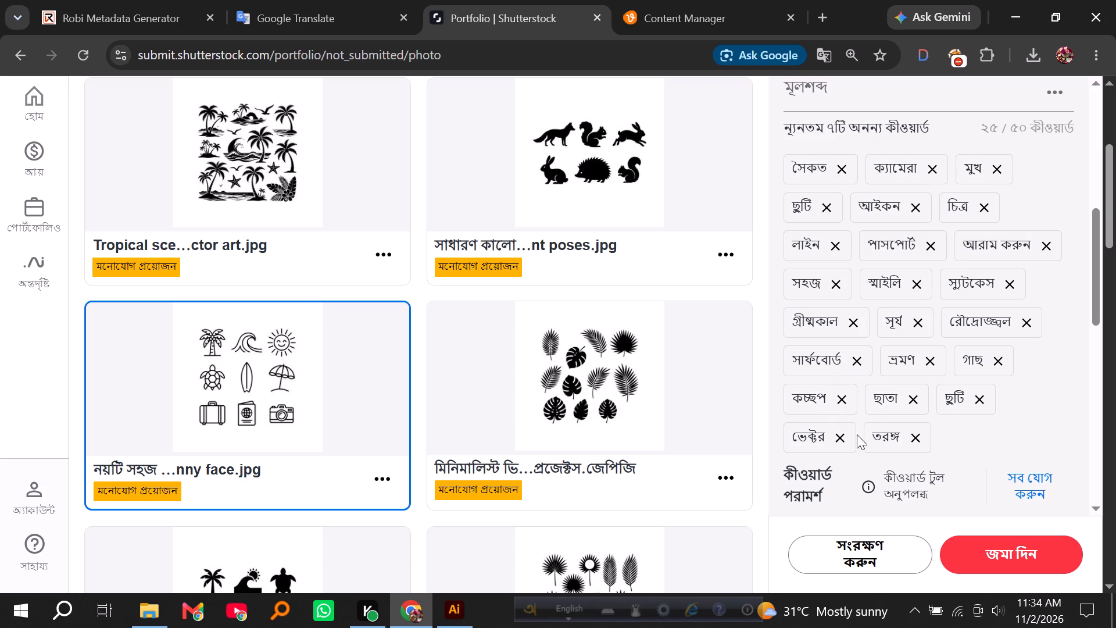
click(979, 397)
Change the image type of the nine-icons entry on Shutterstock.
scroll(979, 395, down, 7)
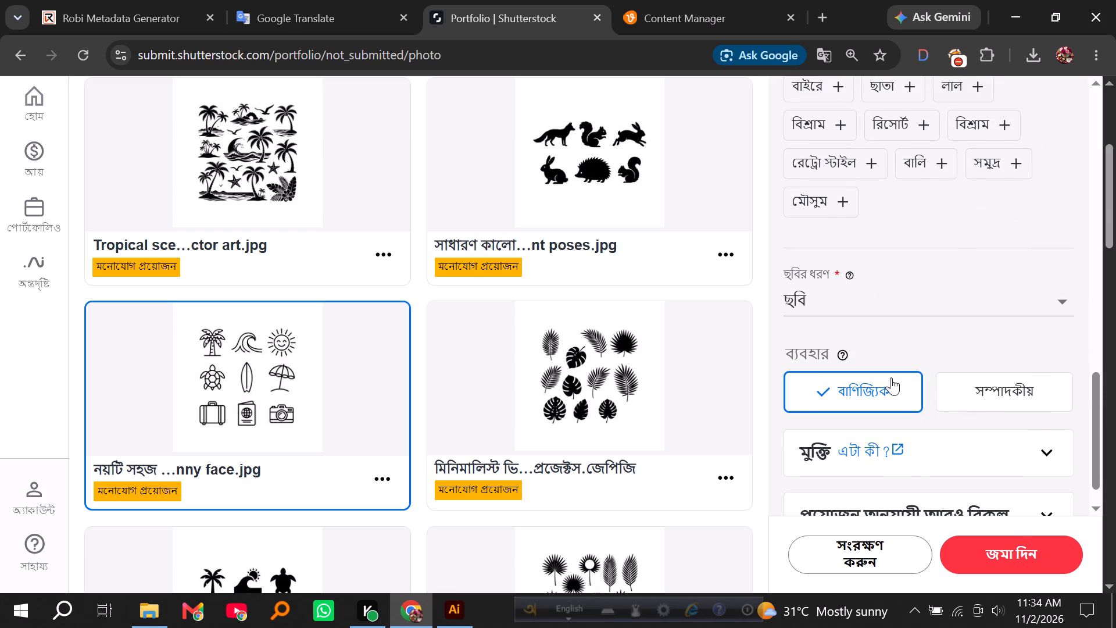
click(860, 312)
click(843, 380)
Add the suggested keywords ডিজাইন, লোগো and বিশ্রাম to the nine-icons entry.
scroll(900, 354, up, 3)
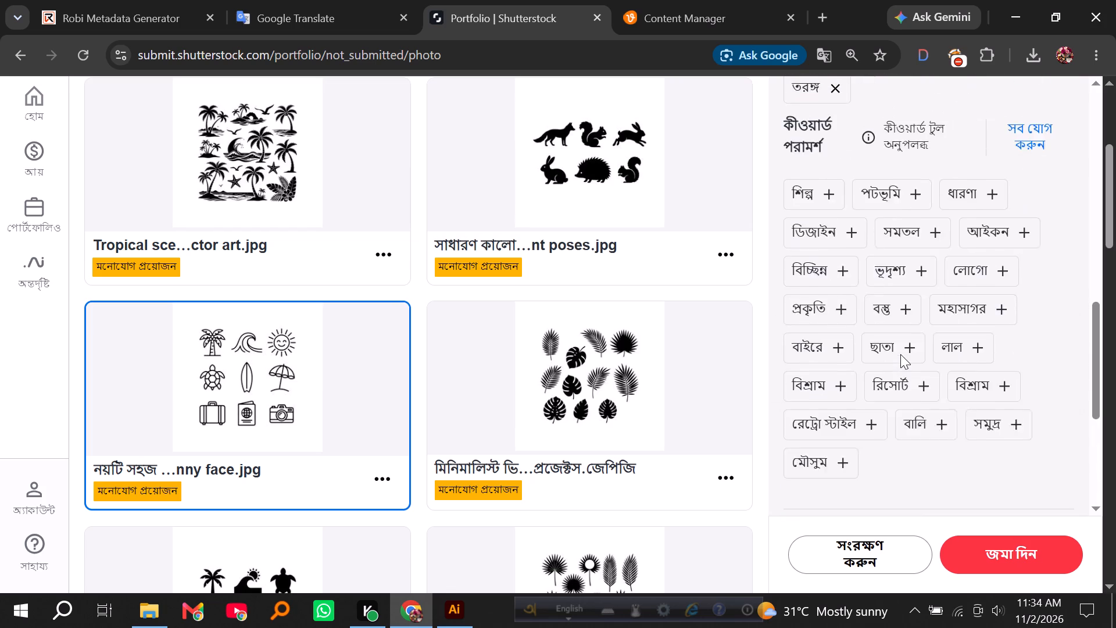
scroll(900, 354, up, 4)
scroll(900, 354, down, 2)
scroll(831, 381, down, 1)
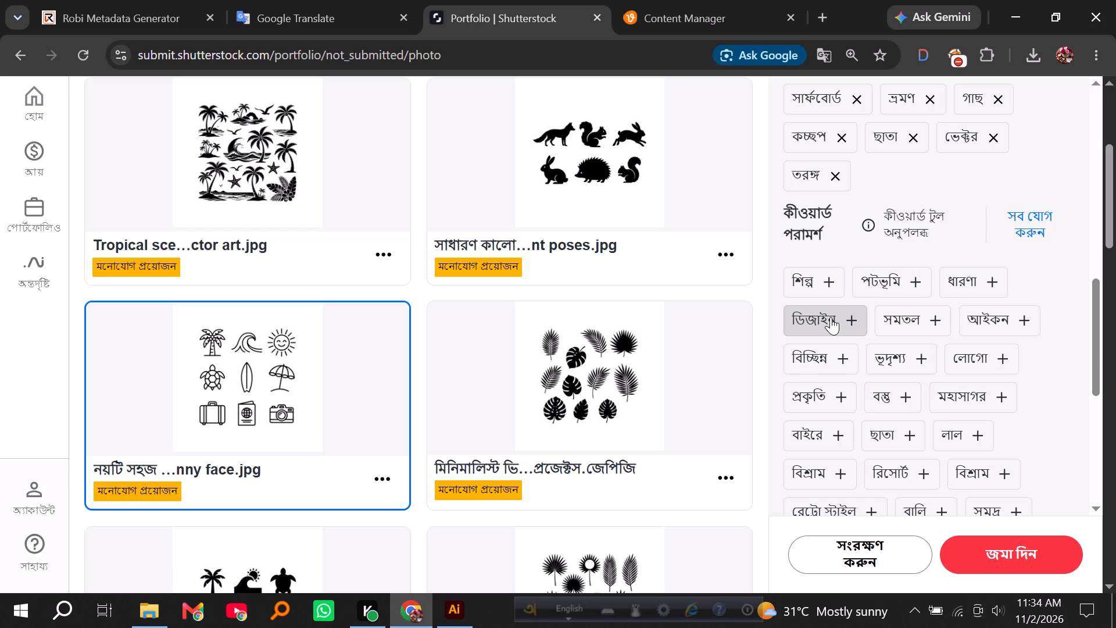
click(831, 317)
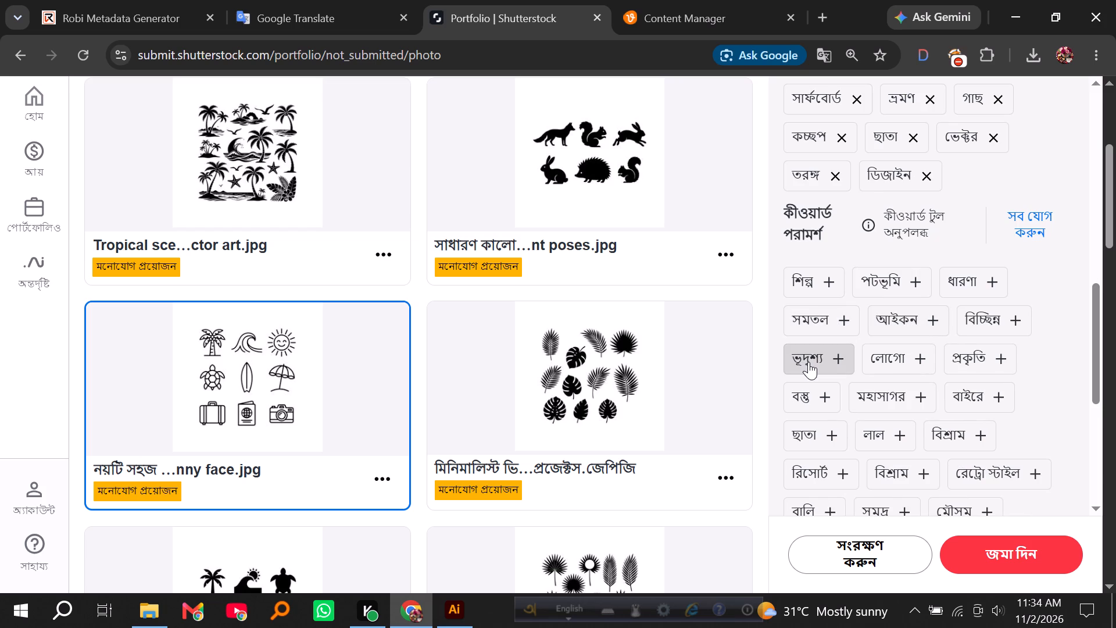
click(894, 358)
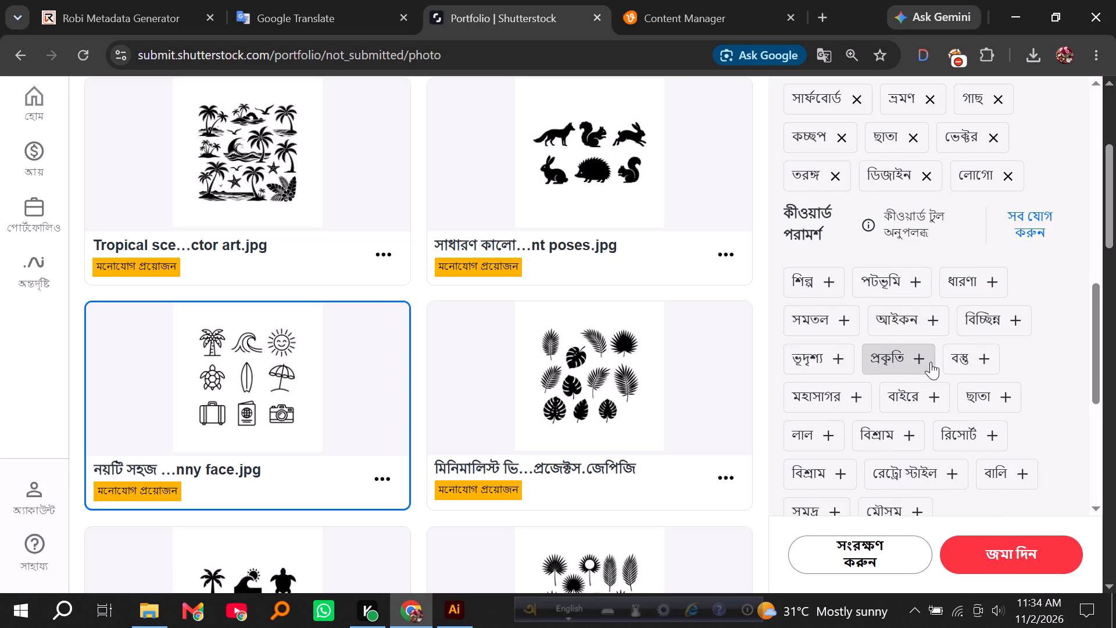
scroll(931, 364, down, 1)
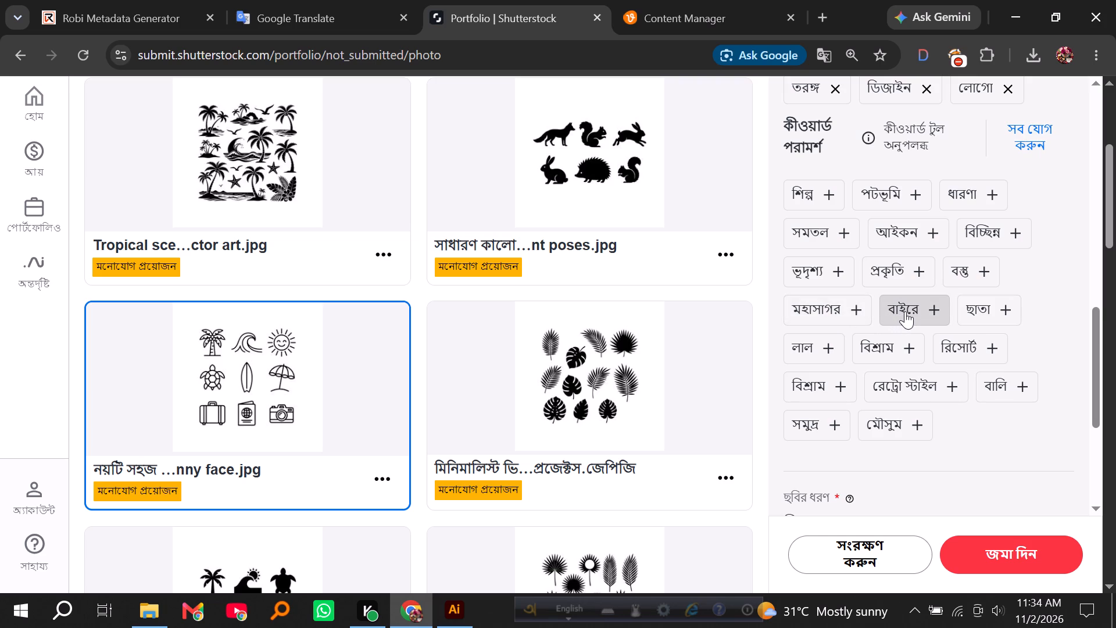
click(885, 341)
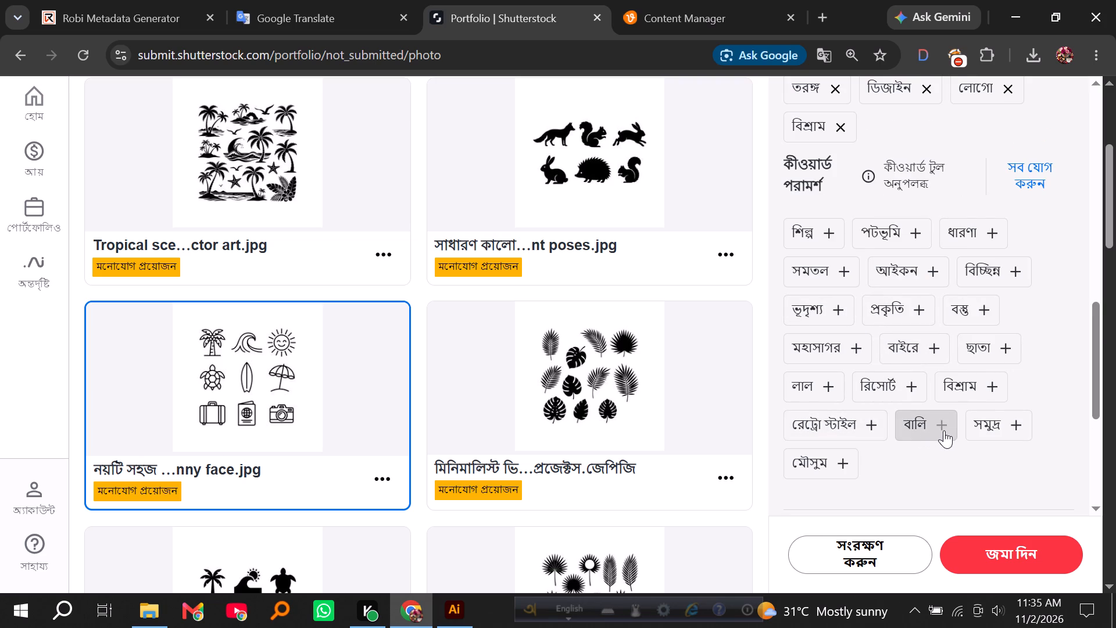
Switch to Google Translate, clear the old source text and set the translation from Bengali to English.
scroll(943, 426, up, 6)
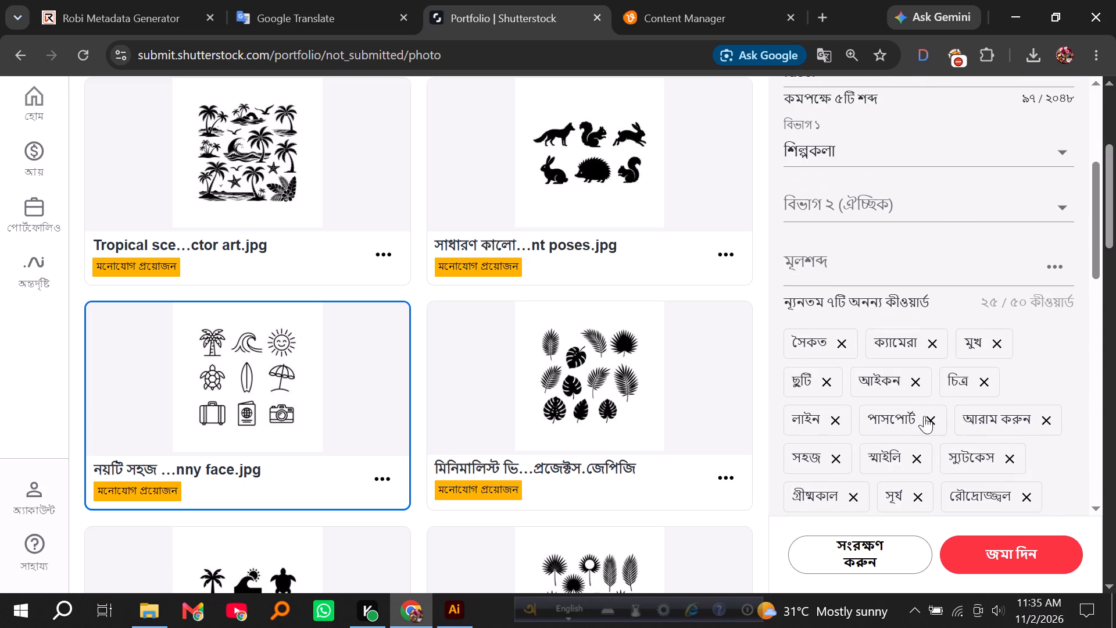
click(339, 1)
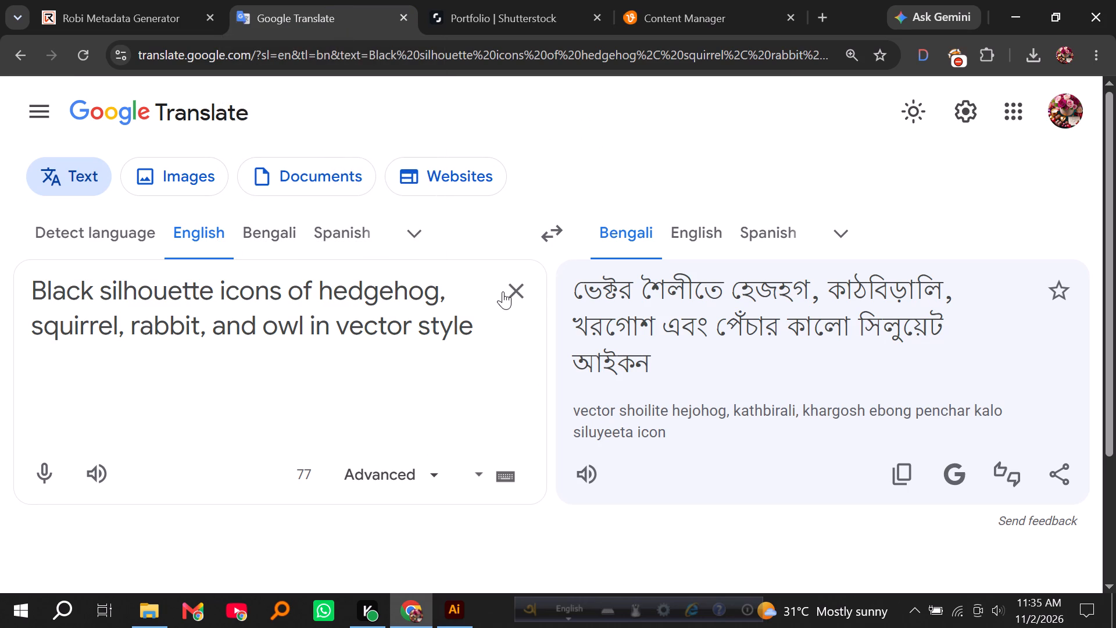
click(509, 294)
click(266, 232)
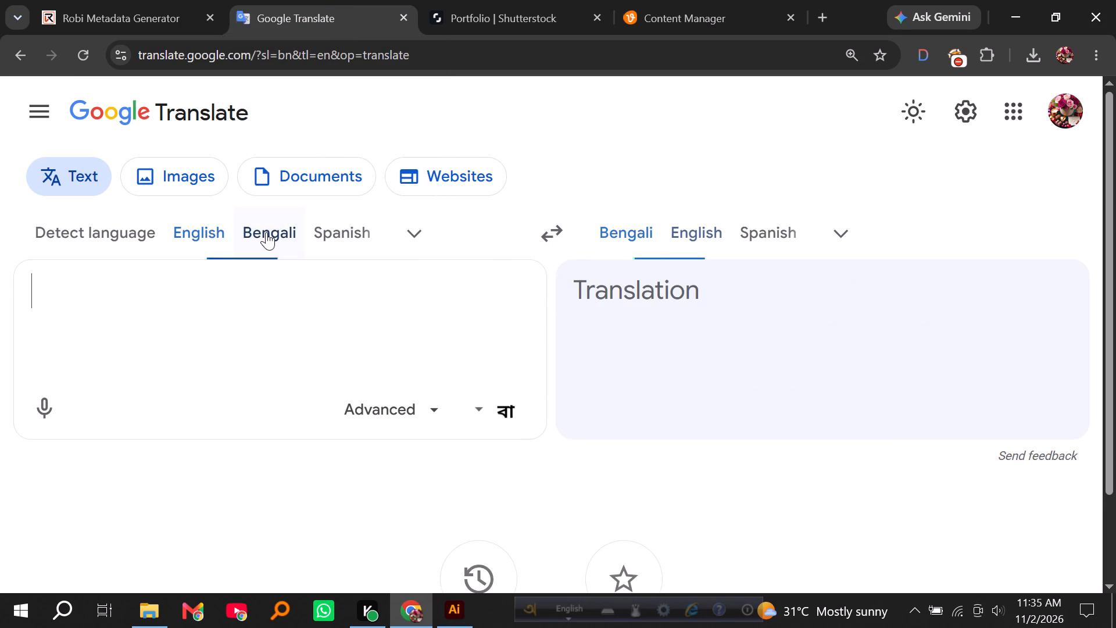
Enter the Bengali words গাছ, ডেউ and সূর্য, separated by commas, as the text to translate.
text(gach)
key(comma)
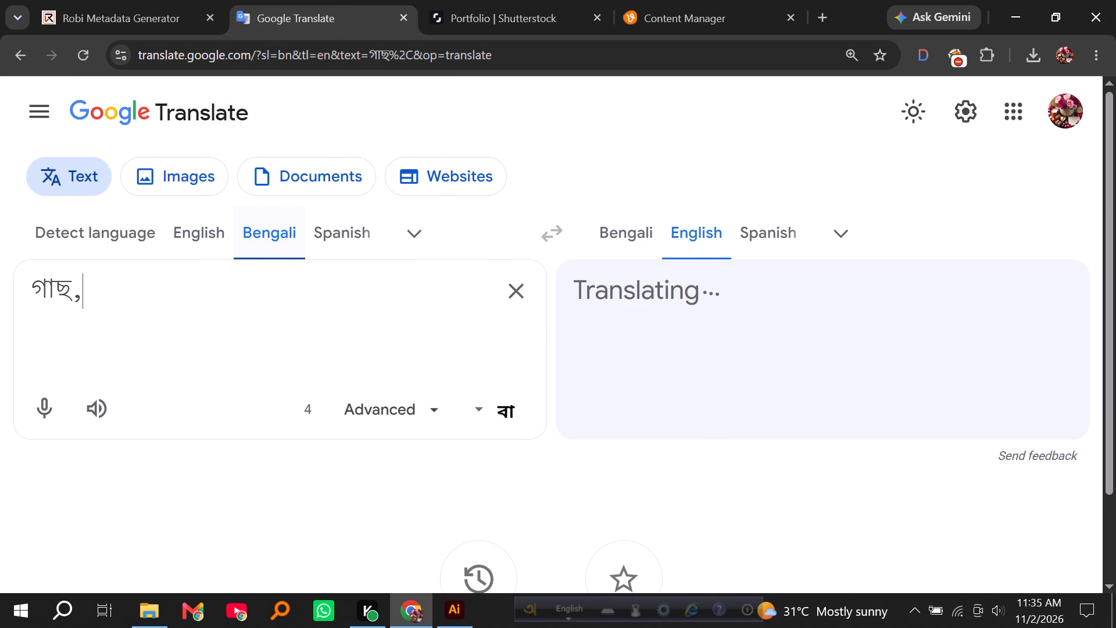
text(deu)
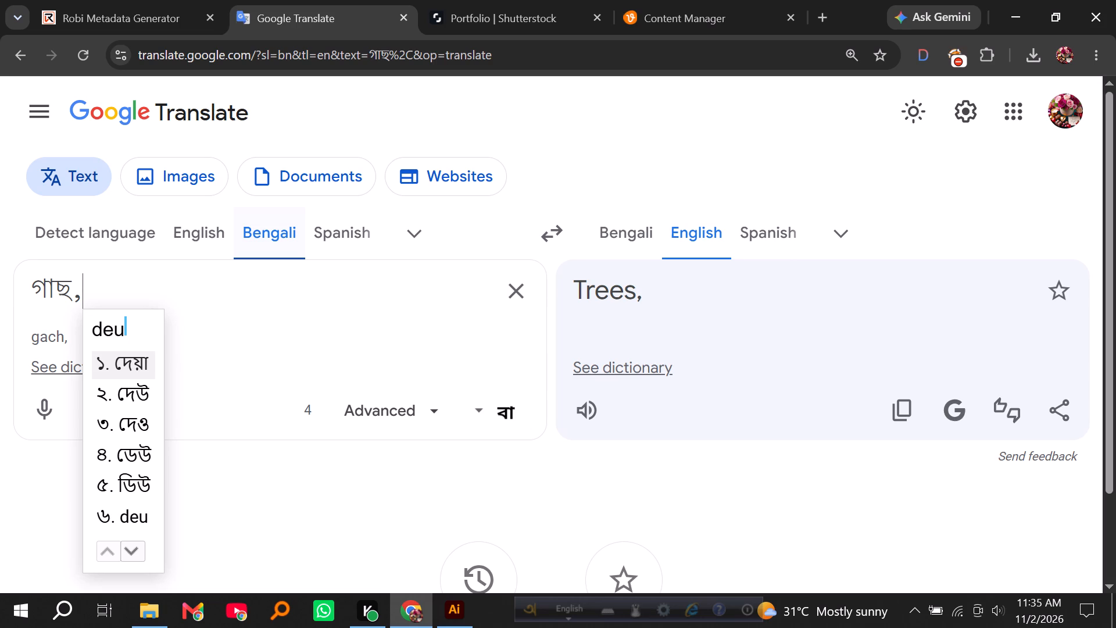
key(Down)
key(Down)
key(Down)
key(space)
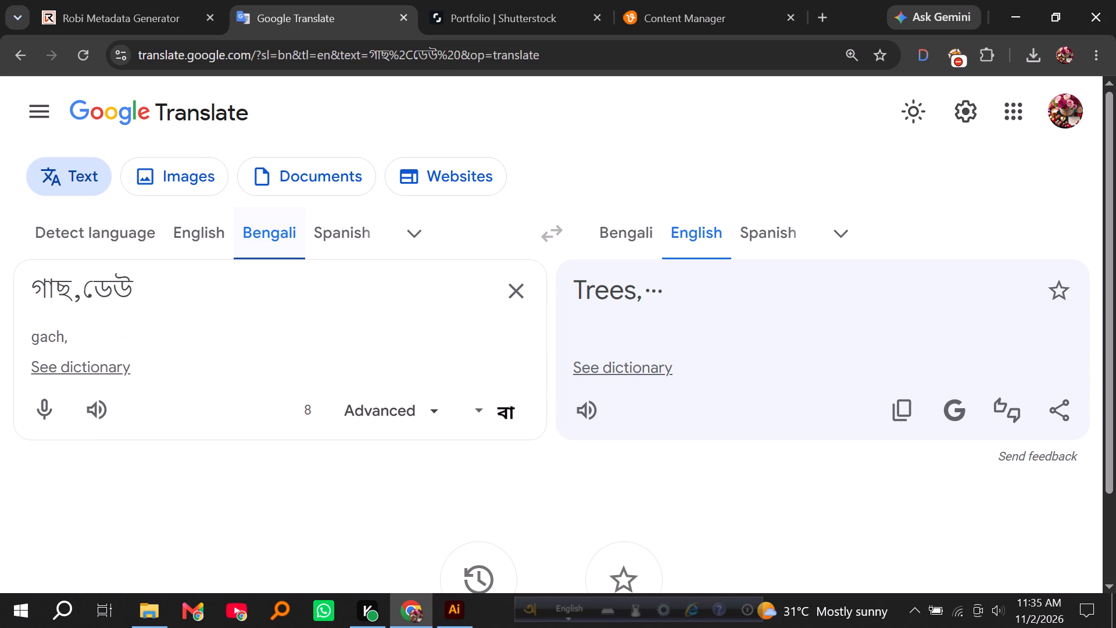
key(BackSpace)
key(comma)
text(su)
text(rz)
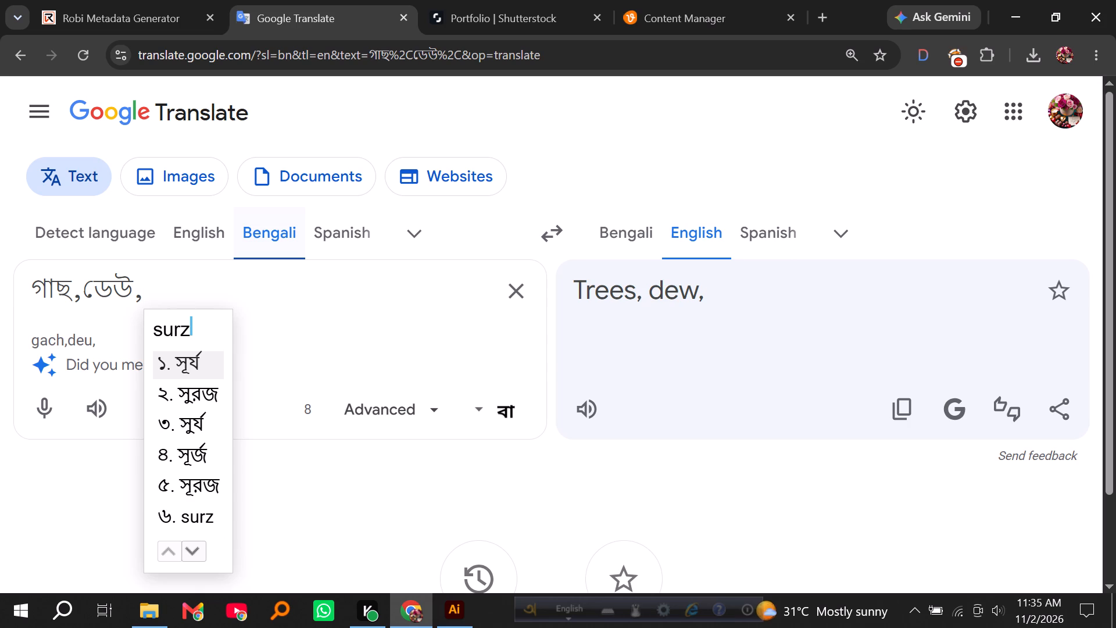
key(period)
key(BackSpace)
key(comma)
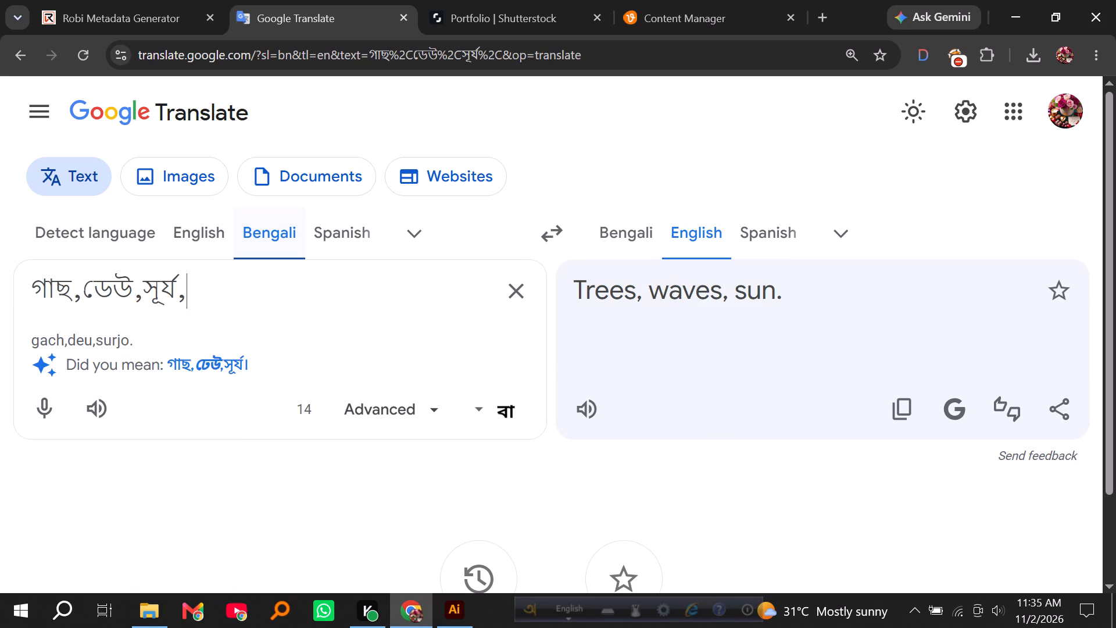
Check the nine icons on Shutterstock and append কচ্ছপ, বোর্ড and ছাতা to the Bengali list in Google Translate.
click(516, 1)
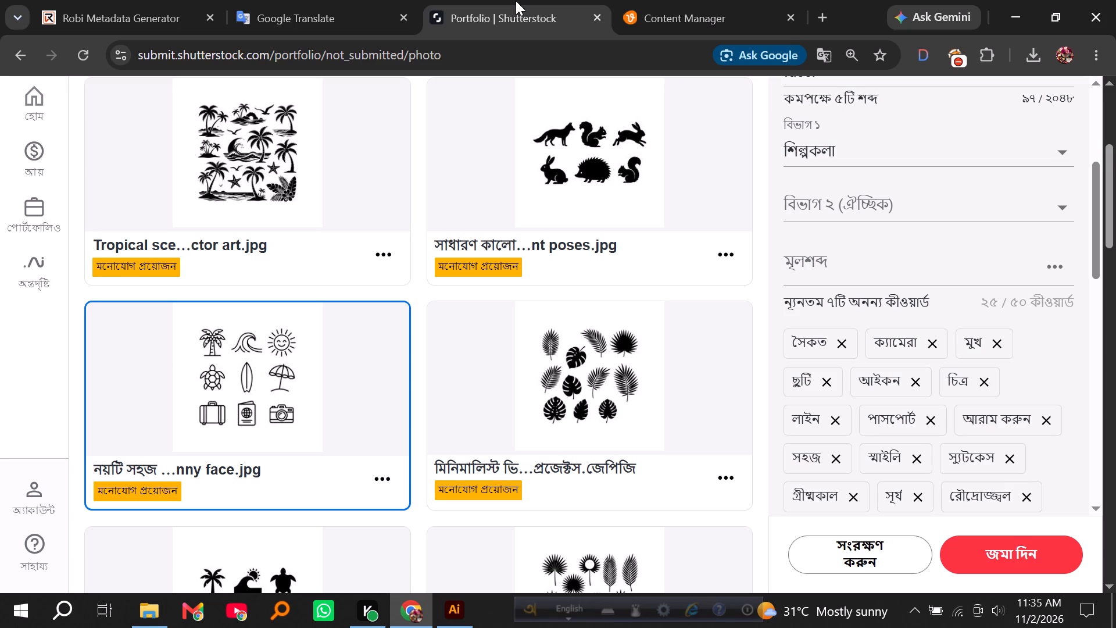
click(325, 0)
text(kcch)
key(p)
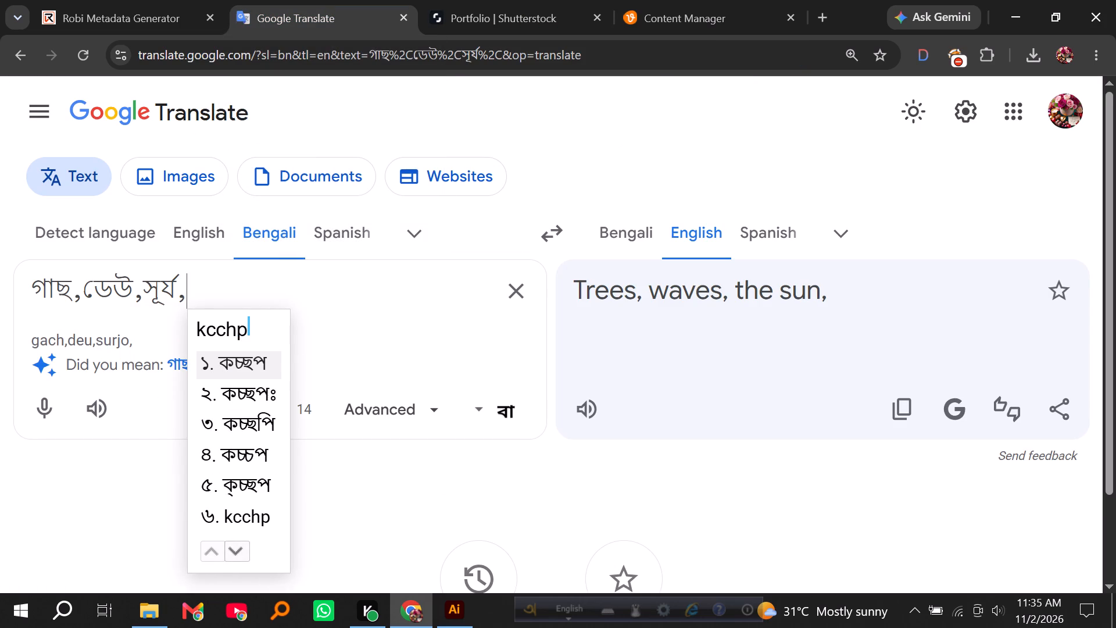
key(comma)
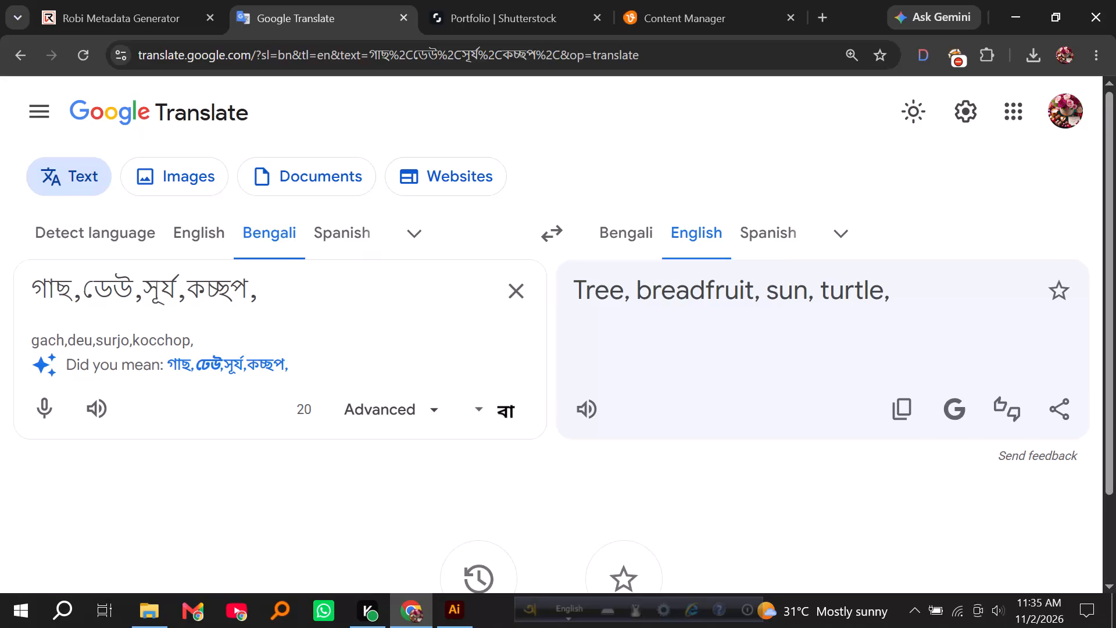
text(bord)
key(comma)
text(cha)
text(ta)
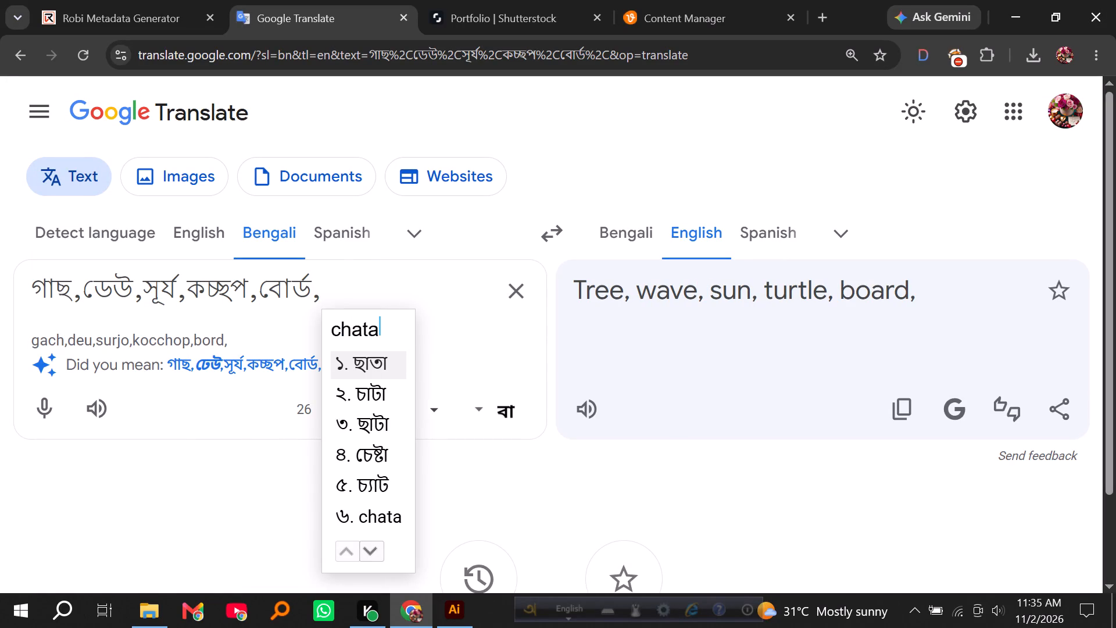
key(comma)
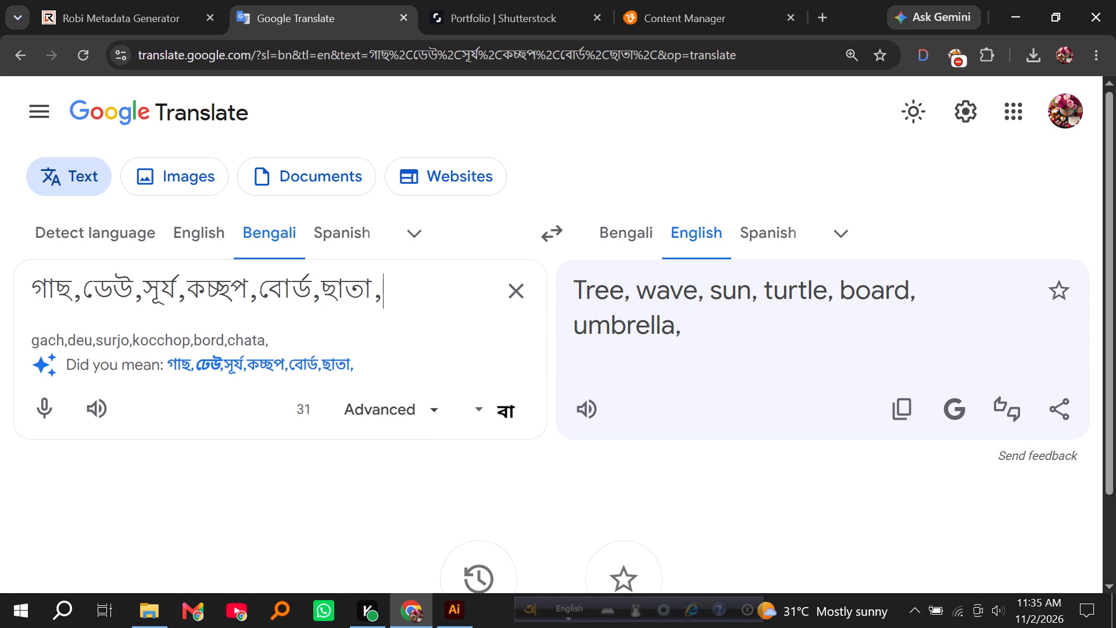
Append the Bengali words for suitcase and passport to the translation text and accept the suggested spellings ঢেউ, সুটকেস and পাসপোর্ট.
click(499, 0)
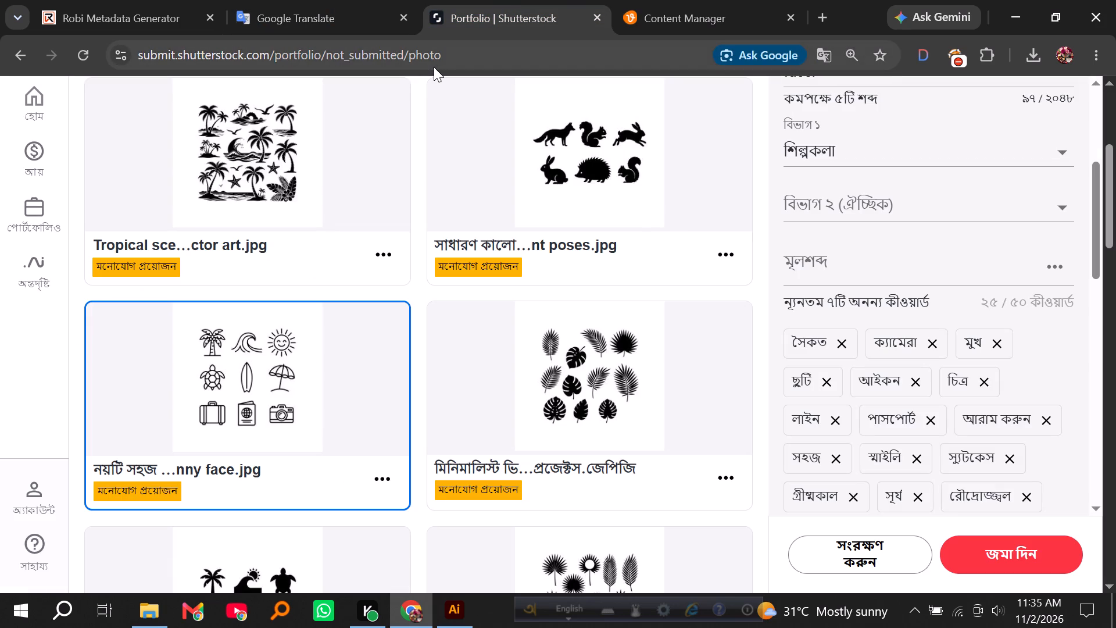
click(335, 0)
text(bi)
text(tkes)
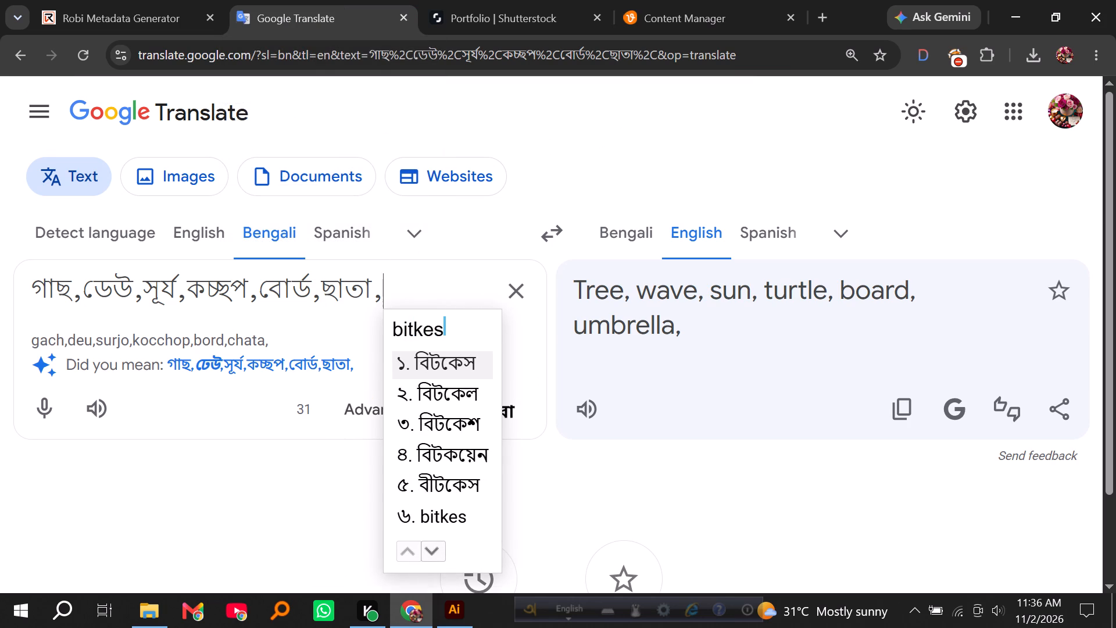
key(comma)
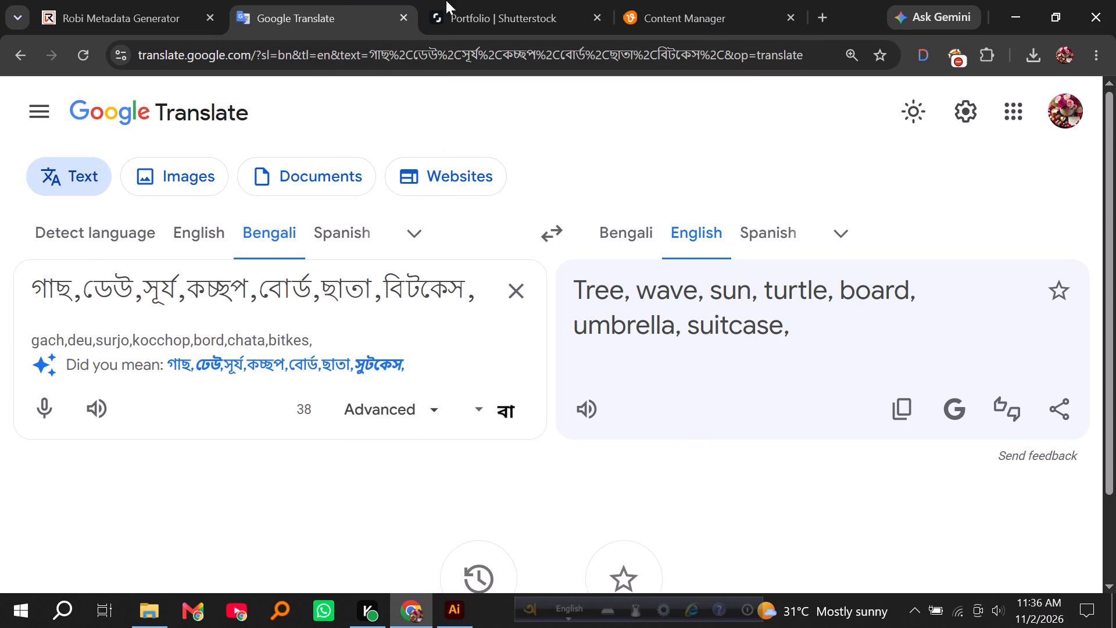
click(487, 0)
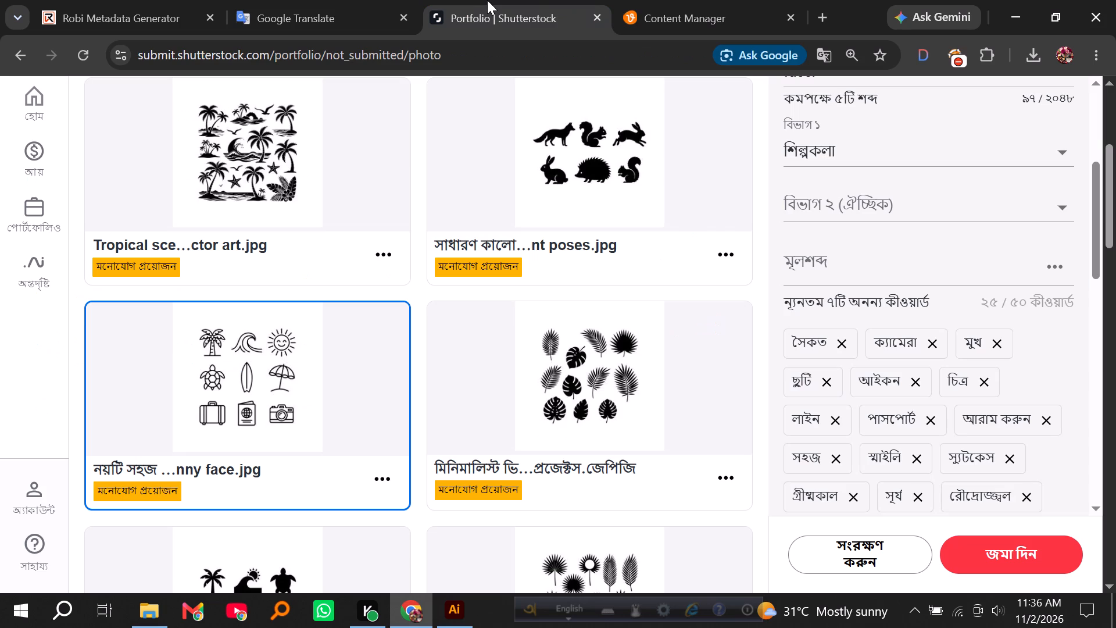
click(328, 0)
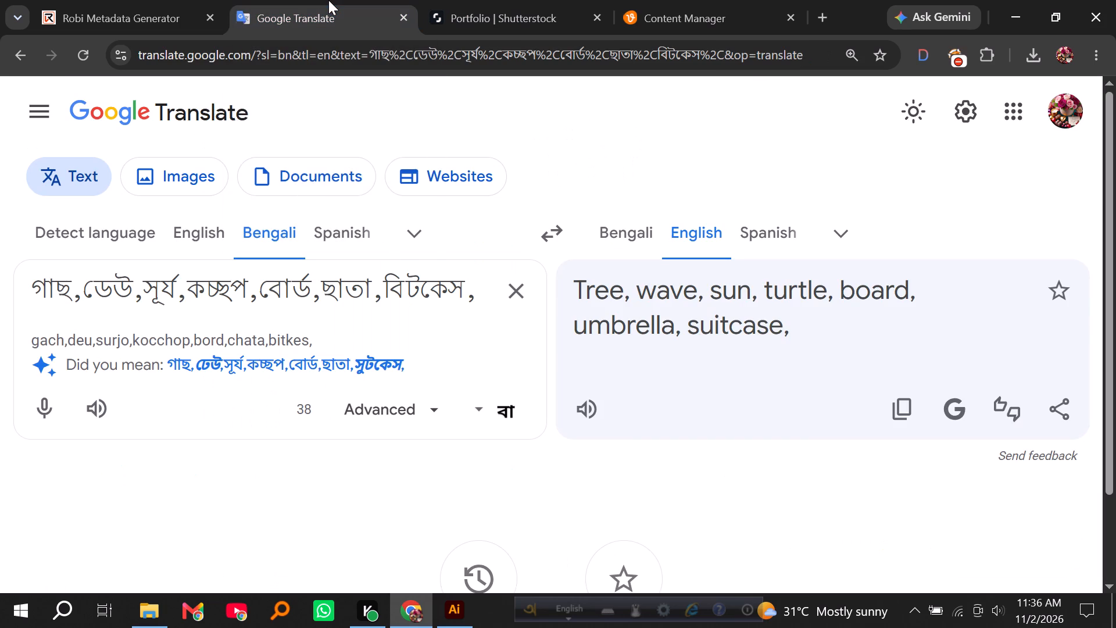
text(pas)
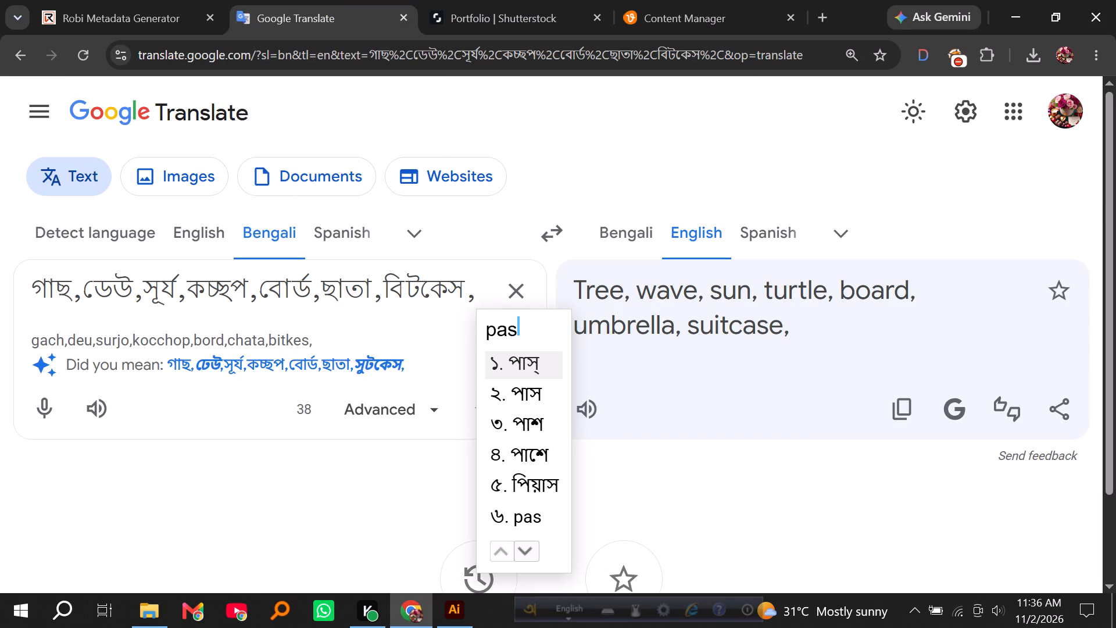
text(prt)
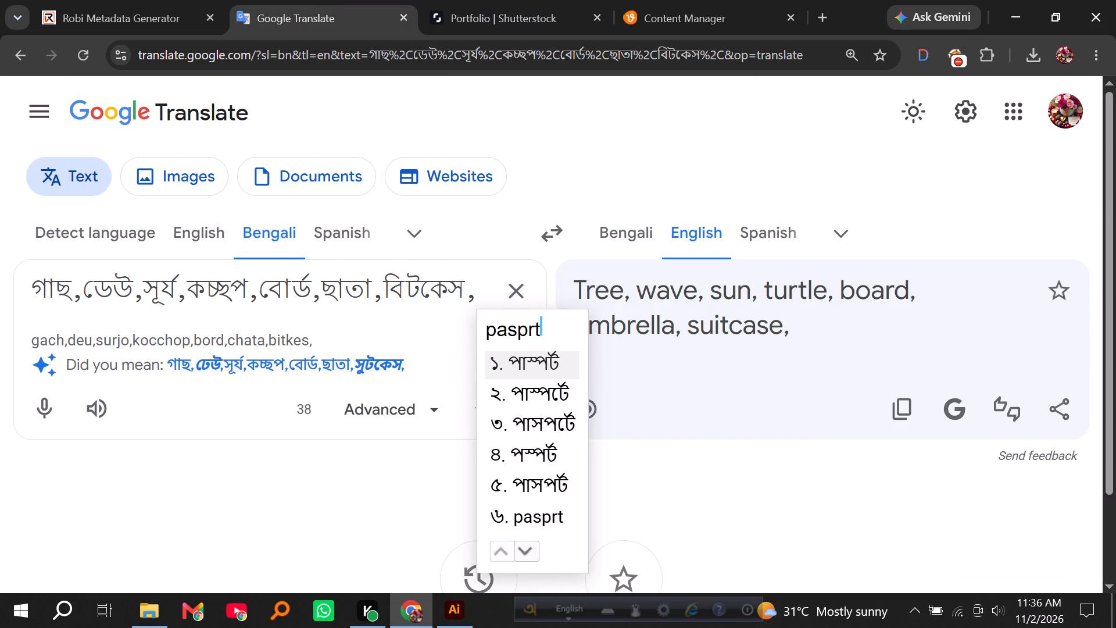
key(space)
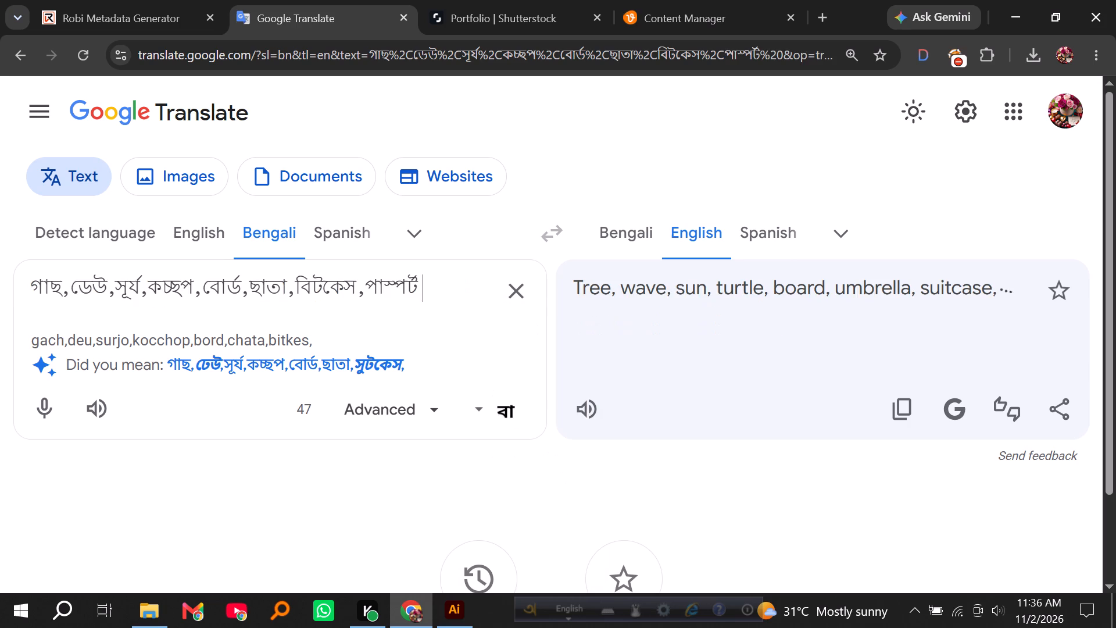
click(426, 365)
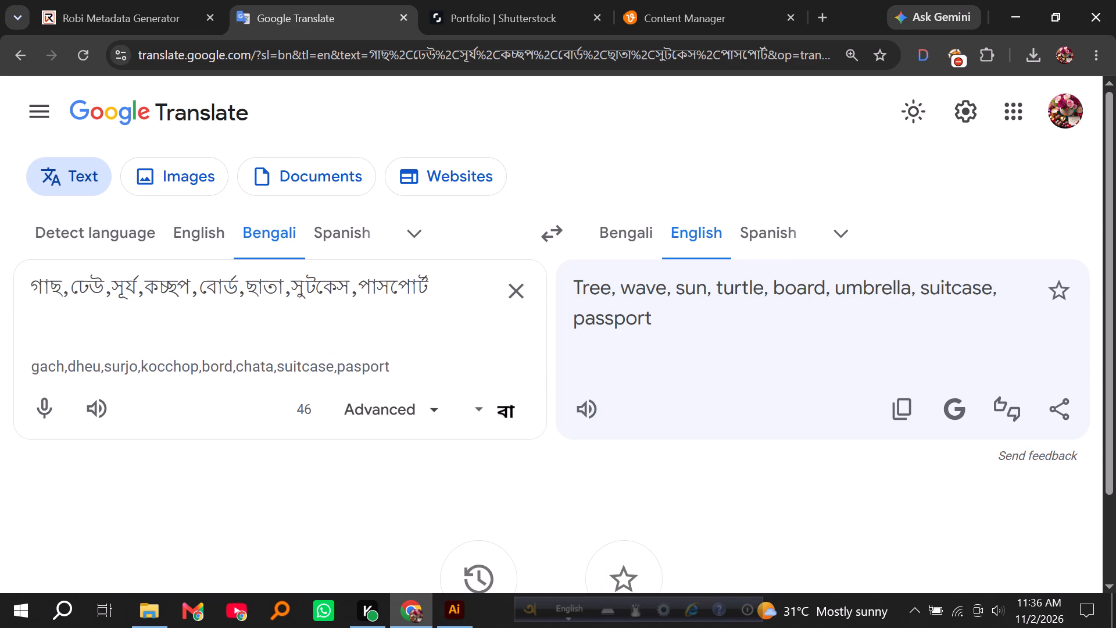
Append the Bengali word for camera to the list and accept the suggested spelling ক্যামেরা.
key(comma)
text(keme)
text(ra)
key(space)
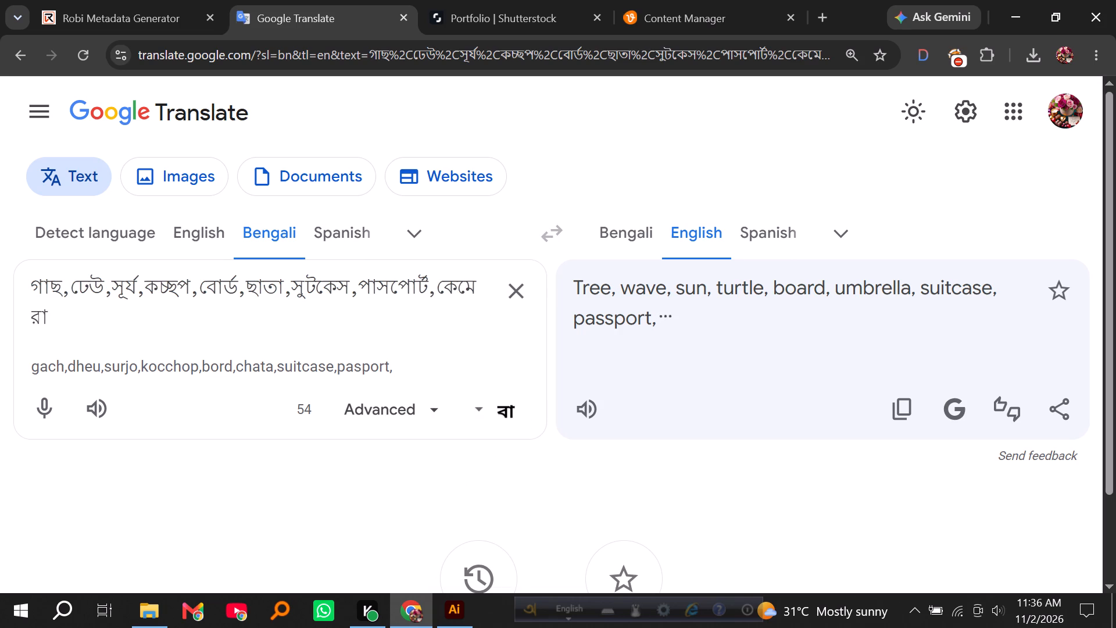
click(400, 401)
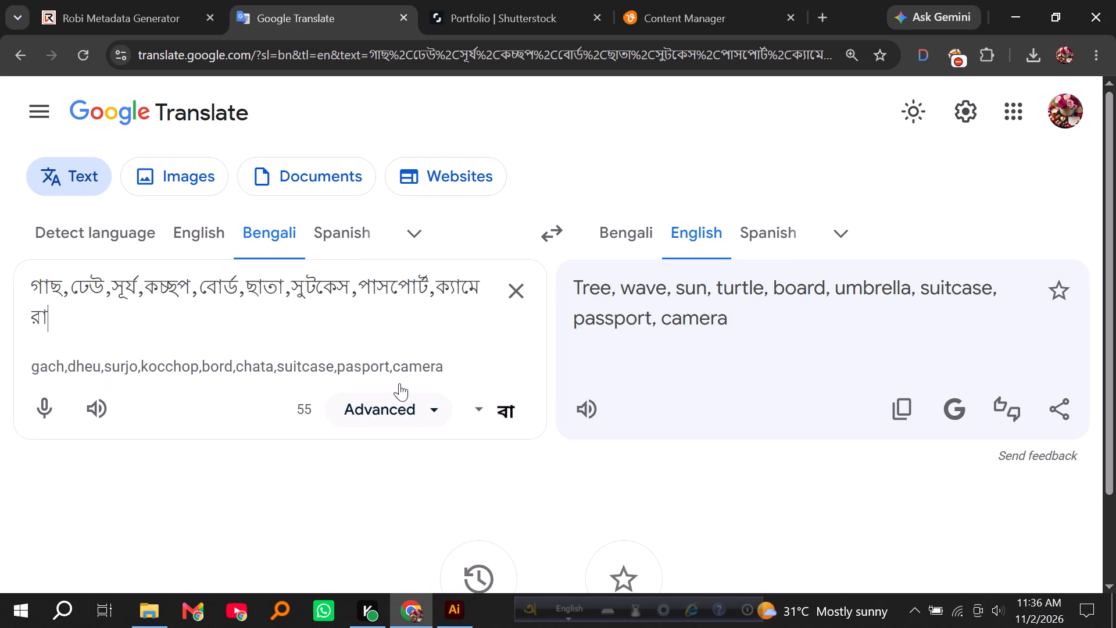
Copy the English translation and add it as keywords to the nine-icons entry on Shutterstock.
click(902, 411)
click(508, 0)
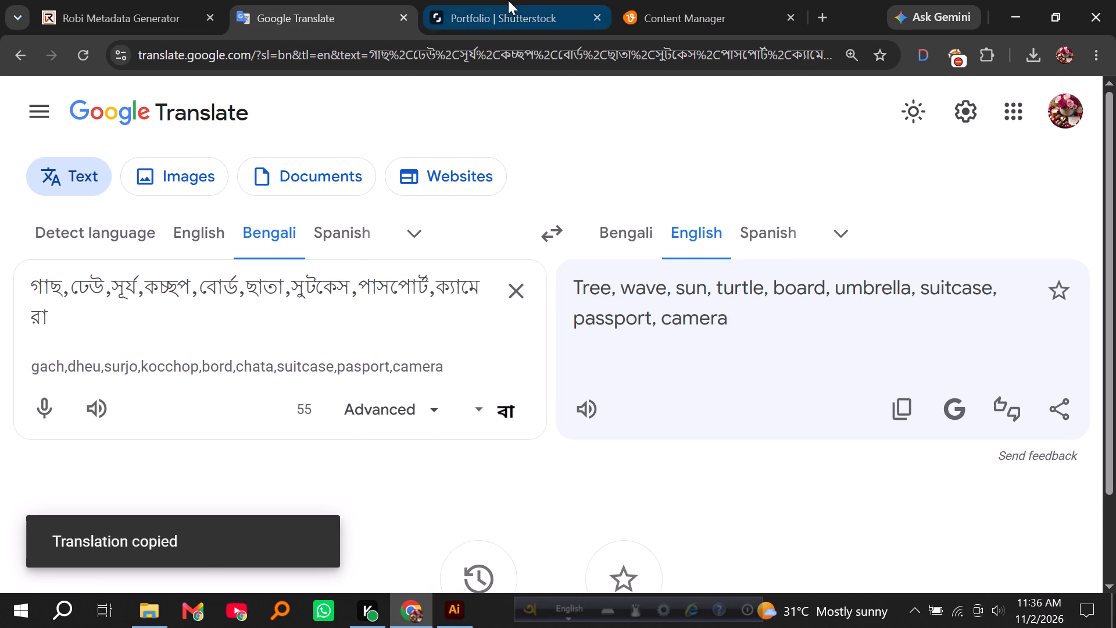
click(801, 269)
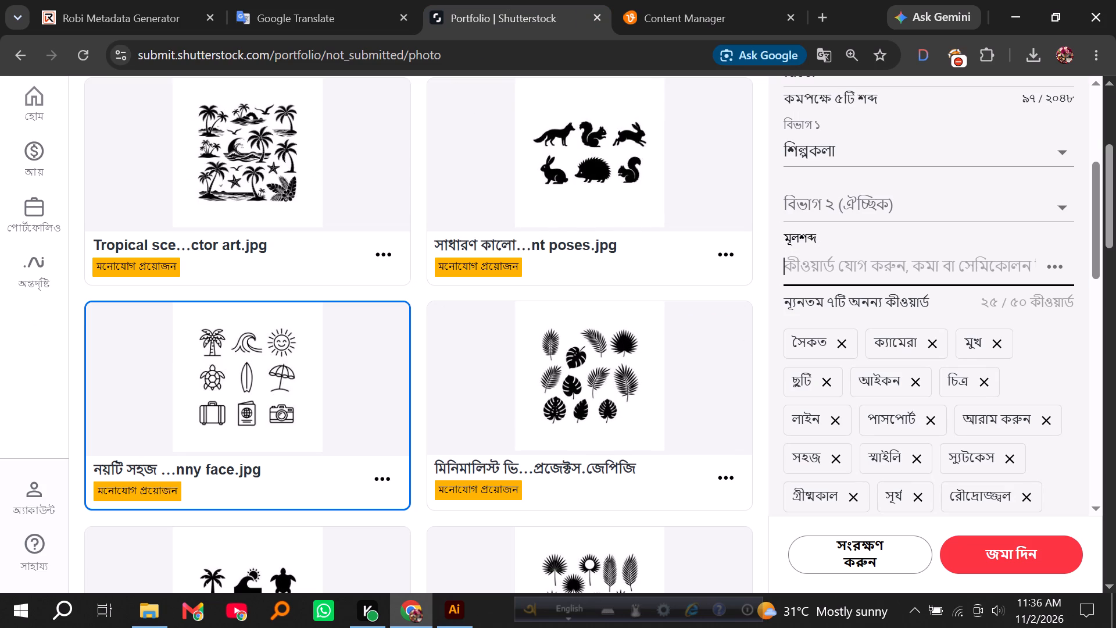
key(ctrl+v)
key(Return)
Review the nine-icons entry's keywords, copy them all and submit the entry.
scroll(811, 228, down, 3)
scroll(907, 303, down, 3)
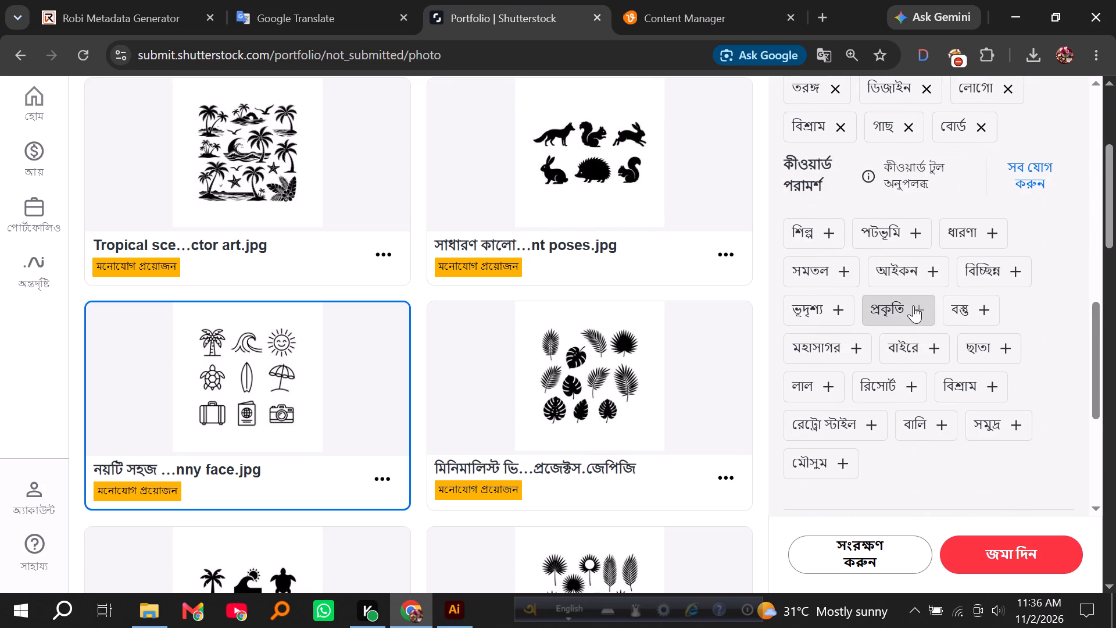
scroll(913, 305, down, 3)
scroll(913, 305, up, 8)
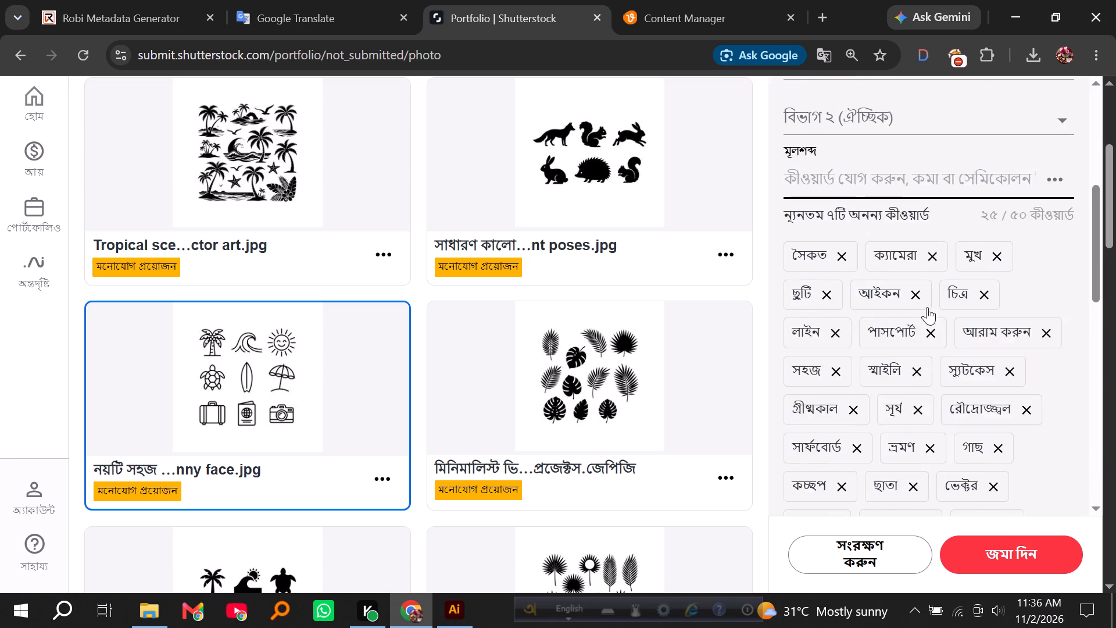
scroll(927, 307, up, 2)
click(1050, 348)
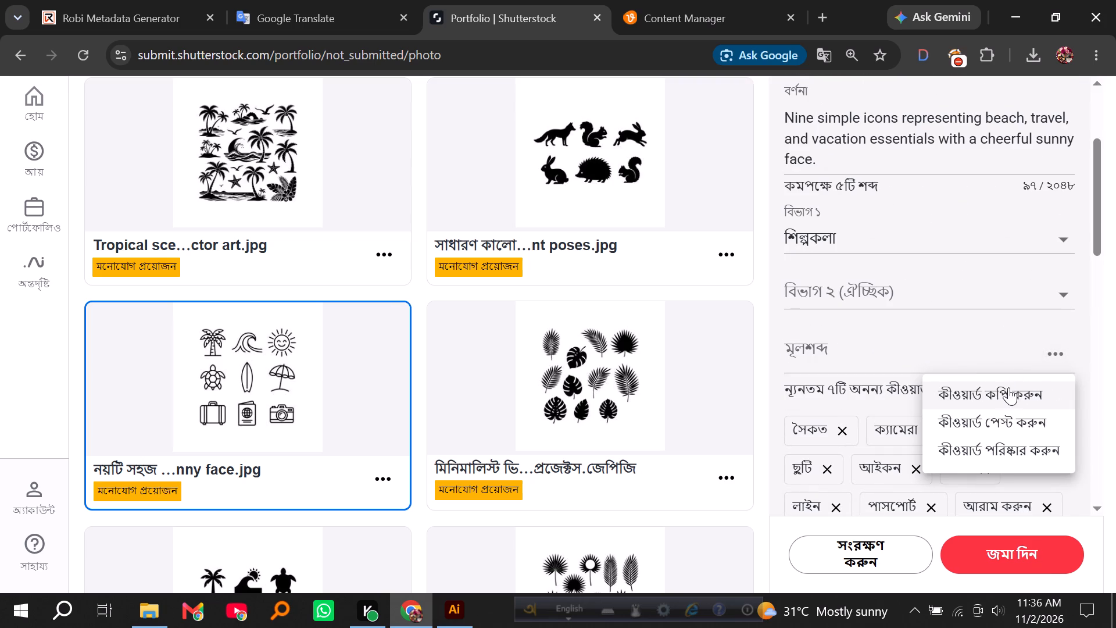
click(1003, 390)
click(982, 549)
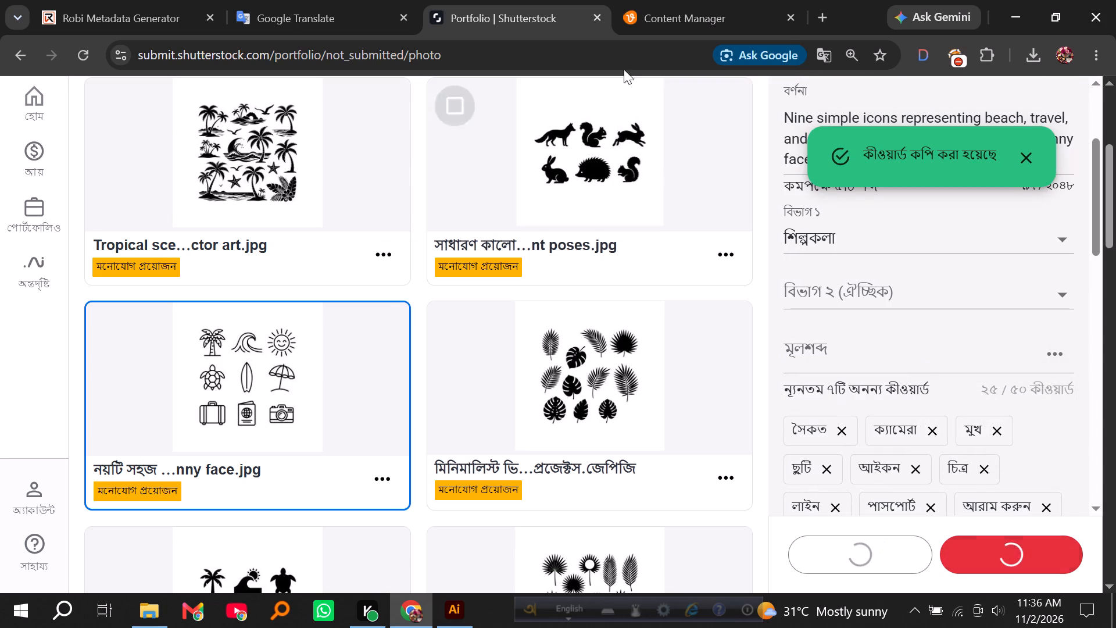
Paste the copied keywords into the nine-icons file on Vecteezy, remove the keyword "vector" and save the file's data.
click(674, 0)
click(933, 368)
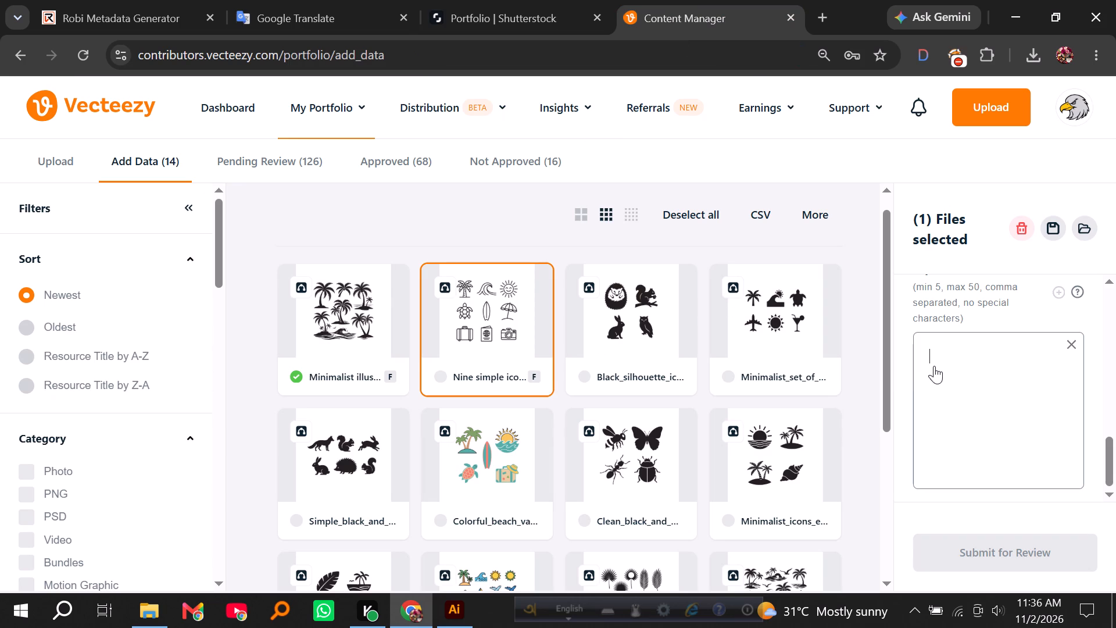
key(ctrl+v)
scroll(972, 335, down, 4)
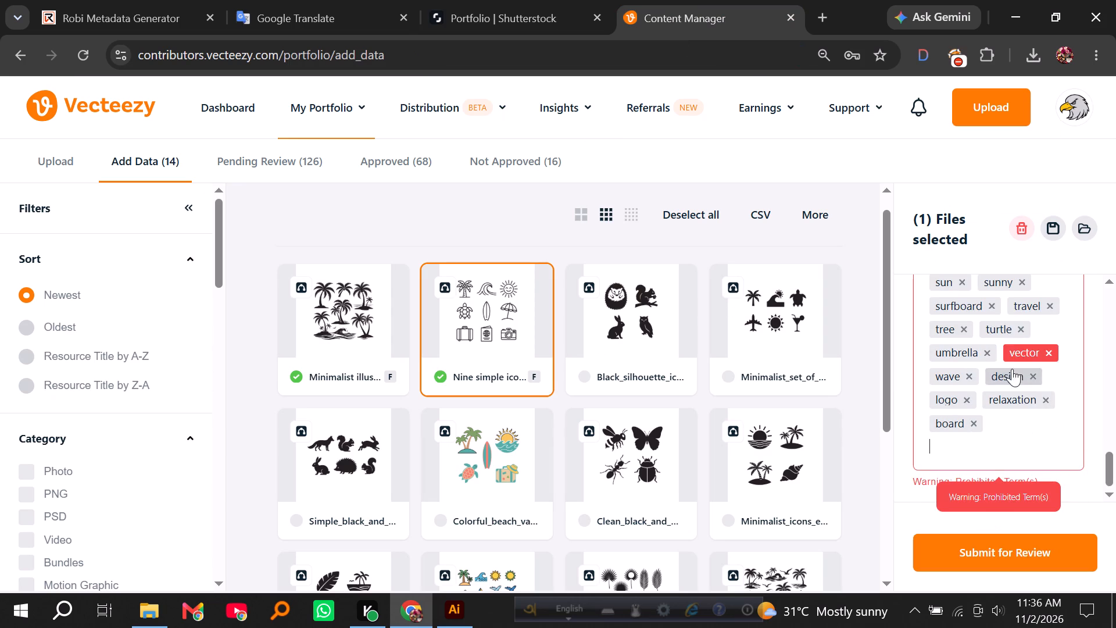
click(1049, 352)
scroll(1021, 430, down, 3)
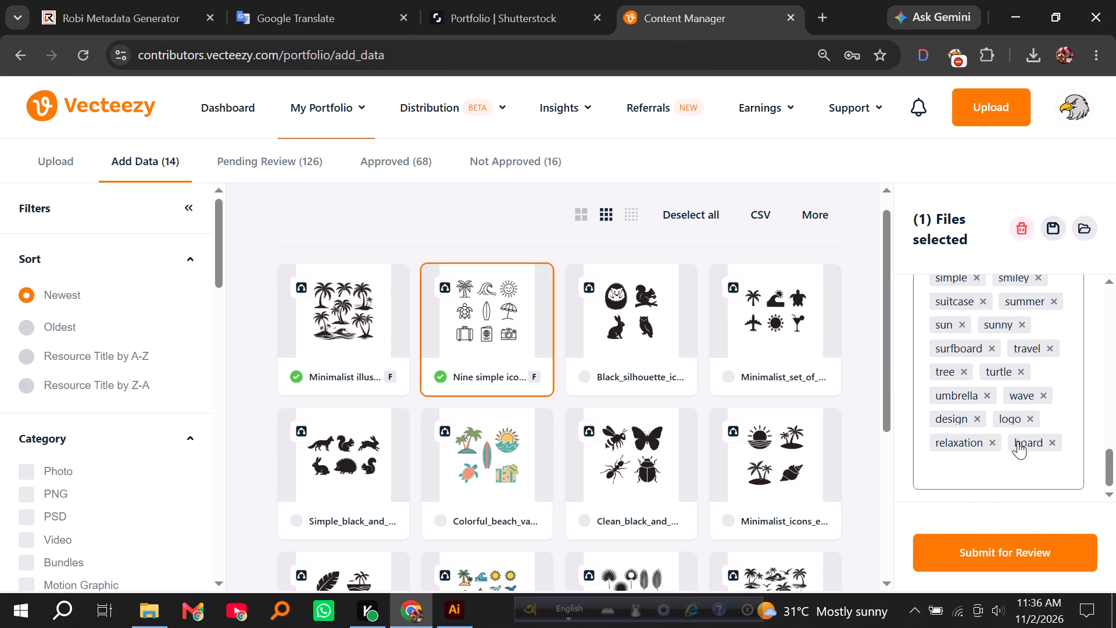
scroll(1021, 415, up, 3)
click(1052, 229)
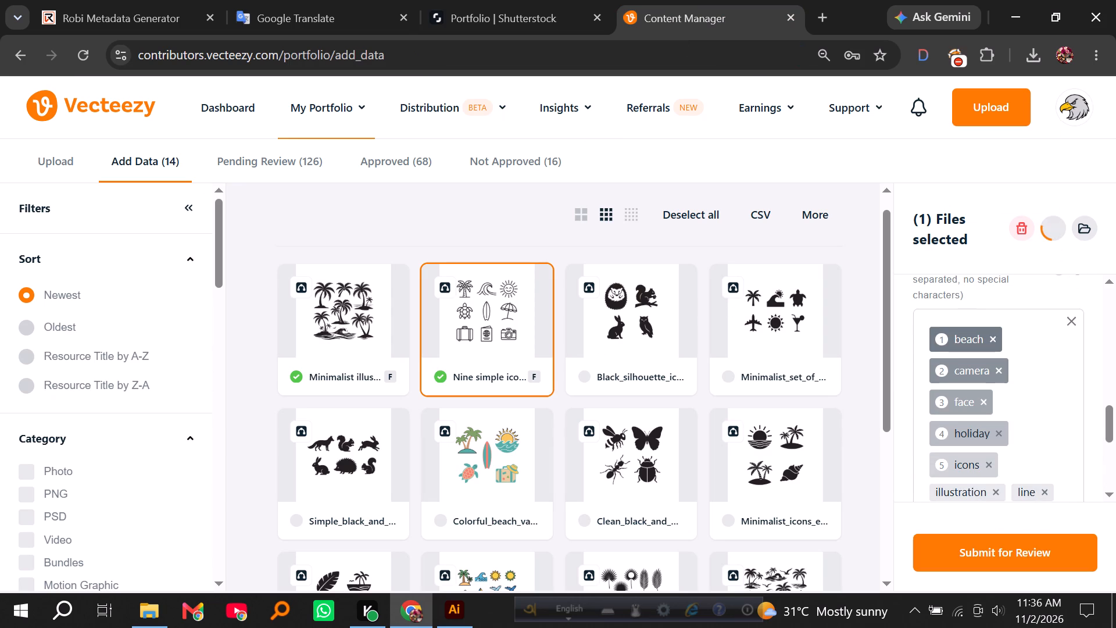
Select the hedgehog, squirrel, rabbit and owl file on Vecteezy, and copy the description of its matching Shutterstock entry.
click(614, 303)
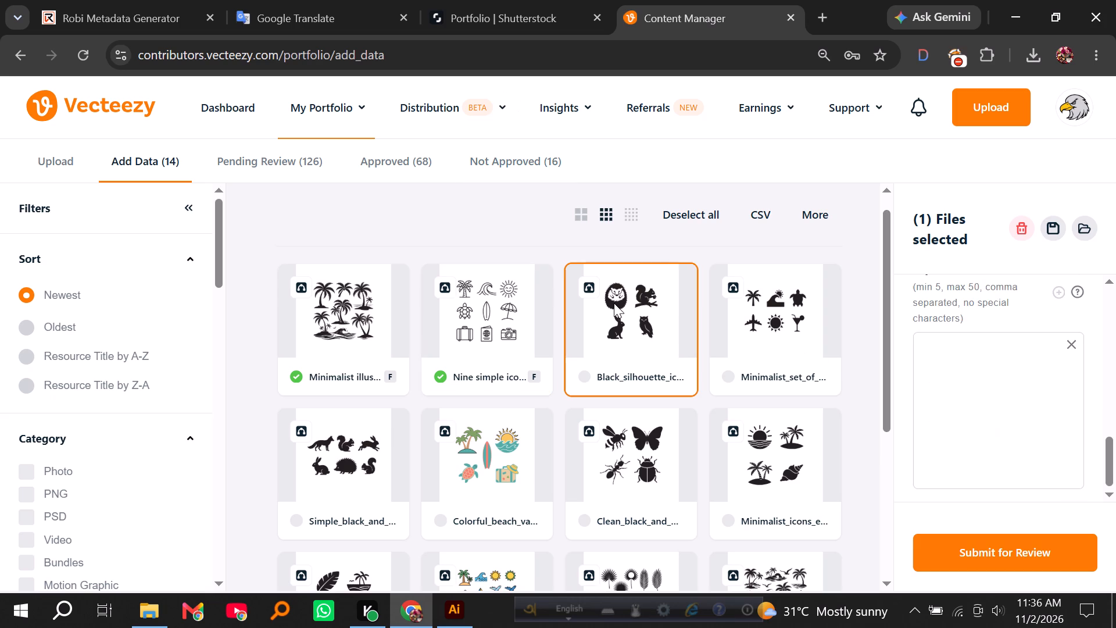
click(494, 0)
scroll(482, 326, up, 1)
scroll(482, 326, down, 2)
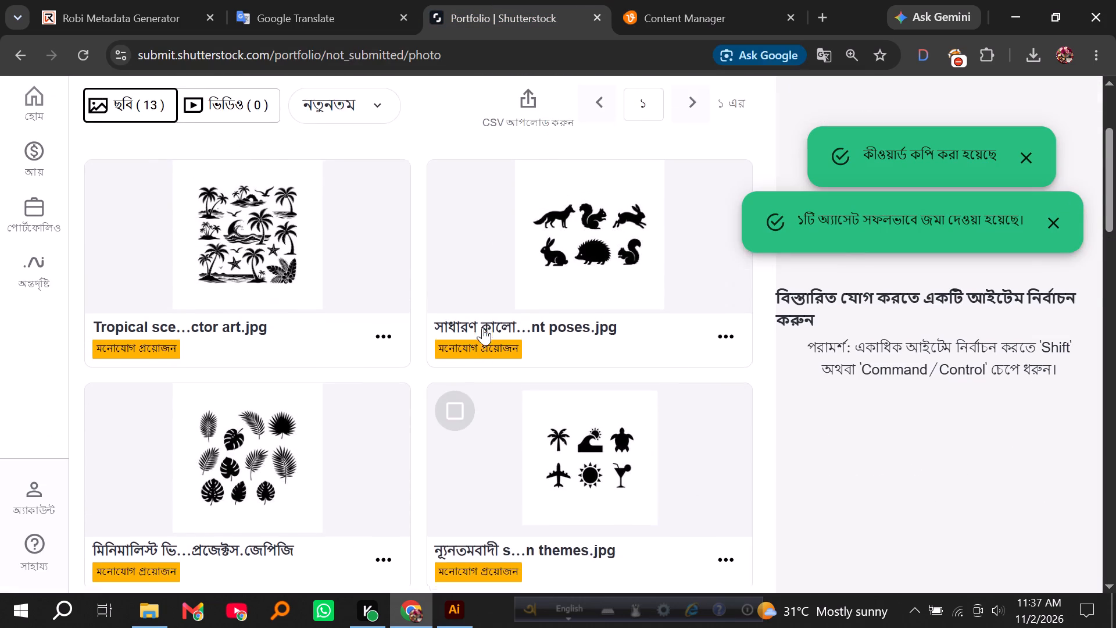
scroll(482, 327, down, 8)
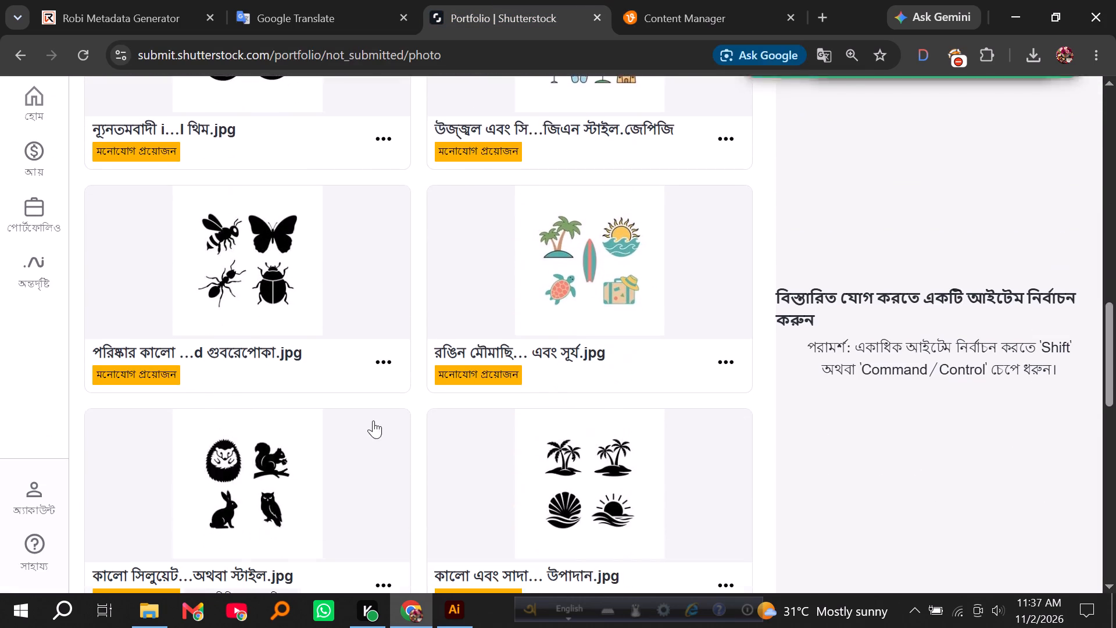
scroll(364, 419, down, 3)
click(295, 257)
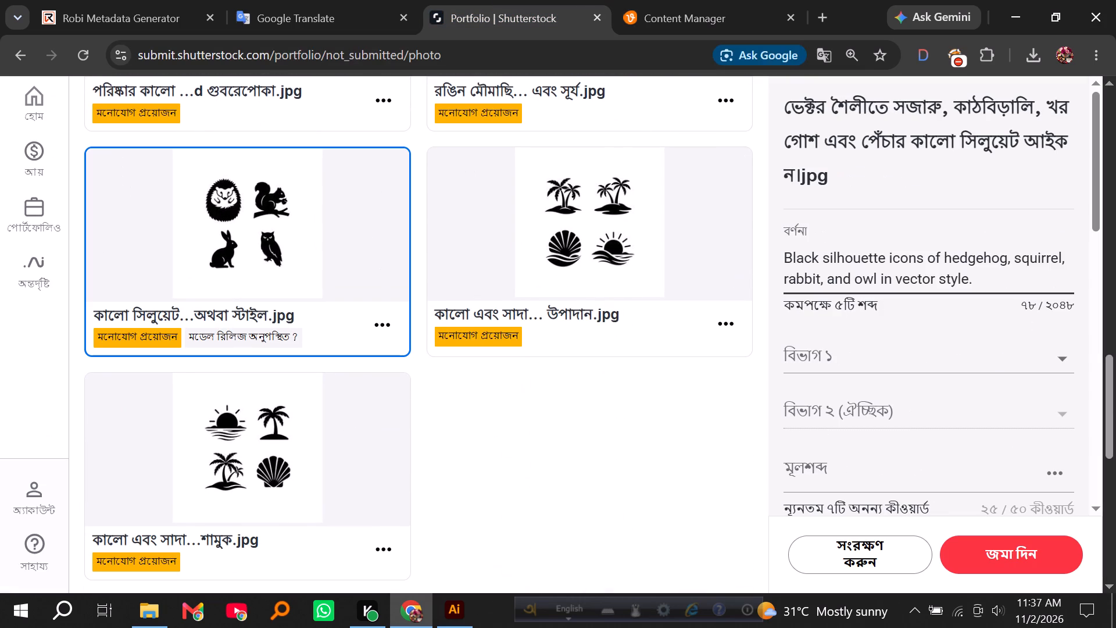
triple_click(854, 279)
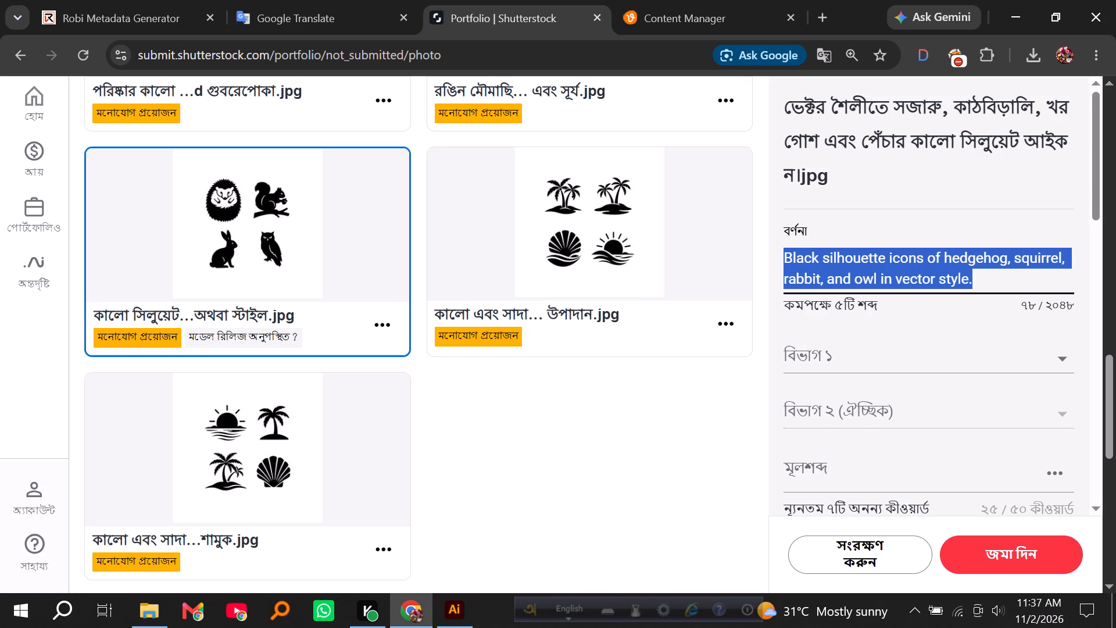
key(ctrl+c)
Set the silhouette entry's first category to Animals/Wildlife and choose a second category for it.
click(871, 359)
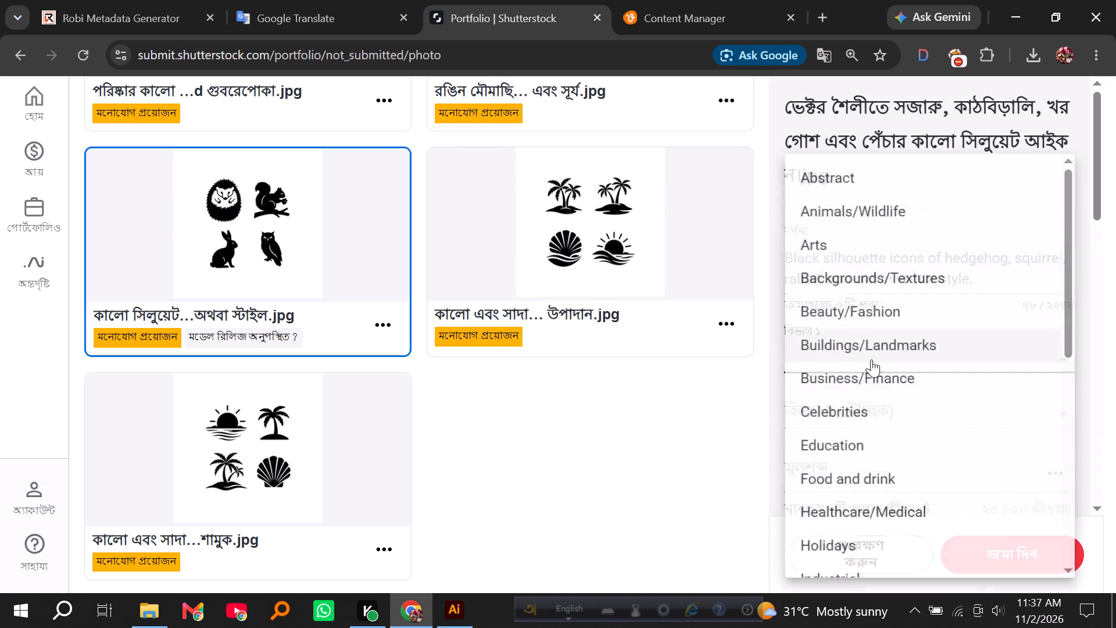
click(864, 210)
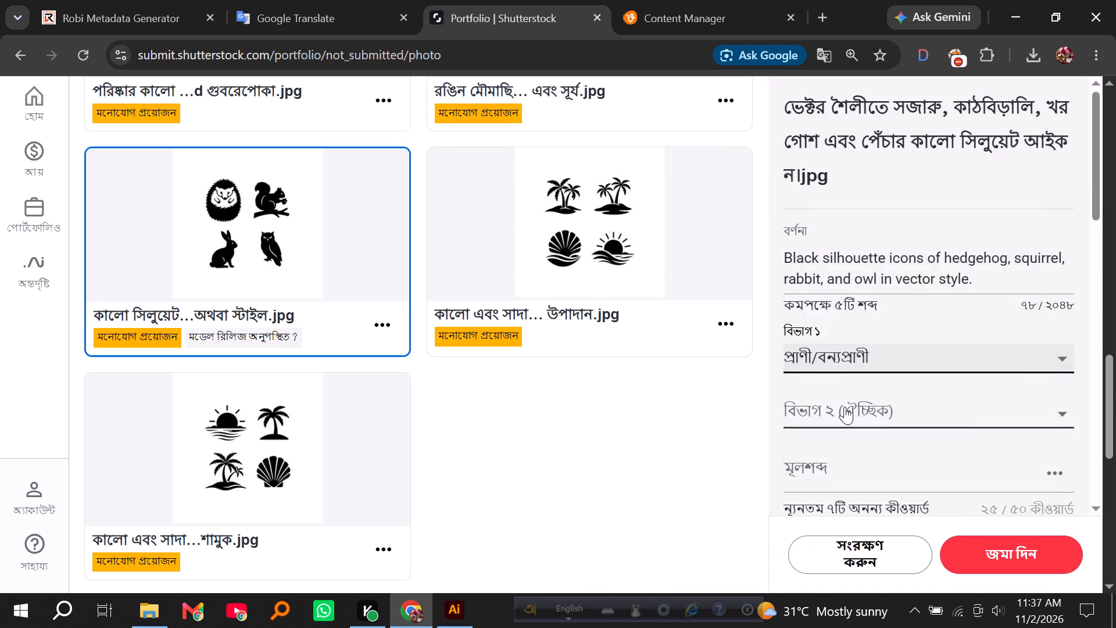
click(845, 406)
click(823, 245)
scroll(896, 393, down, 2)
Replace the Vecteezy silhouette file's title with the copied description "Black silhouette icons of hedgehog, squirrel, rabbit, and owl in vector style.".
click(671, 0)
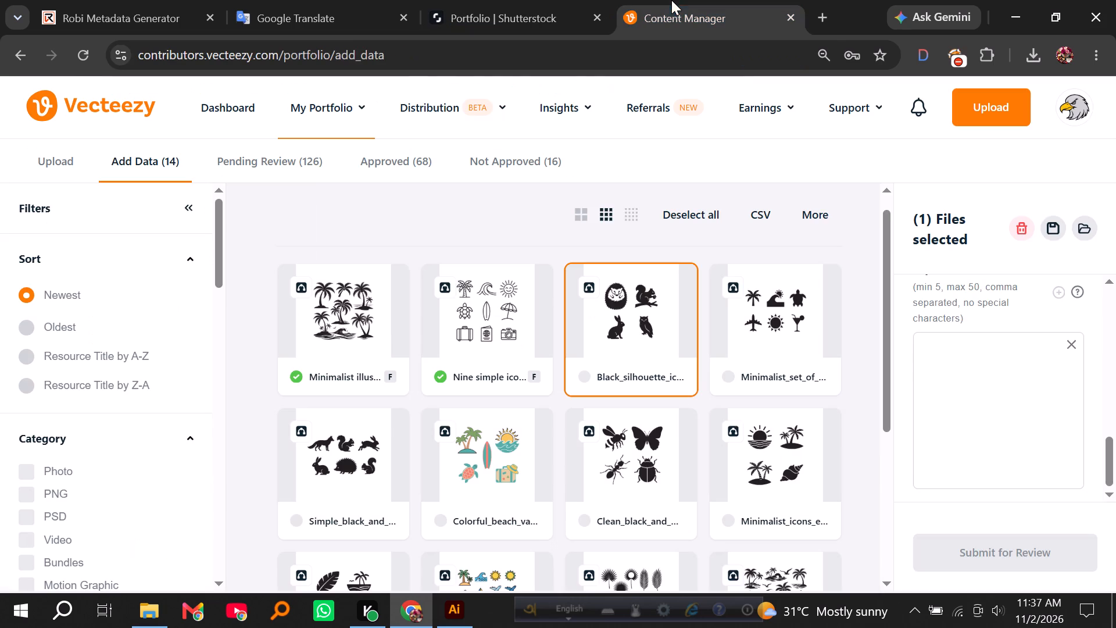
click(977, 384)
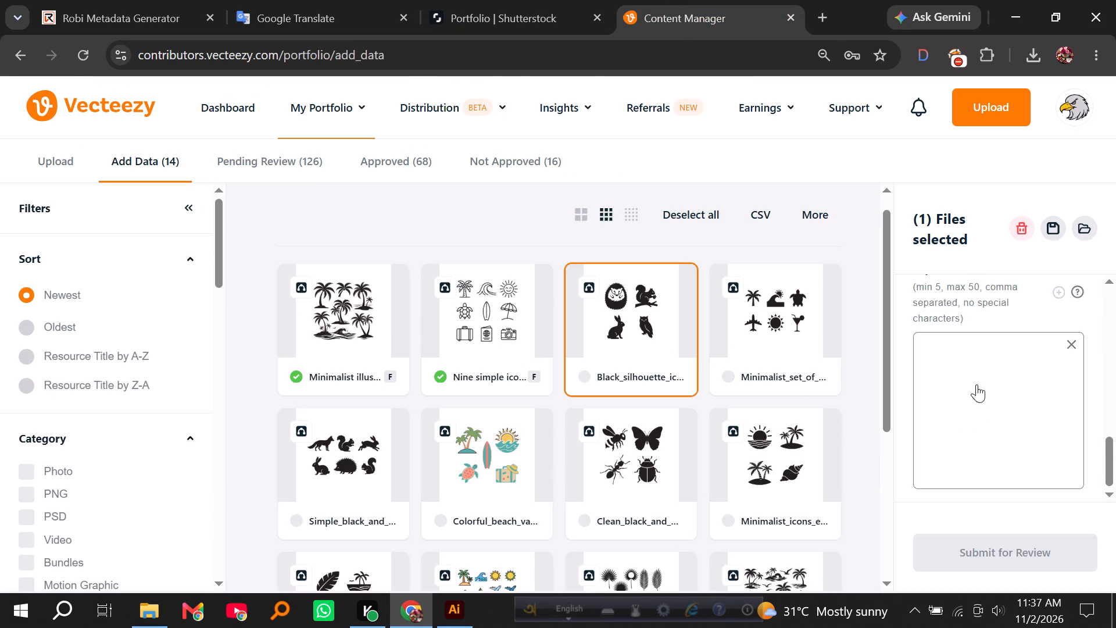
scroll(975, 384, up, 1)
drag(980, 298, 887, 290)
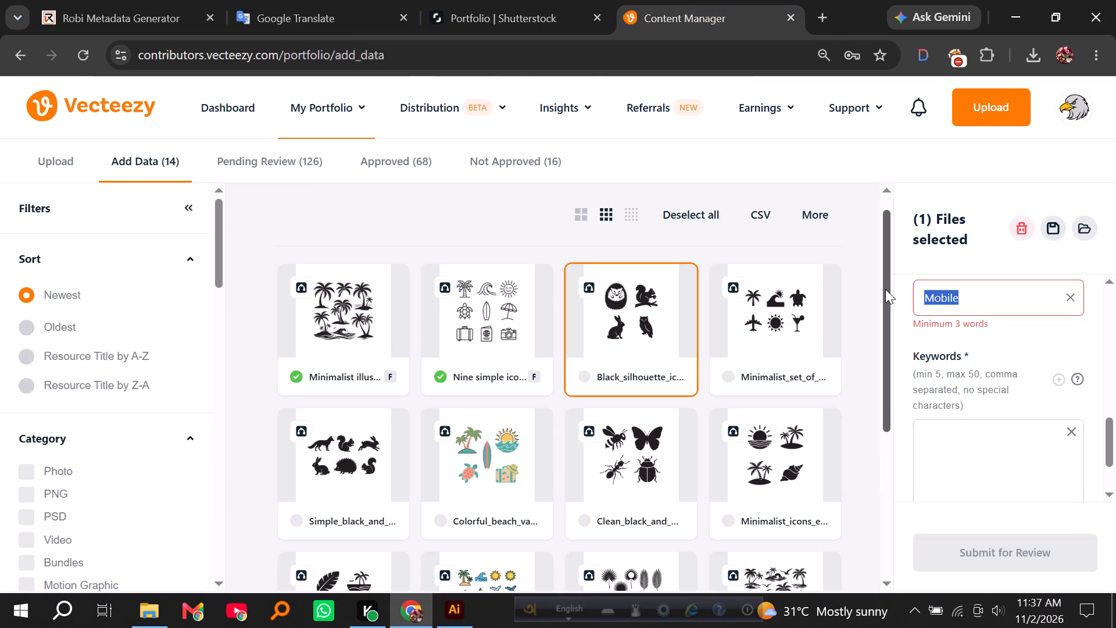
key(ctrl+v)
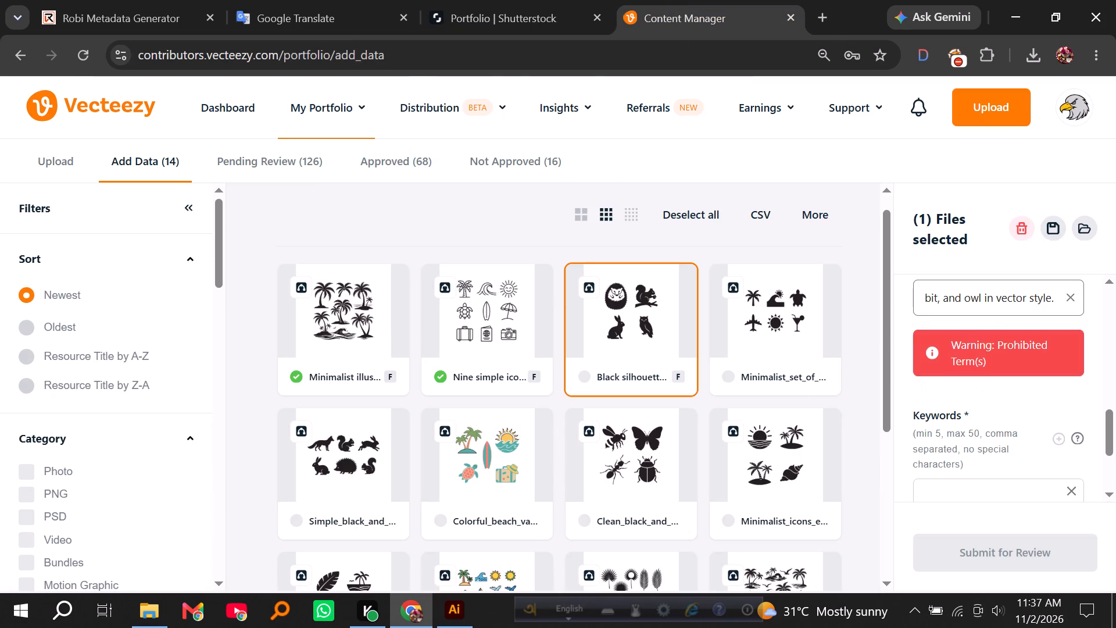
Remove the word "vector" and the extra space from the Vecteezy silhouette file's title.
drag(1026, 295, 1013, 296)
drag(1013, 296, 996, 297)
key(BackSpace)
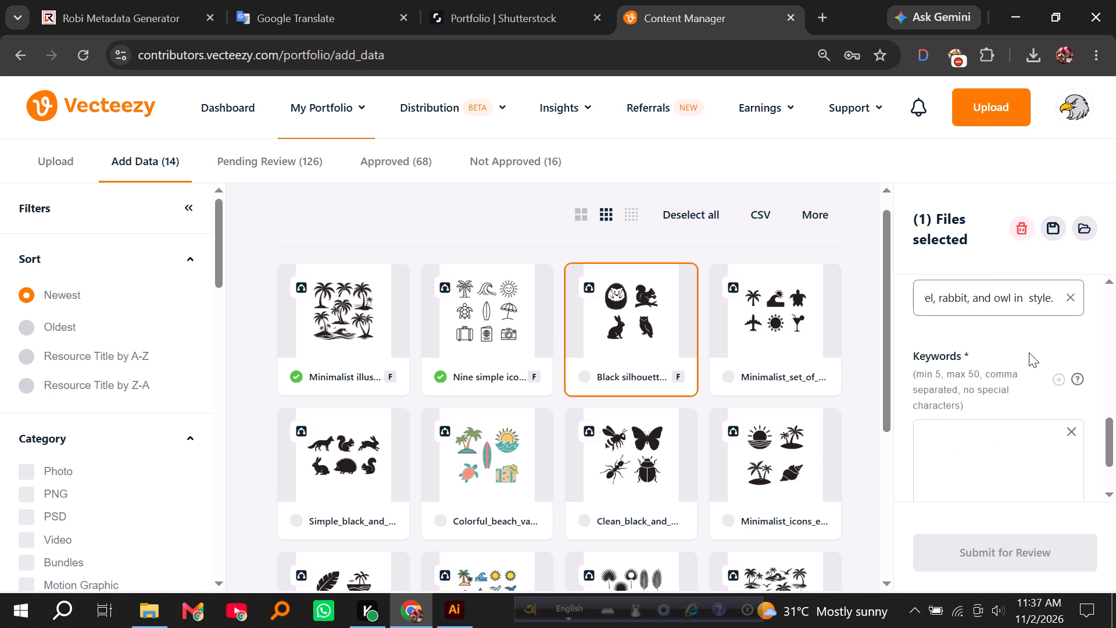
key(BackSpace)
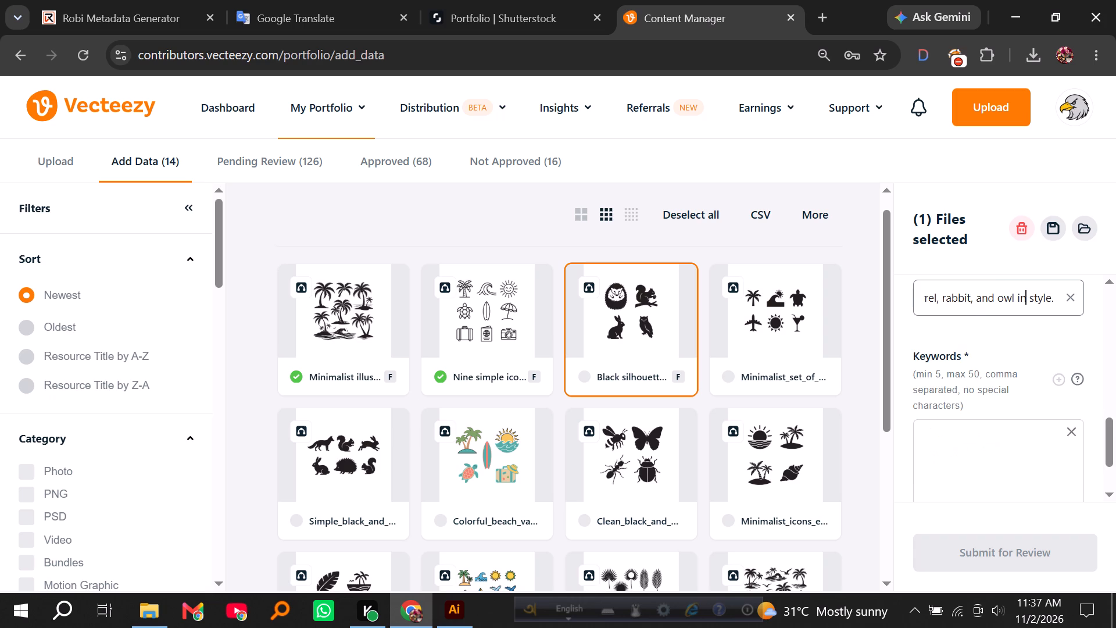
scroll(1025, 361, down, 1)
click(976, 383)
Add the suggested keywords drawing, character, face, happy, play (খেলা) and funny to the animal silhouette entry on Shutterstock.
click(526, 0)
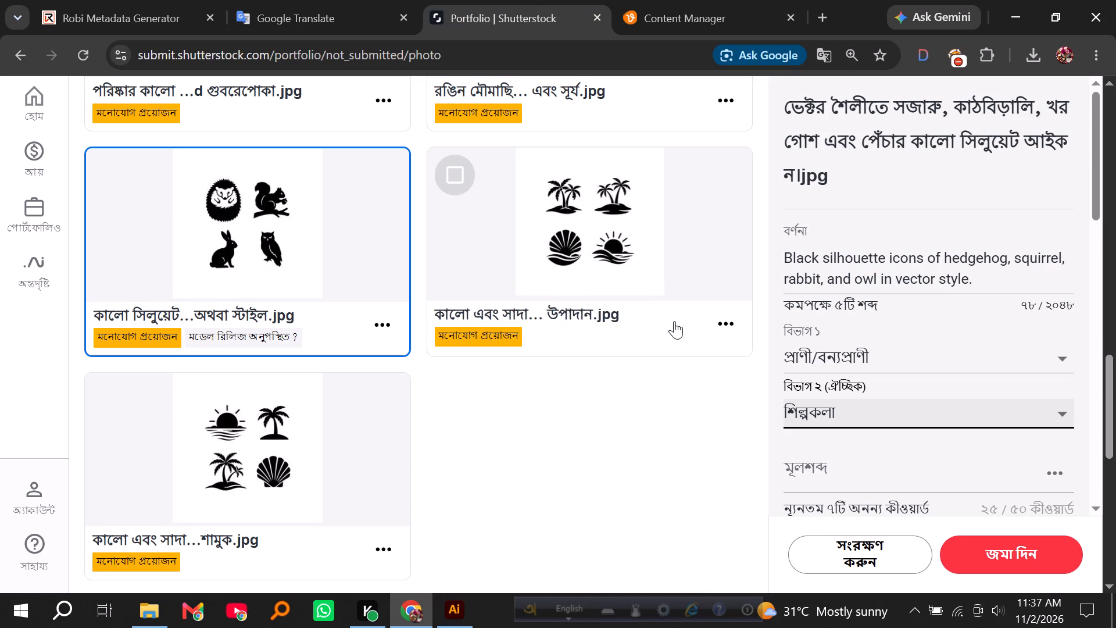
scroll(857, 380, down, 4)
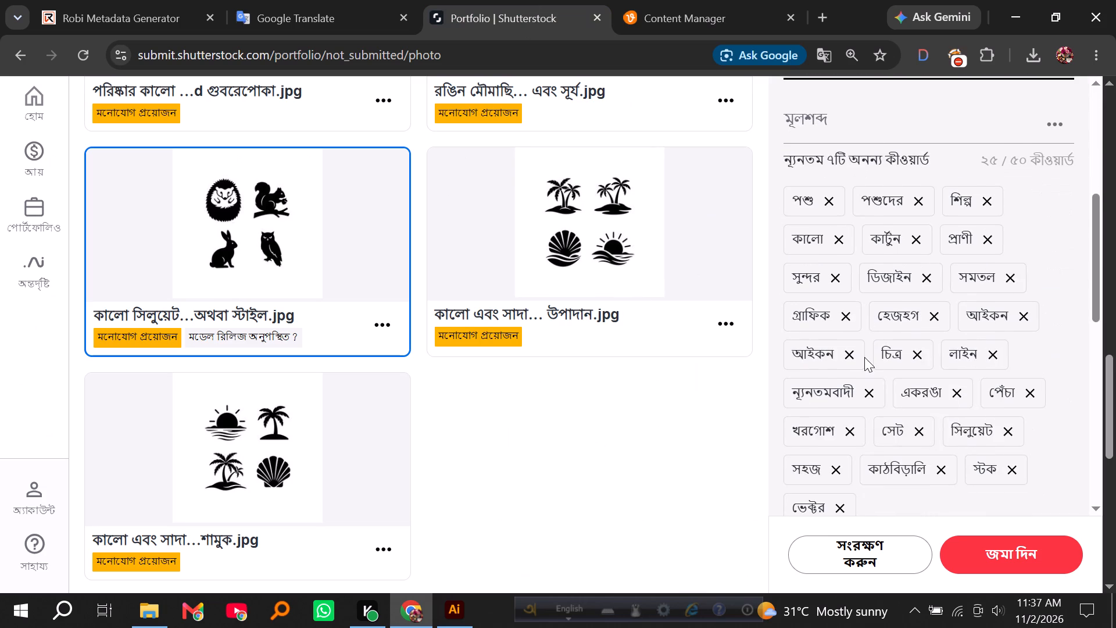
scroll(865, 357, down, 1)
scroll(915, 355, down, 3)
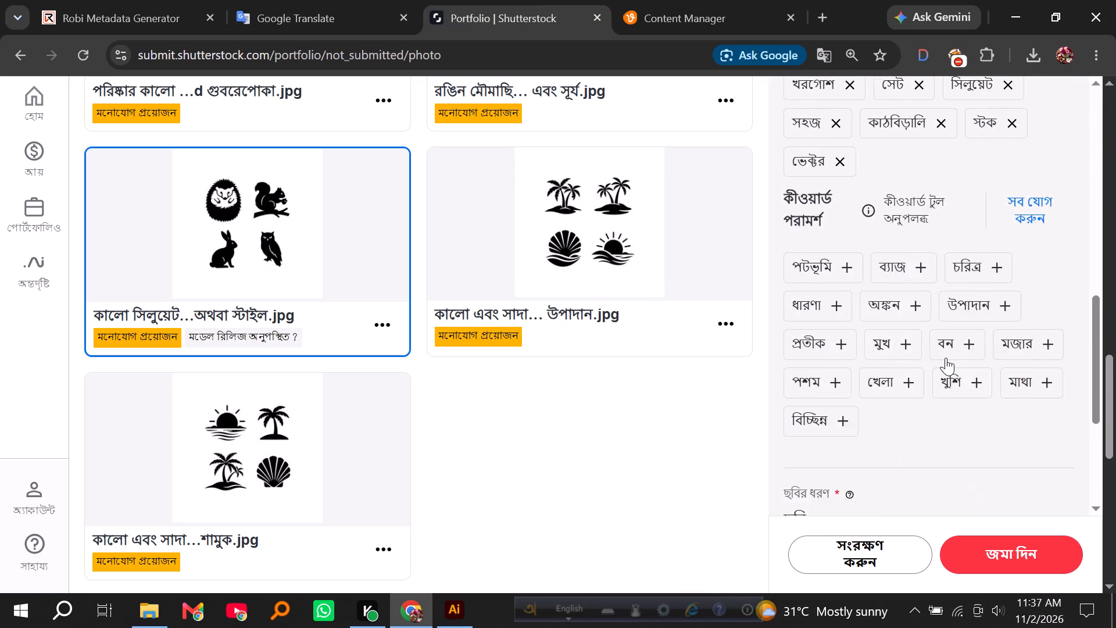
scroll(946, 358, down, 2)
scroll(946, 358, up, 2)
click(897, 303)
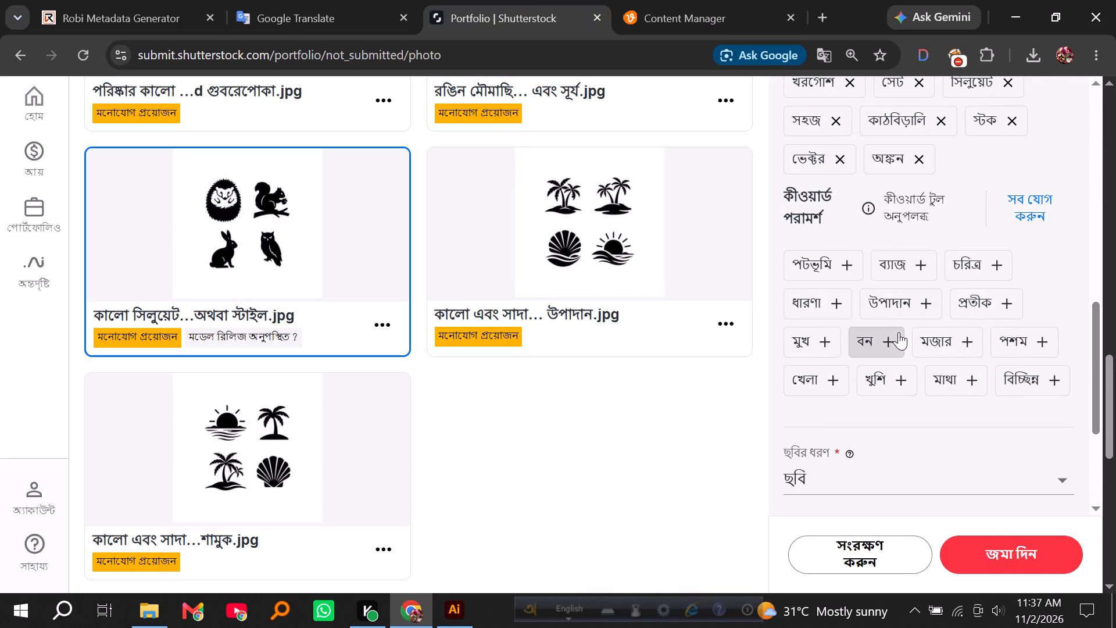
click(975, 269)
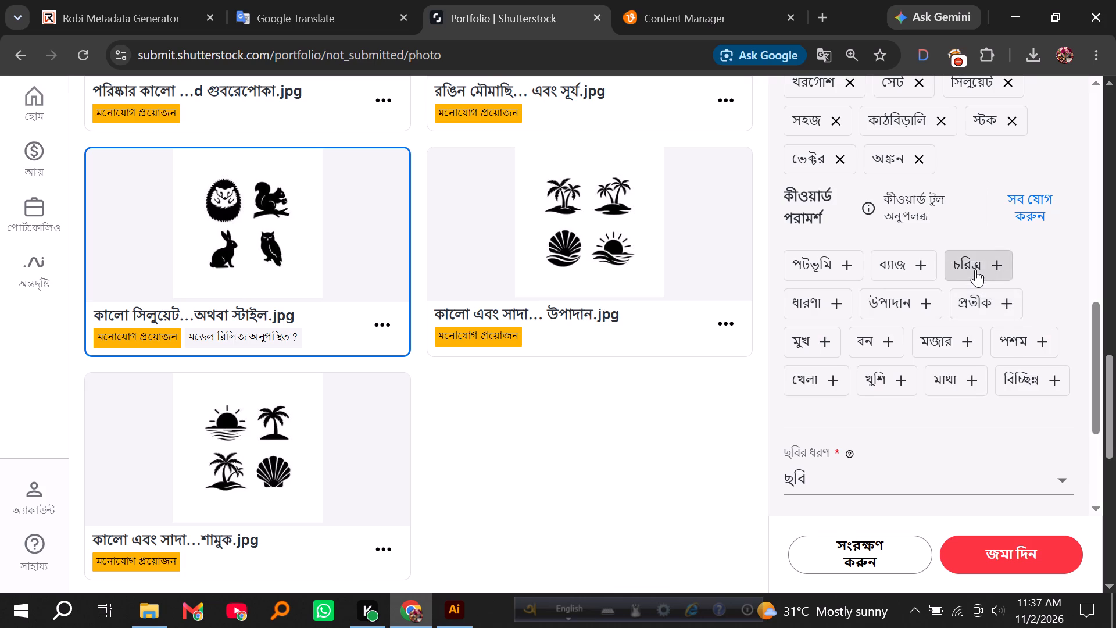
click(984, 306)
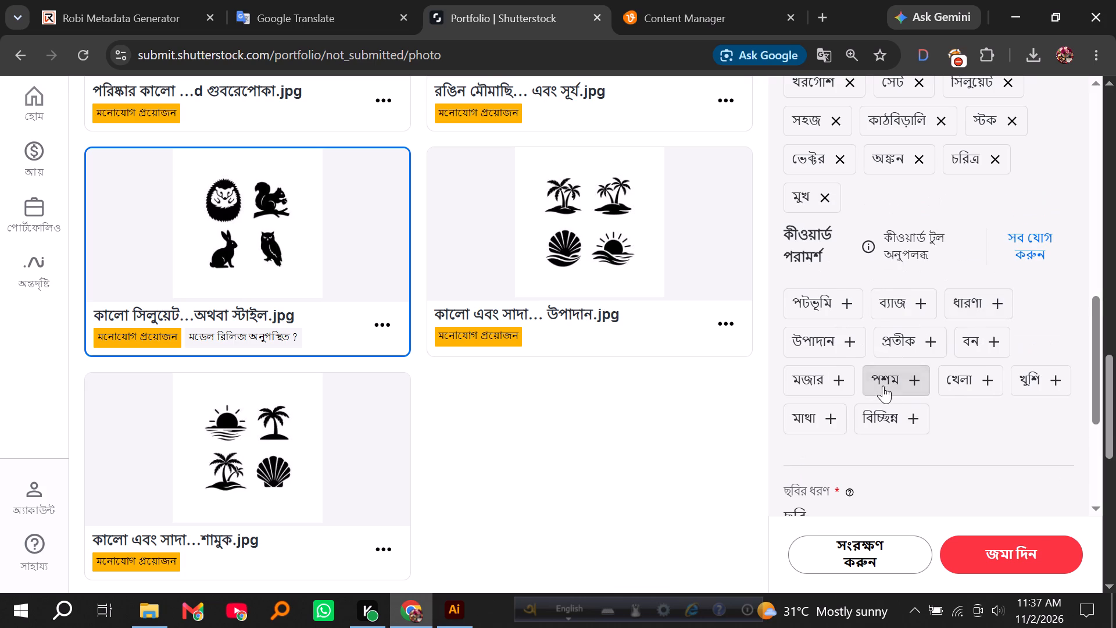
click(1032, 379)
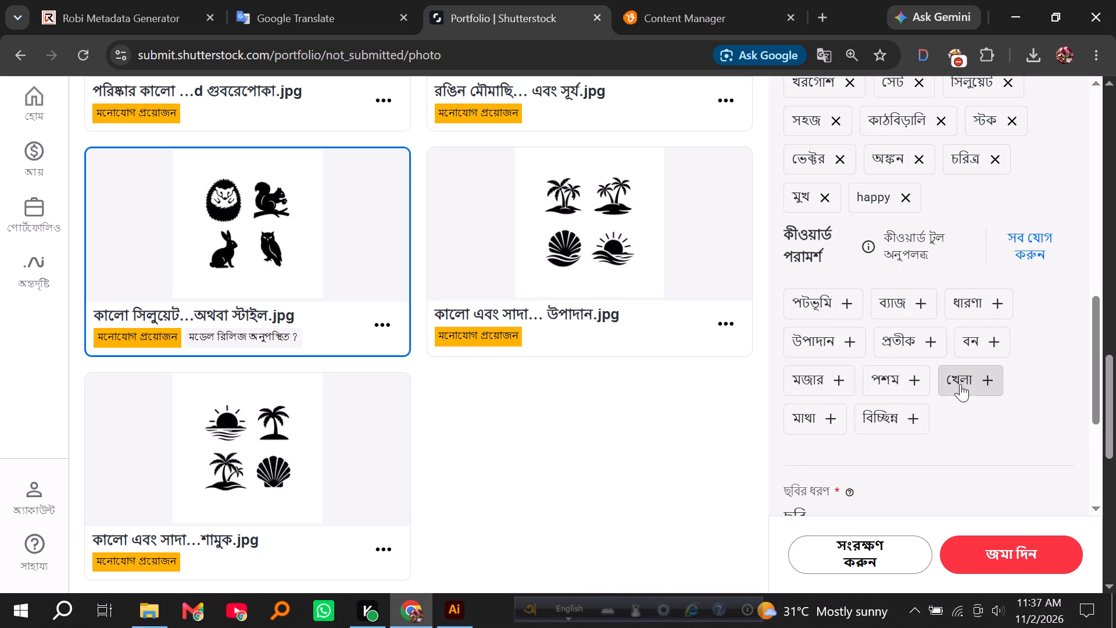
click(960, 384)
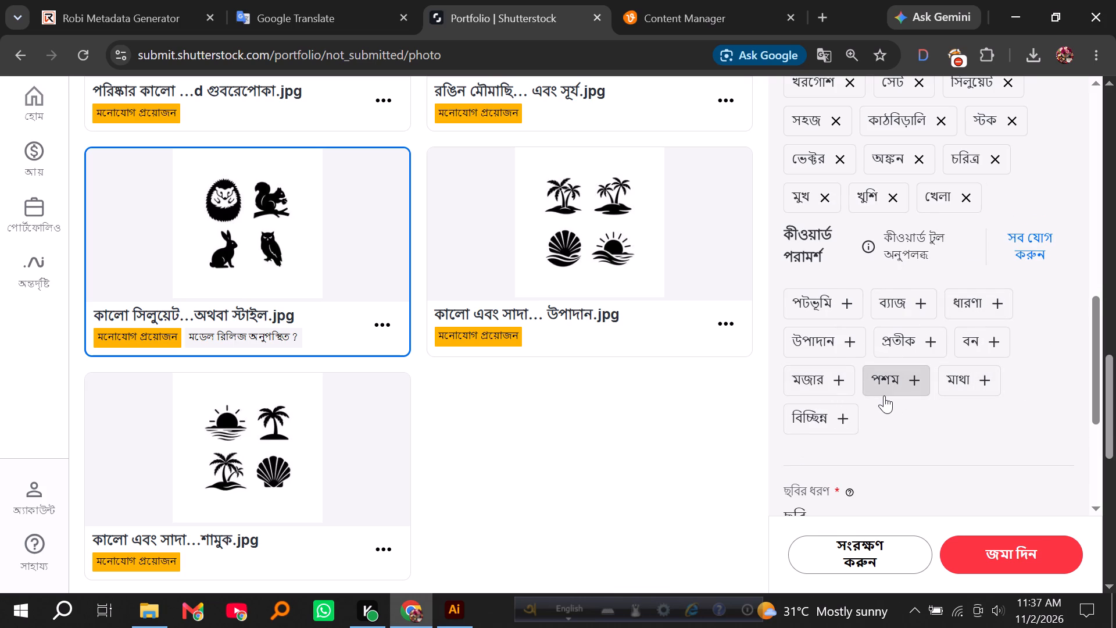
click(820, 378)
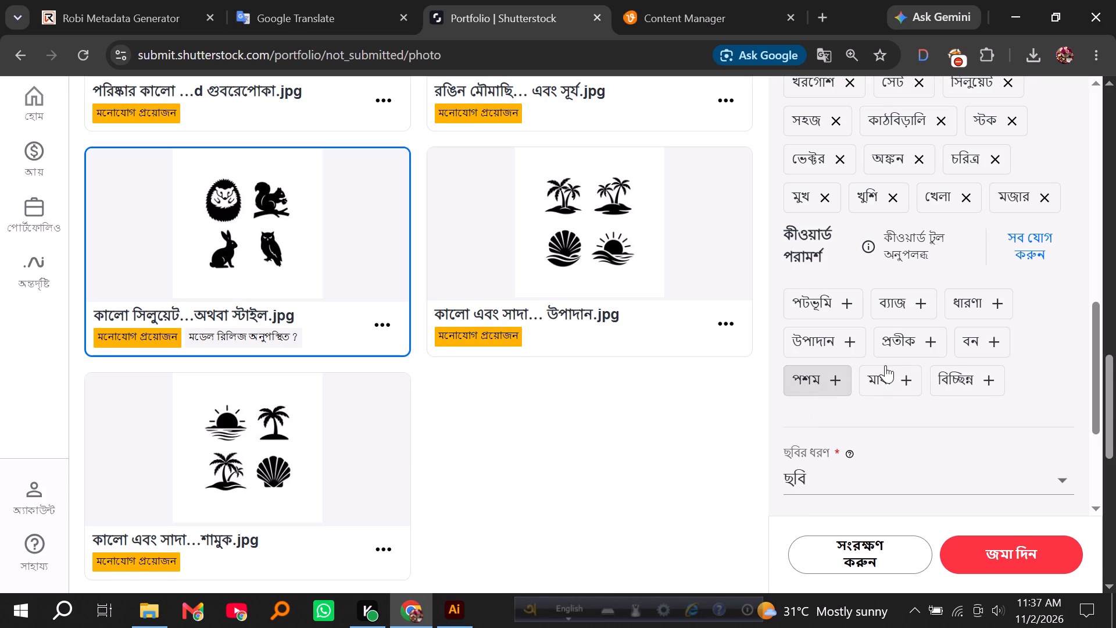
Set the silhouette entry's image type to Illustration and save the entry.
click(840, 479)
click(832, 543)
scroll(968, 351, up, 3)
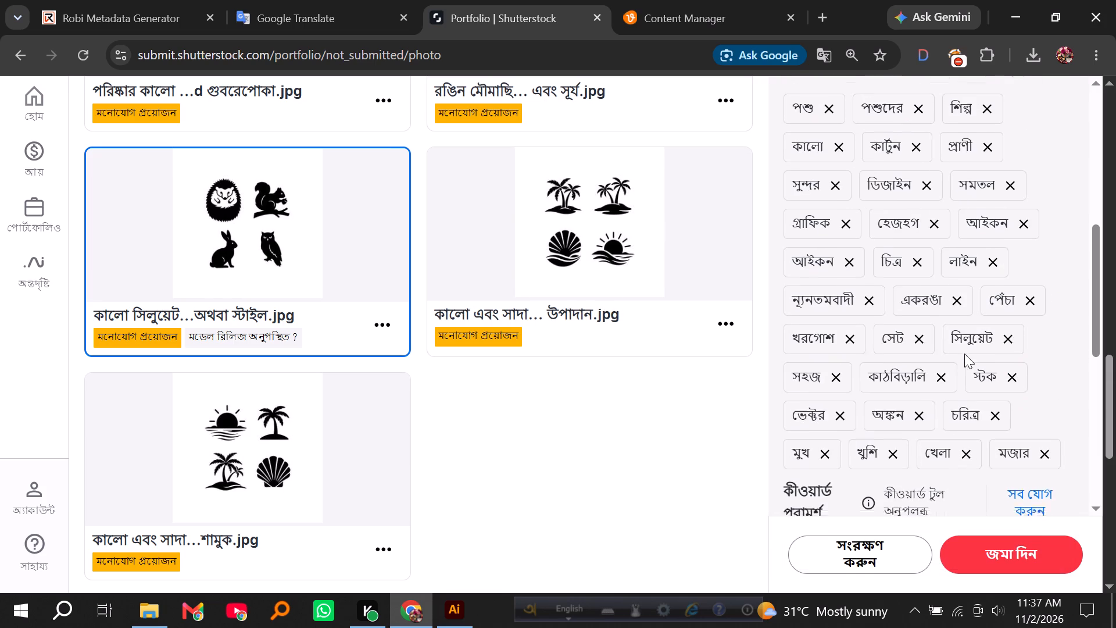
click(865, 555)
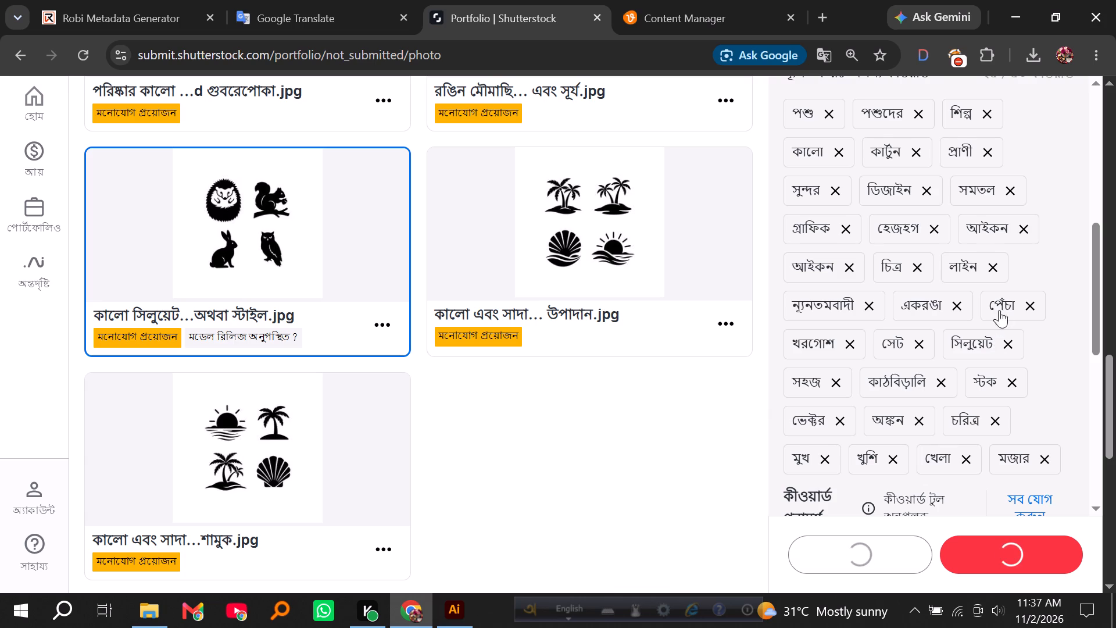
Copy the silhouette entry's keywords from Shutterstock and paste them into the matching Vecteezy file's keywords.
scroll(968, 286, up, 2)
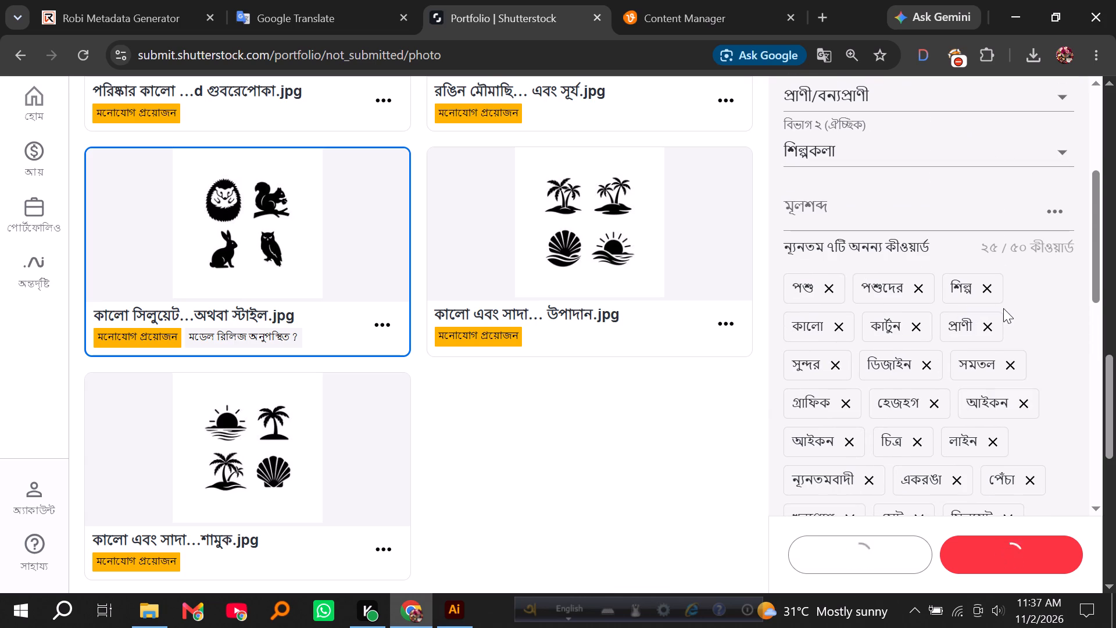
click(1049, 213)
click(995, 250)
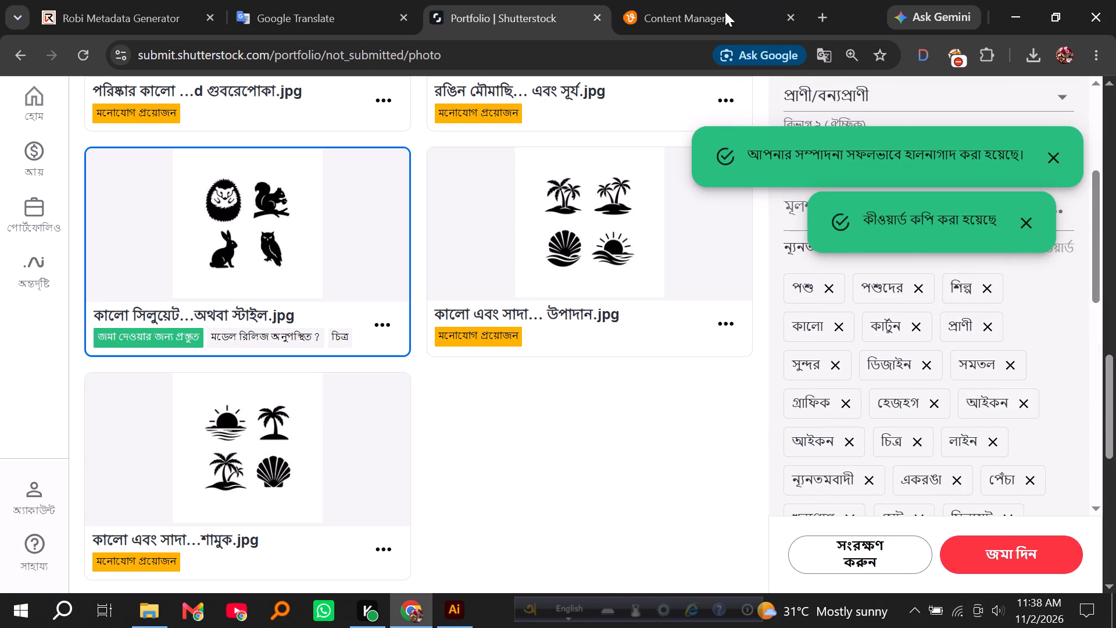
click(697, 0)
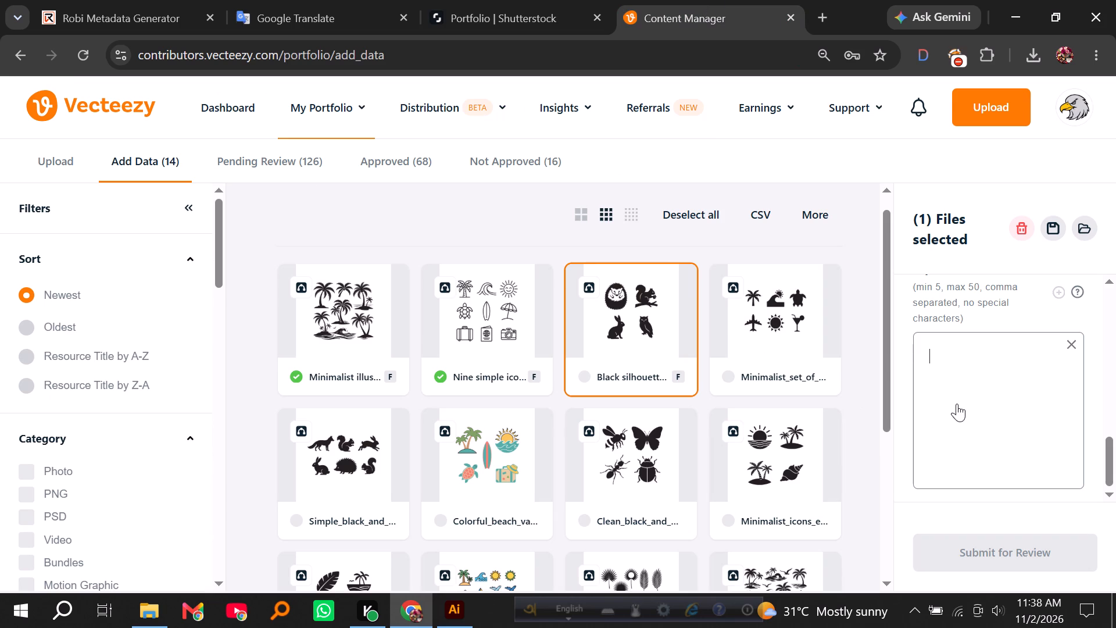
key(ctrl+v)
Remove the keyword "vector" from the Vecteezy silhouette file and save its data.
scroll(969, 407, down, 3)
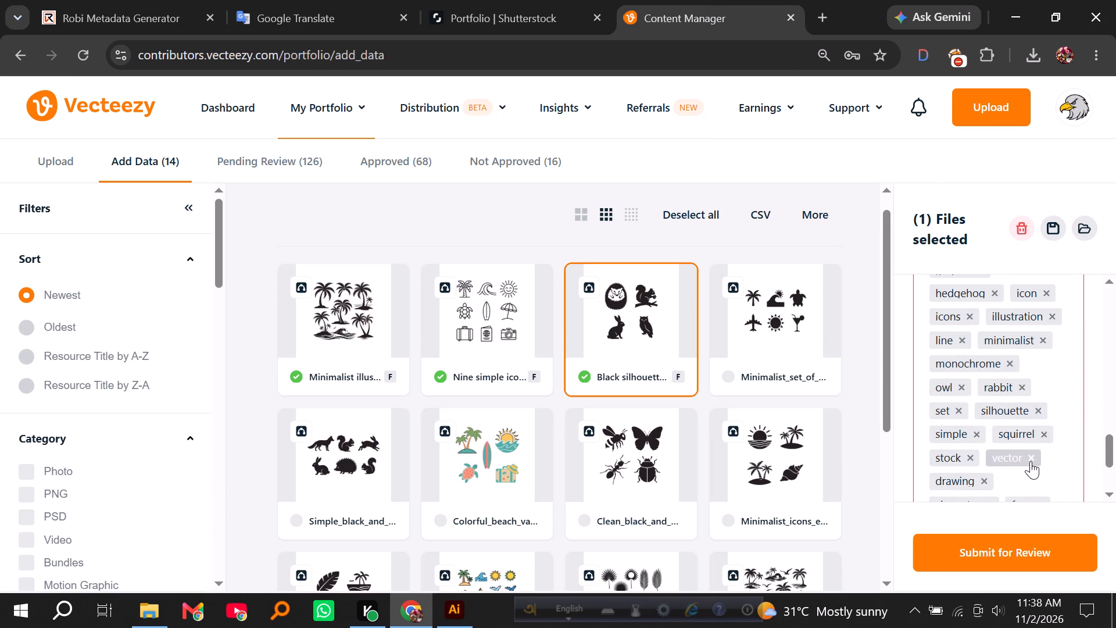
click(1032, 456)
scroll(1041, 406, down, 4)
scroll(1041, 412, up, 5)
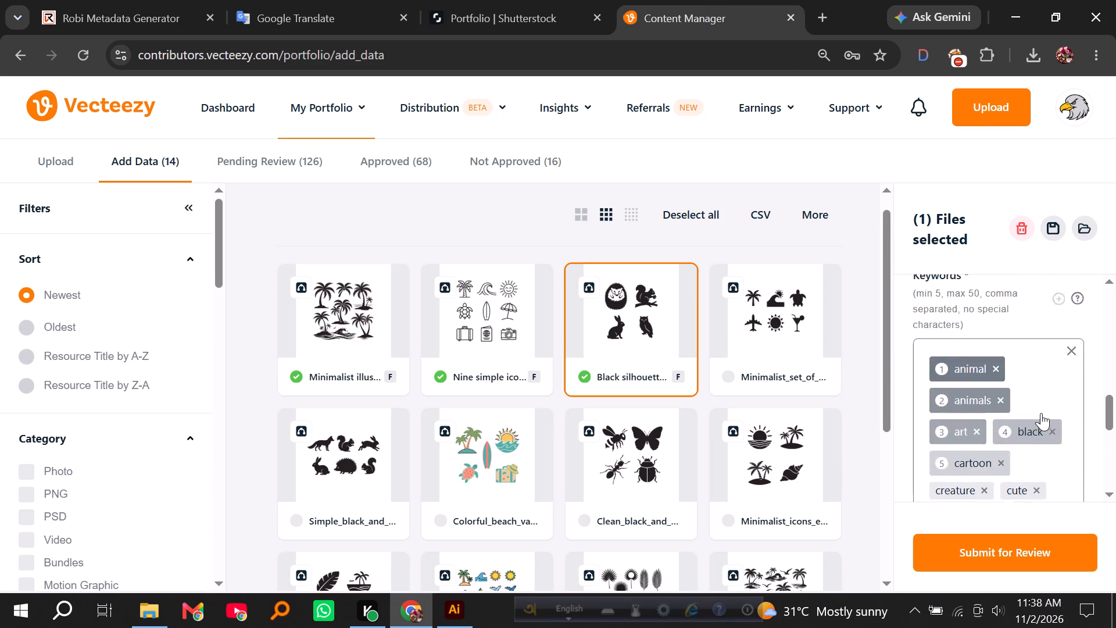
scroll(1041, 413, up, 4)
scroll(1040, 376, down, 2)
scroll(1040, 380, up, 2)
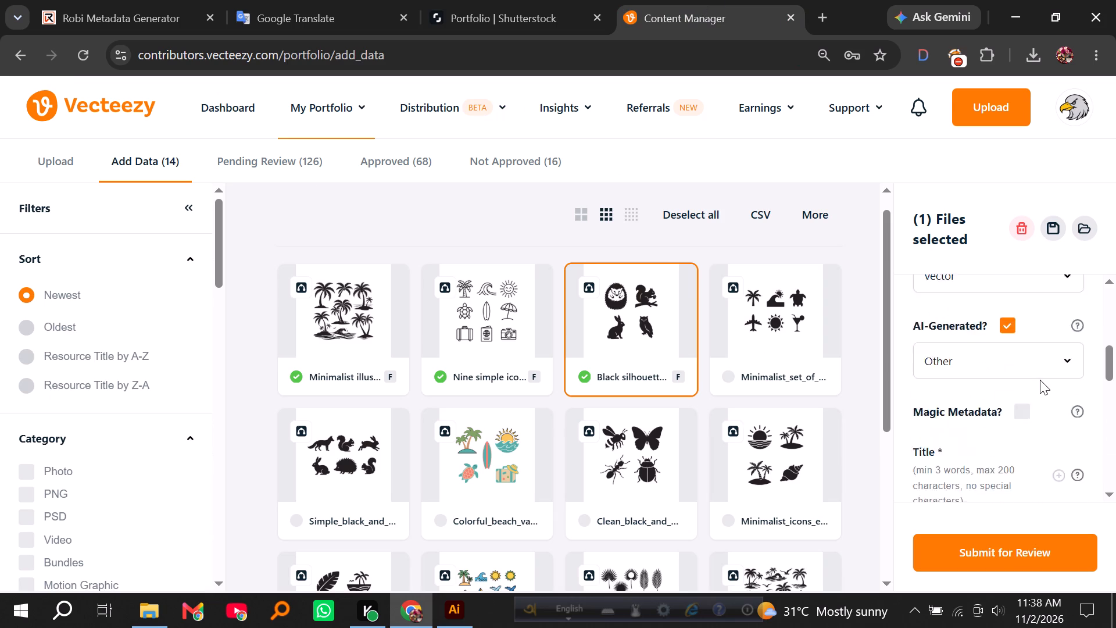
click(1053, 225)
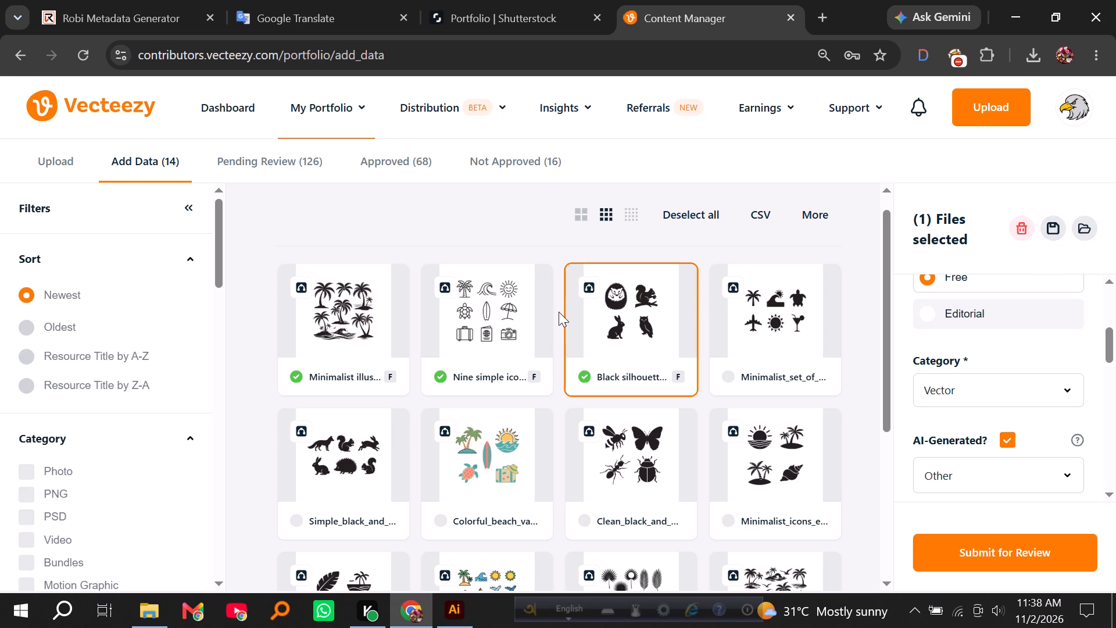
Select the palm, wave, turtle, airplane, sun and cocktail file on Vecteezy, and copy the description of its matching Shutterstock entry.
click(755, 323)
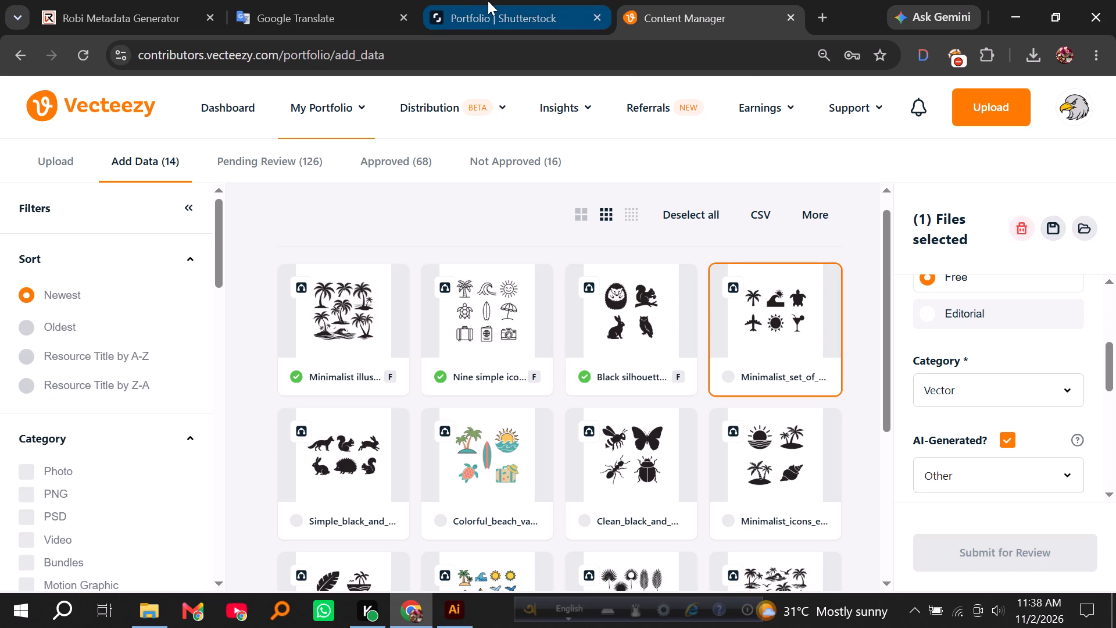
click(488, 1)
scroll(509, 327, up, 3)
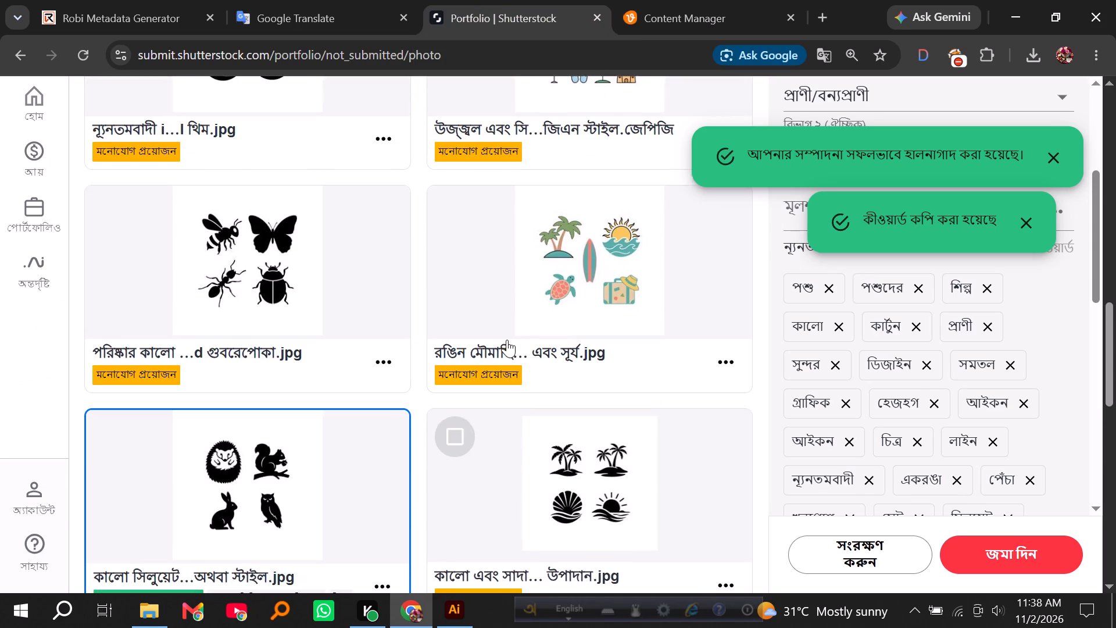
scroll(507, 340, up, 5)
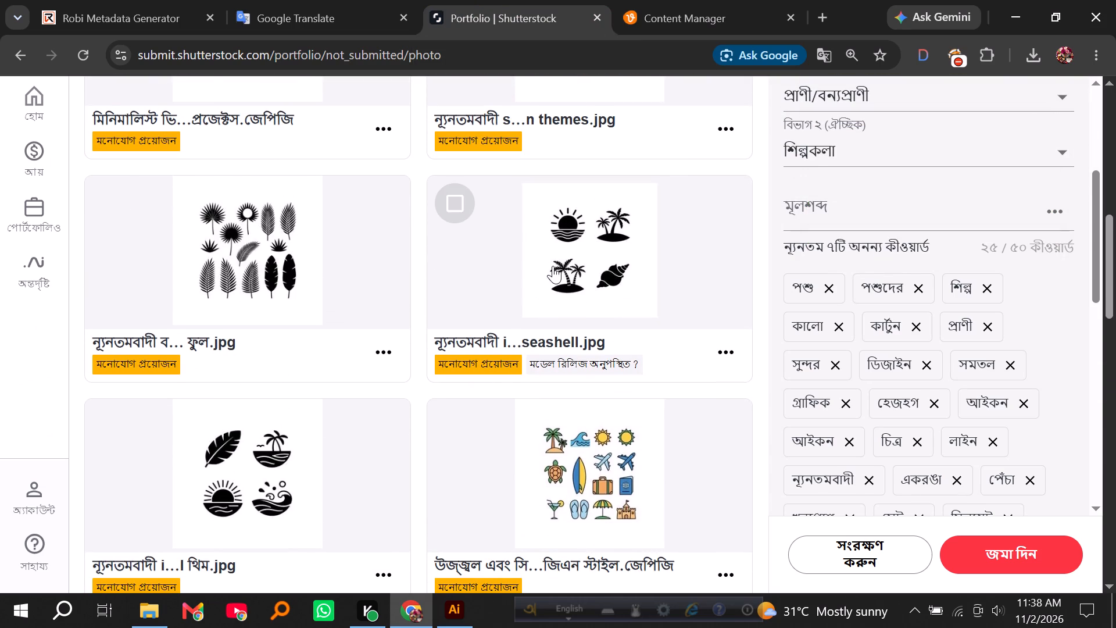
scroll(535, 285, up, 3)
click(563, 293)
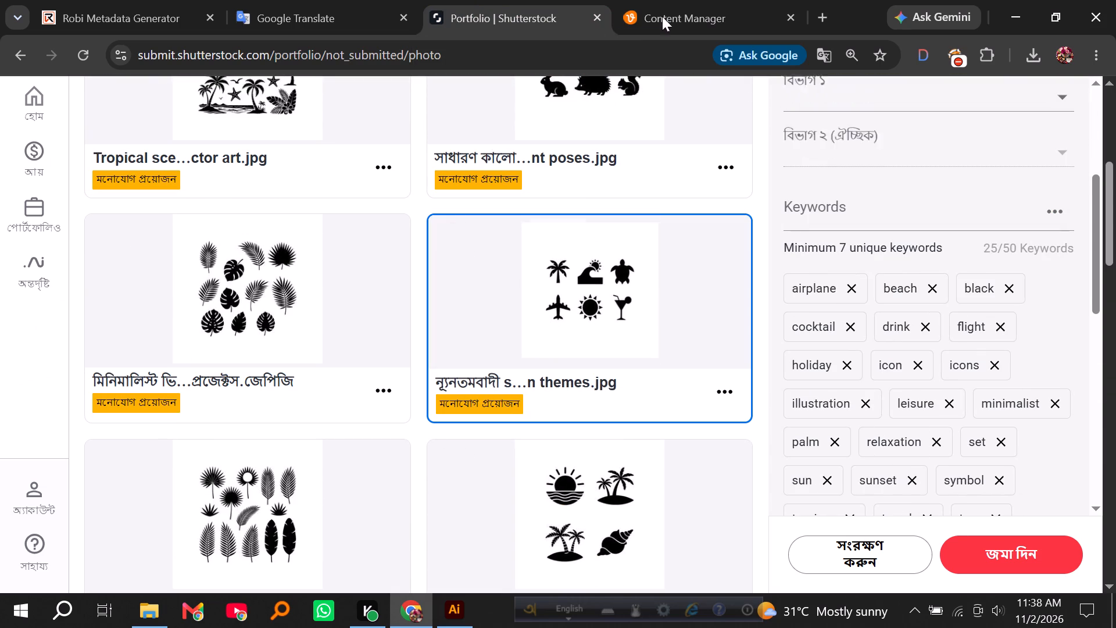
click(670, 0)
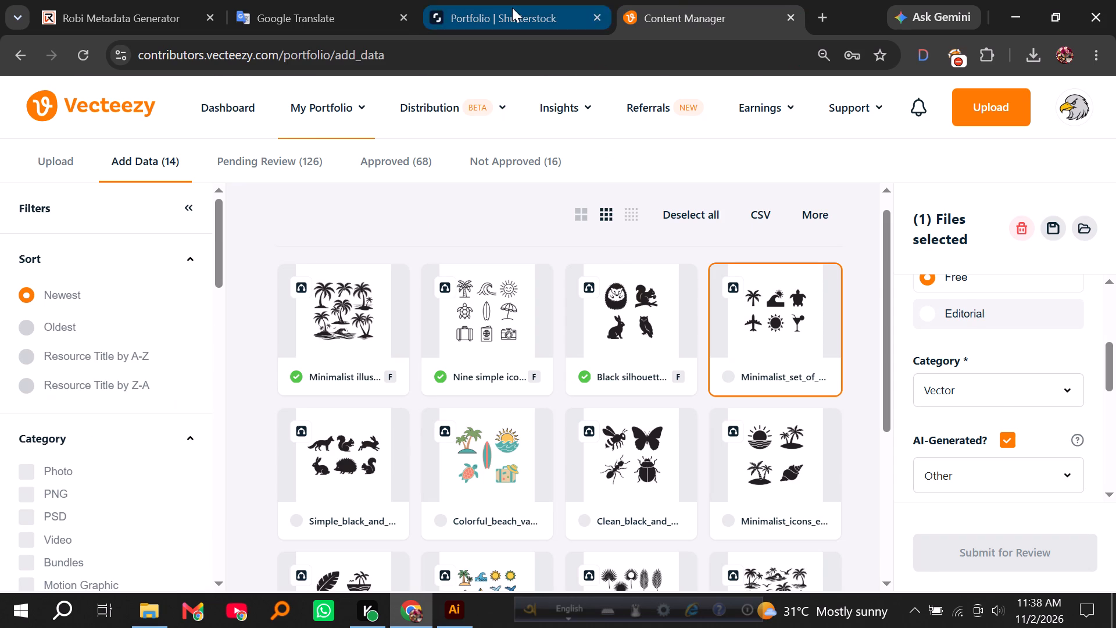
click(512, 8)
scroll(791, 249, up, 2)
triple_click(842, 198)
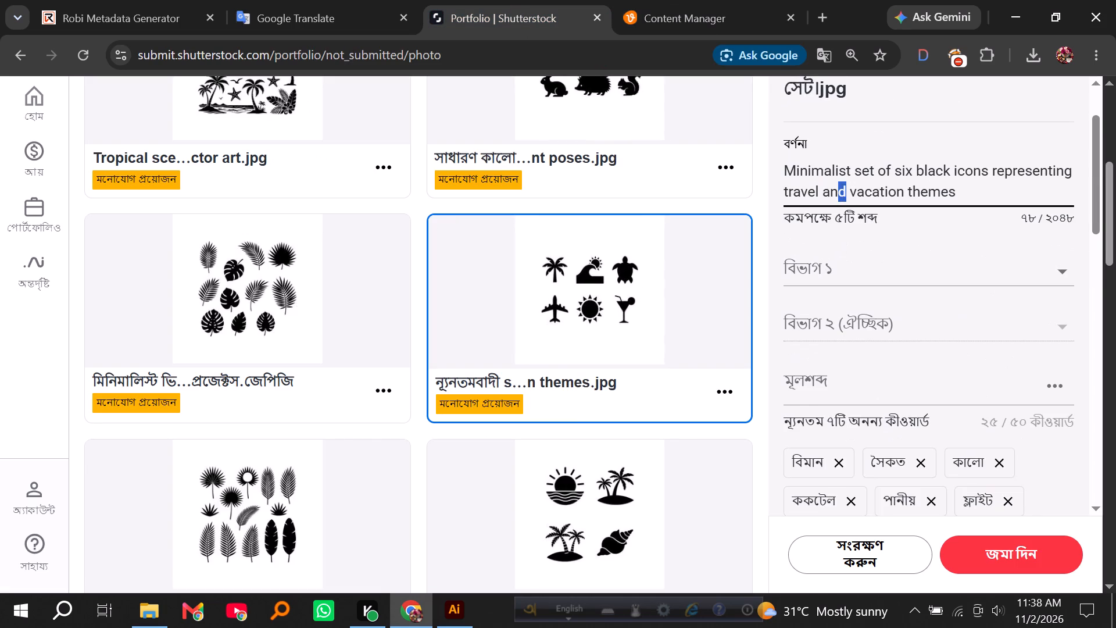
click(843, 195)
key(ctrl+c)
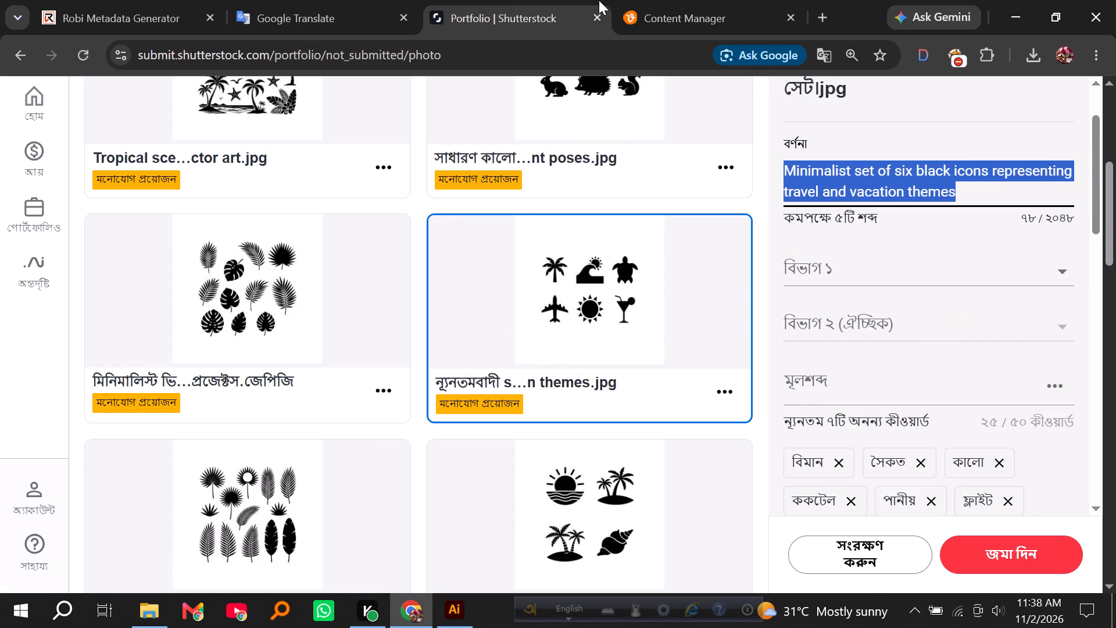
Replace the Vecteezy travel icons file's title with the copied "Minimalist set of six black icons representing travel and vacation themes".
click(663, 0)
scroll(968, 339, up, 1)
scroll(968, 389, down, 3)
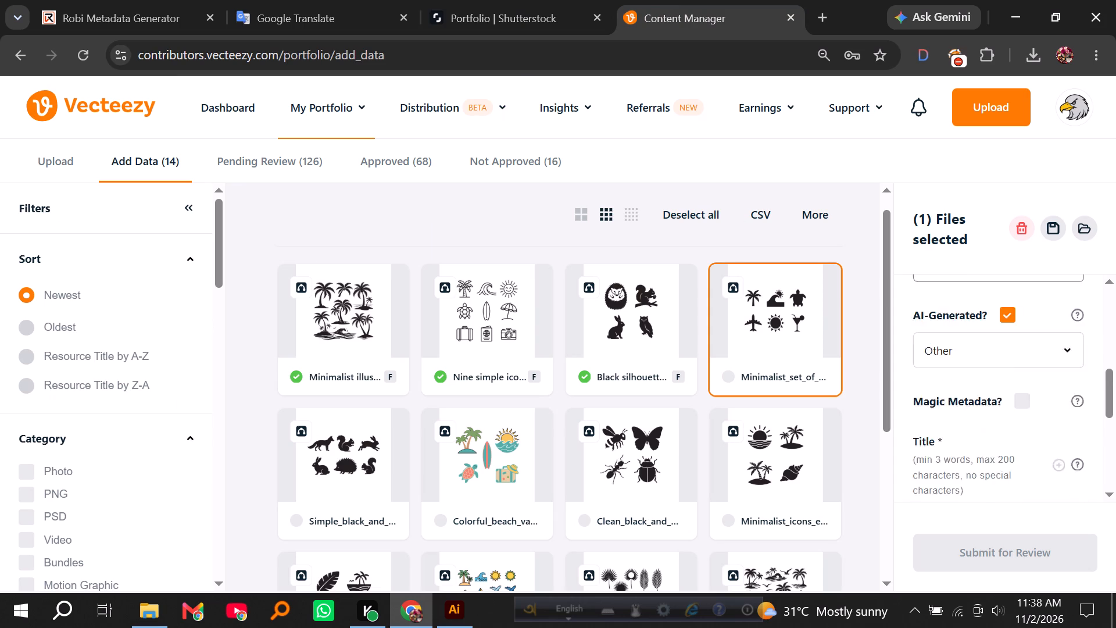
scroll(985, 384, down, 2)
drag(983, 299, 917, 295)
key(ctrl+v)
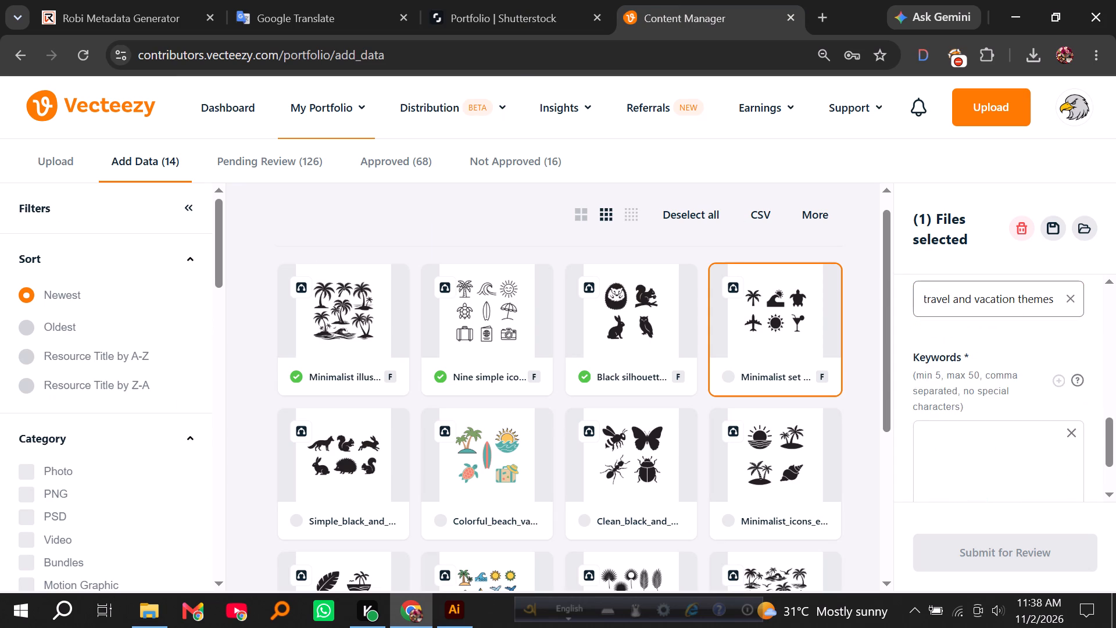
click(980, 437)
Set the Shutterstock travel icons entry's first category to The Arts (শিল্পকলা) and its image type to Illustration.
click(546, 0)
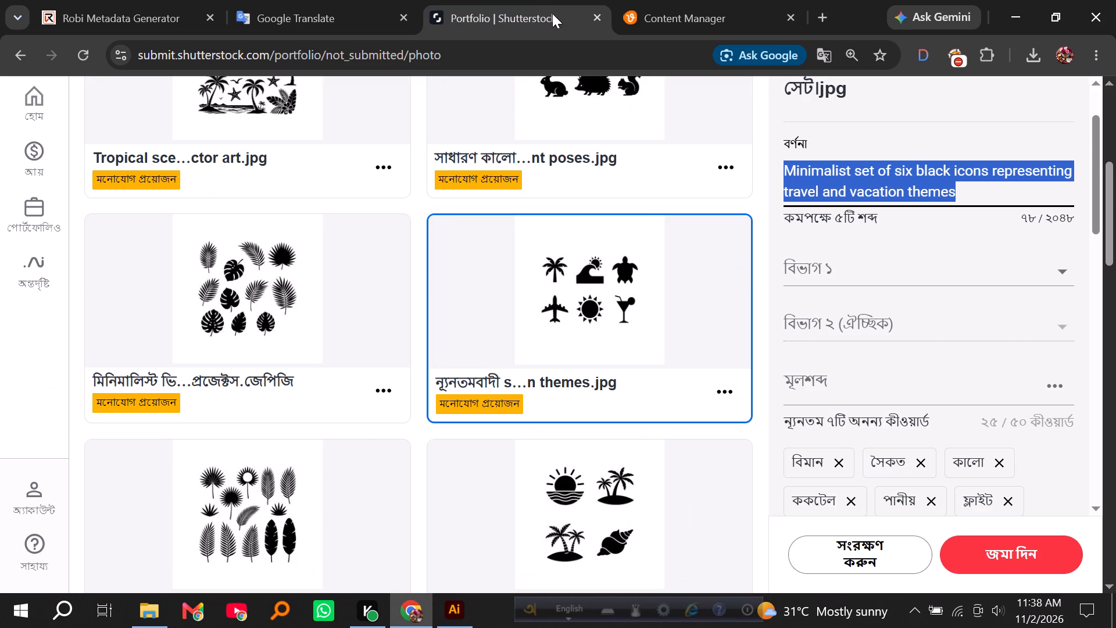
click(825, 267)
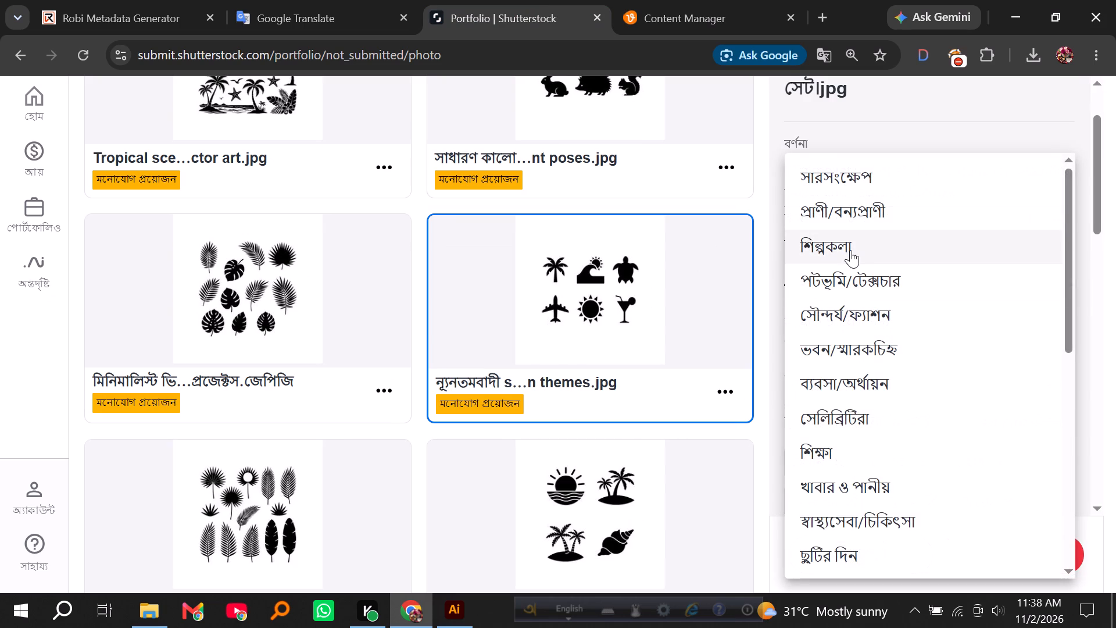
click(850, 250)
scroll(847, 376, down, 3)
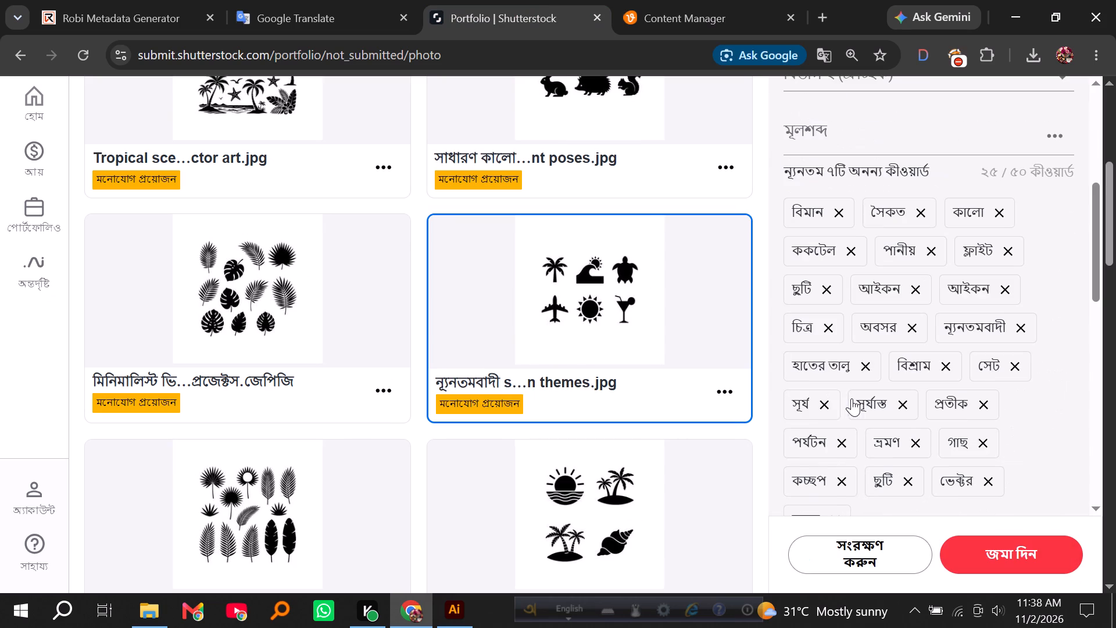
scroll(887, 382, down, 4)
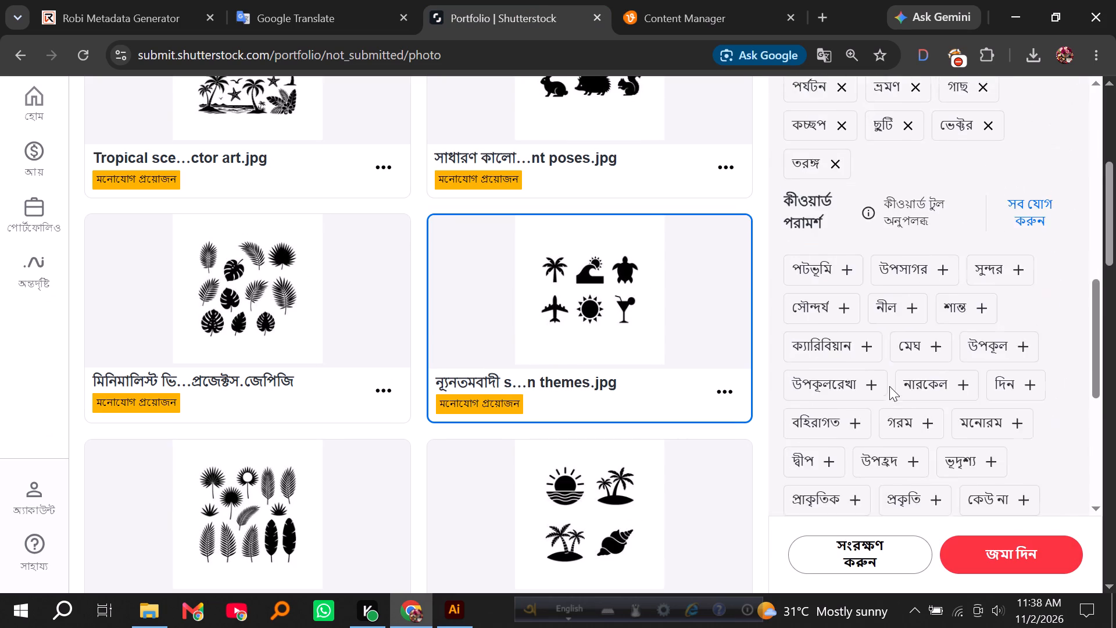
scroll(889, 386, down, 3)
click(867, 372)
click(856, 442)
scroll(903, 310, up, 2)
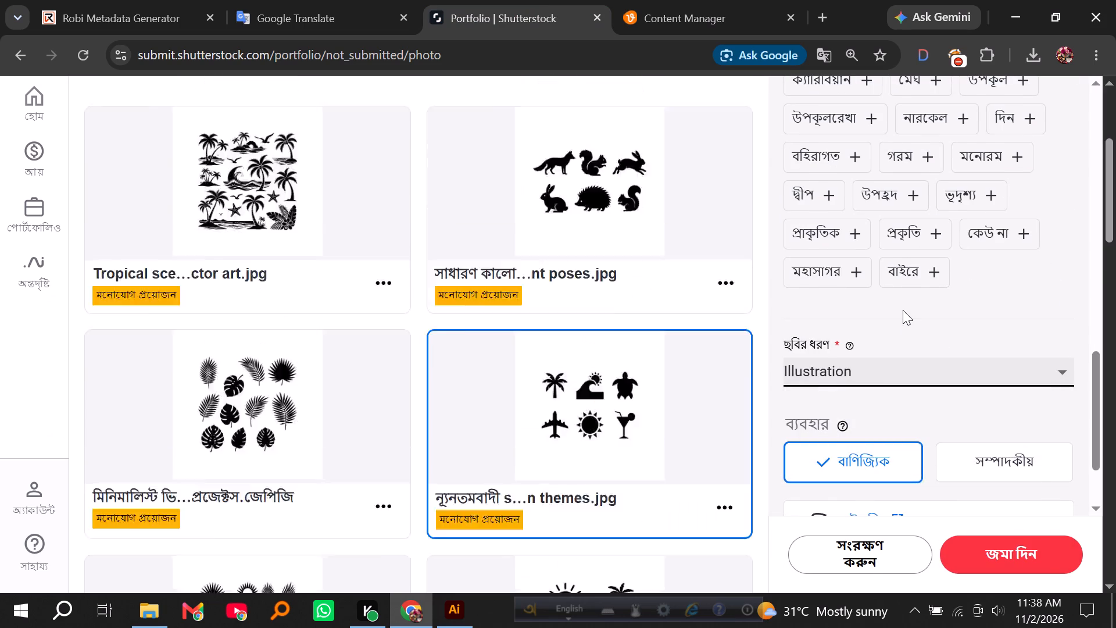
Remove one duplicate আইকন (icon) keyword and the হাতের তালু (palm of the hand) keyword from the Shutterstock travel icons entry.
scroll(903, 310, up, 1)
scroll(684, 373, down, 2)
scroll(895, 336, down, 1)
scroll(895, 335, up, 6)
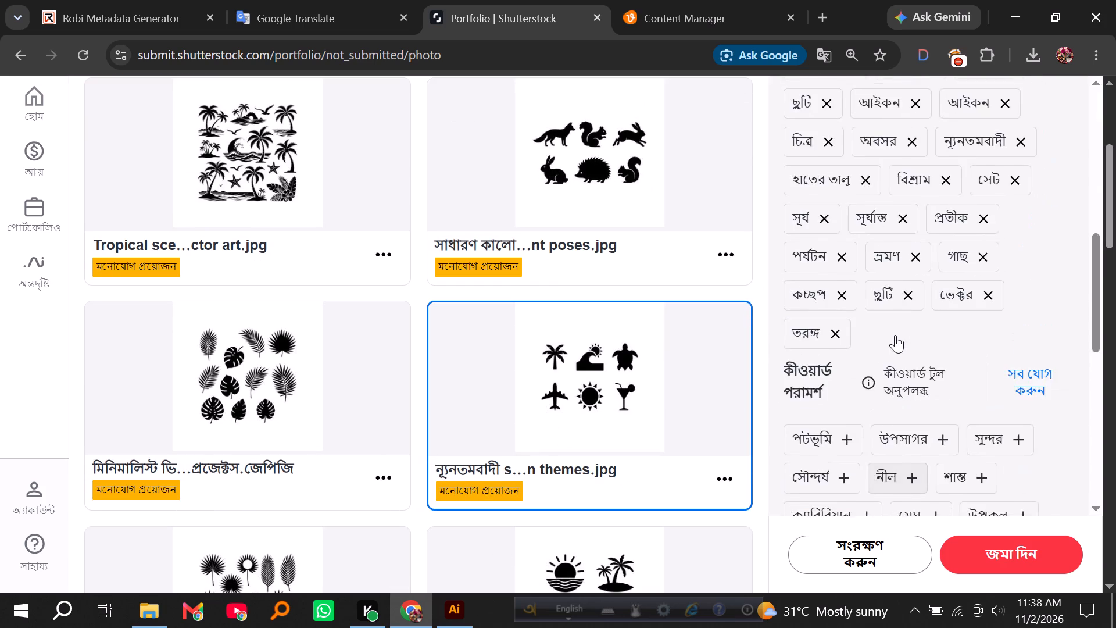
scroll(895, 335, down, 1)
scroll(895, 335, up, 3)
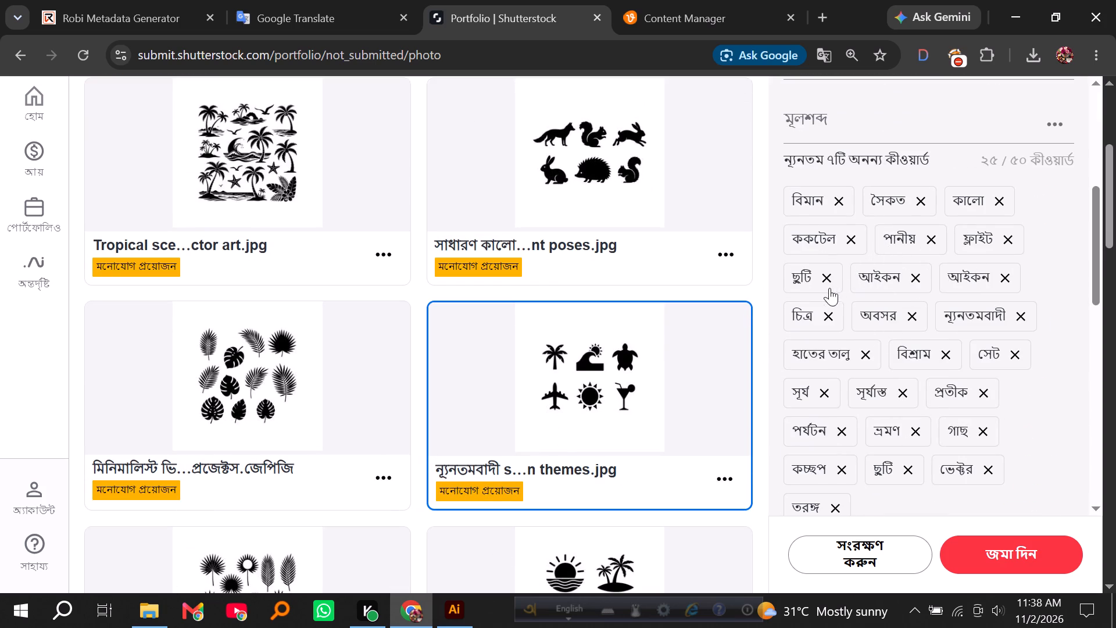
click(914, 277)
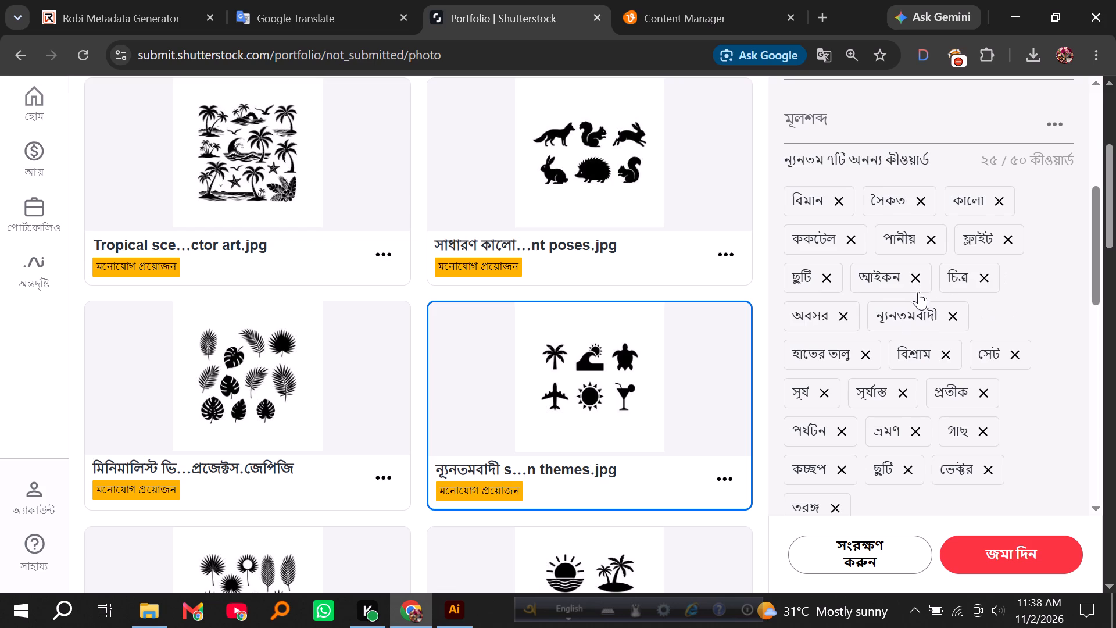
scroll(892, 330, down, 2)
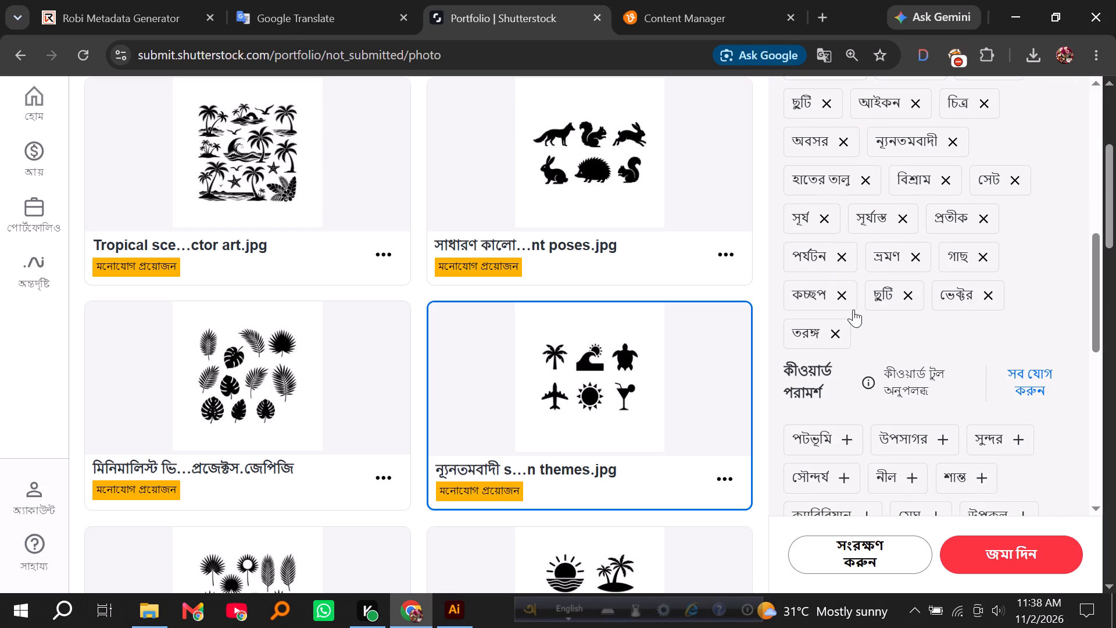
click(864, 179)
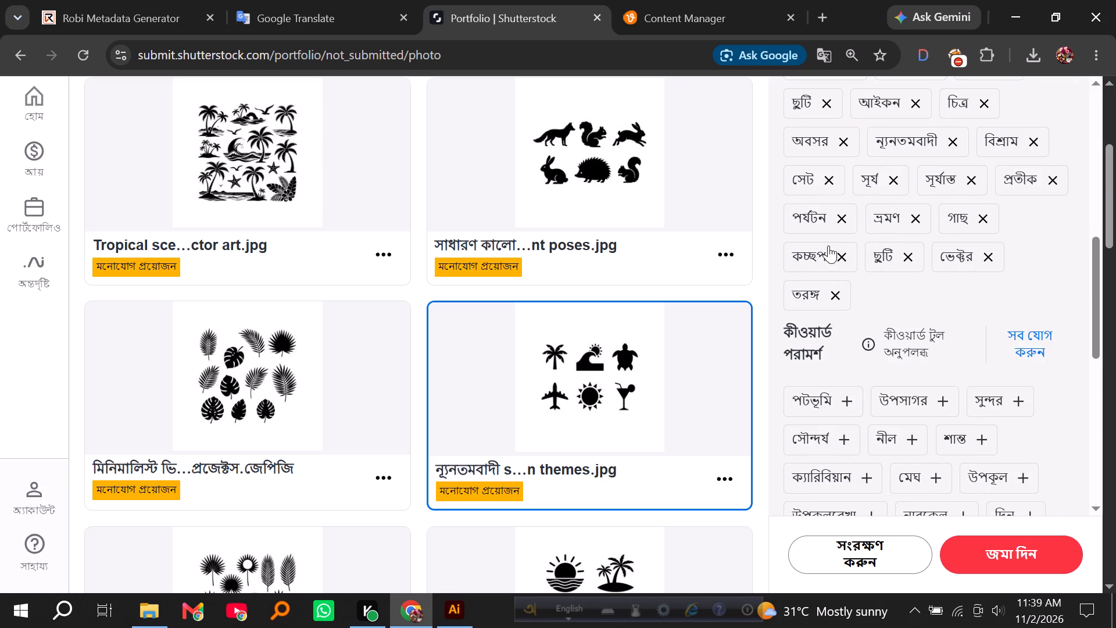
Add the suggested keywords সৌন্দর্য (beauty), শান্ত (calm), ভূদৃশ্য (landscape) and প্রকৃতি (nature) to the travel icons entry.
scroll(834, 254, up, 1)
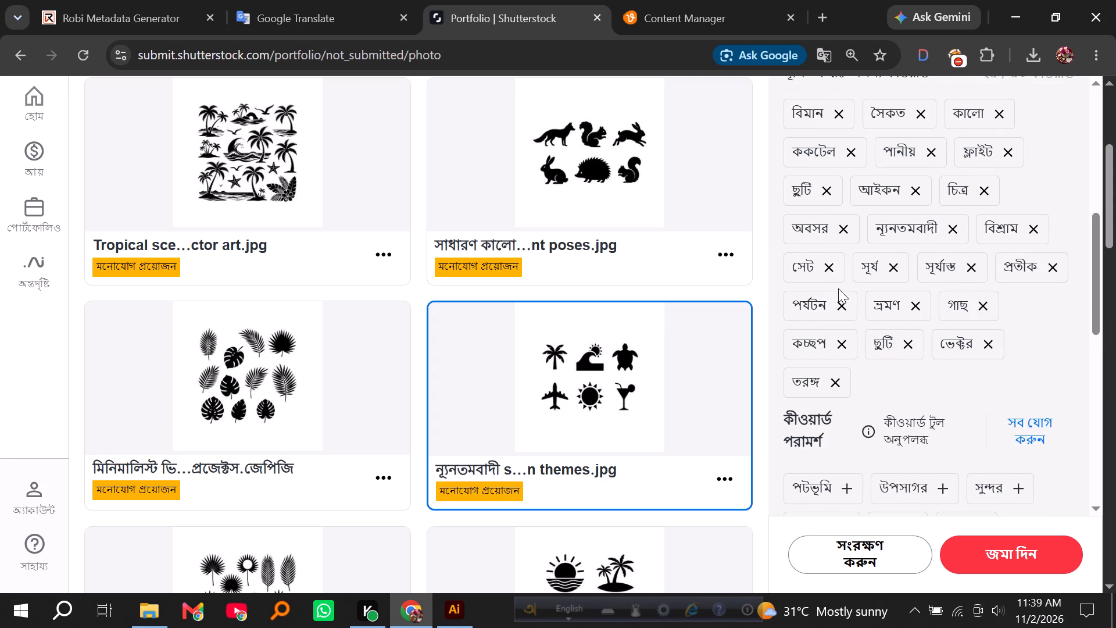
scroll(931, 298, down, 2)
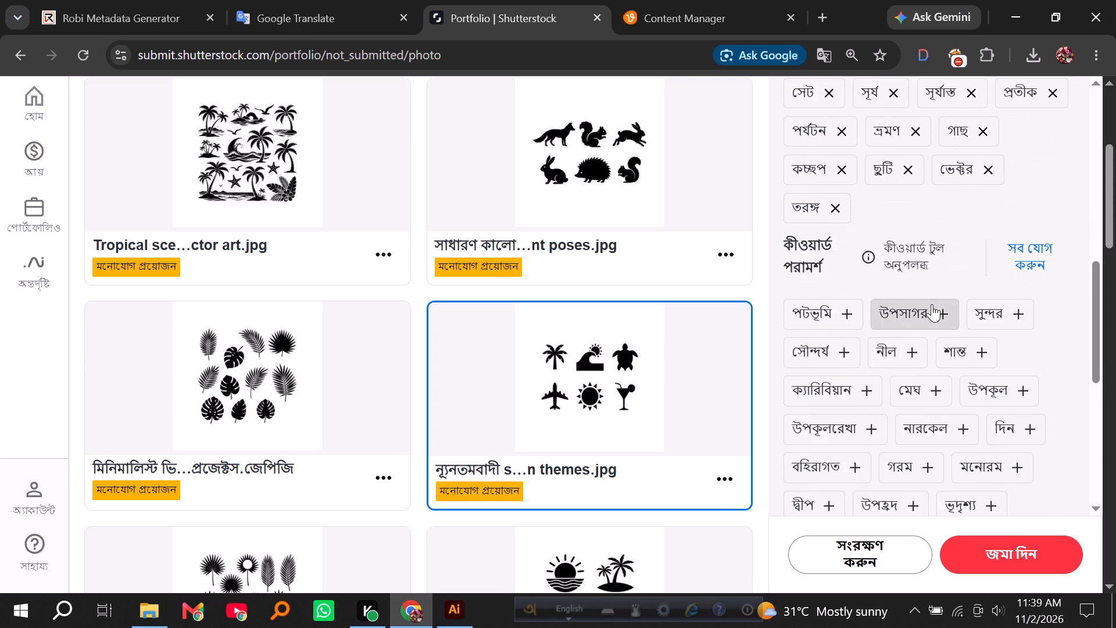
click(828, 350)
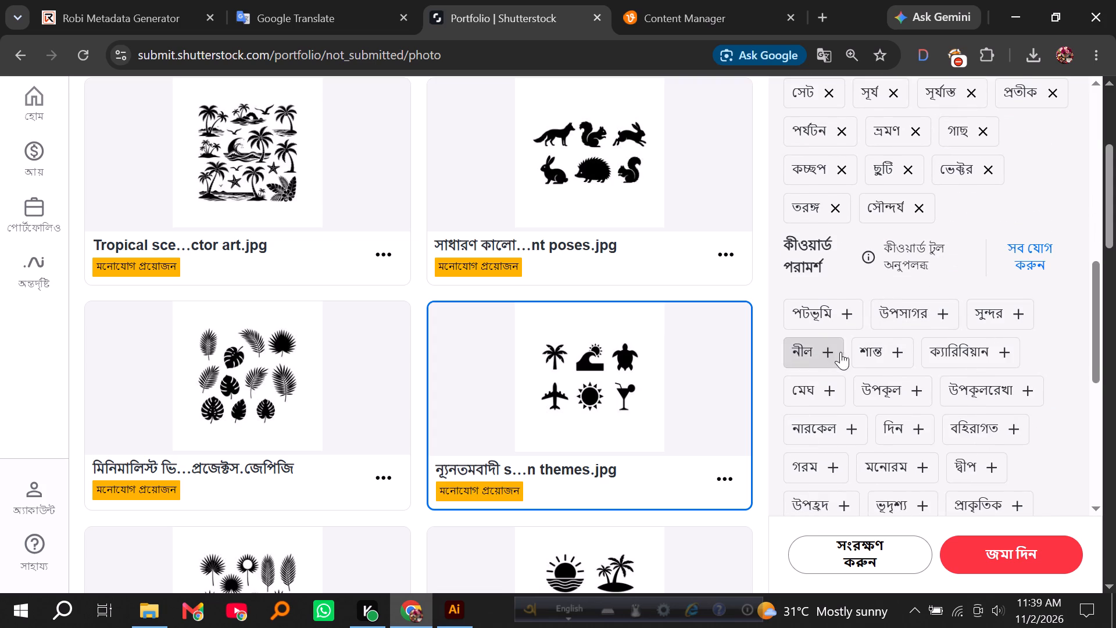
scroll(845, 356, down, 1)
click(868, 270)
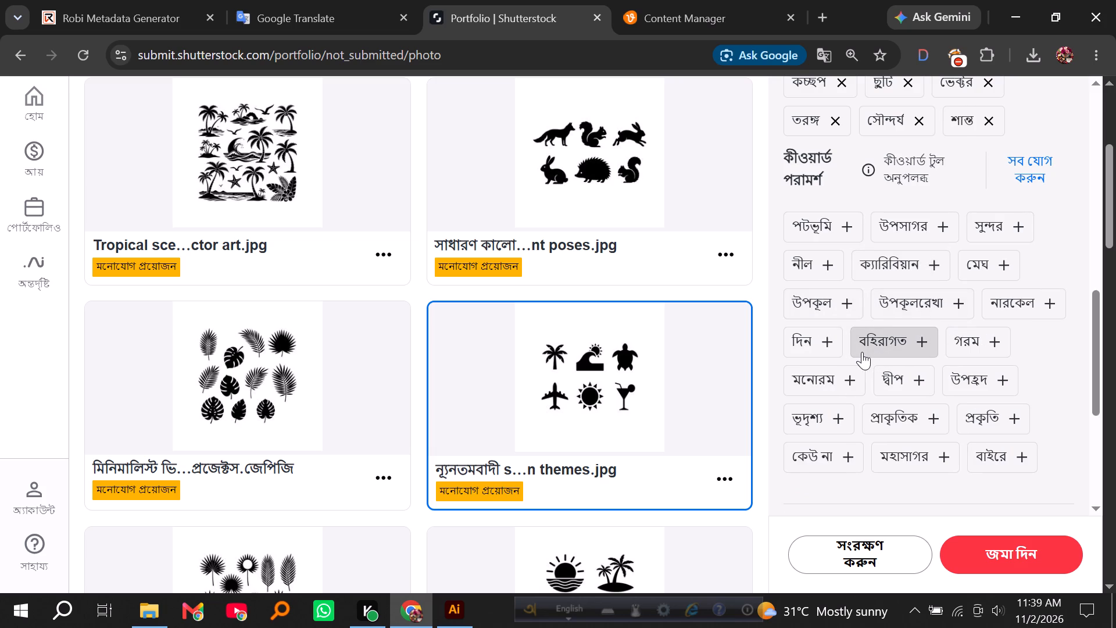
click(820, 412)
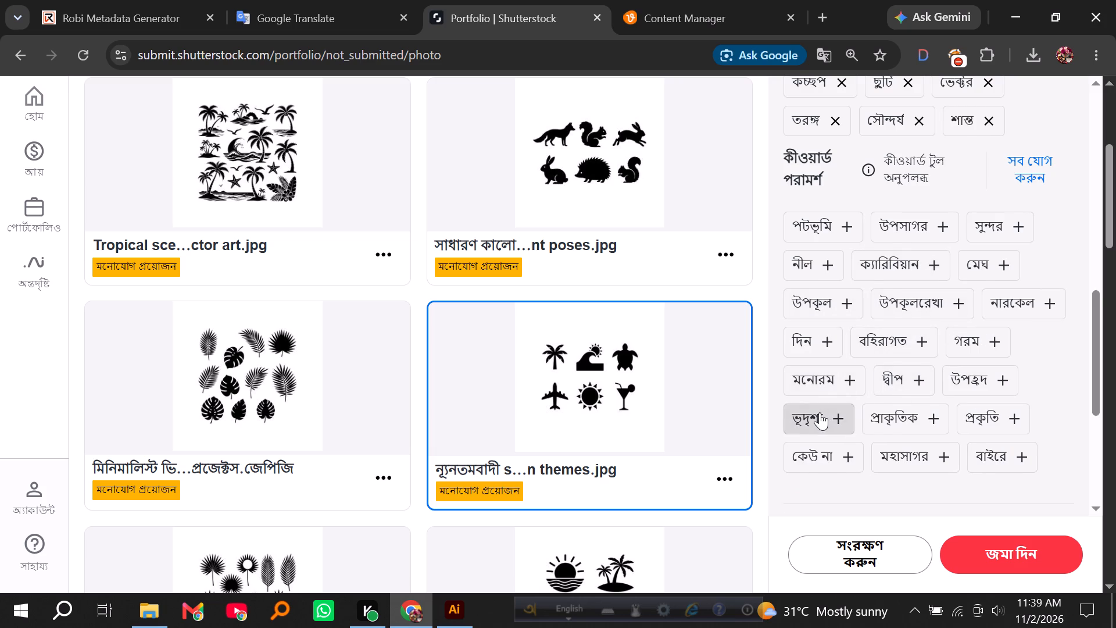
click(898, 455)
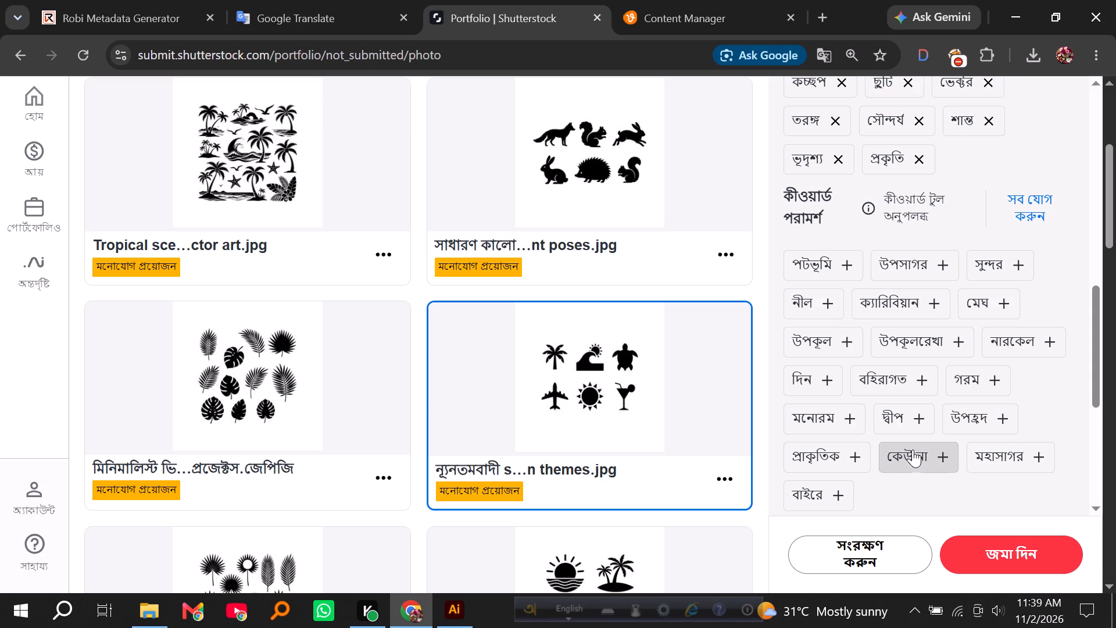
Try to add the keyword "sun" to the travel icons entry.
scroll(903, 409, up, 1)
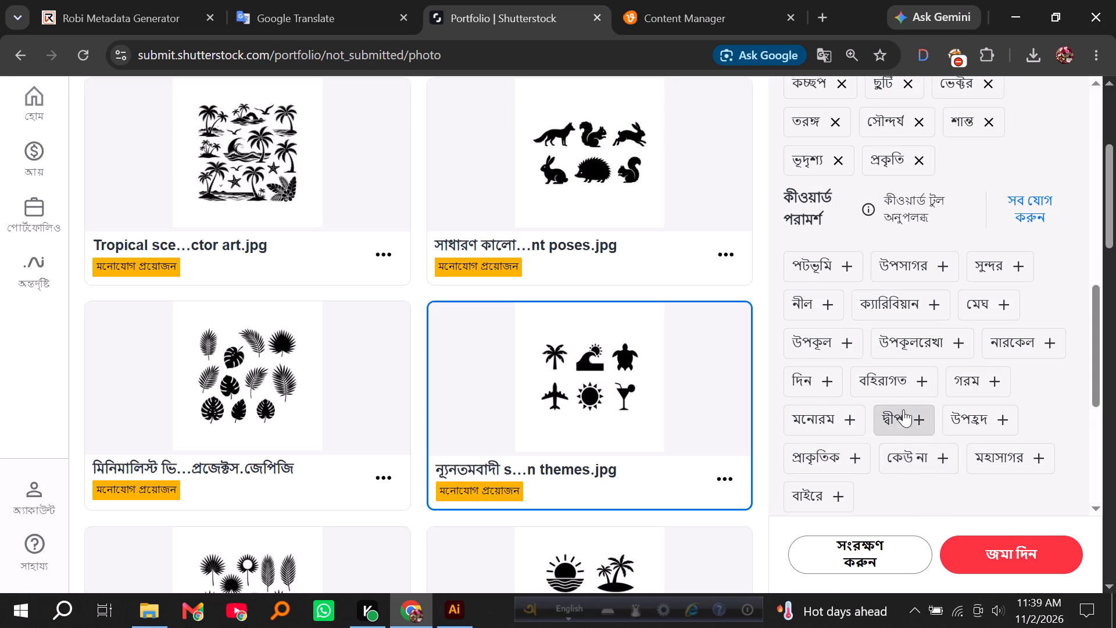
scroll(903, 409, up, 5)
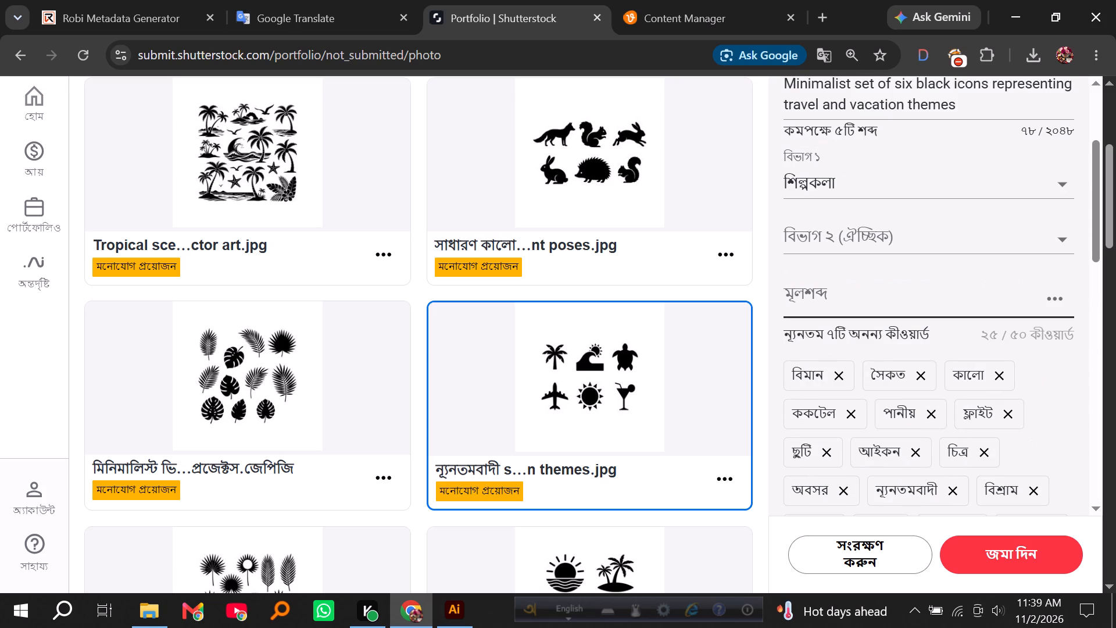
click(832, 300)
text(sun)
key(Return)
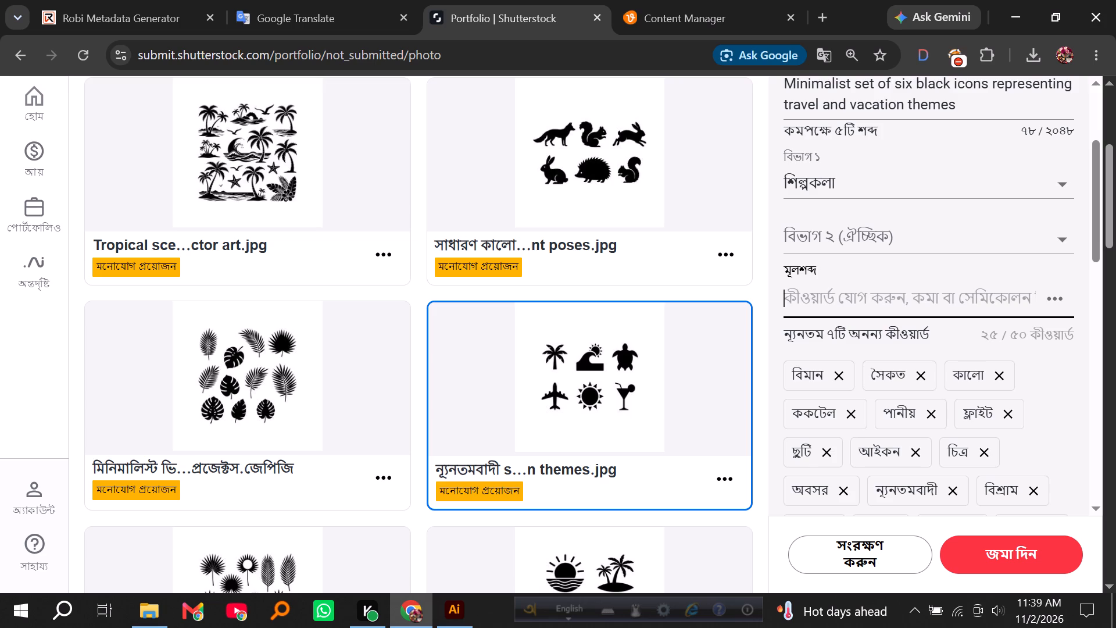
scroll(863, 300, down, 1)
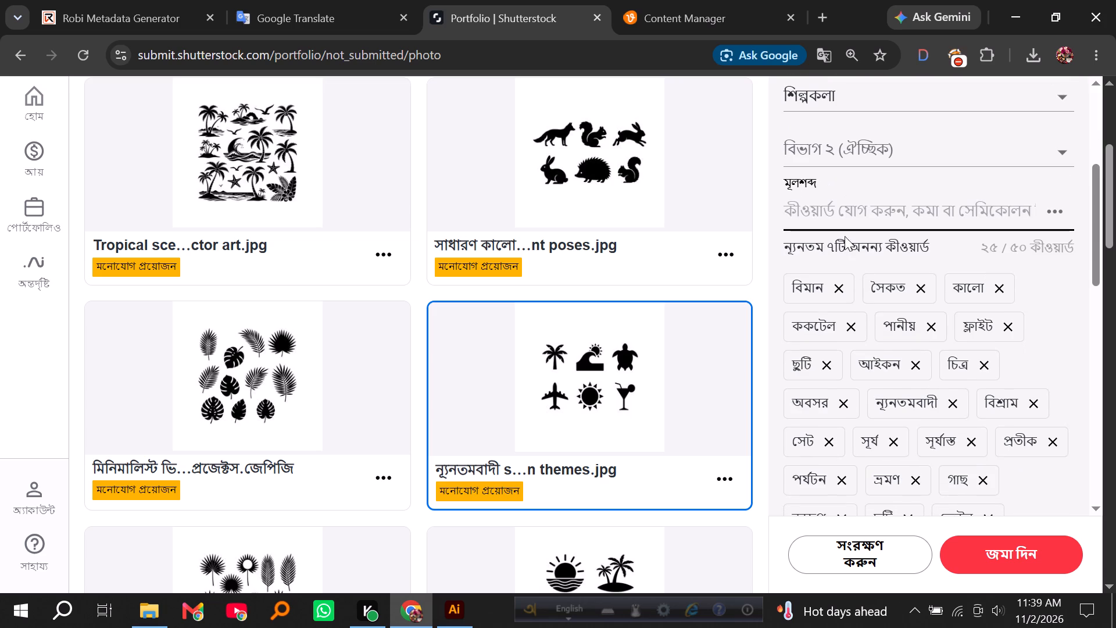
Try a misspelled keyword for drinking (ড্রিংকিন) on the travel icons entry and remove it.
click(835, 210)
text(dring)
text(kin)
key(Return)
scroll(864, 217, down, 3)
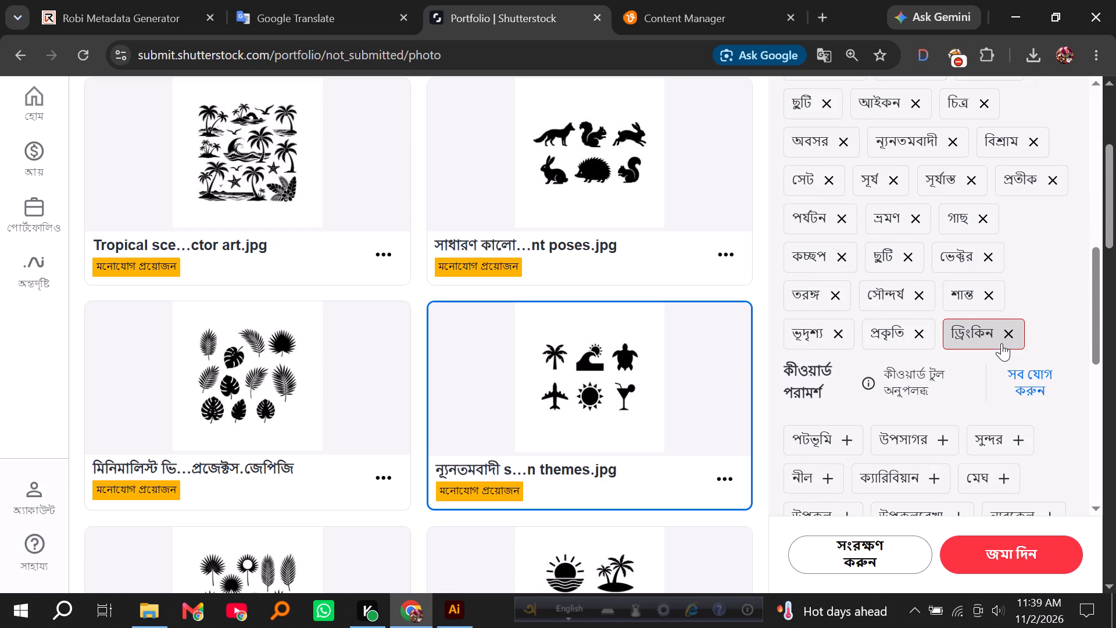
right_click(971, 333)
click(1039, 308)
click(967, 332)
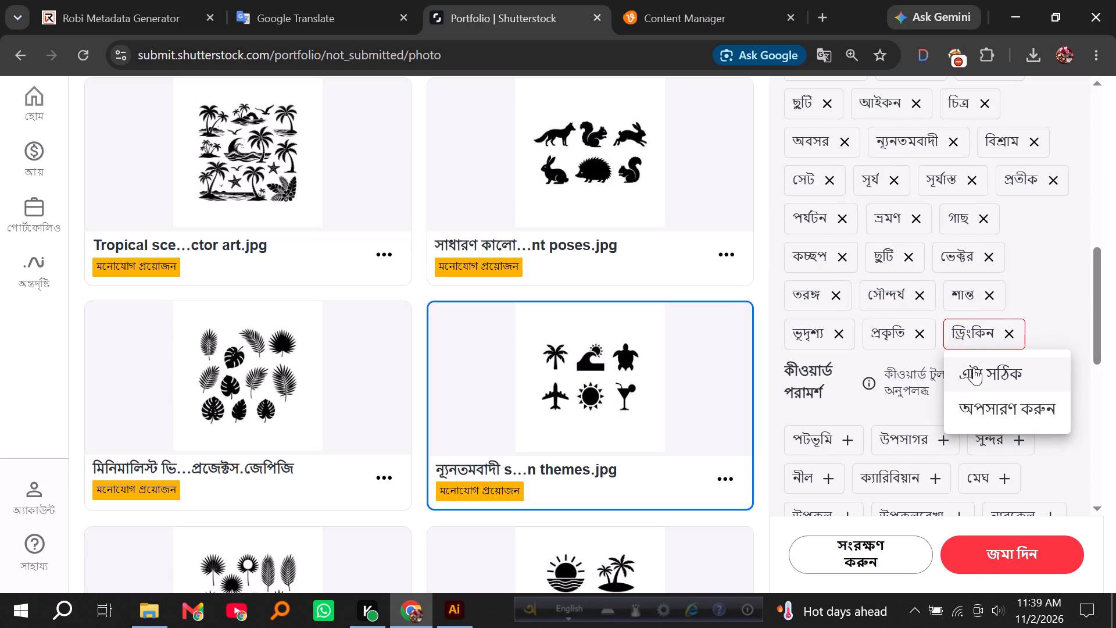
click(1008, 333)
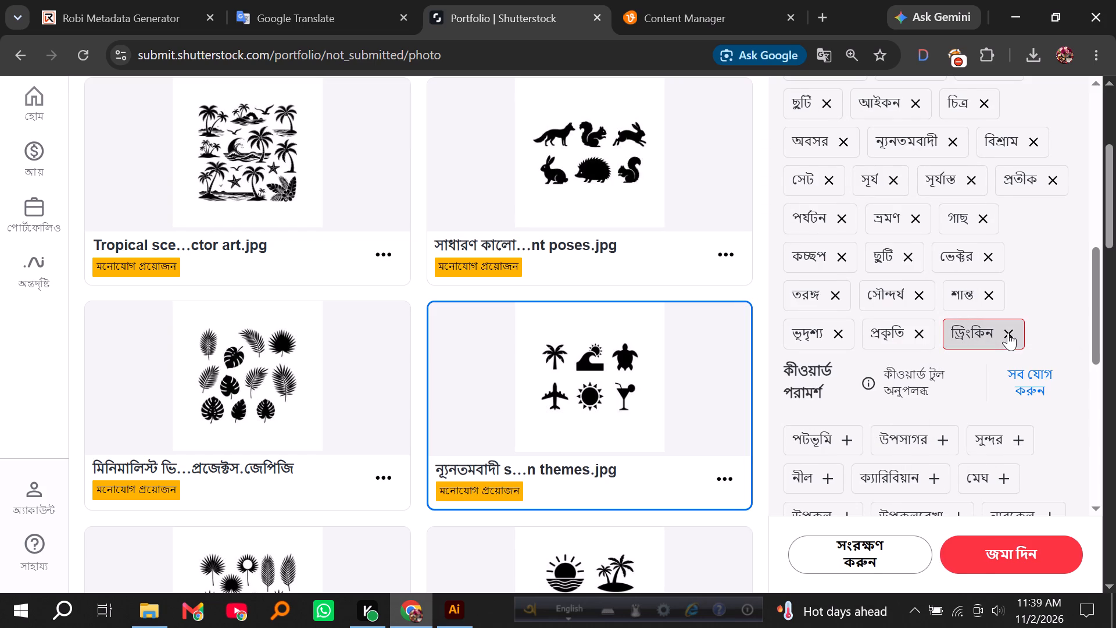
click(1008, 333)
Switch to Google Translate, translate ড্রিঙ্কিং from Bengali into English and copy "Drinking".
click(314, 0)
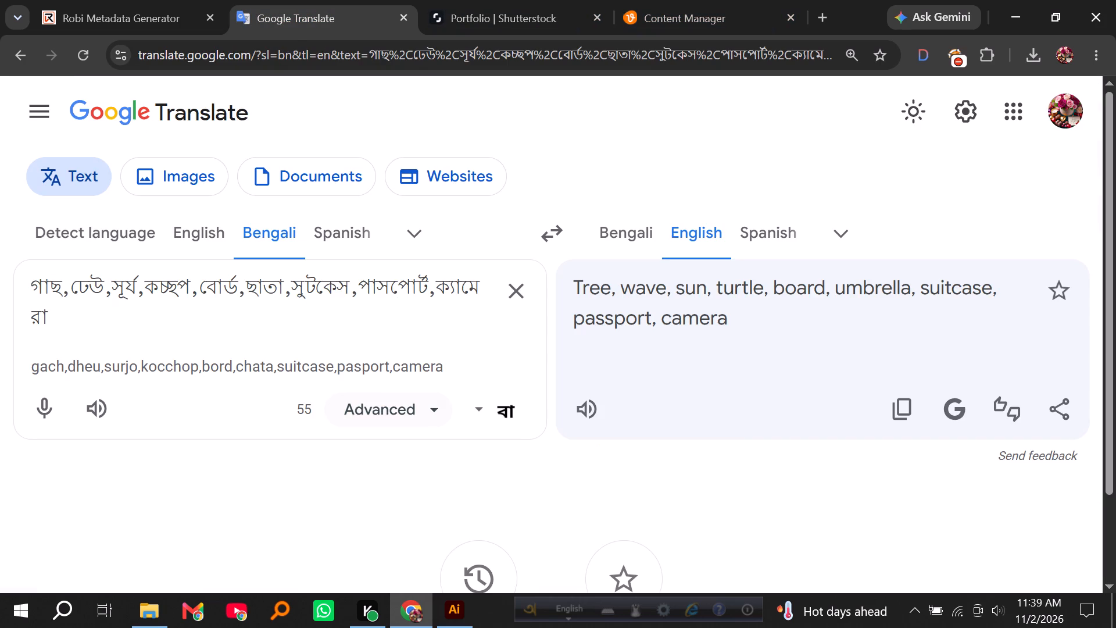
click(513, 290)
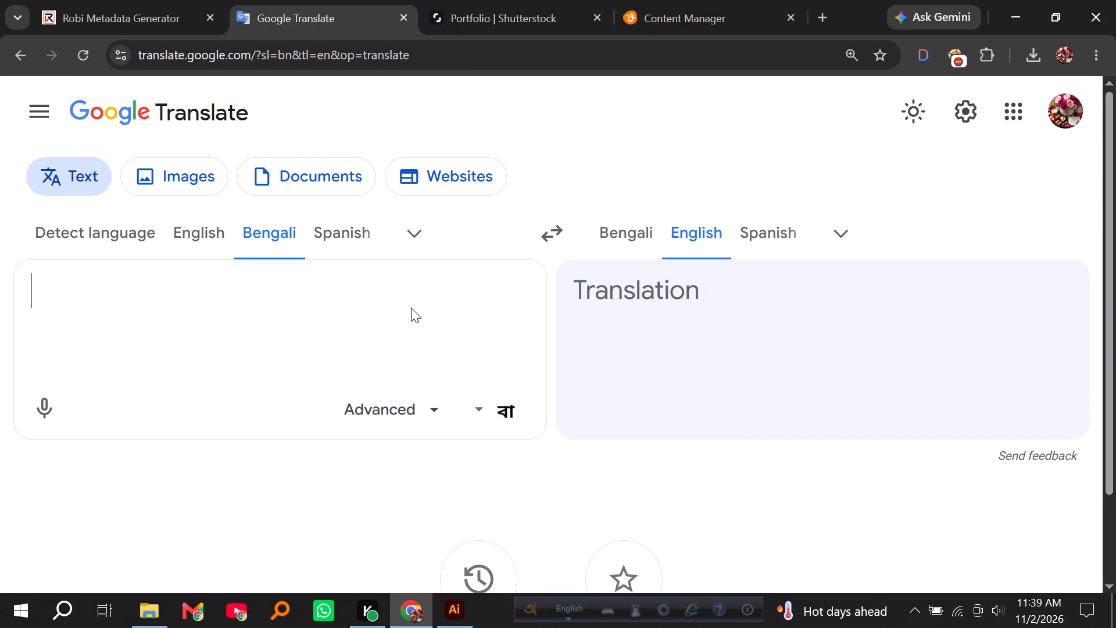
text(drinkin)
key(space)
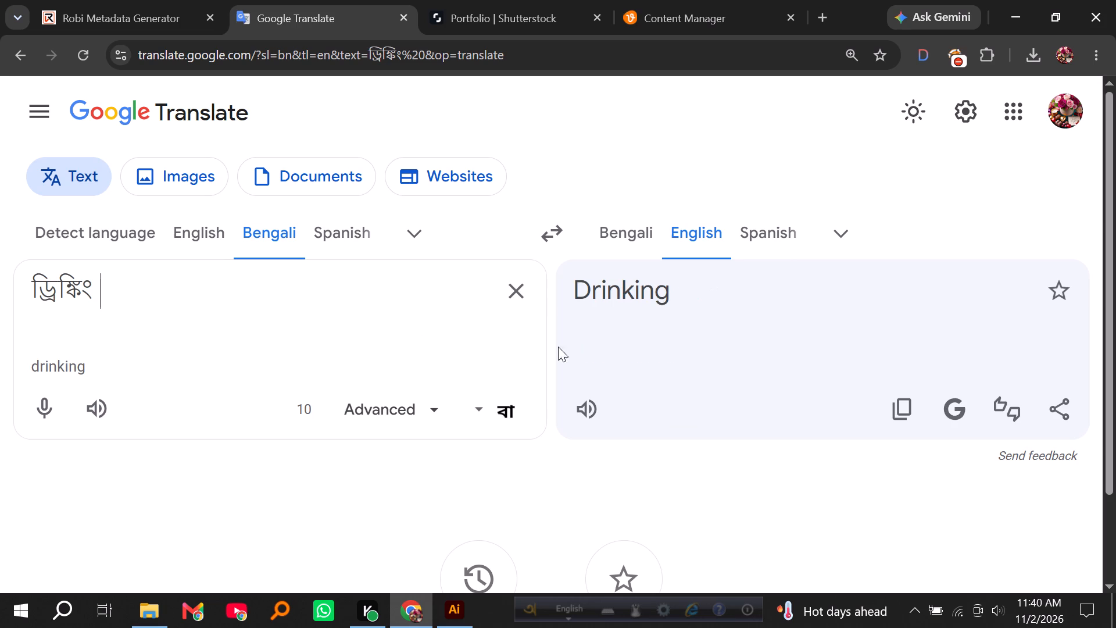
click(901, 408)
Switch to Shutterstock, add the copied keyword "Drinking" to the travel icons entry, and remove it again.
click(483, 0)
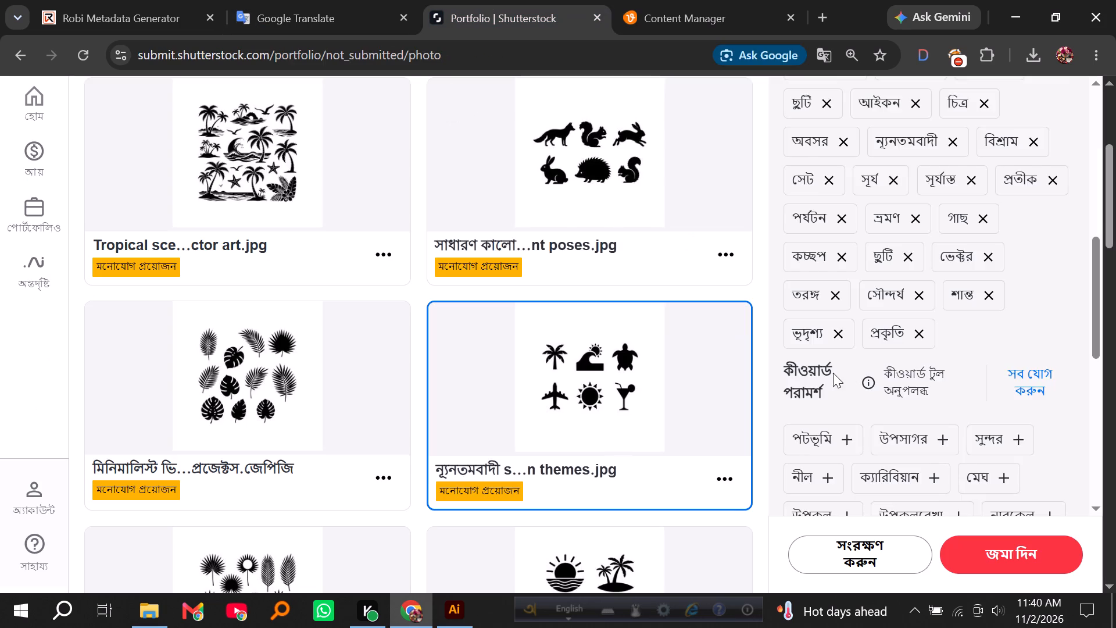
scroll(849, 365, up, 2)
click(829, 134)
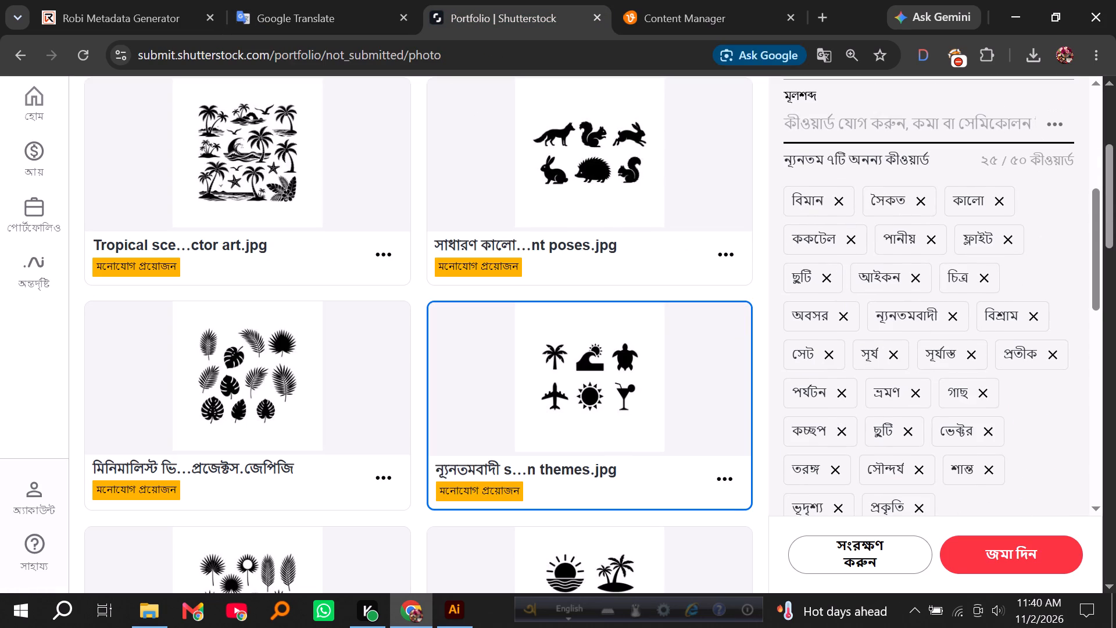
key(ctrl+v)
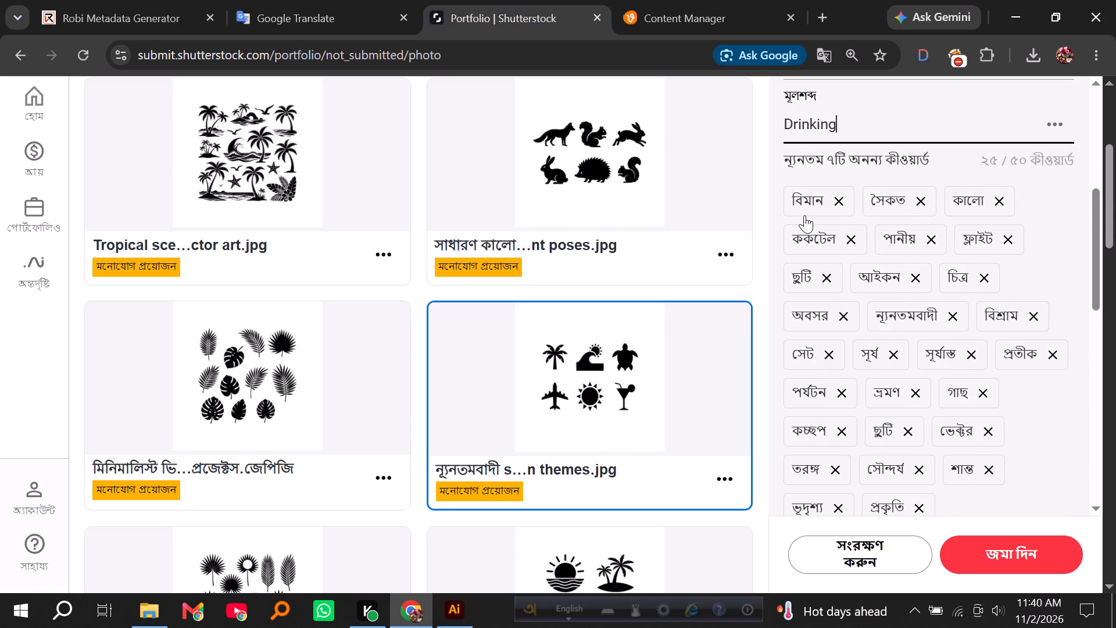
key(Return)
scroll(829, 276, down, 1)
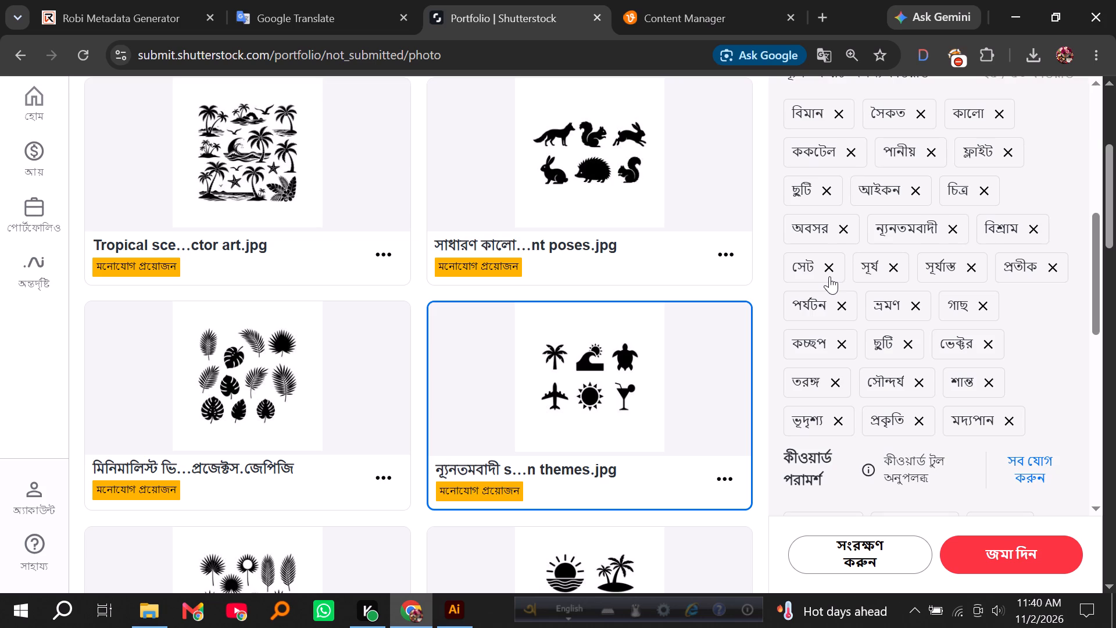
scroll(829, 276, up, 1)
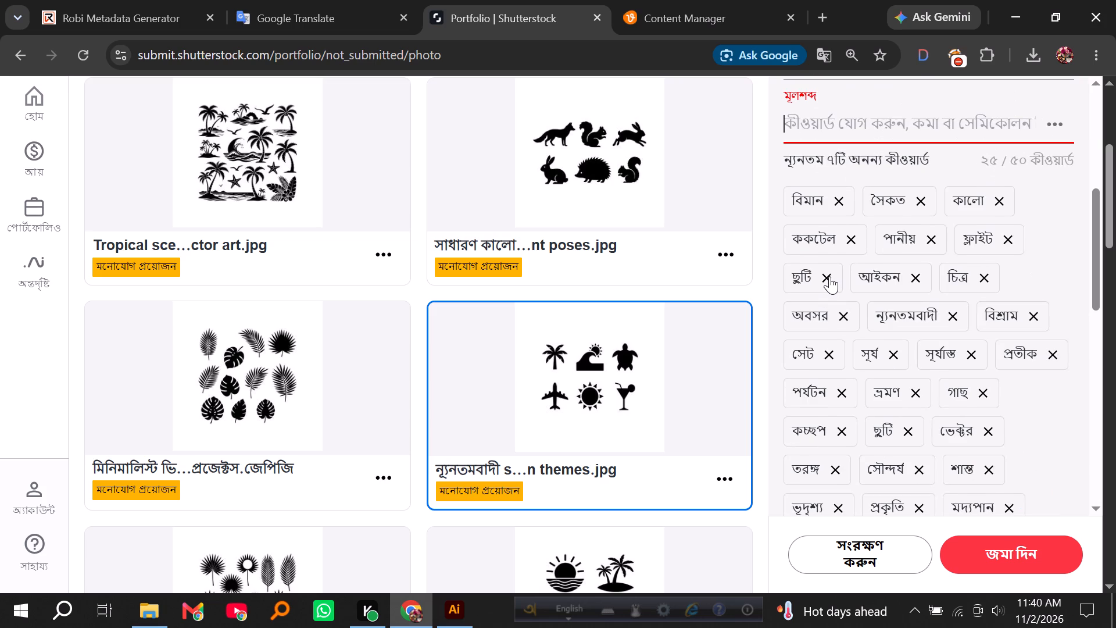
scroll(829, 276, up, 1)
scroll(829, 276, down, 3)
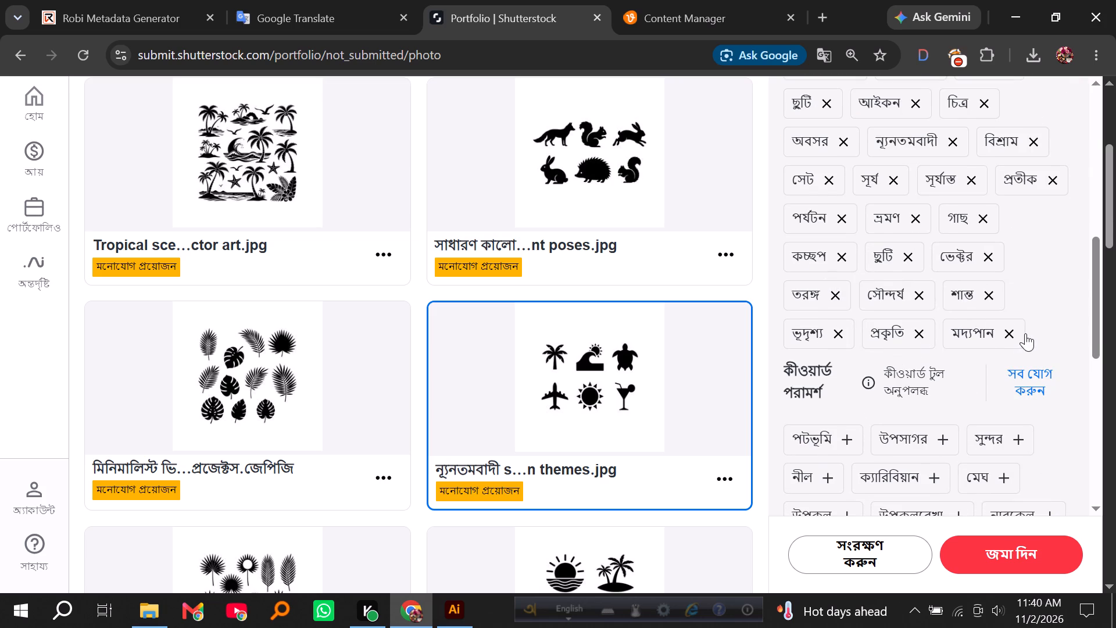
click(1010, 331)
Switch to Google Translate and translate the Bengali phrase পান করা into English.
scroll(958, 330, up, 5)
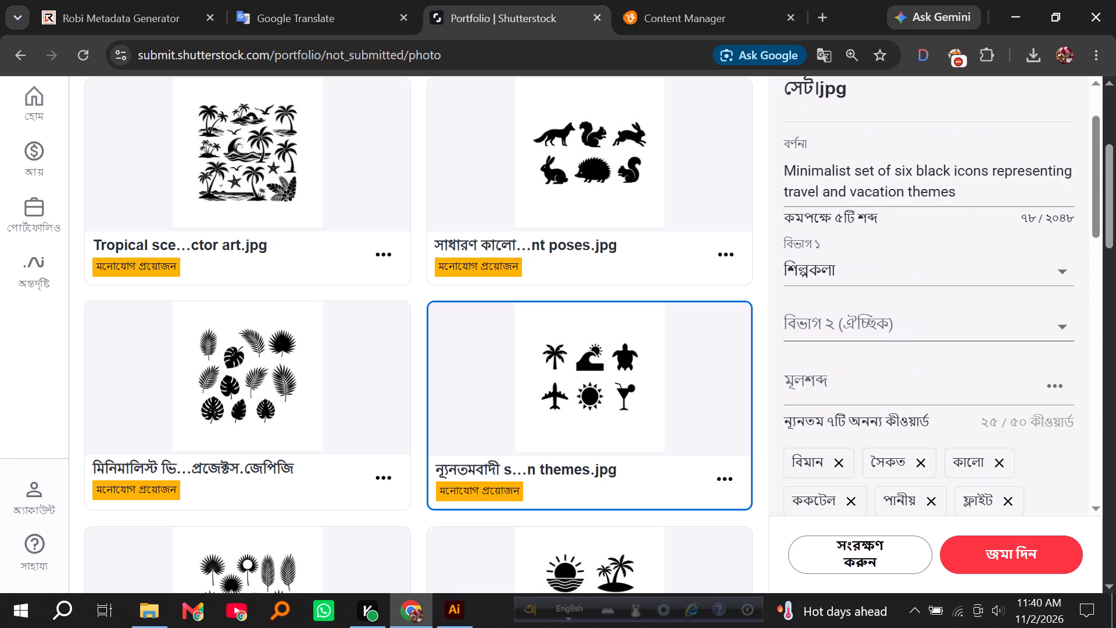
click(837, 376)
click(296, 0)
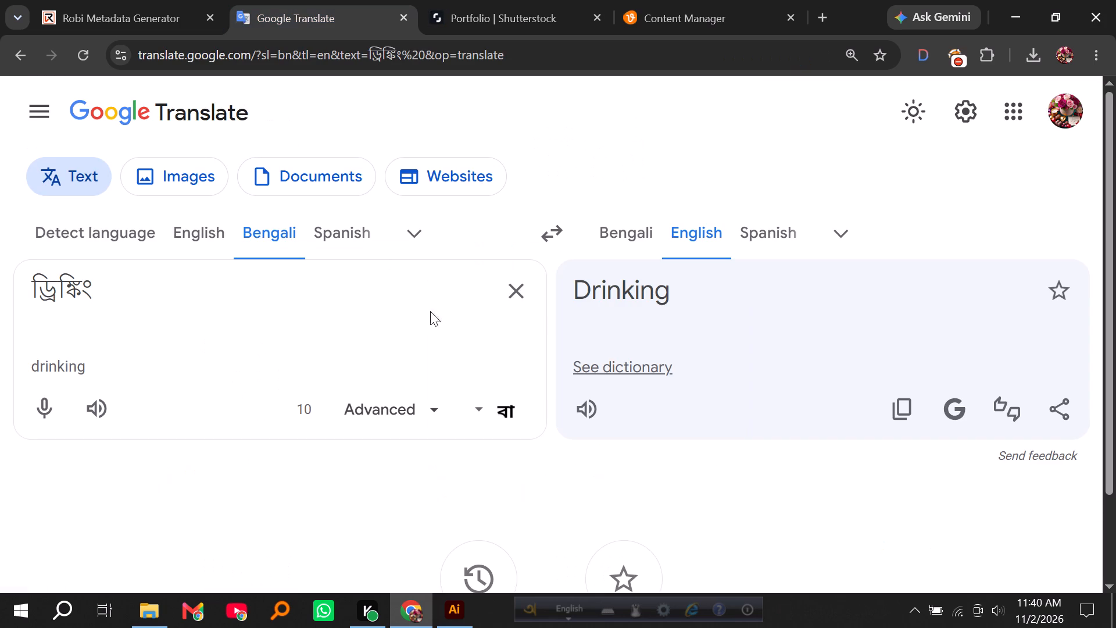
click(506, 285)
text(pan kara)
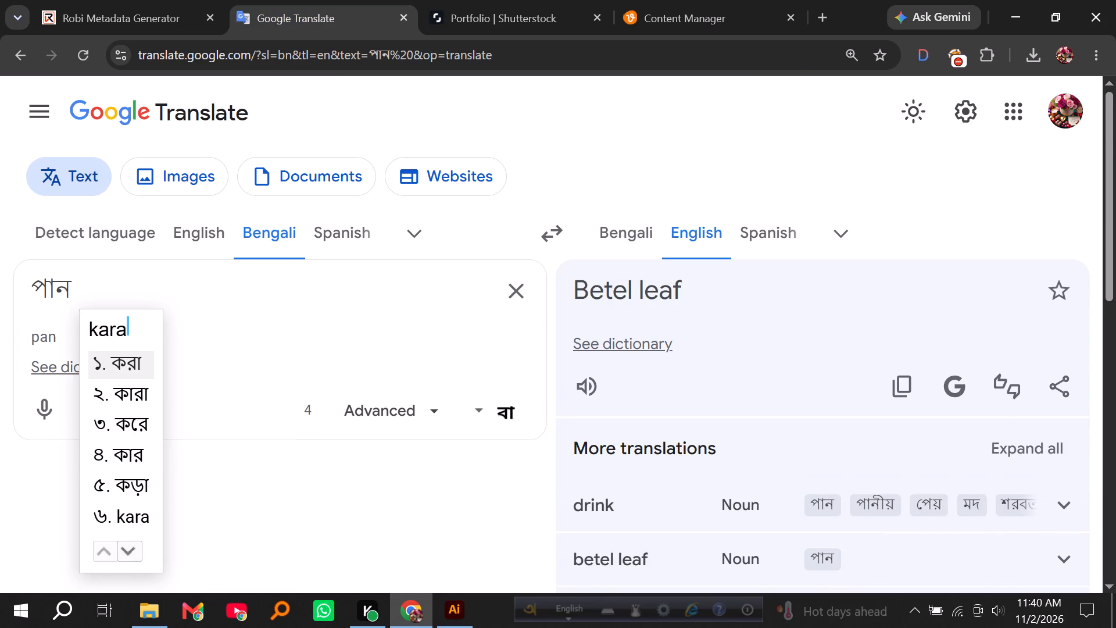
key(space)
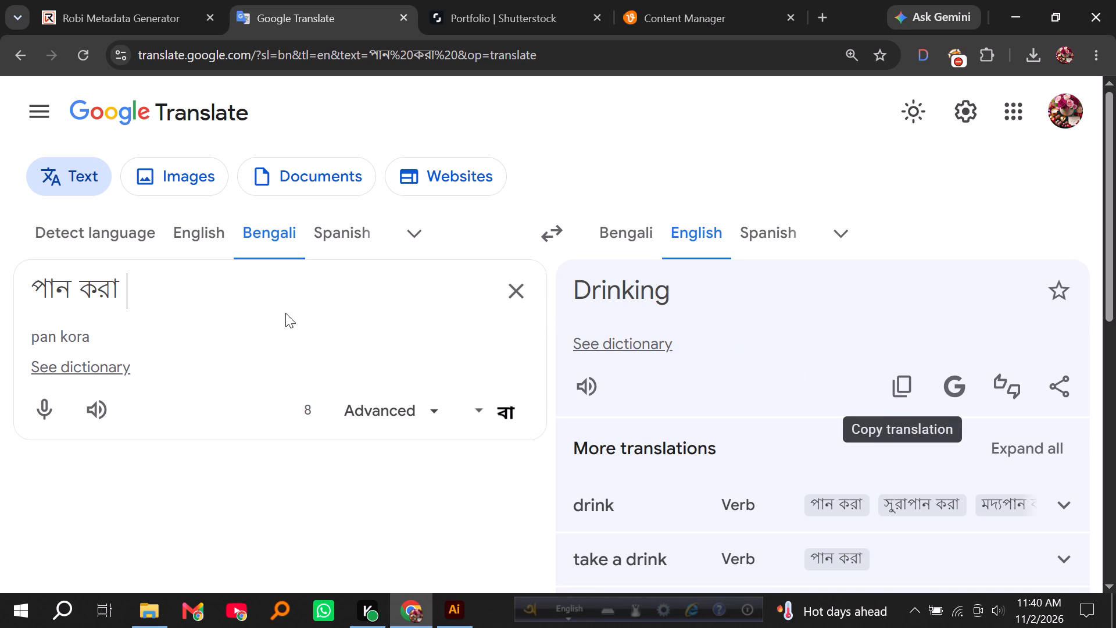
Translate the Bengali word শরবত into English and copy "Sherbet".
click(504, 292)
text(sr)
text(bt)
key(Return)
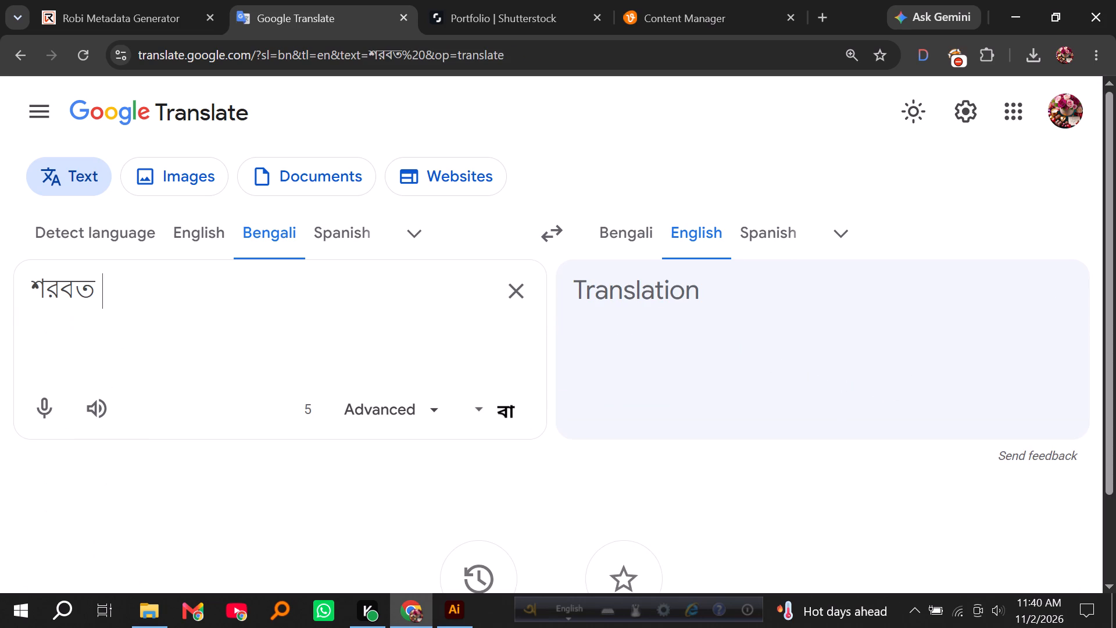
click(900, 391)
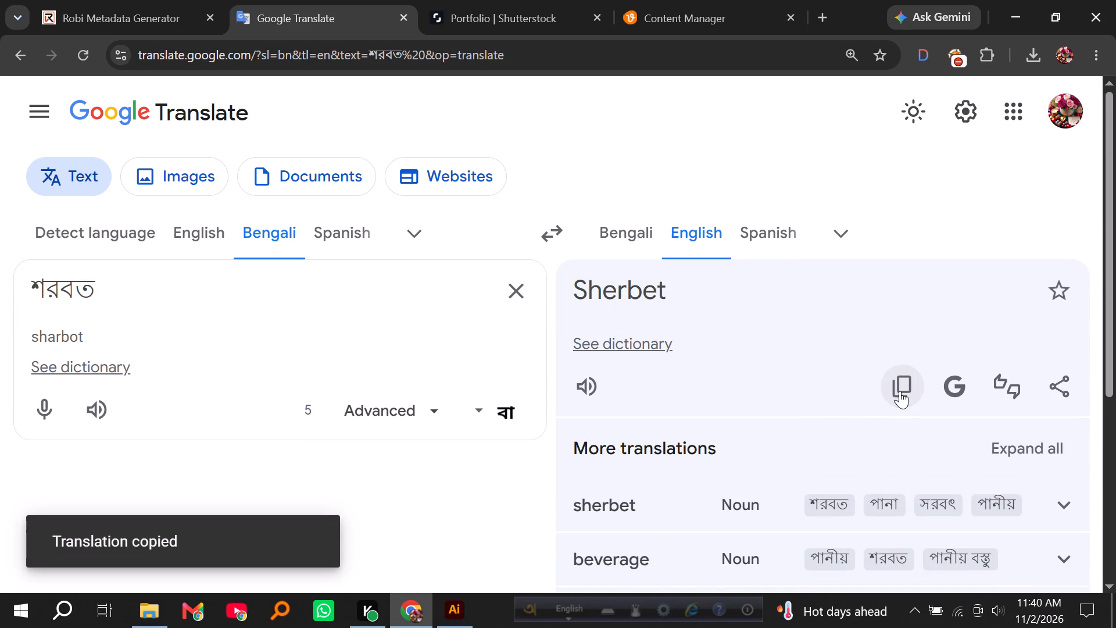
Switch to Shutterstock and add the copied keyword "Sherbet" to the travel icons entry.
click(513, 0)
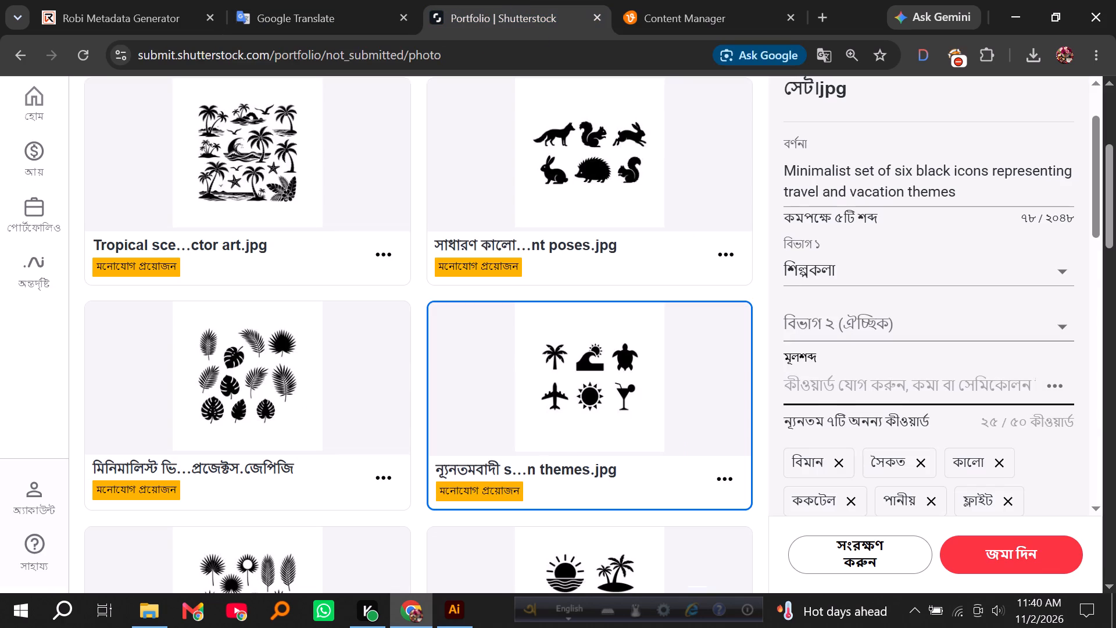
click(832, 389)
key(ctrl+v)
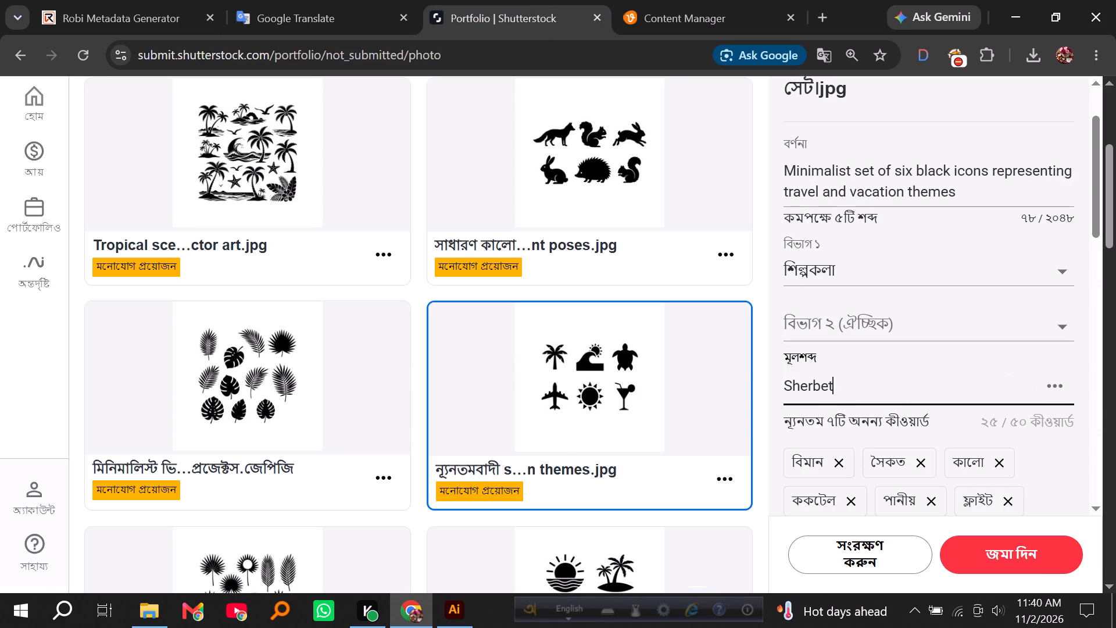
key(Return)
scroll(835, 380, down, 4)
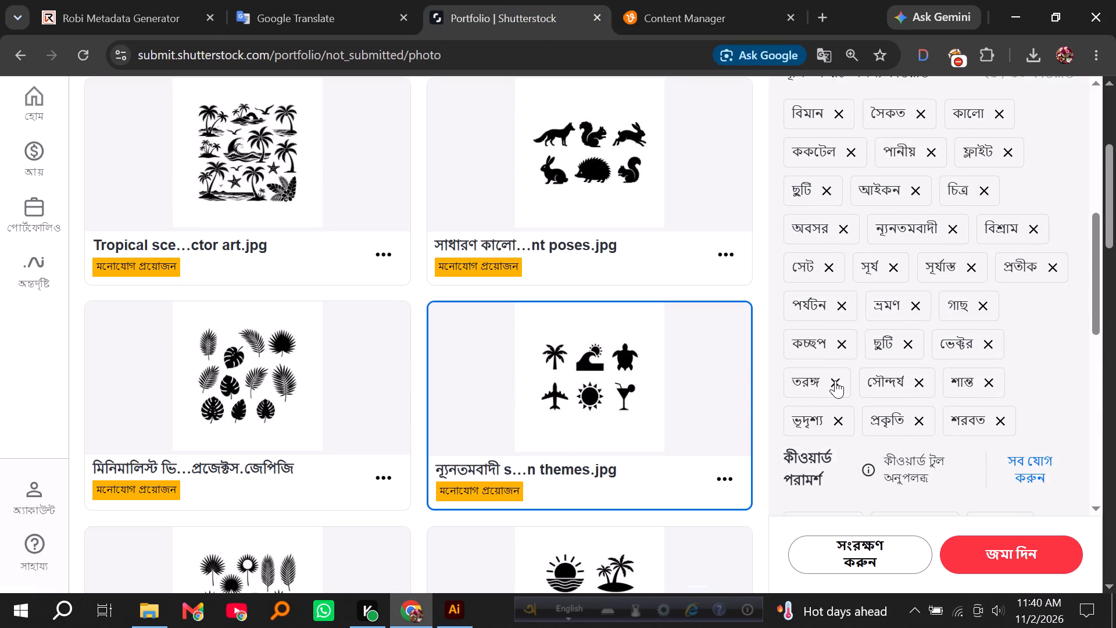
scroll(835, 380, up, 1)
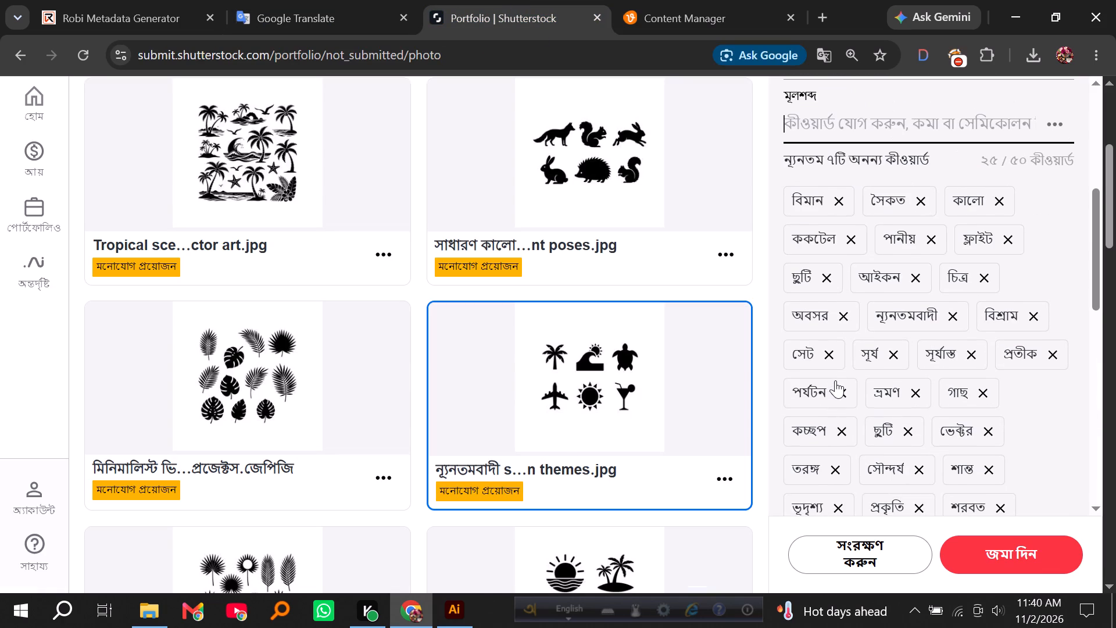
Switch to Google Translate, translate the Bengali phrase শরবতের গ্লাস into English and copy "A glass of sherbet".
click(323, 0)
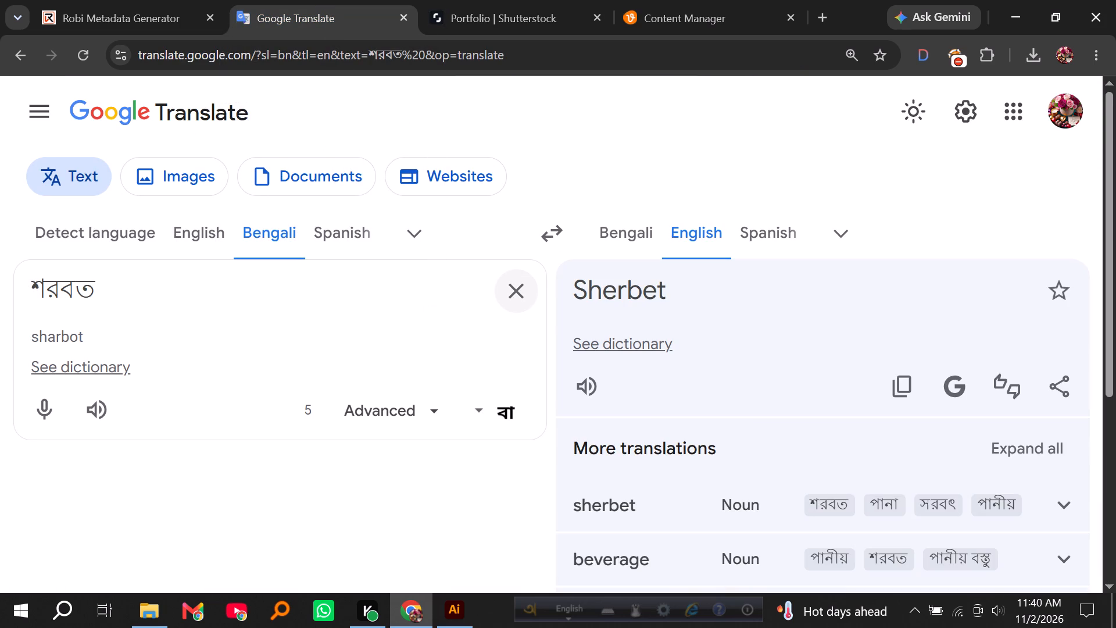
click(33, 282)
click(95, 291)
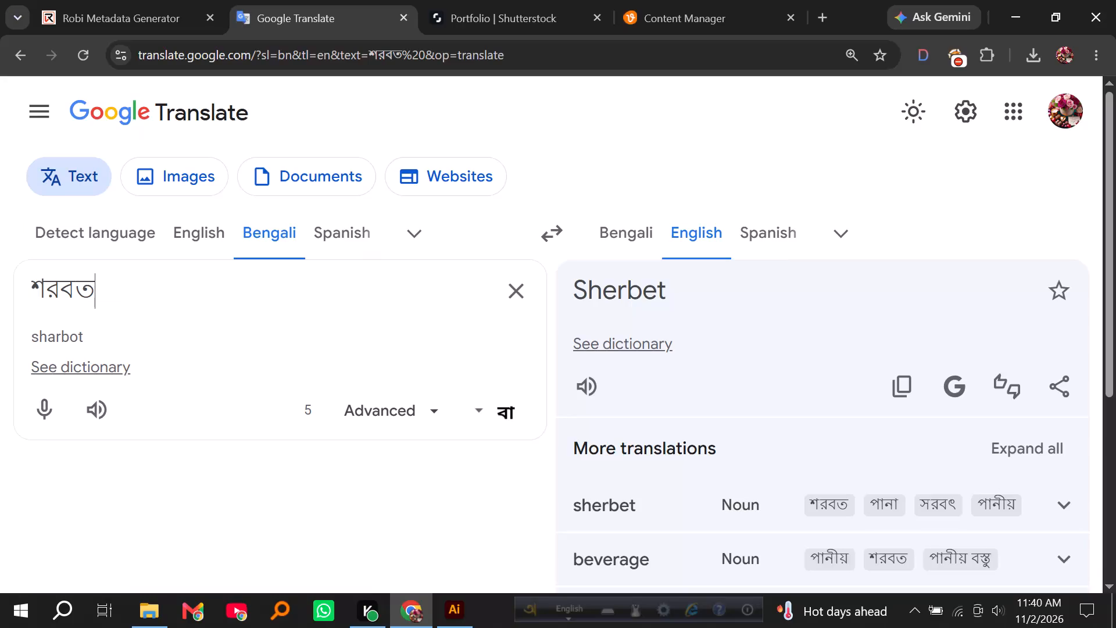
key(BackSpace)
text(ter)
key(space)
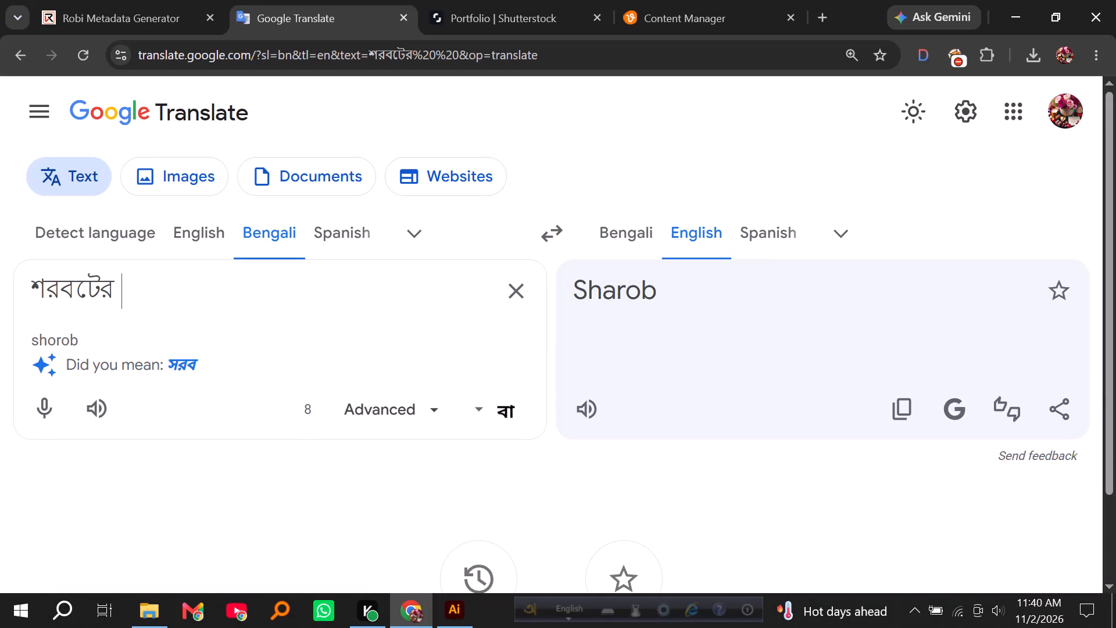
click(185, 365)
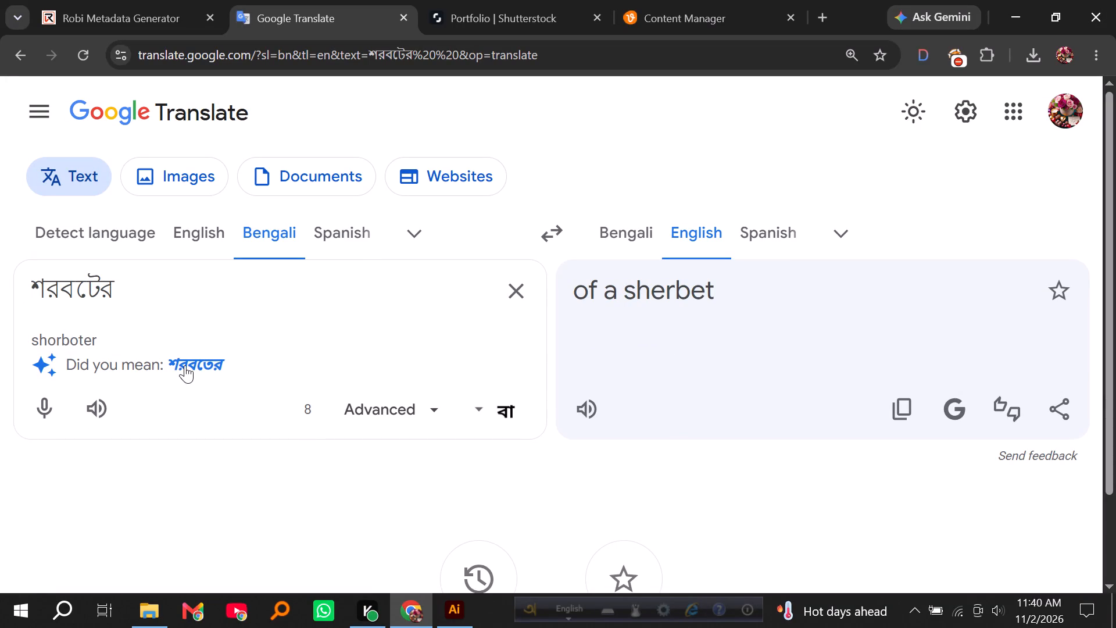
key(g)
text(las)
key(space)
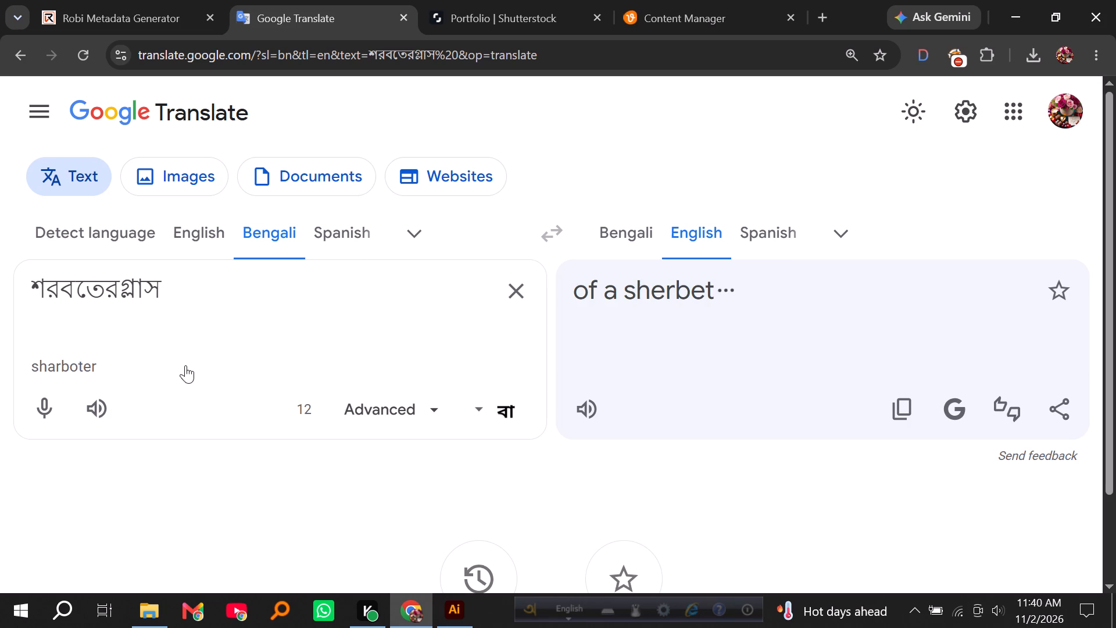
click(213, 360)
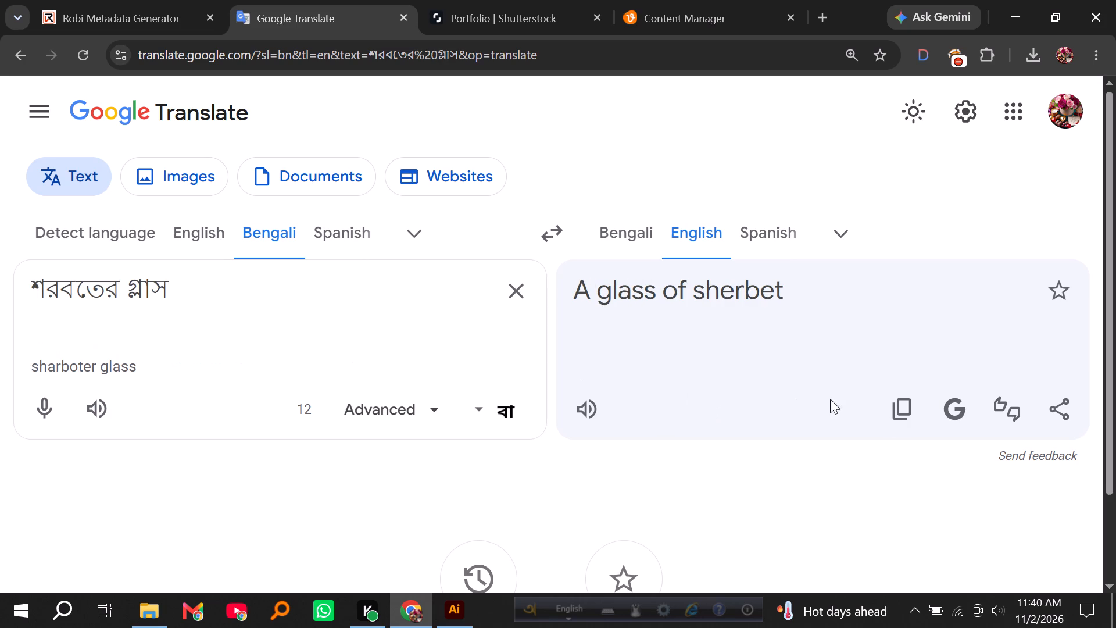
click(899, 412)
Switch to Shutterstock and add the copied keyword "A glass of sherbet" to the travel icons entry.
click(539, 0)
scroll(889, 290, up, 1)
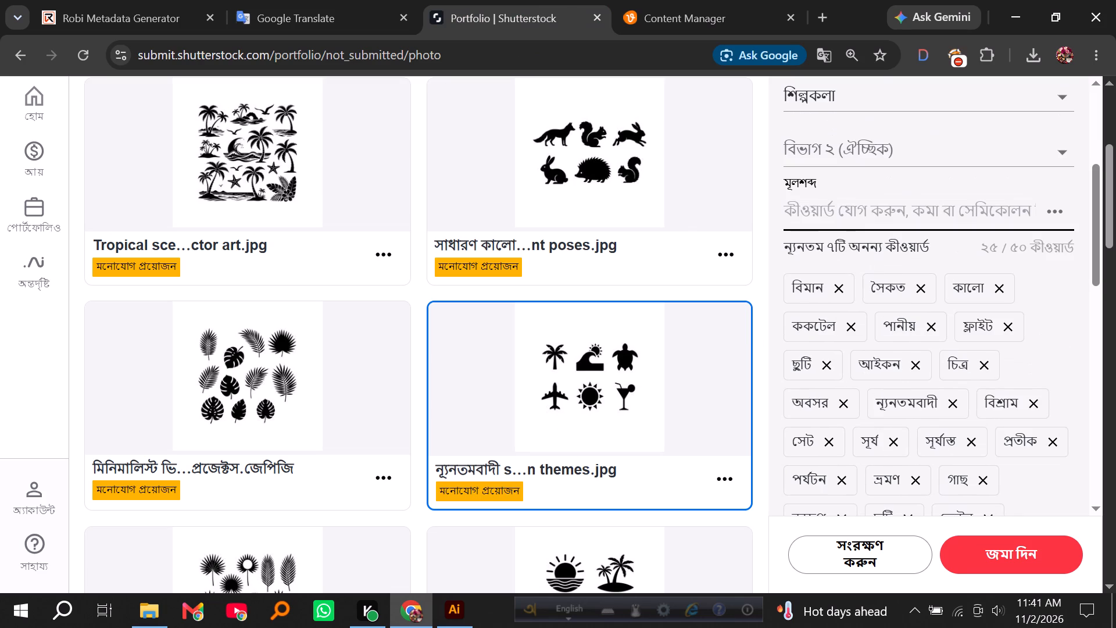
click(826, 215)
key(ctrl+v)
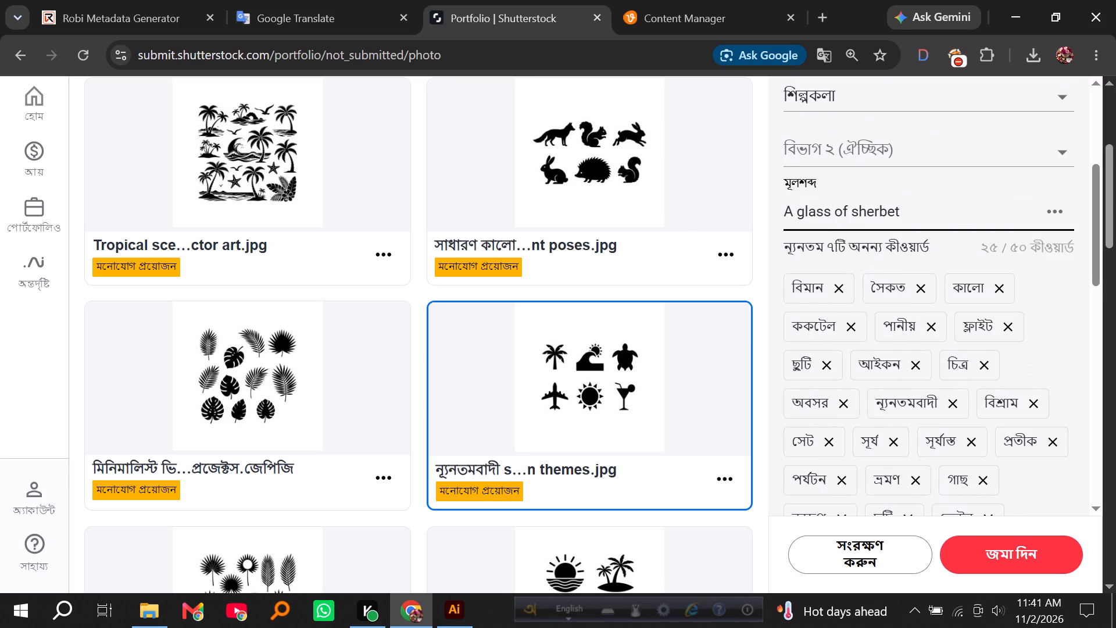
key(Return)
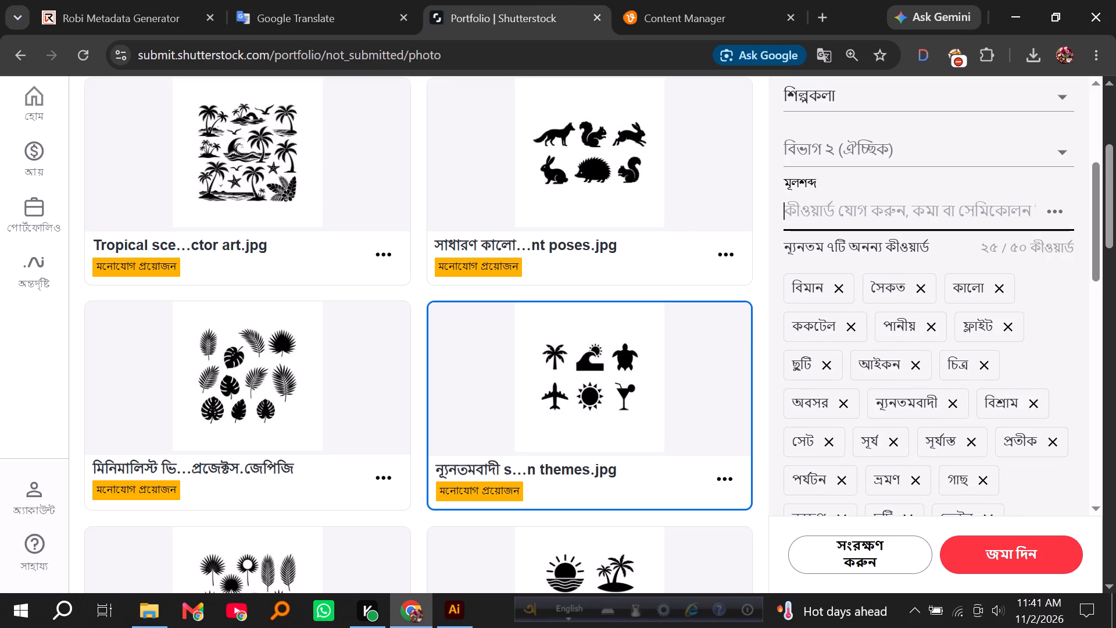
scroll(835, 230, down, 2)
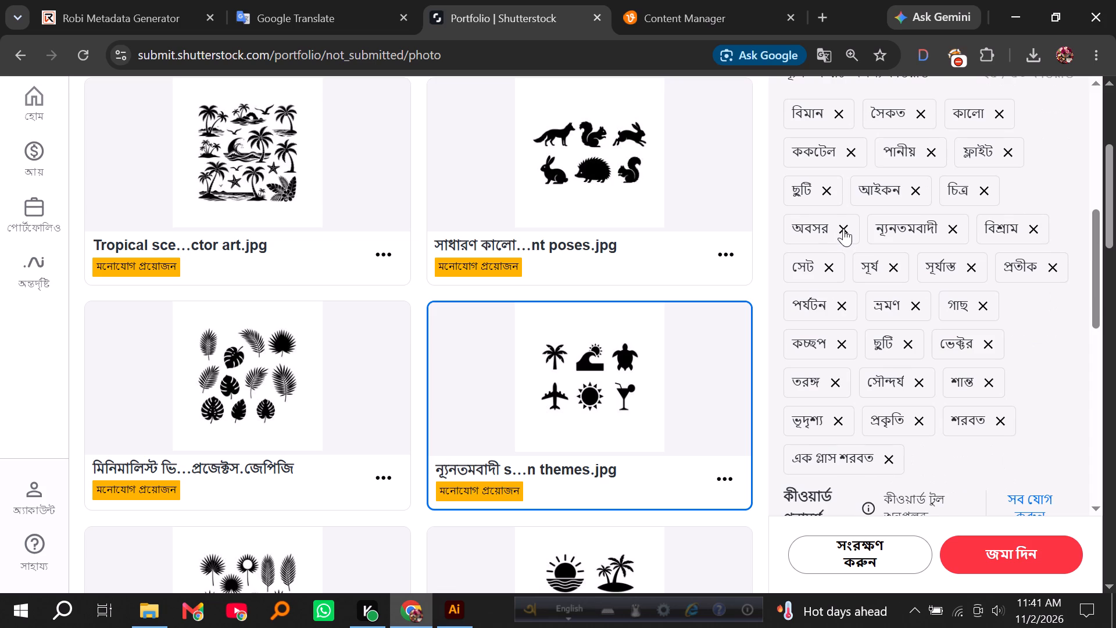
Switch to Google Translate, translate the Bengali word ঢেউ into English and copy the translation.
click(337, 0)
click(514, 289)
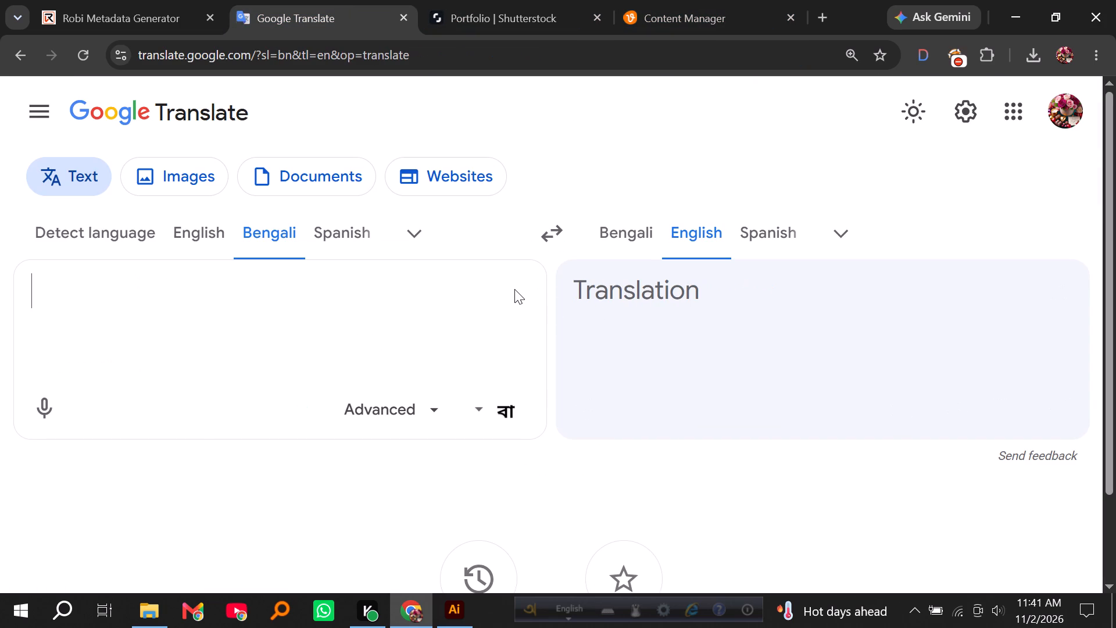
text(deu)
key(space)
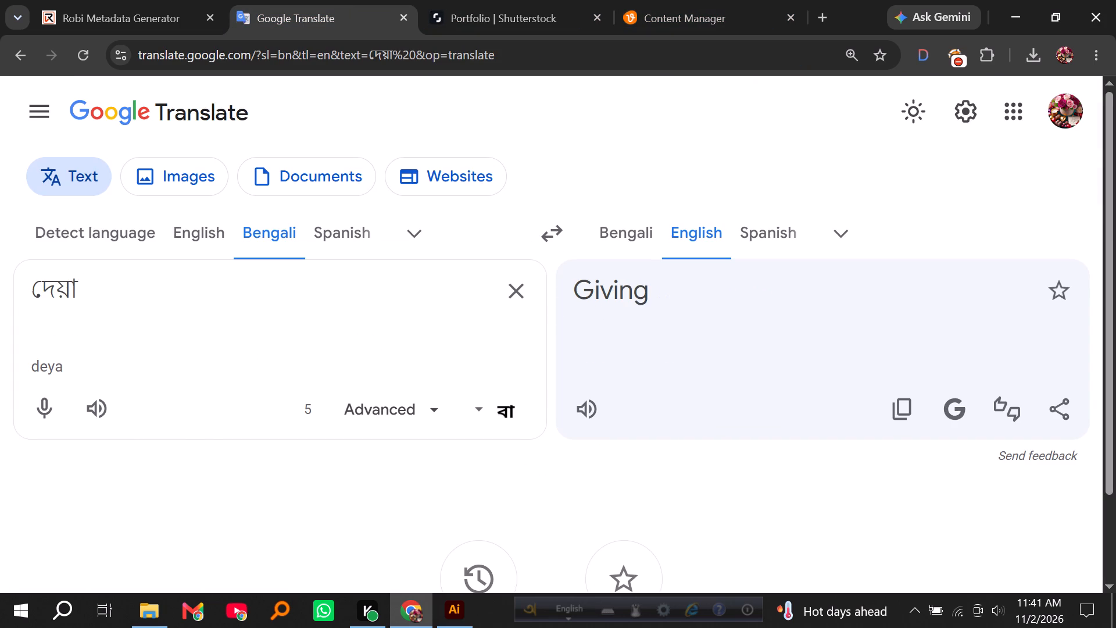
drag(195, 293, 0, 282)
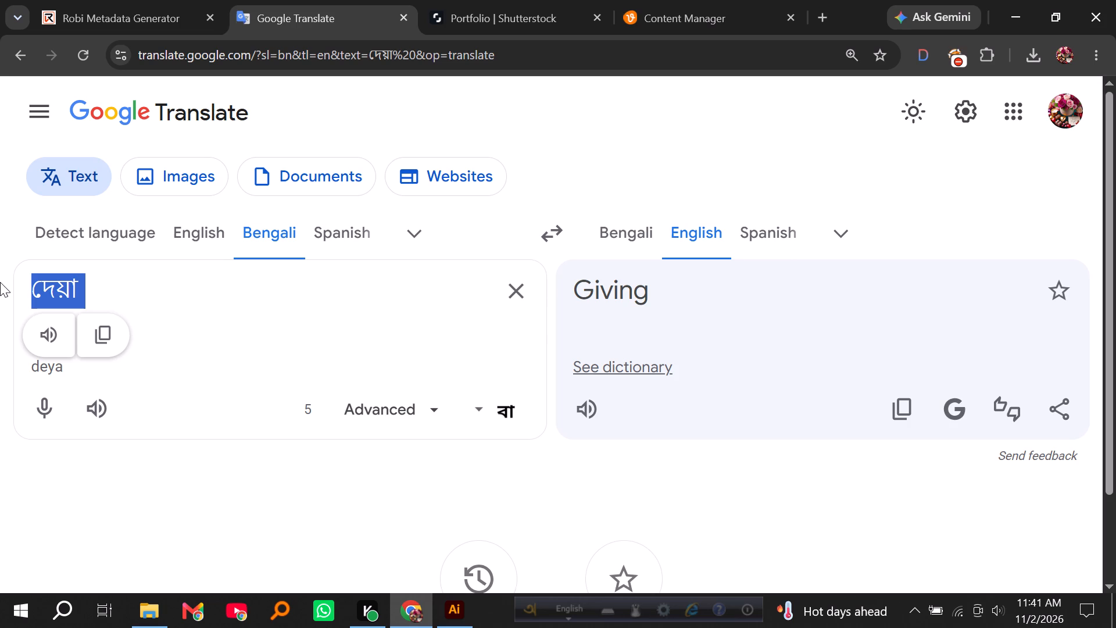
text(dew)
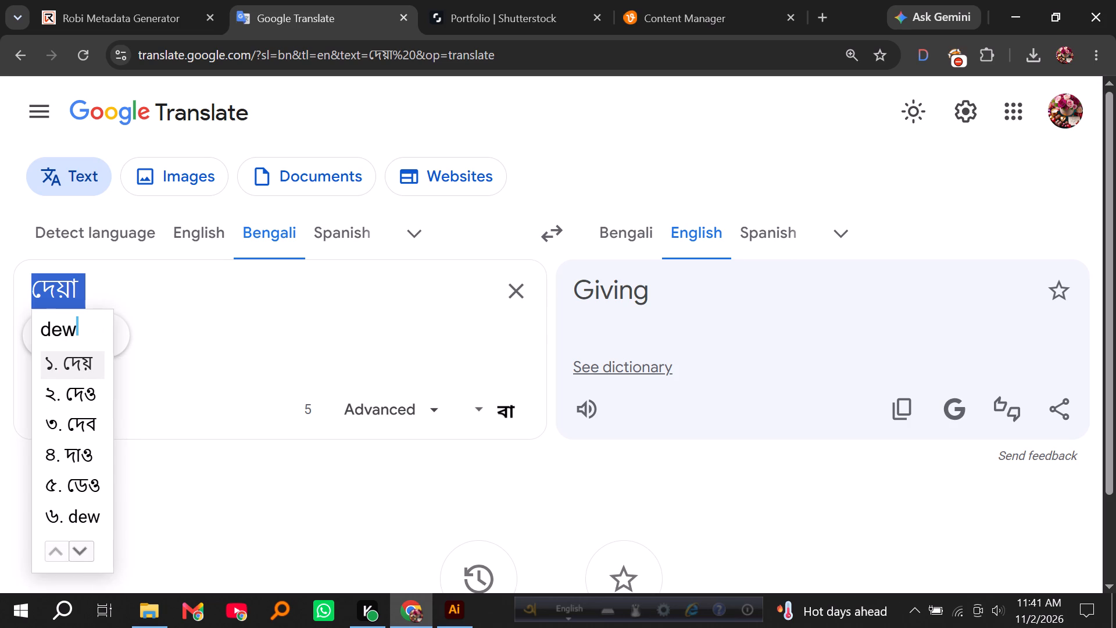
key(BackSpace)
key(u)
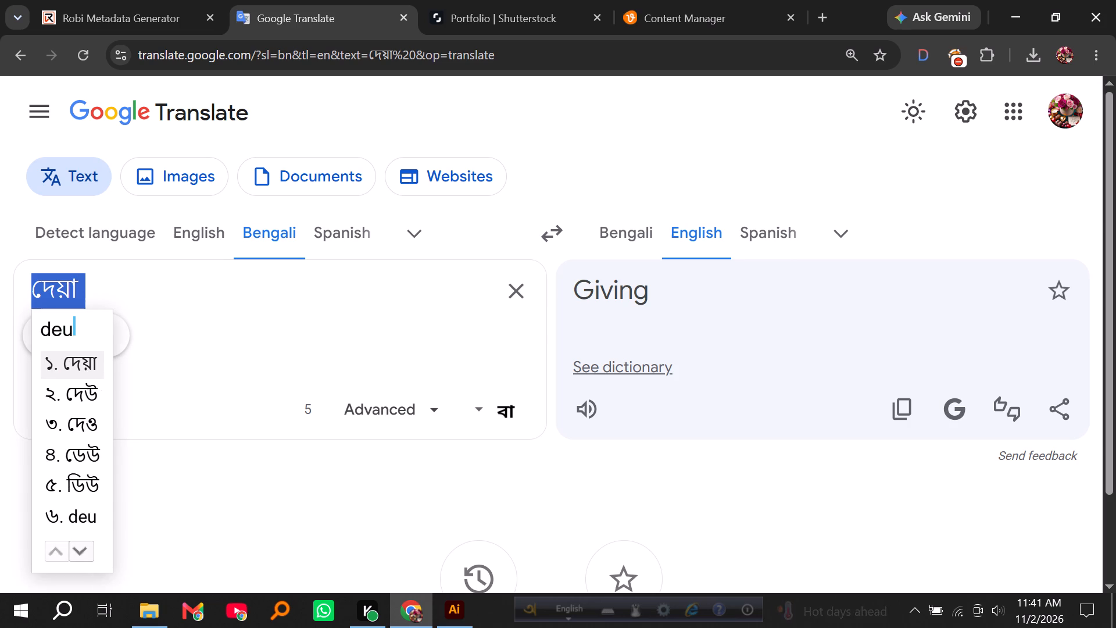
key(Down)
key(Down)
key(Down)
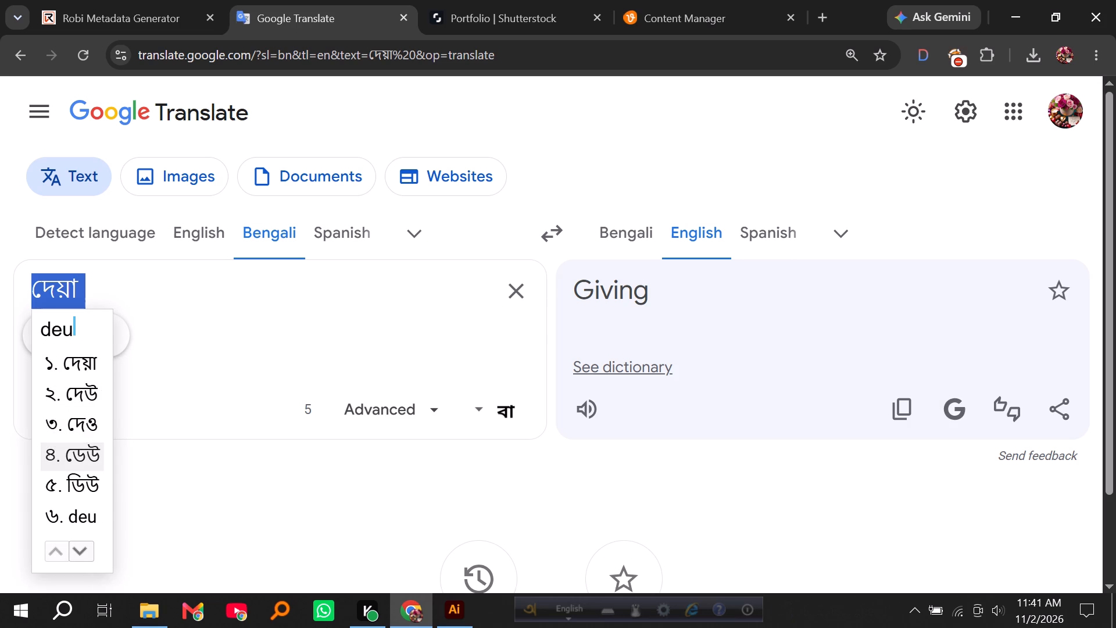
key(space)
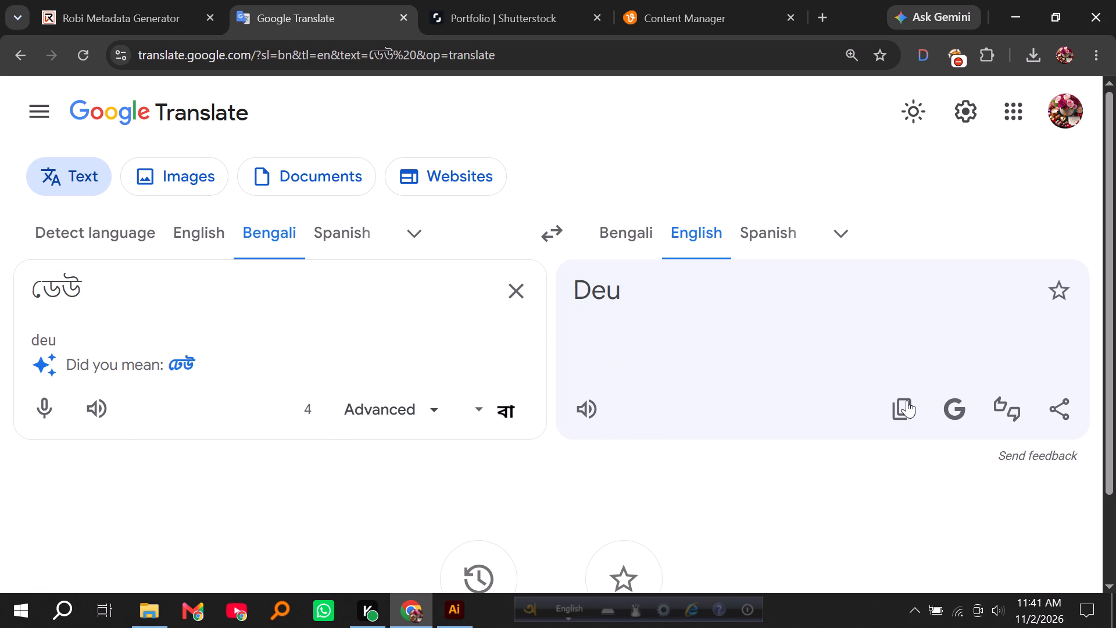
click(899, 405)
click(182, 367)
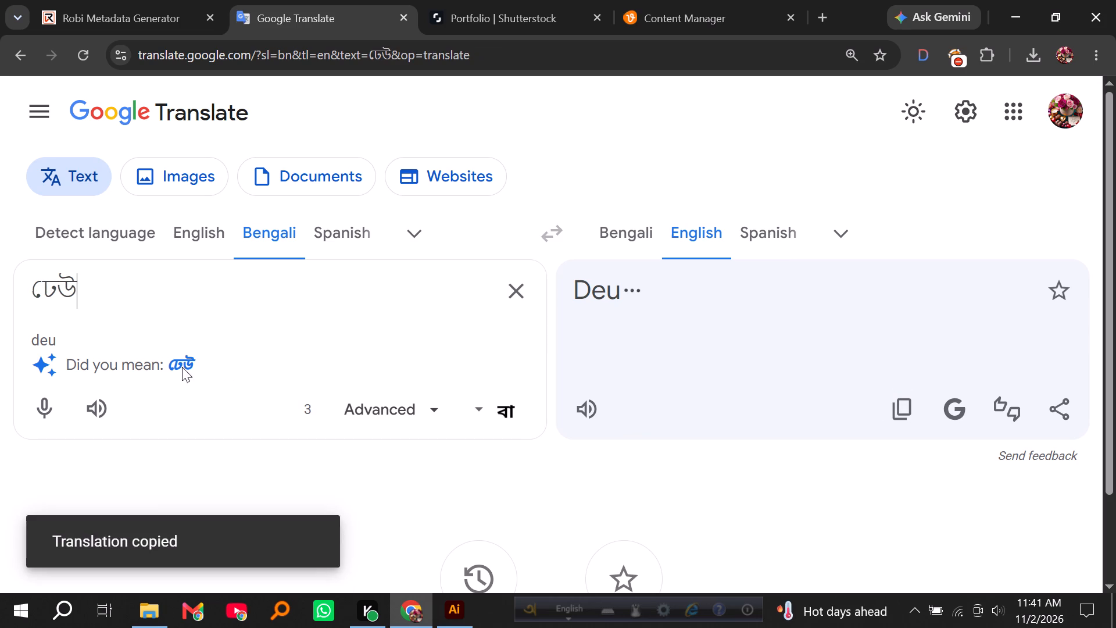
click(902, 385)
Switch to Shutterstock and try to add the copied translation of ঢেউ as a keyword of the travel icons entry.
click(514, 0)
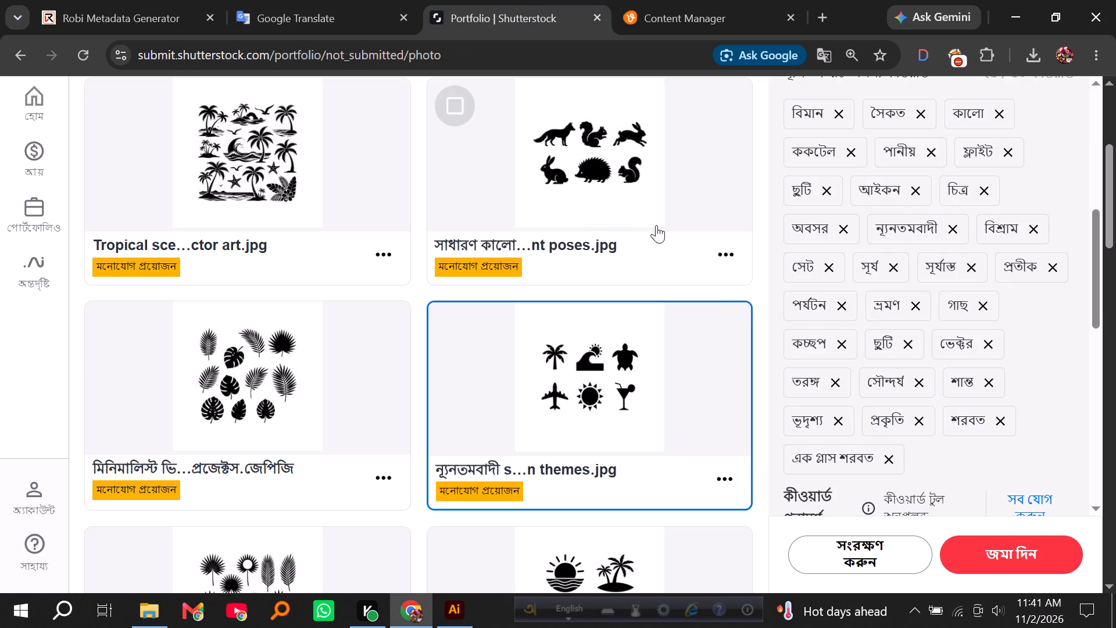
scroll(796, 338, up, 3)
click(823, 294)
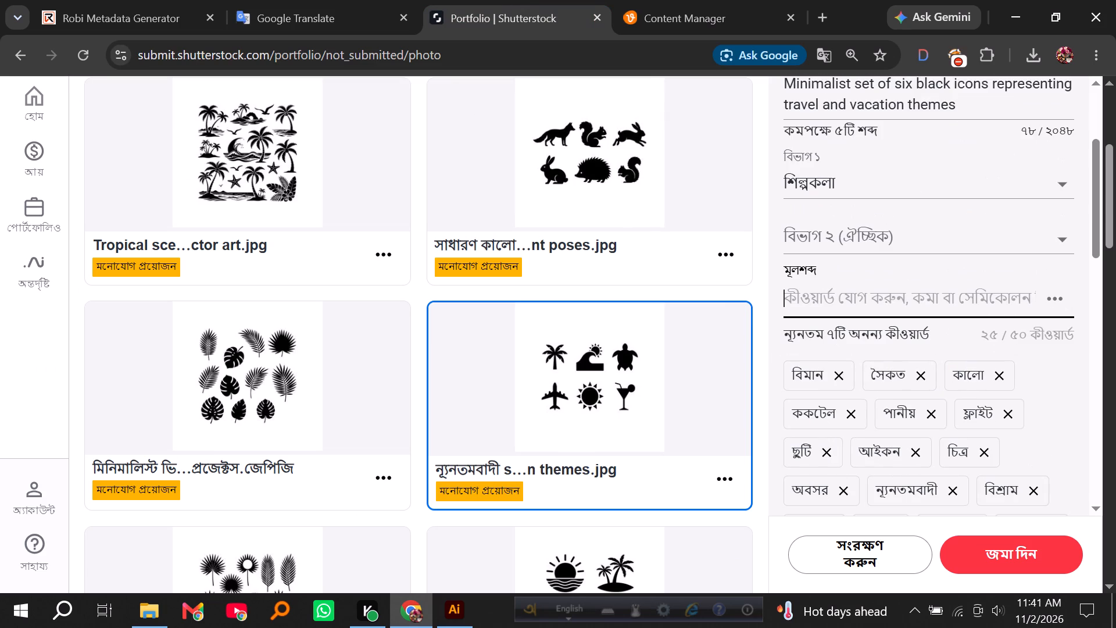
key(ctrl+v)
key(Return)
Save the travel icons entry in Shutterstock.
scroll(915, 372, down, 1)
click(870, 548)
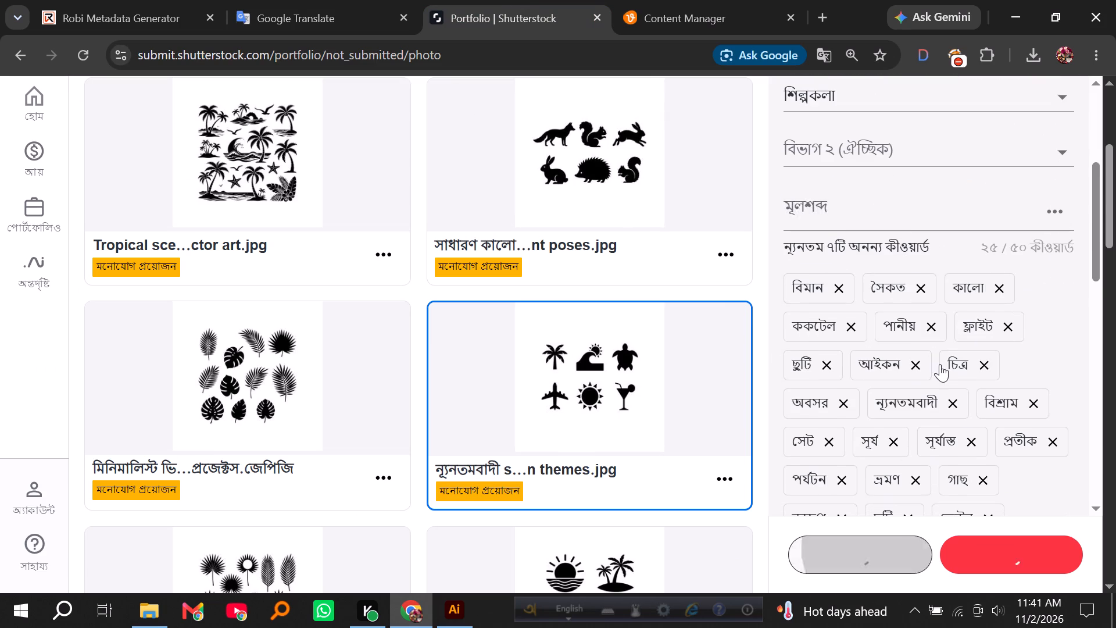
scroll(940, 364, down, 7)
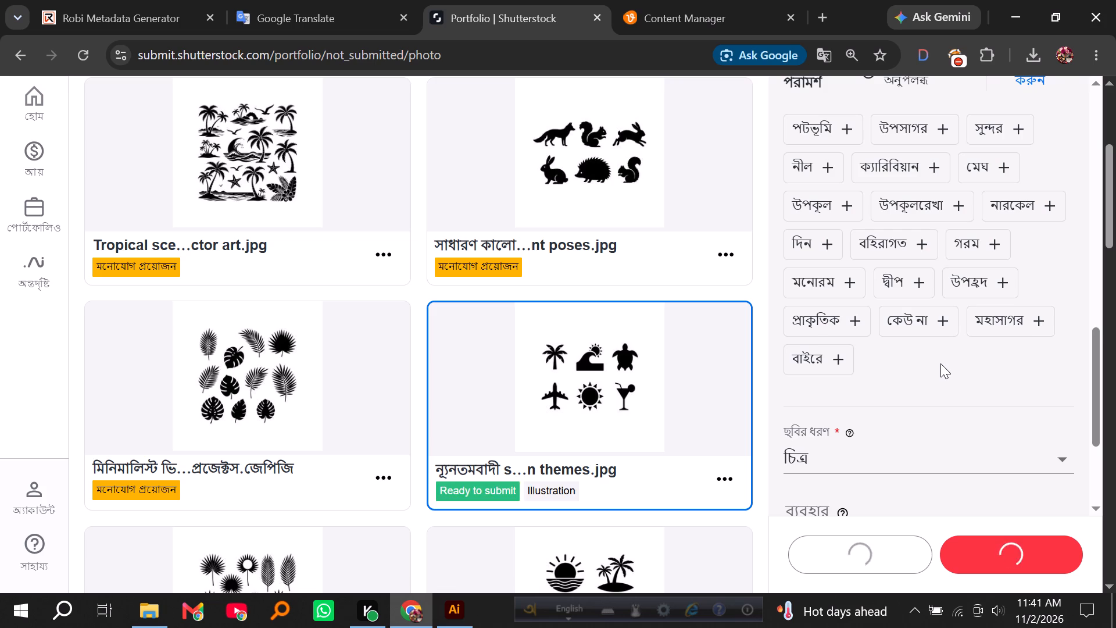
Copy all keywords of the travel icons entry and paste them into the matching travel icons vector's keywords in Vecteezy.
scroll(940, 363, up, 8)
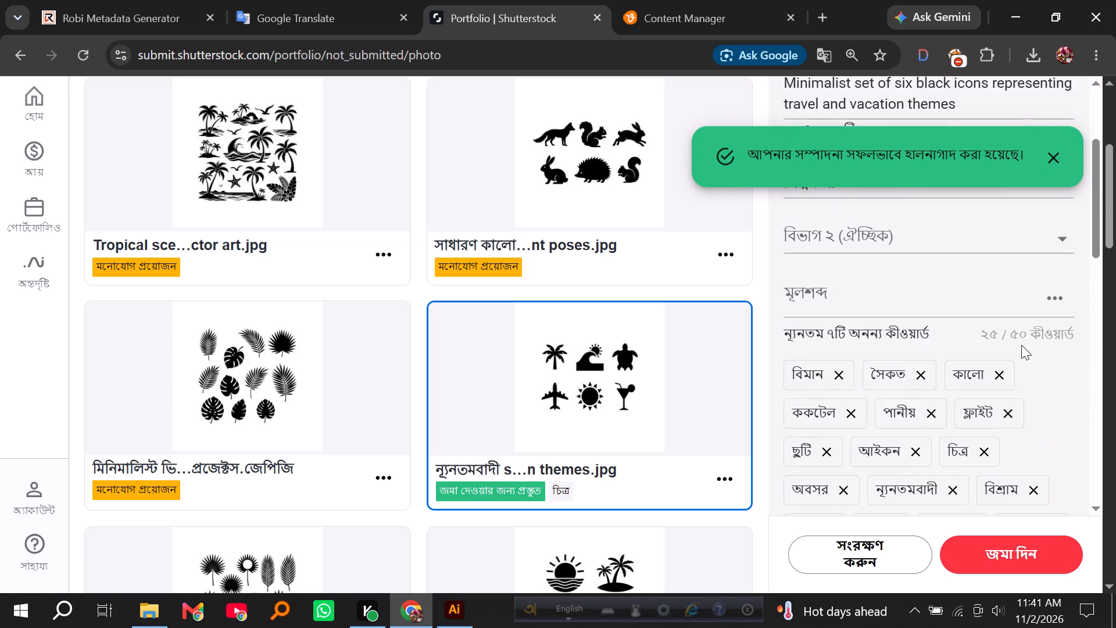
click(1050, 298)
click(1011, 340)
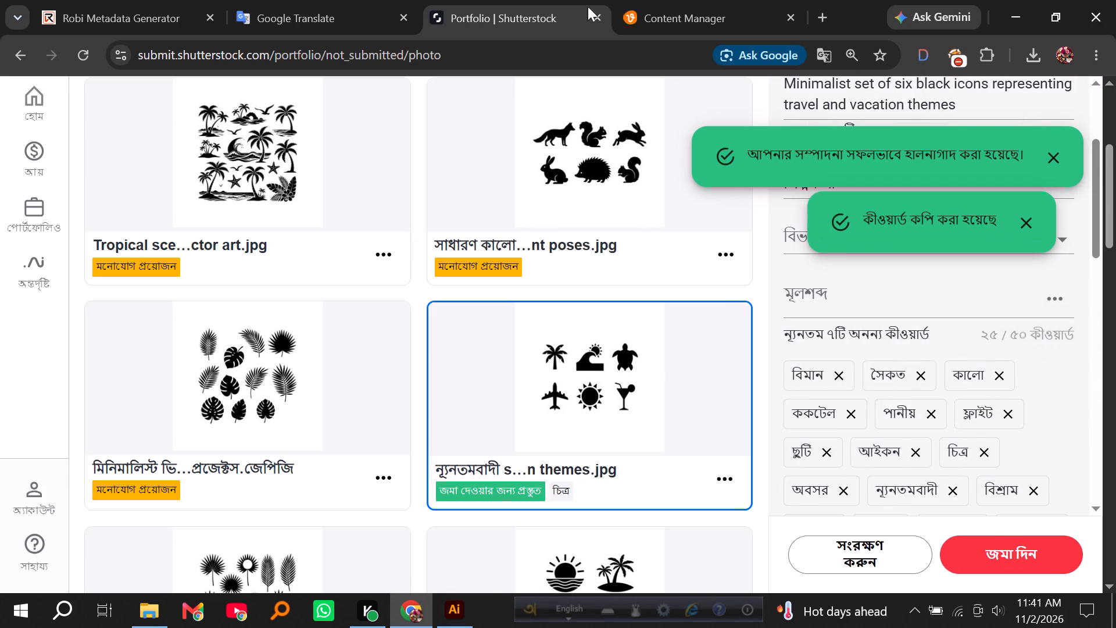
click(686, 0)
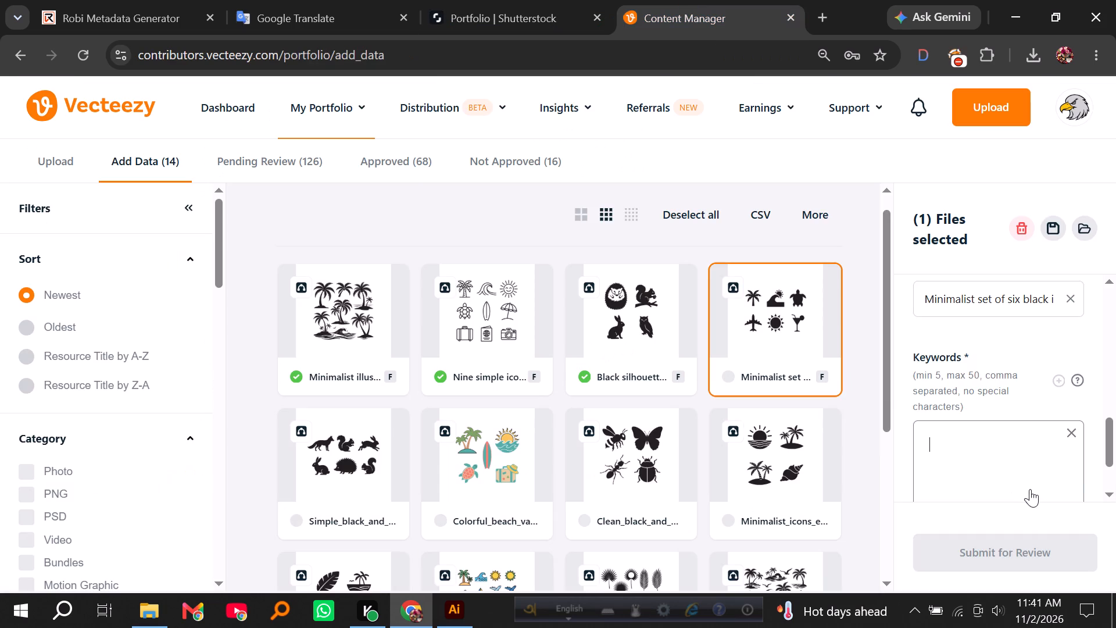
key(ctrl+v)
Remove the keyword "vector" from the travel icons vector and save its data.
scroll(1007, 398, down, 6)
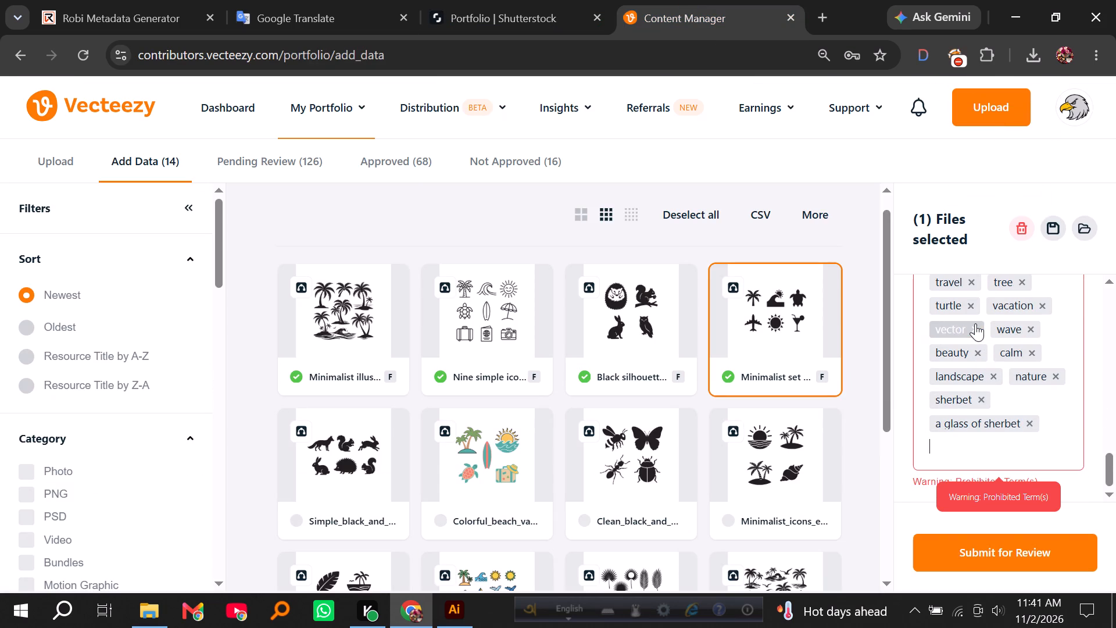
click(975, 326)
click(1050, 235)
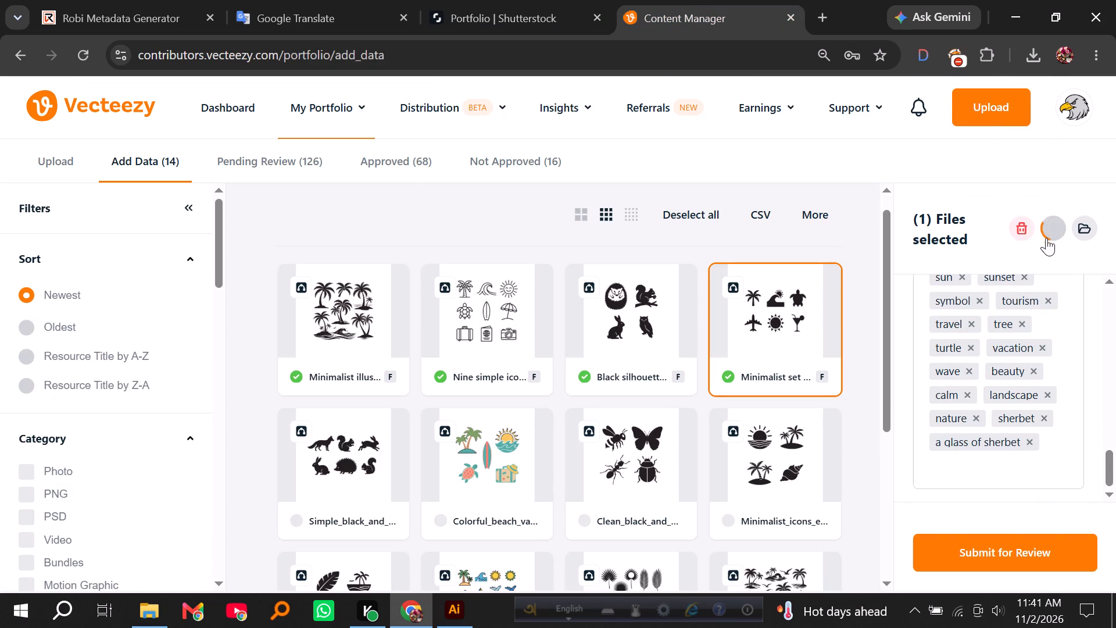
Select the forest animals vector in Vecteezy and copy the description of the matching forest animals entry in Shutterstock.
click(507, 0)
scroll(439, 341, down, 2)
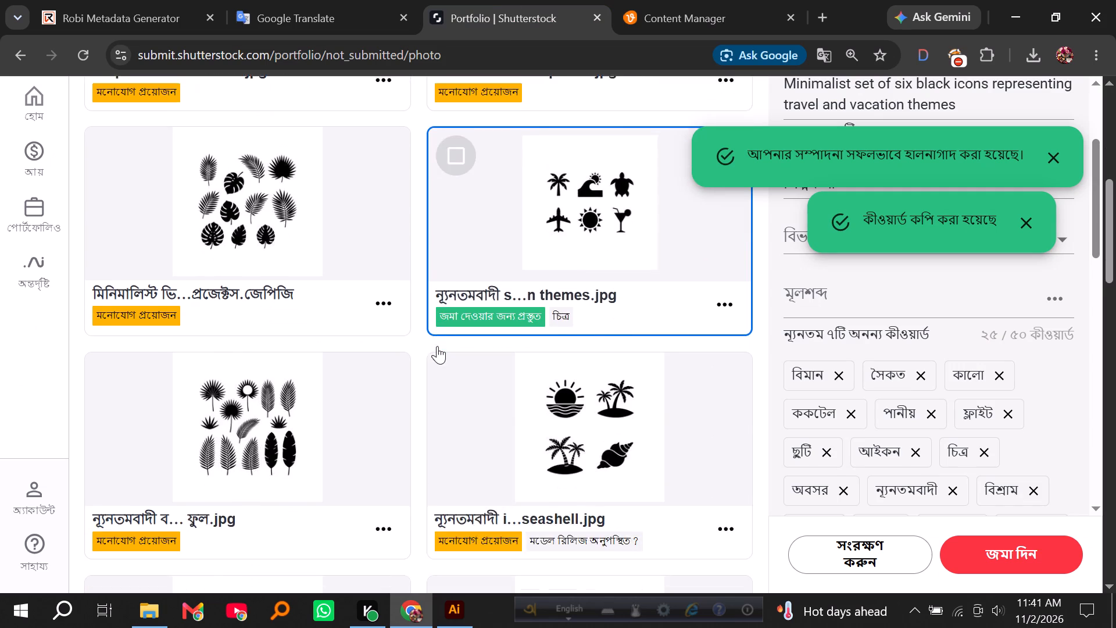
scroll(437, 346, up, 2)
click(639, 0)
click(356, 442)
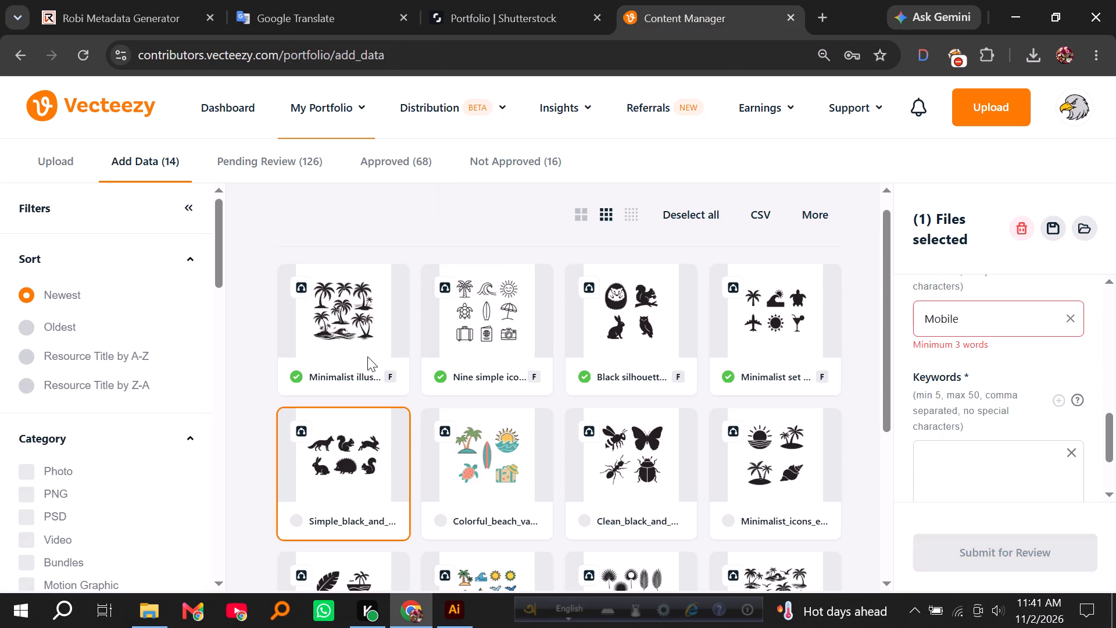
click(473, 0)
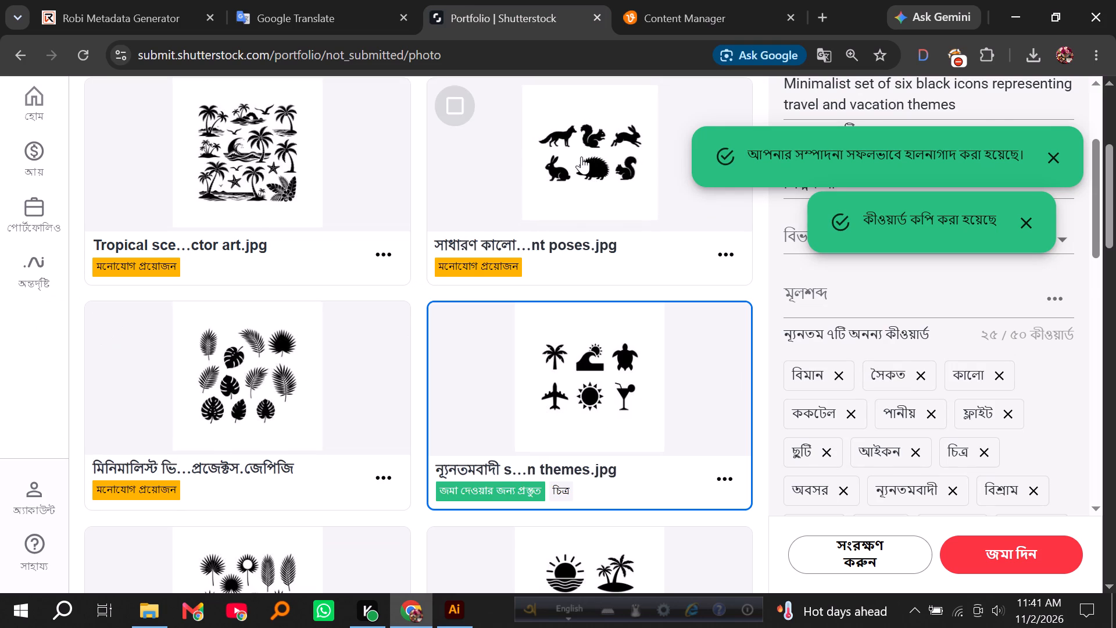
click(581, 156)
scroll(574, 204, up, 1)
click(670, 0)
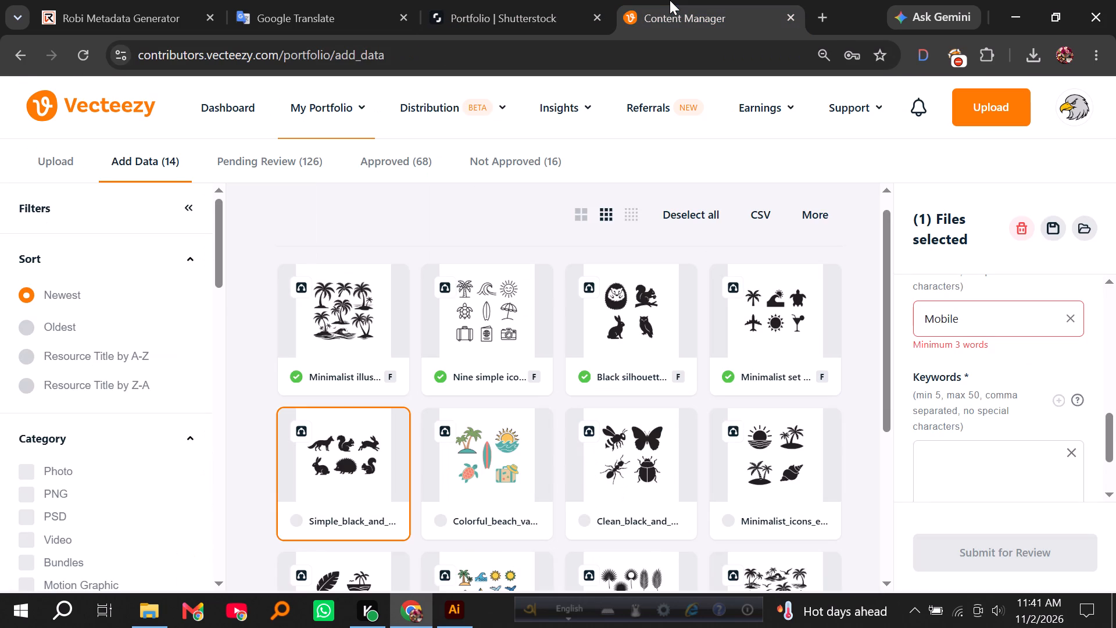
click(514, 0)
scroll(922, 338, up, 2)
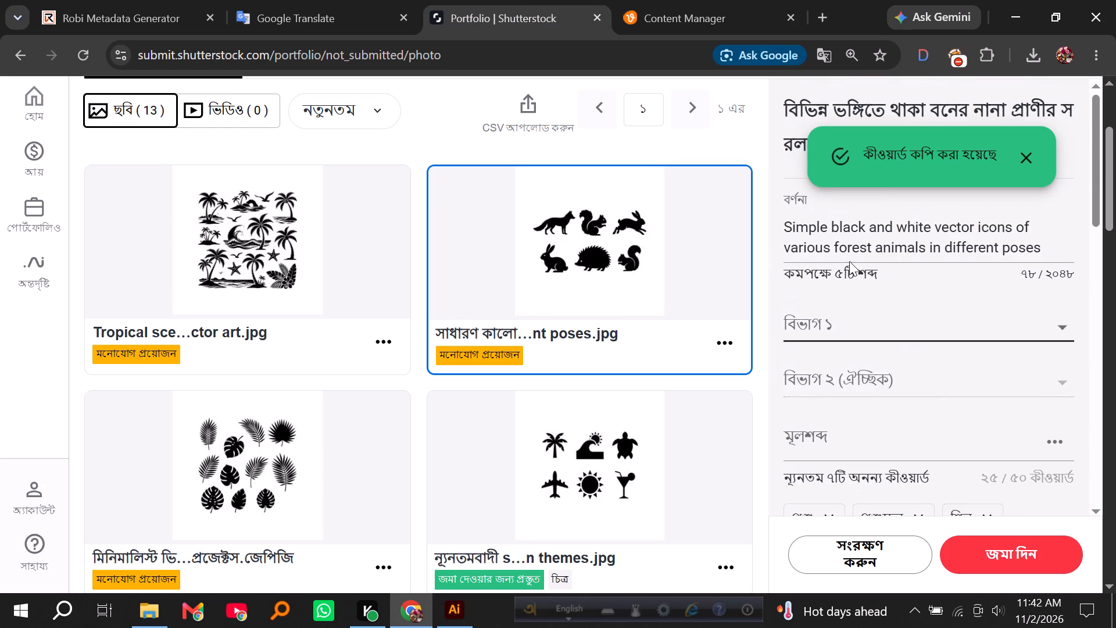
triple_click(848, 250)
key(ctrl+c)
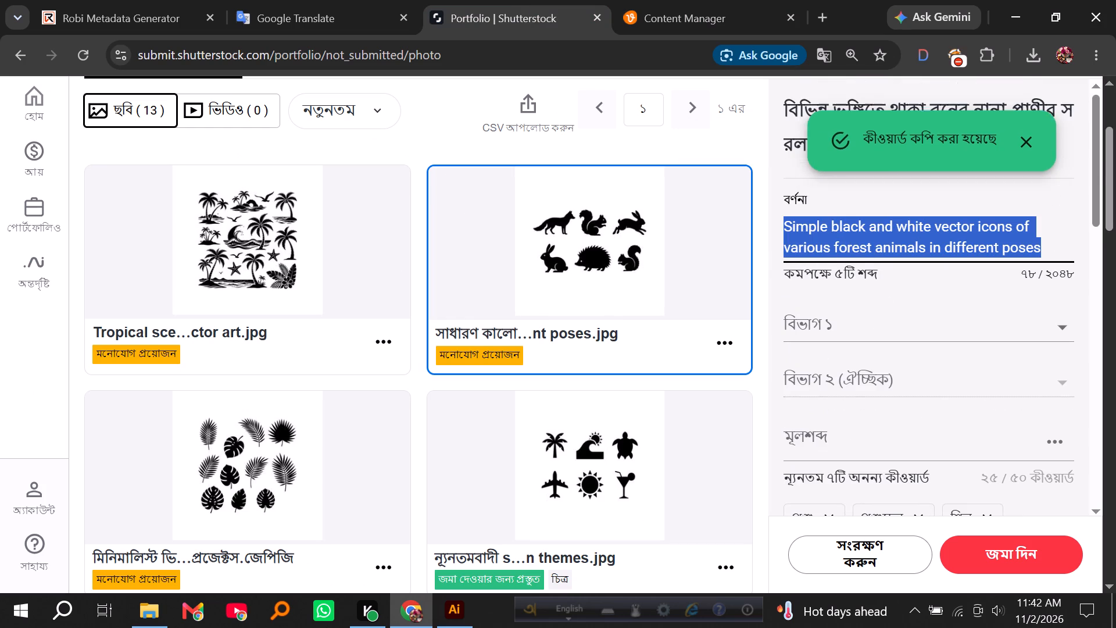
Set the forest animals entry's first category to প্রাণী/বন্যপ্রাণী and its second category to শিল্পকলা.
click(831, 330)
click(847, 212)
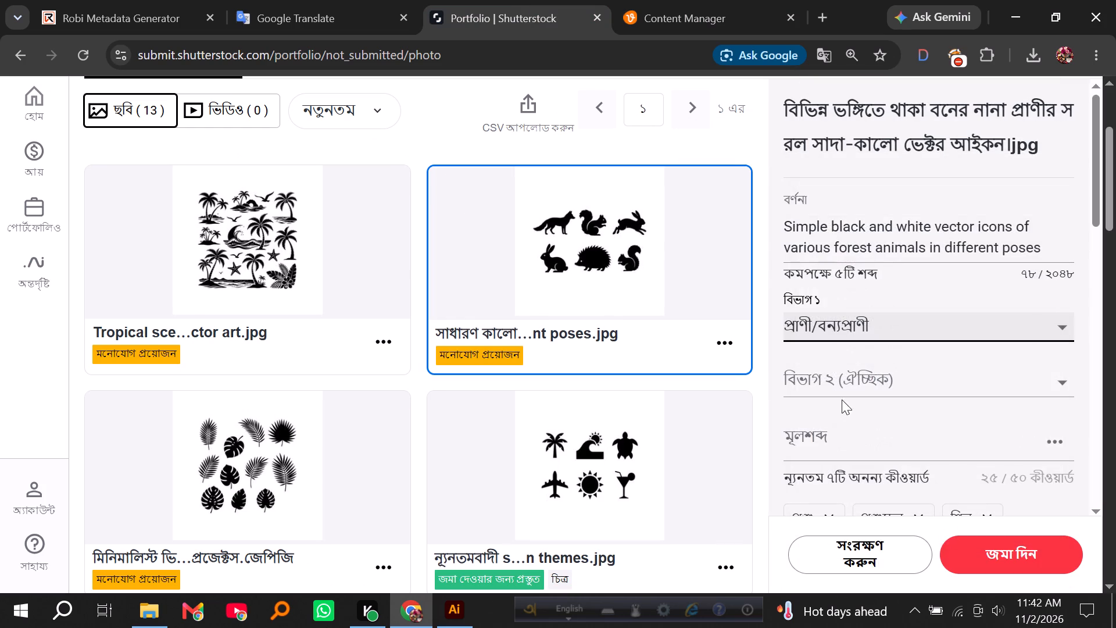
click(837, 380)
click(832, 246)
Switch to Vecteezy and replace the forest animals vector's title with the copied description.
click(673, 0)
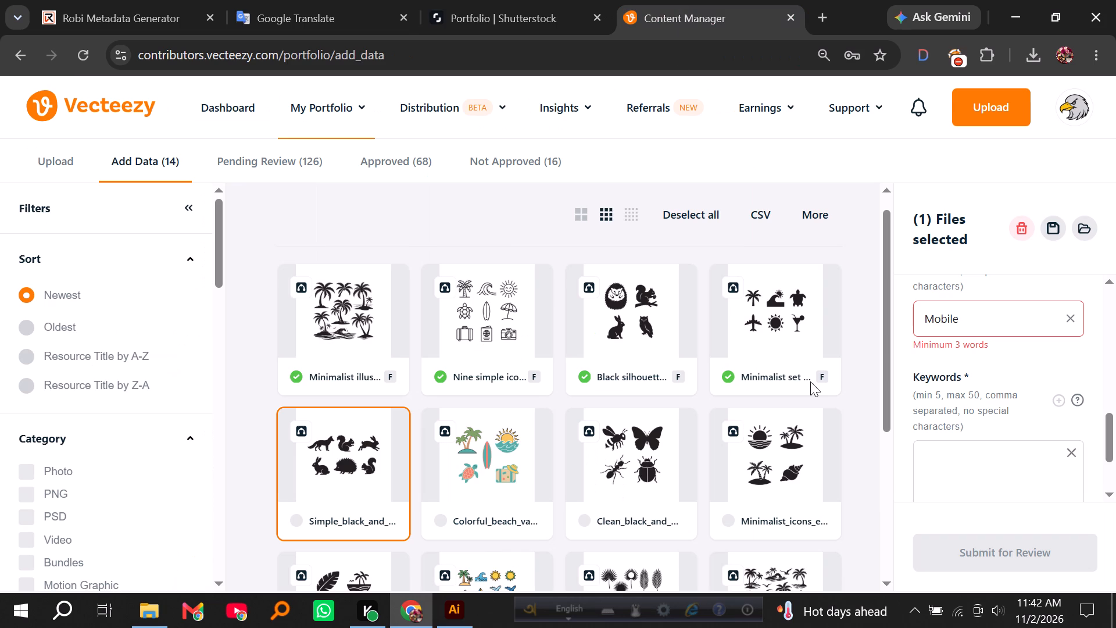
scroll(757, 426, down, 1)
drag(979, 320, 876, 316)
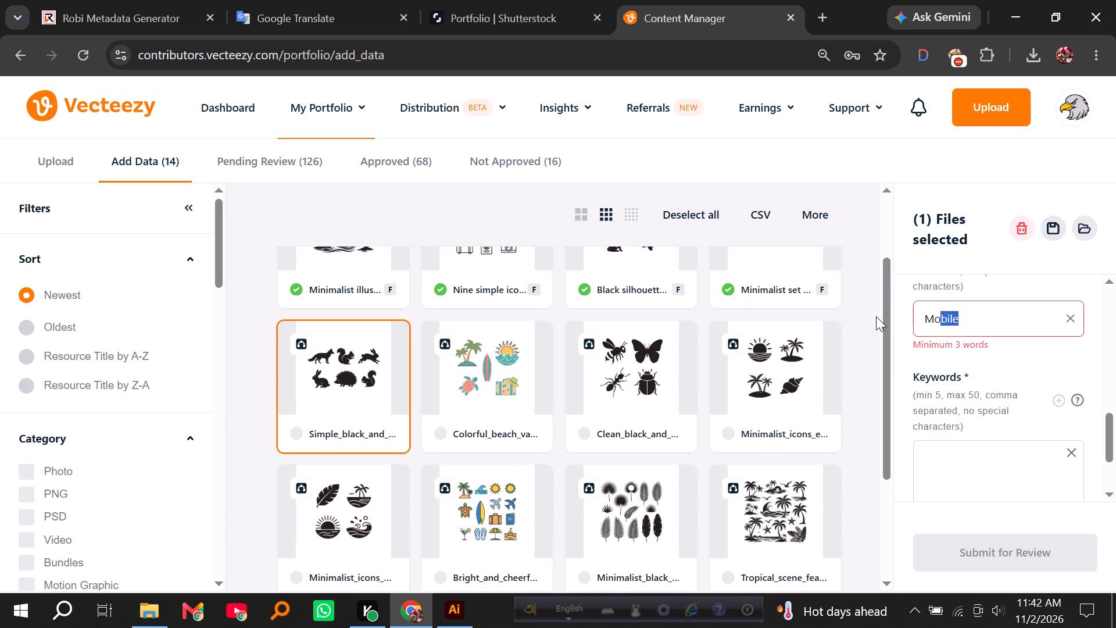
key(ctrl+v)
Delete the word "vector" from the forest animals vector's title.
key(Up)
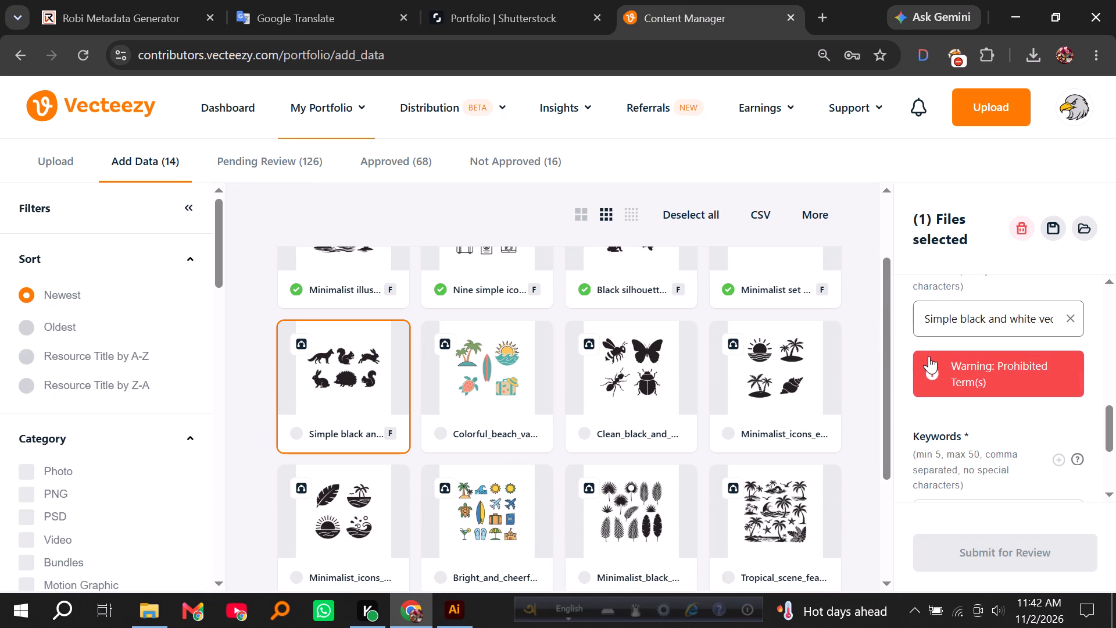
key(Right)
key(Right)
key(Right)
key(Right)
key(Right)
key(Right)
key(Right)
key(Right)
key(Right)
key(Right)
key(Right)
key(Right)
key(Right)
key(Right)
key(Right)
key(Right)
key(Right)
key(Right)
key(Right)
key(Right)
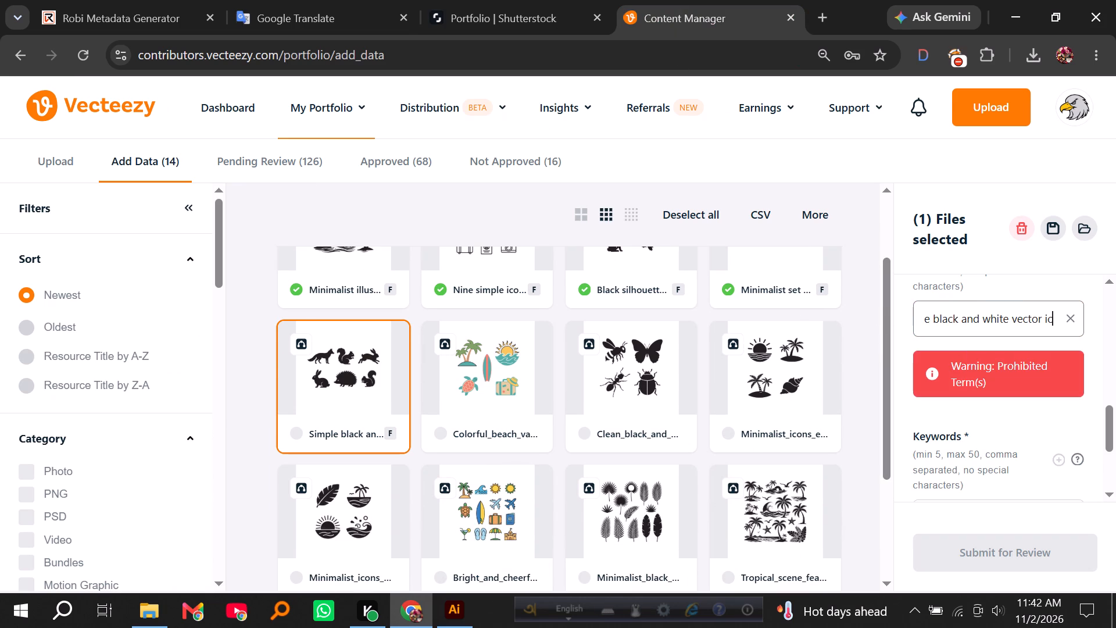
drag(1041, 317, 1017, 313)
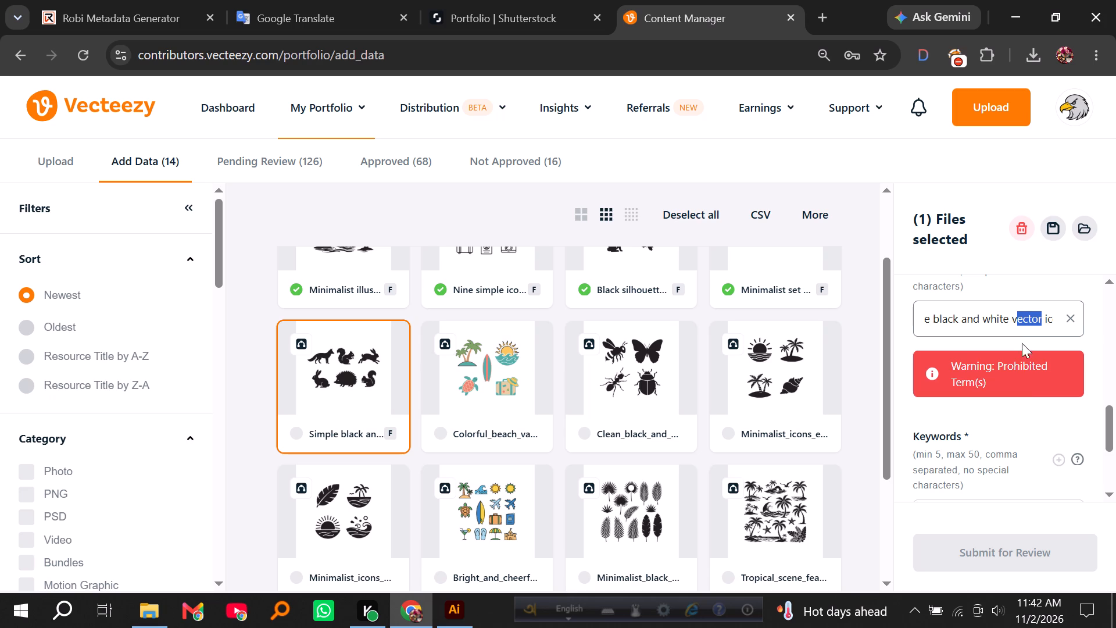
key(BackSpace)
key(BackSpace)
key(BackSpace)
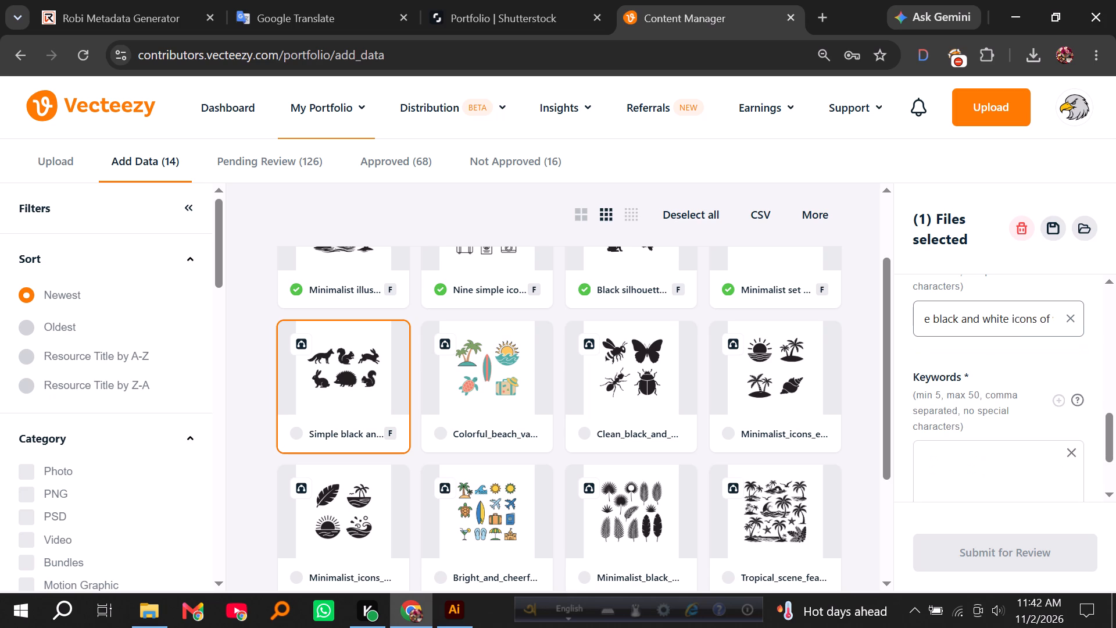
Switch to Shutterstock and remove the keyword লাইন from the forest animals entry.
scroll(974, 330, down, 2)
click(976, 345)
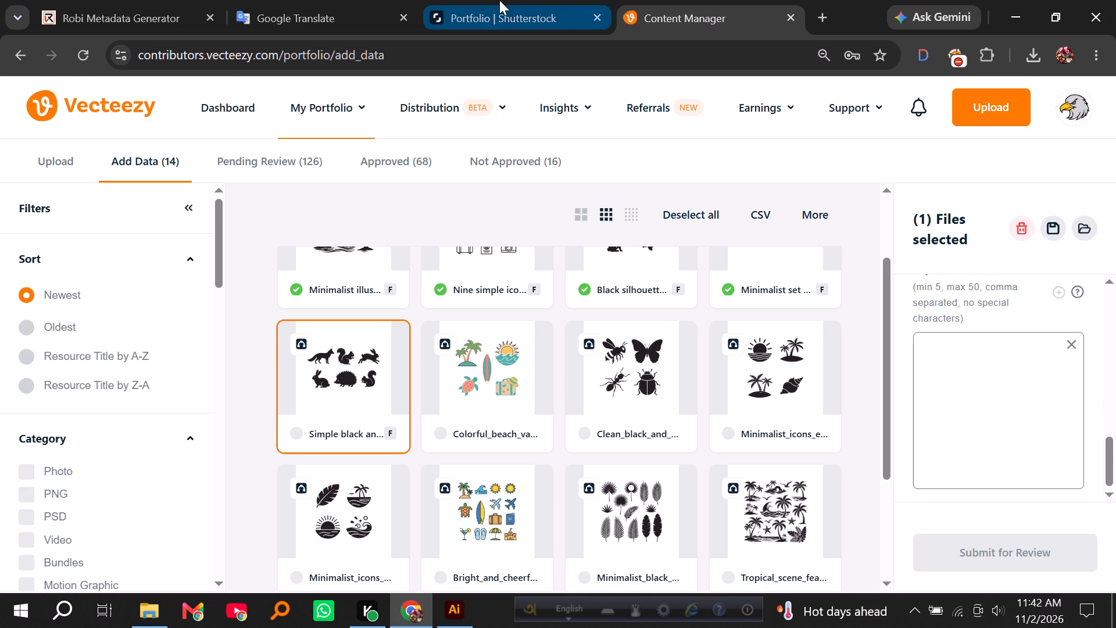
click(499, 0)
scroll(893, 367, down, 3)
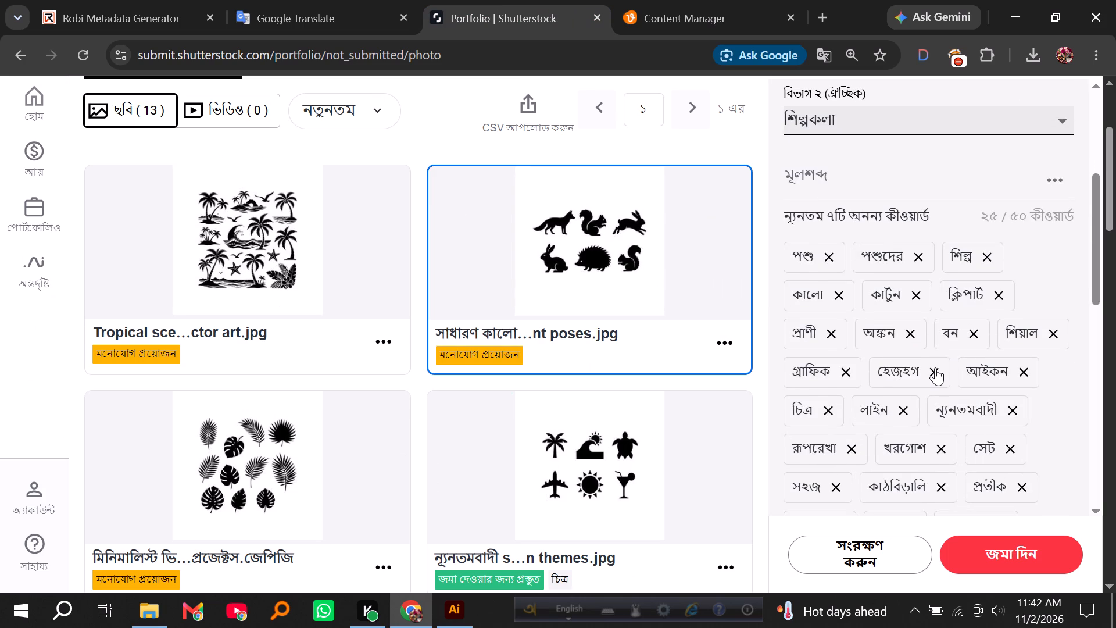
scroll(935, 367, down, 2)
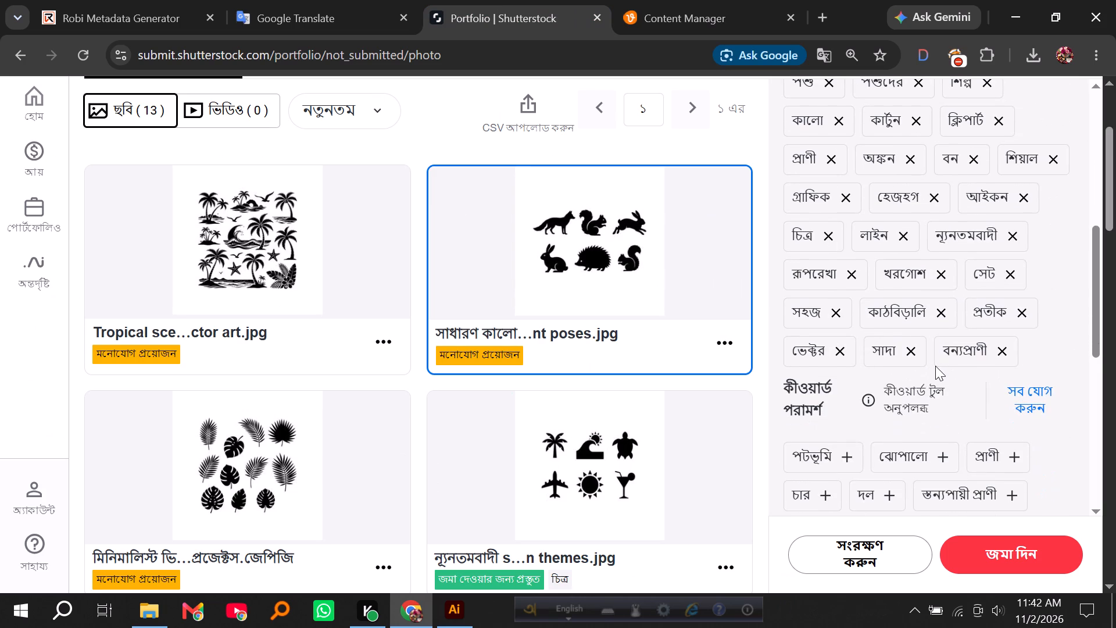
click(904, 233)
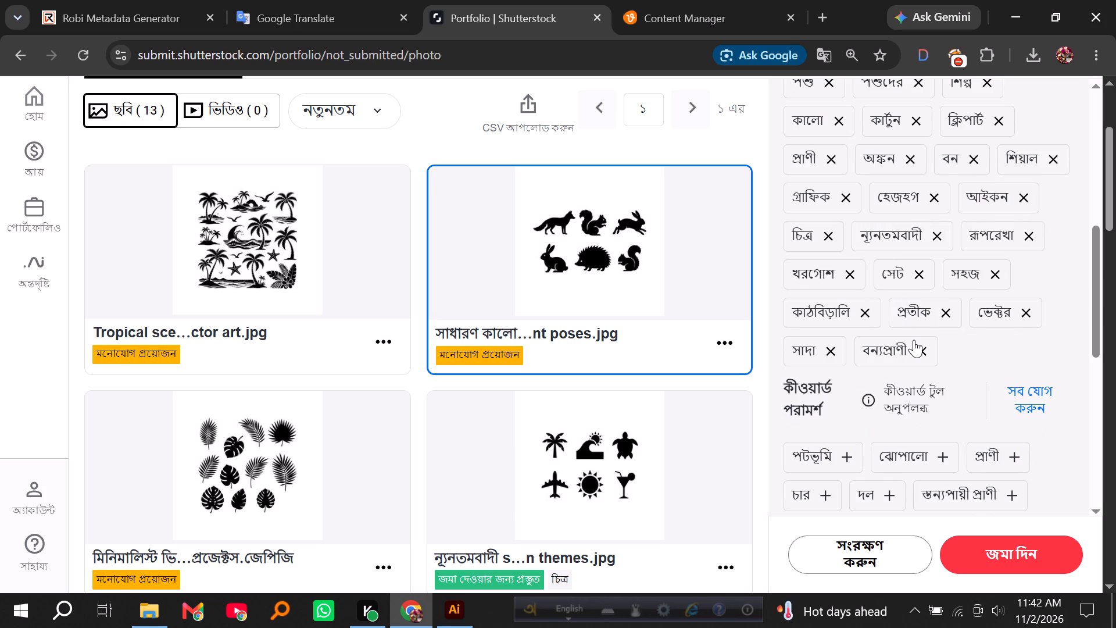
Add the suggested keywords দল, স্তন্যপায়ী প্রাণী, সিলুয়েট, লেজ, পশু-সেট and জীববৈচিত্র্য to the forest animals entry.
scroll(914, 340, down, 3)
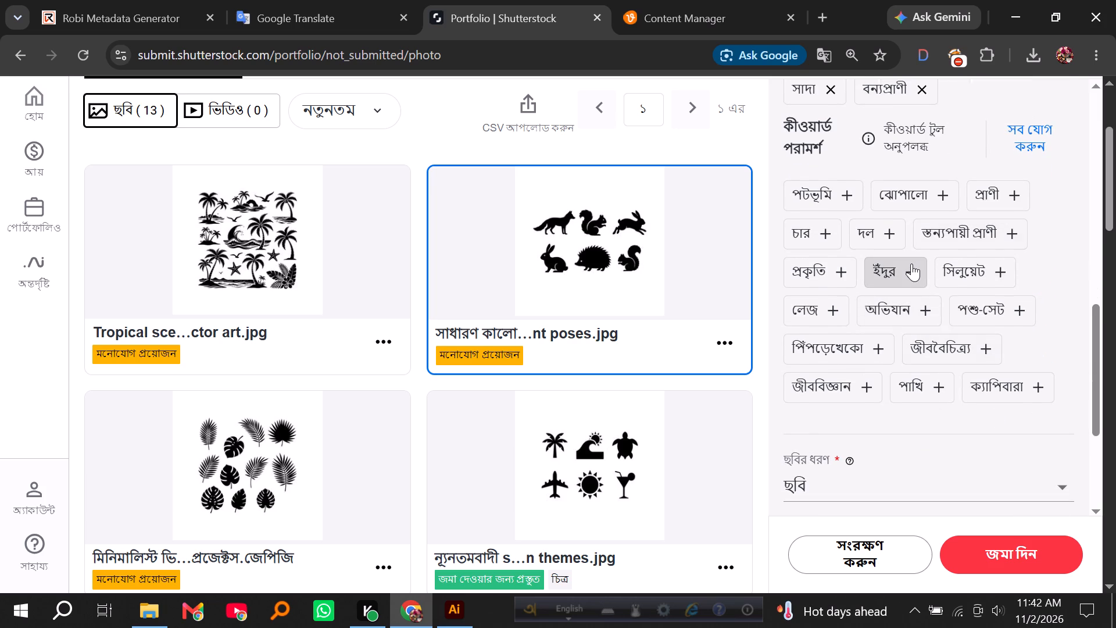
click(870, 235)
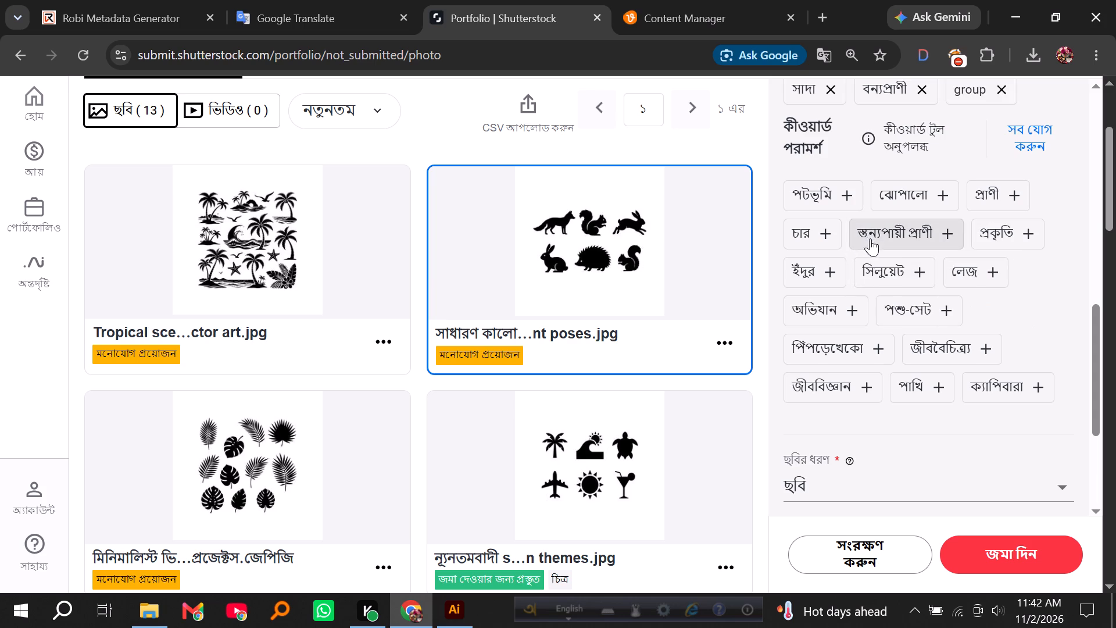
click(882, 237)
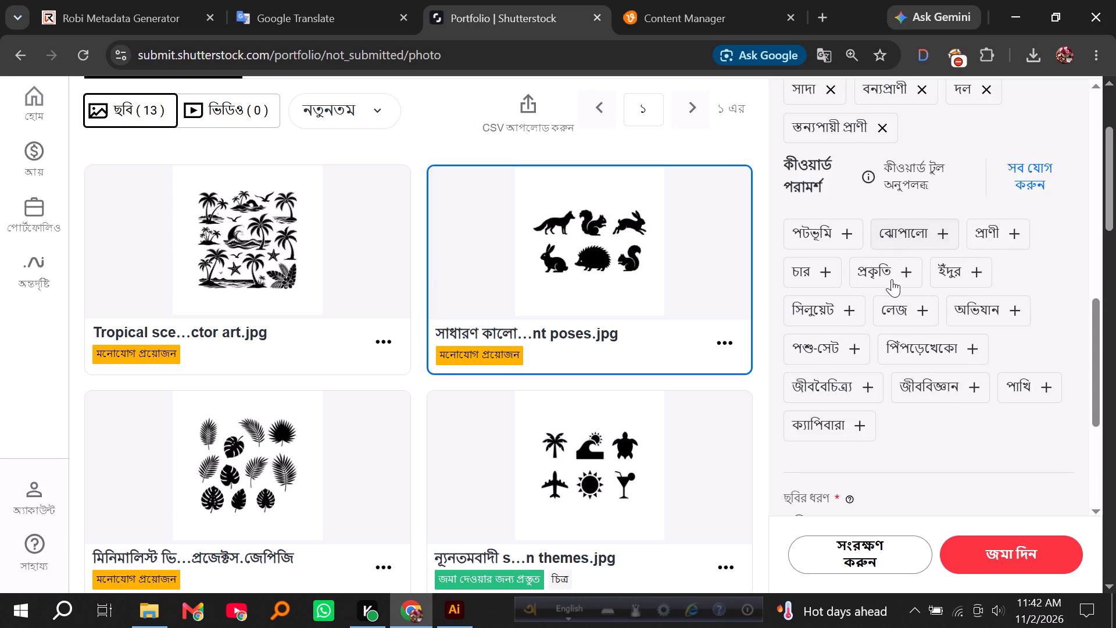
click(829, 309)
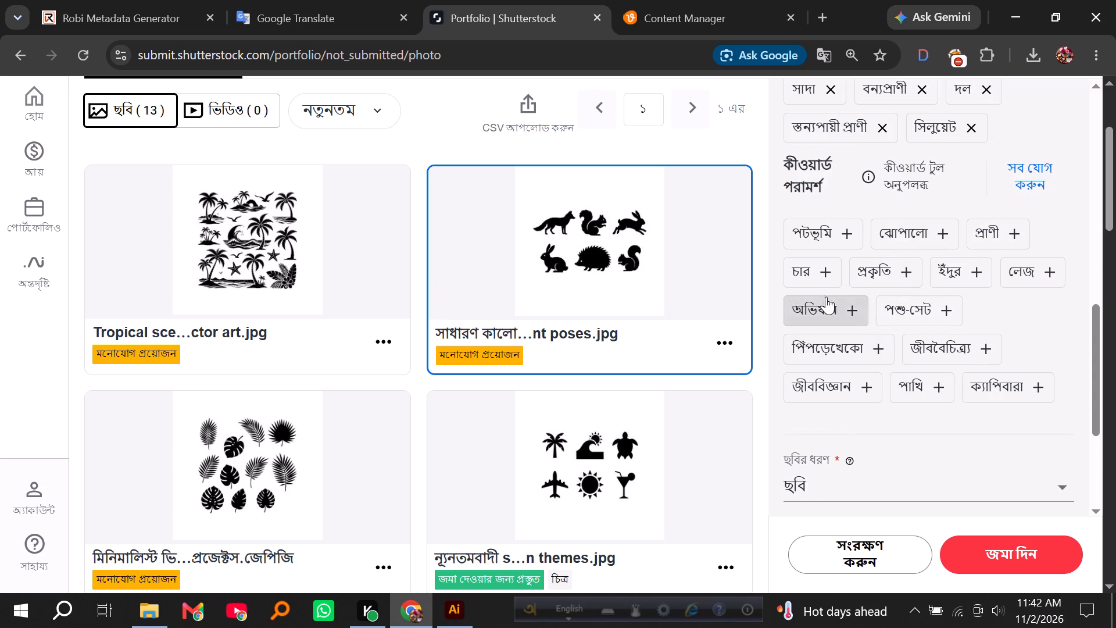
click(1027, 274)
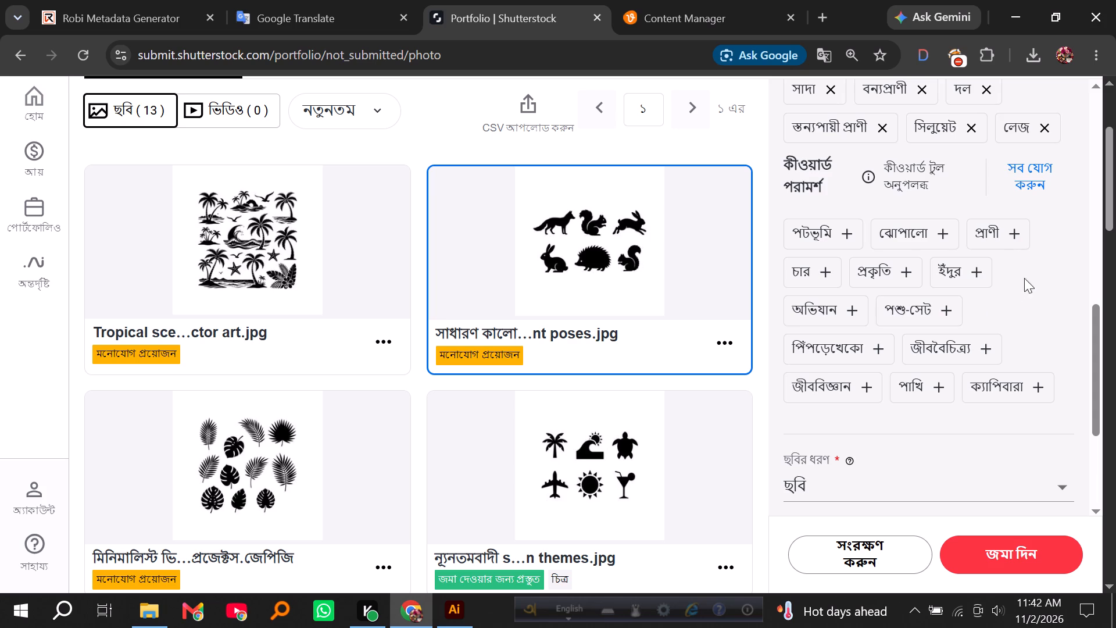
click(933, 313)
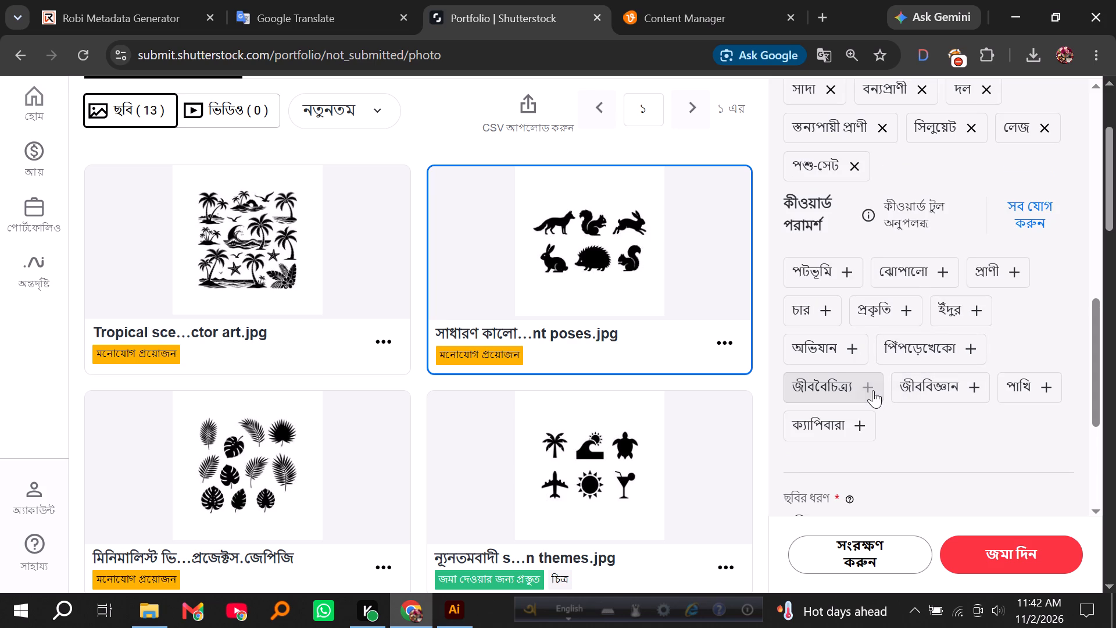
click(853, 385)
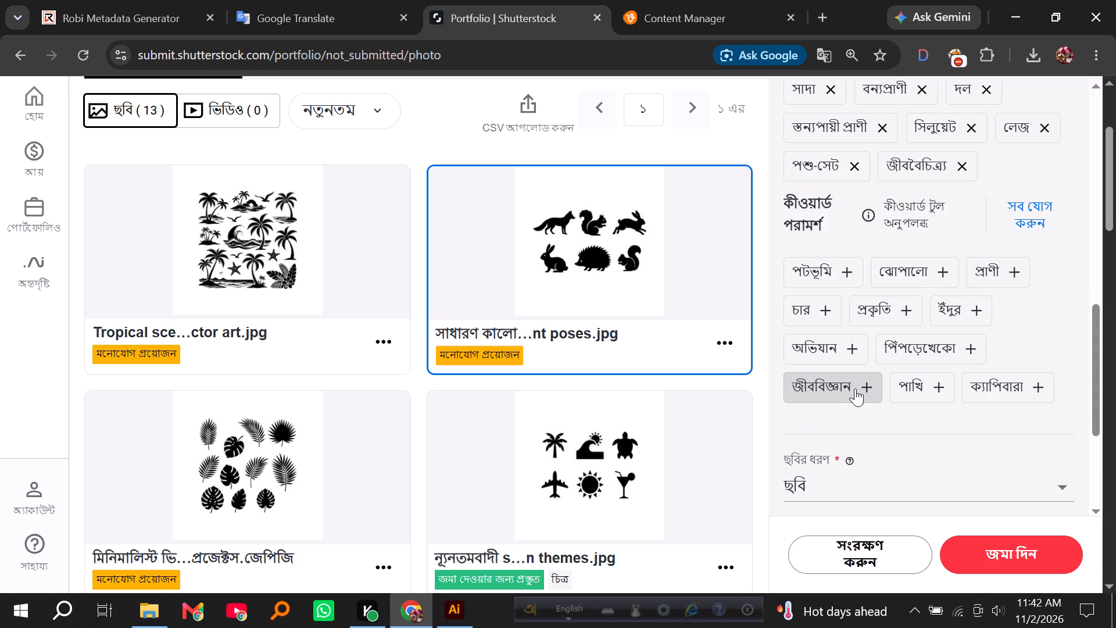
Set the forest animals entry's image type to চিত্র.
scroll(866, 391, down, 2)
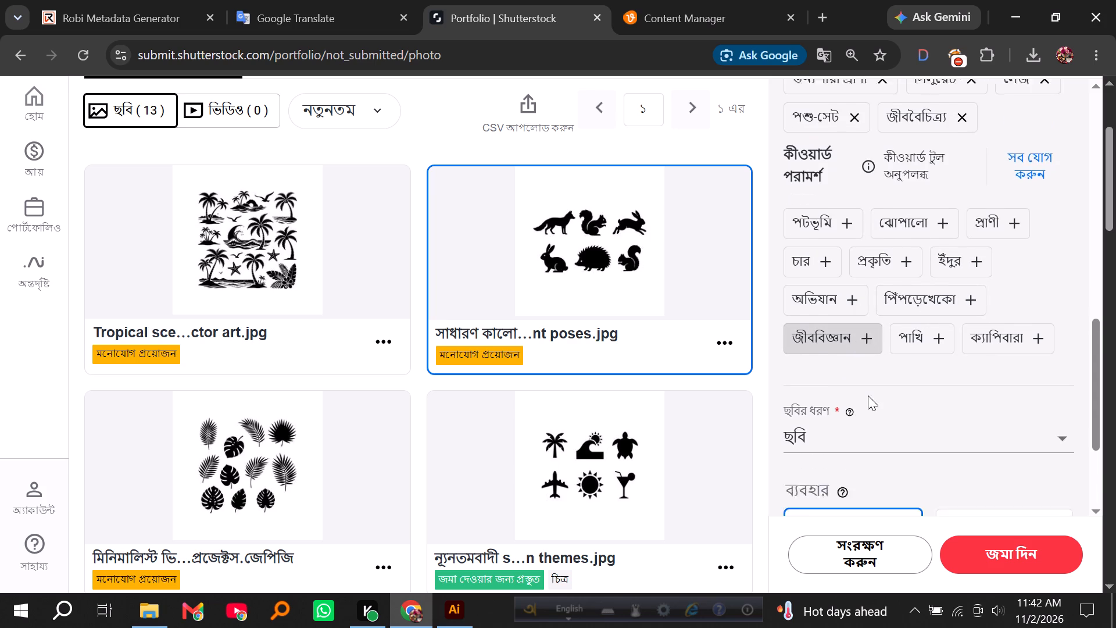
click(867, 322)
click(853, 386)
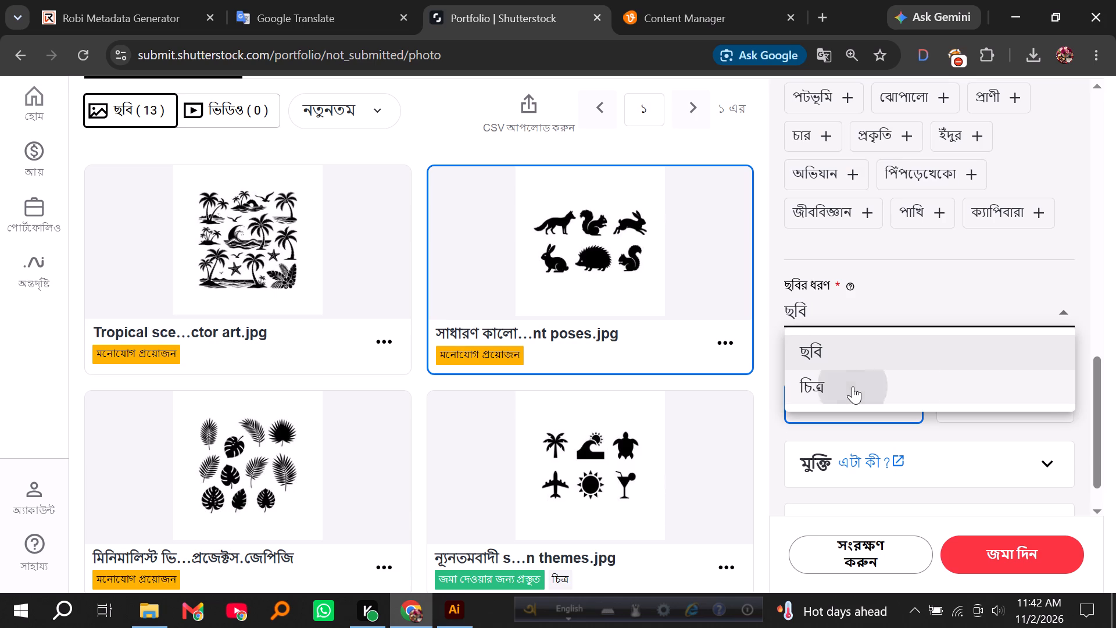
Copy all keywords of the forest animals entry.
scroll(963, 301, up, 4)
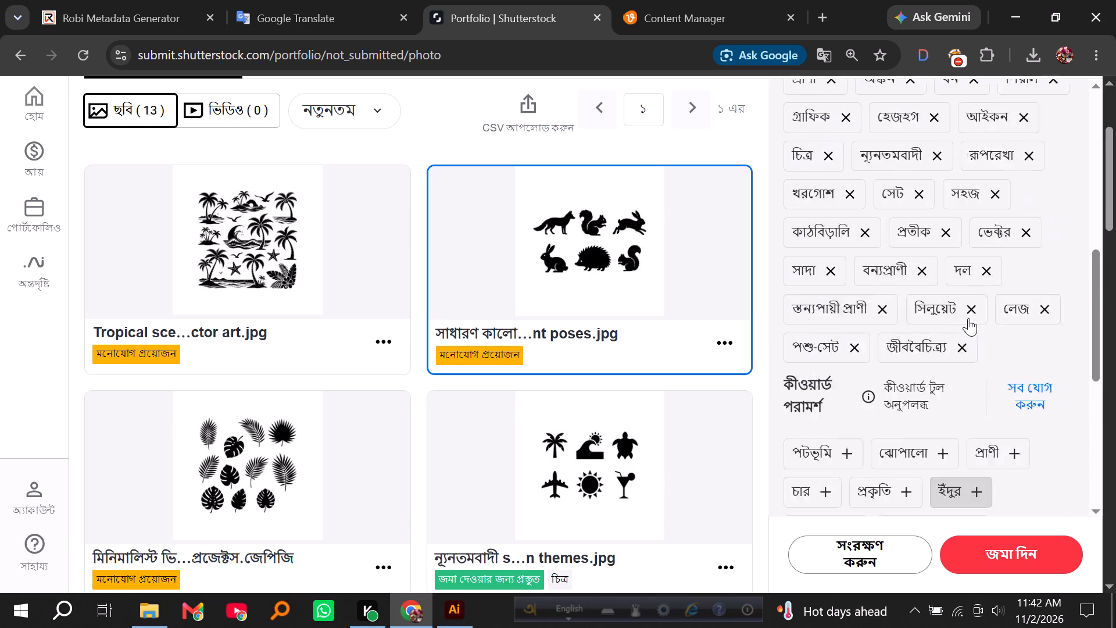
scroll(968, 318, up, 3)
click(1058, 170)
click(1034, 220)
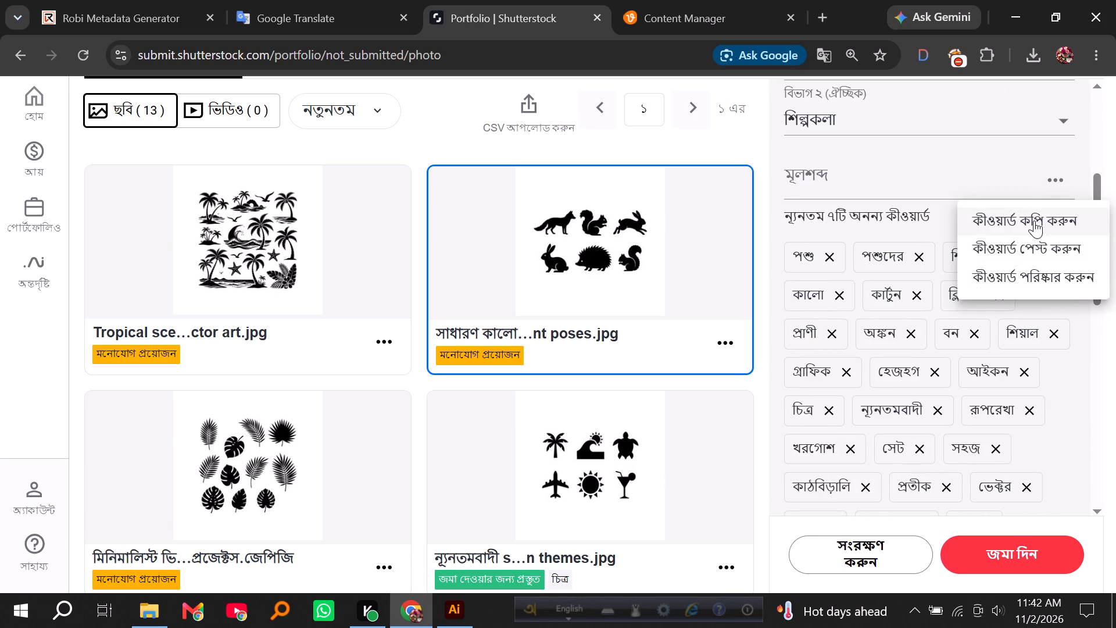
Save the forest animals entry, marking the spelling of the keyword পশু-সেট as correct.
click(854, 561)
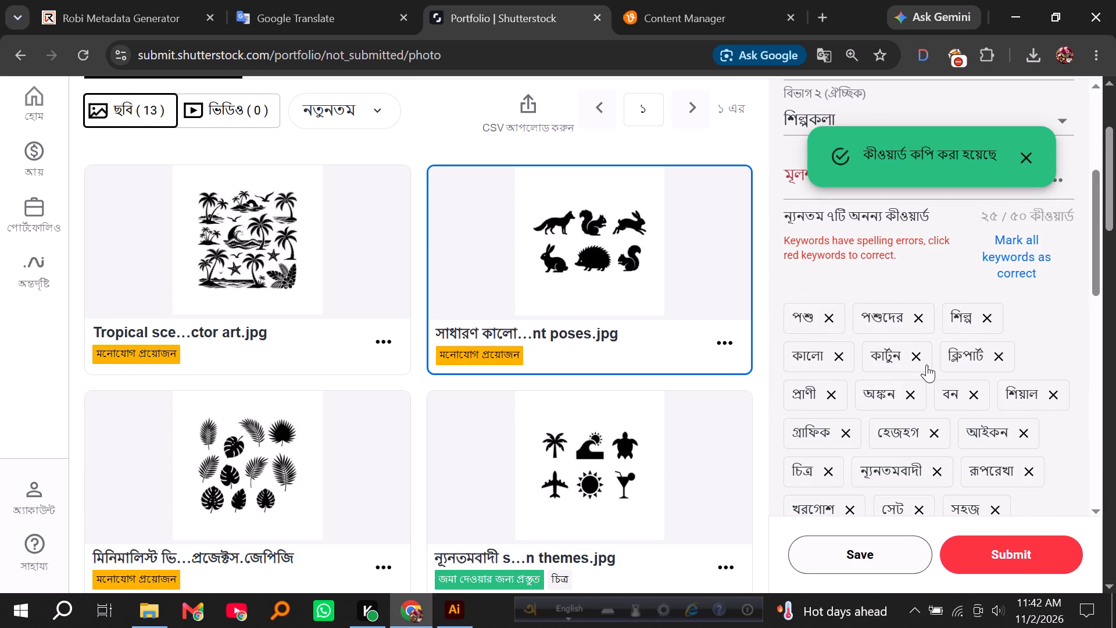
scroll(981, 353, up, 1)
scroll(974, 358, down, 4)
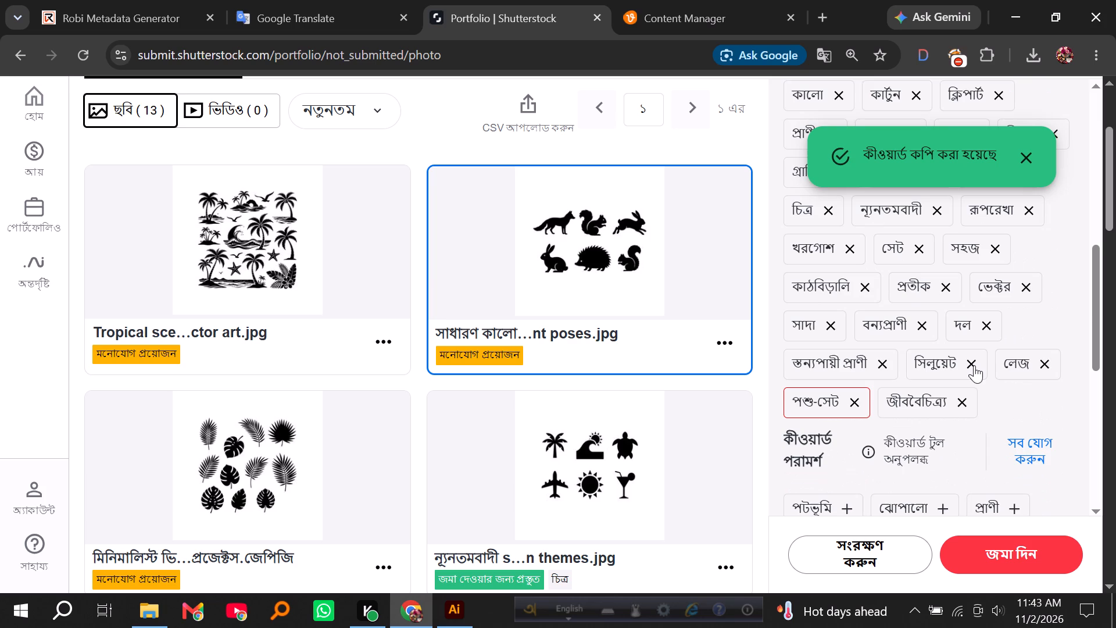
click(833, 399)
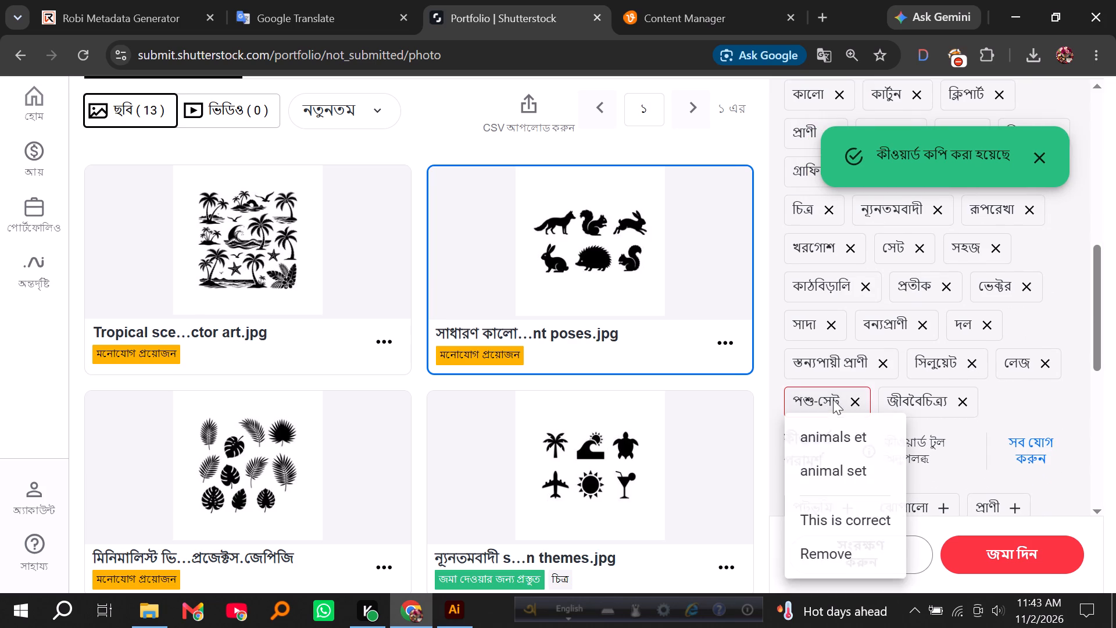
click(827, 519)
scroll(974, 347, up, 3)
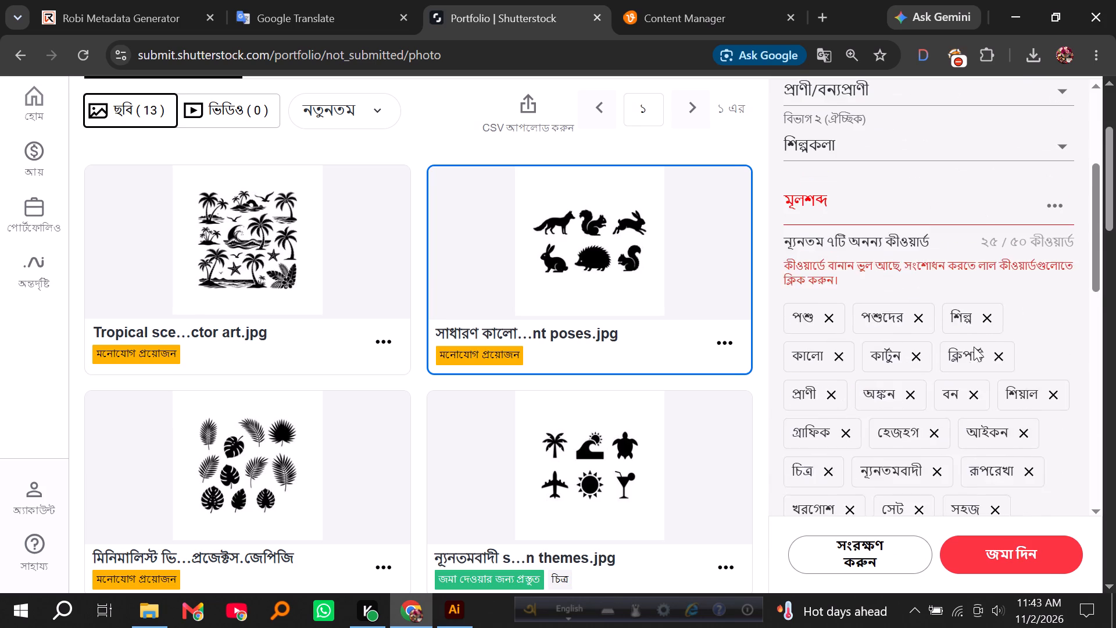
click(872, 555)
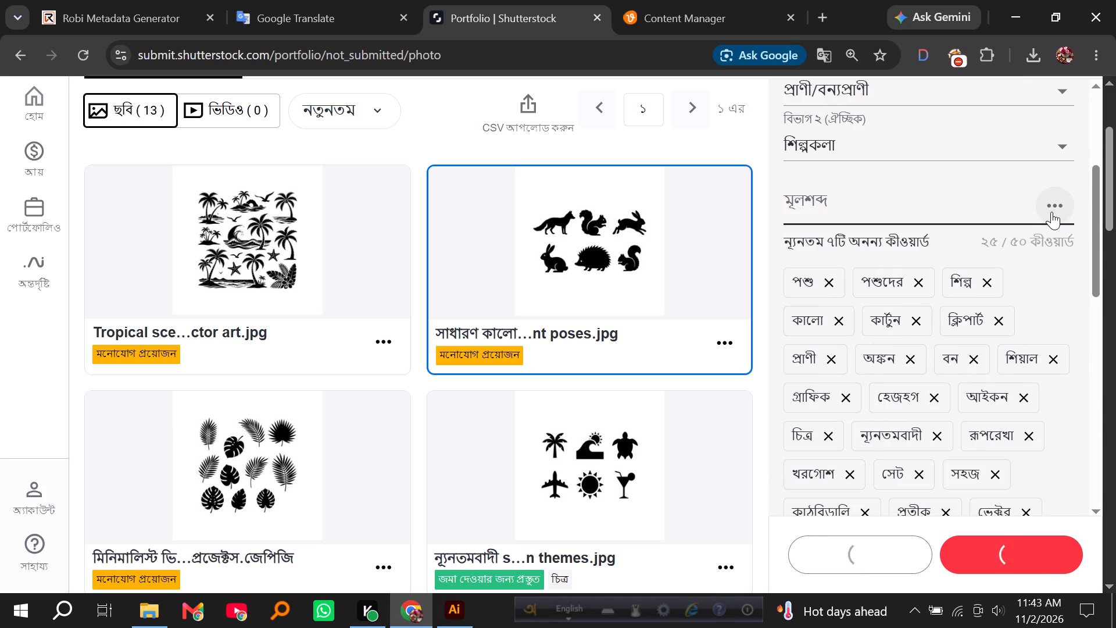
Remove the keyword পশু-সেট from the forest animals entry and save it again.
scroll(945, 359, down, 4)
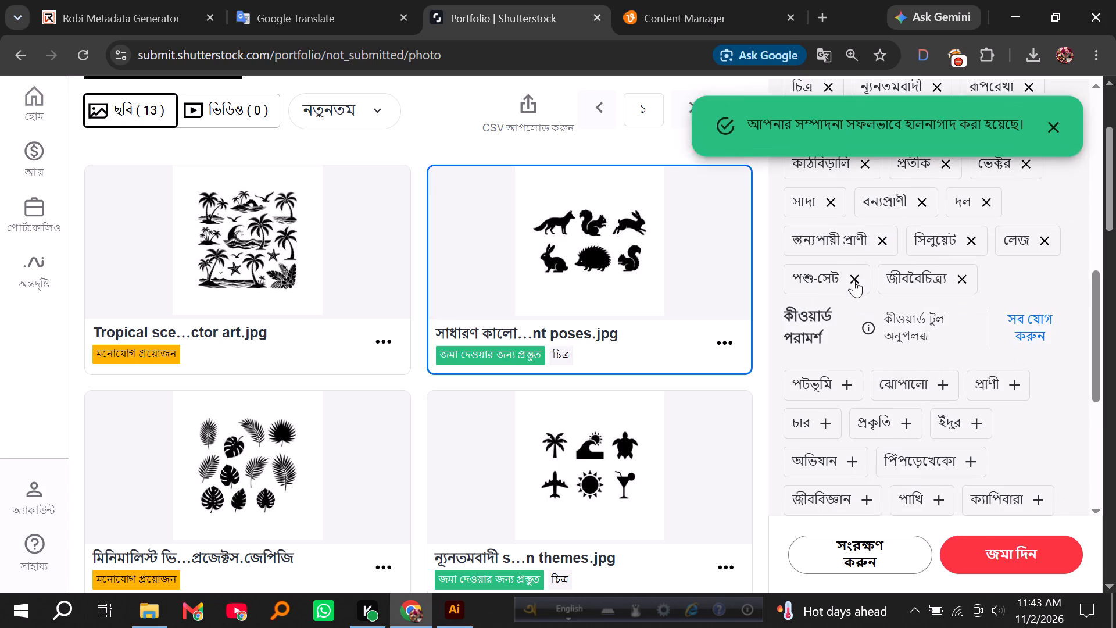
click(854, 279)
click(847, 546)
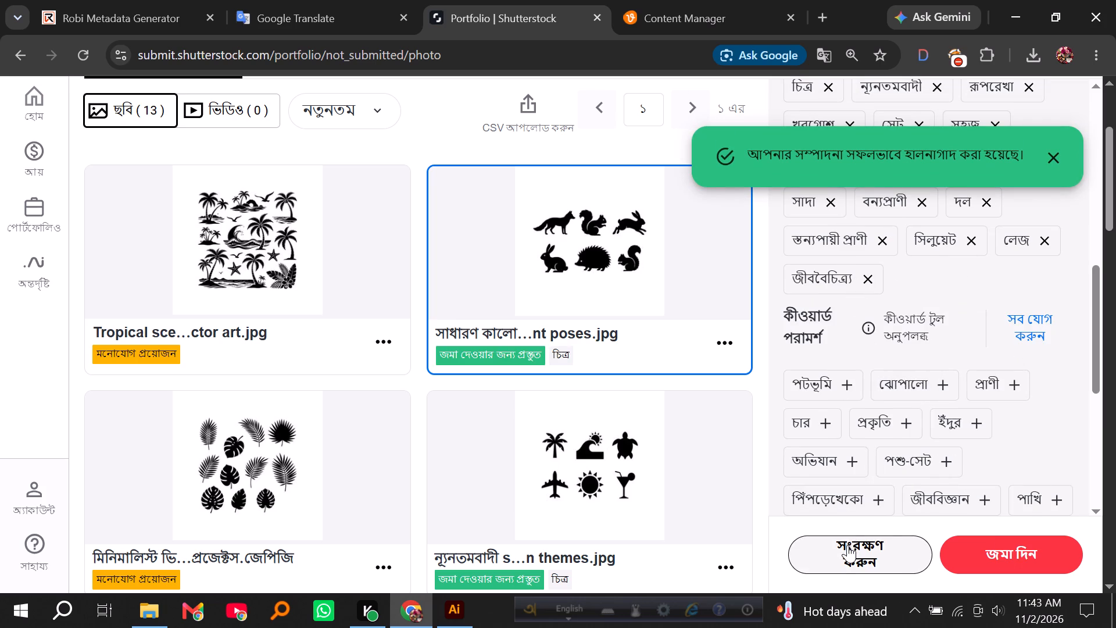
Copy all keywords of the forest animals entry in Shutterstock.
scroll(950, 388, up, 1)
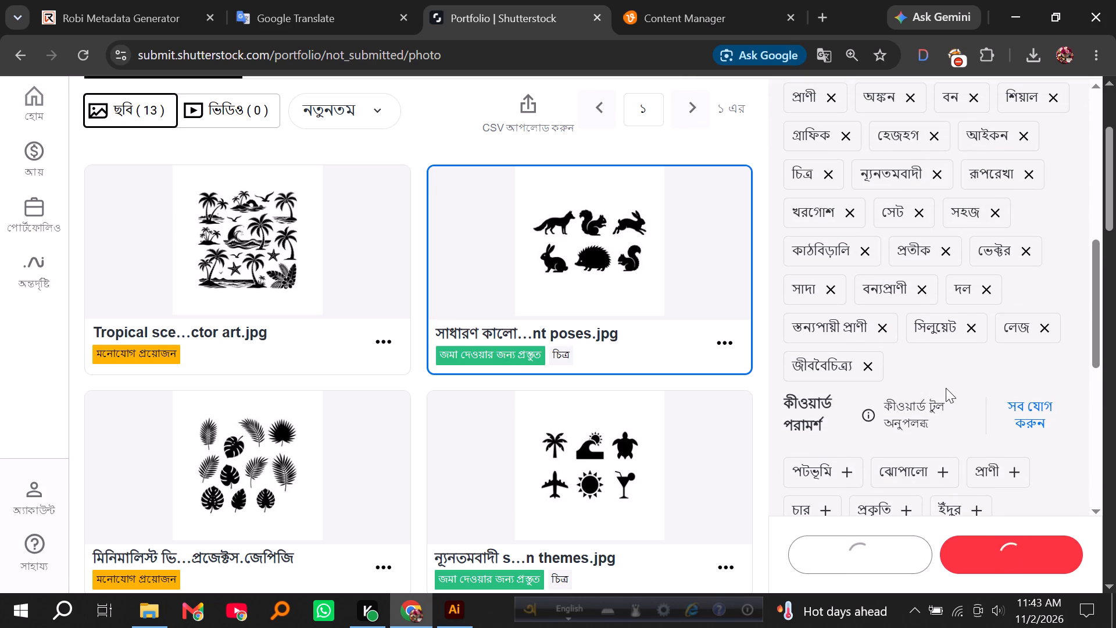
scroll(946, 388, up, 3)
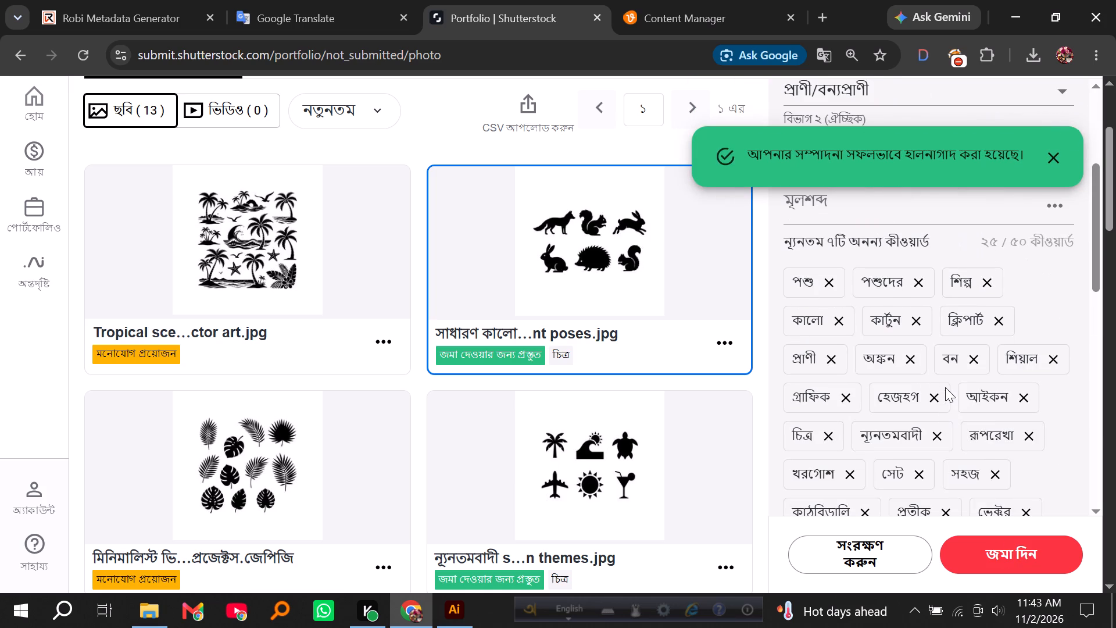
click(1056, 205)
click(990, 246)
scroll(809, 311, down, 1)
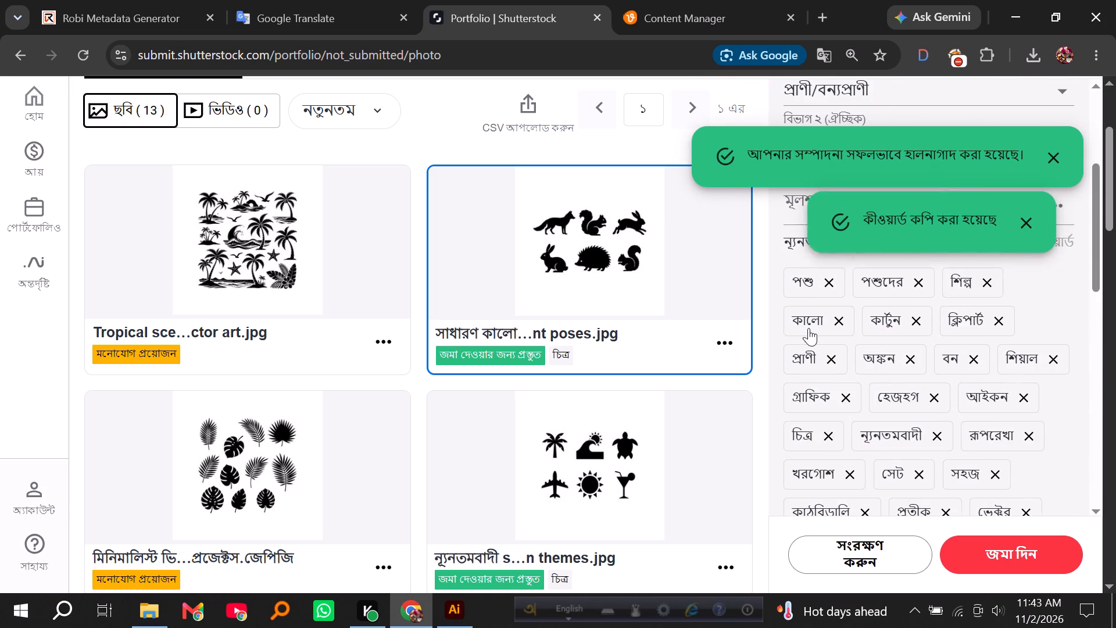
scroll(809, 328, down, 10)
scroll(831, 412, up, 1)
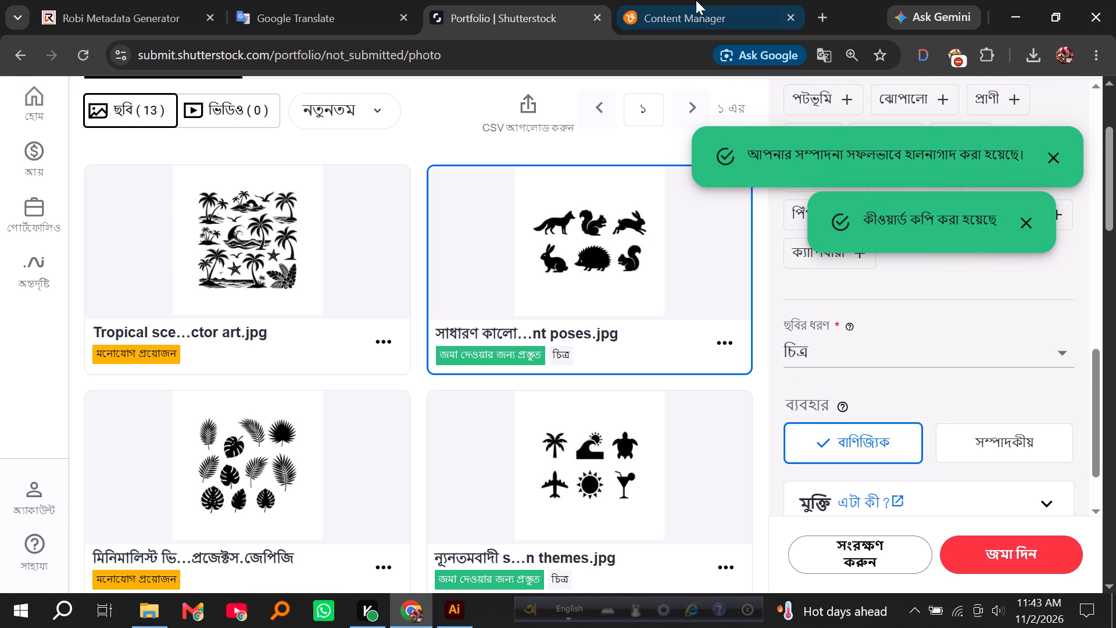
In Vecteezy, paste the copied keywords into the forest animals file and save its data.
click(695, 0)
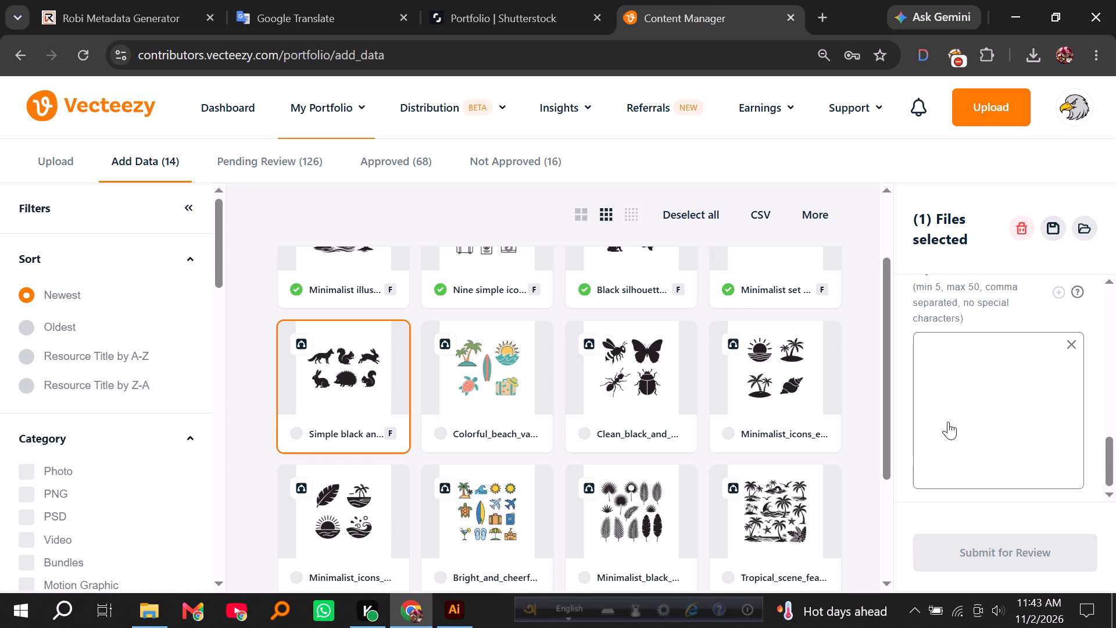
key(ctrl+v)
scroll(1035, 401, down, 3)
click(977, 433)
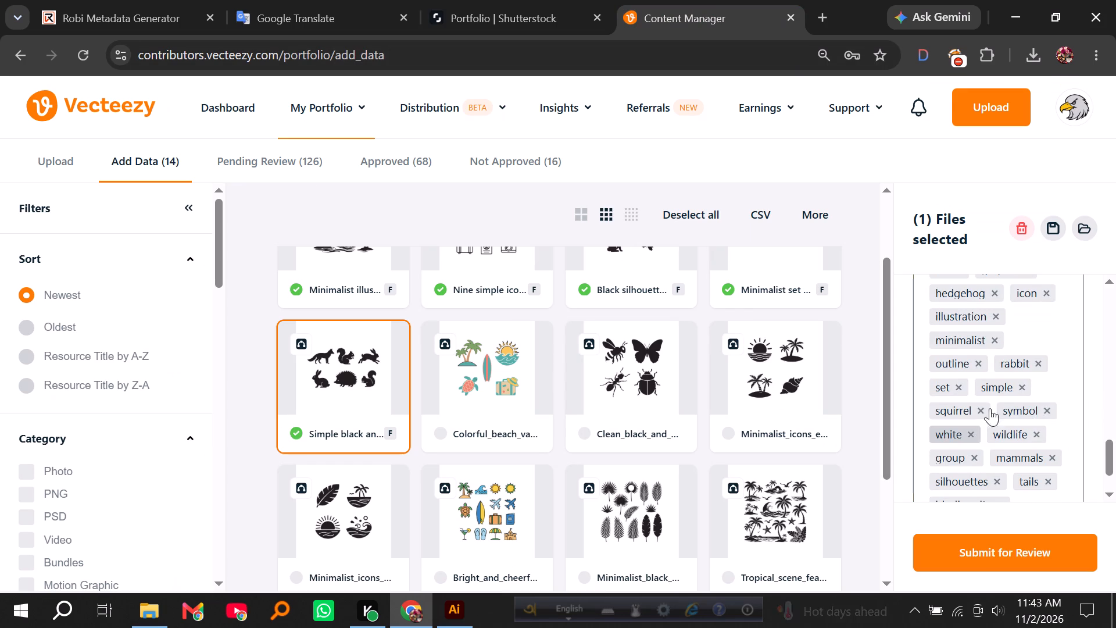
click(1051, 223)
scroll(1011, 385, down, 4)
scroll(1011, 395, up, 3)
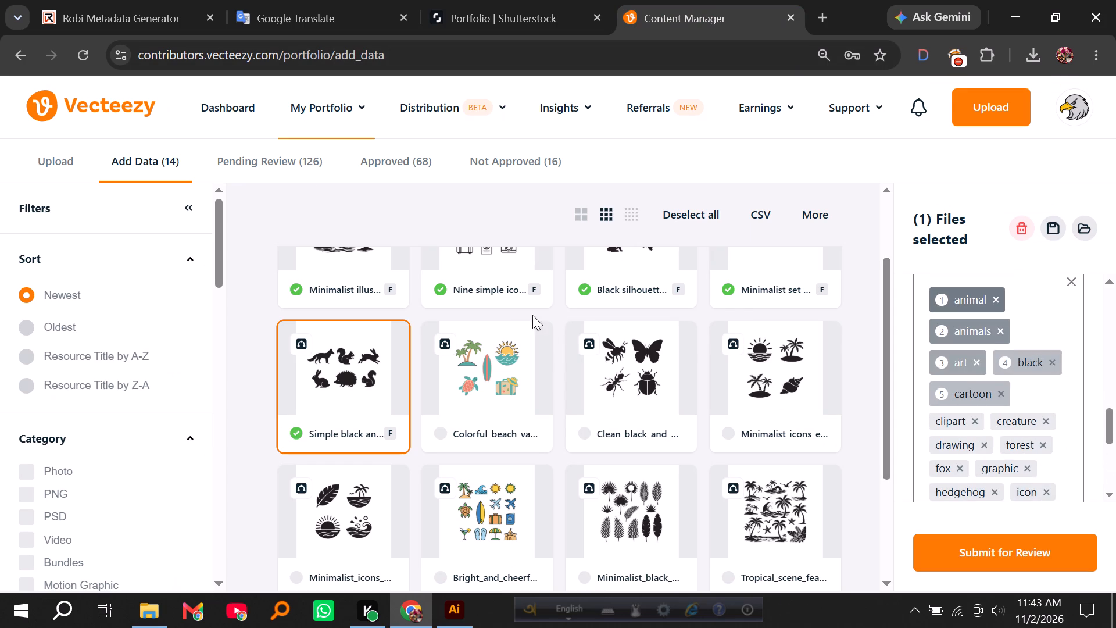
In Shutterstock, open the colorful beach vacation icons entry and copy its full English description.
click(508, 0)
scroll(438, 317, down, 1)
scroll(439, 334, up, 4)
scroll(439, 335, down, 5)
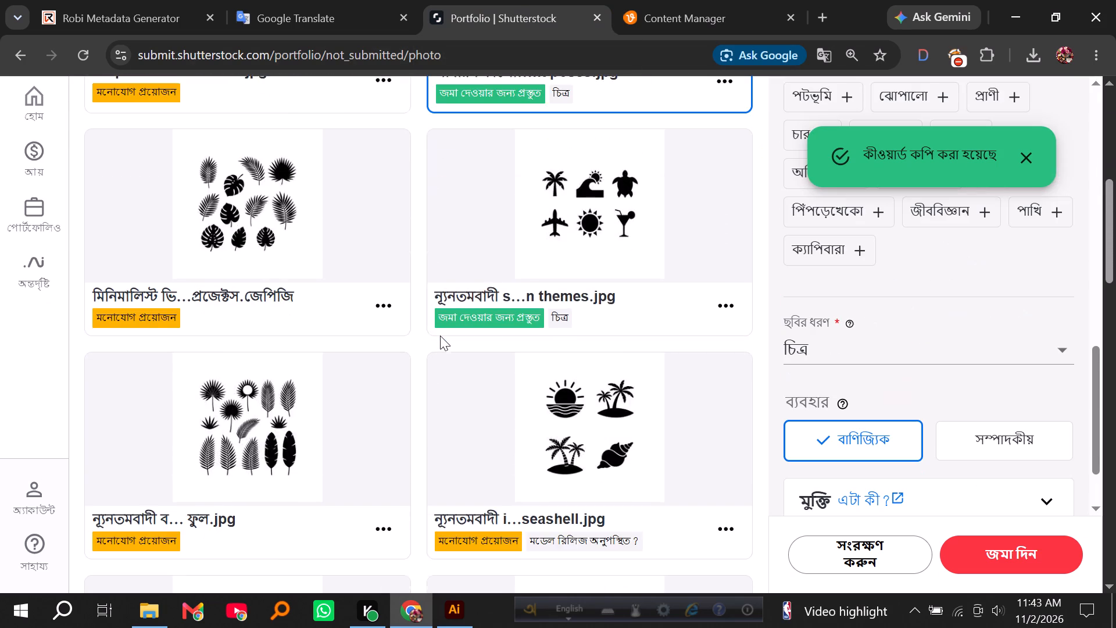
scroll(440, 336, down, 4)
scroll(549, 313, down, 3)
click(595, 276)
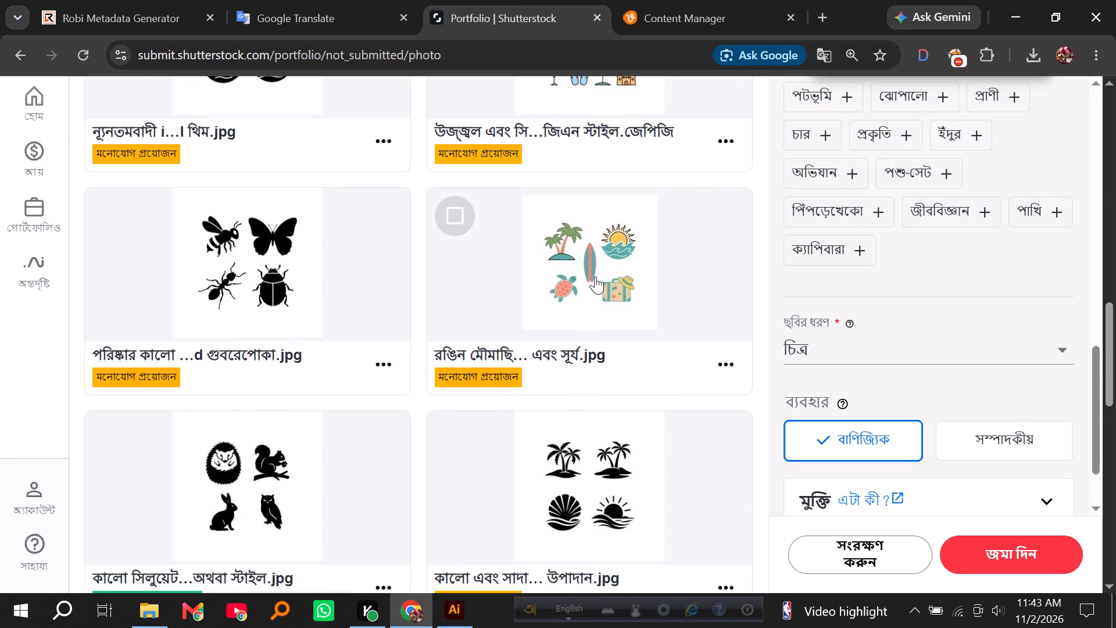
scroll(880, 264, up, 10)
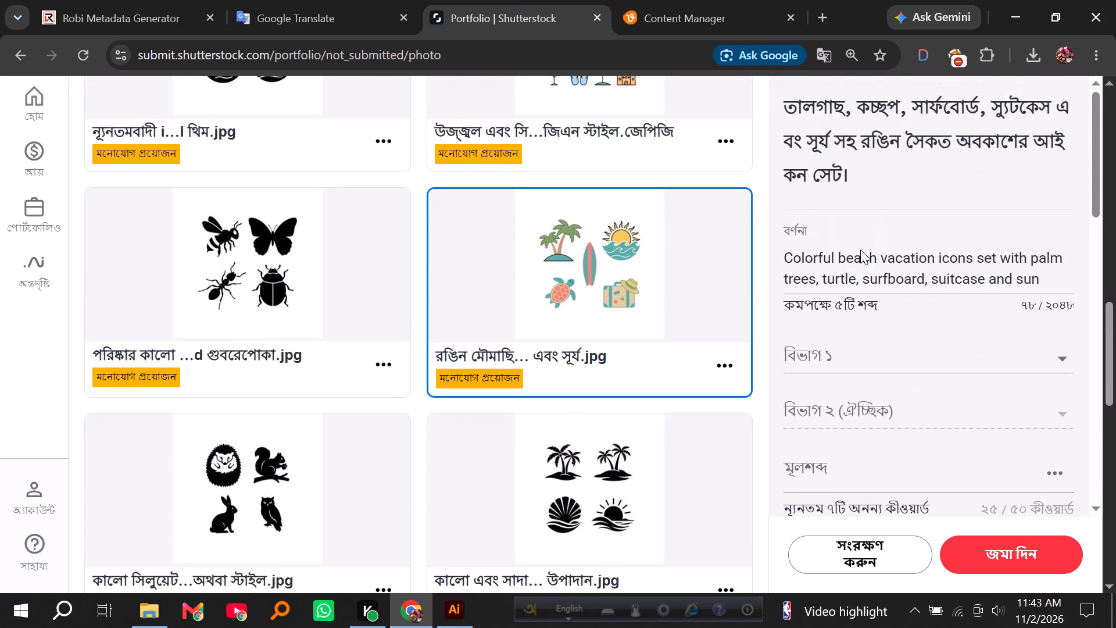
triple_click(856, 259)
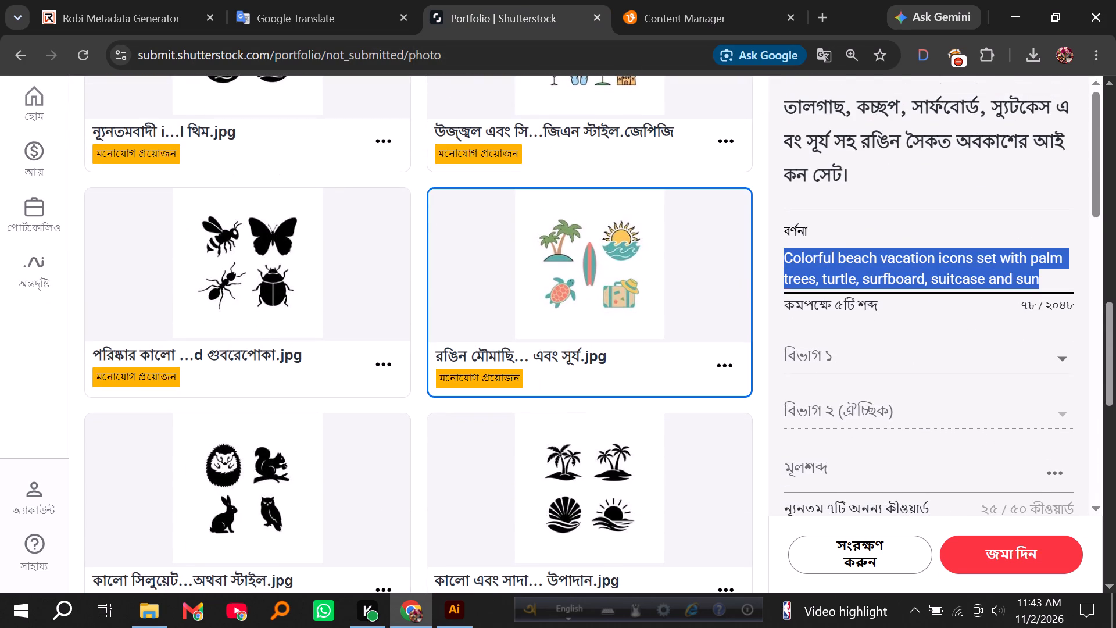
key(ctrl+c)
Set the beach vacation entry's first category to ছুটির দিন and its second category to শিল্পকলা.
click(835, 358)
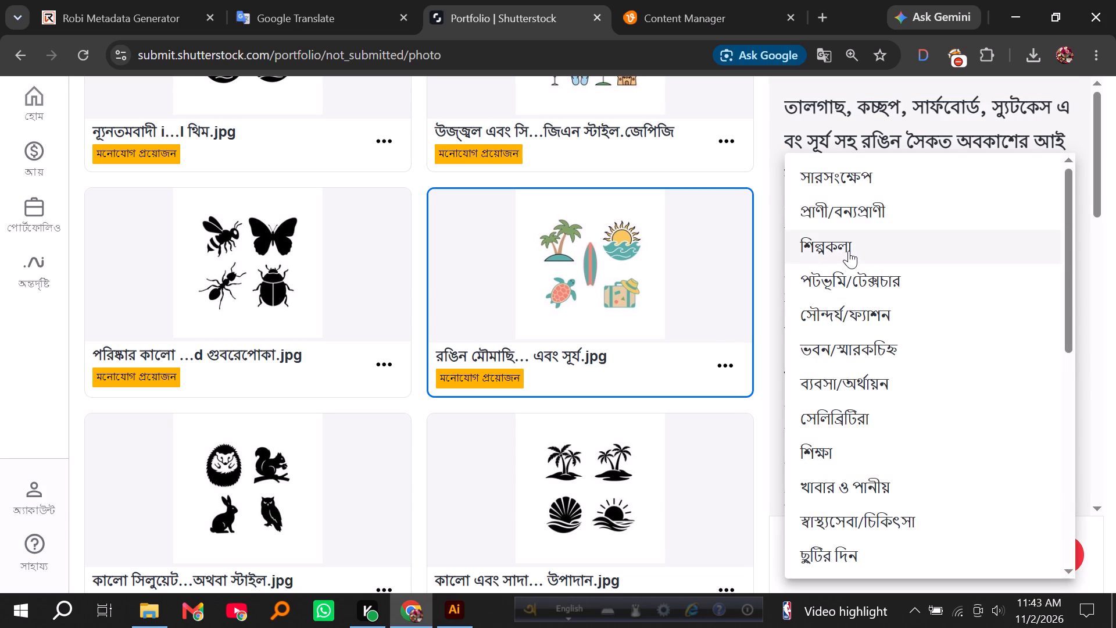
scroll(849, 339, down, 2)
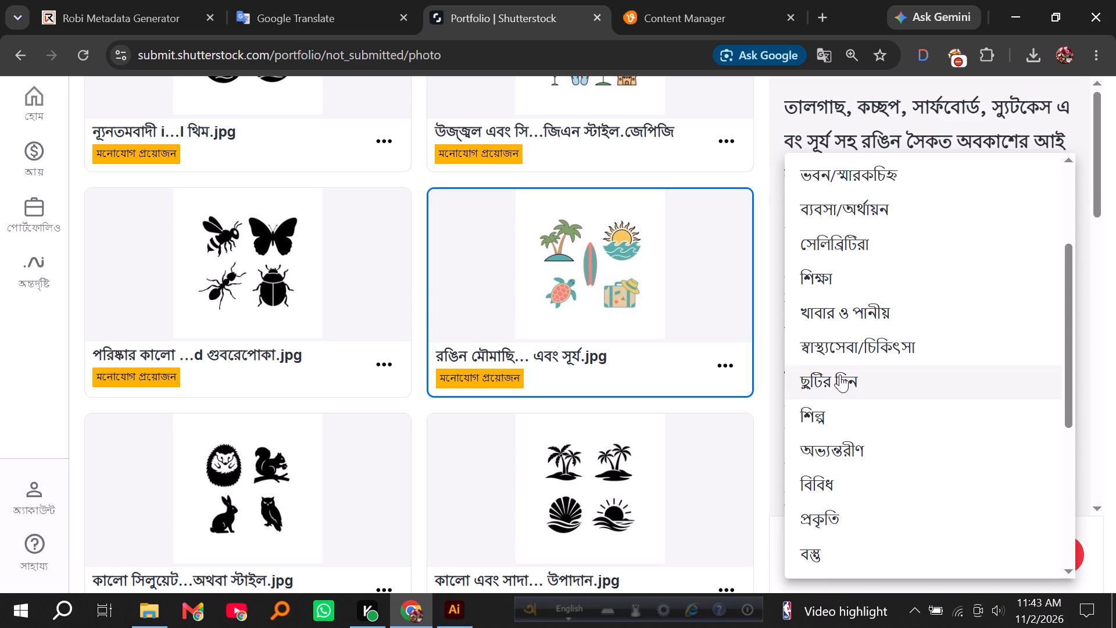
click(840, 374)
click(834, 409)
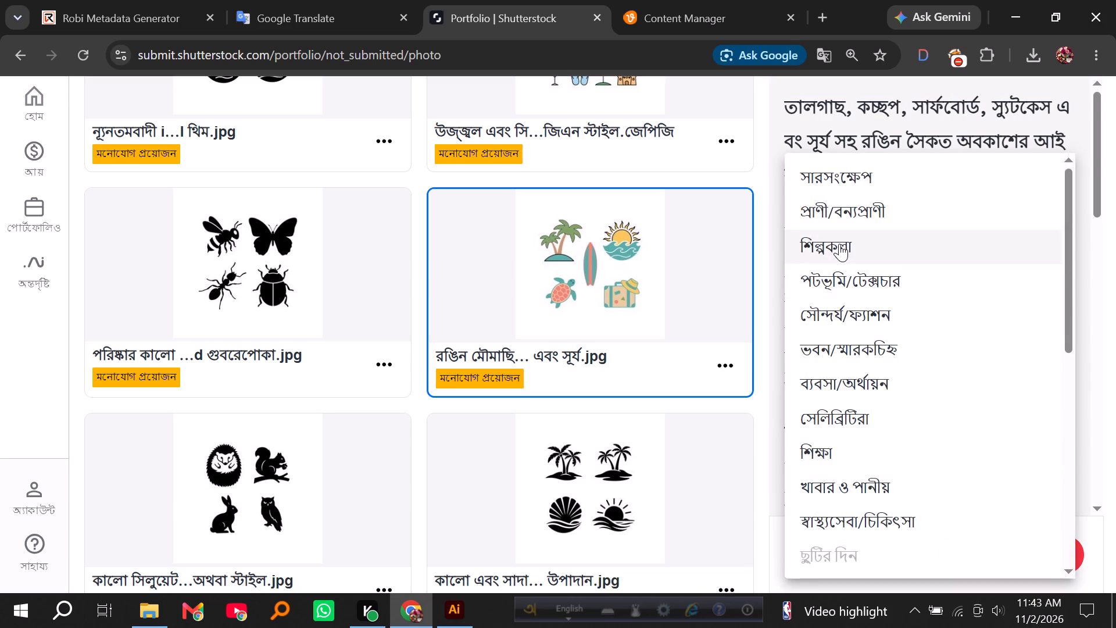
click(839, 244)
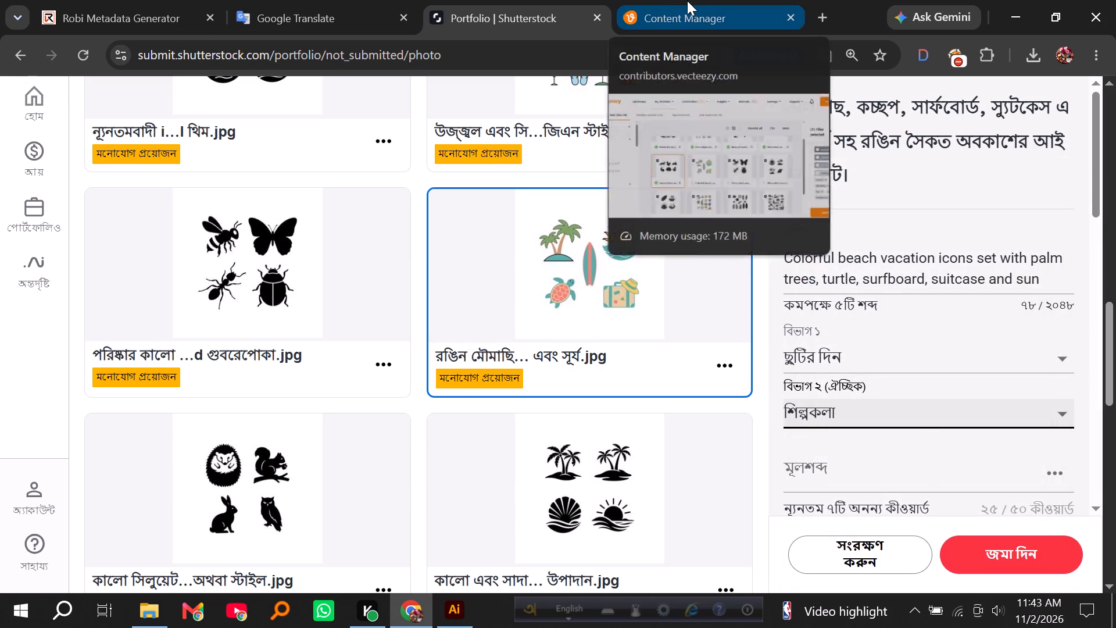
In Vecteezy, select the colorful beach vacation file and replace its title with the copied Shutterstock description.
click(687, 1)
click(453, 361)
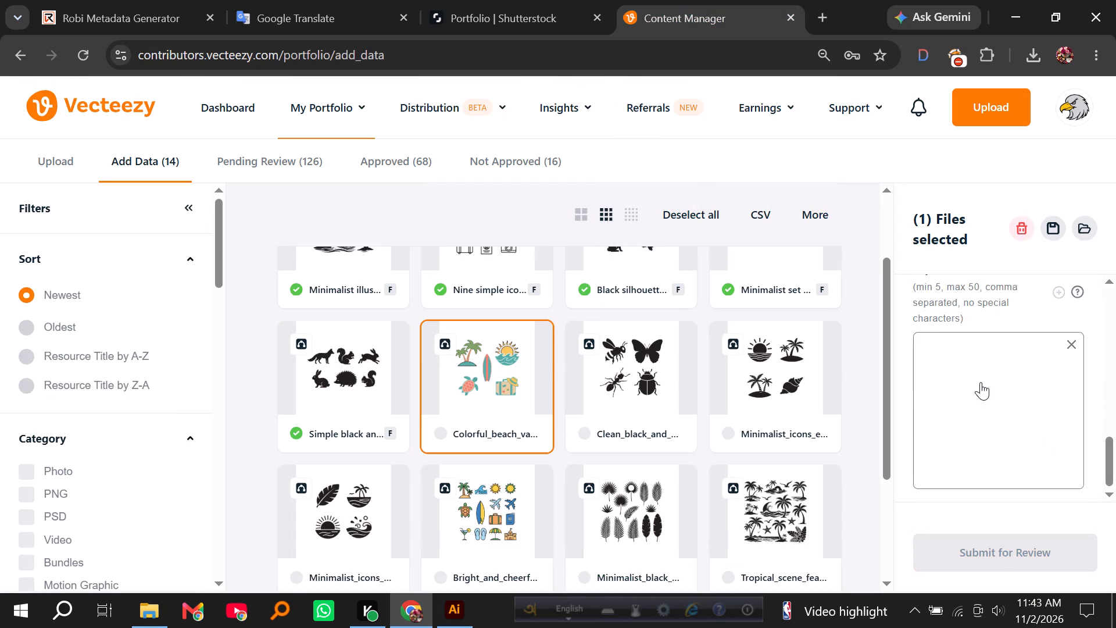
scroll(981, 382, up, 2)
drag(985, 377, 858, 374)
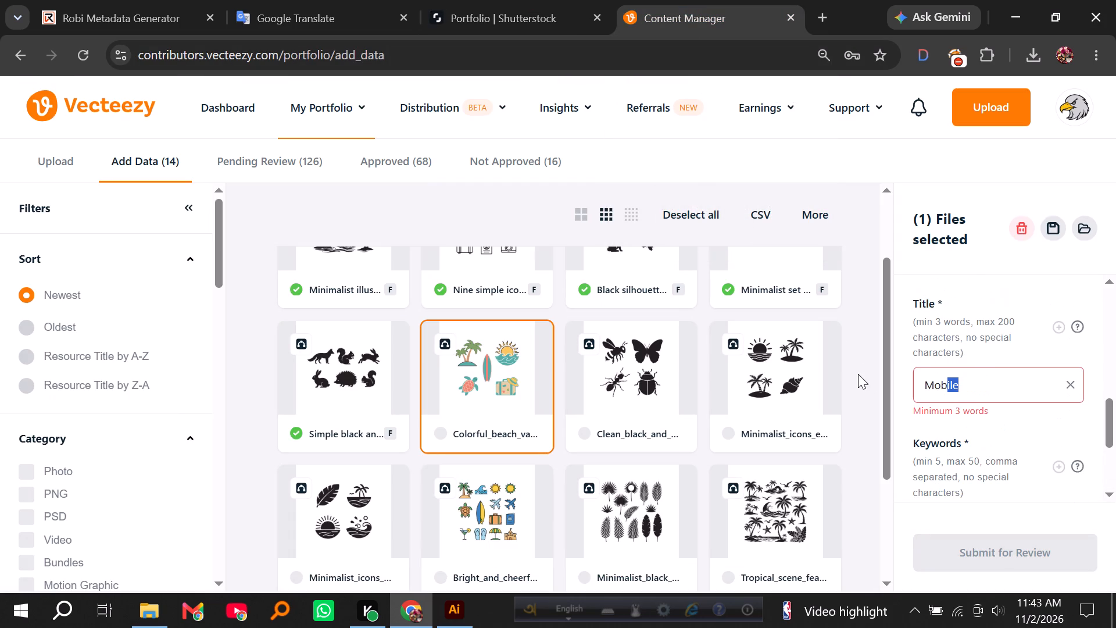
key(ctrl+v)
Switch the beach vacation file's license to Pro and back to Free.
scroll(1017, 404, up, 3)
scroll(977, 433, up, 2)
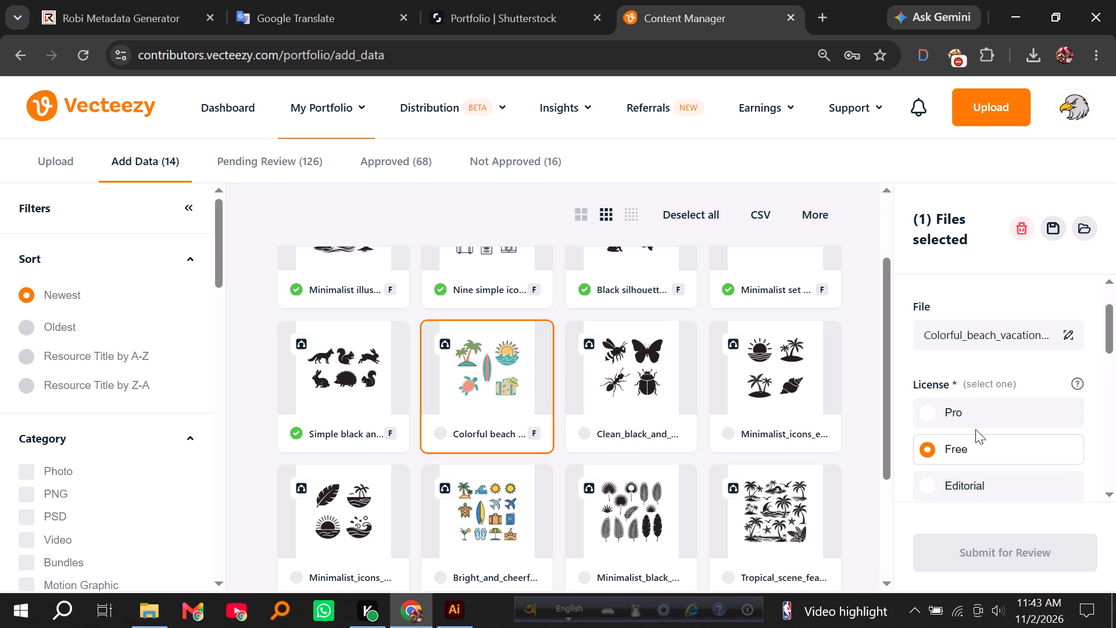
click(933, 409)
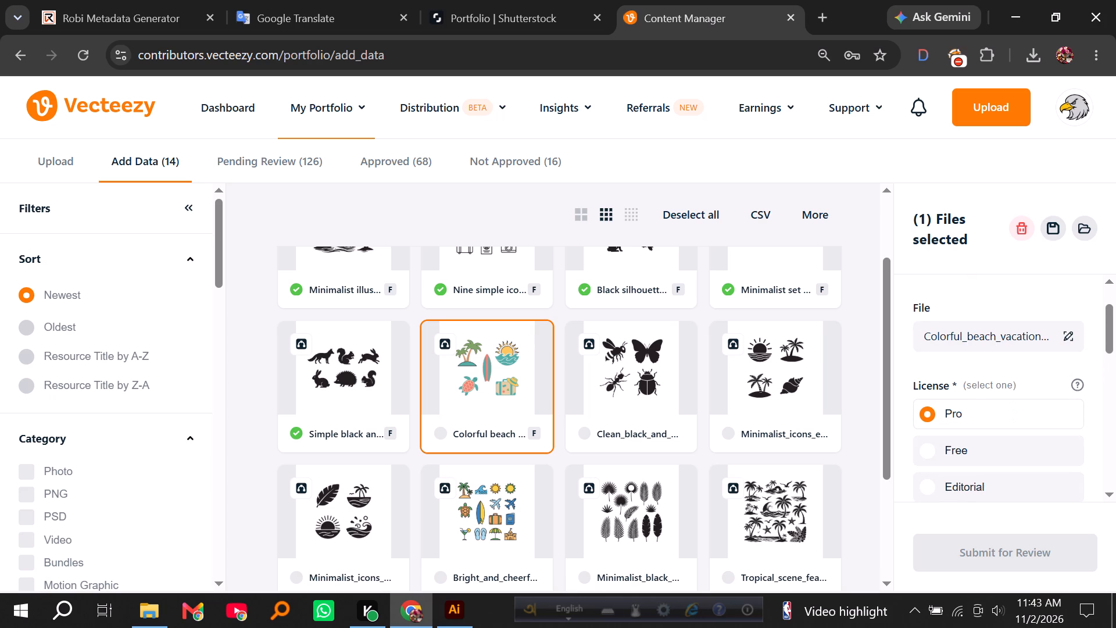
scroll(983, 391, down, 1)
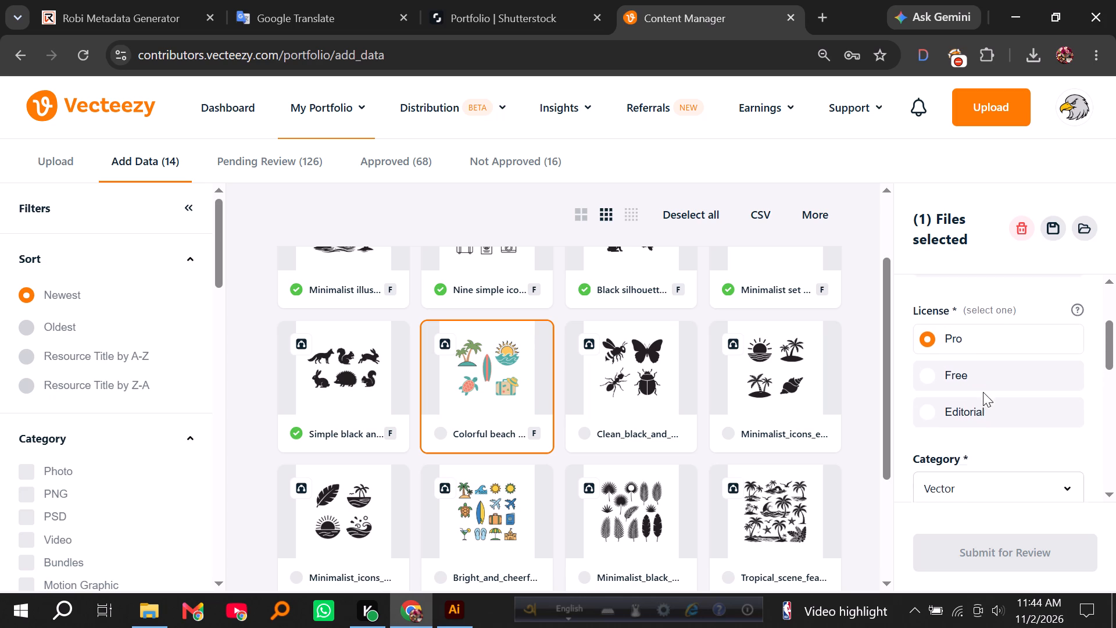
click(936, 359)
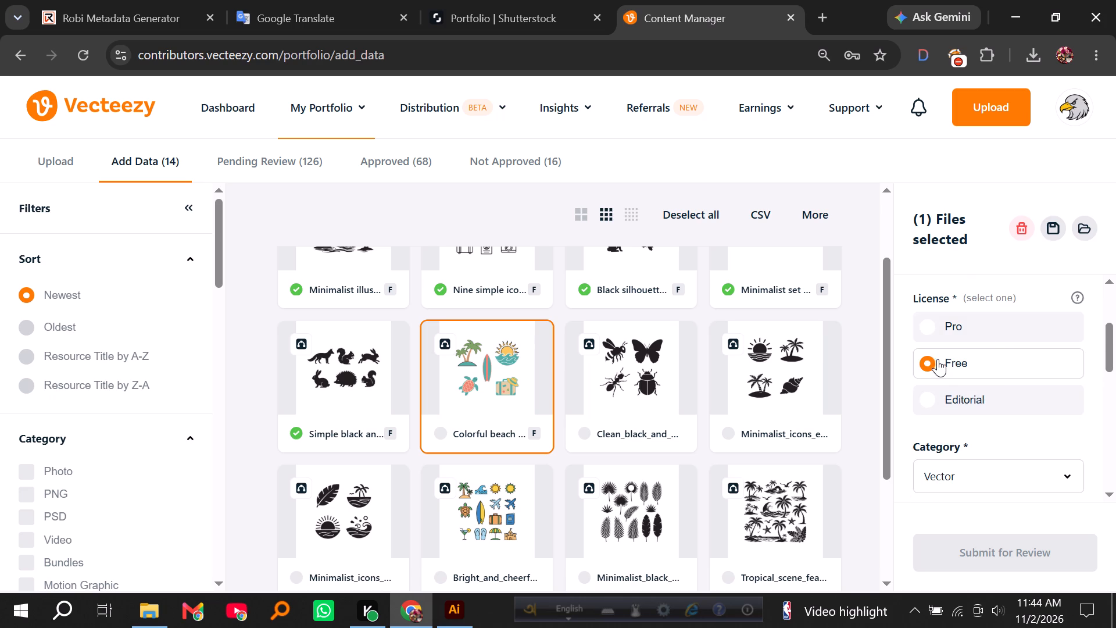
Activate the beach vacation file's empty keywords field for entry.
scroll(989, 345, down, 6)
click(986, 370)
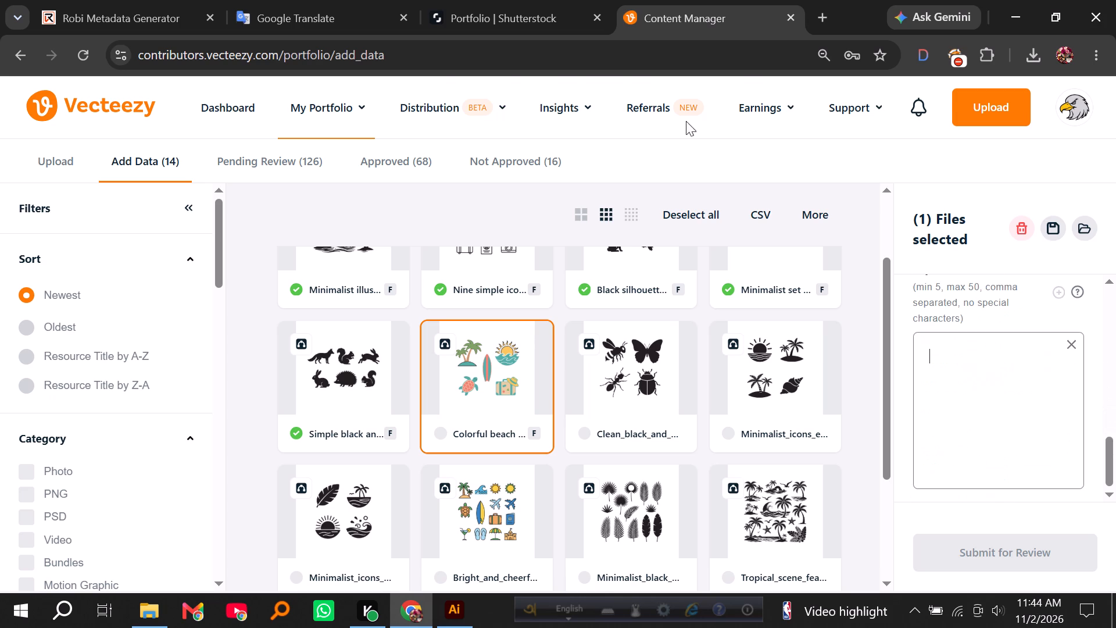
In Shutterstock, remove the keyword হাতের তালু from the beach vacation entry and check its remaining keywords.
click(526, 0)
scroll(813, 322, down, 4)
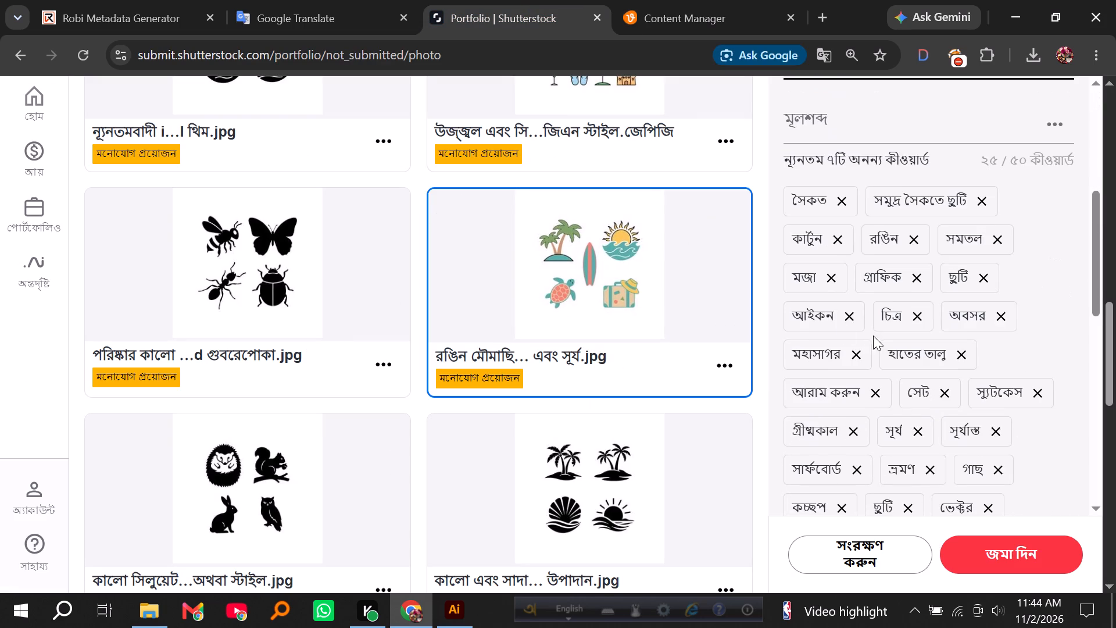
scroll(927, 323, down, 3)
scroll(934, 335, up, 1)
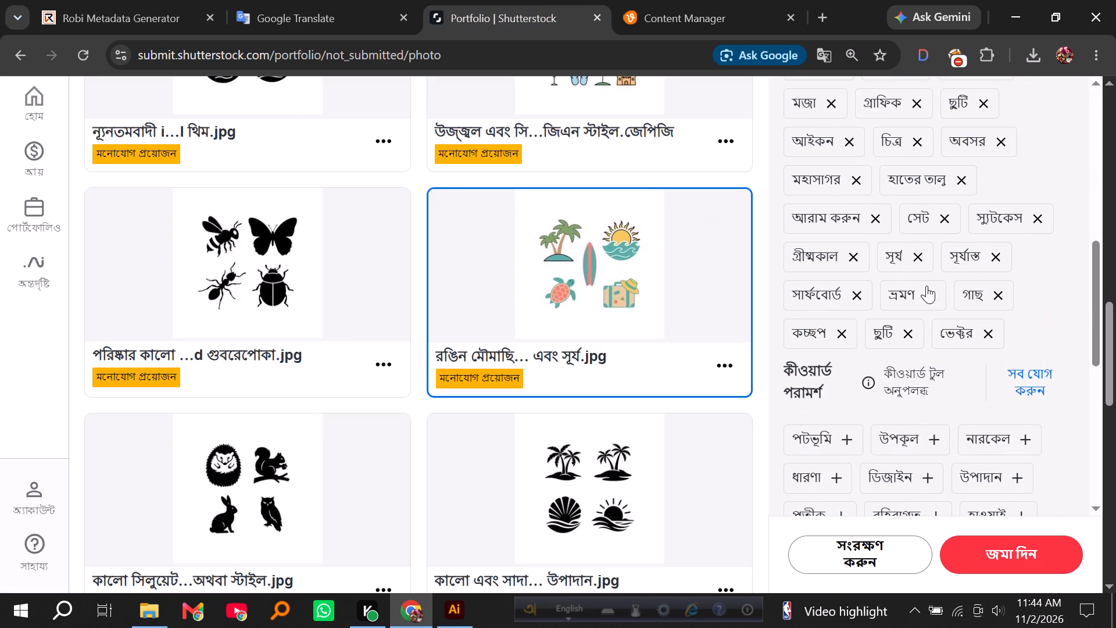
scroll(927, 286, up, 1)
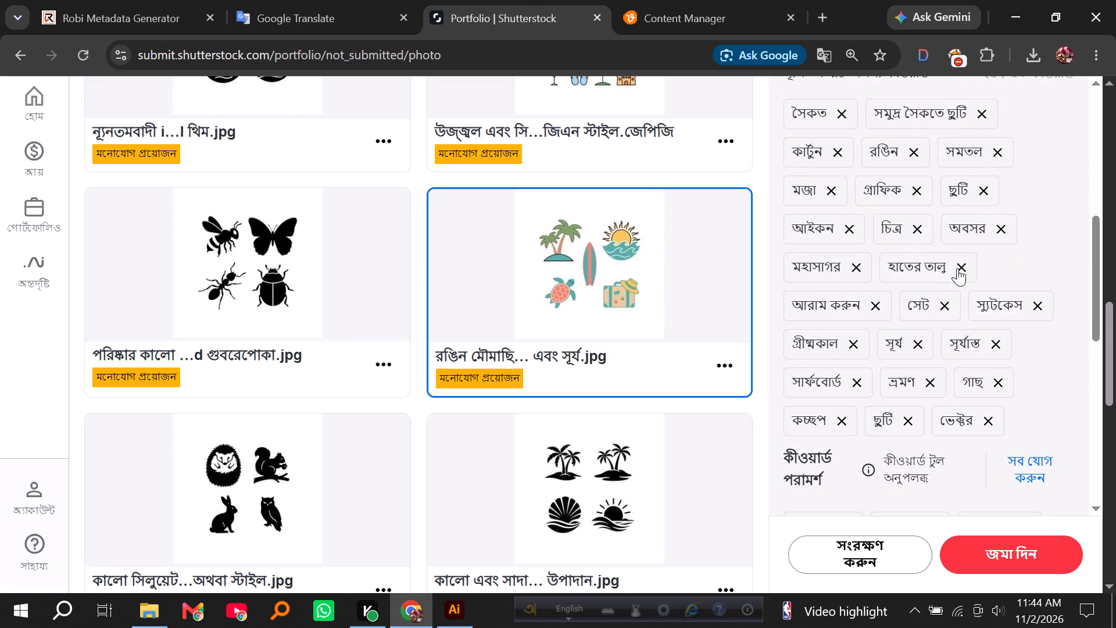
click(961, 266)
scroll(939, 313, up, 1)
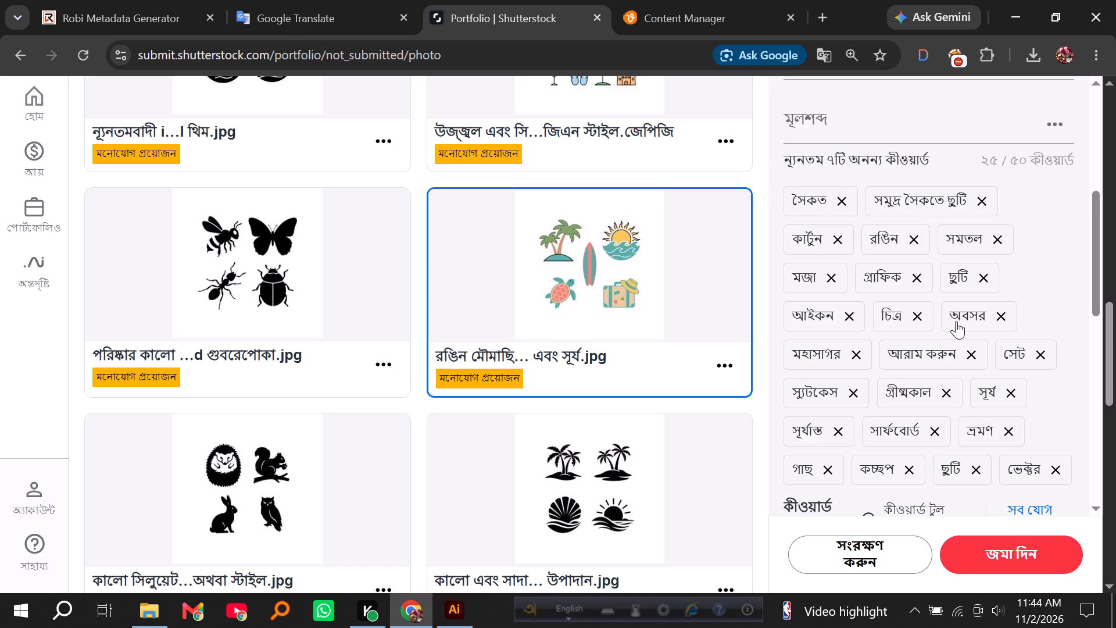
scroll(933, 395, down, 1)
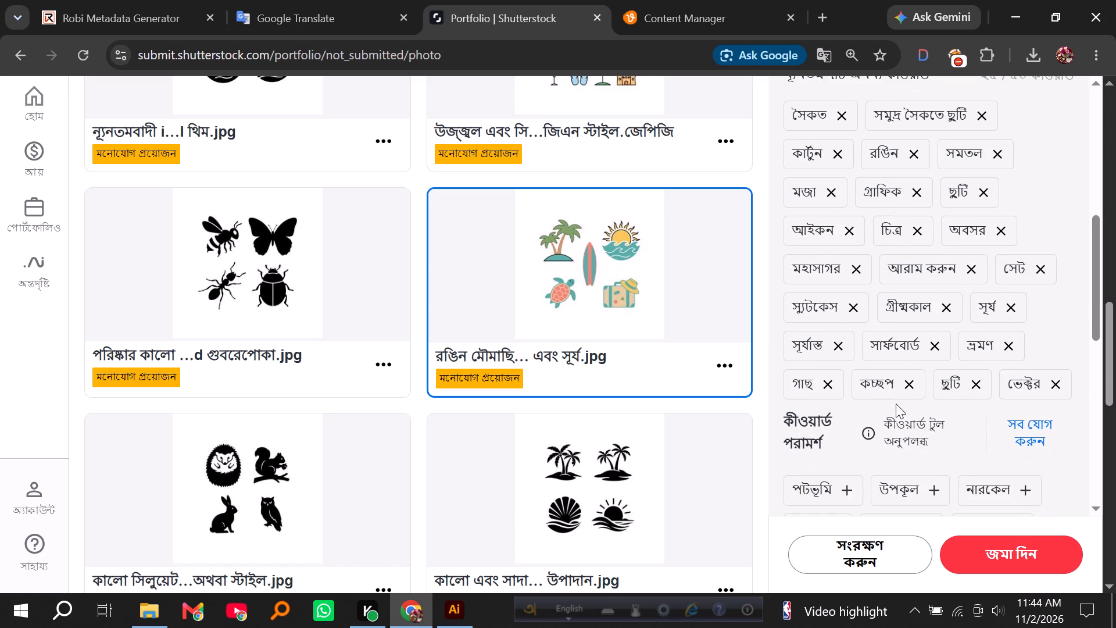
scroll(901, 383, up, 1)
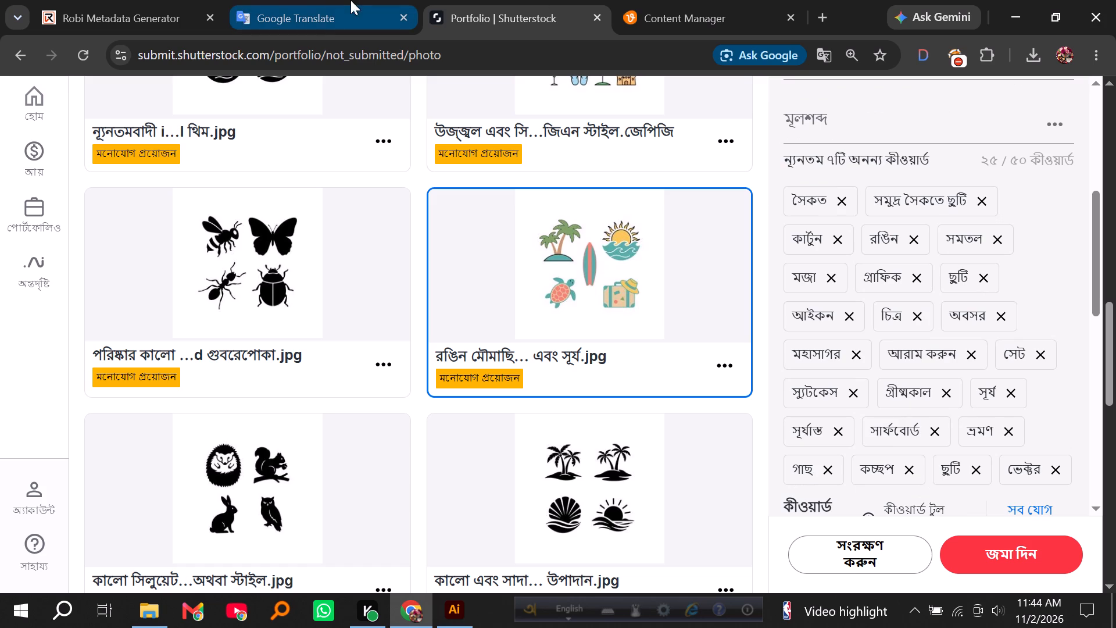
In Google Translate, replace the Bengali source text with সূর্য,সুটকেস,টুপি, using the suggested spelling correction.
click(332, 0)
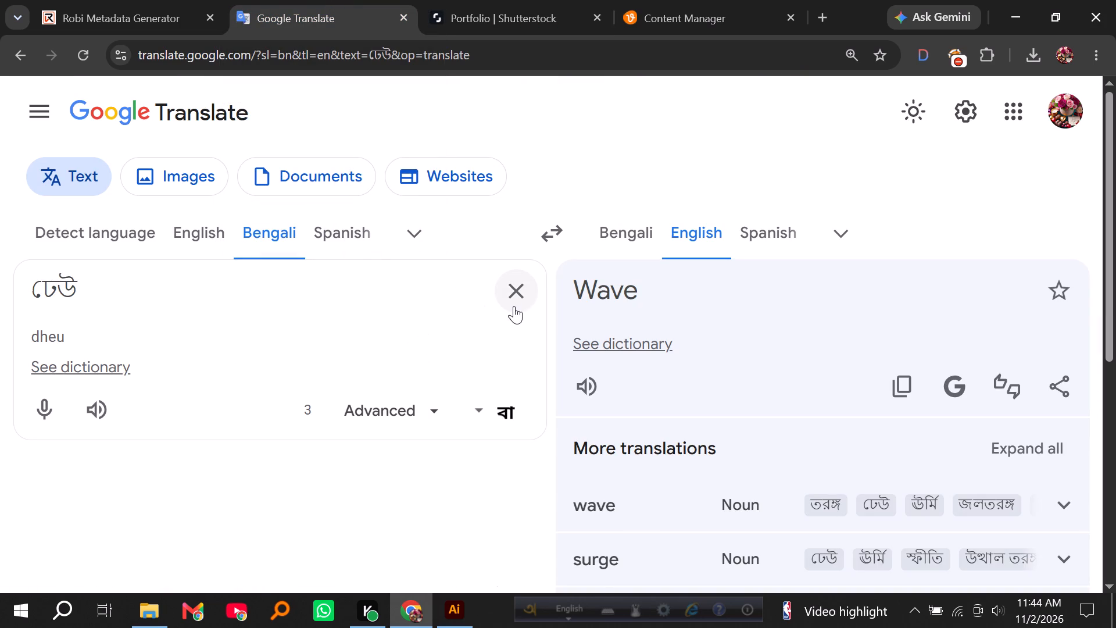
click(514, 0)
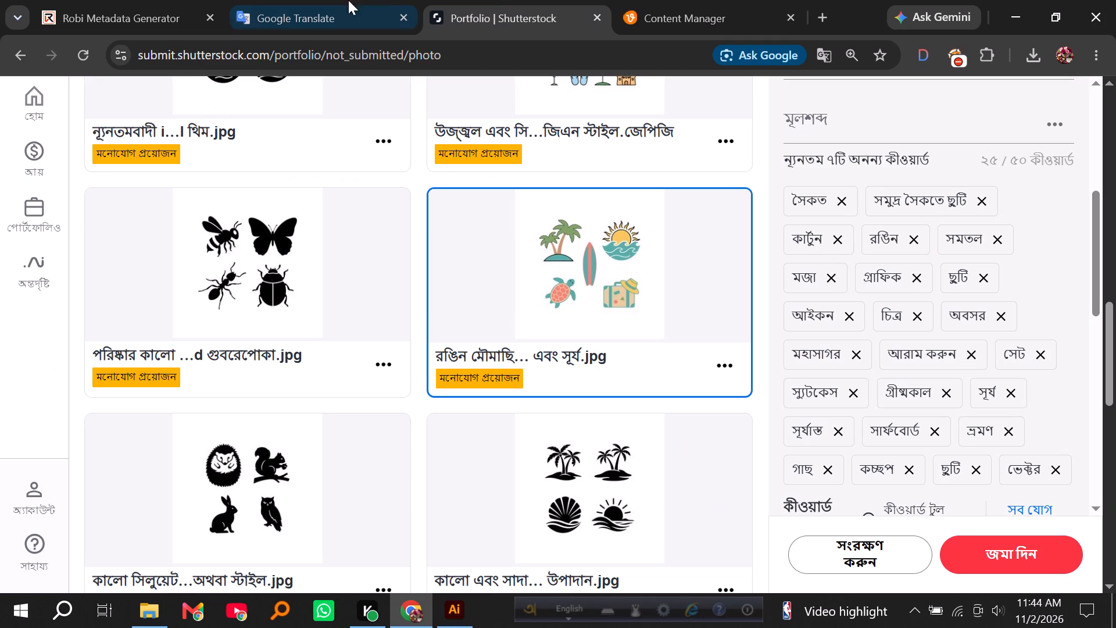
click(336, 0)
drag(129, 296, 16, 284)
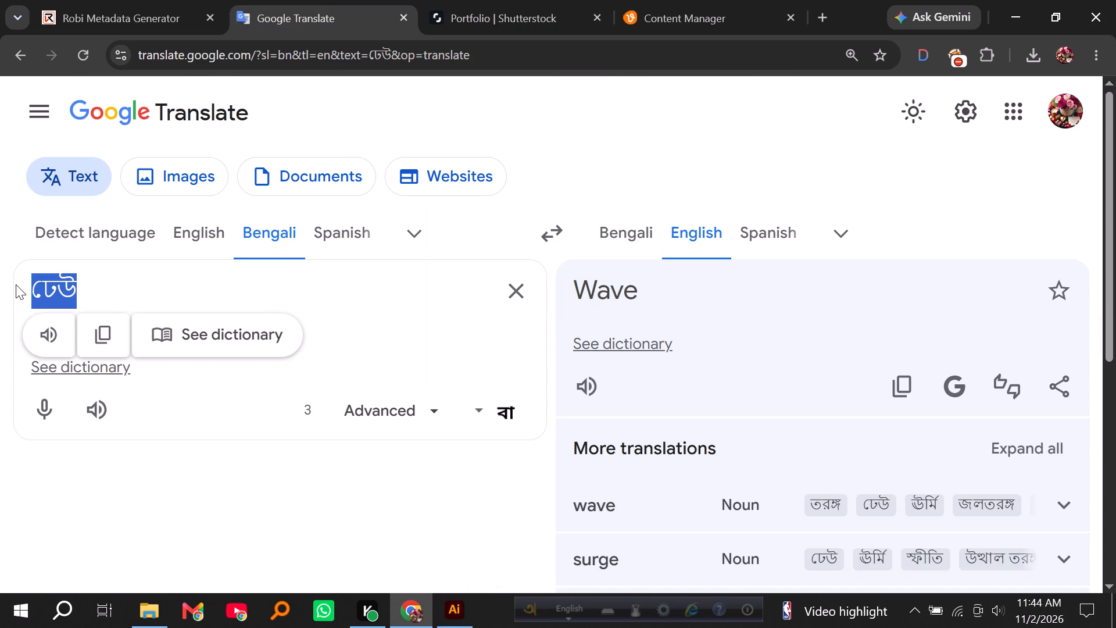
key(z)
key(BackSpace)
key(BackSpace)
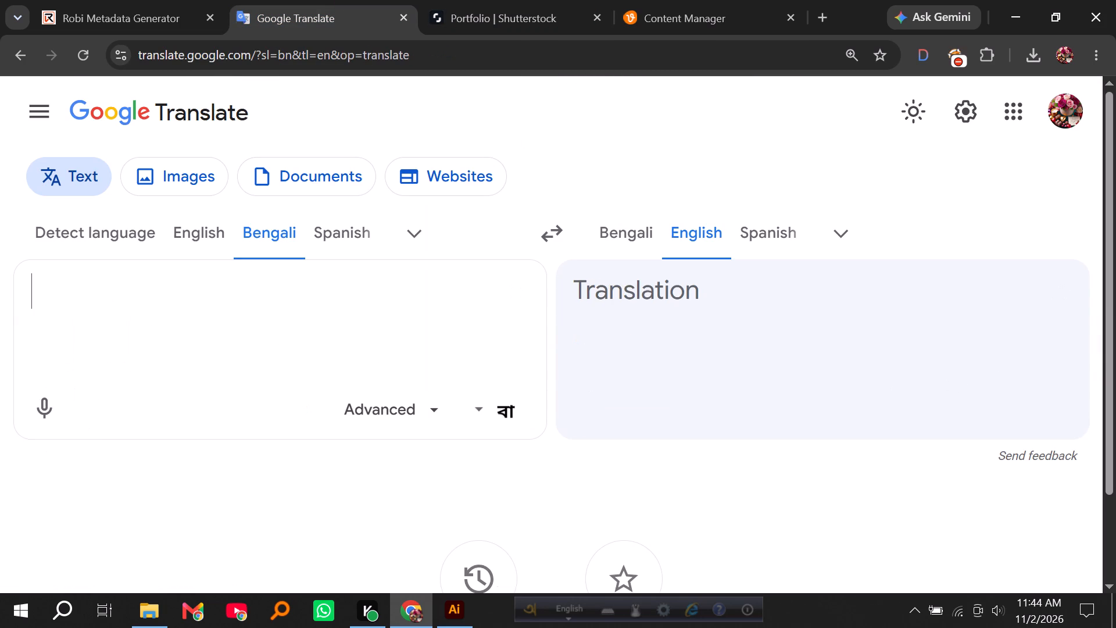
key(s)
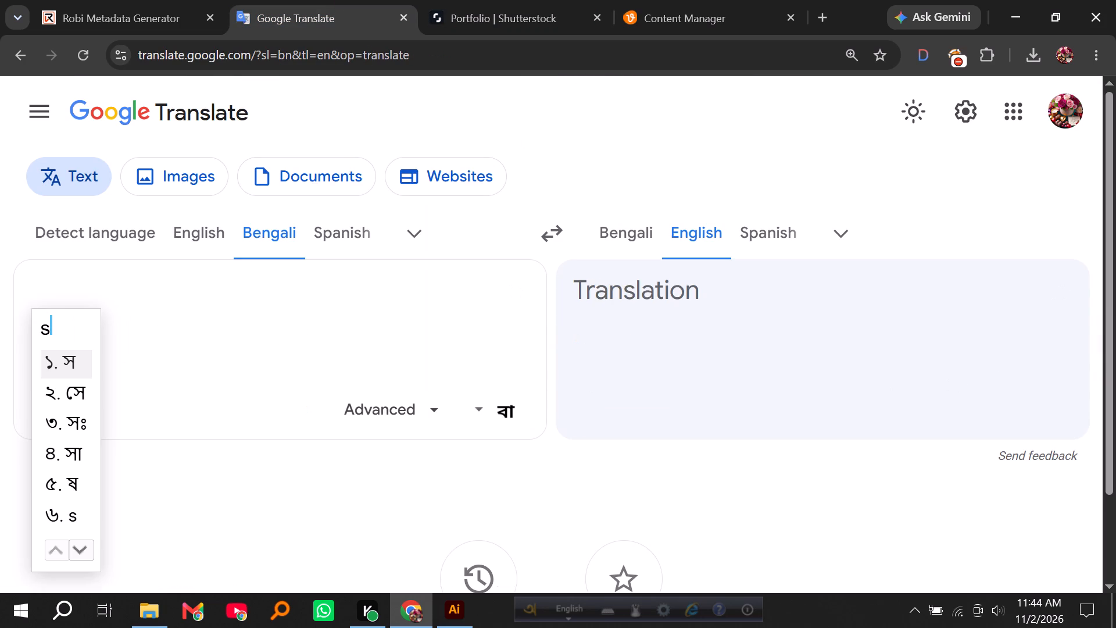
text(urz)
key(comma)
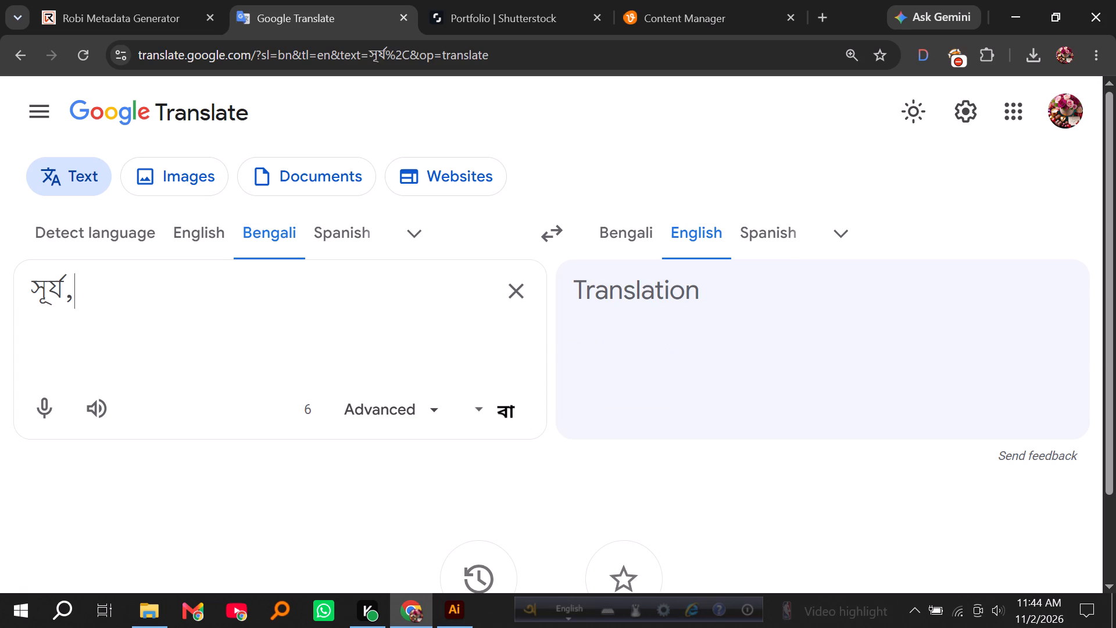
text(bi)
text(tkes)
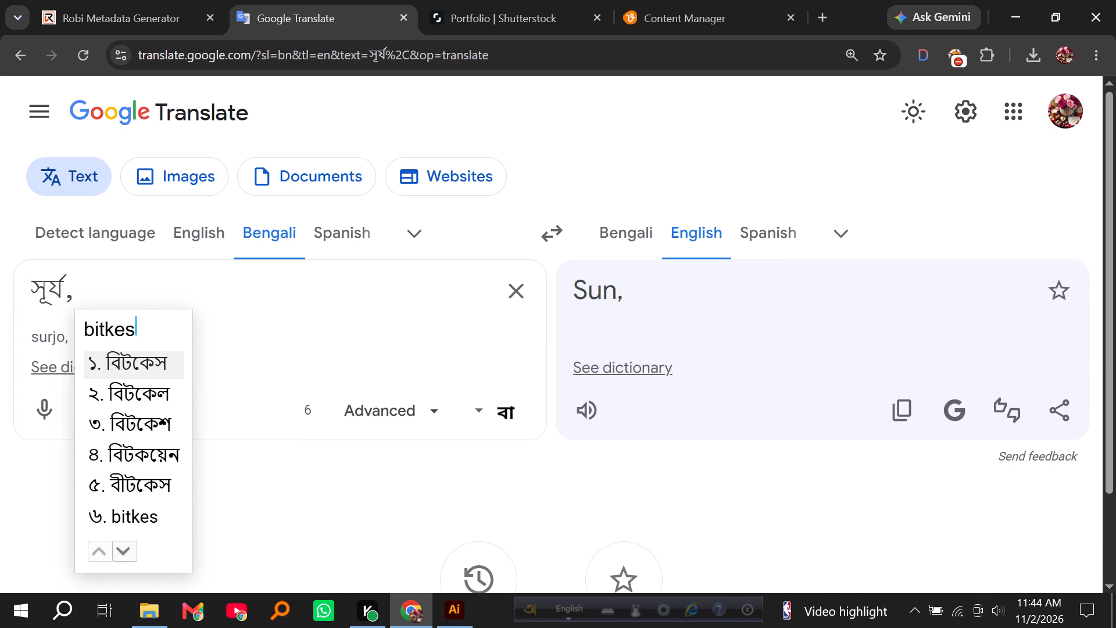
text(,tupi)
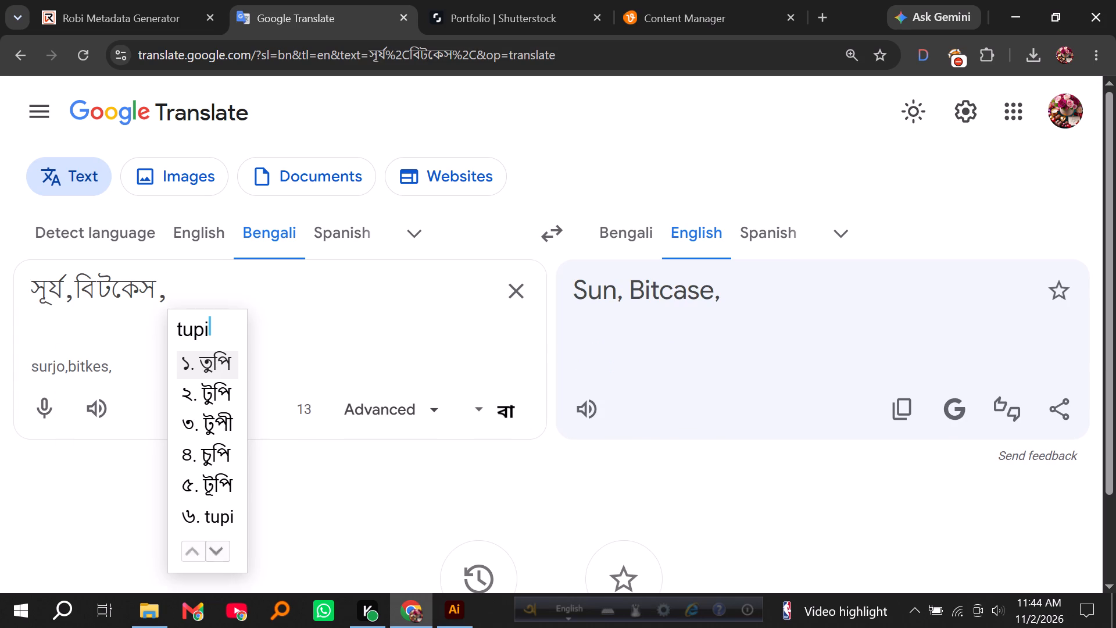
key(comma)
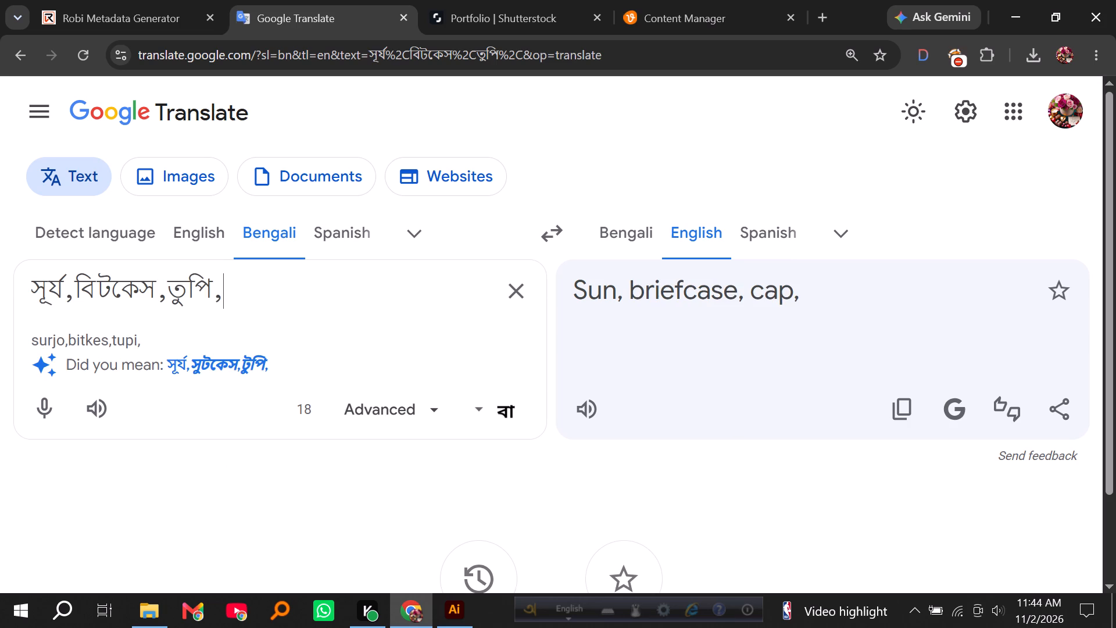
click(213, 362)
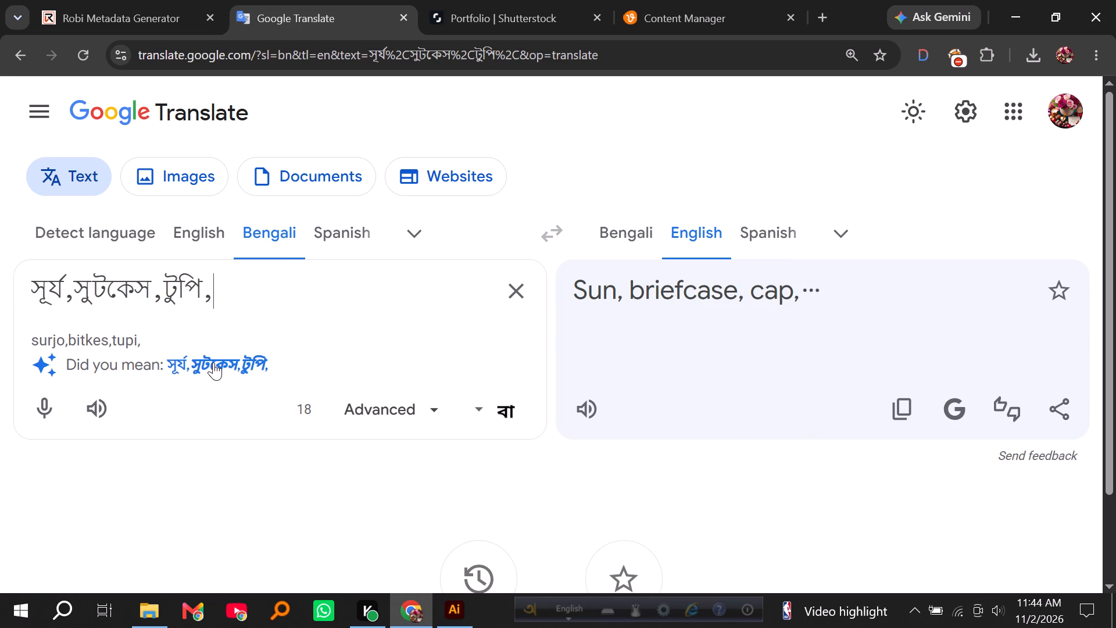
Compare with the Shutterstock entry's keywords, add বোর্ড to the Google Translate source text, and copy the English translation.
click(521, 0)
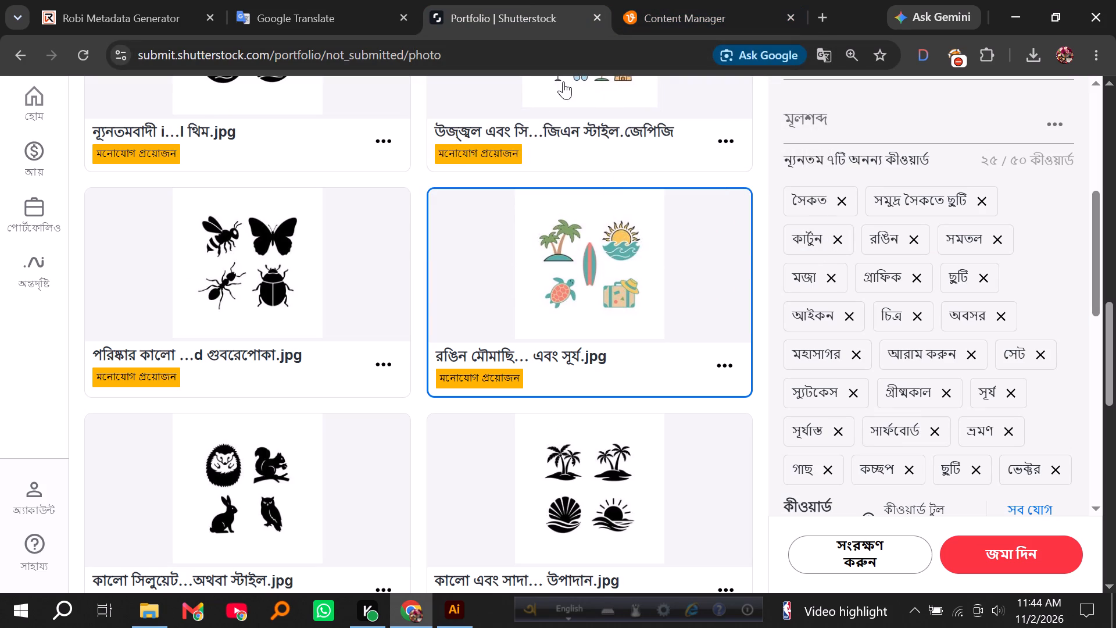
click(653, 9)
click(340, 0)
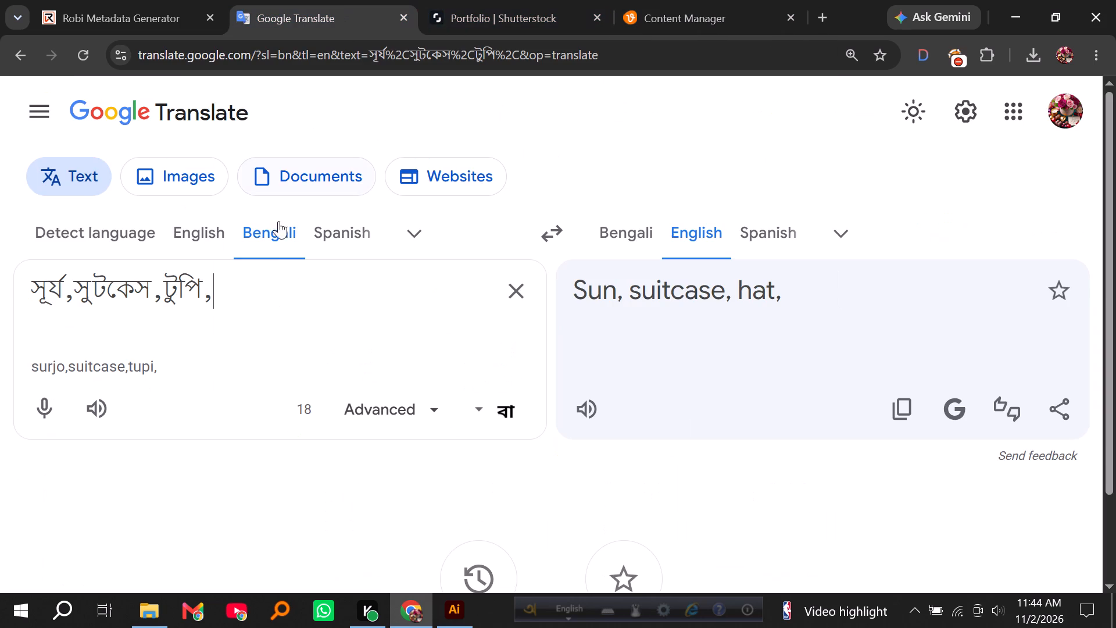
text(bord)
key(space)
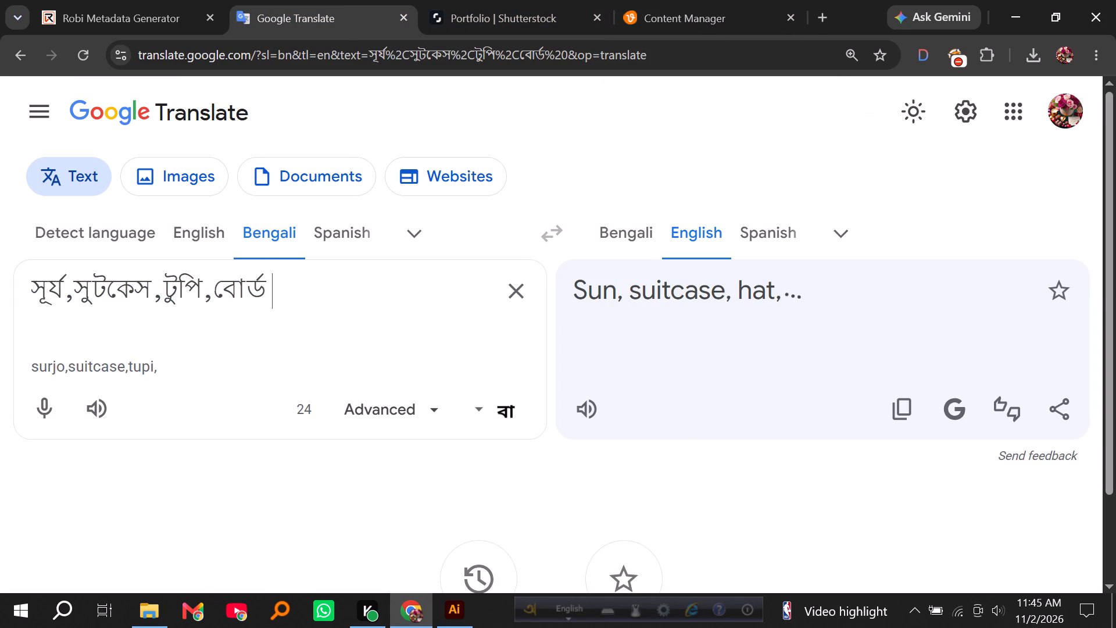
click(909, 404)
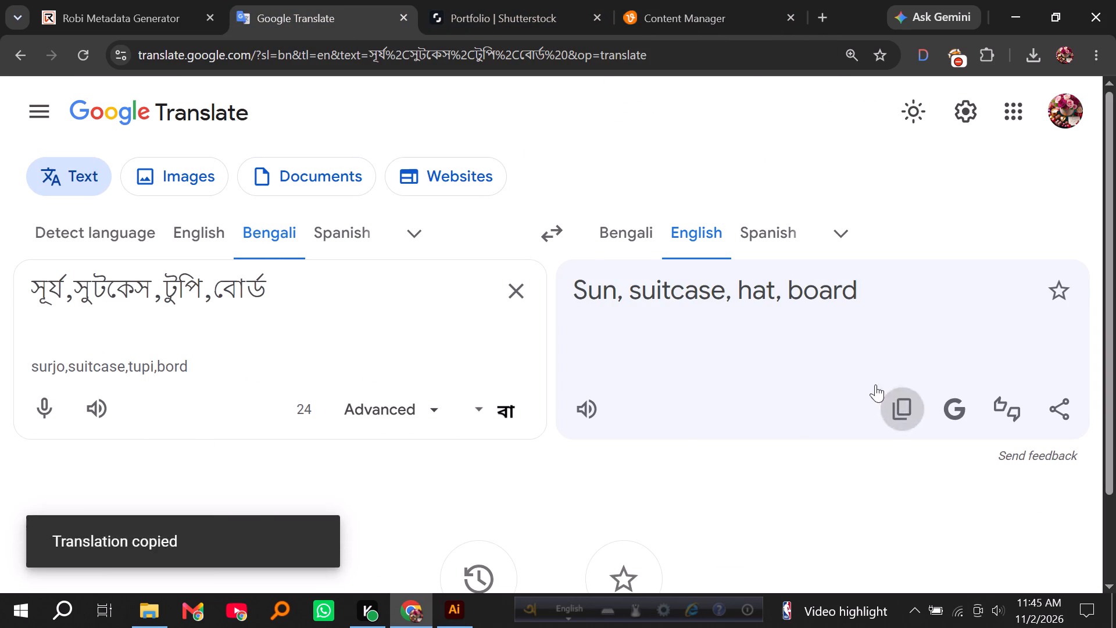
In Shutterstock, add the copied keywords Sun, suitcase, hat, board to the beach vacation entry.
click(503, 0)
scroll(878, 356, up, 3)
click(817, 383)
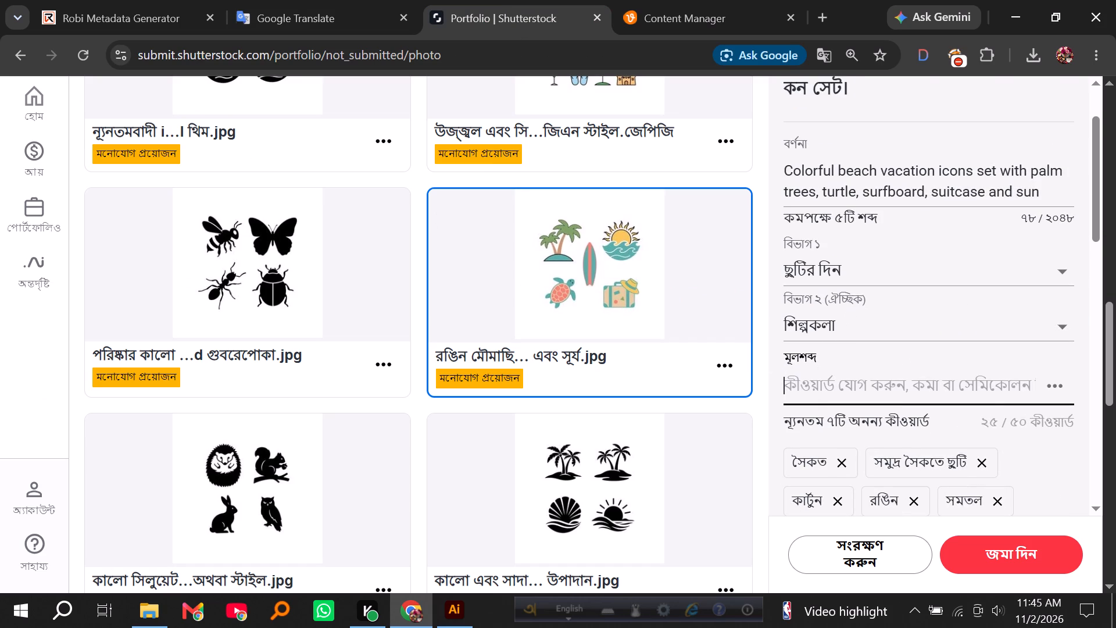
key(ctrl+v)
key(Return)
Add the suggested keyword প্রকৃতি to the beach vacation entry.
scroll(850, 369, down, 8)
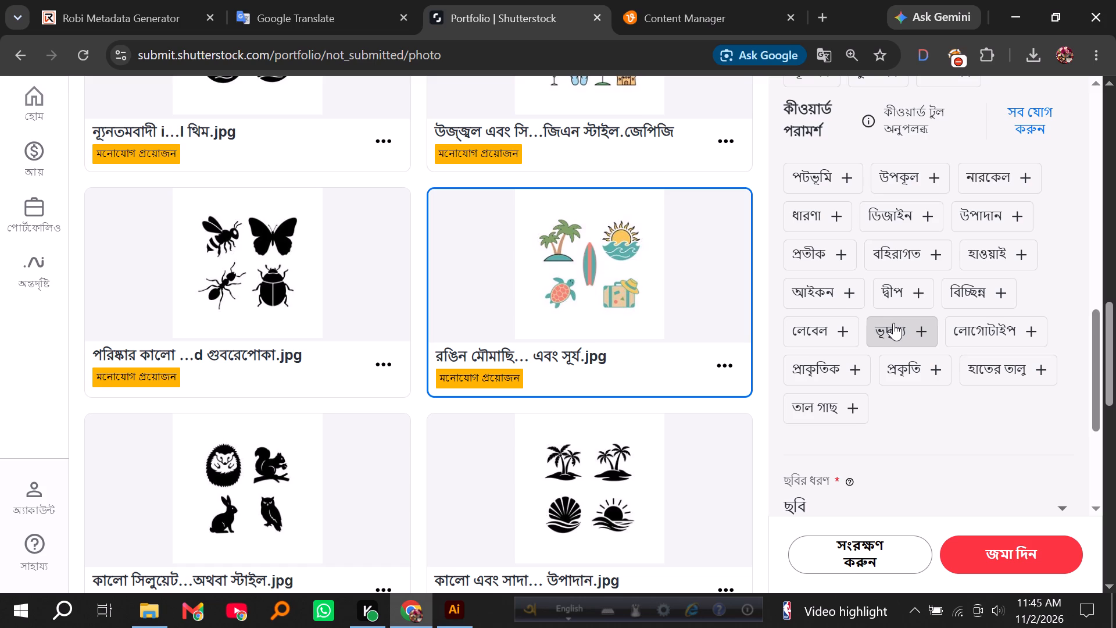
click(886, 370)
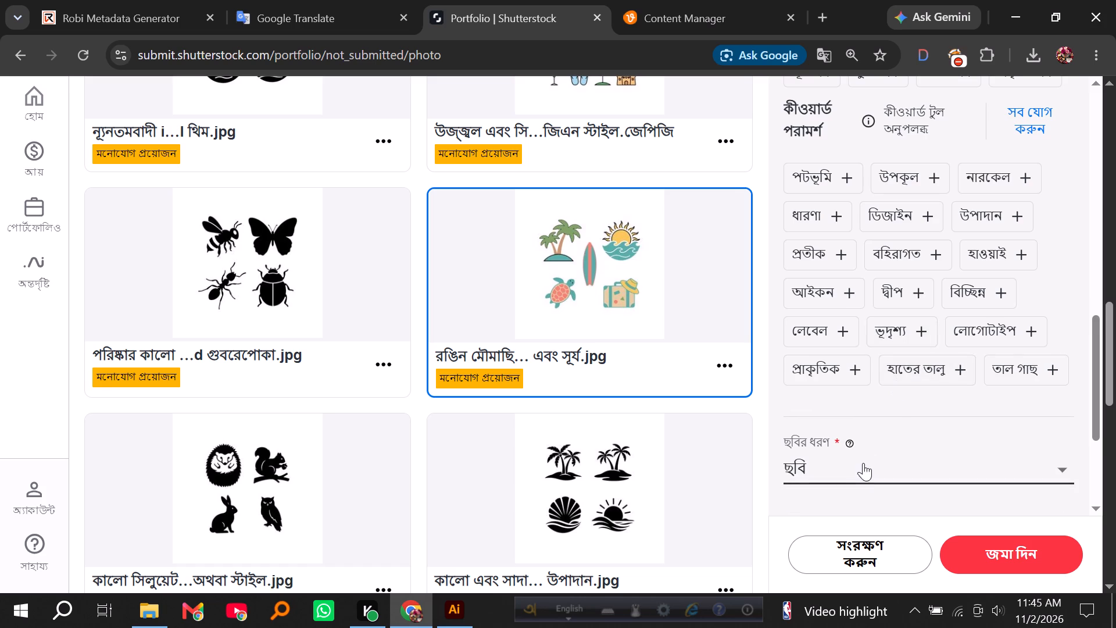
Set the beach vacation entry's image type to চিত্র and save the entry.
click(862, 472)
click(835, 548)
scroll(925, 395, up, 3)
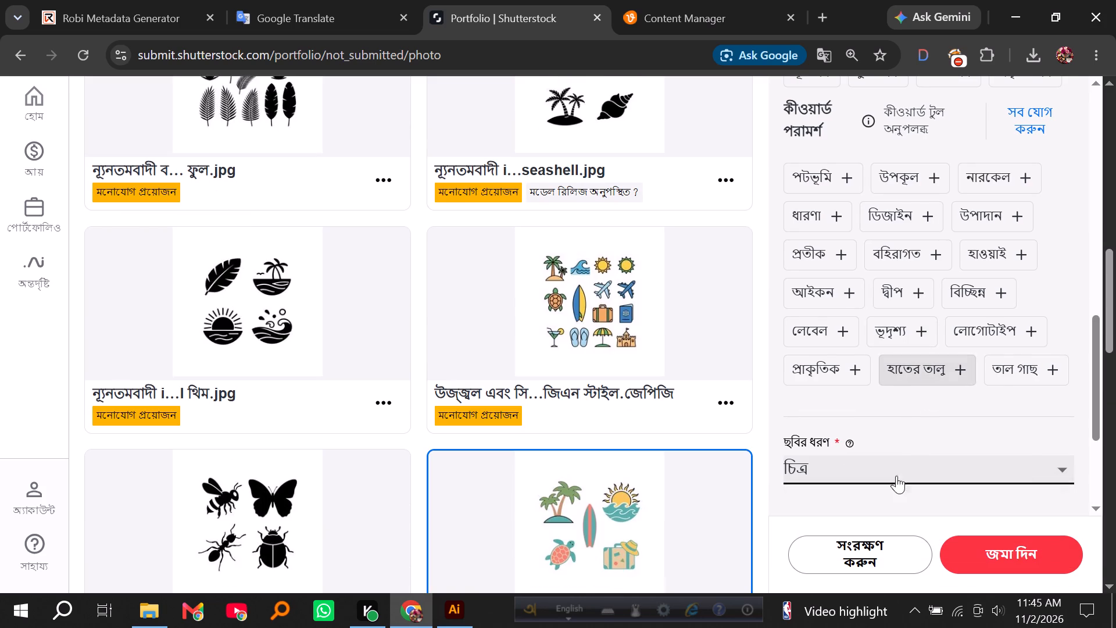
click(854, 552)
Copy all keywords of the beach vacation entry and paste them into the matching Vecteezy file's keywords field.
scroll(604, 398, down, 2)
scroll(1068, 324, up, 7)
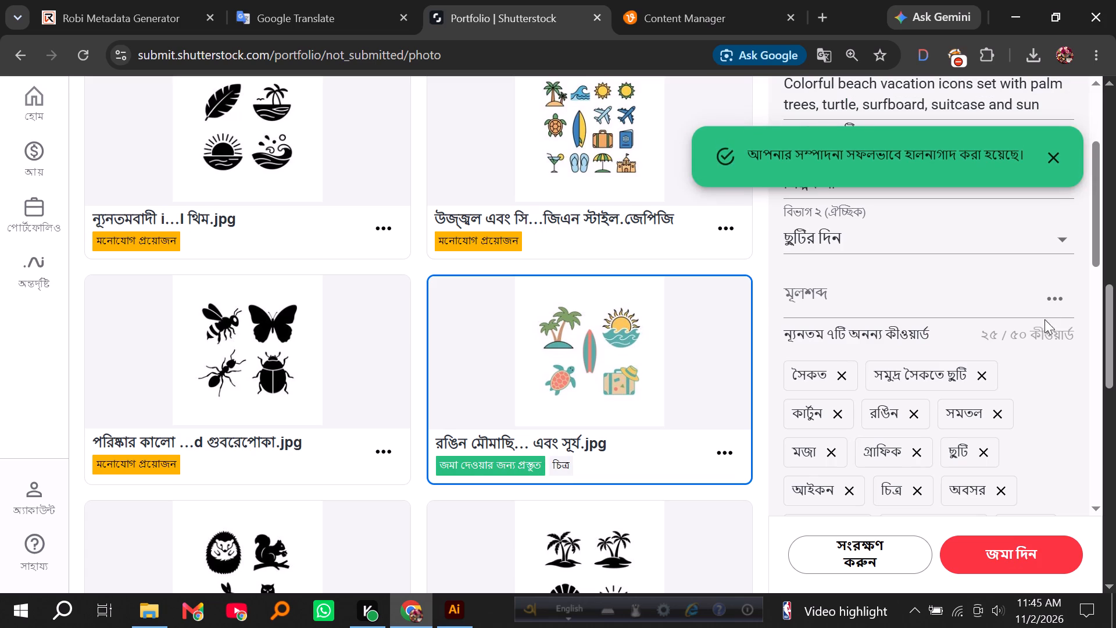
click(1050, 299)
click(1004, 338)
click(675, 0)
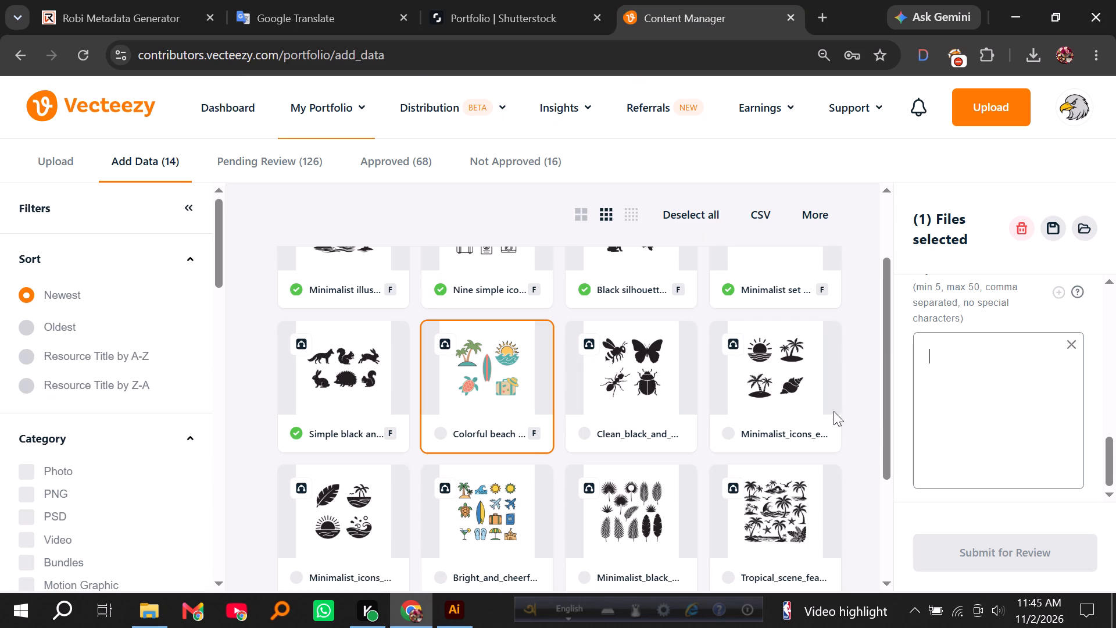
click(968, 423)
key(ctrl+v)
Remove the prohibited keyword vector from the beach vacation file in Vecteezy and save the file's data.
scroll(972, 400, down, 3)
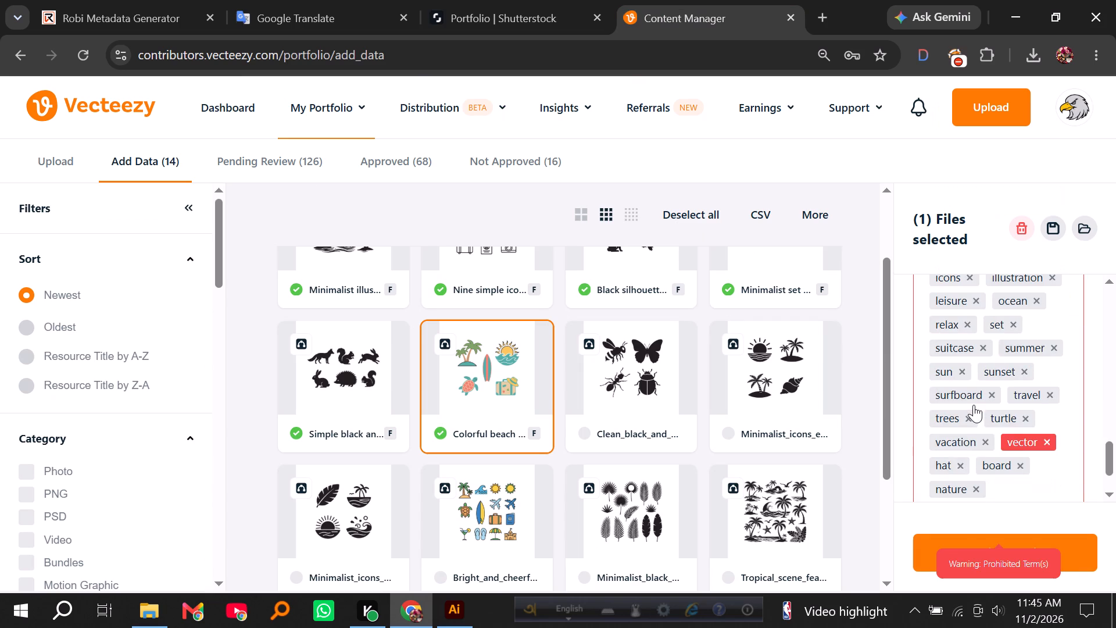
click(1047, 440)
scroll(1045, 433, down, 3)
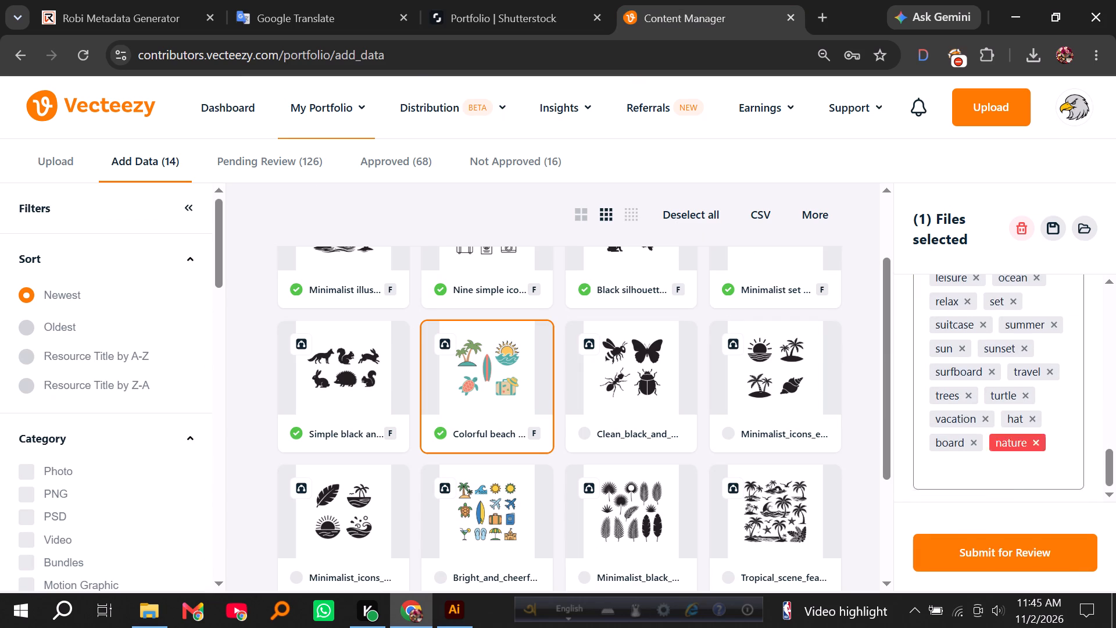
scroll(1005, 406, up, 2)
click(1053, 231)
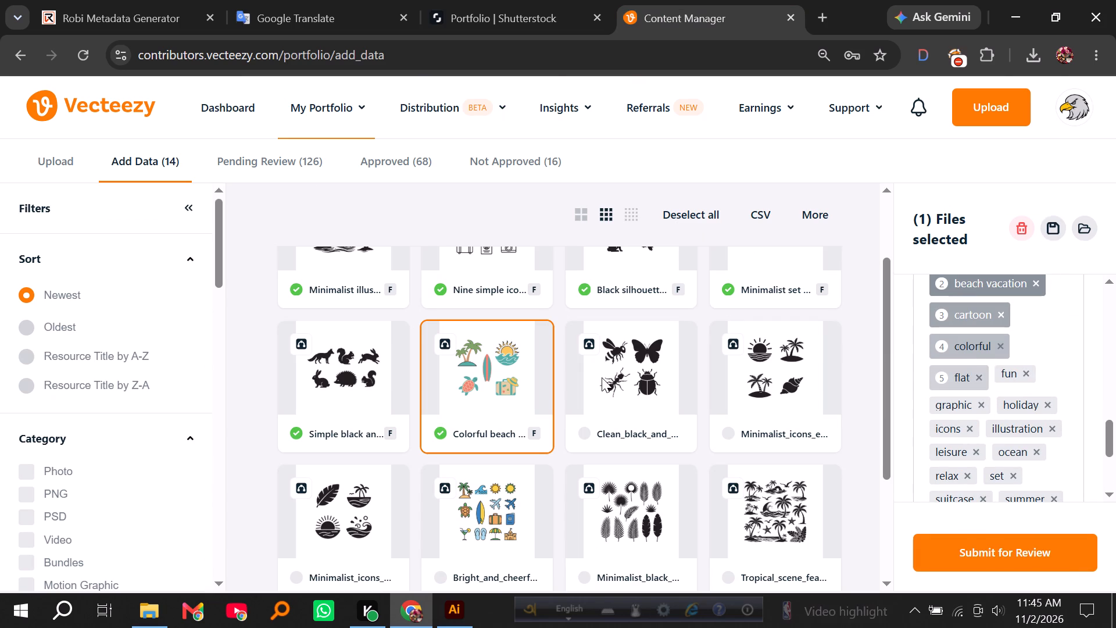
In Vecteezy, select the black bee, butterfly, ant and beetle file.
click(488, 0)
click(634, 0)
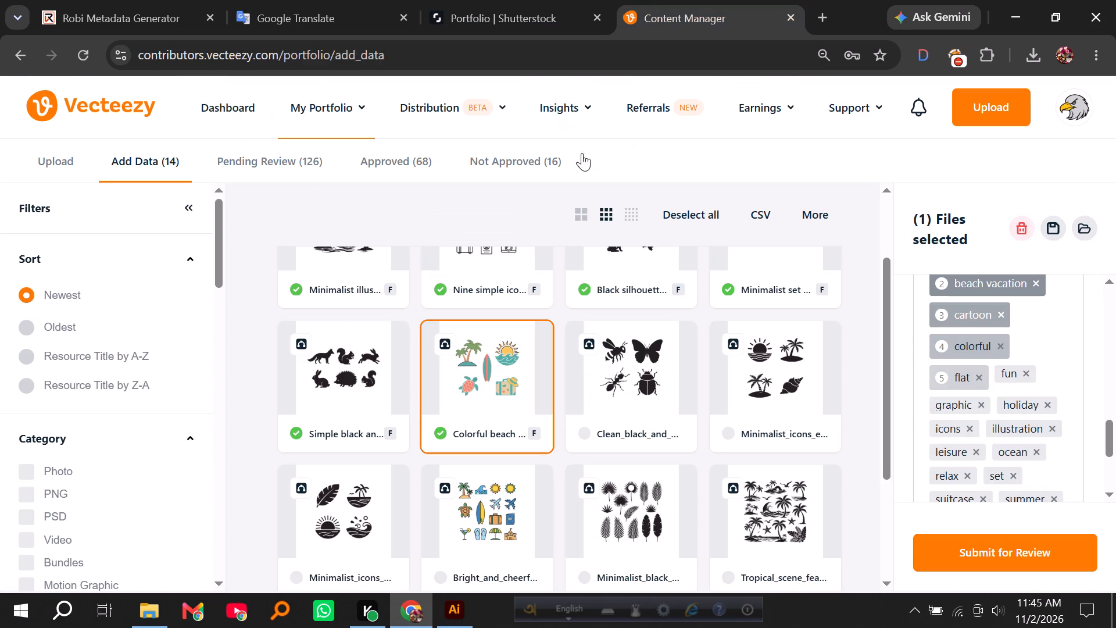
click(626, 372)
scroll(588, 387, down, 2)
scroll(589, 395, up, 1)
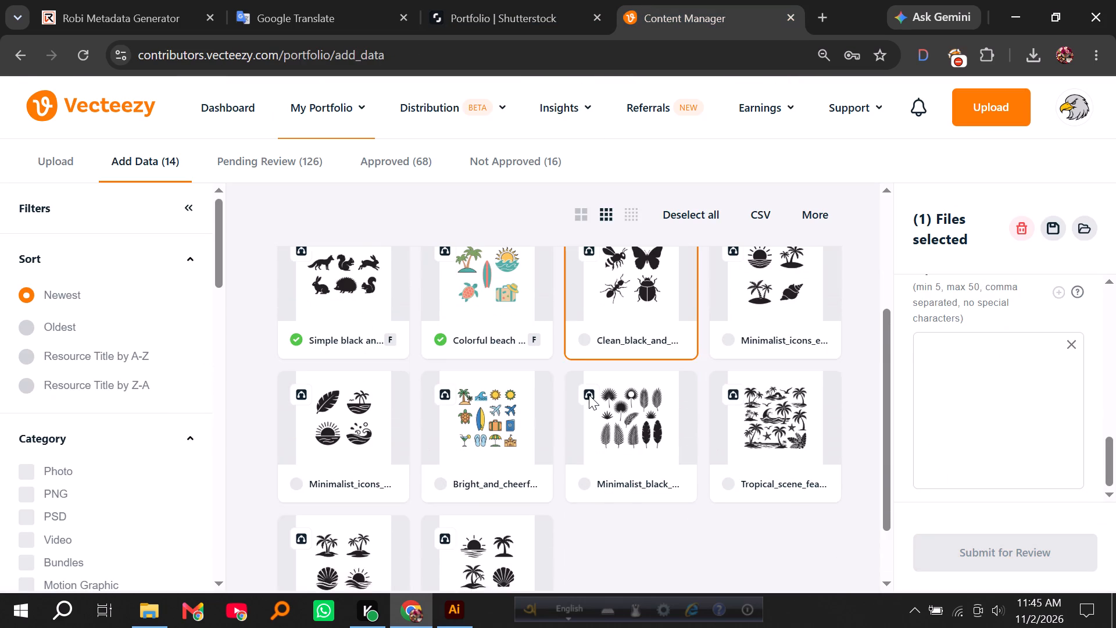
In Shutterstock, select the matching bee, butterfly, ant and beetle entry and copy its English description.
click(496, 0)
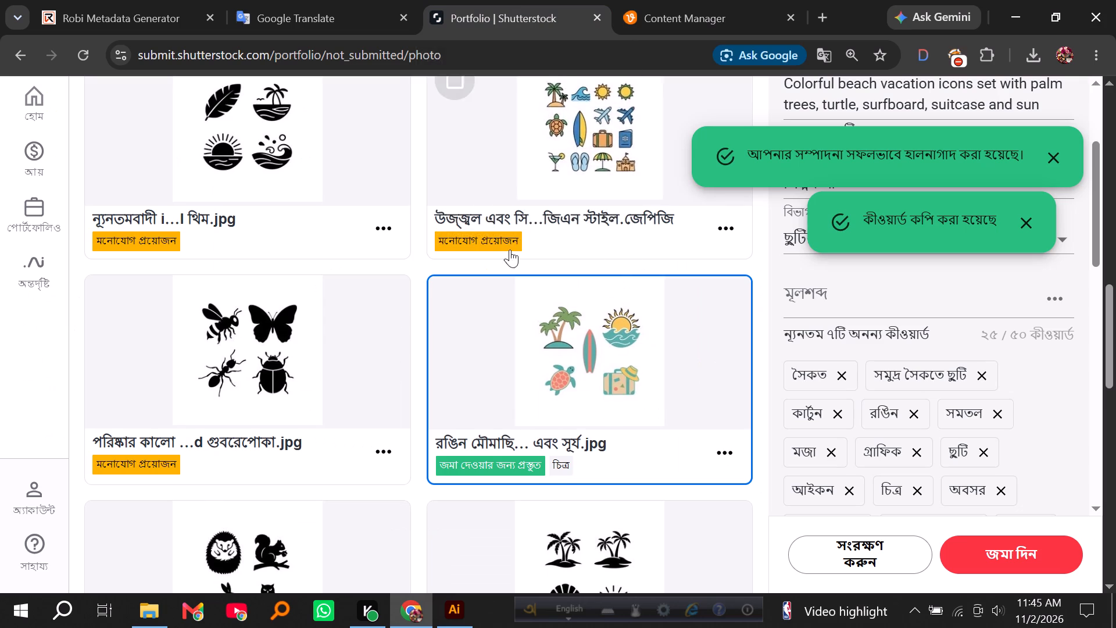
scroll(499, 313, down, 2)
scroll(499, 320, up, 1)
click(324, 280)
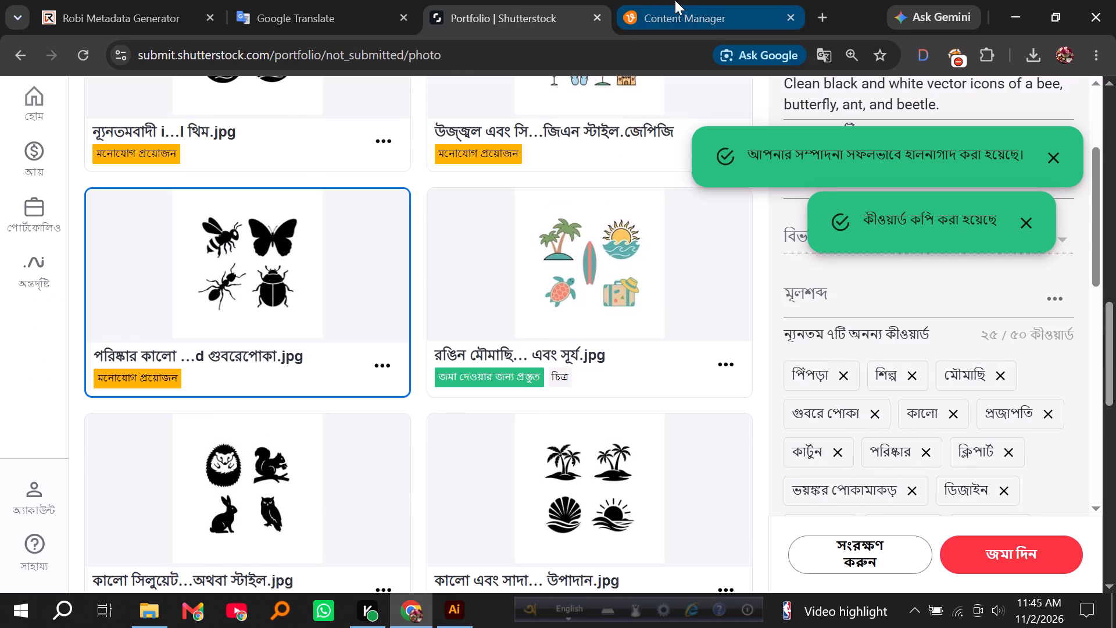
click(675, 0)
click(513, 2)
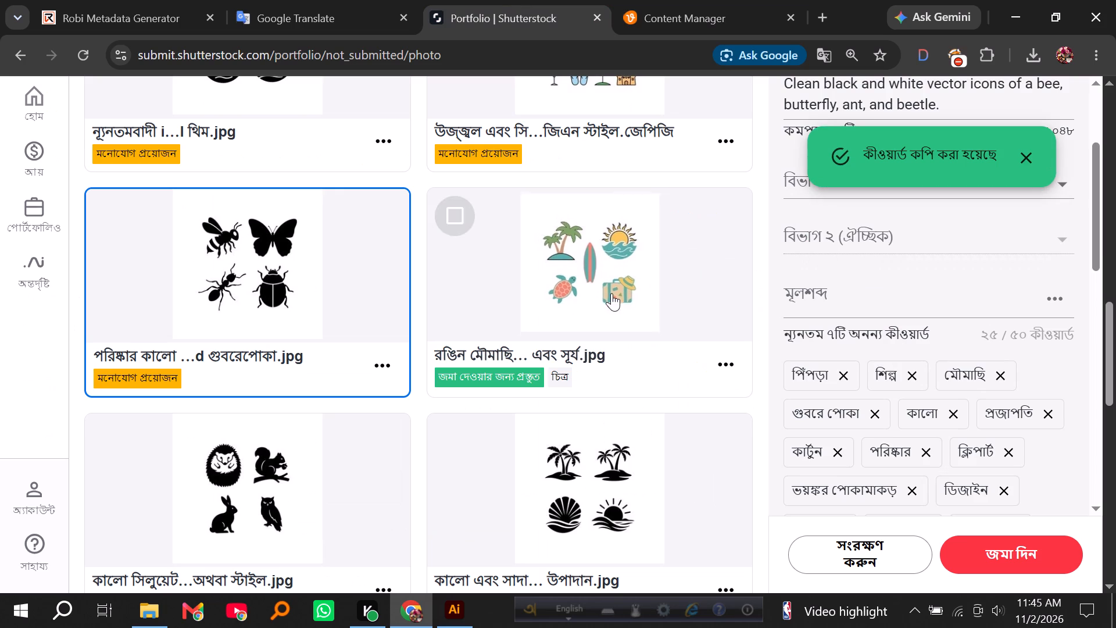
scroll(961, 374, up, 2)
triple_click(880, 270)
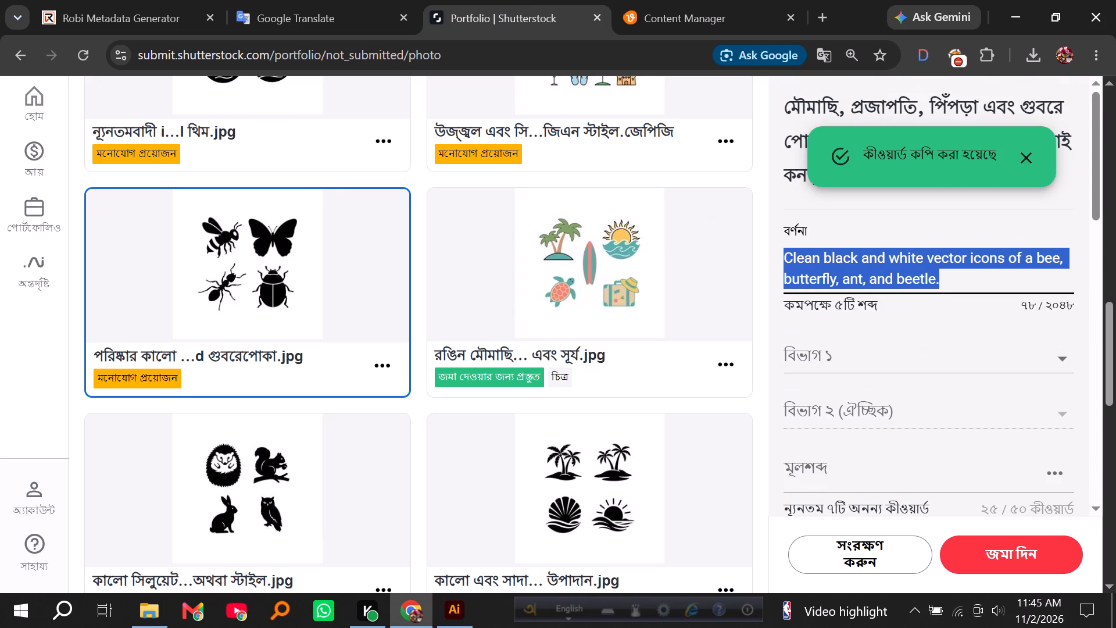
key(ctrl+c)
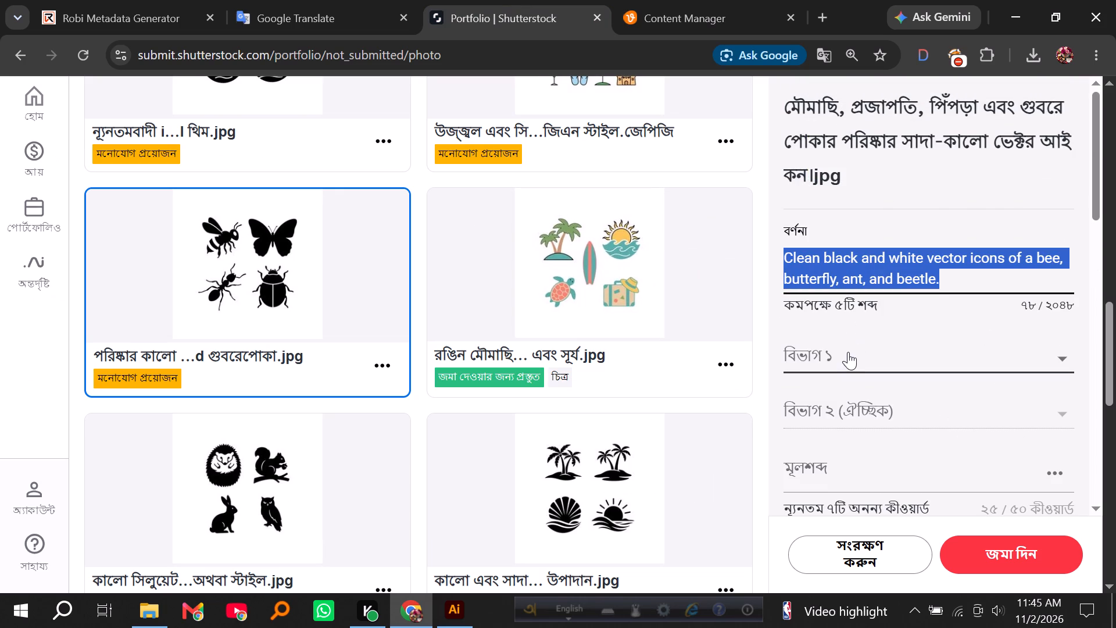
Open the first category's choices for the insect entry.
click(848, 352)
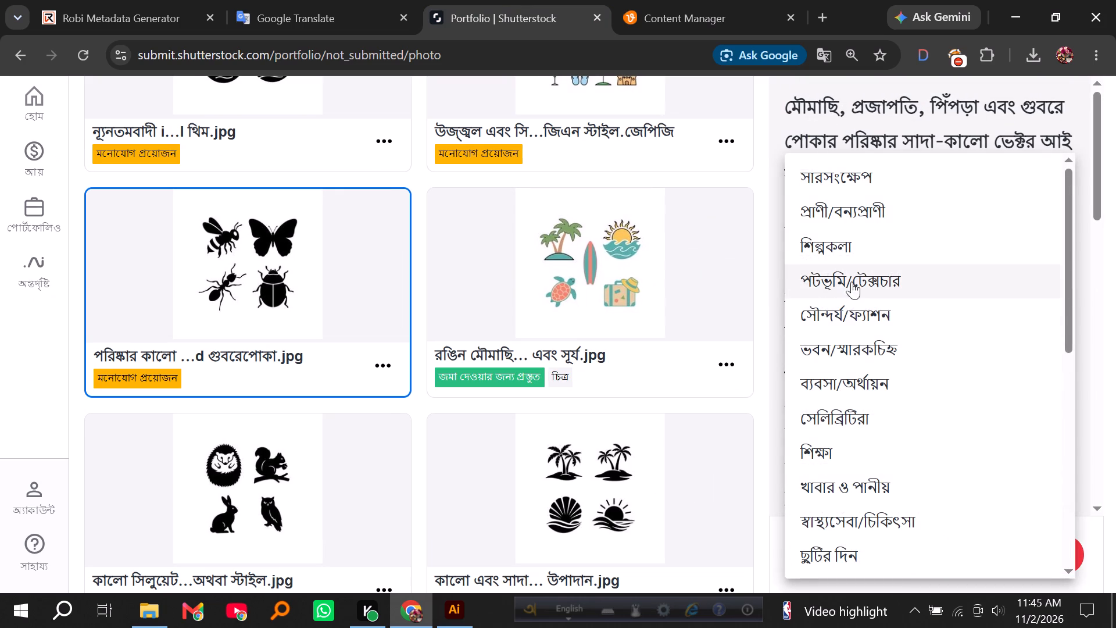
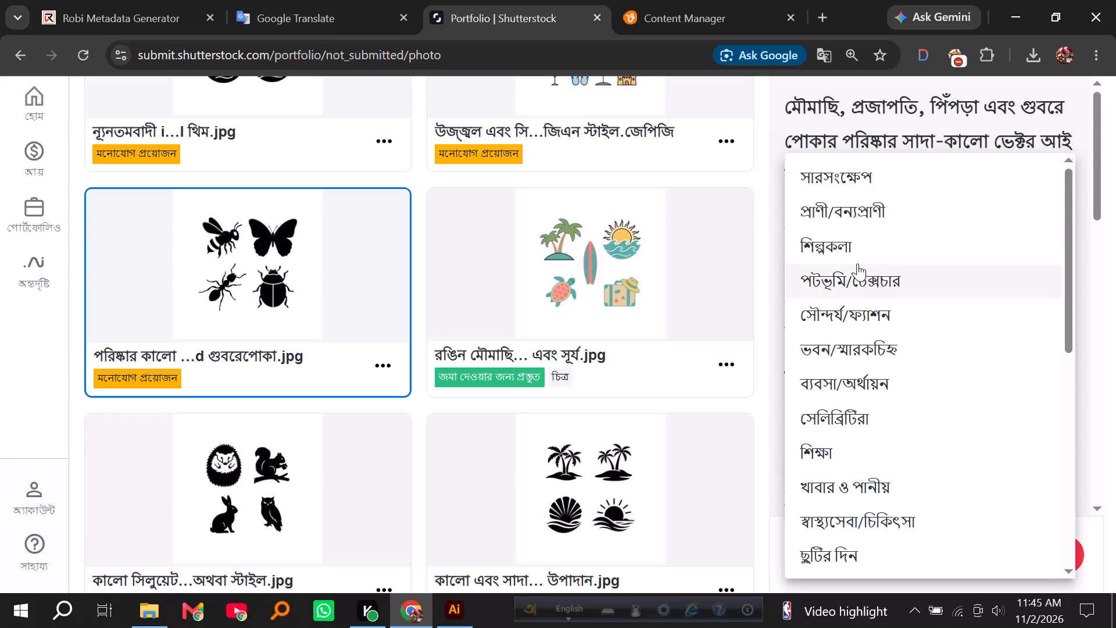
Set the insect entry's first category to Animals/Wildlife (প্রাণী/বন্যপ্রাণী) and its second category to Arts (শিল্পকলা).
click(856, 251)
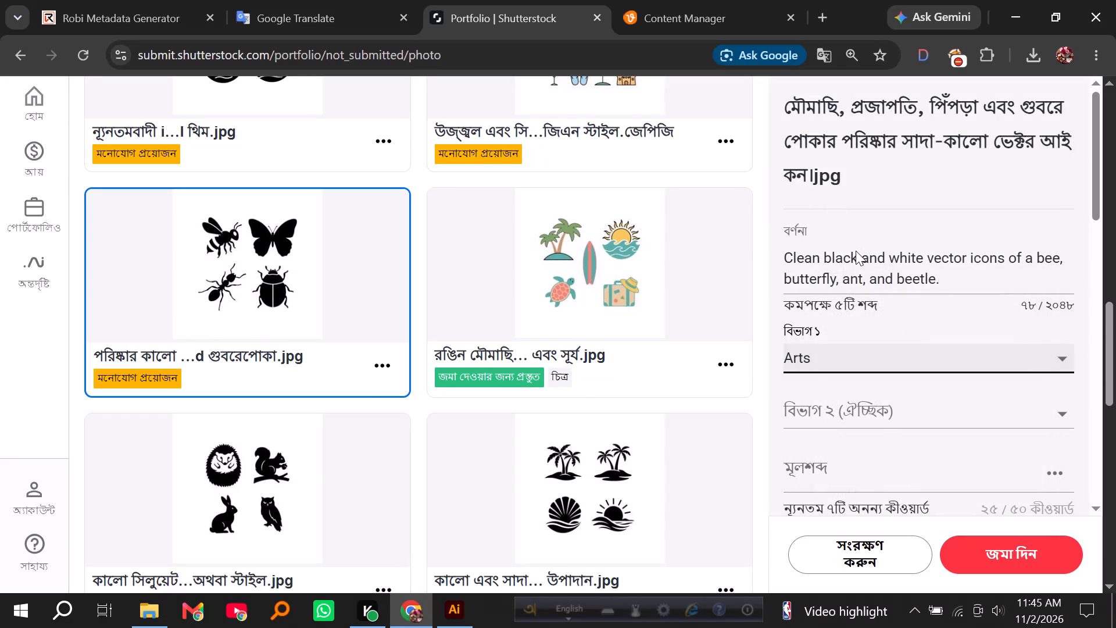
scroll(856, 255, down, 1)
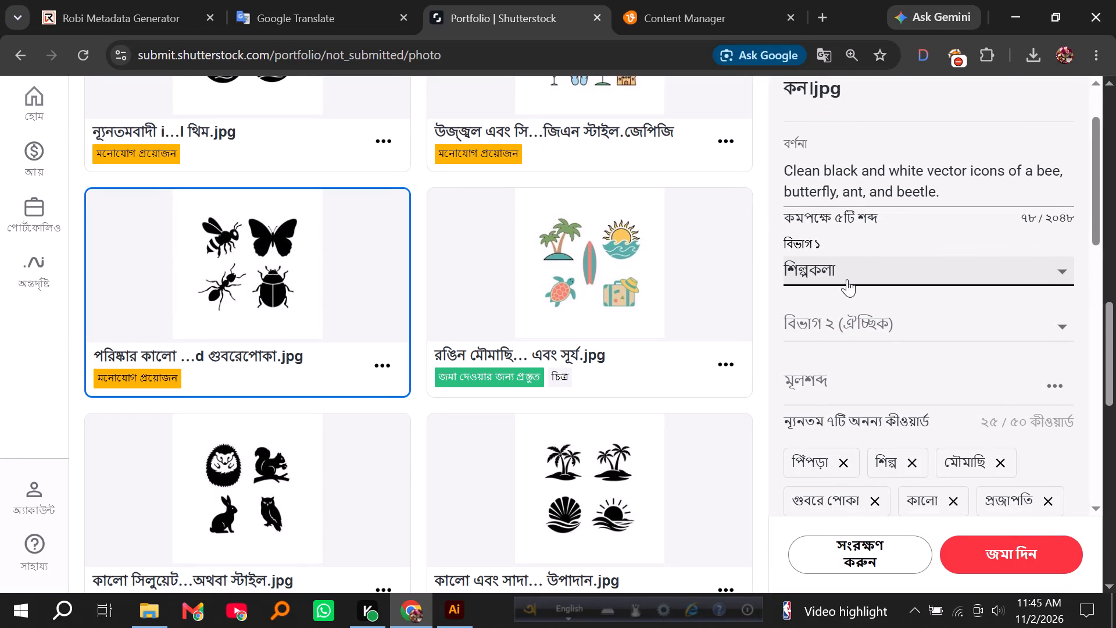
click(846, 272)
click(851, 211)
click(843, 327)
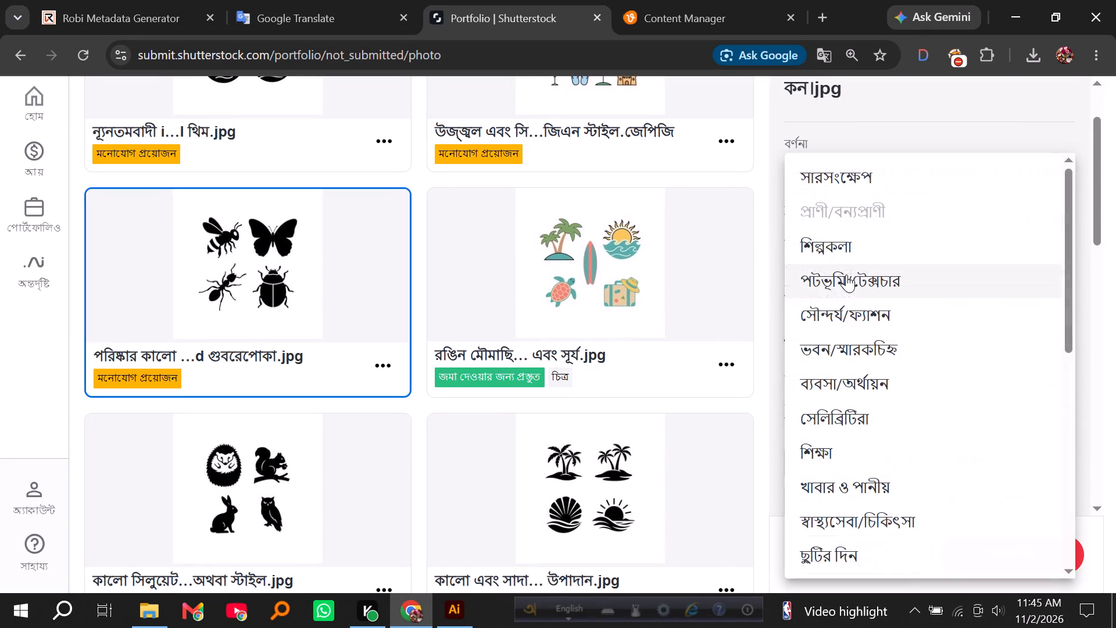
click(844, 248)
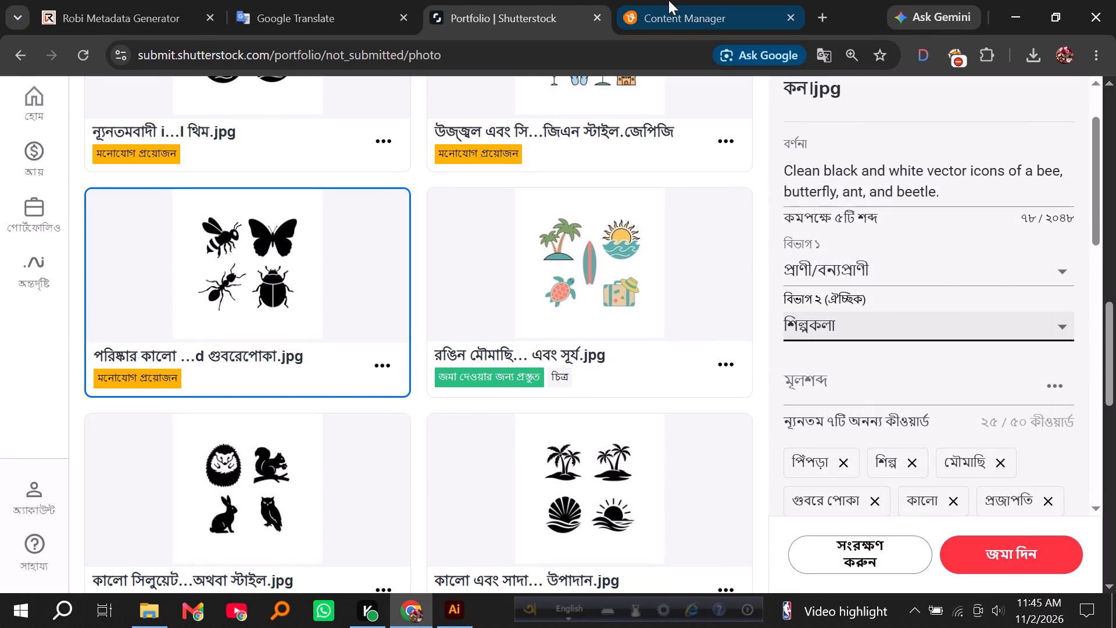
In Vecteezy, replace the insect file's title with the copied Shutterstock description.
click(670, 0)
scroll(956, 361, up, 1)
drag(971, 291, 888, 297)
key(ctrl+v)
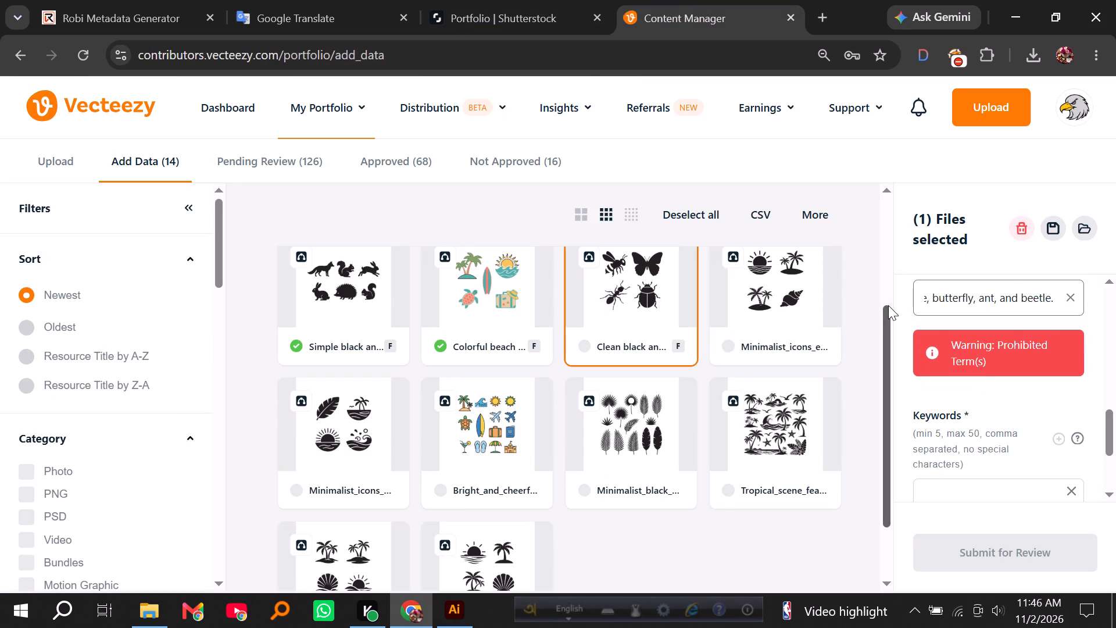
Delete the prohibited word vector from the insect file's title so it begins "Clean black and white icons".
key(Up)
key(Right)
key(Right)
key(Right)
key(Right)
key(Right)
key(Right)
key(Right)
key(Right)
key(Right)
key(Right)
key(Right)
key(Right)
key(Right)
key(Right)
key(Right)
key(Right)
key(Right)
key(Right)
key(Right)
key(Right)
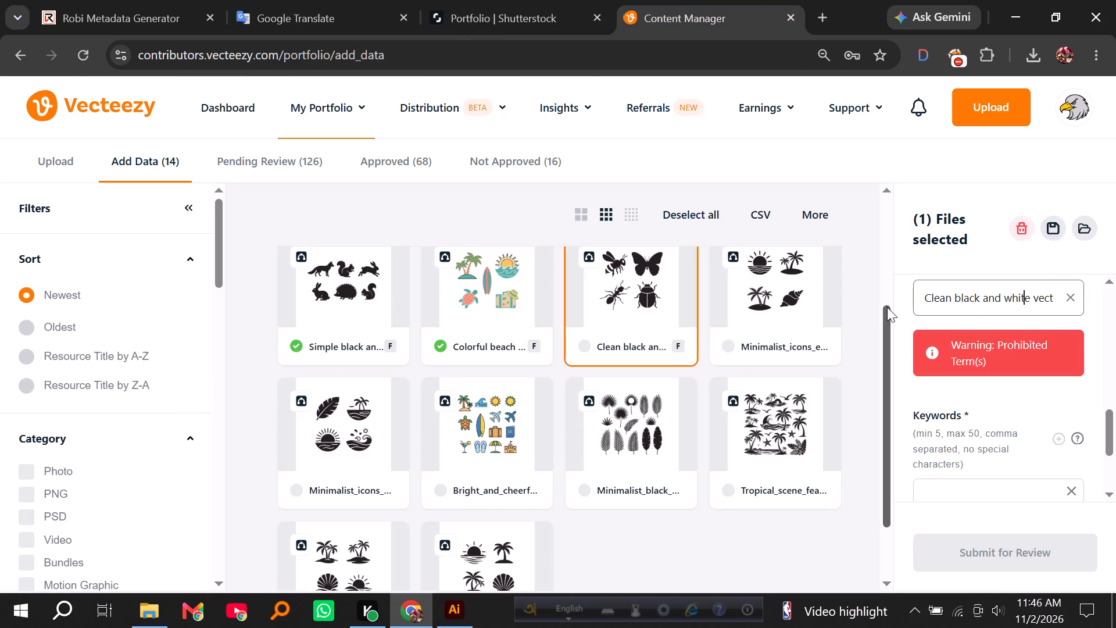
drag(1027, 294, 1016, 295)
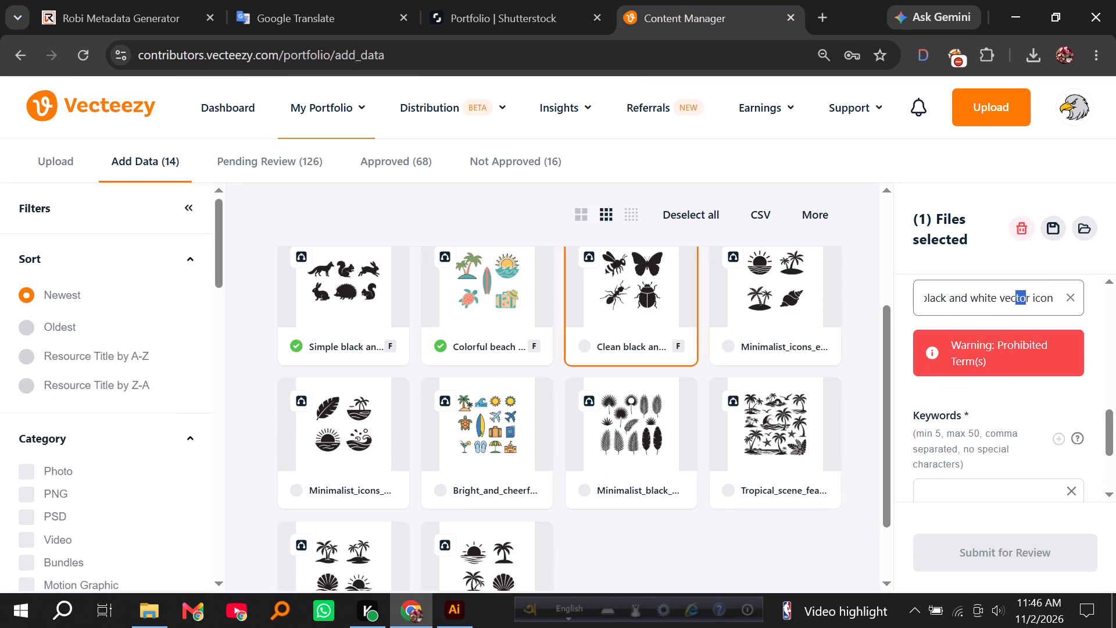
drag(1028, 295, 1000, 296)
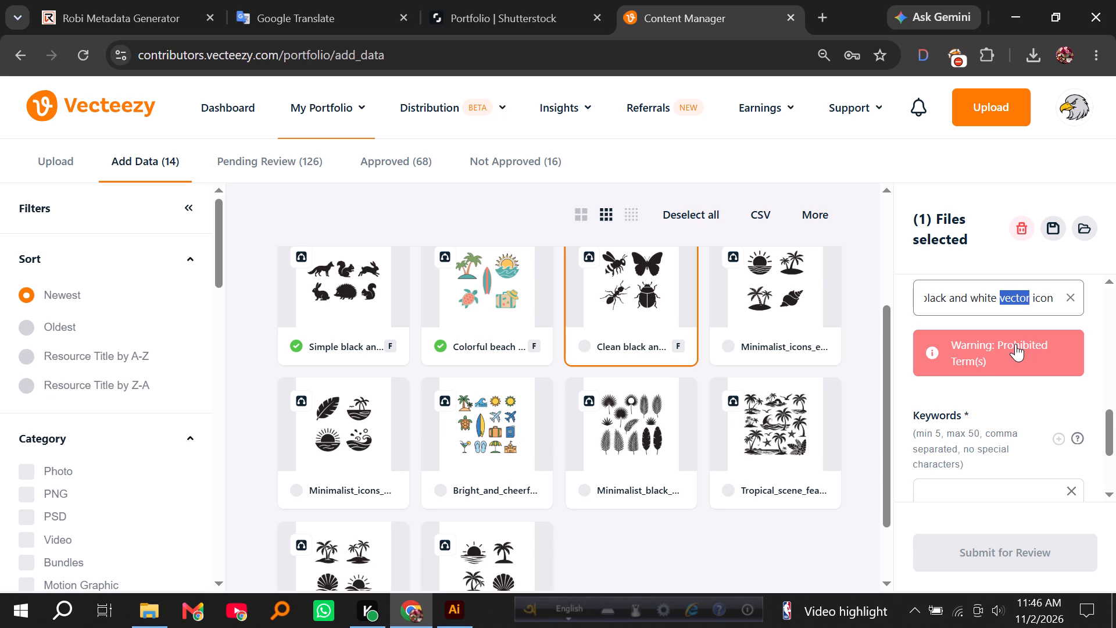
key(BackSpace)
key(BackSpace)
scroll(995, 407, down, 1)
click(988, 419)
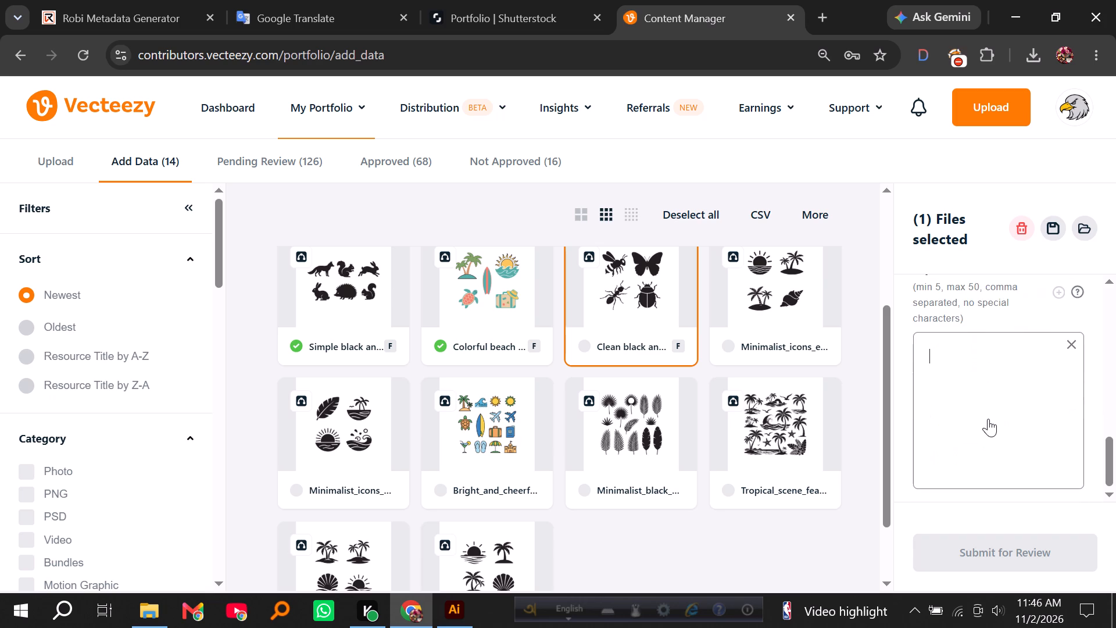
Switch to Shutterstock and set the insect entry's image type to Illustration (চিত্র).
click(509, 0)
scroll(865, 324, down, 2)
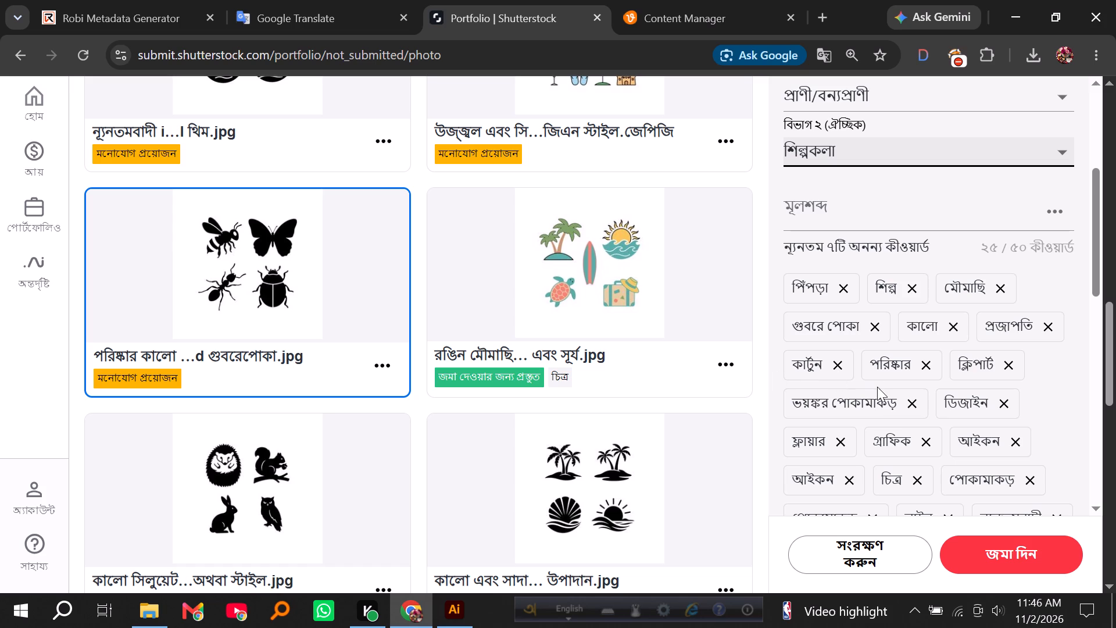
scroll(977, 363, down, 4)
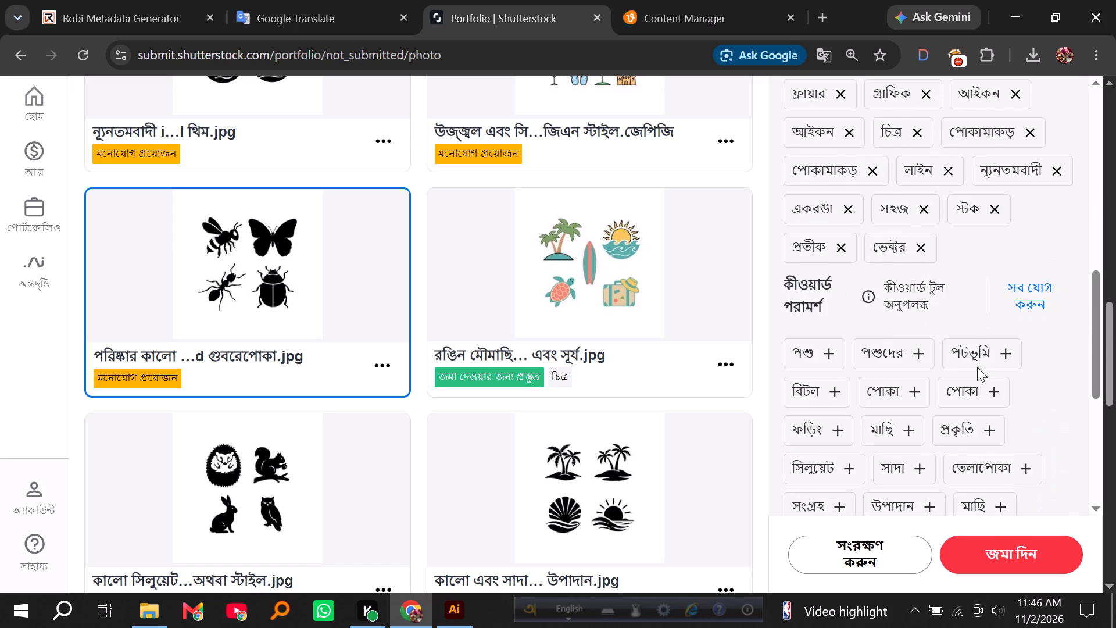
scroll(968, 372, down, 3)
click(861, 352)
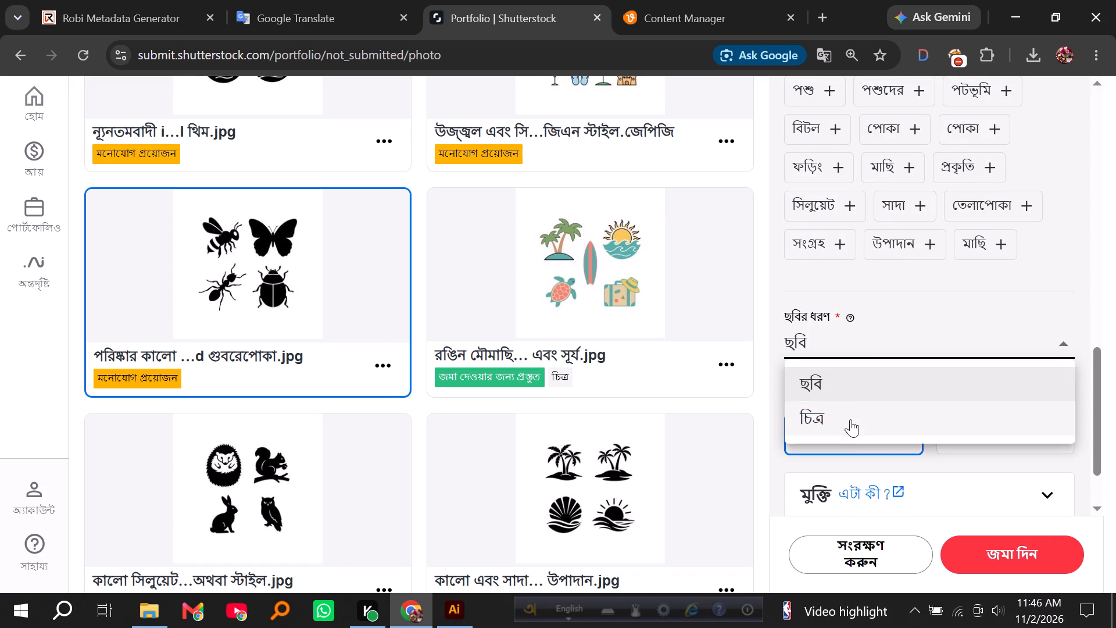
click(850, 419)
Add the suggested keywords fly (মাছি), silhouettes (সিলুয়েট), dragonfly (ফড়িং) and collection (সংগ্রহ) to the insect entry and save it.
scroll(897, 308, up, 1)
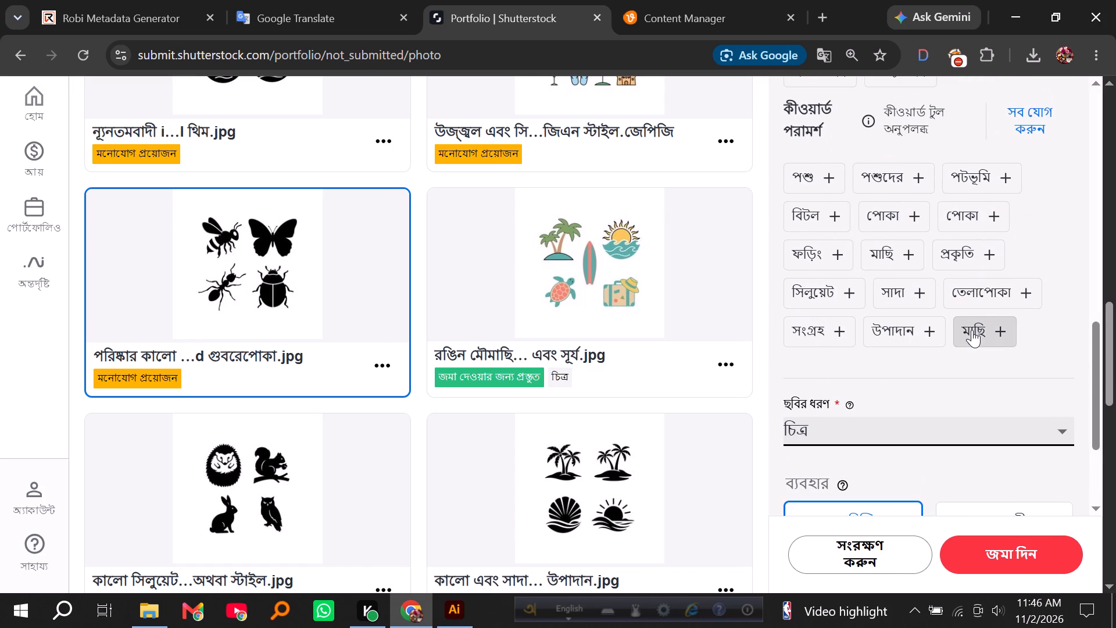
click(972, 330)
scroll(953, 342, up, 1)
click(814, 373)
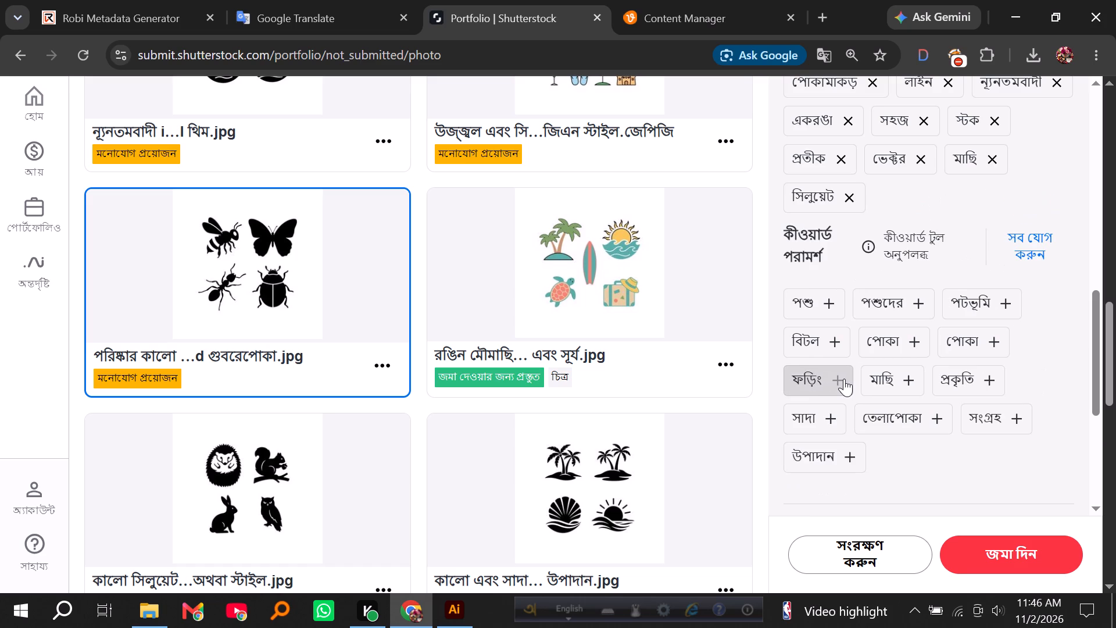
click(824, 377)
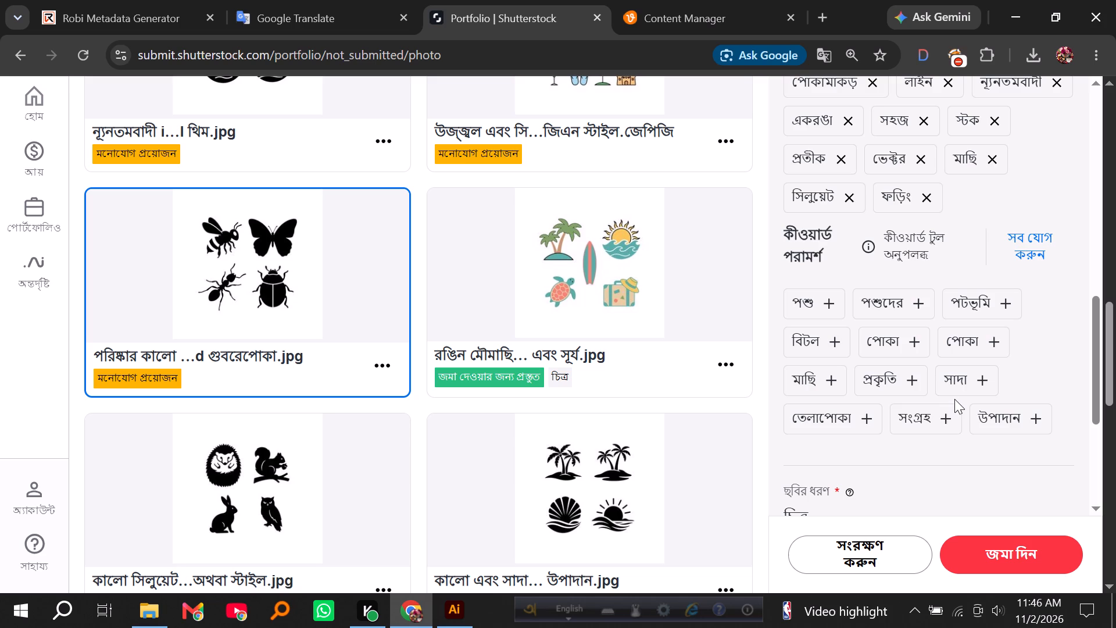
click(925, 420)
scroll(943, 390, up, 5)
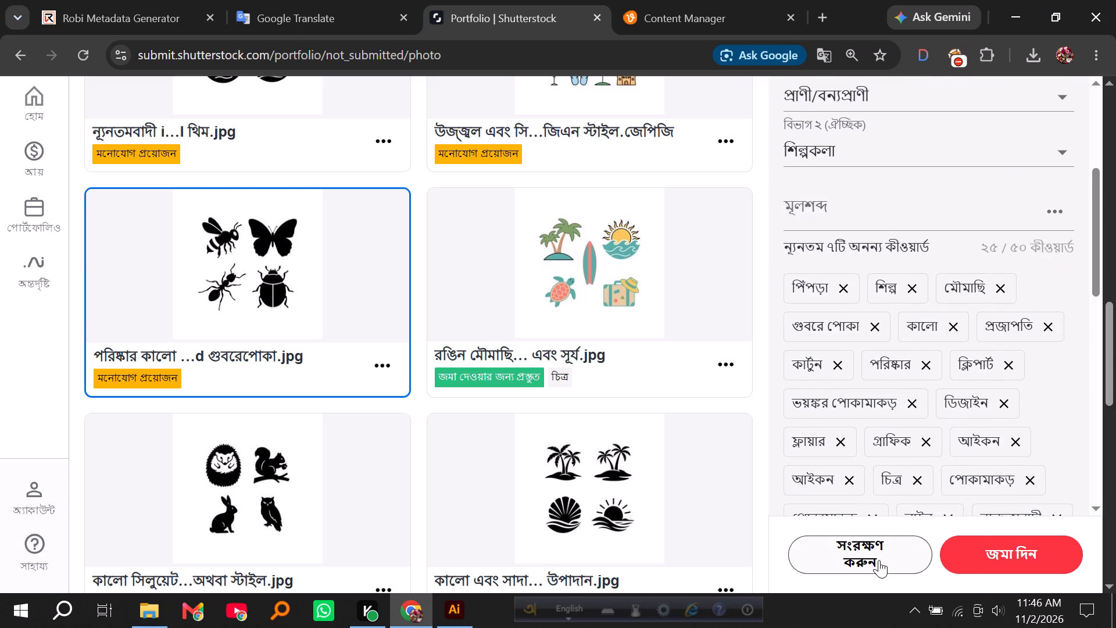
click(878, 560)
Copy all keywords of the Shutterstock insect entry and paste them into the insect file's keywords in Vecteezy.
click(1056, 212)
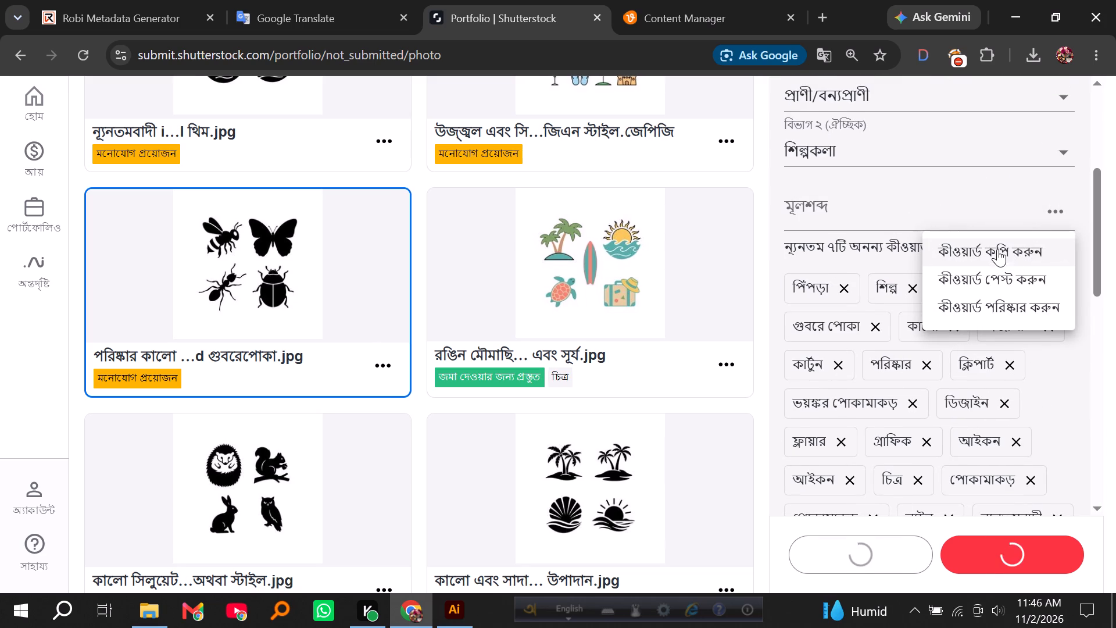
click(1039, 198)
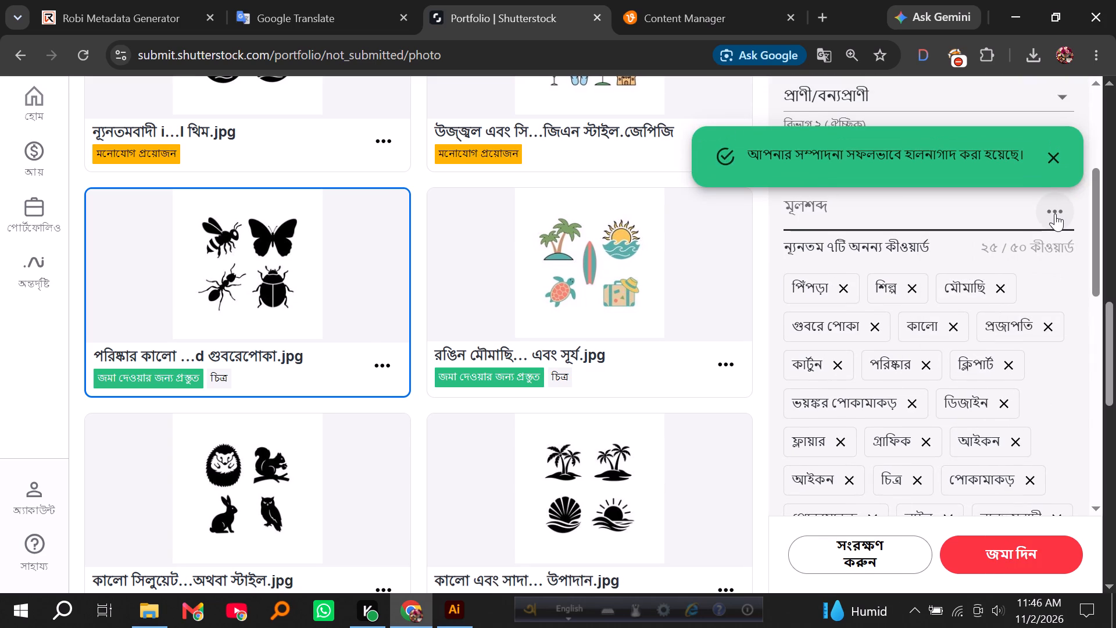
click(1054, 213)
click(992, 250)
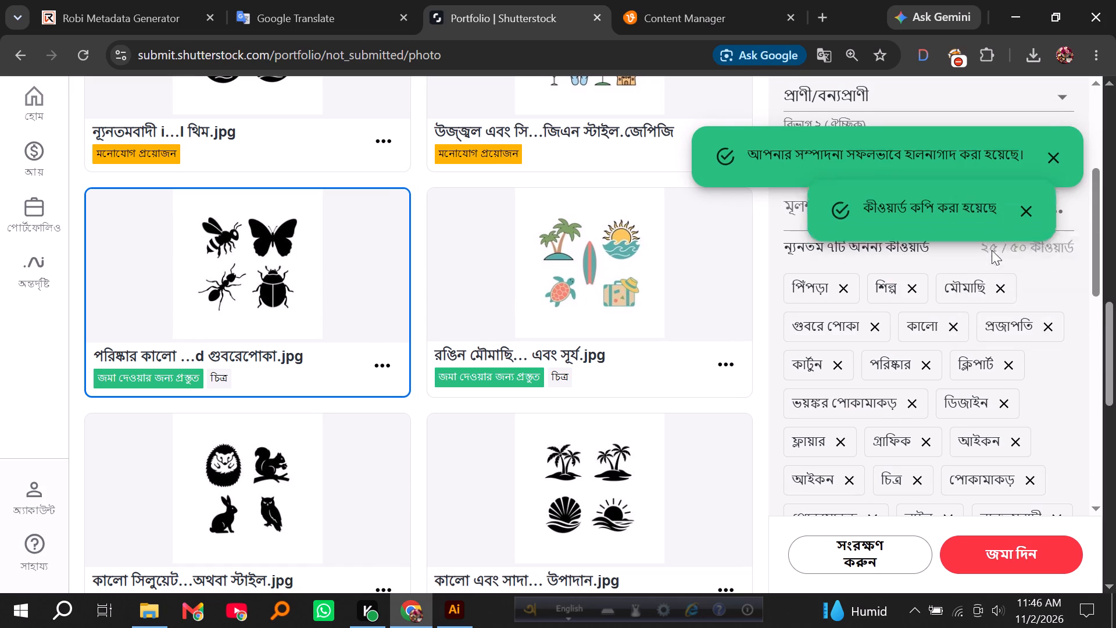
click(702, 0)
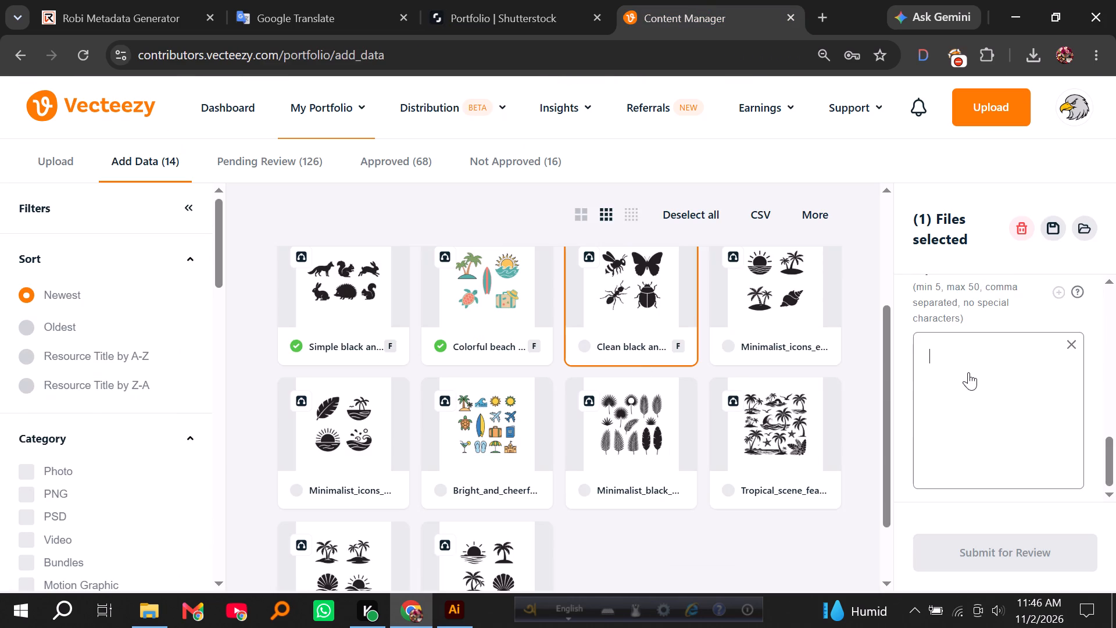
scroll(968, 372, up, 1)
click(949, 431)
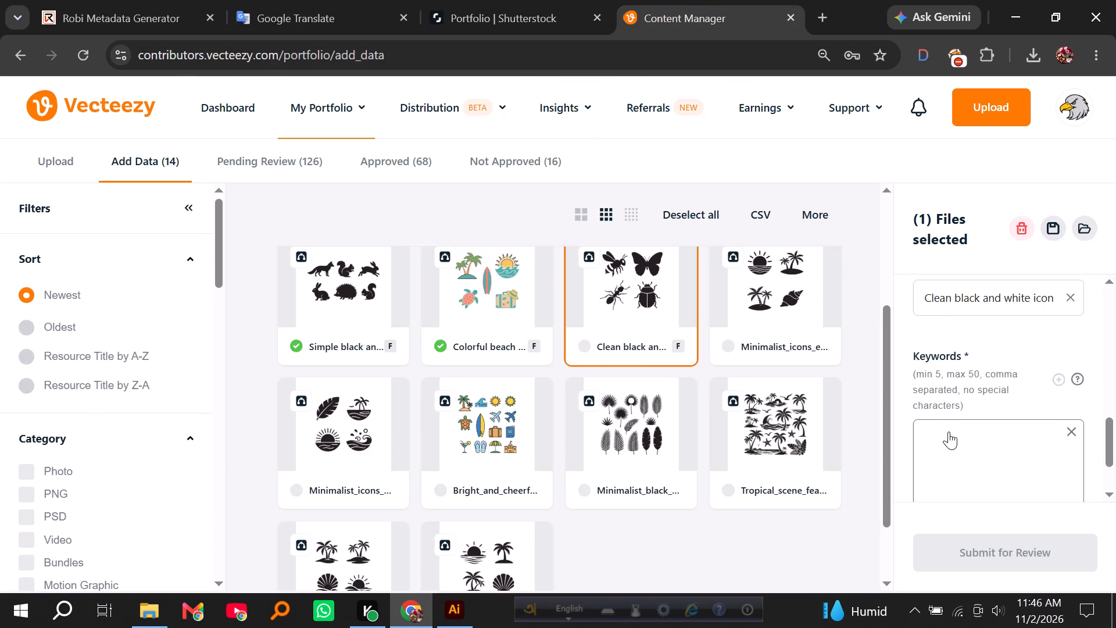
key(ctrl+v)
Remove the prohibited keyword vector from the insect file in Vecteezy and save the file's data.
scroll(981, 425, down, 6)
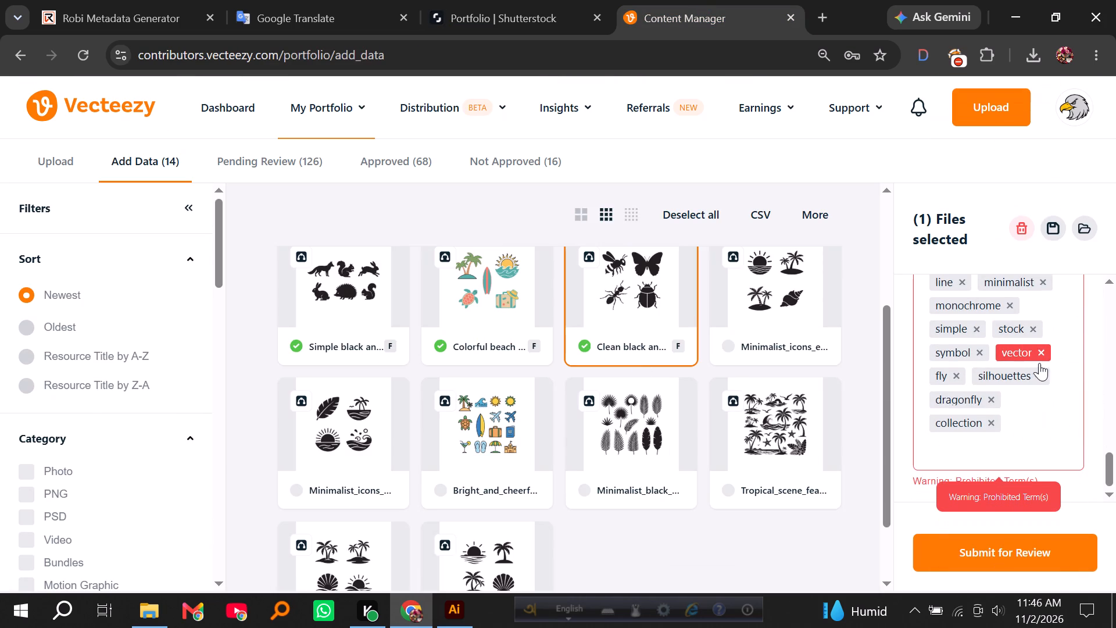
click(1043, 350)
click(1052, 228)
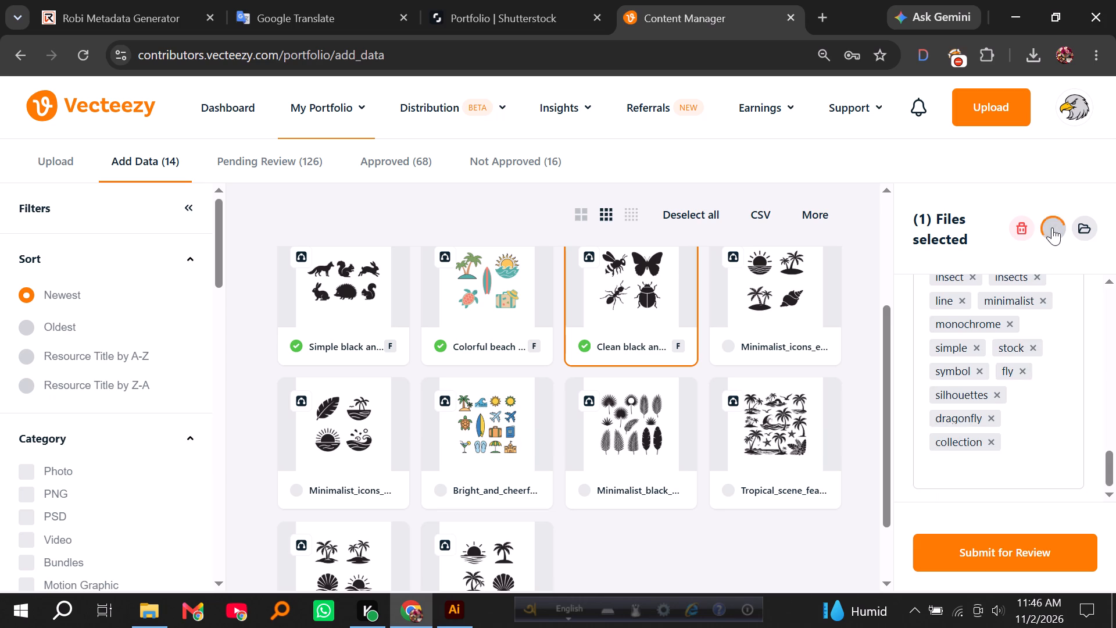
scroll(654, 386, up, 1)
In Vecteezy, select the minimalist icons file with the sunset, palm islands and seashell.
click(552, 0)
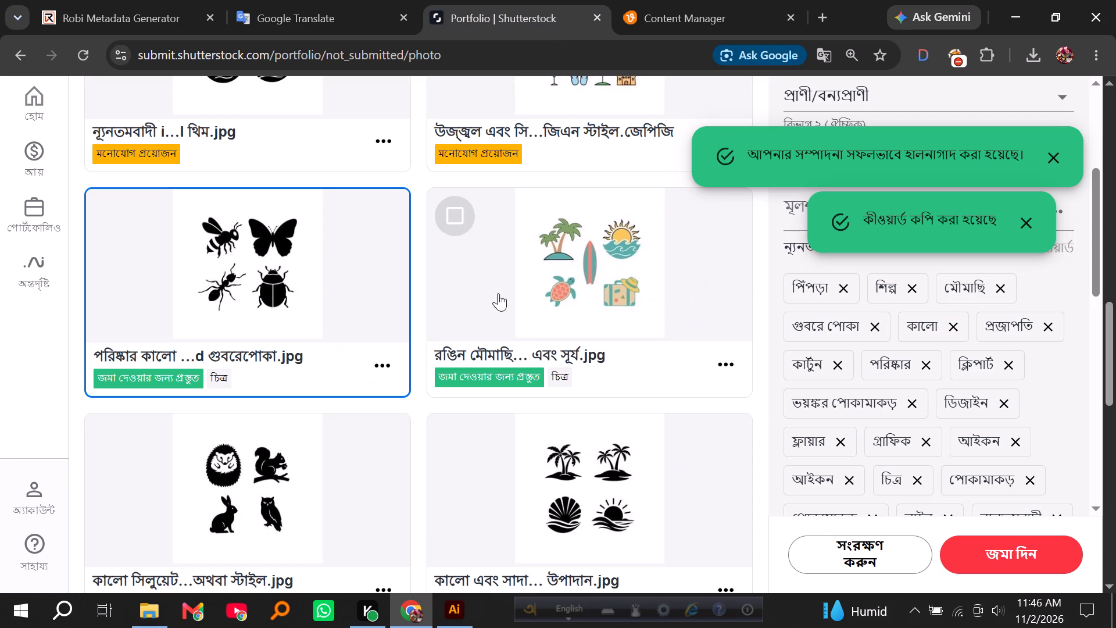
click(679, 0)
scroll(576, 358, down, 1)
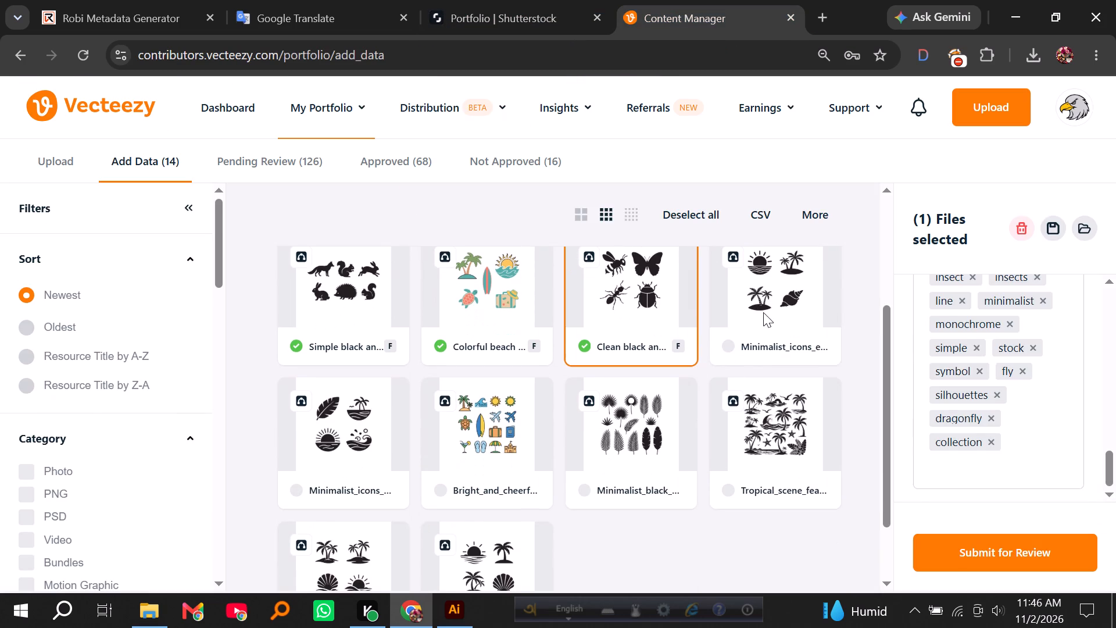
click(764, 311)
In Shutterstock, select the matching sunset, palm and seashell entry and copy its English description.
click(516, 0)
scroll(475, 373, down, 2)
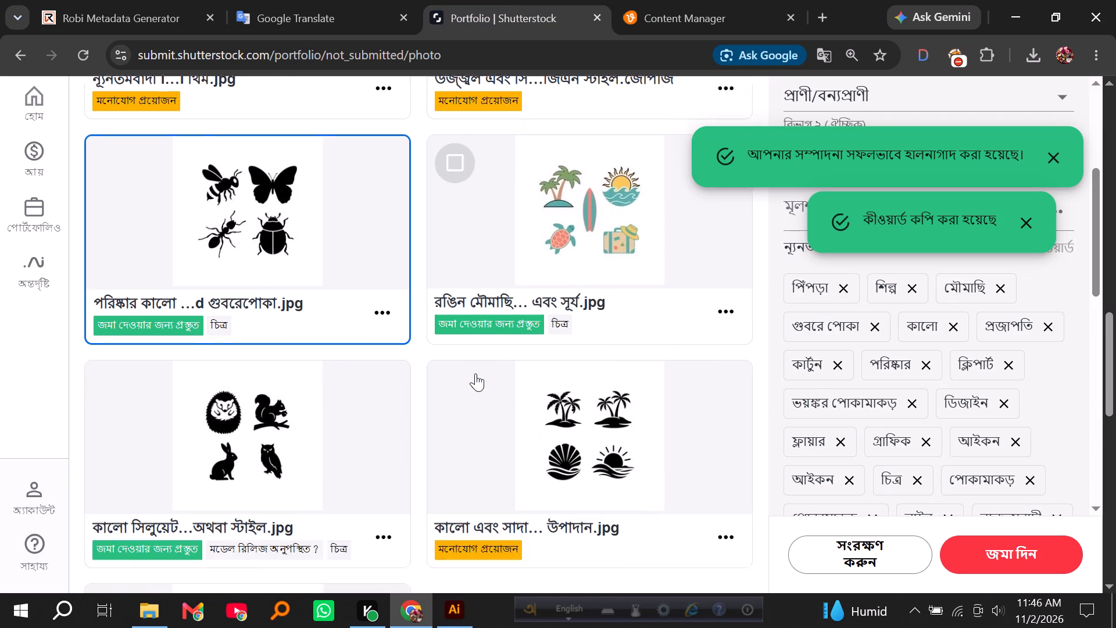
scroll(475, 373, down, 1)
scroll(476, 372, up, 6)
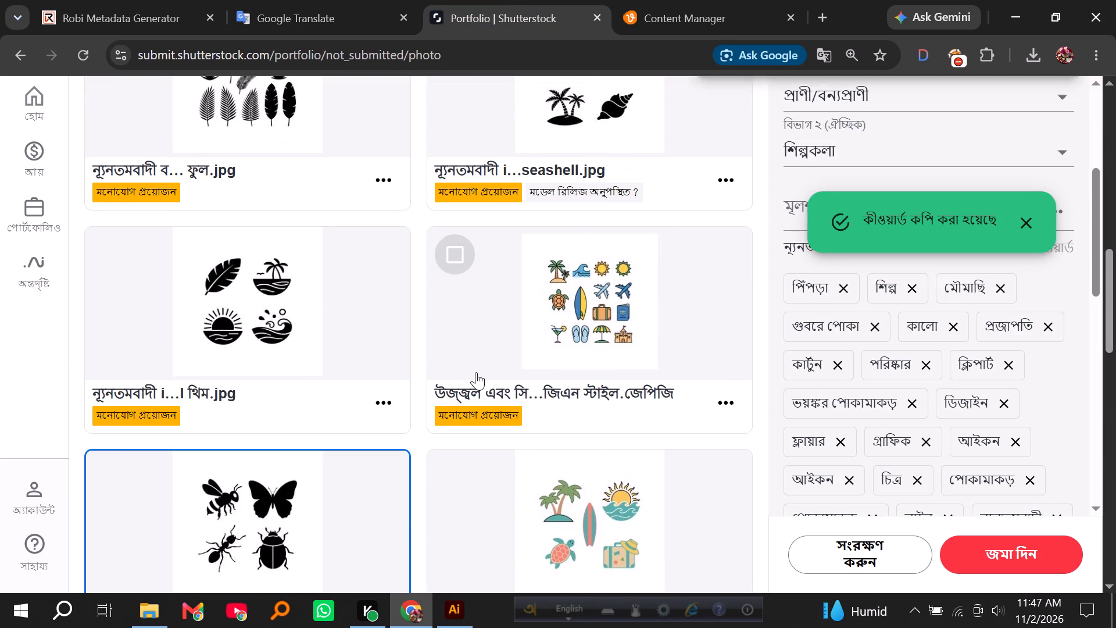
scroll(476, 372, up, 2)
click(568, 256)
scroll(870, 286, up, 3)
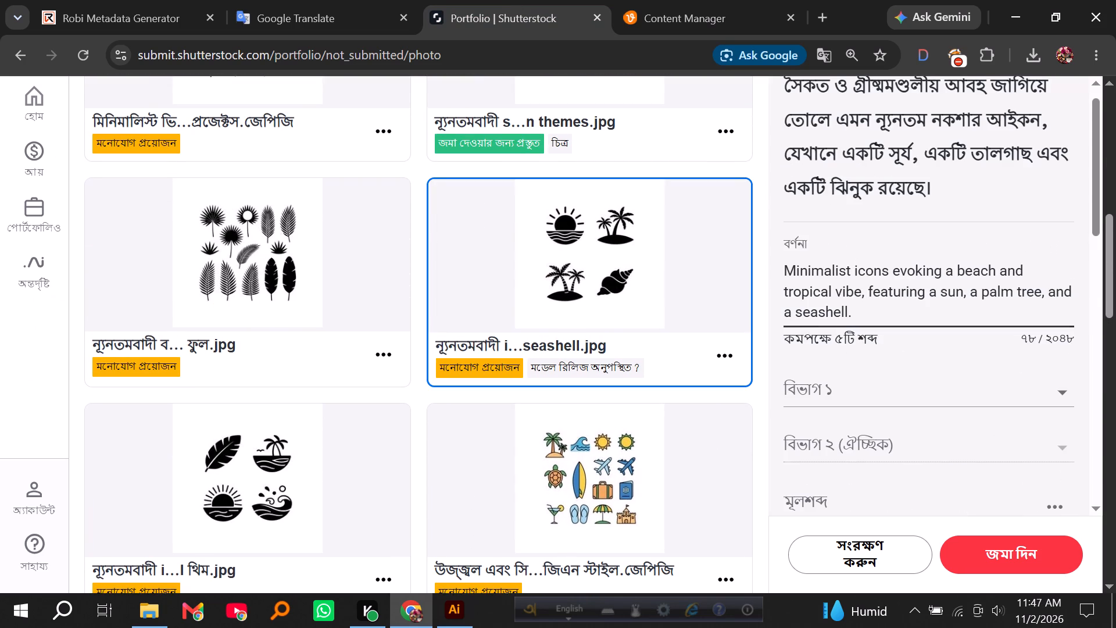
triple_click(835, 298)
click(835, 295)
triple_click(835, 295)
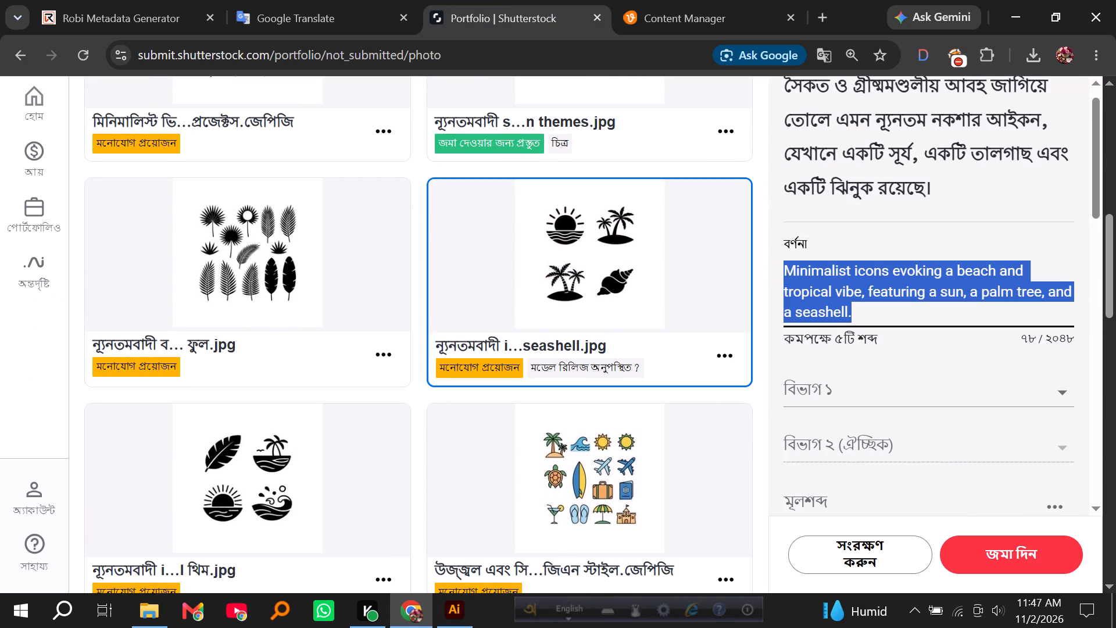
key(ctrl+c)
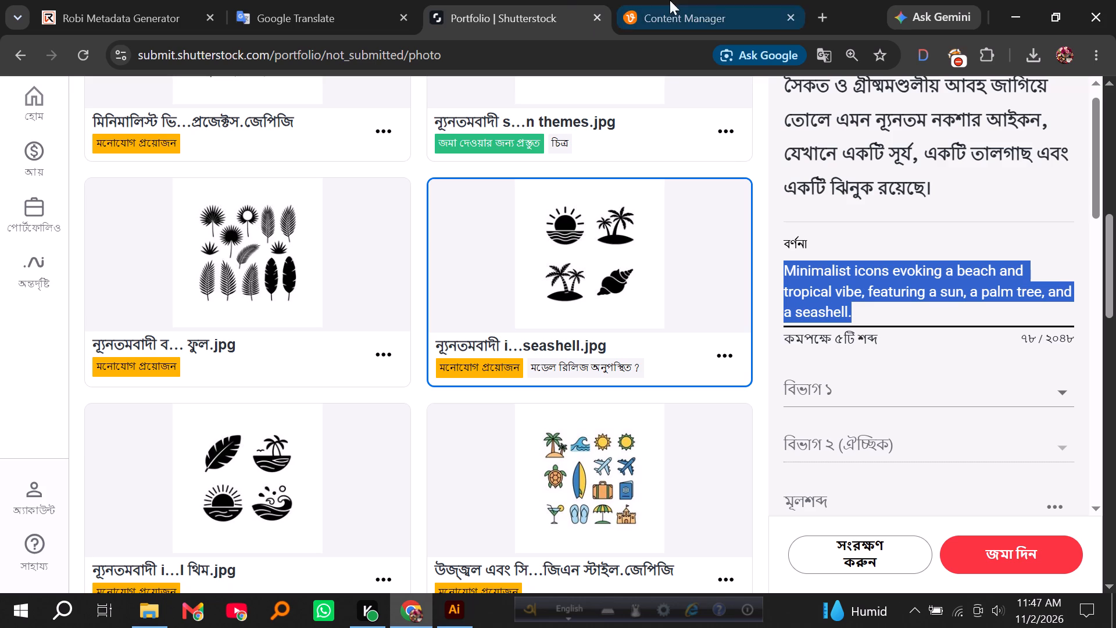
Set the first category of the sunset, palm and seashell entry to Holidays (ছুটির দিন).
click(847, 397)
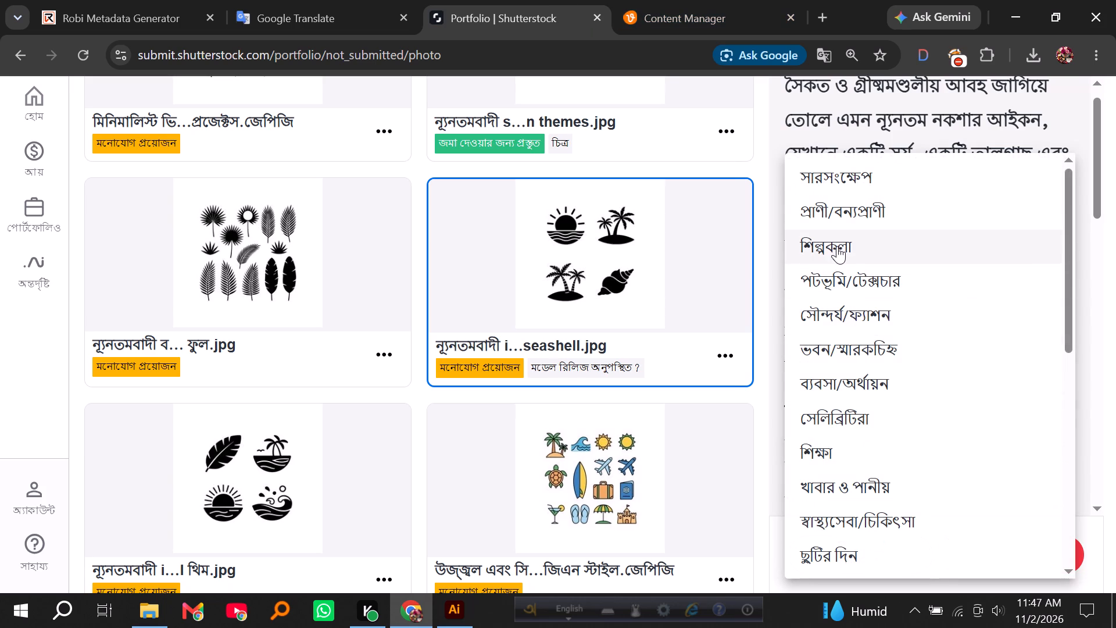
click(837, 246)
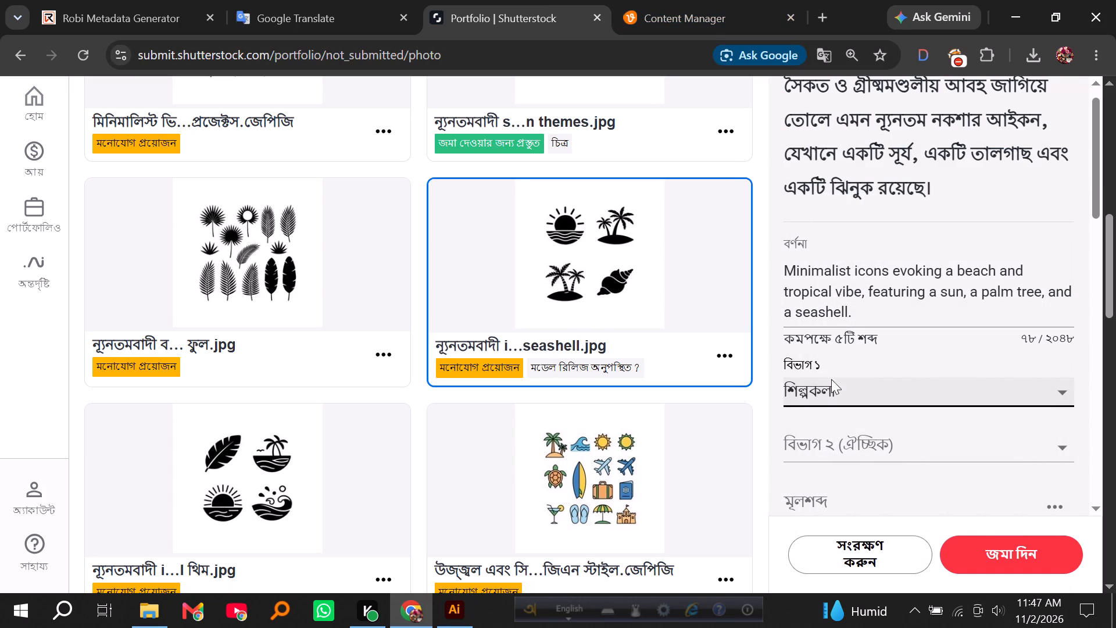
scroll(845, 375, down, 2)
click(852, 224)
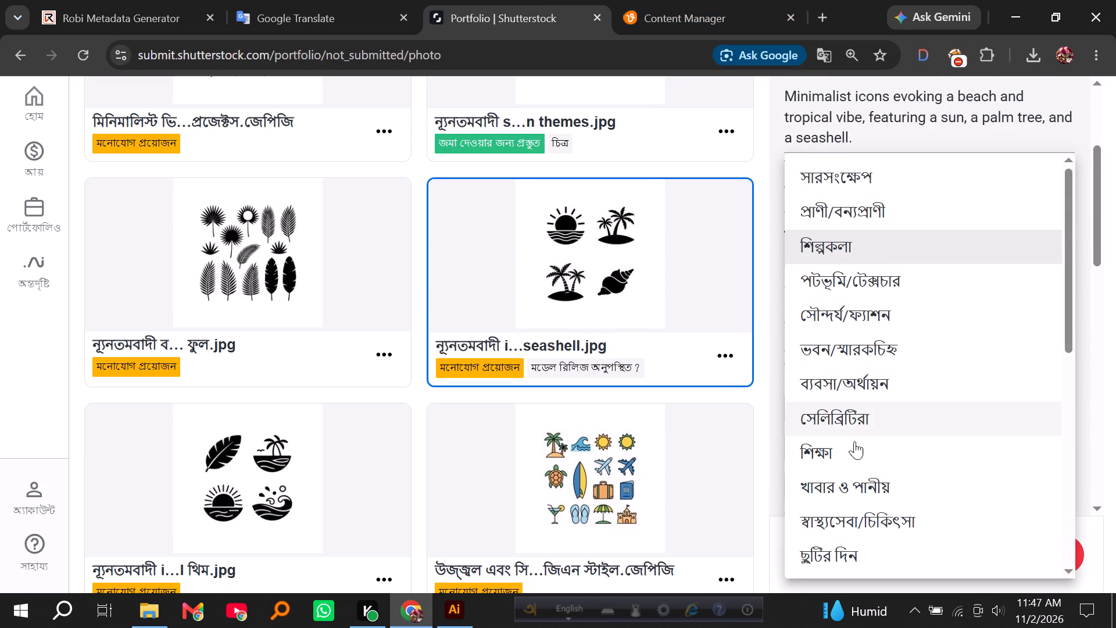
scroll(847, 482, down, 1)
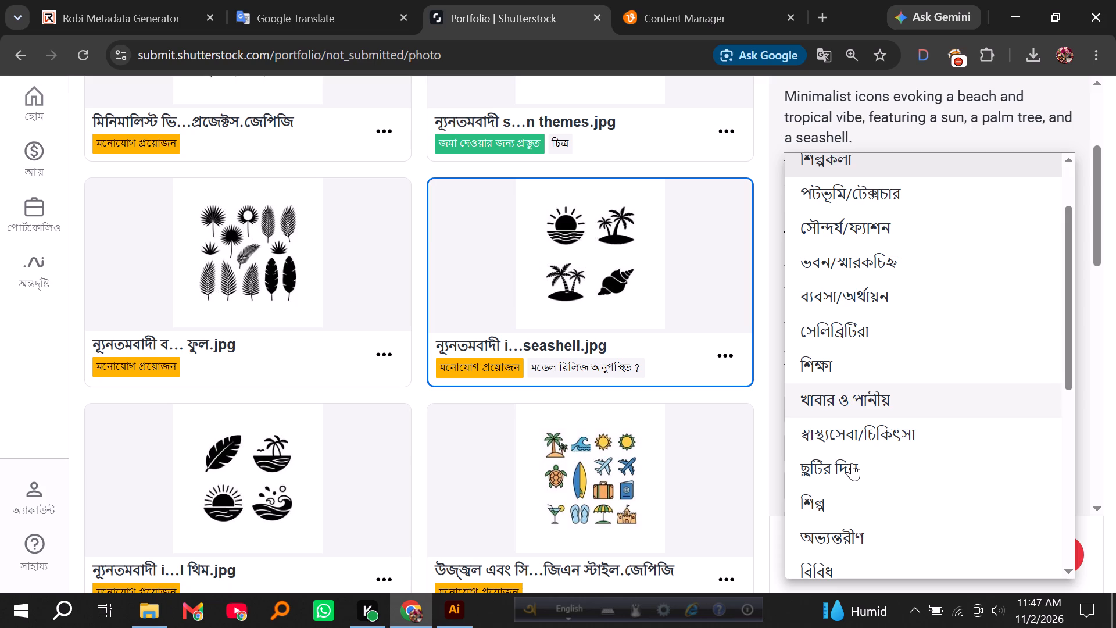
click(852, 463)
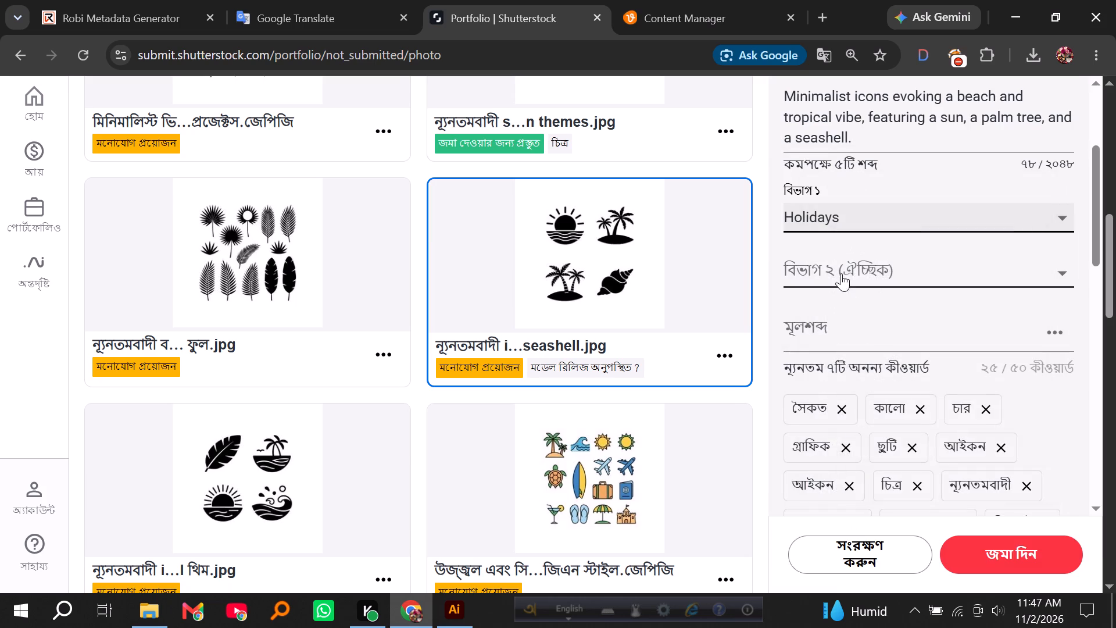
Set the second category of the sunset, palm and seashell entry to The Arts (শিল্পকলা).
click(839, 266)
click(828, 251)
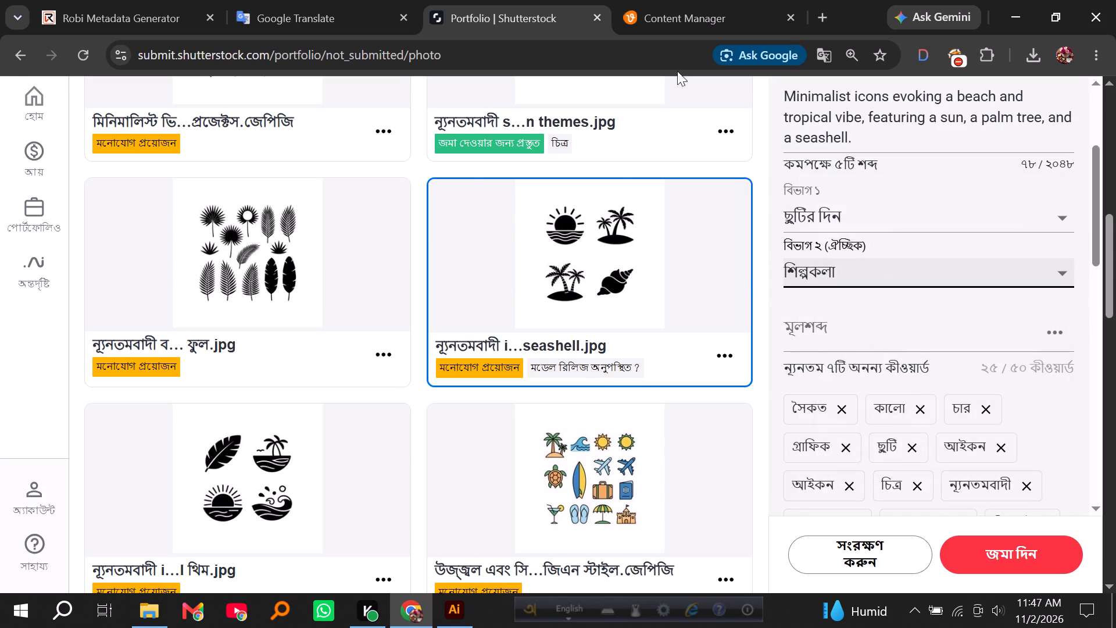
In Vecteezy, replace the selected sunset, palm and seashell file's title with the copied description.
click(663, 0)
drag(978, 314, 883, 310)
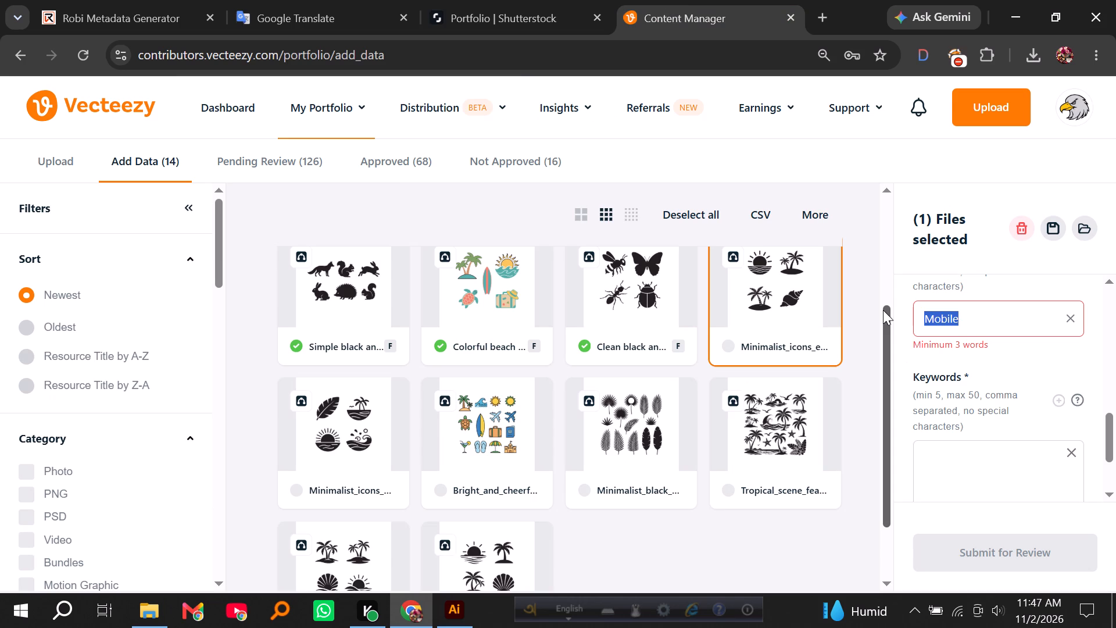
key(ctrl+v)
click(1000, 490)
In Shutterstock, set the image type of the sunset, palm and seashell entry to Illustration (চিত্র).
click(491, 0)
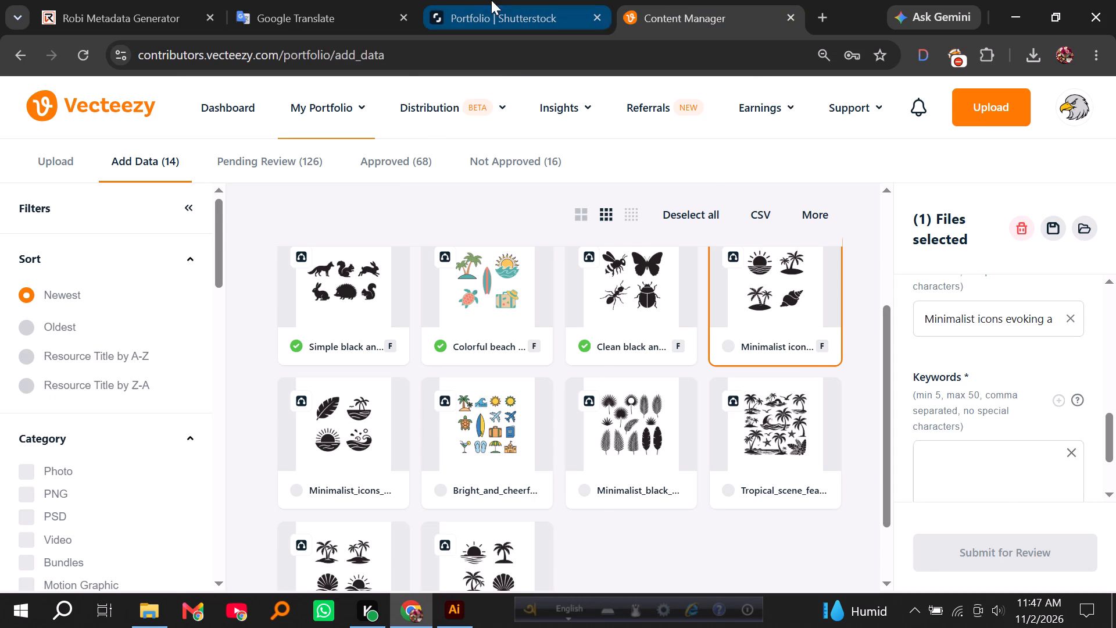
scroll(814, 341, down, 2)
scroll(870, 347, down, 6)
click(846, 412)
click(838, 490)
Remove the duplicate আইকন keyword and the হাতের তালু keyword from the seashell entry.
scroll(939, 306, up, 1)
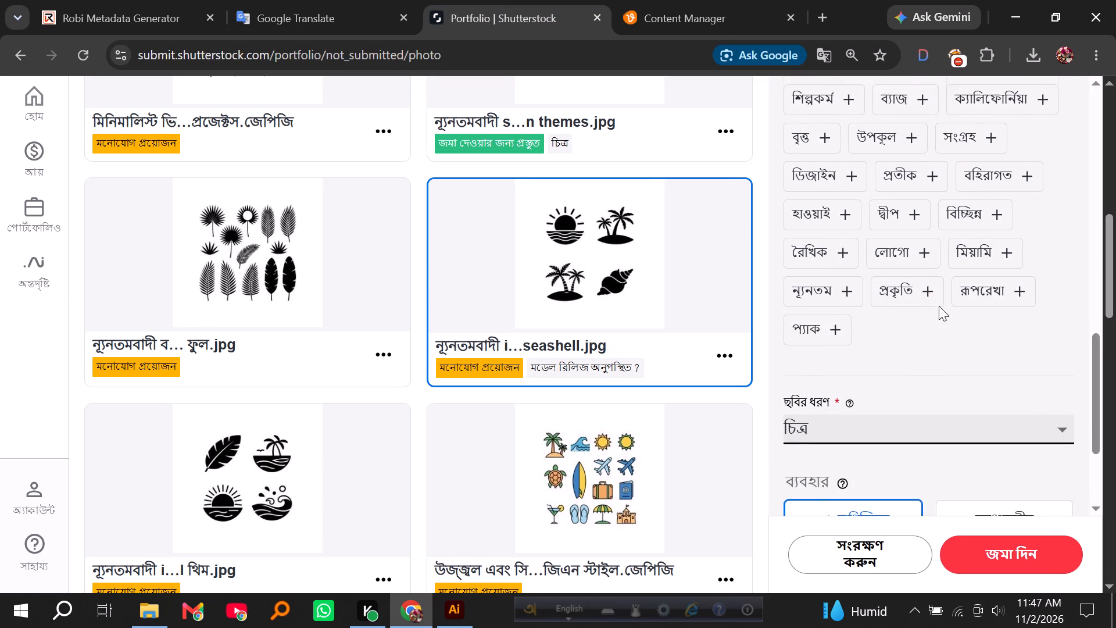
scroll(940, 336, up, 1)
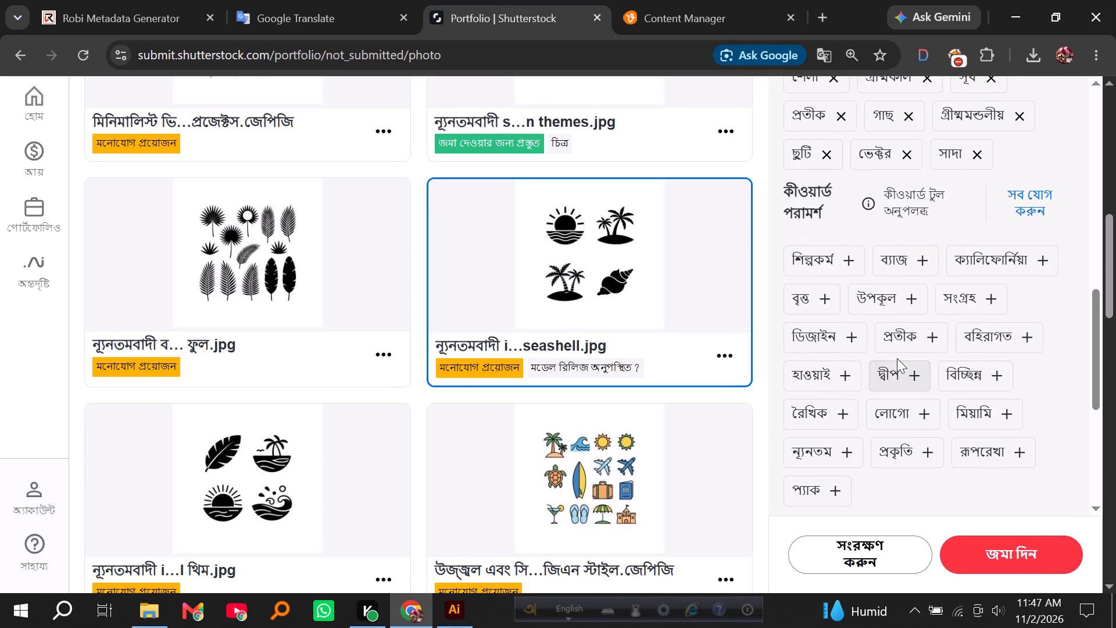
scroll(891, 355, up, 3)
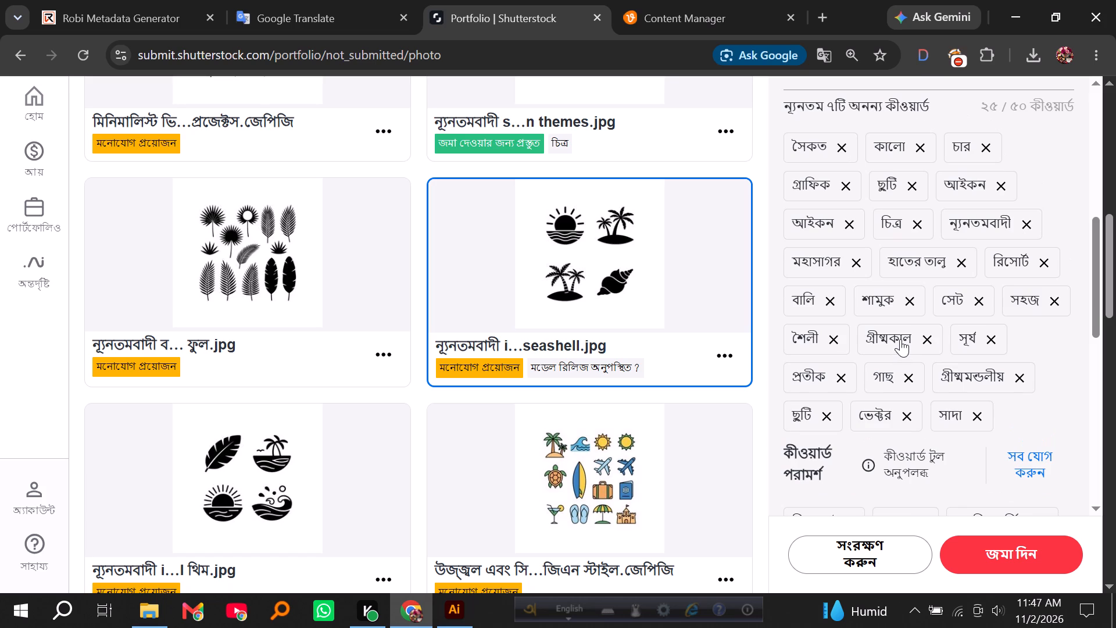
scroll(897, 362, up, 1)
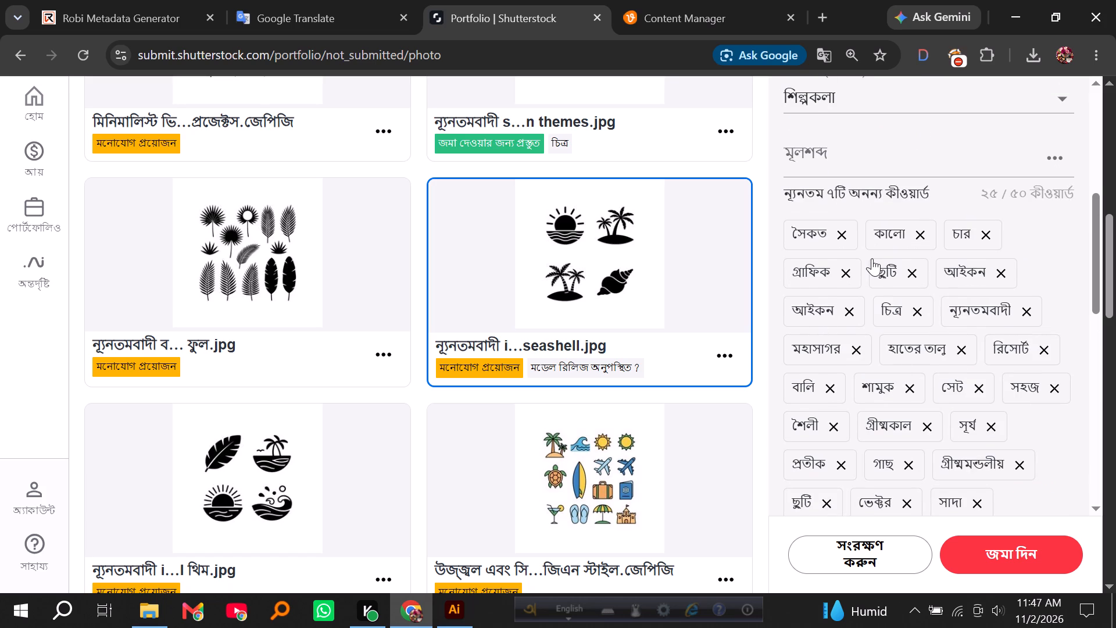
scroll(852, 284, down, 1)
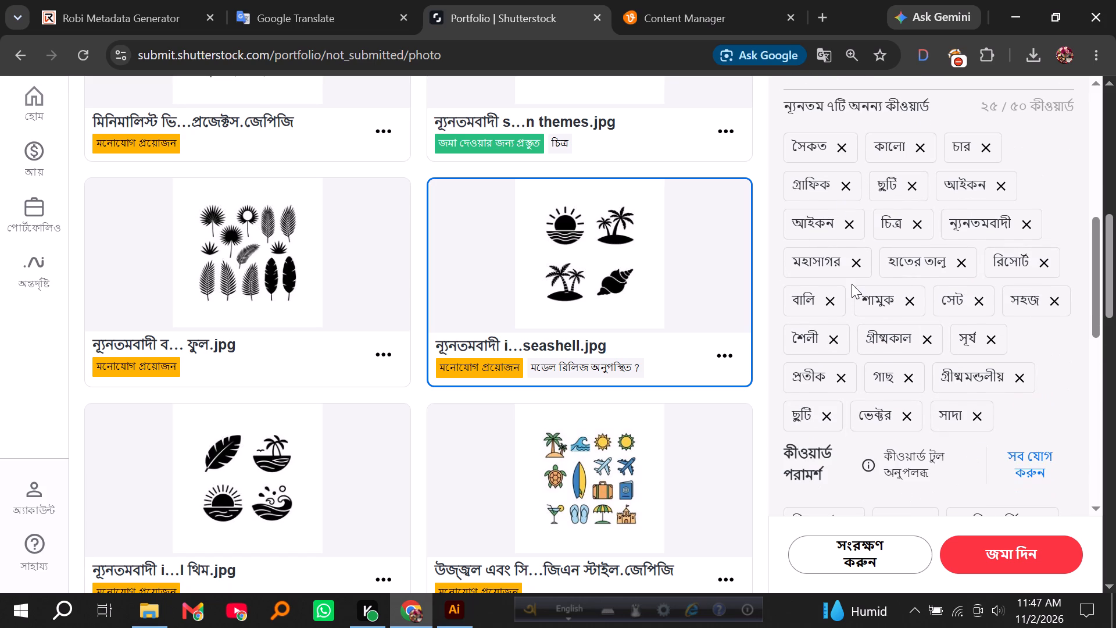
click(852, 224)
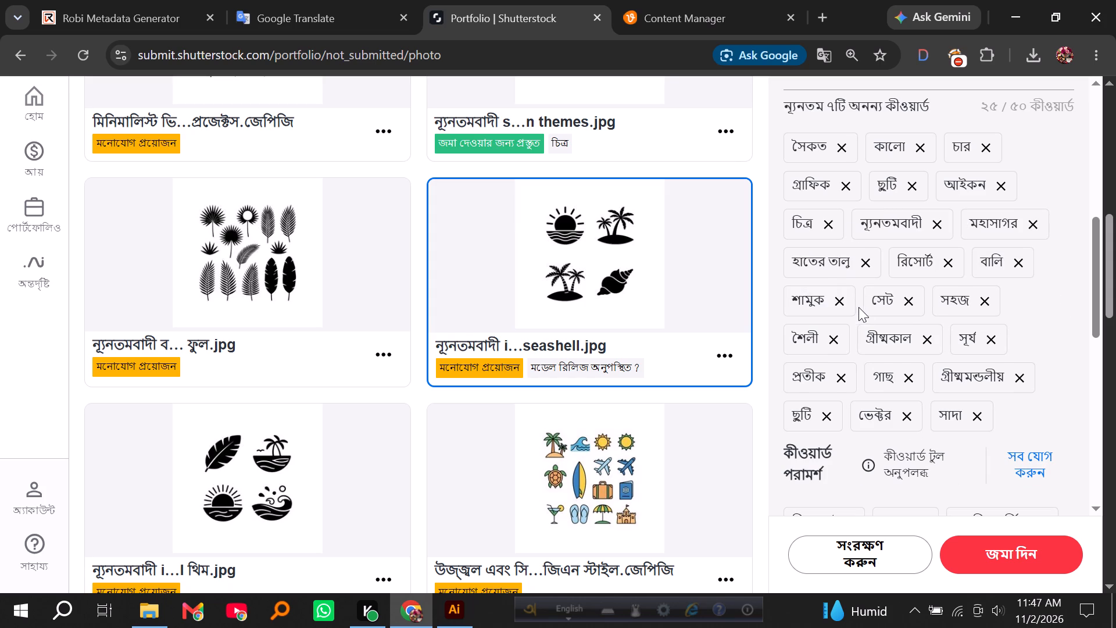
click(865, 259)
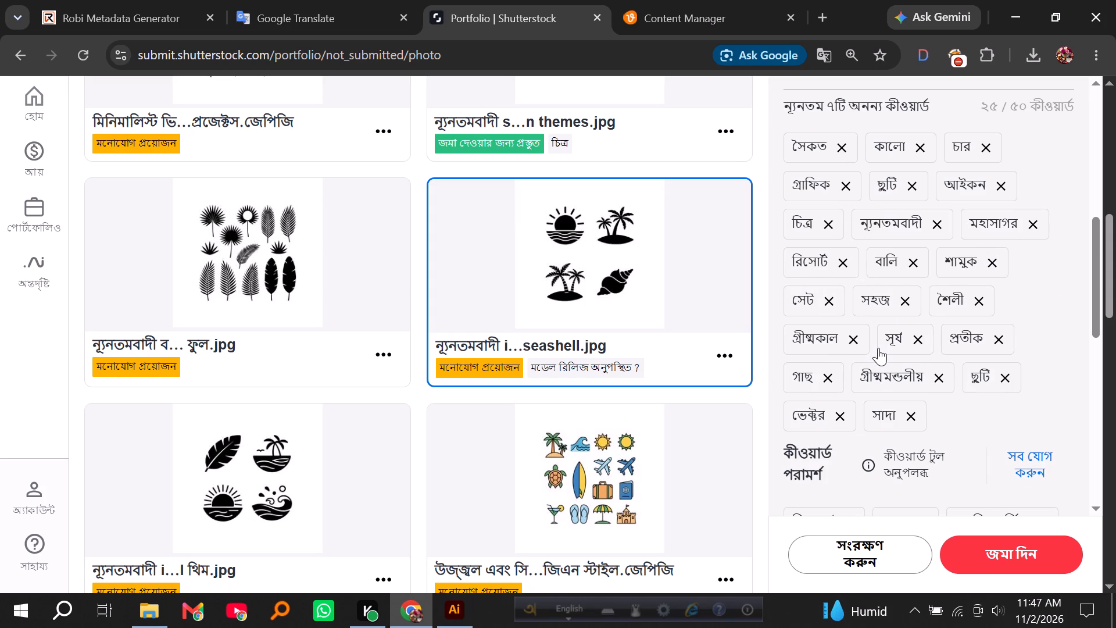
Add the suggested keywords সংগ্রহ (collection), প্রকৃতি (nature) and লোগো (logo) to the seashell entry.
scroll(878, 348, down, 1)
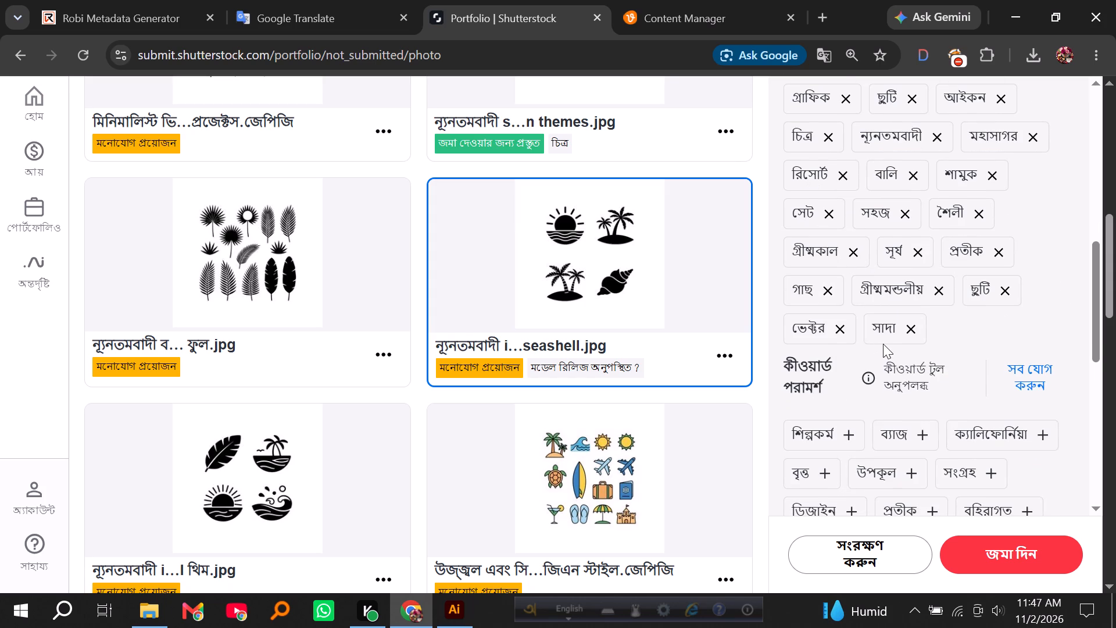
scroll(883, 344, up, 1)
scroll(883, 344, down, 1)
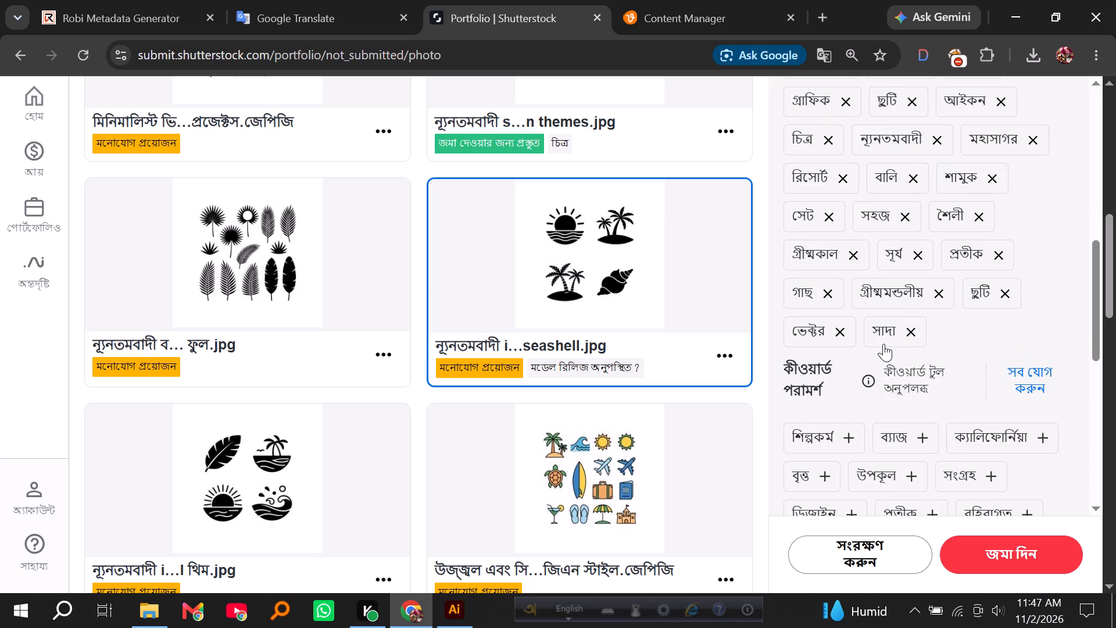
scroll(884, 344, down, 2)
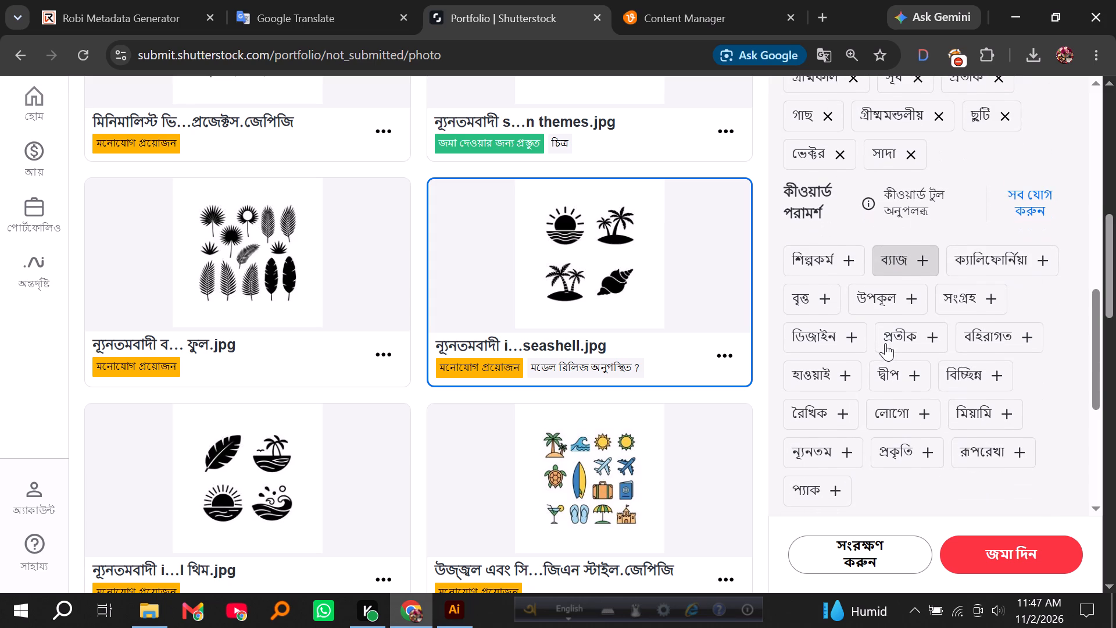
click(950, 294)
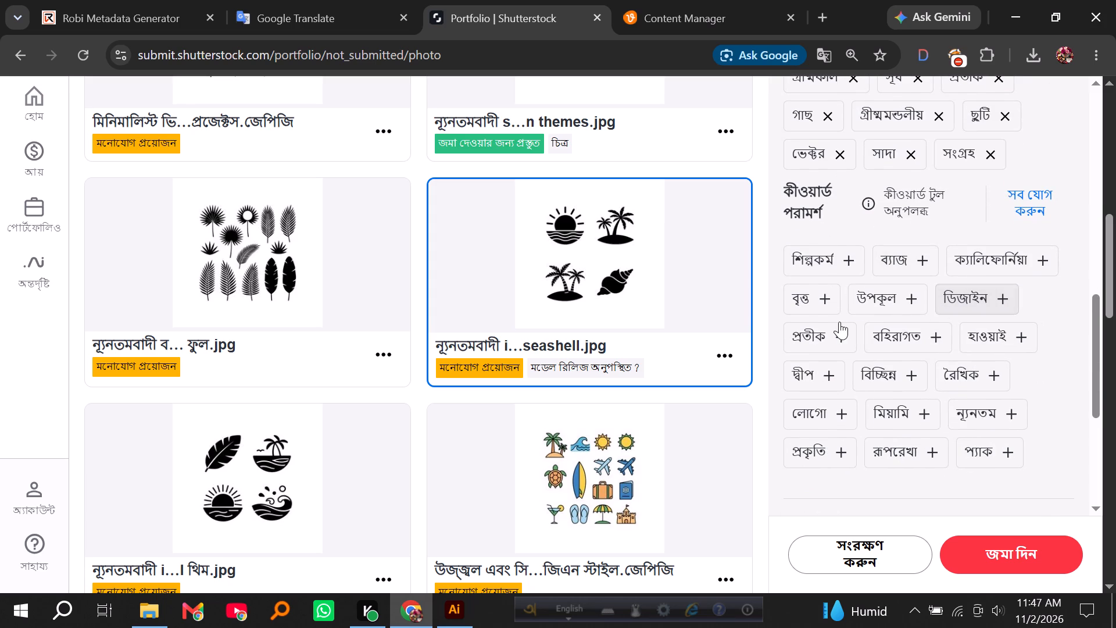
scroll(807, 314, up, 4)
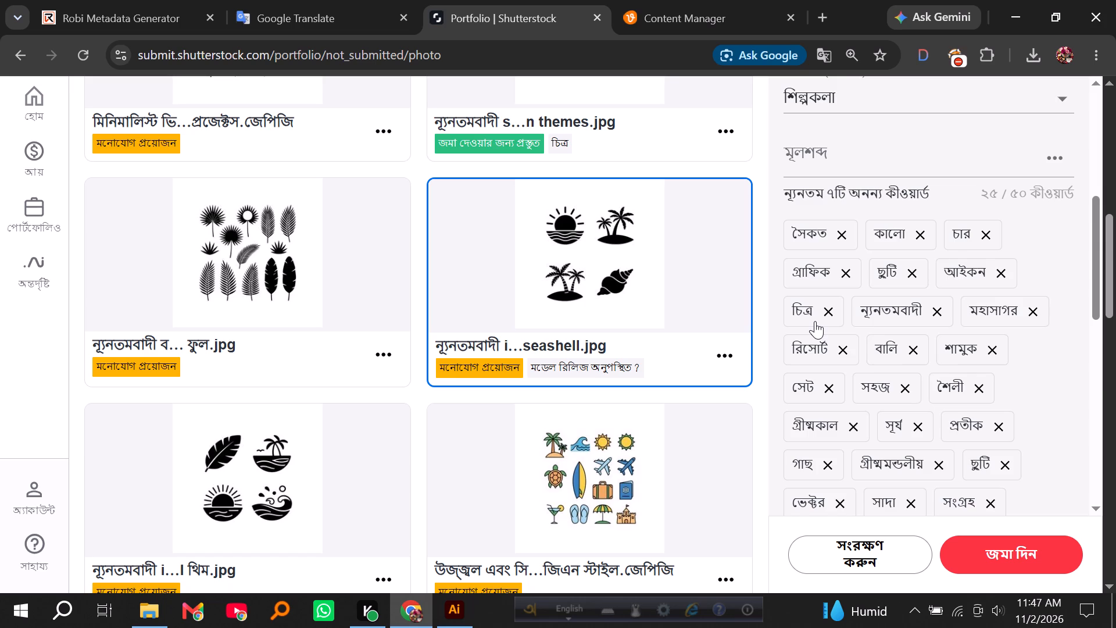
scroll(815, 321, down, 3)
scroll(817, 322, up, 1)
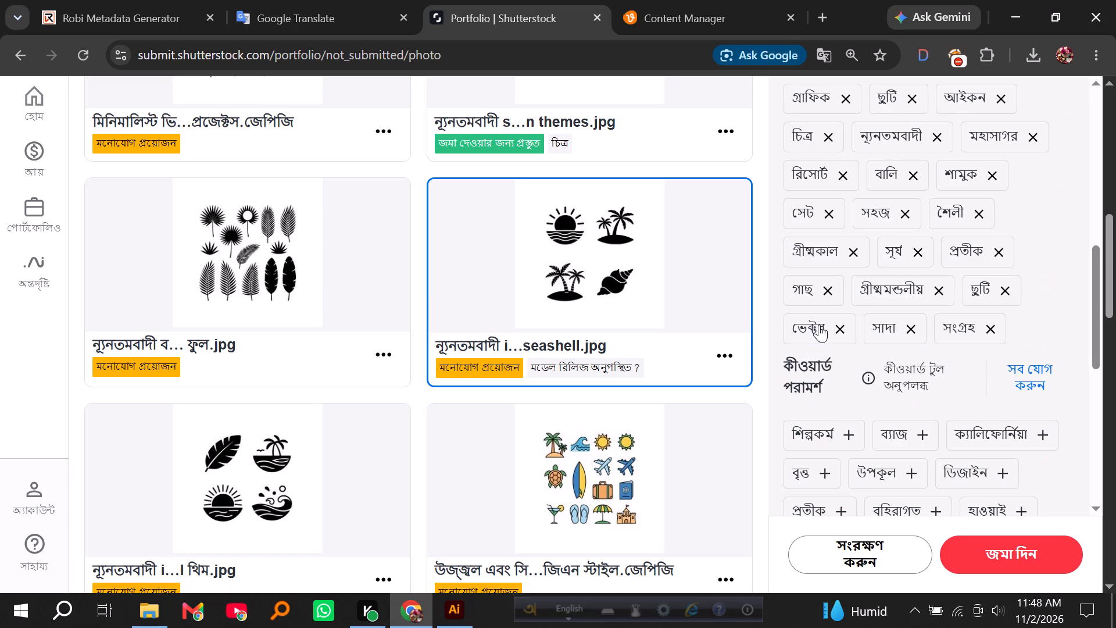
scroll(820, 325, down, 2)
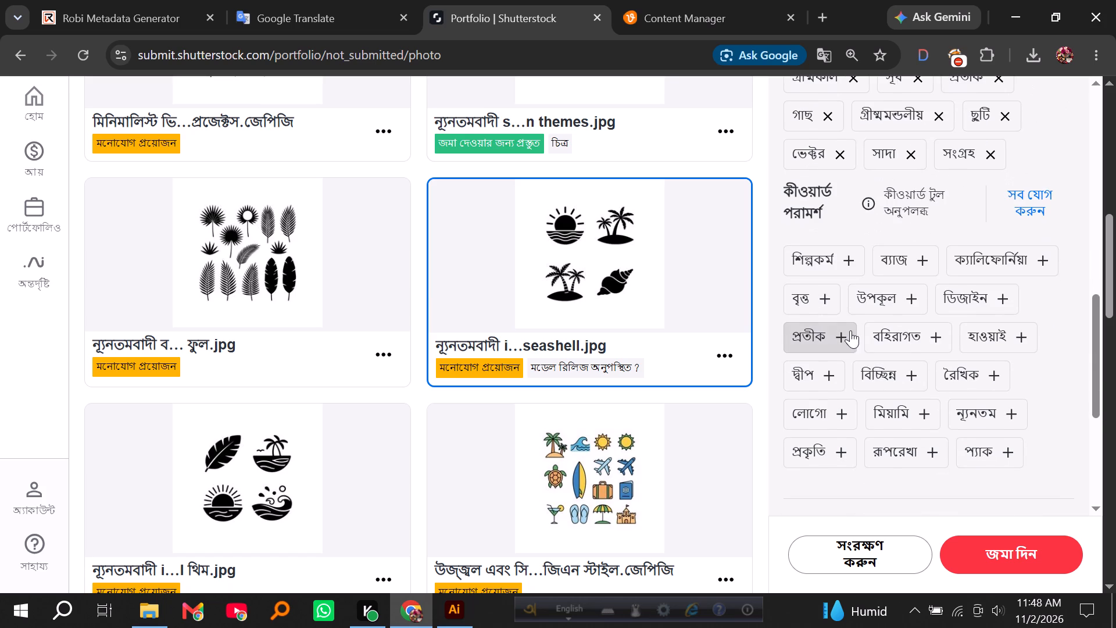
scroll(859, 344, down, 1)
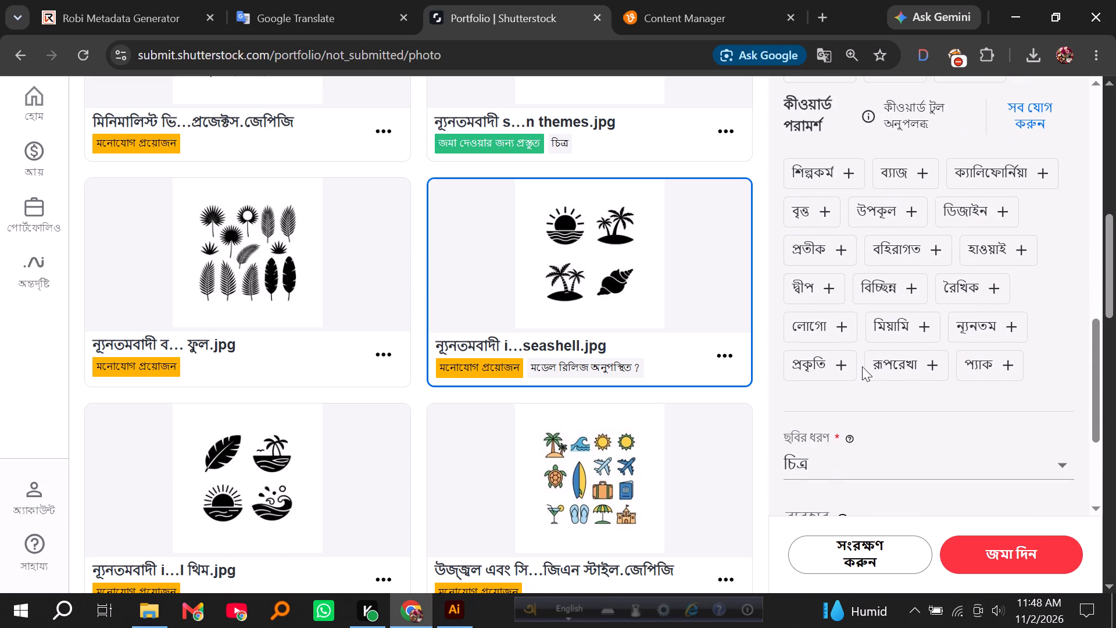
click(823, 362)
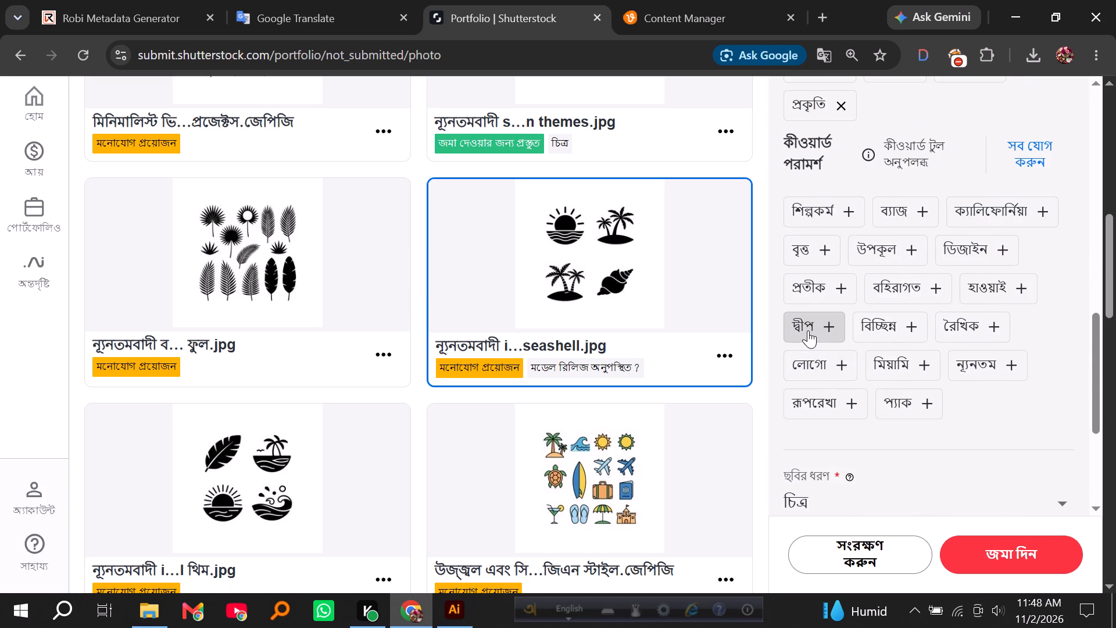
click(823, 363)
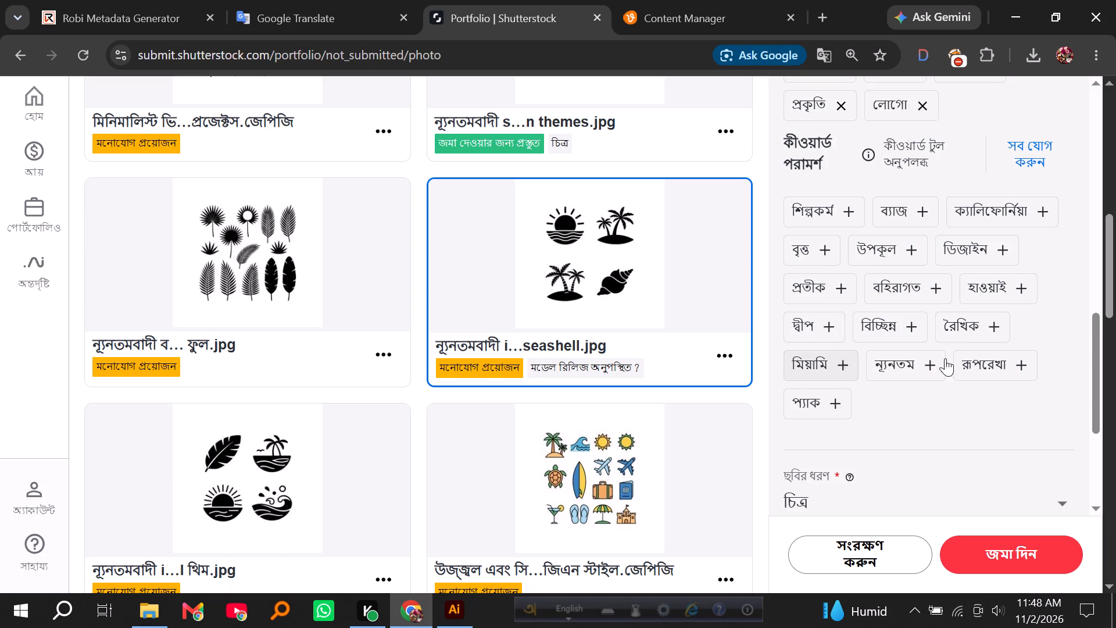
Save the sunset, palm and seashell entry's edits in Shutterstock.
scroll(960, 359, up, 6)
click(852, 554)
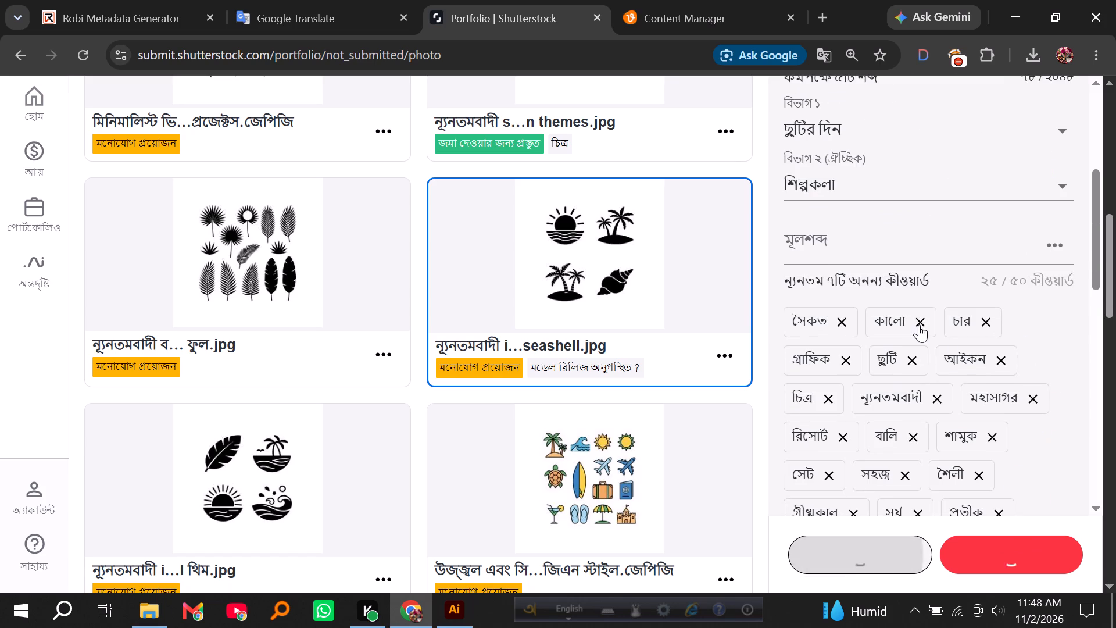
scroll(919, 330, down, 7)
scroll(918, 337, up, 5)
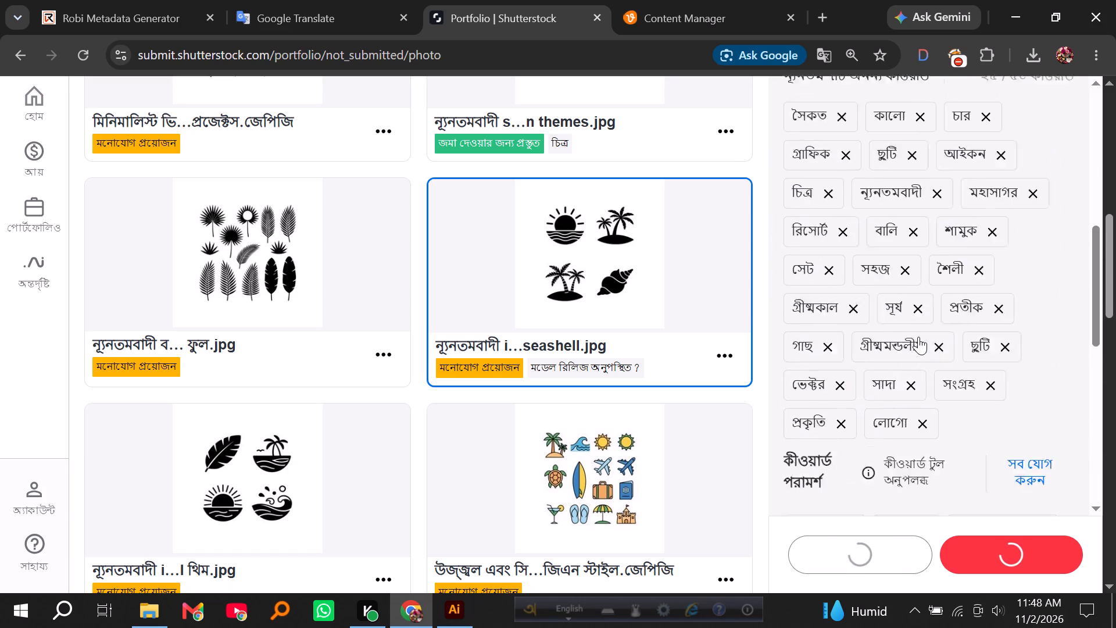
Copy all of the entry's keywords and paste them into the keywords of the selected Vecteezy file.
scroll(918, 337, up, 3)
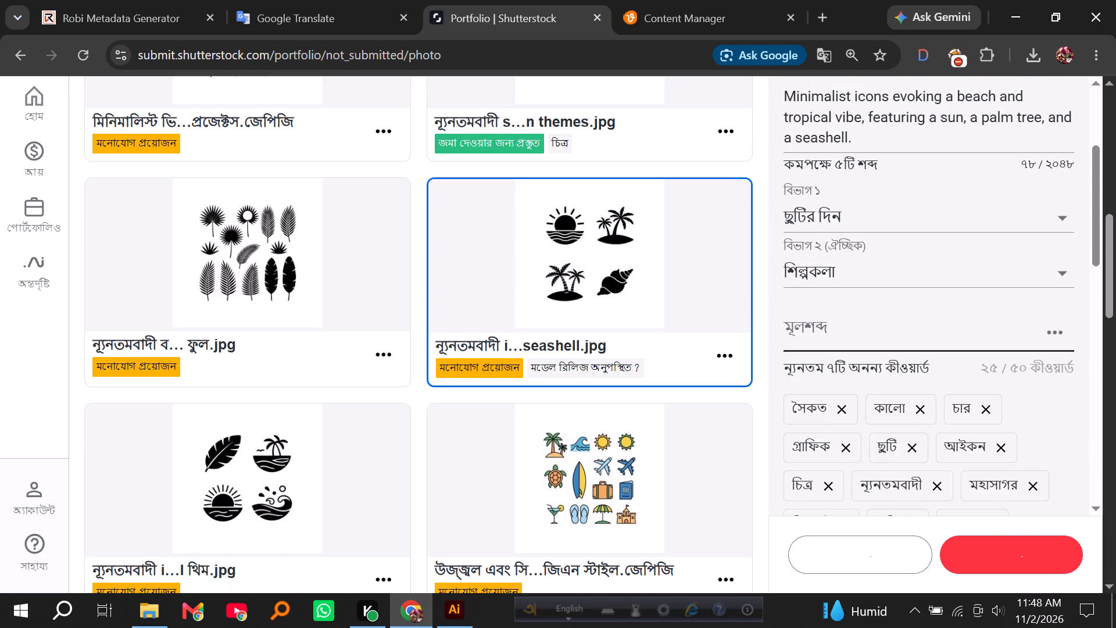
click(1054, 332)
click(993, 369)
click(681, 0)
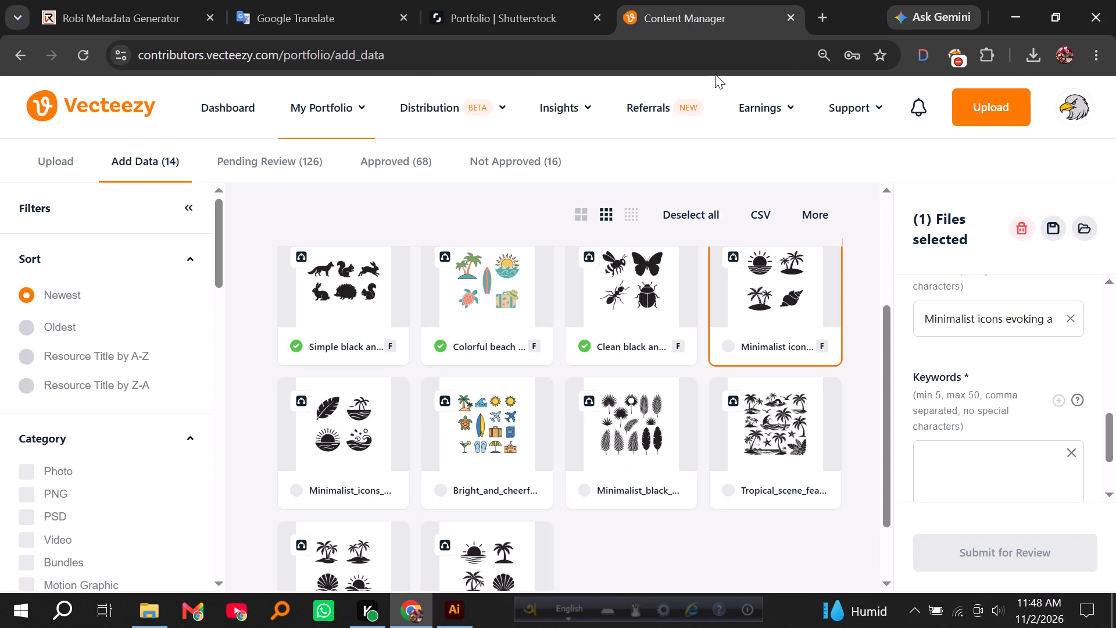
click(941, 464)
key(ctrl+v)
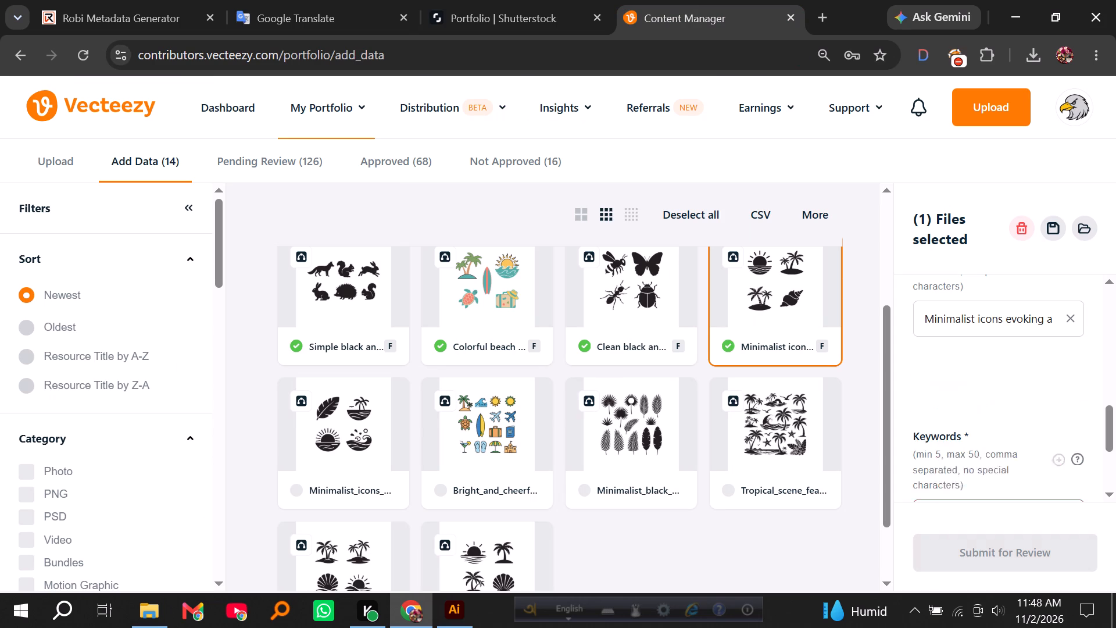
Remove the prohibited keyword vector from the sunset, palm and seashell file in Vecteezy and save its data.
scroll(960, 437, down, 5)
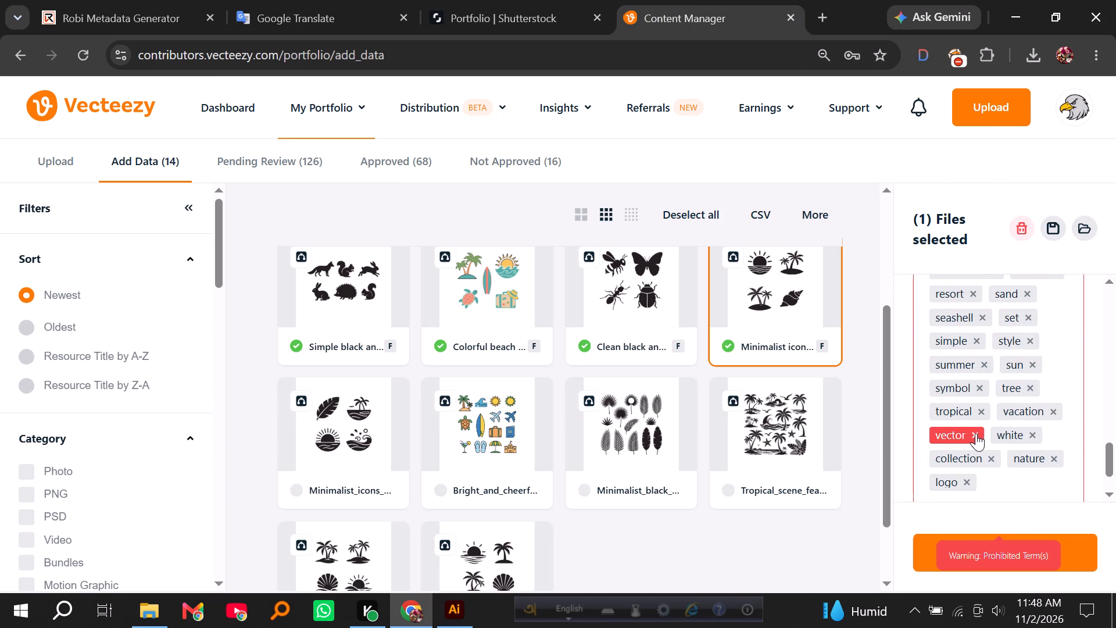
click(975, 433)
scroll(992, 422, down, 2)
scroll(993, 424, up, 3)
click(1050, 227)
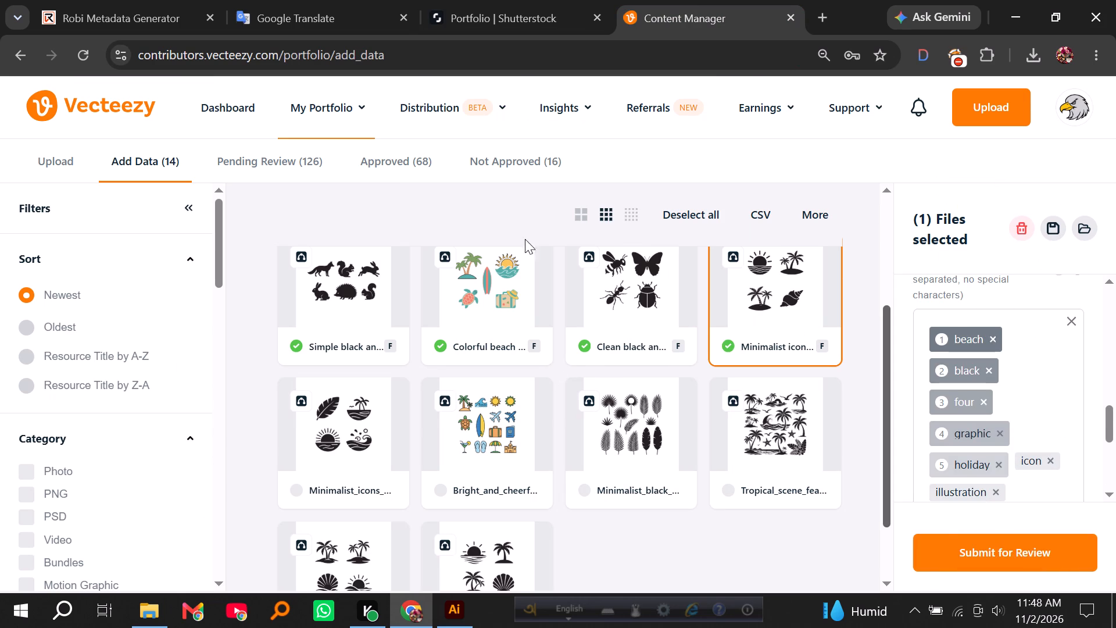
In Vecteezy, select the minimalist icons file with the leaf, palm island, sunset and waves.
click(530, 0)
click(678, 0)
scroll(528, 369, down, 1)
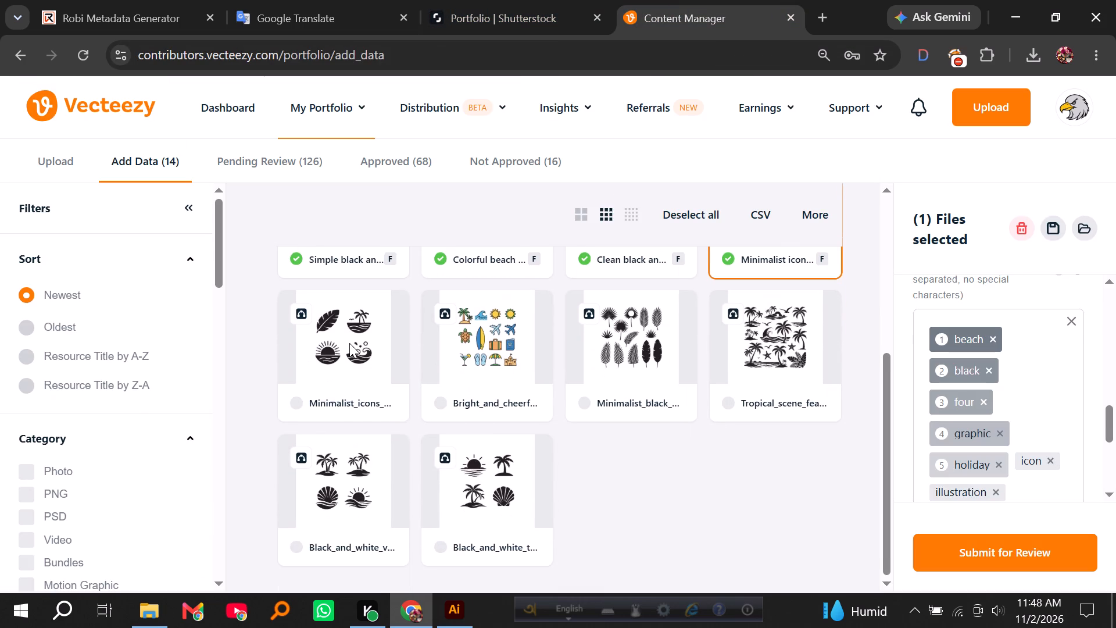
click(349, 343)
In Shutterstock, select the matching banana leaf, palm island, sunset and waves entry, checking it against the Vecteezy file.
click(514, 0)
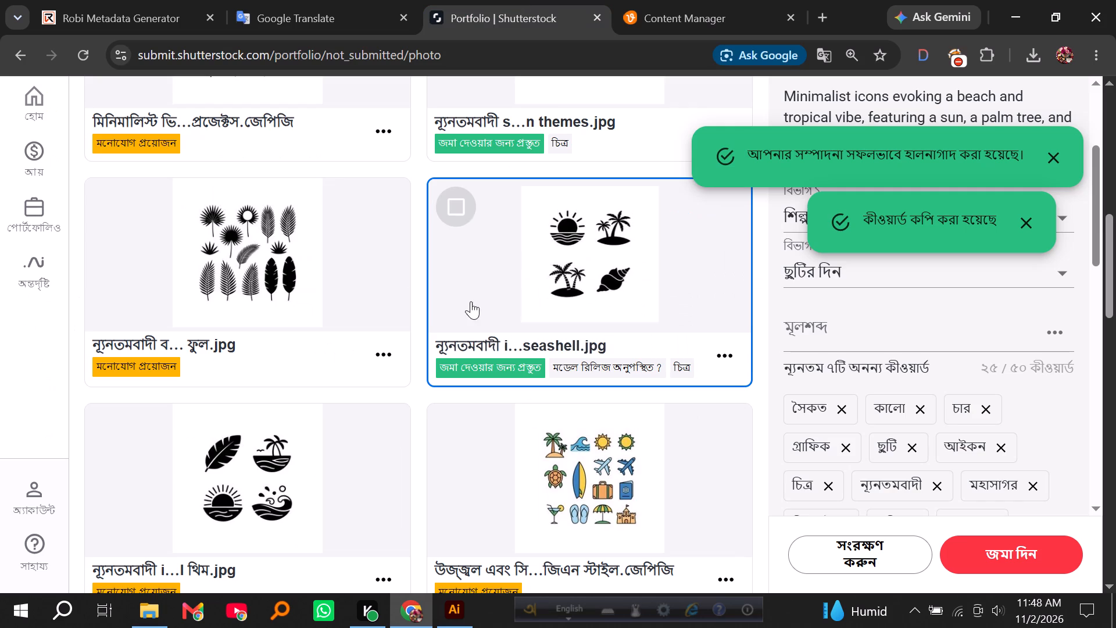
scroll(470, 304, down, 1)
scroll(470, 305, up, 2)
scroll(470, 305, down, 5)
scroll(470, 305, up, 3)
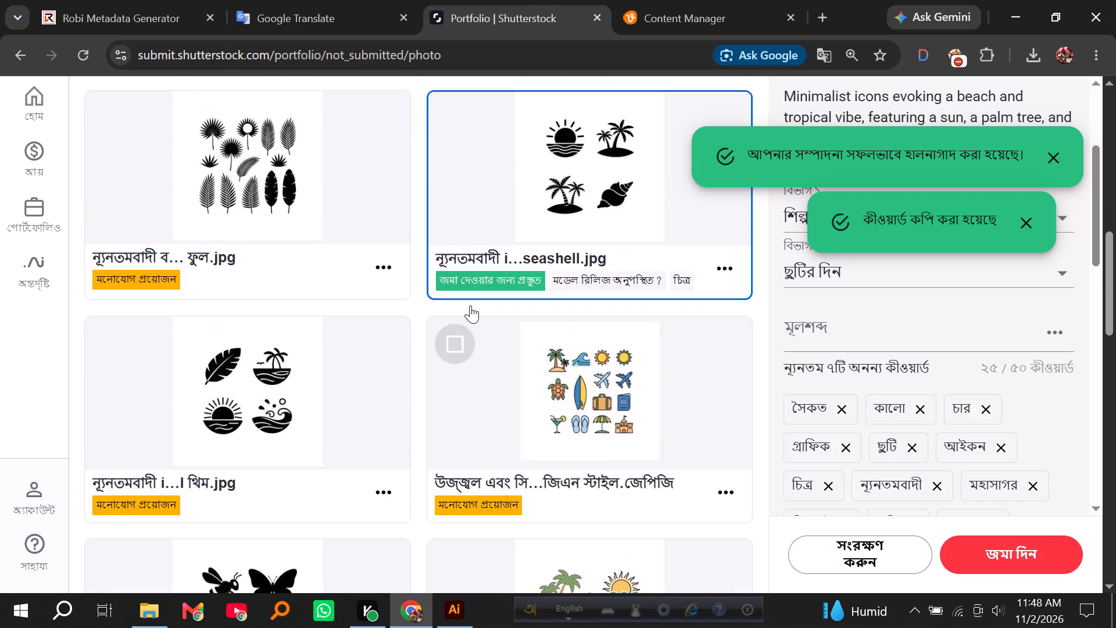
scroll(470, 305, down, 9)
scroll(470, 306, up, 3)
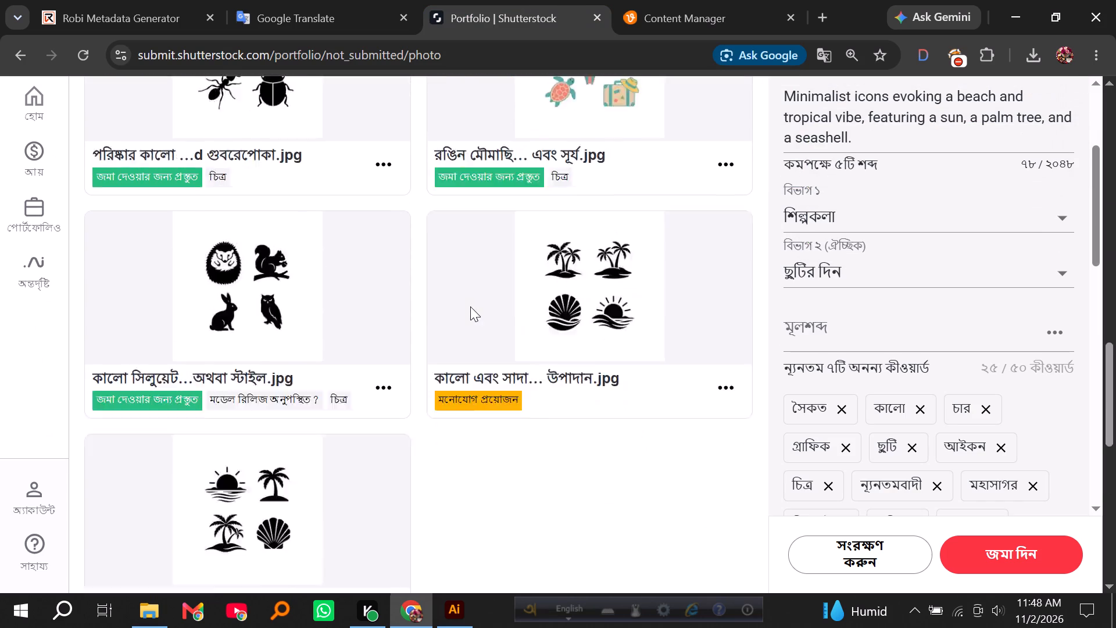
scroll(470, 306, up, 8)
scroll(471, 308, down, 3)
click(263, 344)
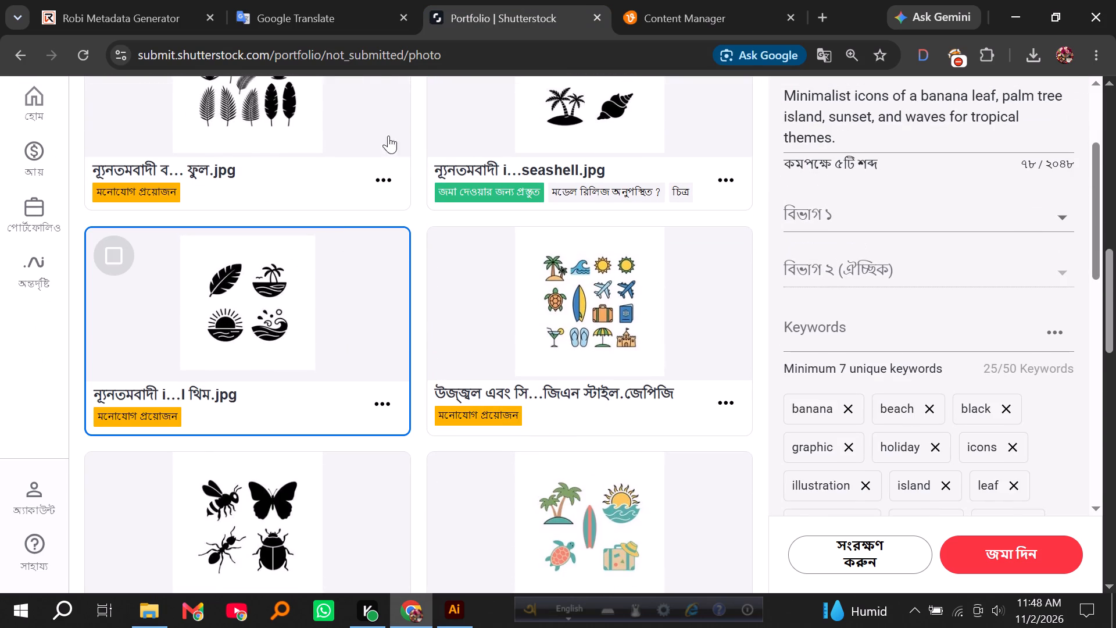
click(666, 0)
click(514, 0)
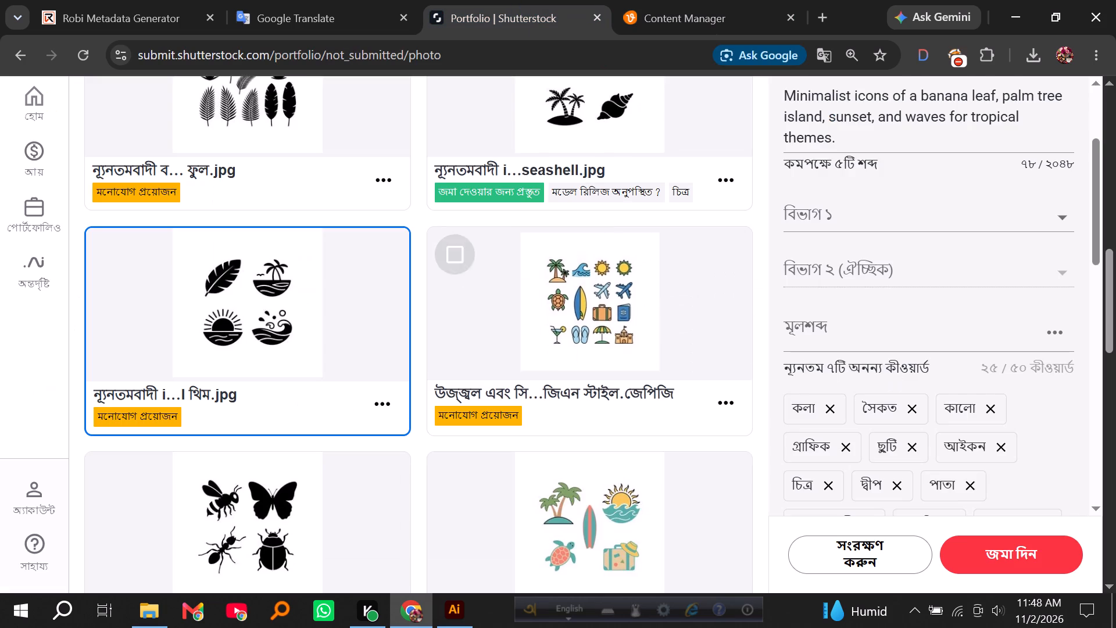
Copy the English description of the banana leaf, palm island, sunset and waves entry.
scroll(943, 374, up, 3)
triple_click(869, 269)
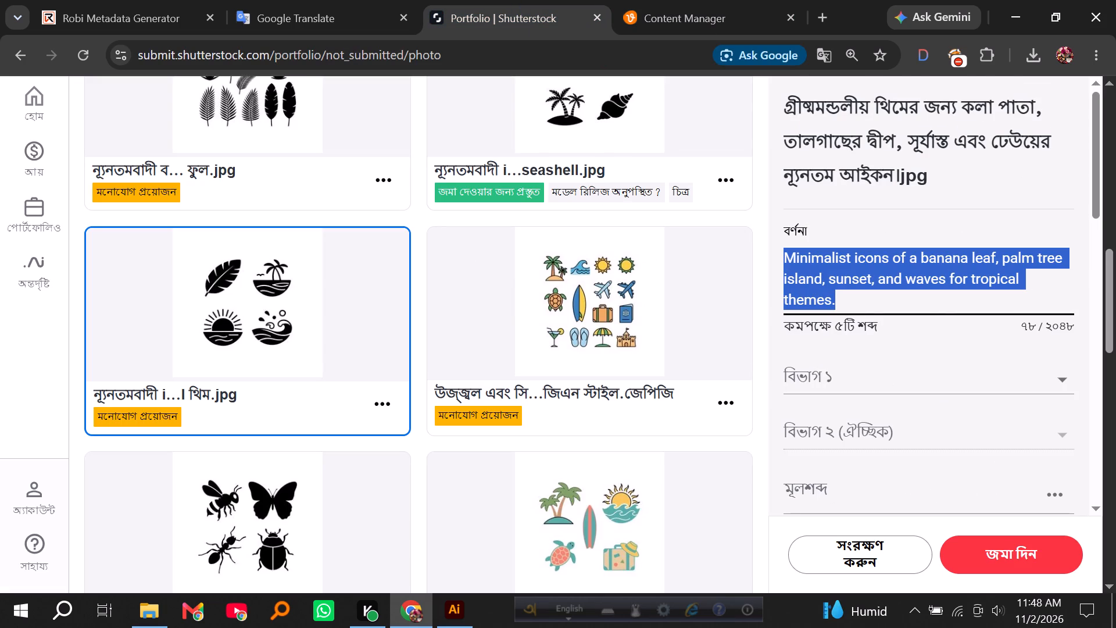
key(ctrl+c)
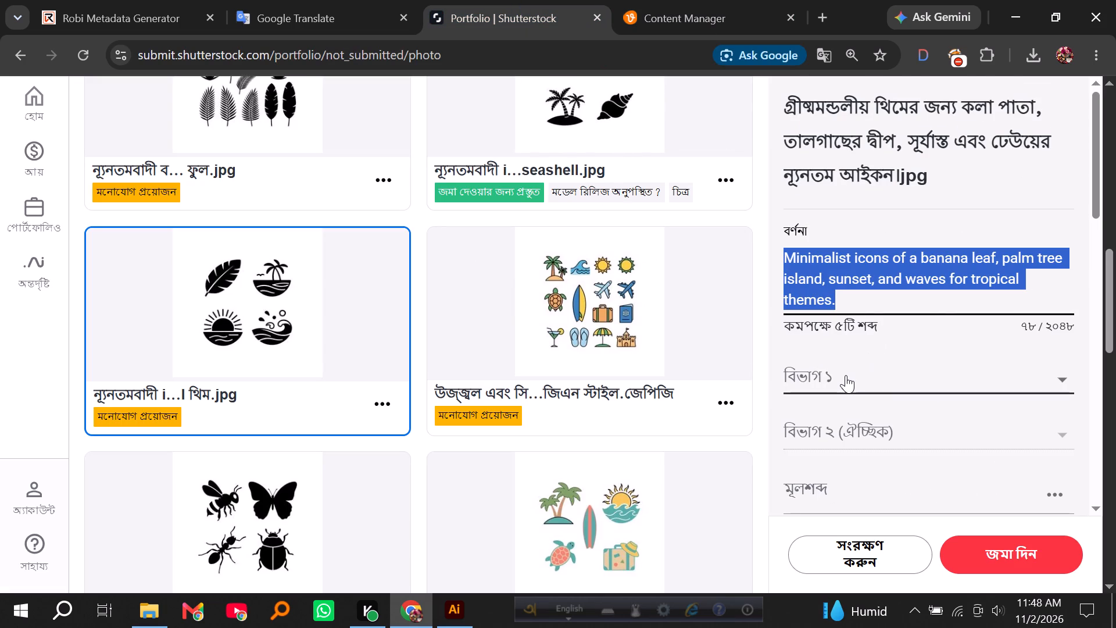
Set the first category of the banana leaf, palm island, sunset and waves entry to শিল্পকলা.
click(846, 375)
click(834, 248)
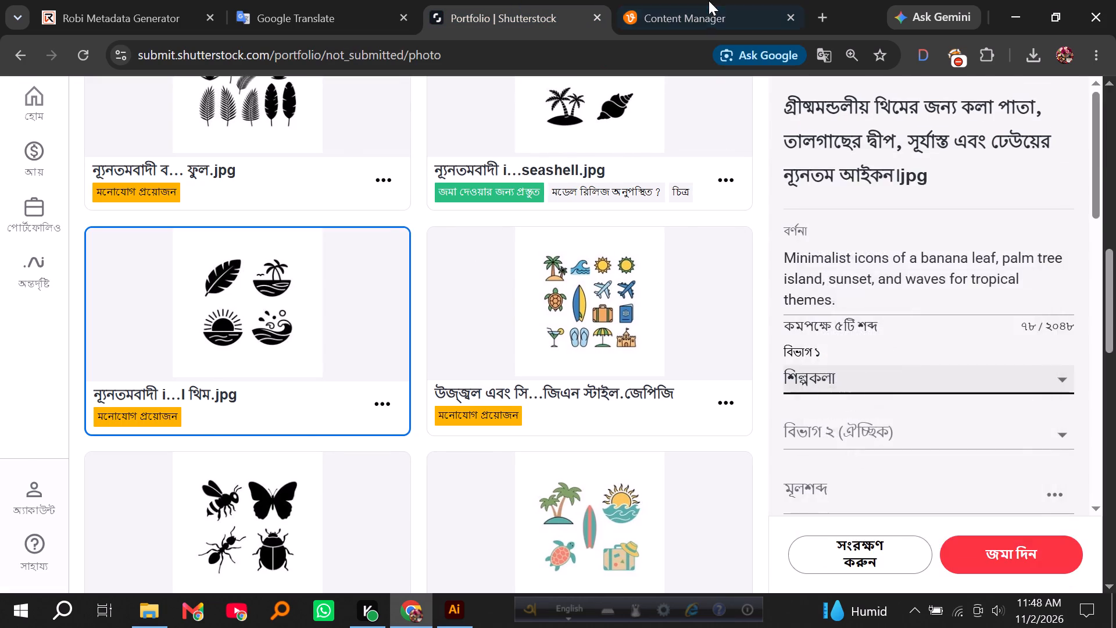
In Vecteezy, paste the copied description as the selected leaf and palm island file's title and place the cursor in its keywords.
click(708, 0)
scroll(920, 368, up, 2)
drag(983, 384, 899, 381)
key(ctrl+v)
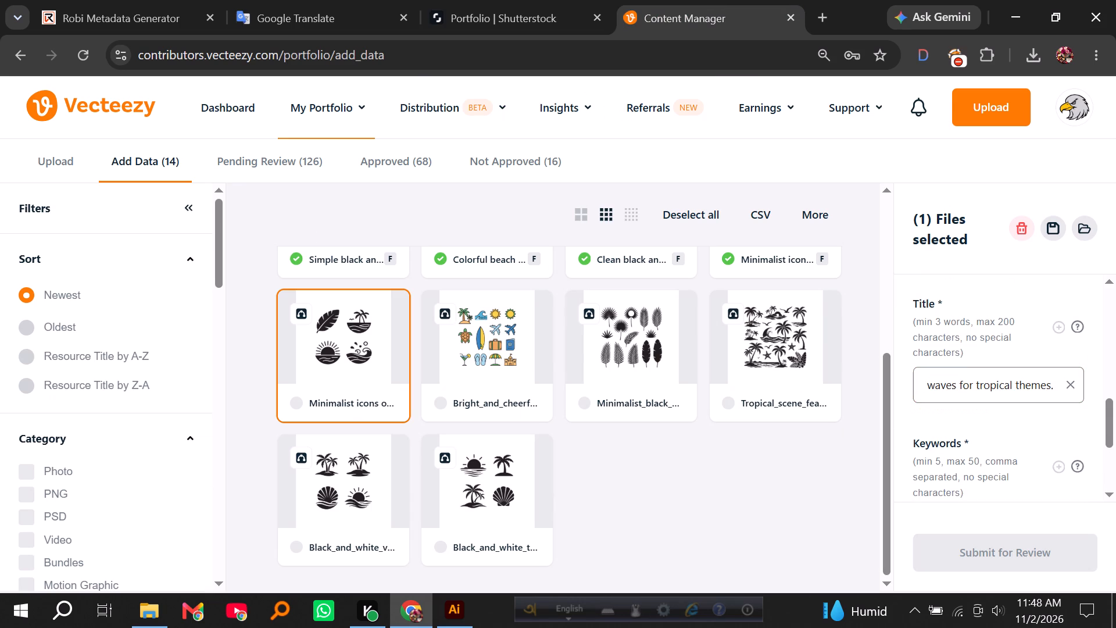
scroll(962, 492, down, 2)
click(959, 423)
In Shutterstock, remove the keywords কলা and হাতের তালু from the banana leaf and palm island entry.
click(488, 0)
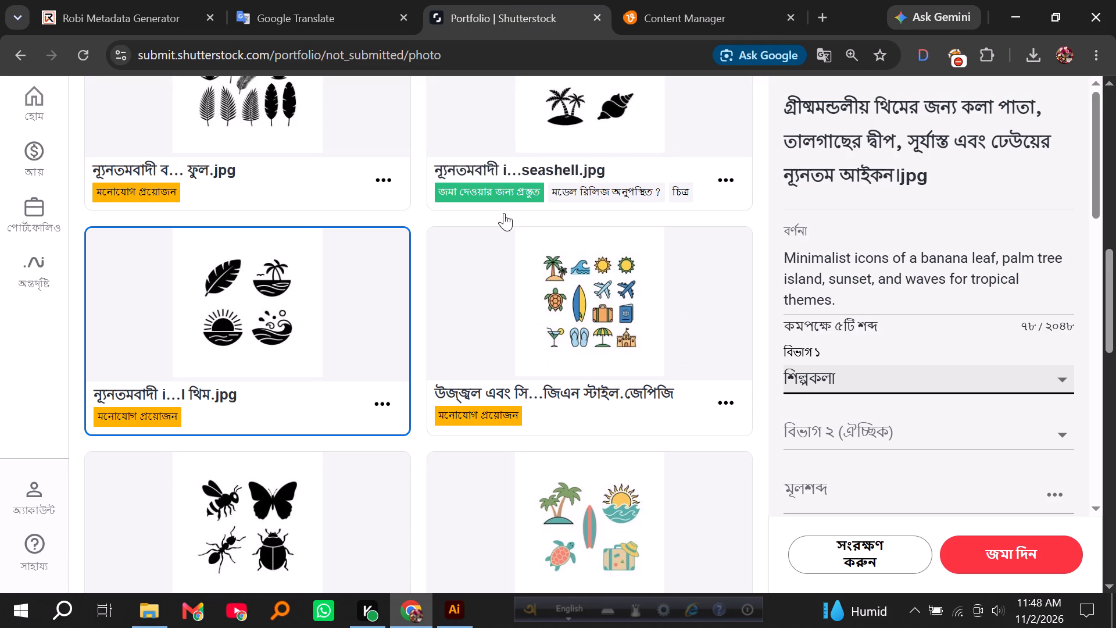
scroll(842, 366, down, 3)
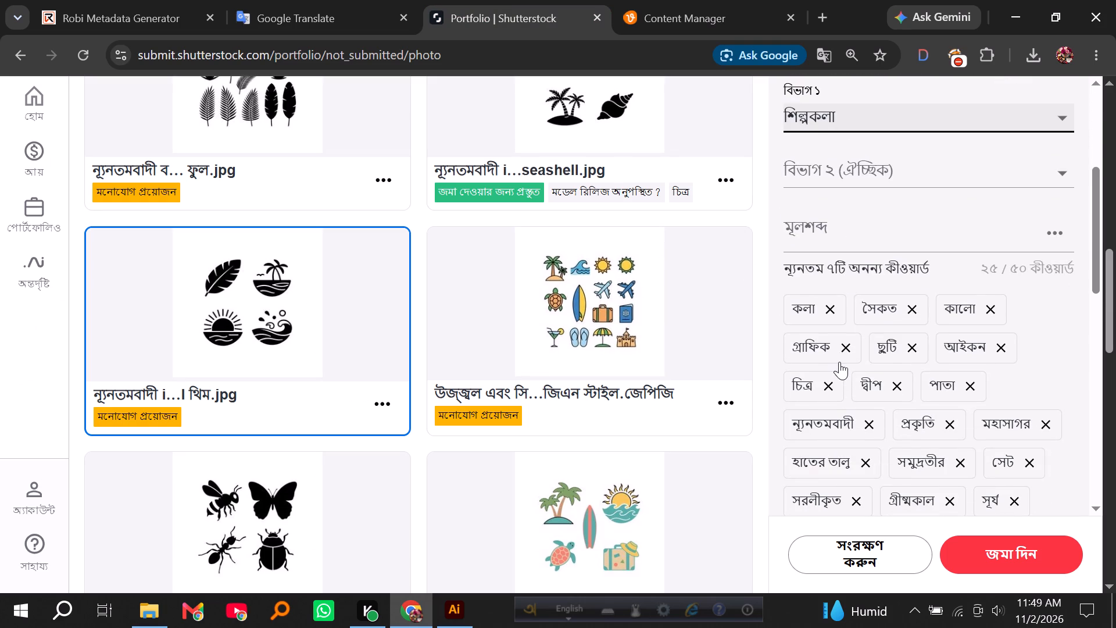
click(830, 306)
scroll(881, 323, down, 1)
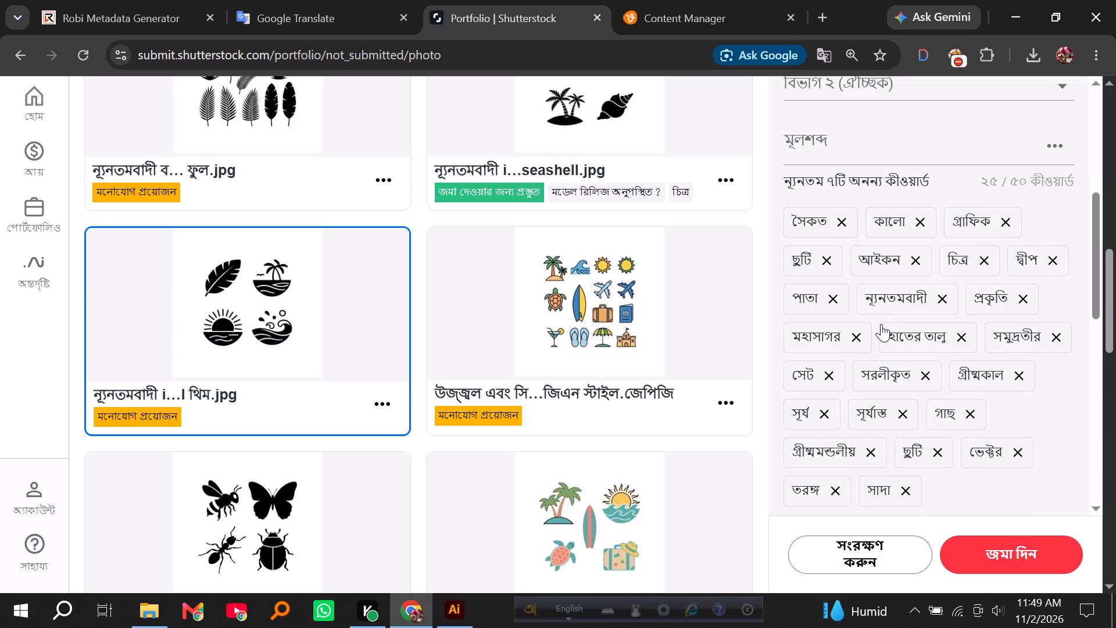
scroll(881, 324, down, 1)
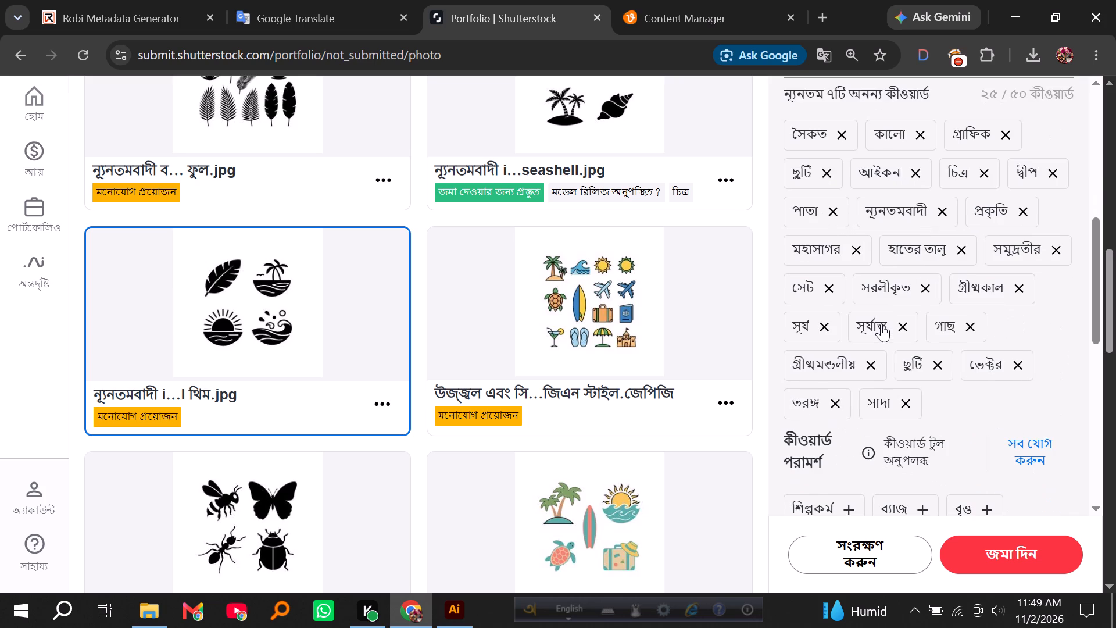
scroll(881, 324, up, 1)
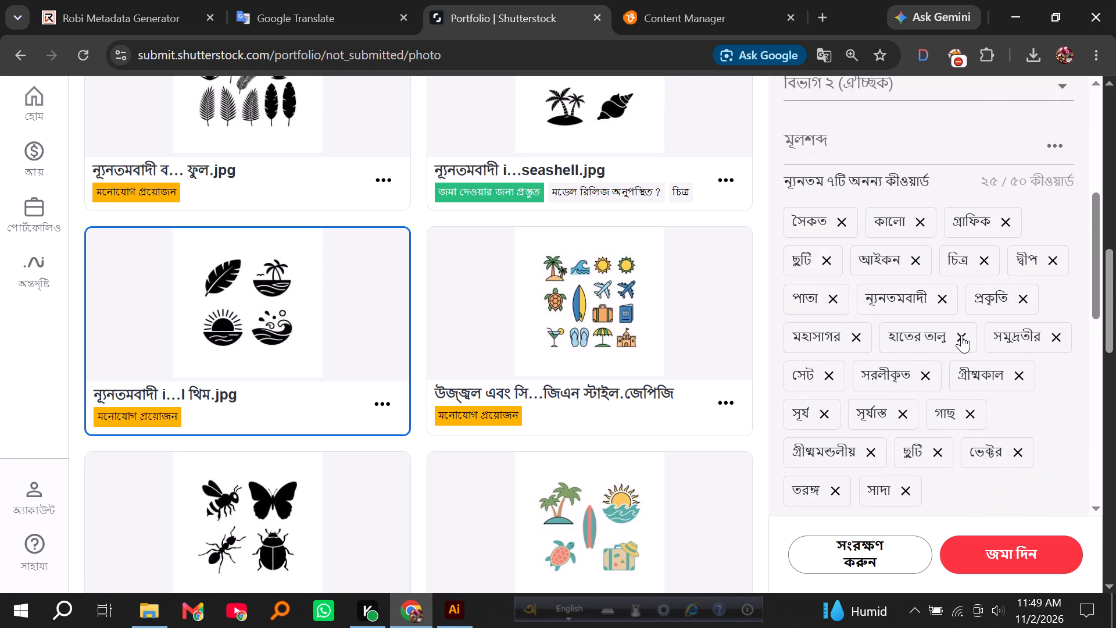
click(961, 334)
Add the suggested keywords ডিজাইন, সংগ্রহ, দিগন্ত and ভূদৃশ্য to the entry.
scroll(889, 347, down, 1)
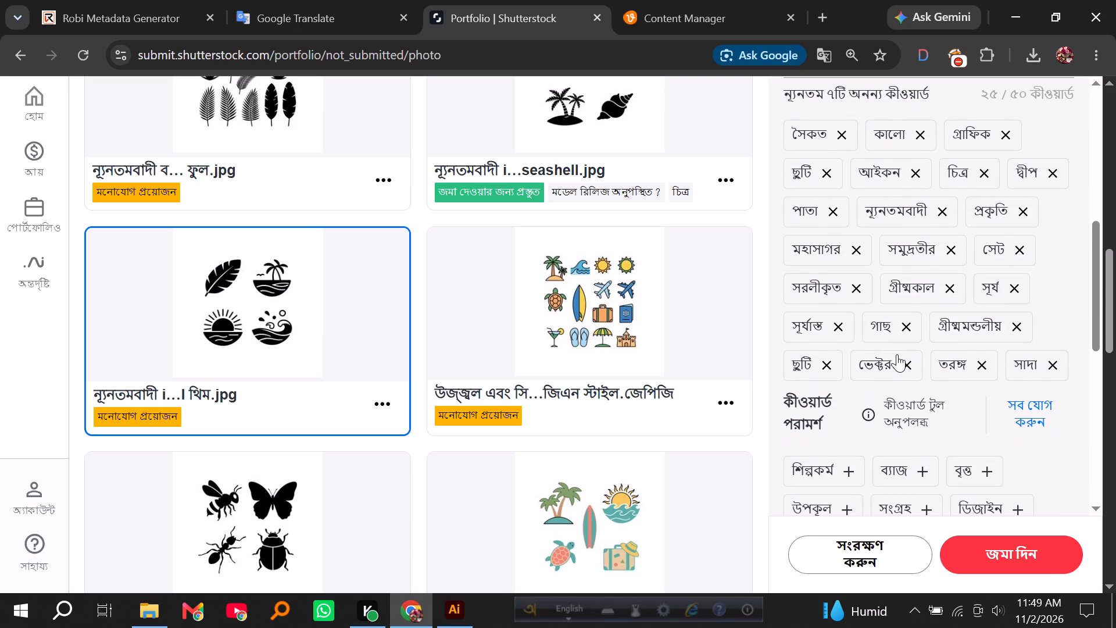
scroll(897, 354, down, 2)
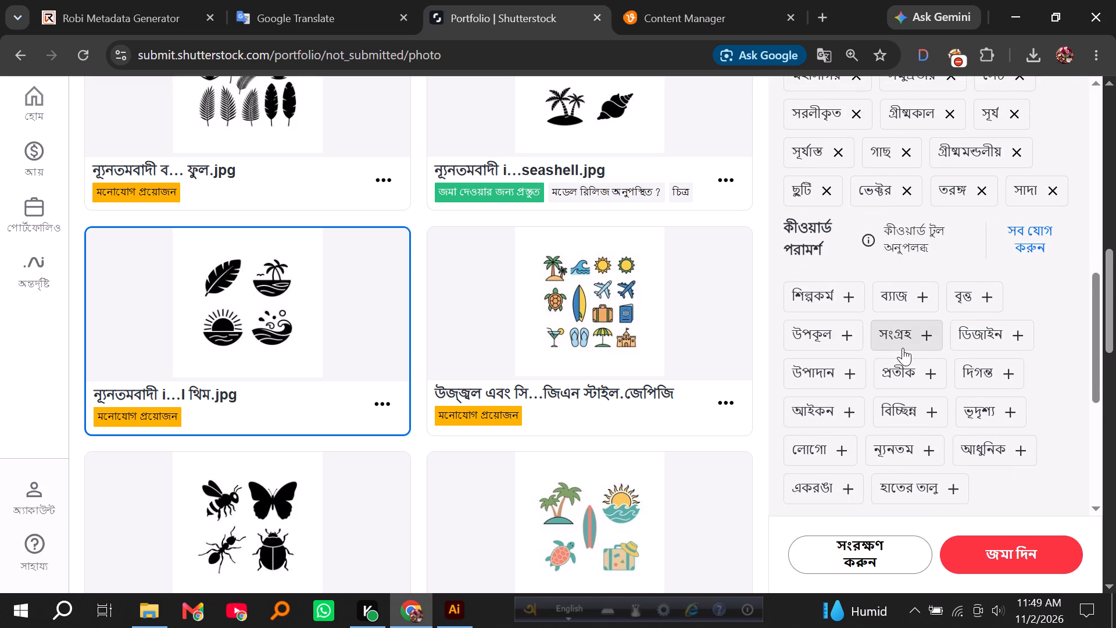
click(957, 335)
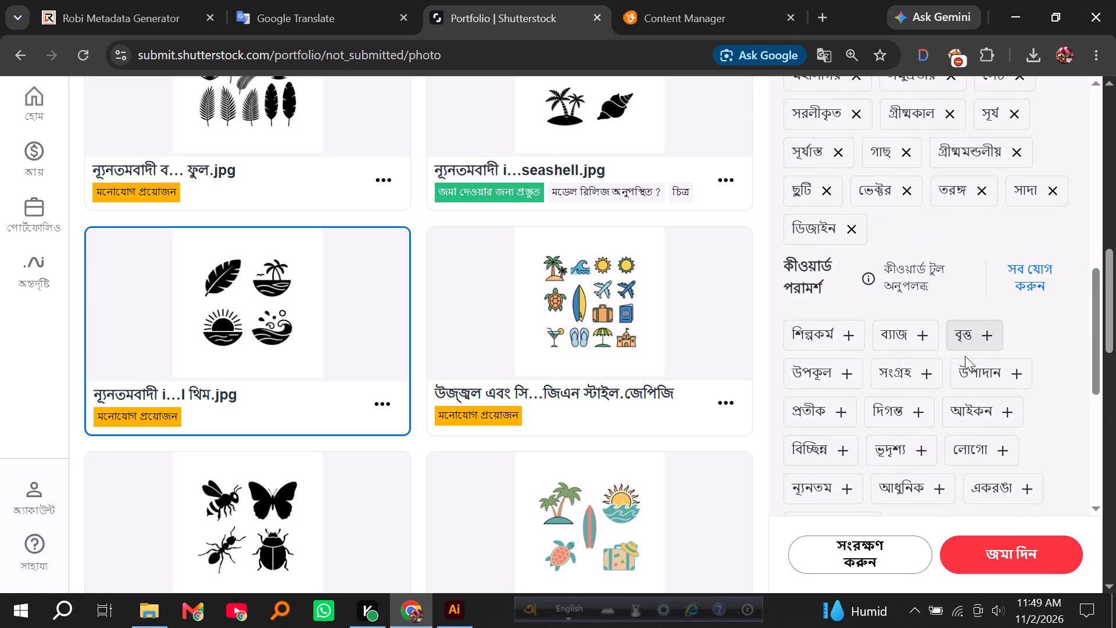
click(892, 372)
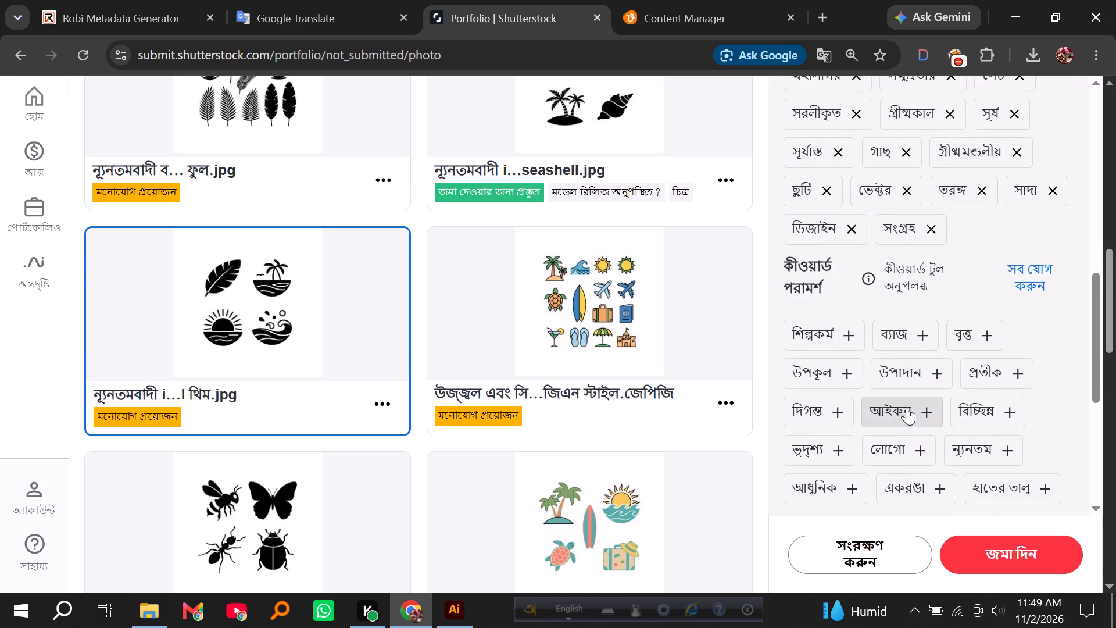
click(813, 412)
scroll(839, 399, down, 1)
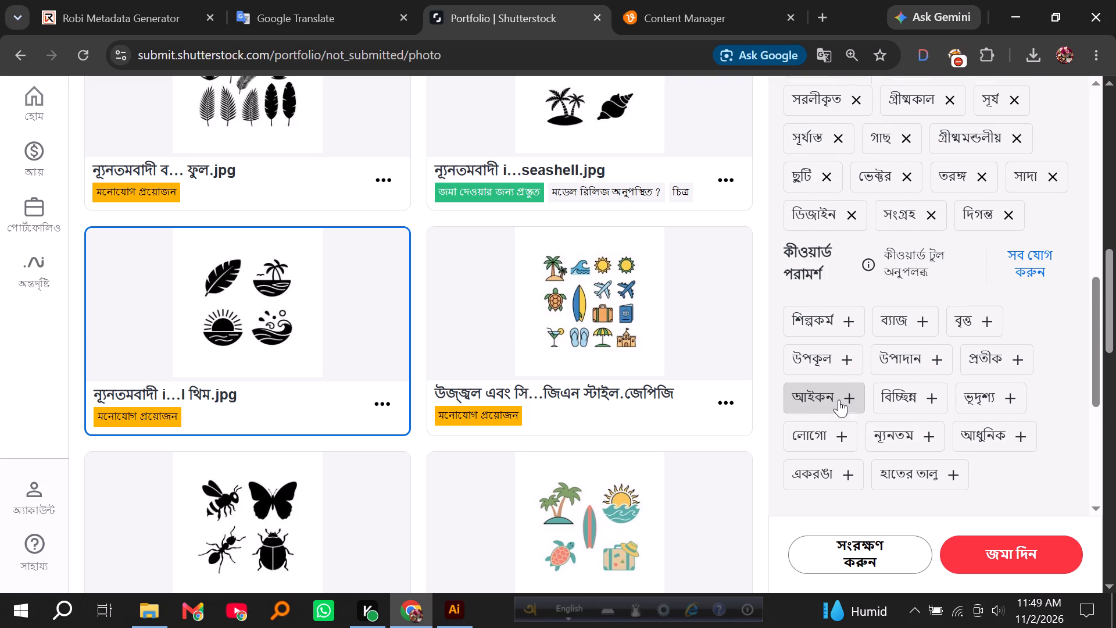
click(978, 328)
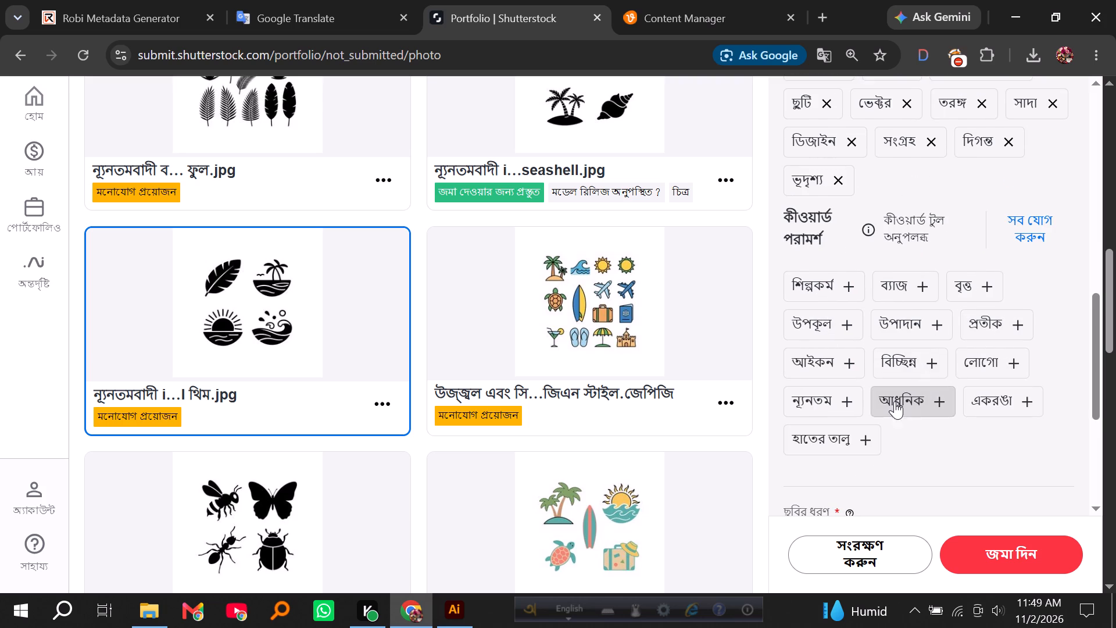
Set the entry's image type to চিত্র (Illustration).
scroll(846, 398, down, 2)
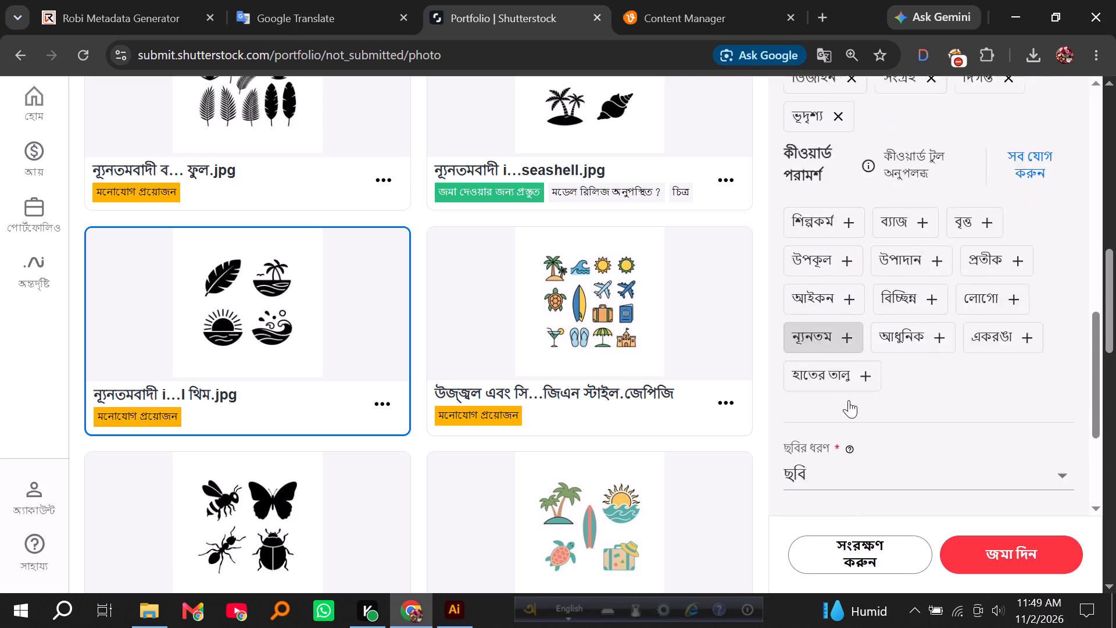
click(849, 370)
click(837, 435)
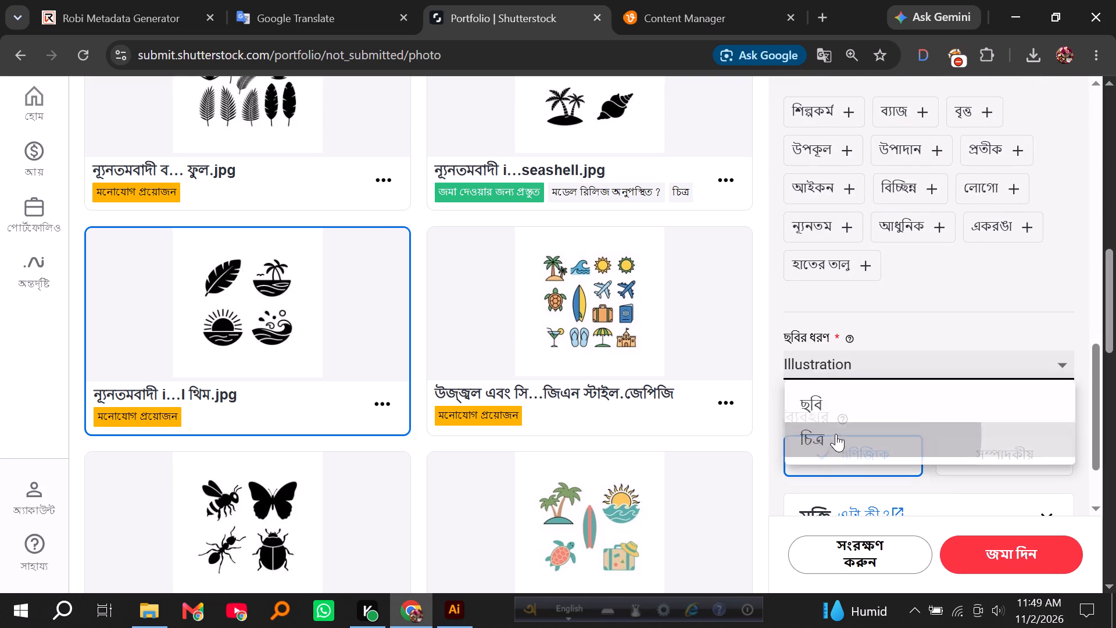
In Google Translate, replace the Bengali text with ঢেউ and copy its English translation.
scroll(846, 361, up, 1)
click(333, 0)
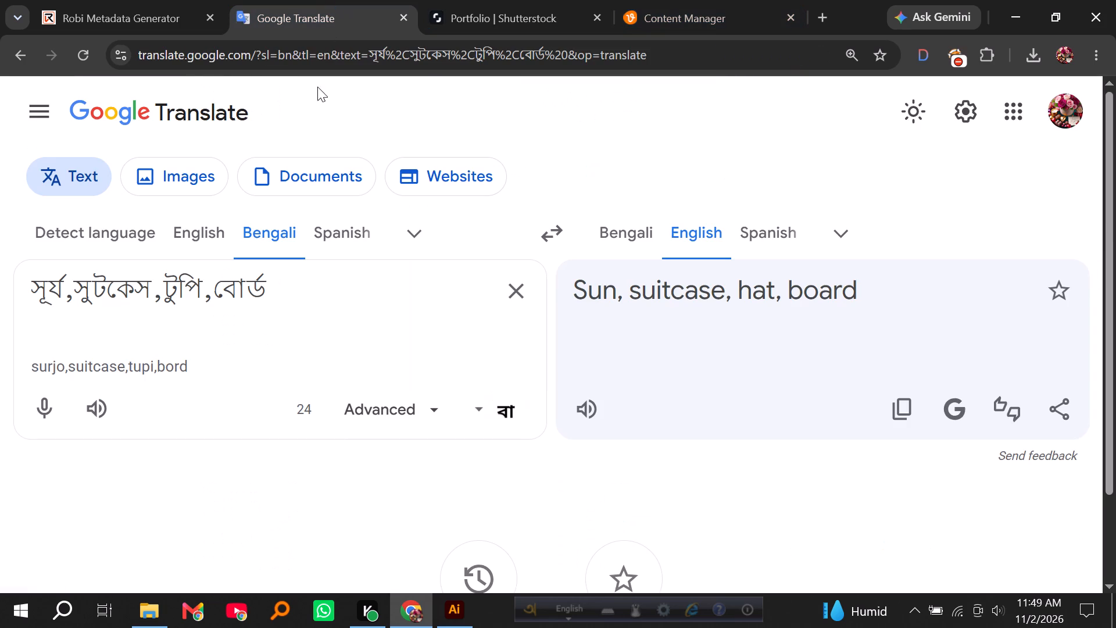
click(531, 0)
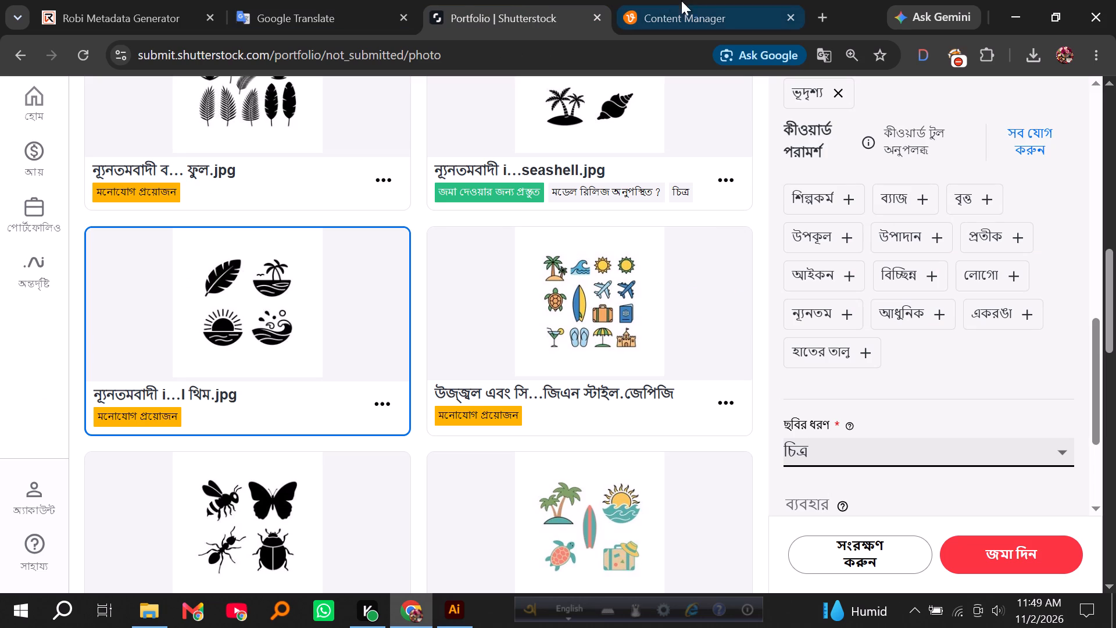
click(341, 0)
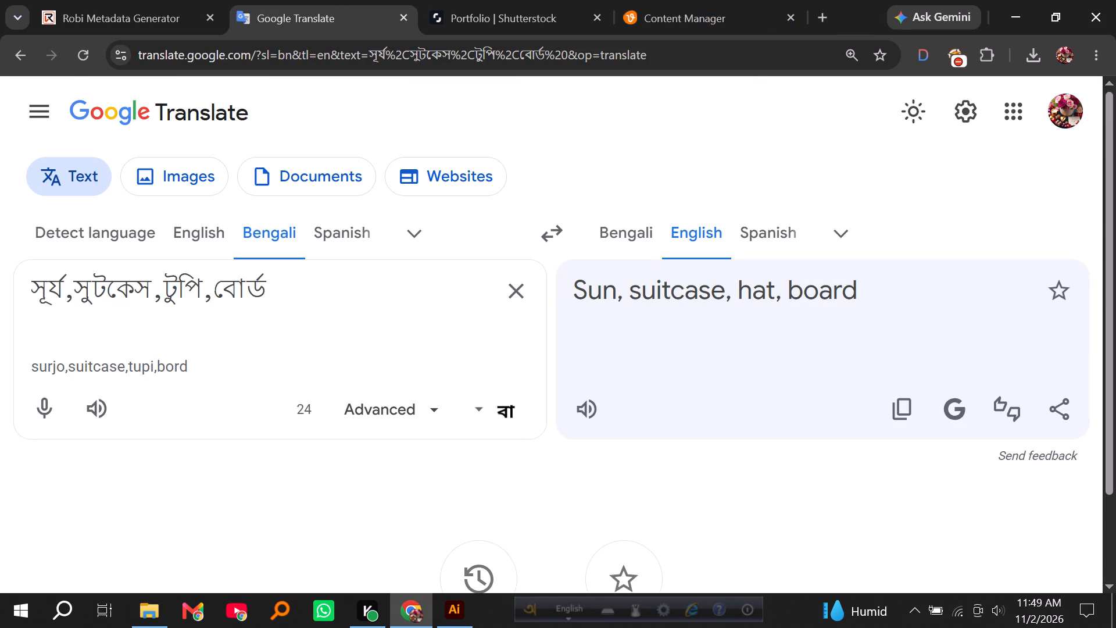
drag(352, 292, 9, 294)
text(deu)
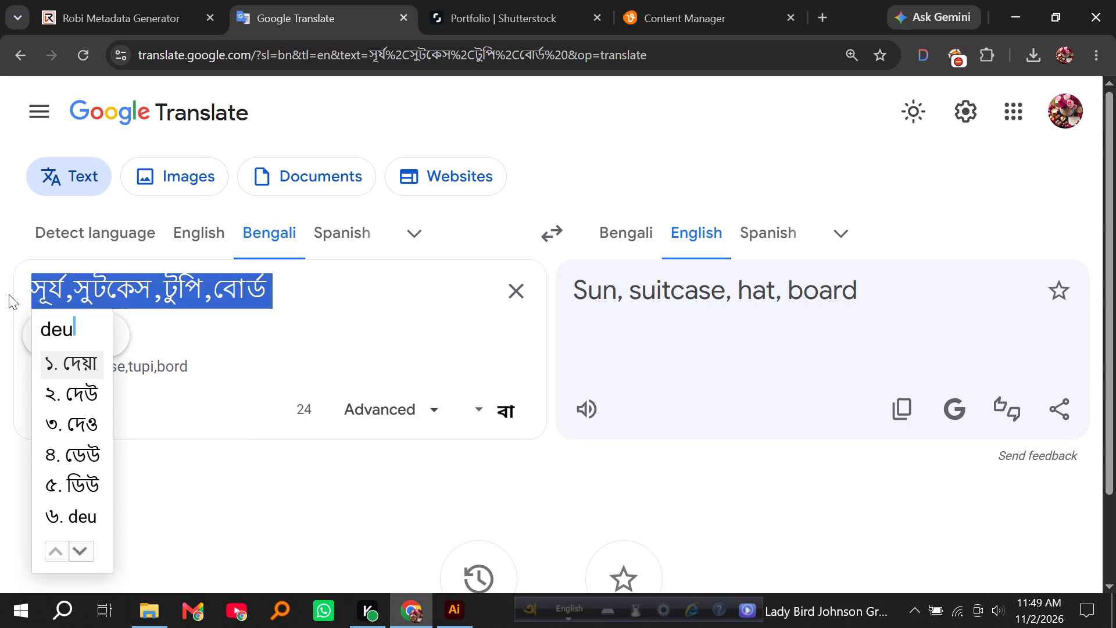
key(Down)
key(Down)
key(Down)
key(space)
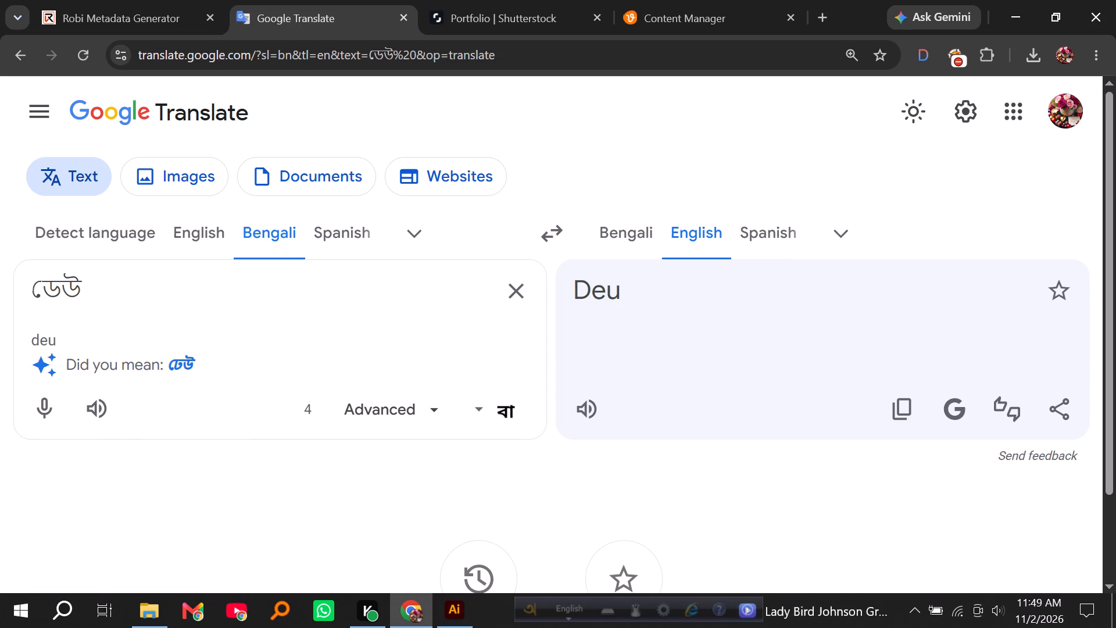
click(181, 360)
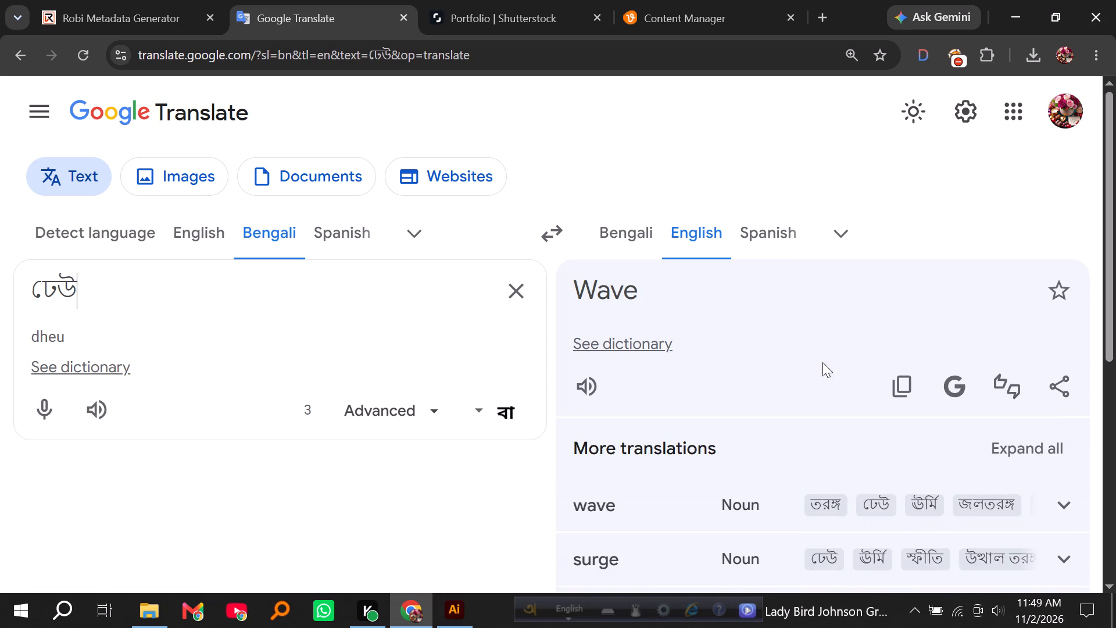
click(898, 388)
In Shutterstock, add the copied word Wave as a keyword of the banana leaf and palm island entry and save the entry.
click(462, 1)
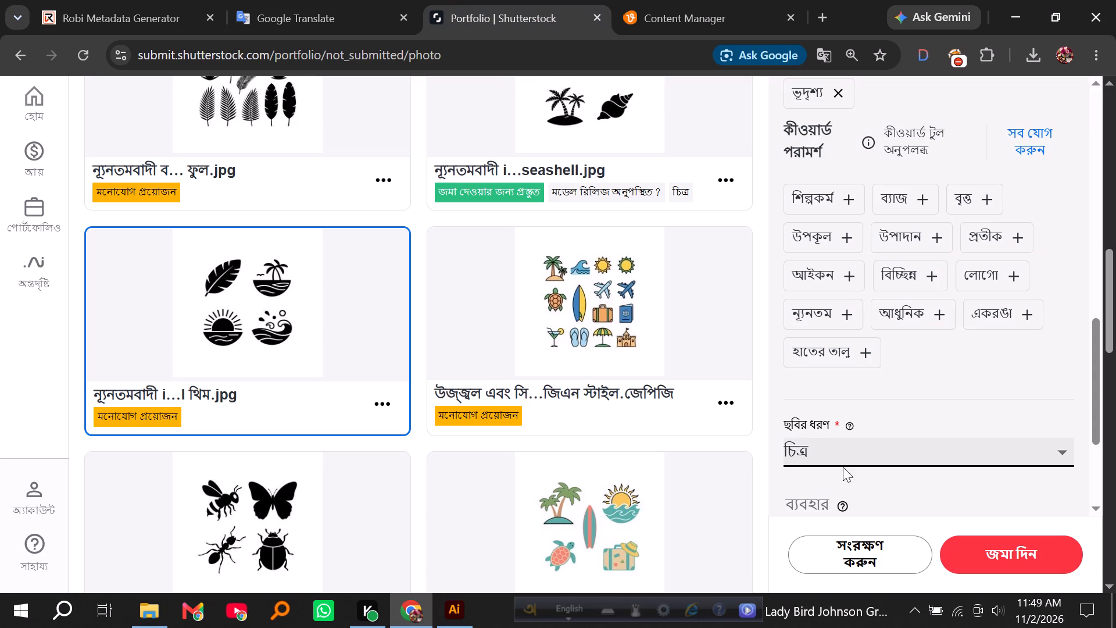
scroll(845, 427, up, 6)
click(843, 238)
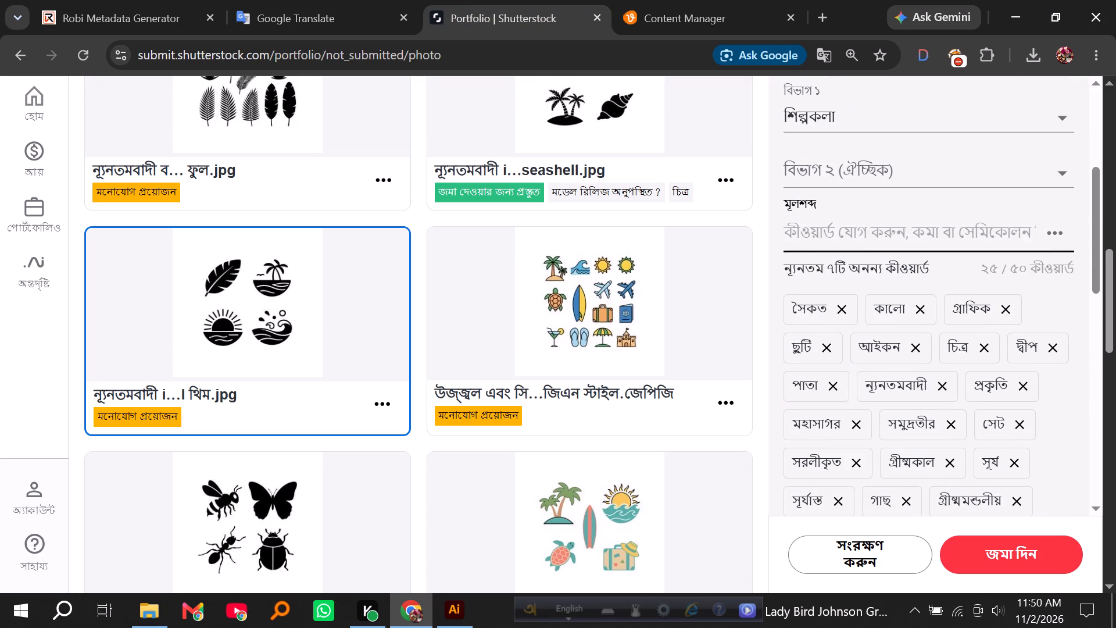
key(ctrl+v)
key(Return)
scroll(844, 243, down, 2)
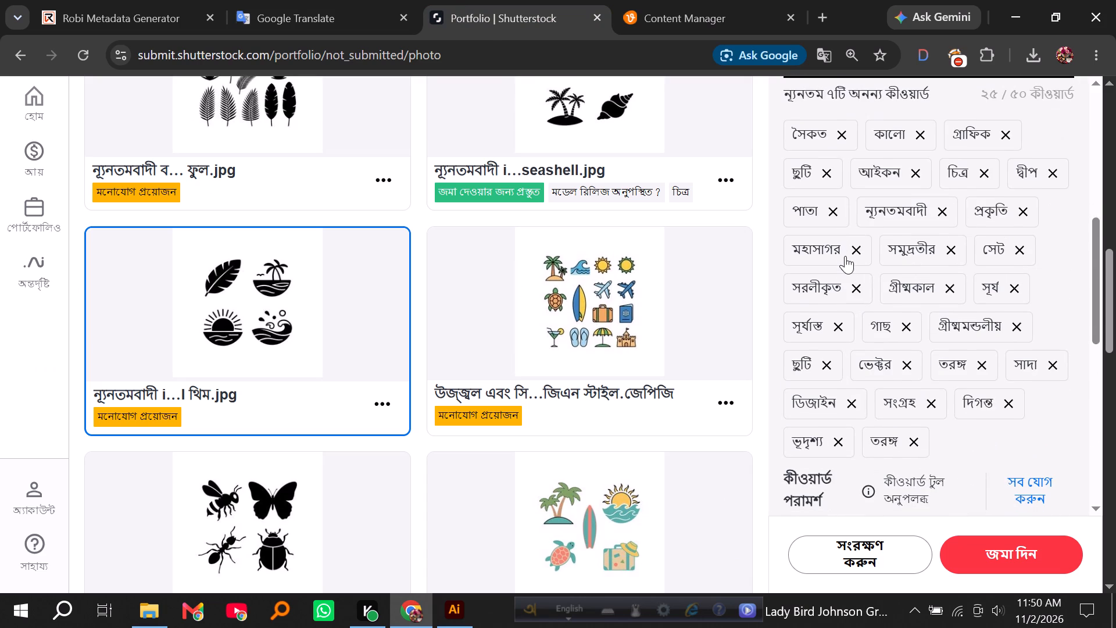
scroll(845, 262, up, 2)
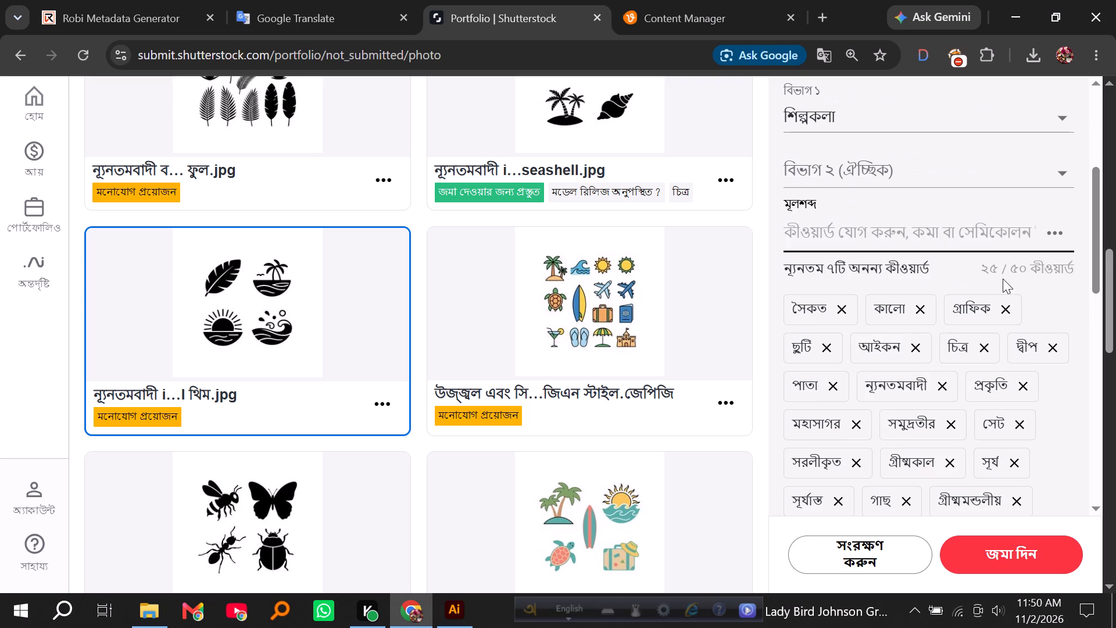
click(853, 546)
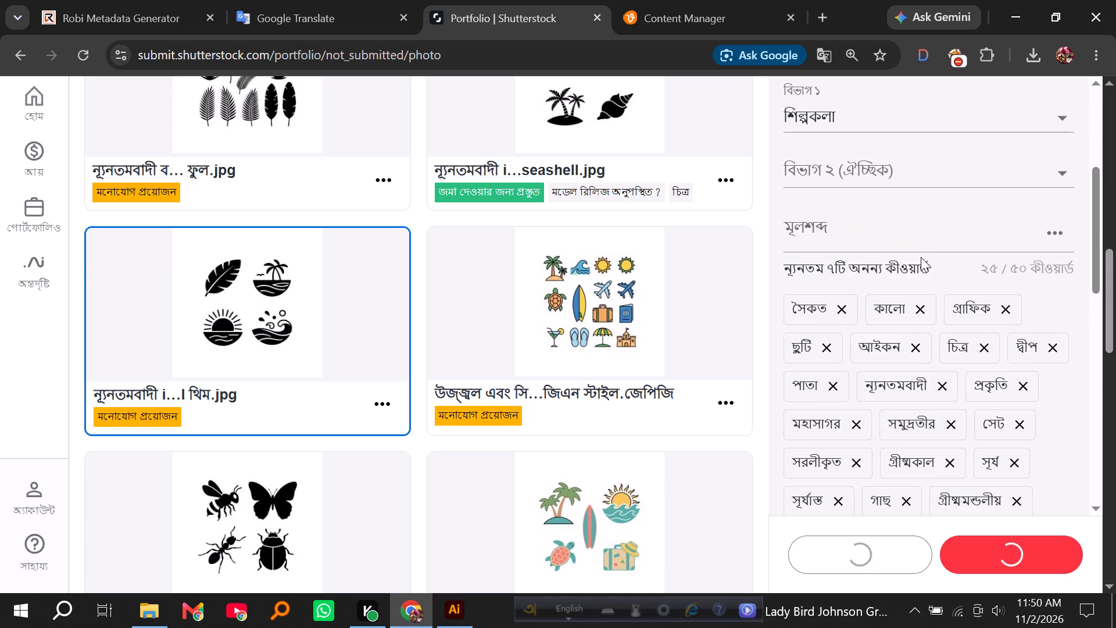
Copy all keywords of the banana leaf and palm island entry and paste them into the matching Vecteezy file's keywords.
click(1050, 229)
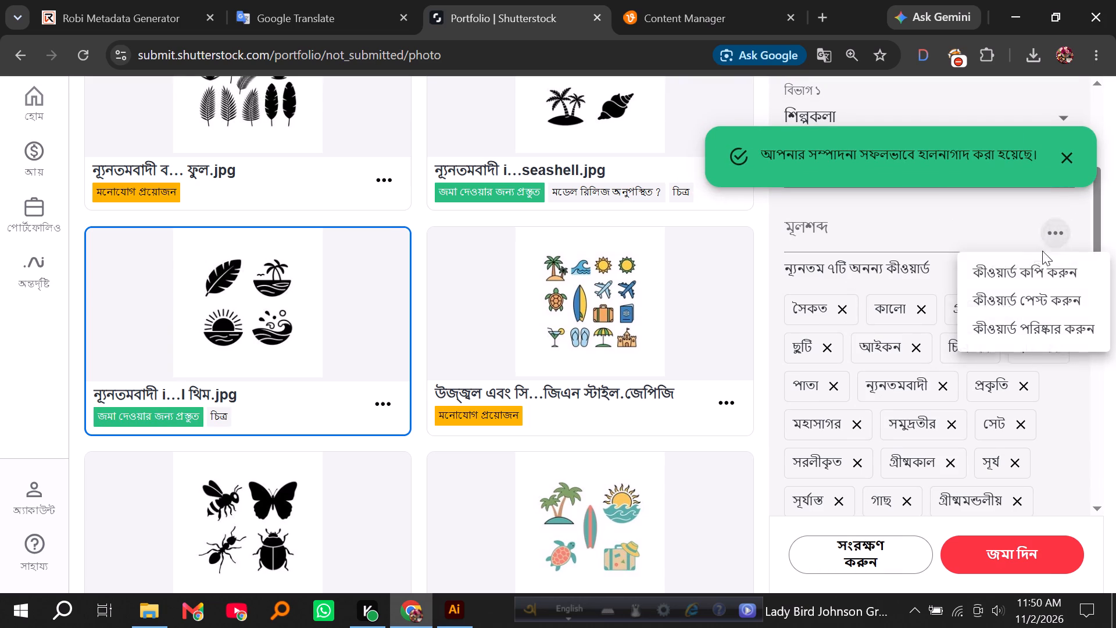
click(1014, 269)
click(717, 0)
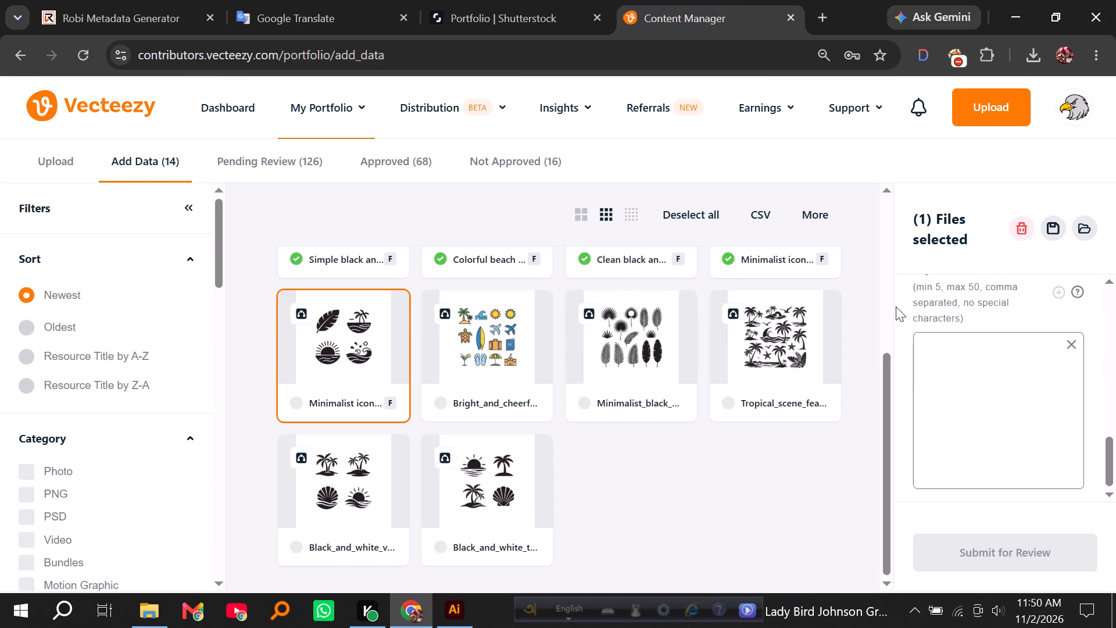
key(ctrl+v)
Remove the prohibited keyword vector from the leaf, palm island, sunset and waves file and save its data.
scroll(970, 395, down, 2)
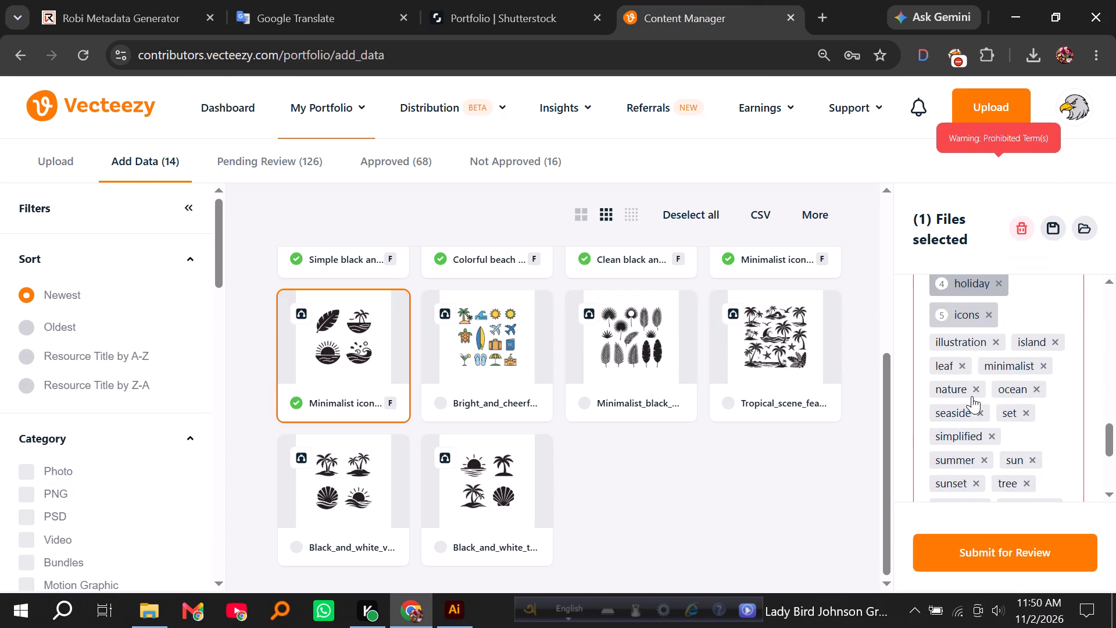
scroll(972, 395, down, 1)
click(975, 439)
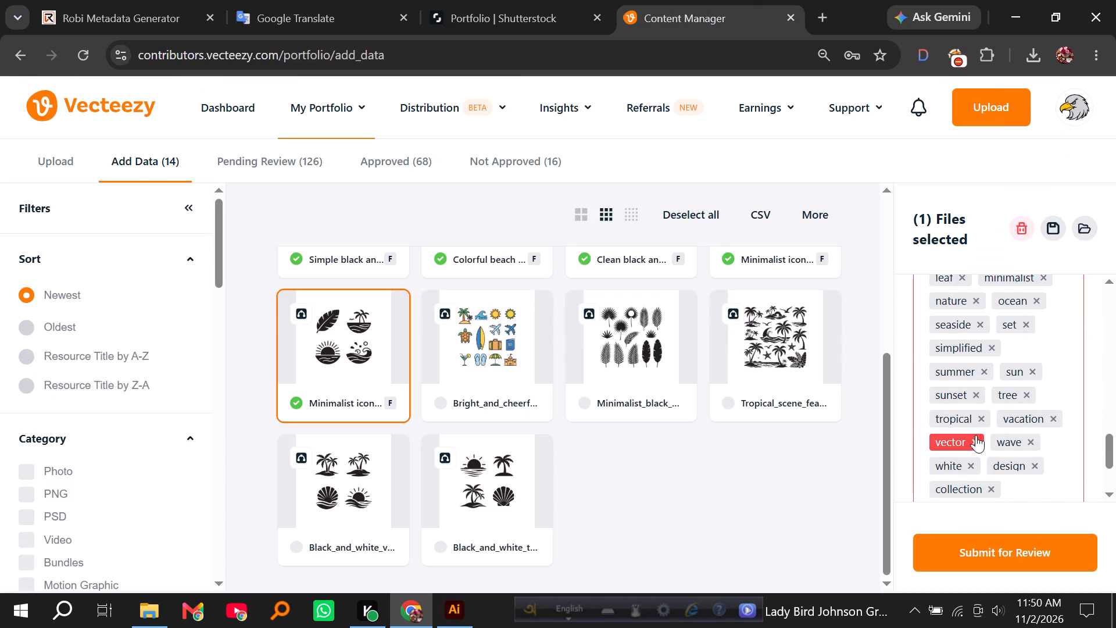
scroll(1000, 406, down, 3)
scroll(1003, 409, up, 3)
click(1051, 233)
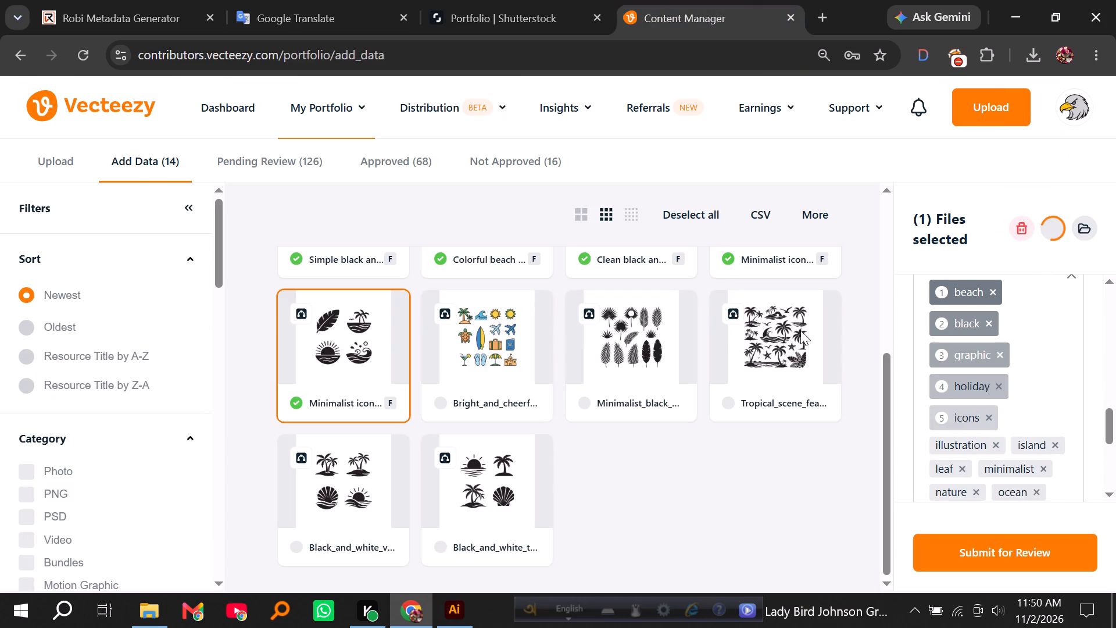
In Shutterstock, select the colourful travel, beach and vacation icons entry and copy its English description.
click(504, 0)
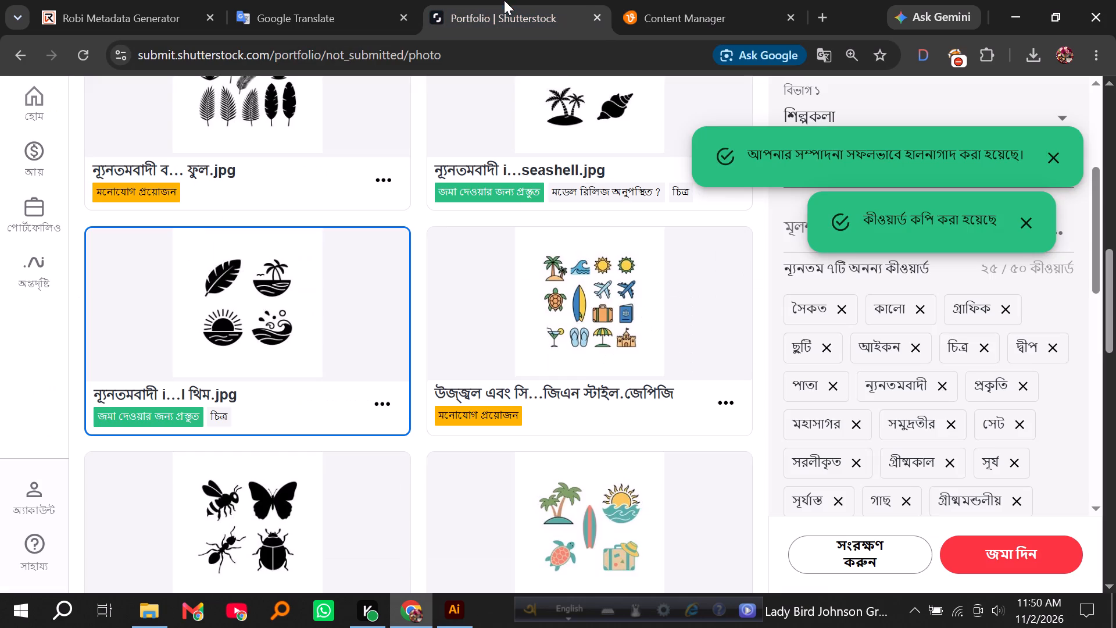
click(536, 312)
scroll(849, 312, up, 6)
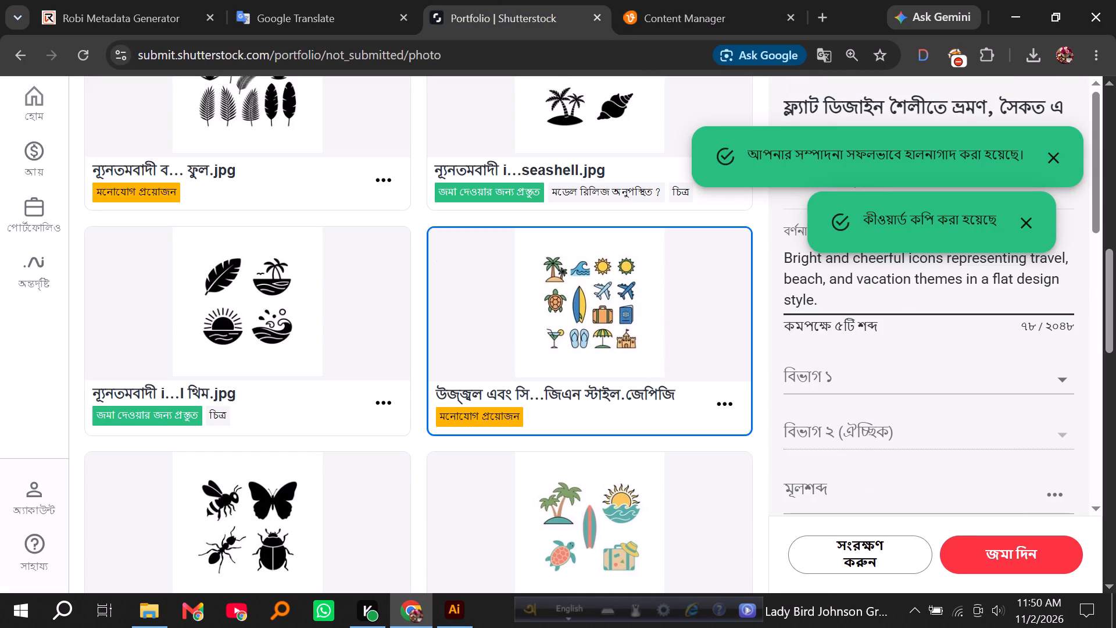
triple_click(853, 279)
click(853, 279)
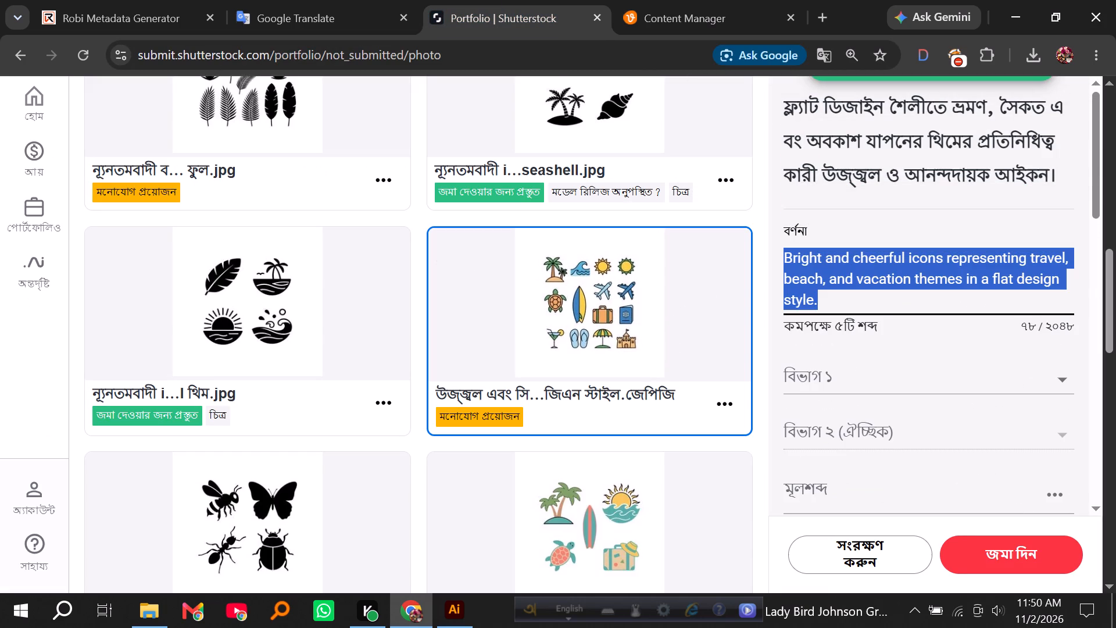
key(ctrl+c)
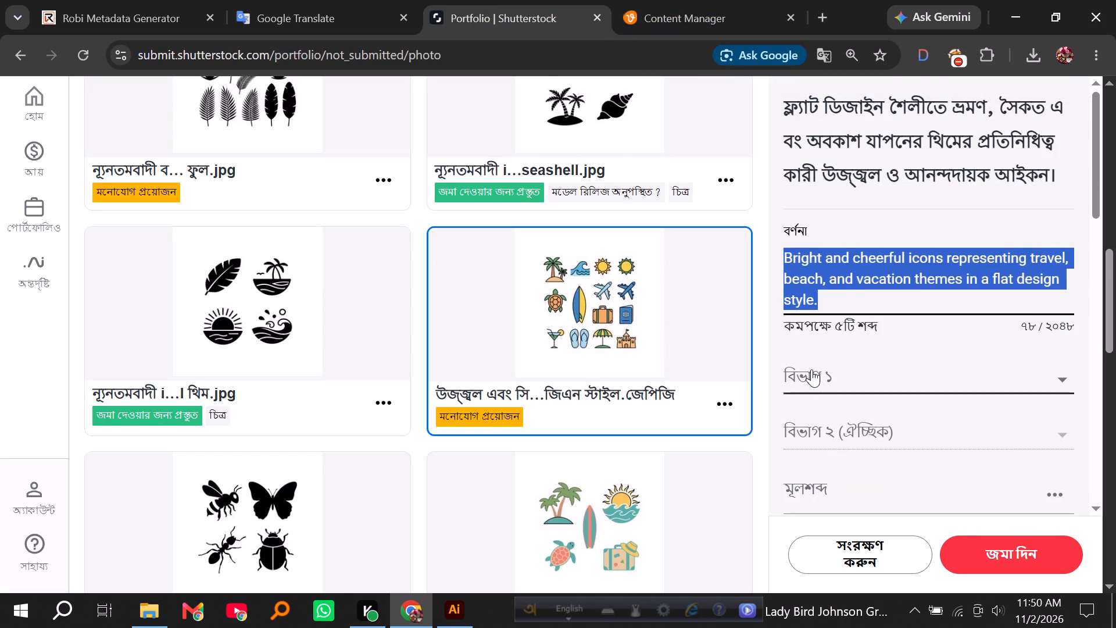
Set the colourful travel icons entry's category 1 to Holidays (ছুটির দিন) and category 2 to Arts (শিল্পকলা).
scroll(811, 369, down, 1)
click(832, 291)
scroll(863, 448, down, 1)
click(863, 461)
click(855, 345)
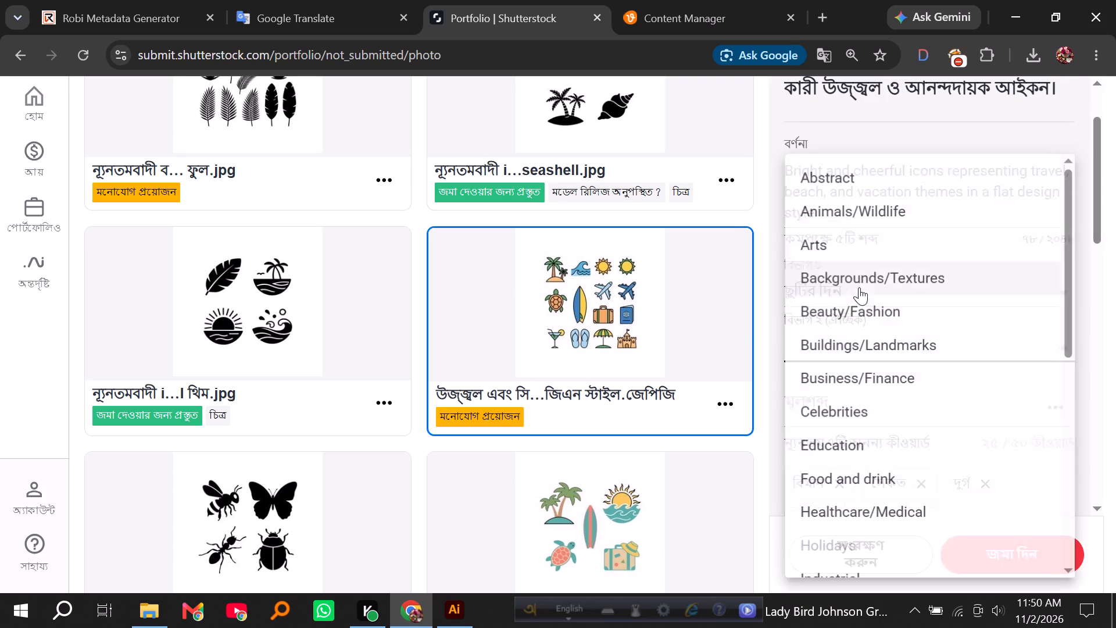
click(850, 251)
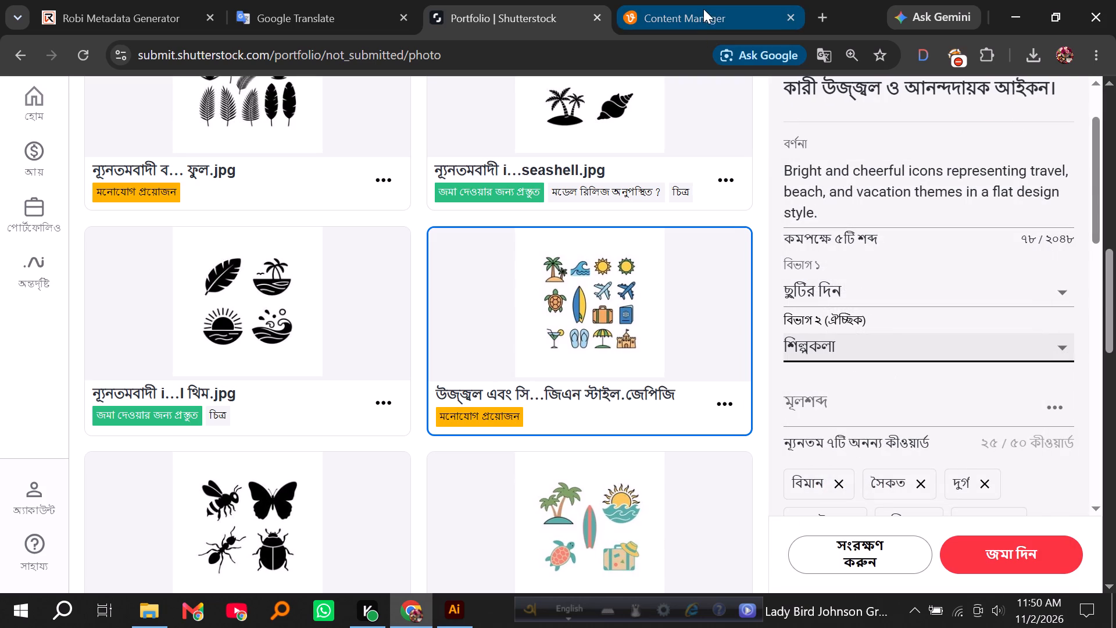
In Vecteezy, select the matching colourful travel and beach icons file and set its licence to Pro.
click(700, 5)
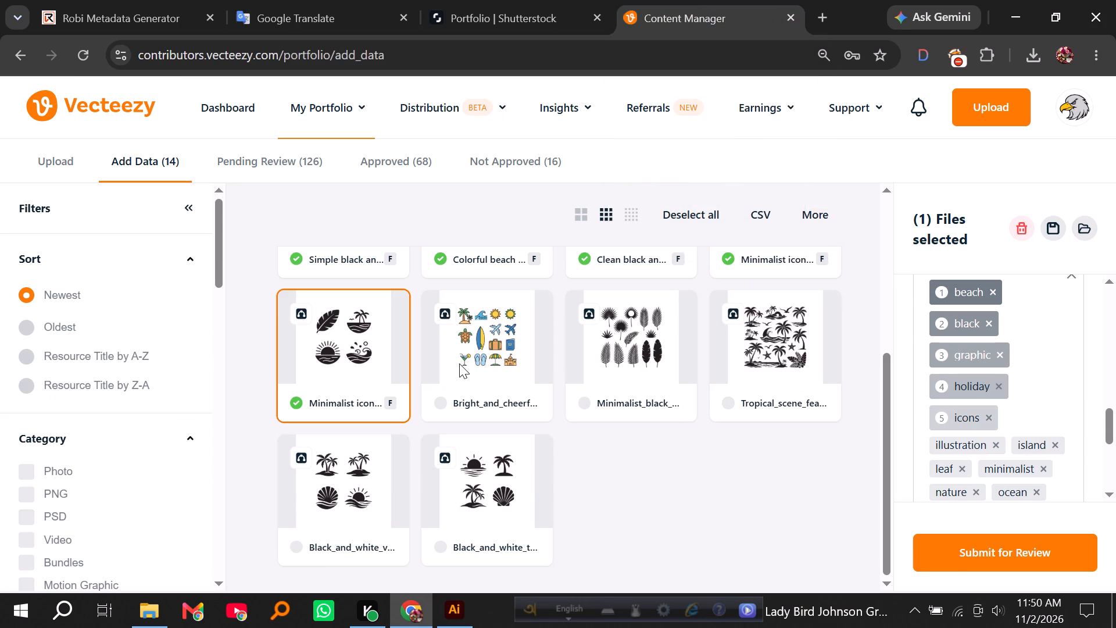
click(459, 363)
scroll(989, 406, up, 5)
scroll(965, 406, down, 1)
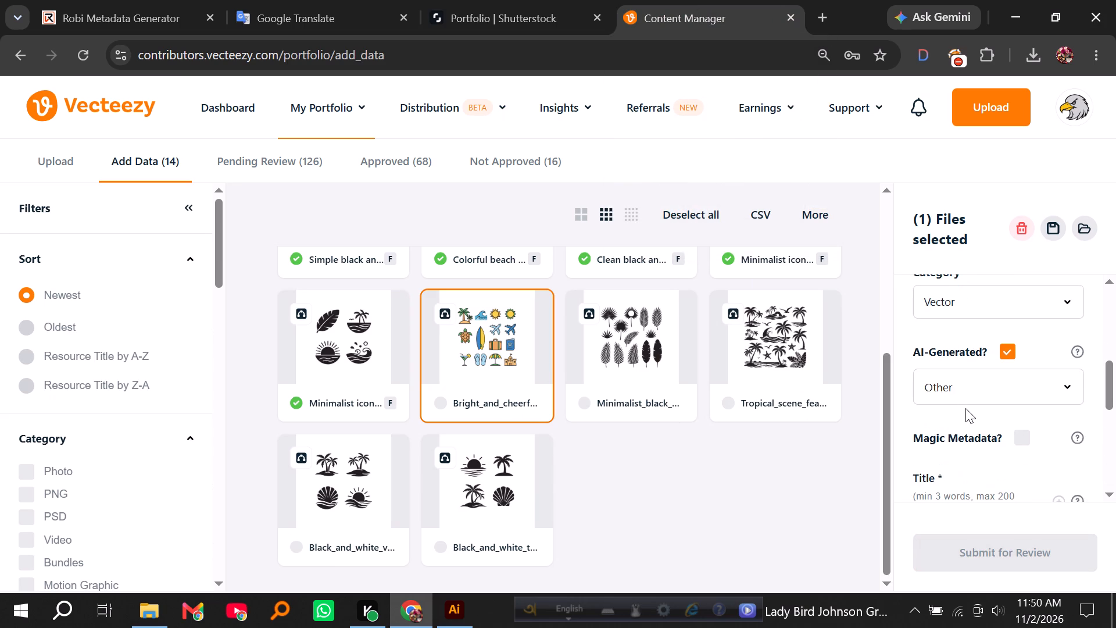
scroll(952, 383, up, 3)
click(930, 412)
Replace the file's placeholder title Mobile with the copied description of bright and cheerful travel, beach and vacation icons.
scroll(989, 374, down, 2)
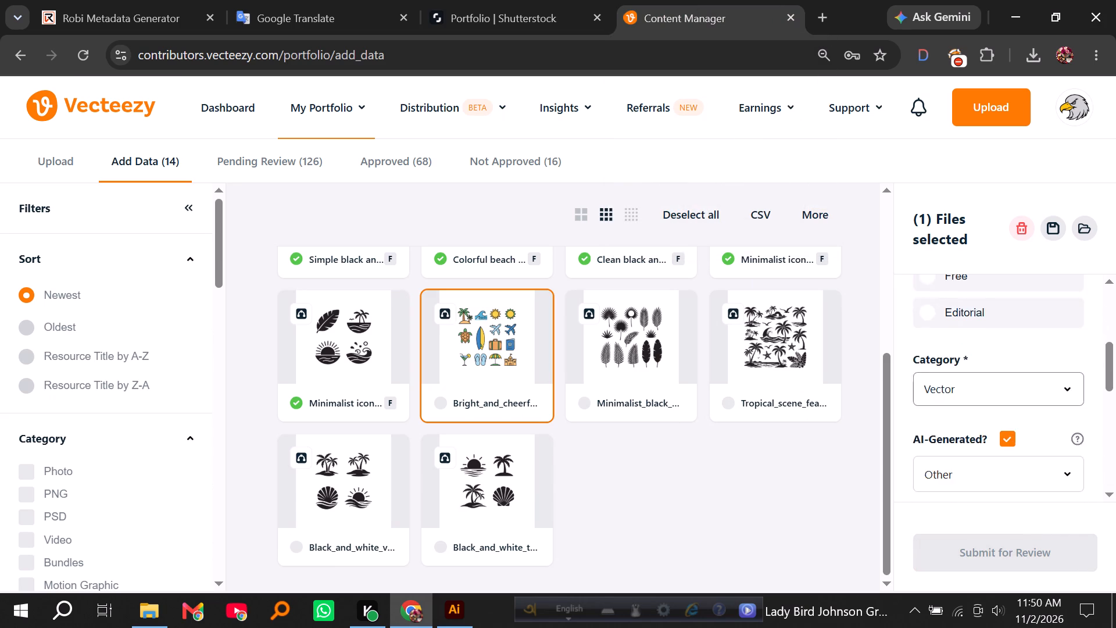
scroll(993, 380, down, 3)
drag(990, 391, 907, 380)
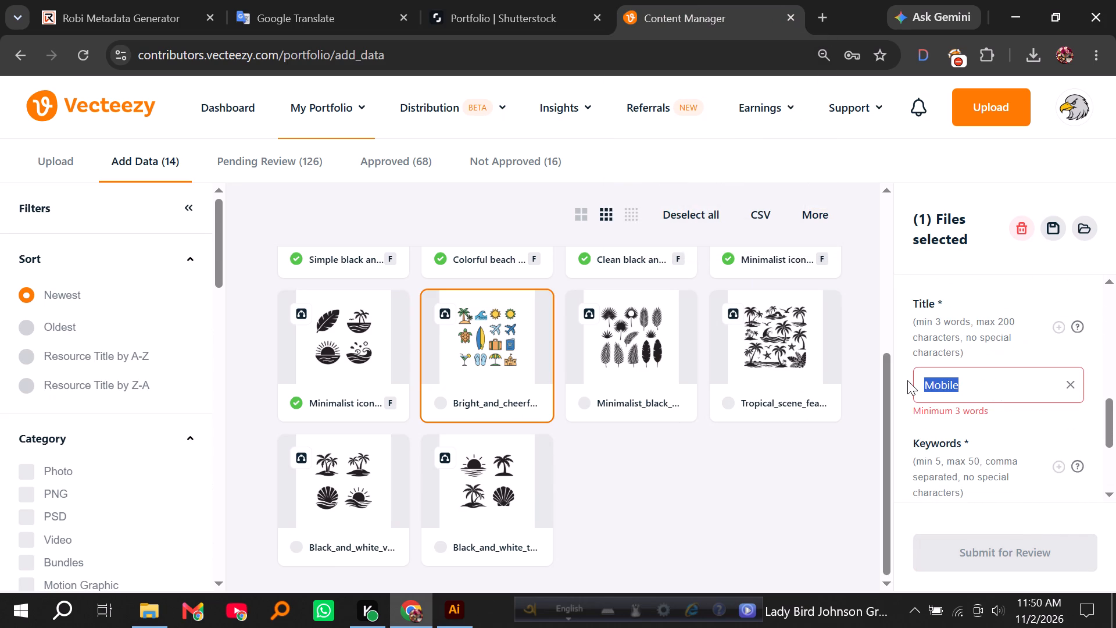
key(ctrl+v)
scroll(964, 467, down, 2)
click(967, 450)
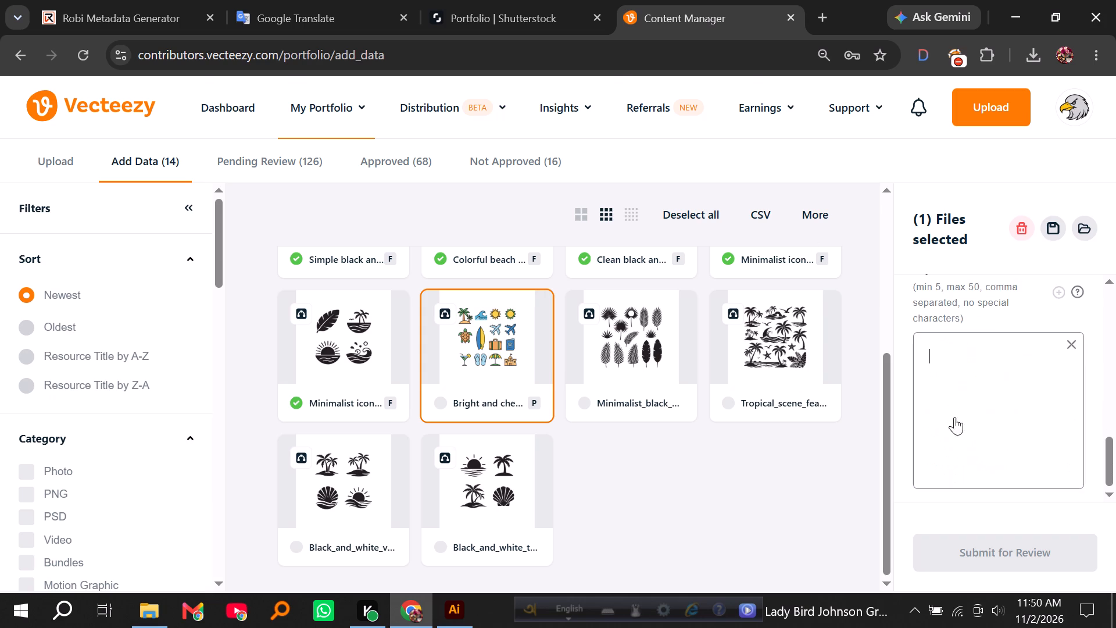
In Shutterstock, review the colourful travel icons entry's keywords and suggestions, and remove the palm keyword (হাতের তালু).
click(553, 0)
scroll(825, 279, down, 1)
scroll(860, 313, down, 2)
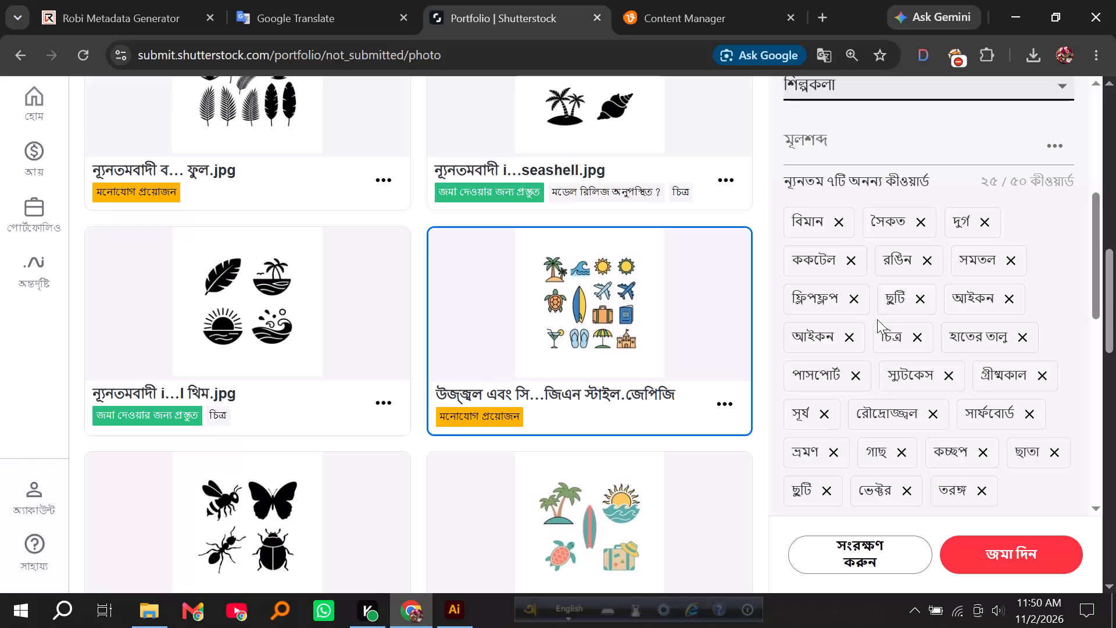
scroll(885, 316, down, 4)
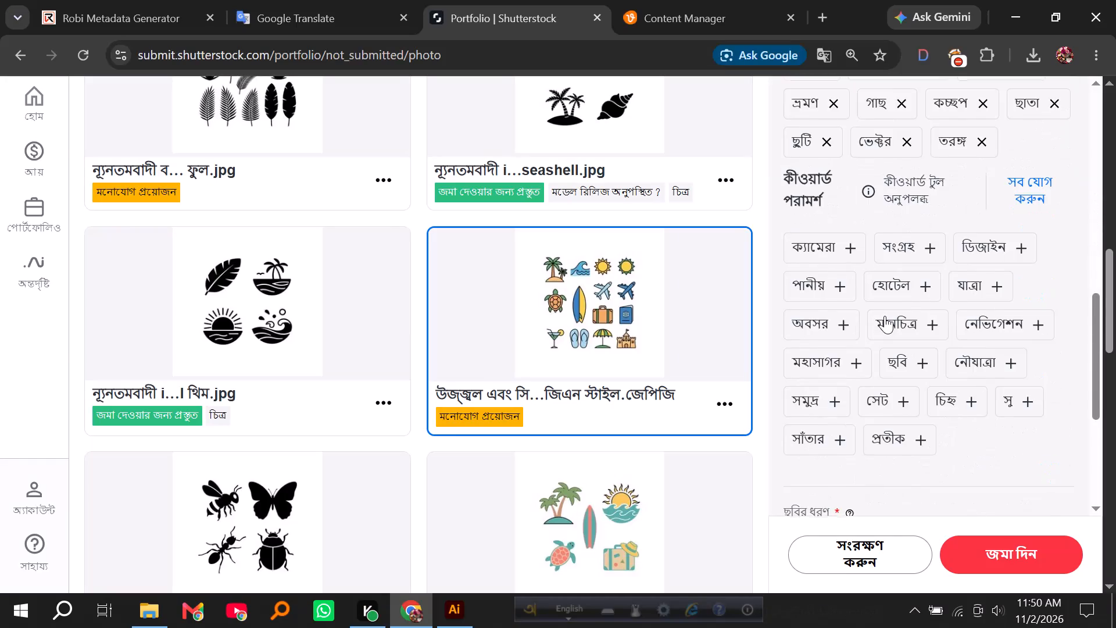
scroll(885, 316, down, 2)
scroll(885, 316, up, 1)
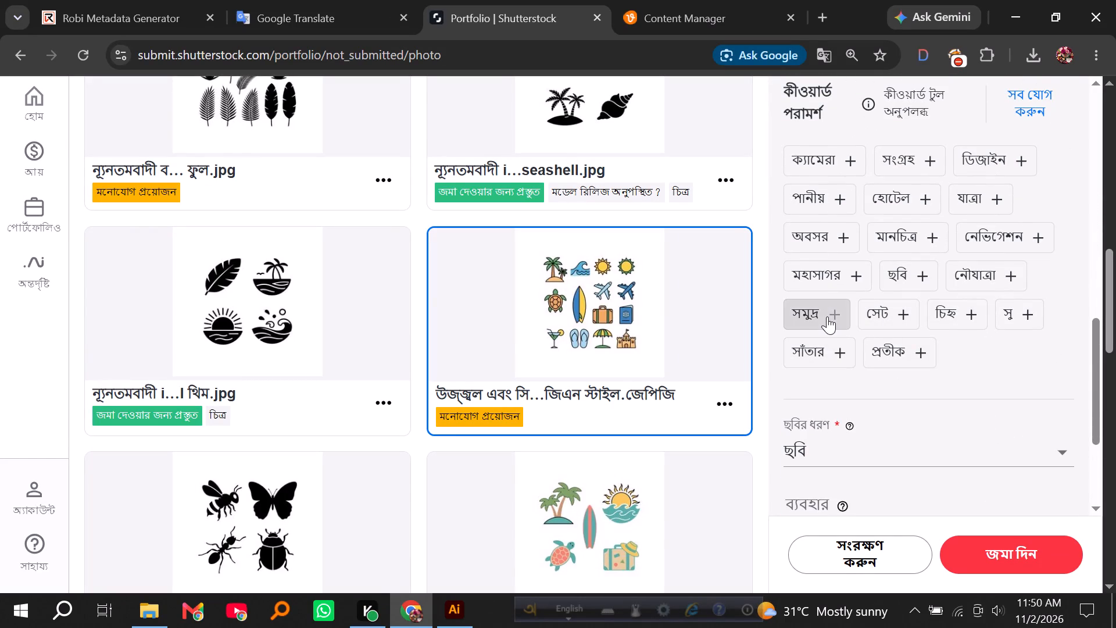
scroll(827, 316, up, 1)
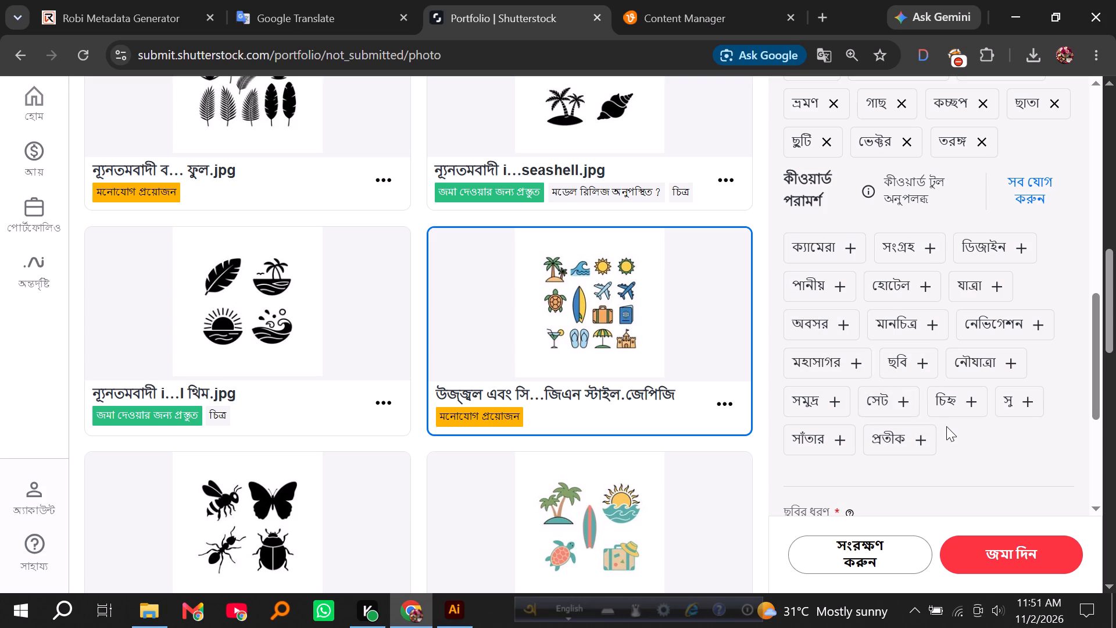
scroll(946, 426, up, 2)
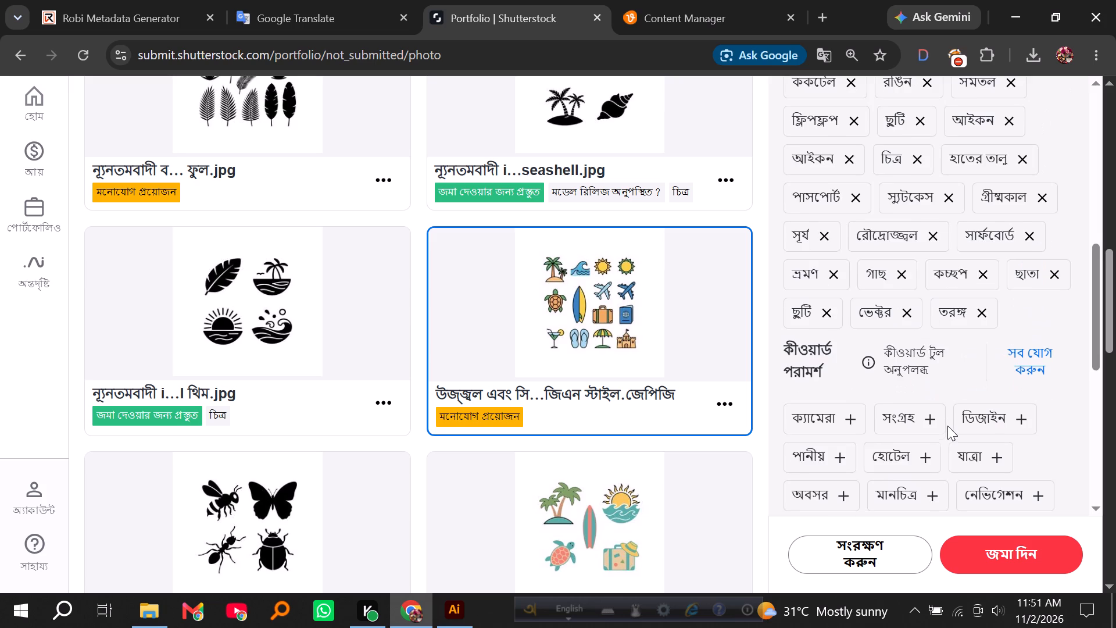
scroll(947, 426, up, 2)
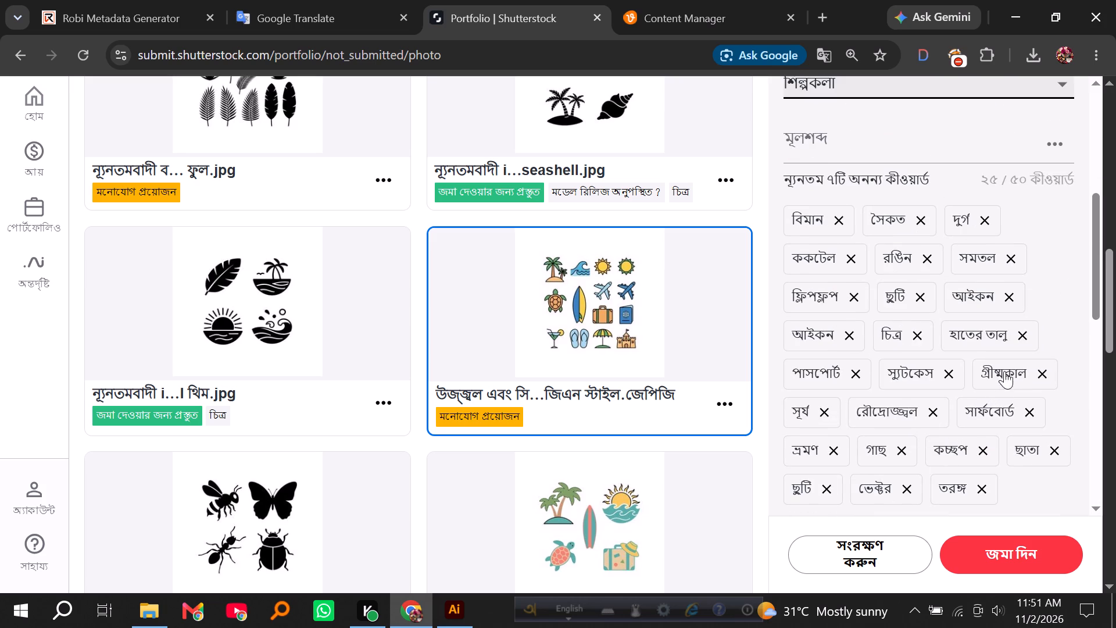
click(1022, 334)
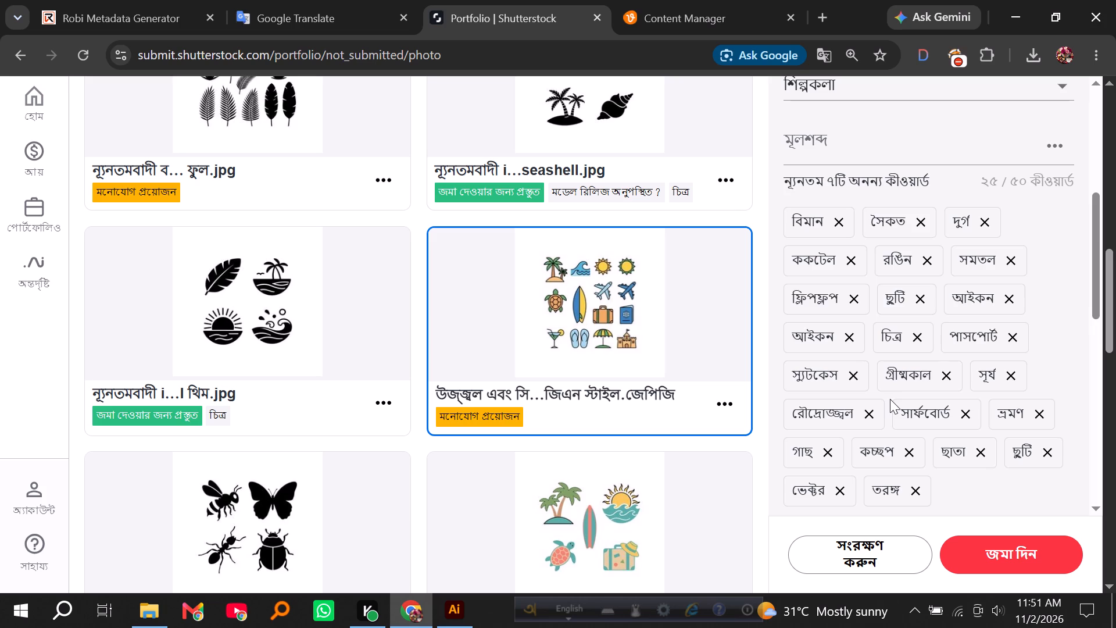
Copy the word Wave from Google Translate, add it as a keyword of the colourful travel icons entry in Shutterstock, and save the entry.
click(345, 0)
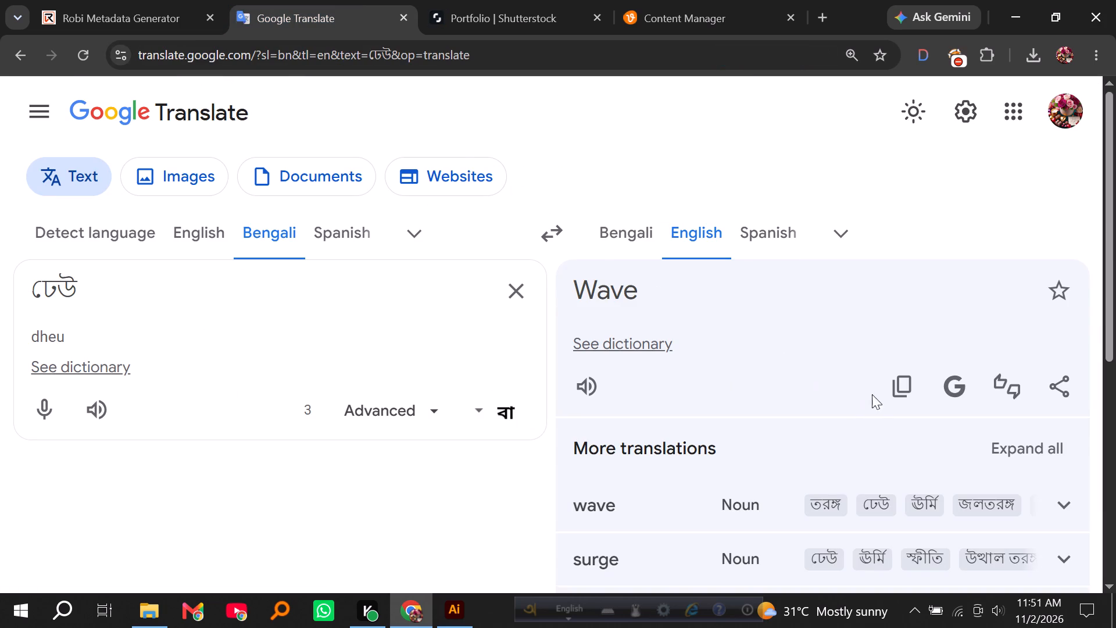
click(897, 390)
click(502, 0)
scroll(870, 430, up, 3)
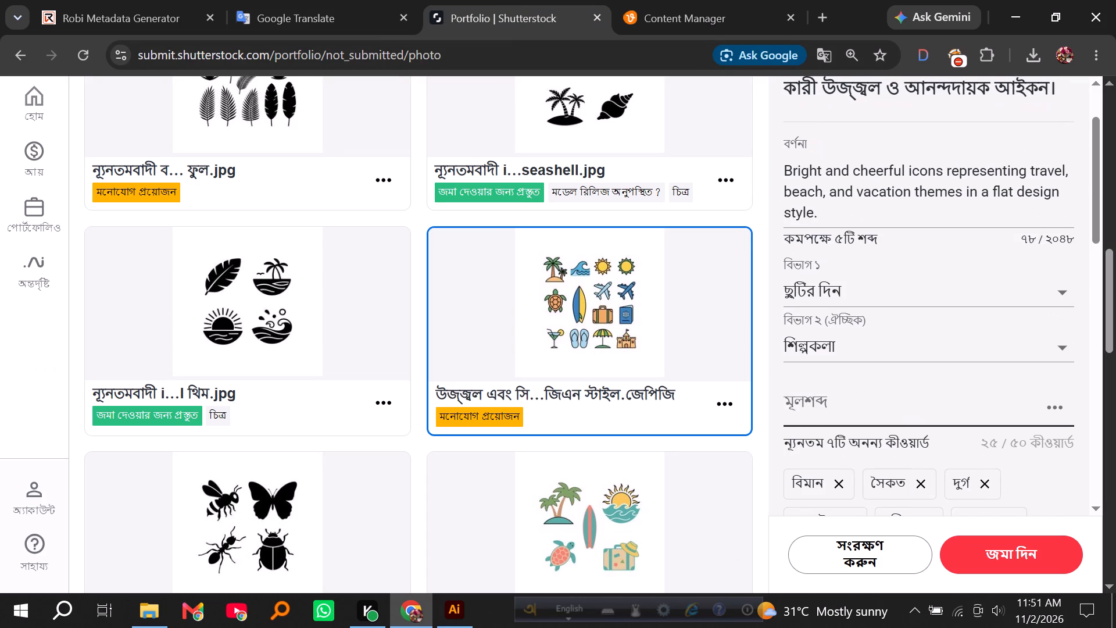
click(833, 410)
key(ctrl+v)
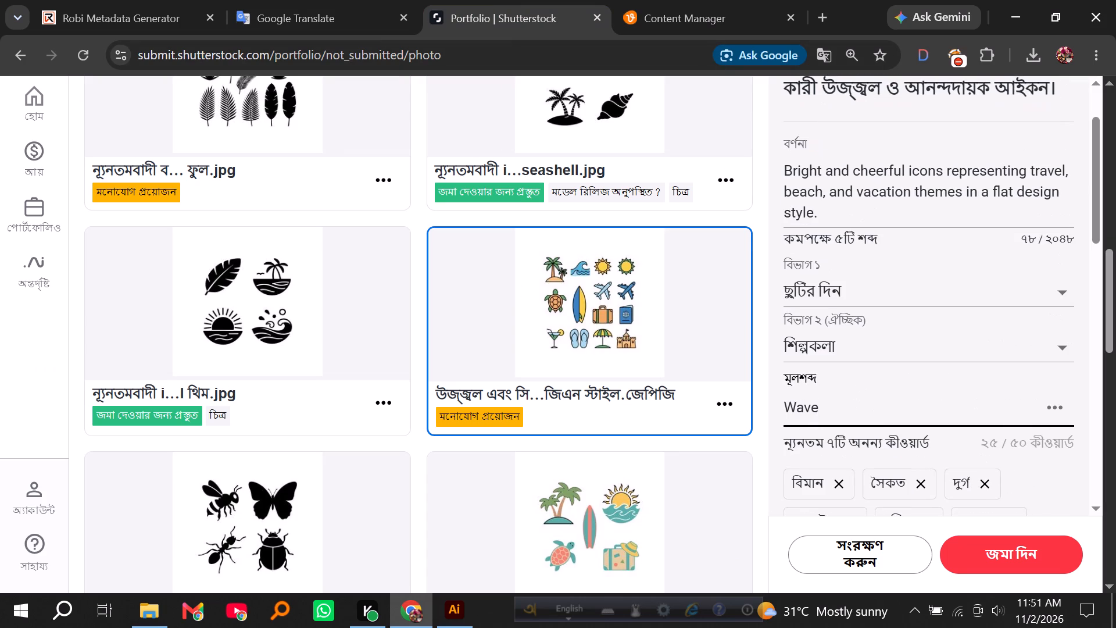
key(Return)
scroll(858, 384, down, 5)
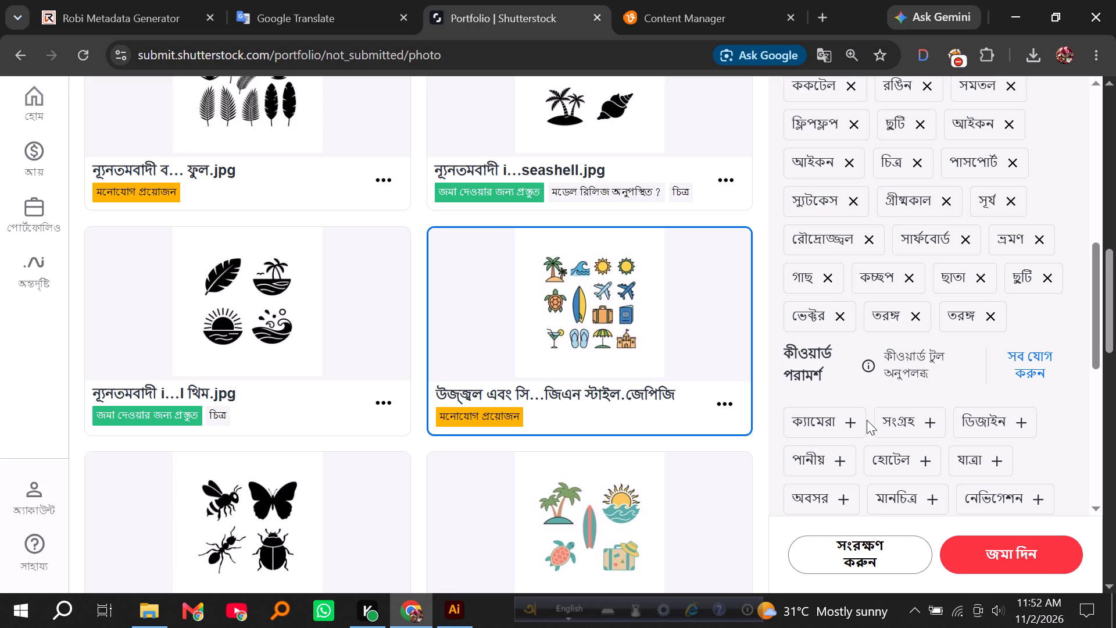
scroll(866, 412, up, 1)
scroll(888, 359, up, 2)
click(882, 561)
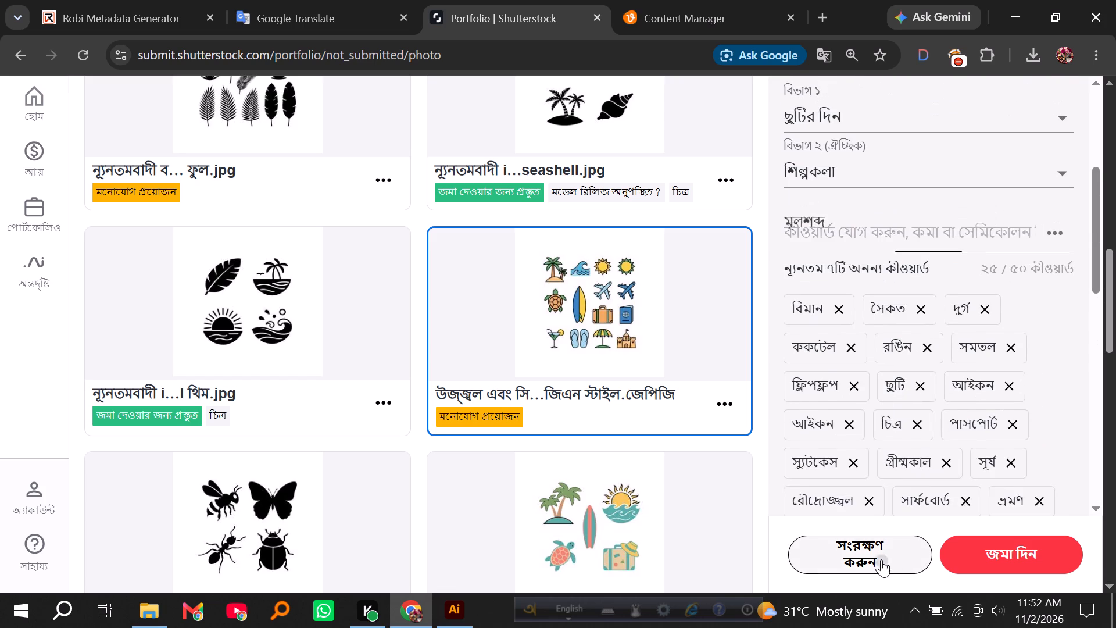
Copy all keywords of the colourful travel icons entry and paste them into the matching Vecteezy file's keywords.
scroll(932, 376, up, 1)
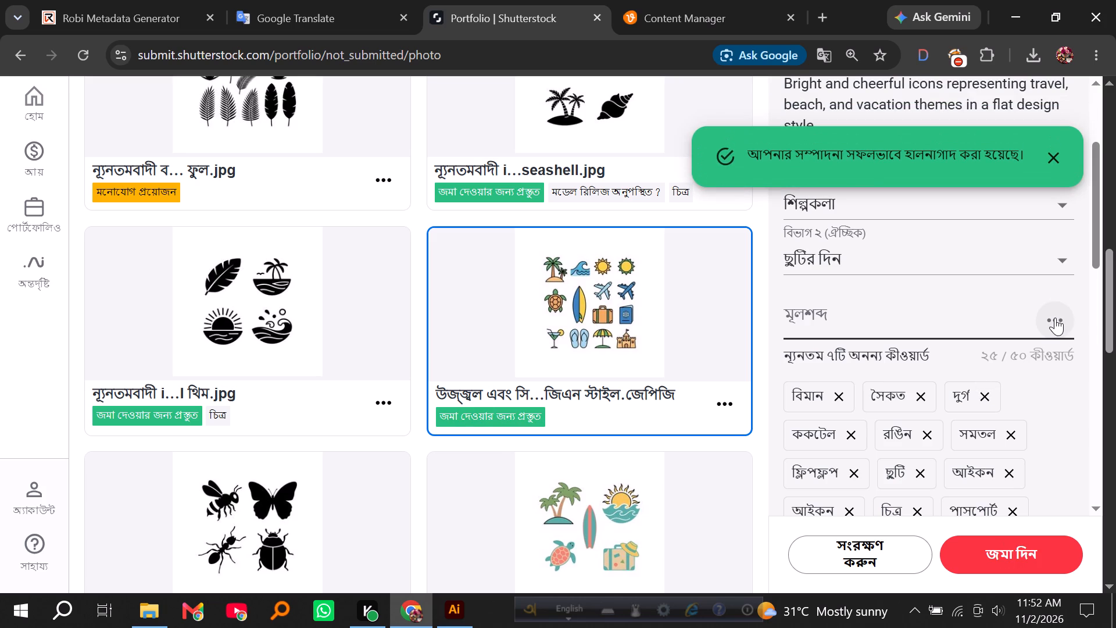
click(1055, 318)
click(1010, 356)
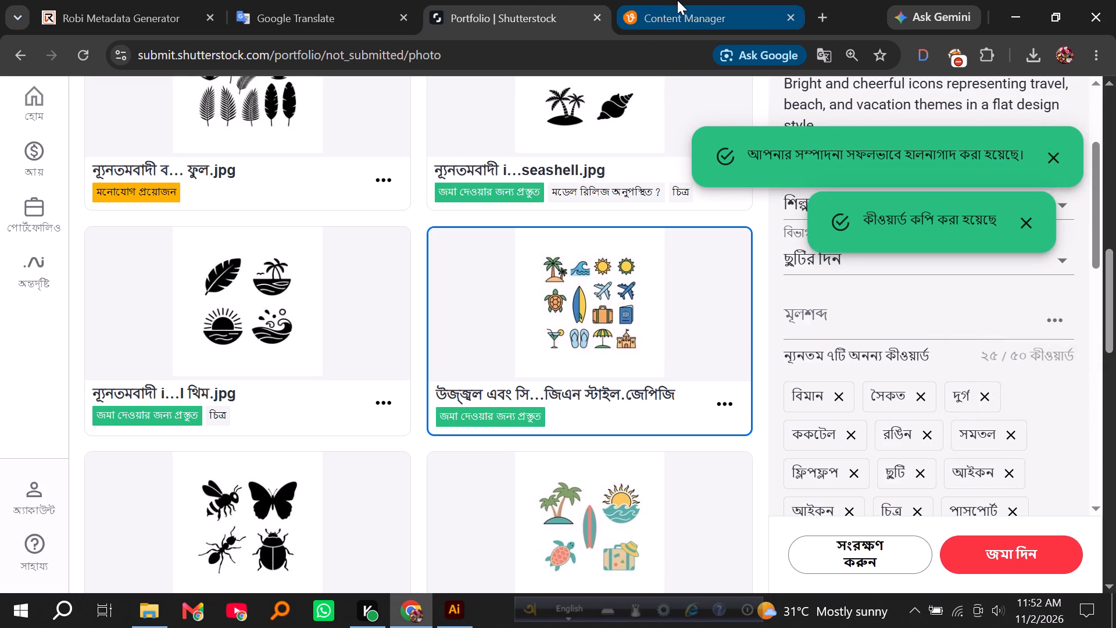
click(677, 0)
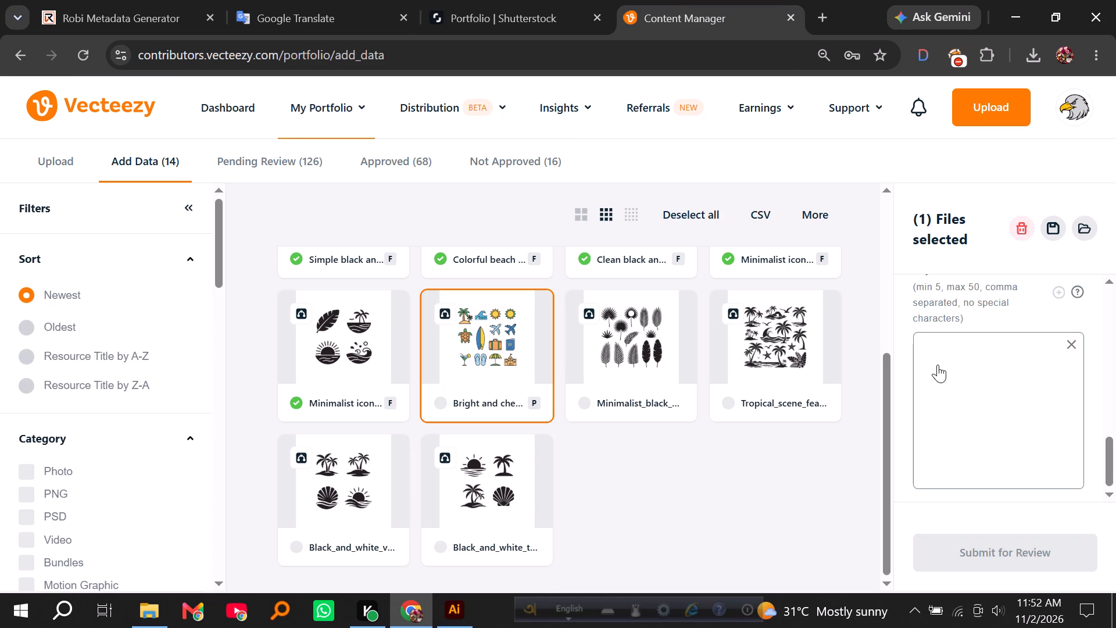
key(ctrl+v)
scroll(978, 363, down, 4)
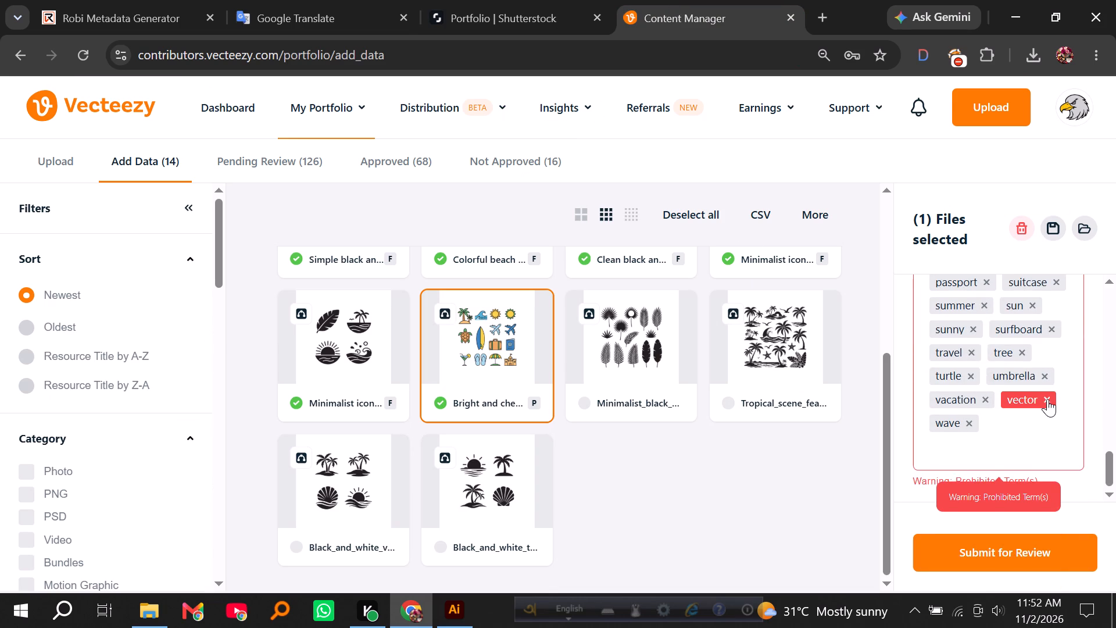
Remove the prohibited keyword vector from the colourful travel icons file and save its data.
click(1047, 399)
click(1054, 230)
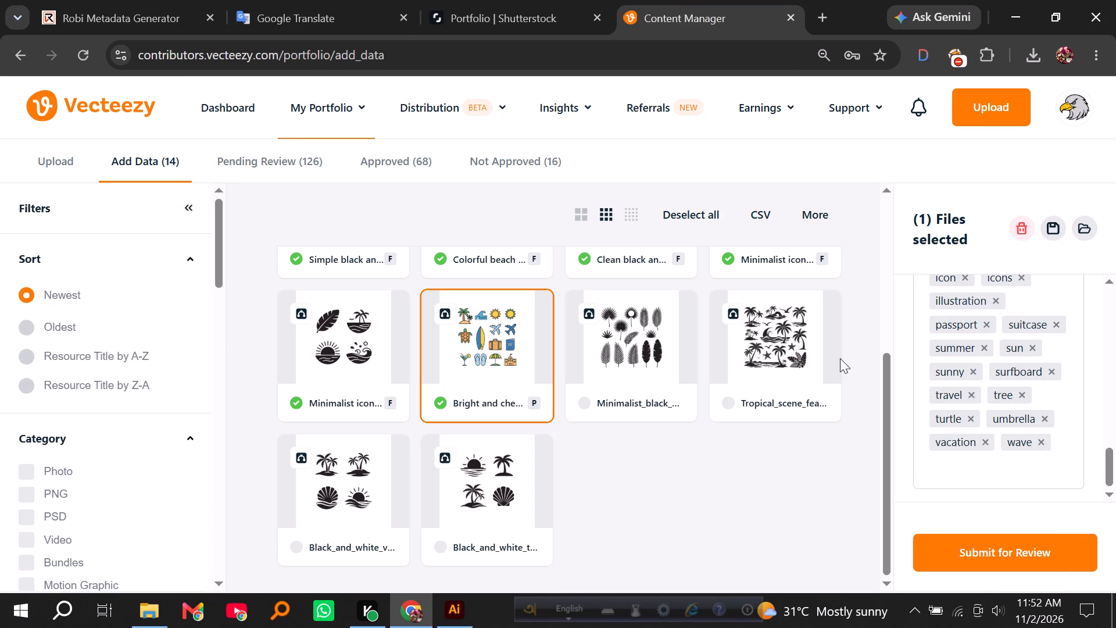
scroll(740, 380, up, 1)
scroll(629, 302, down, 1)
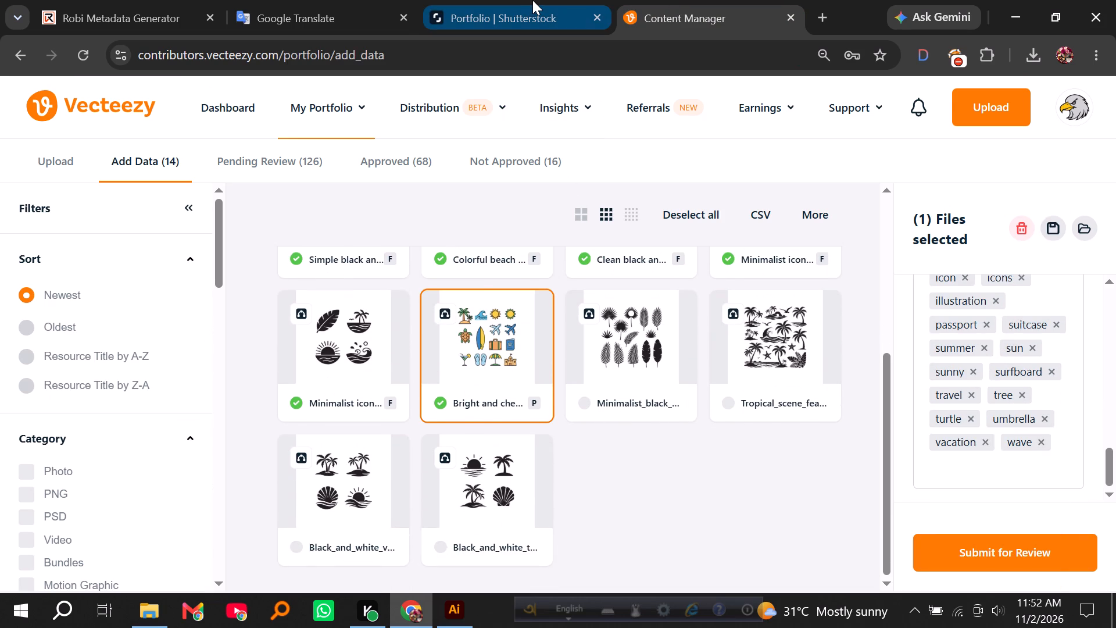
Select the tropical leaves and flowers file in Vecteezy, and copy the English description from its matching Shutterstock entry.
click(643, 319)
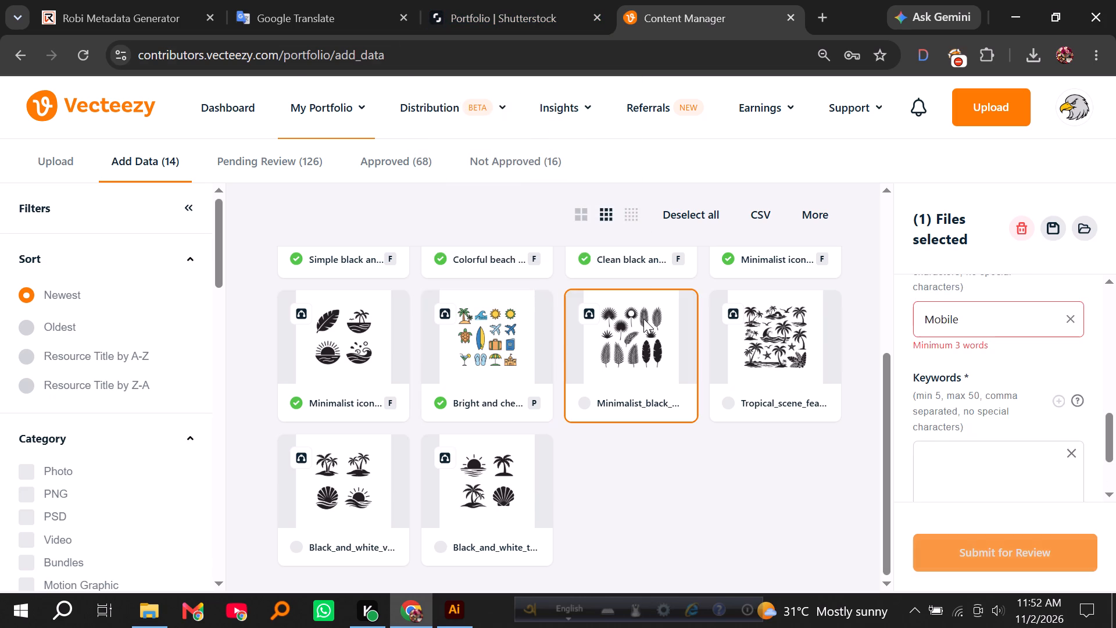
click(502, 0)
scroll(555, 293, down, 8)
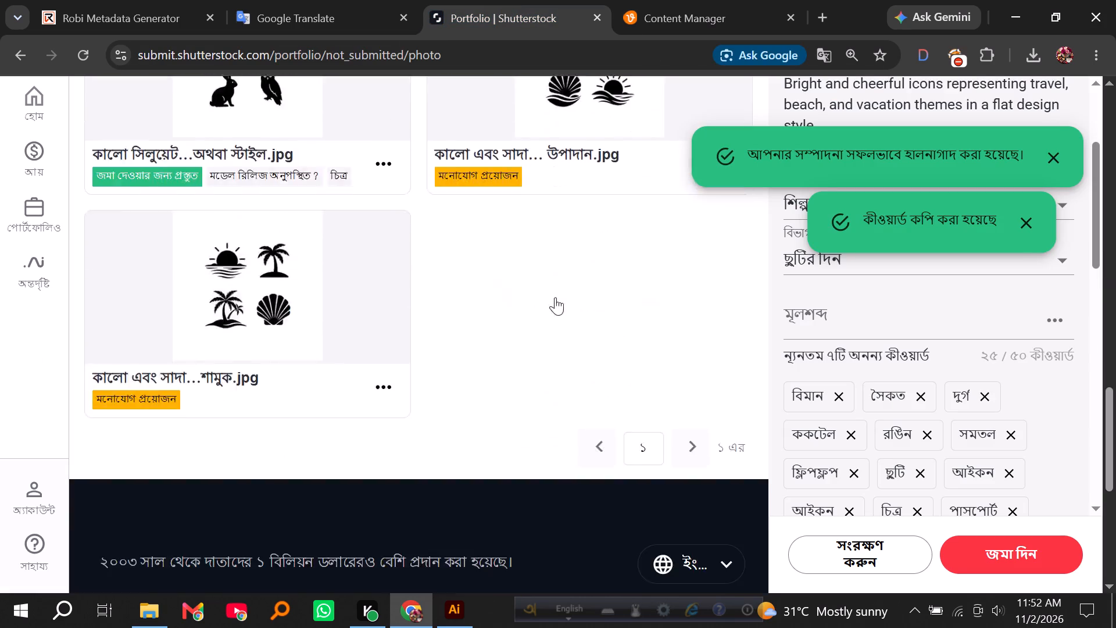
scroll(555, 297, up, 13)
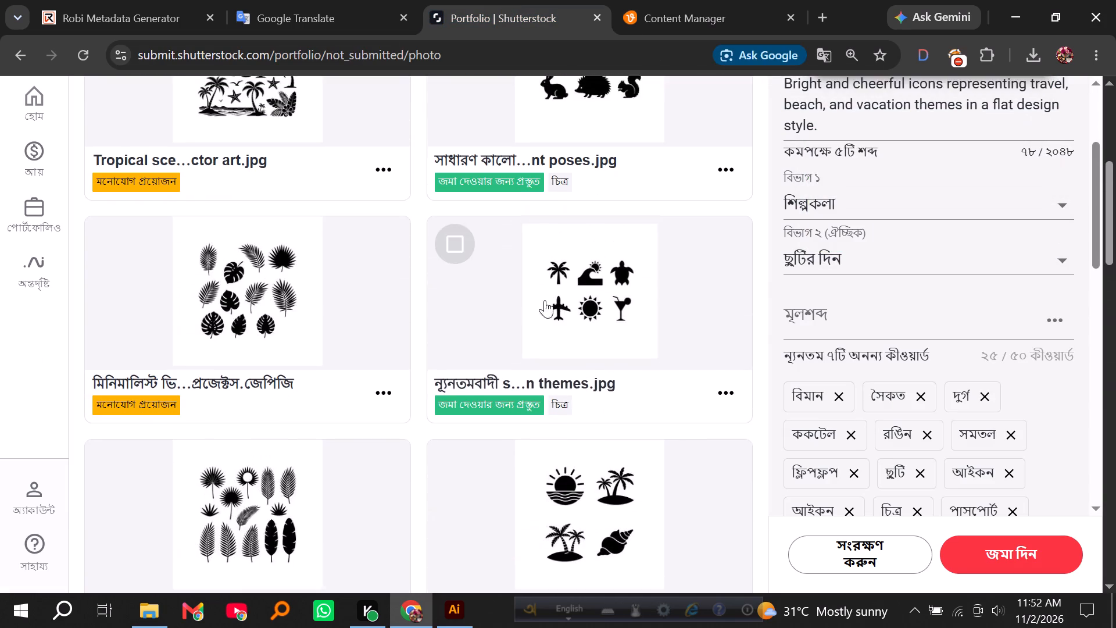
scroll(431, 309, up, 3)
scroll(549, 342, down, 5)
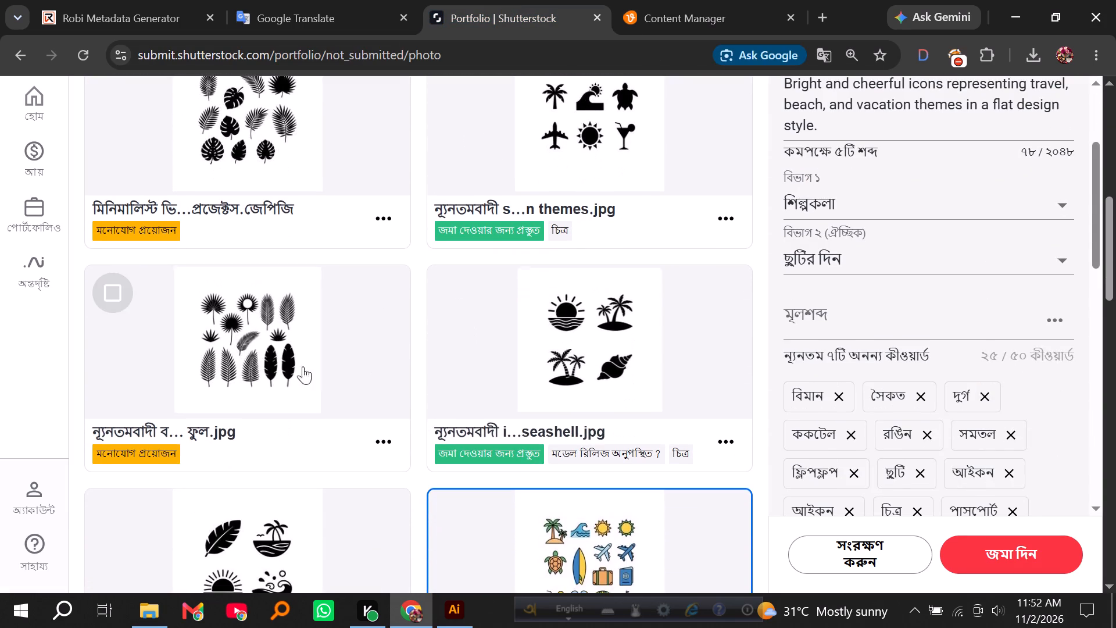
click(279, 346)
scroll(901, 313, up, 3)
triple_click(853, 249)
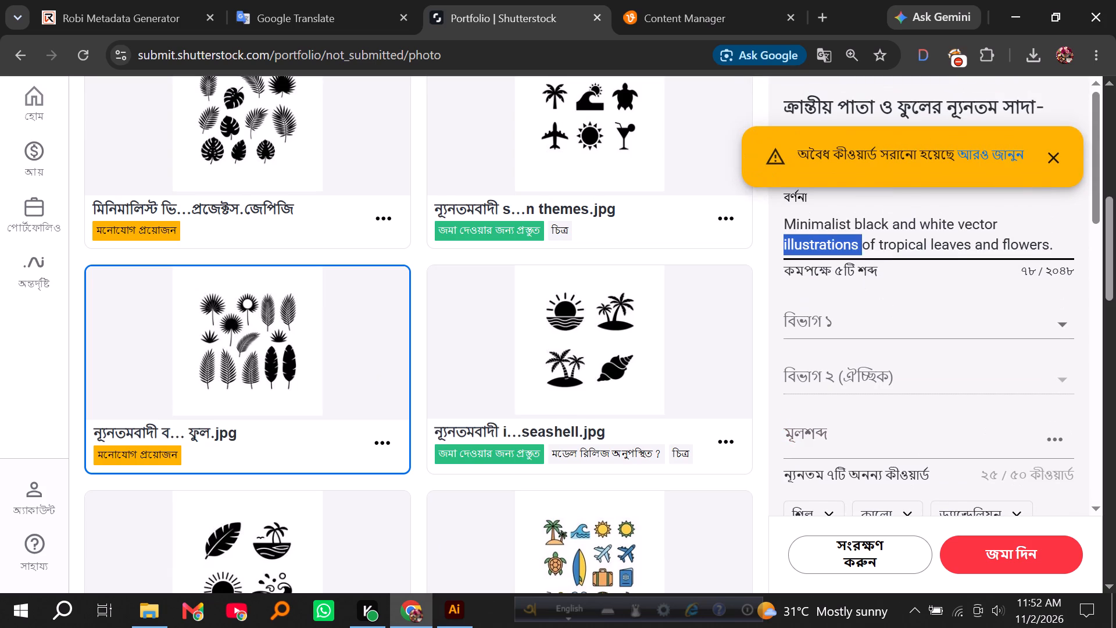
click(853, 248)
key(ctrl+c)
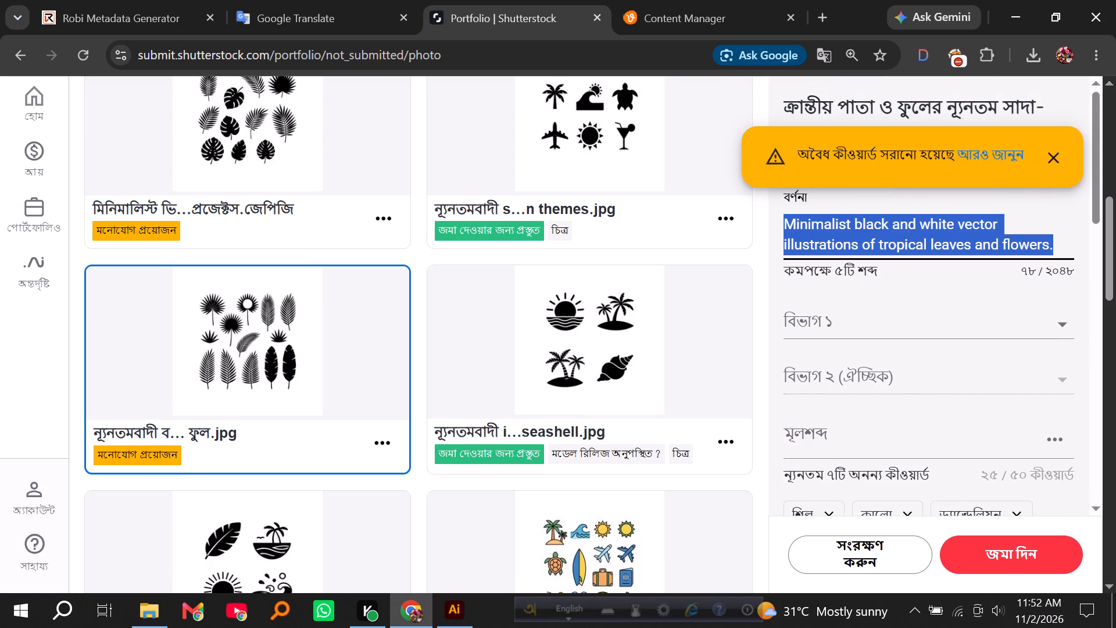
Set category 1 of the tropical leaves and flowers entry to Arts (শিল্পকলা).
click(834, 320)
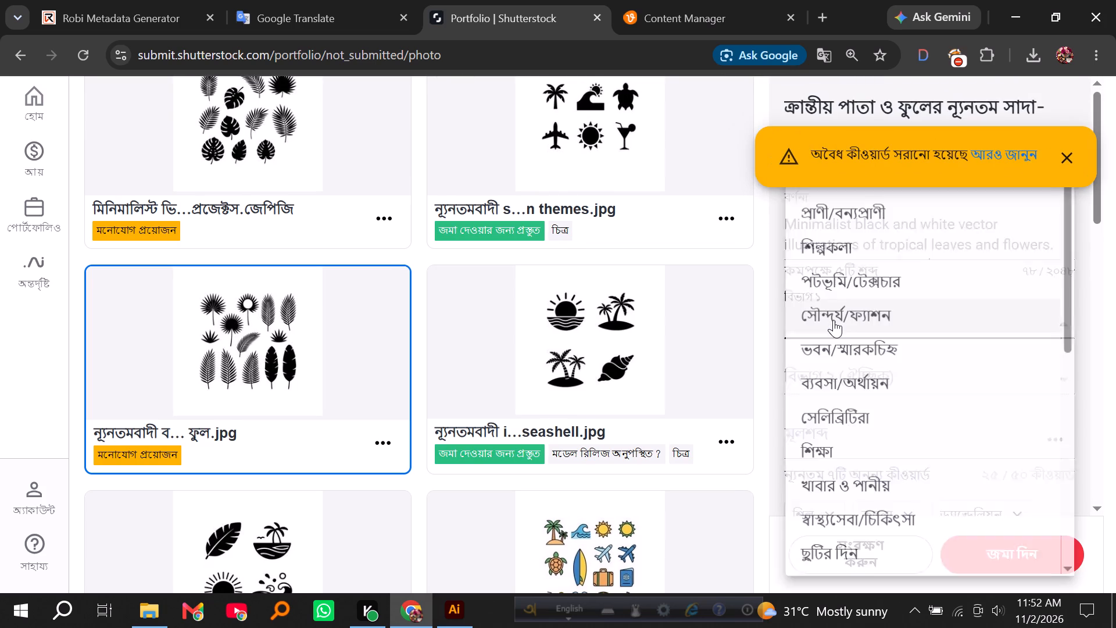
scroll(838, 326, down, 2)
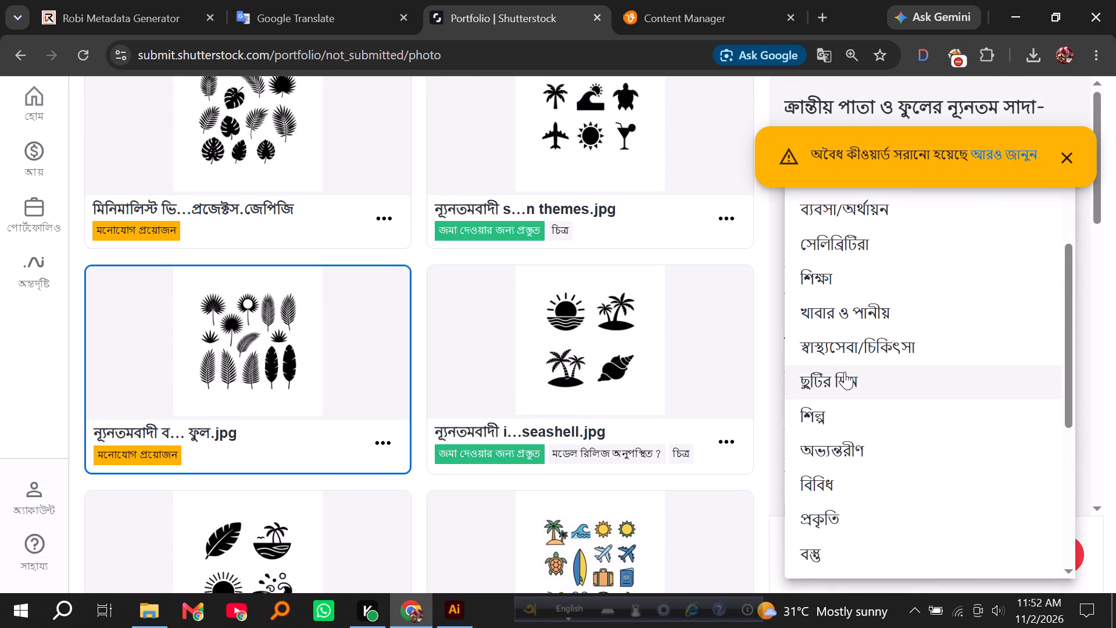
scroll(845, 372, up, 4)
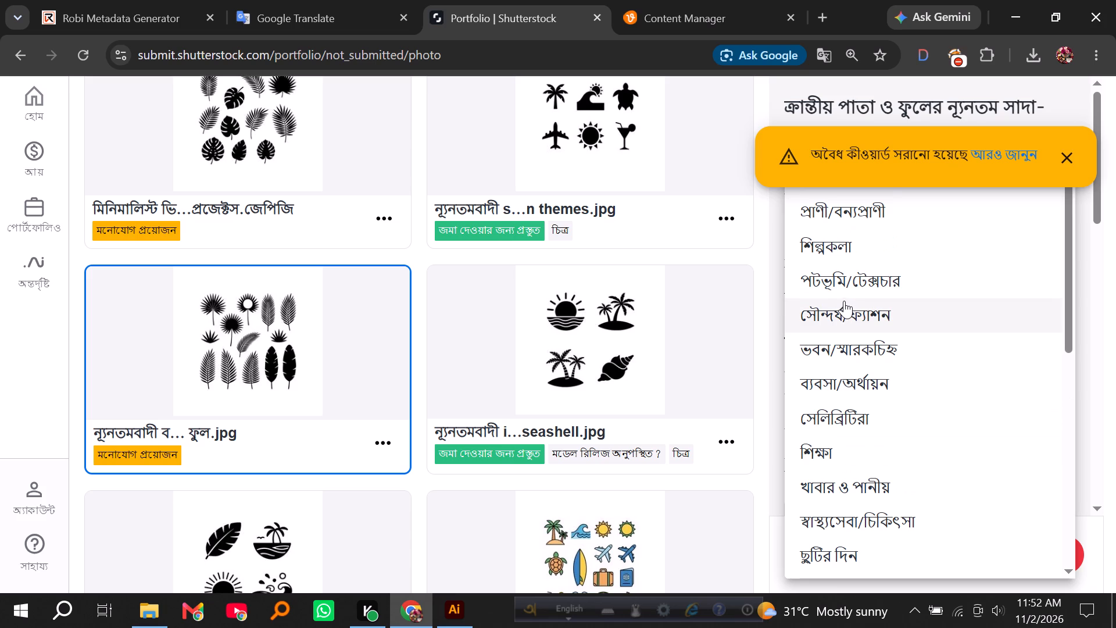
click(836, 247)
Replace the title of the tropical leaves and flowers file in Vecteezy with the copied English description.
click(668, 0)
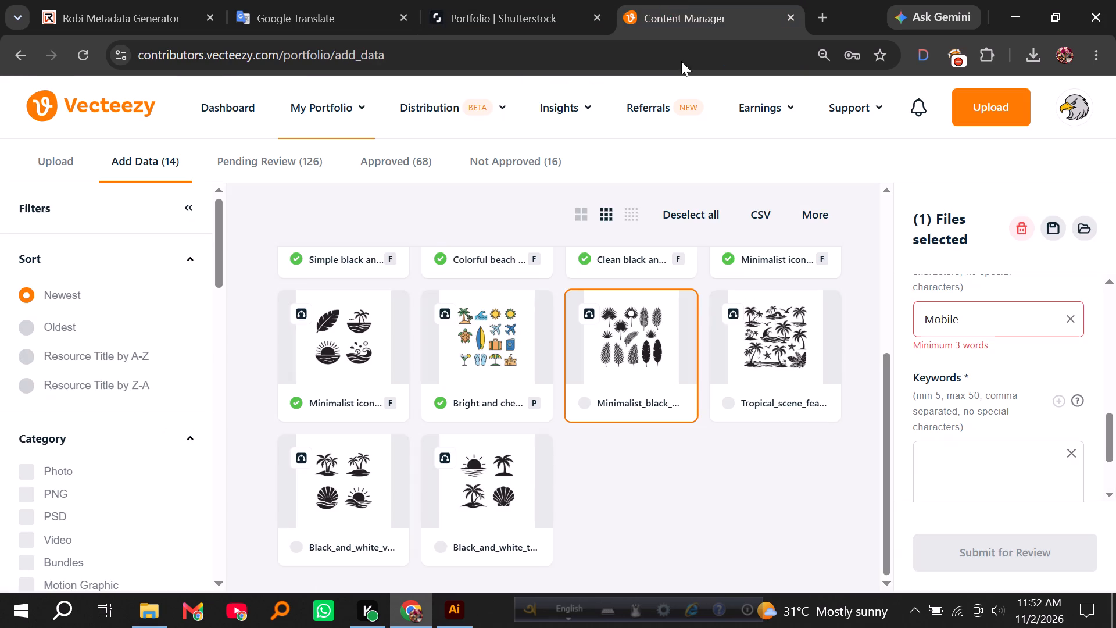
drag(978, 315, 901, 313)
key(ctrl+v)
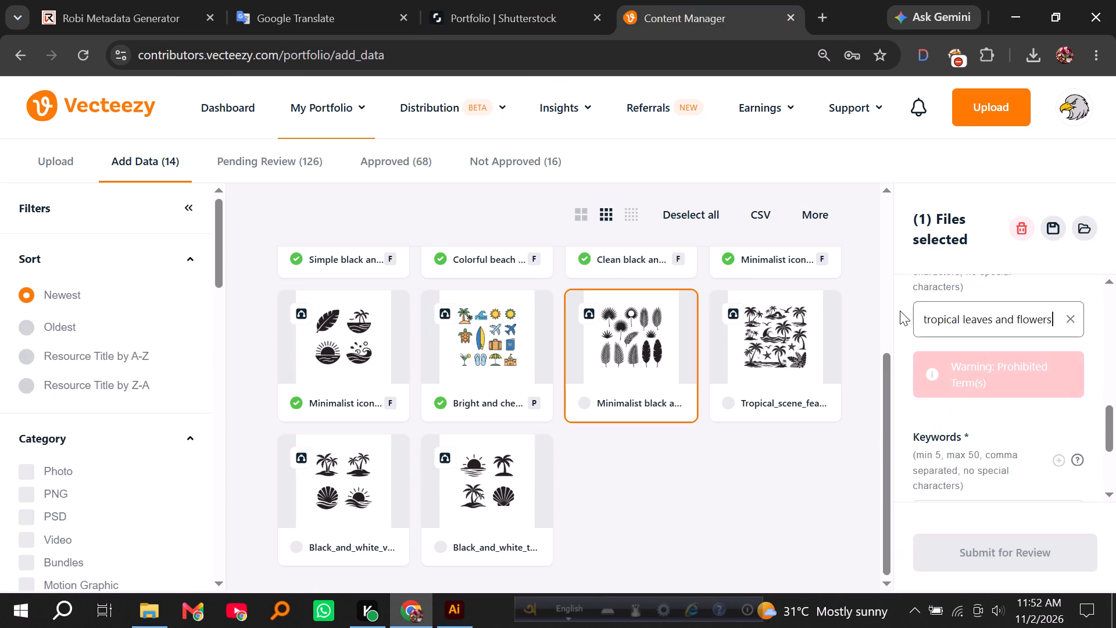
Remove the word vector from the title of the tropical leaves and flowers file.
key(Up)
key(Right)
key(Right)
key(Right)
key(Right)
key(Right)
key(Right)
key(Right)
key(Right)
key(Right)
key(Right)
key(Right)
key(Right)
key(Right)
key(Right)
key(Right)
key(Right)
key(Right)
key(Right)
key(Right)
key(Right)
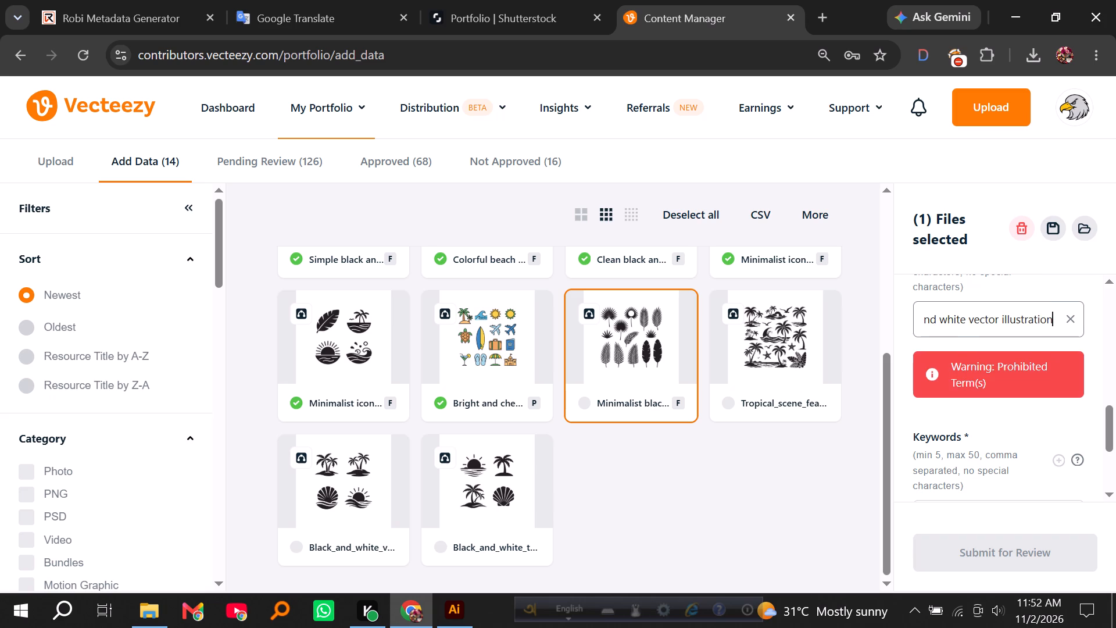
drag(999, 317, 971, 317)
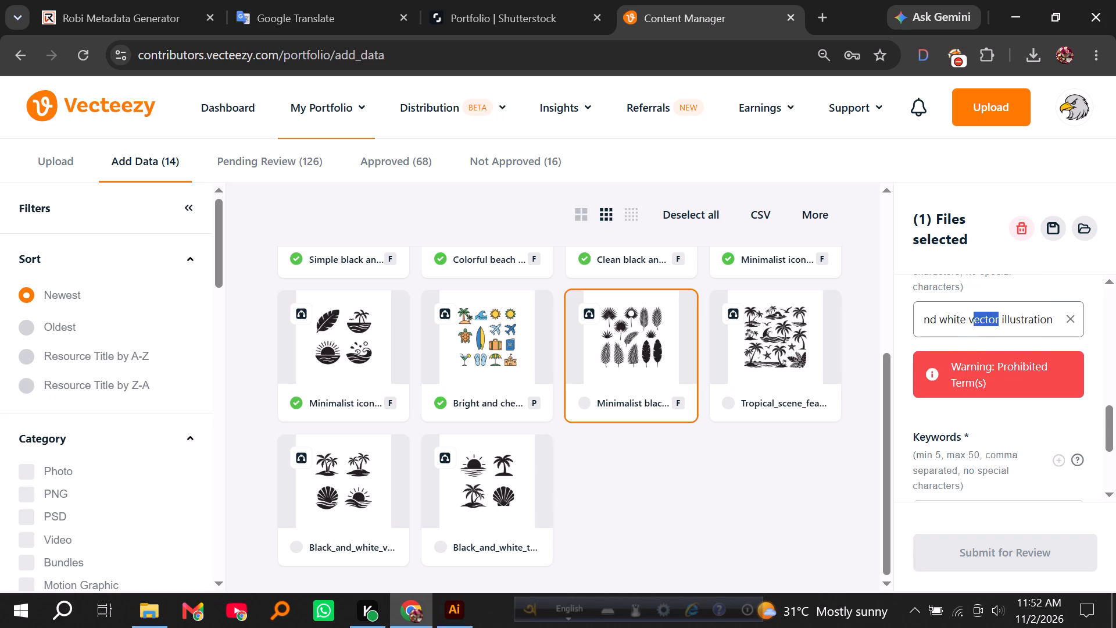
key(BackSpace)
key(BackSpace)
key(BackSpace)
scroll(976, 387, down, 3)
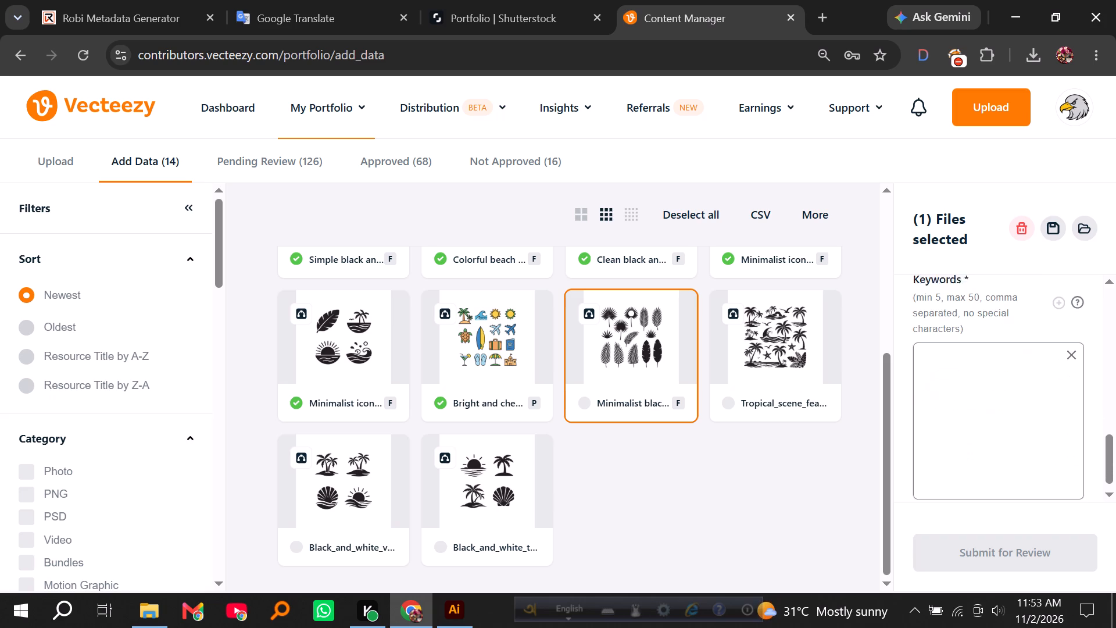
In the matching Shutterstock entry, add the suggested keywords সংগ্রহ (collection), শাখা (branch), সৃজনশীল (creative) and উদ্ভিদ (flora).
click(976, 391)
click(492, 0)
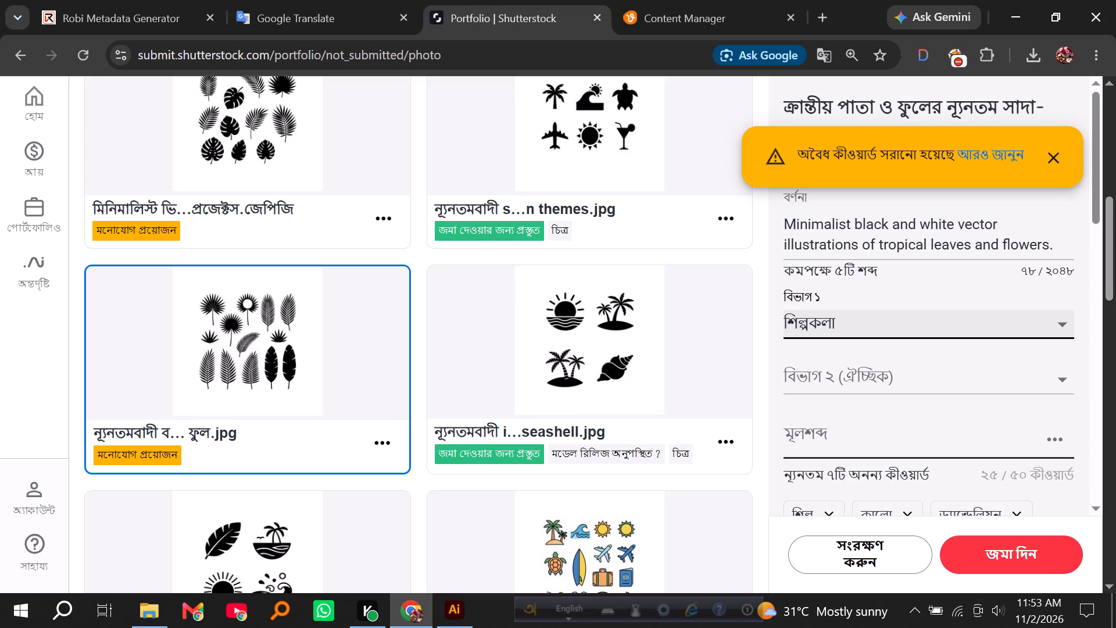
scroll(928, 426, down, 3)
scroll(931, 428, up, 2)
scroll(931, 428, down, 2)
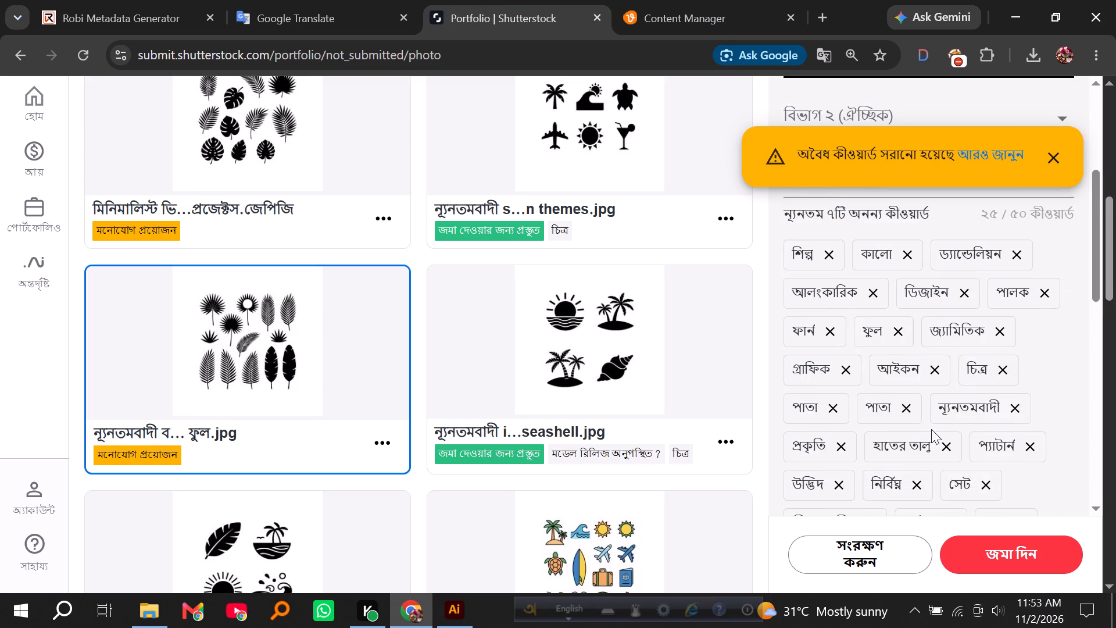
scroll(931, 429, down, 5)
scroll(964, 363, up, 1)
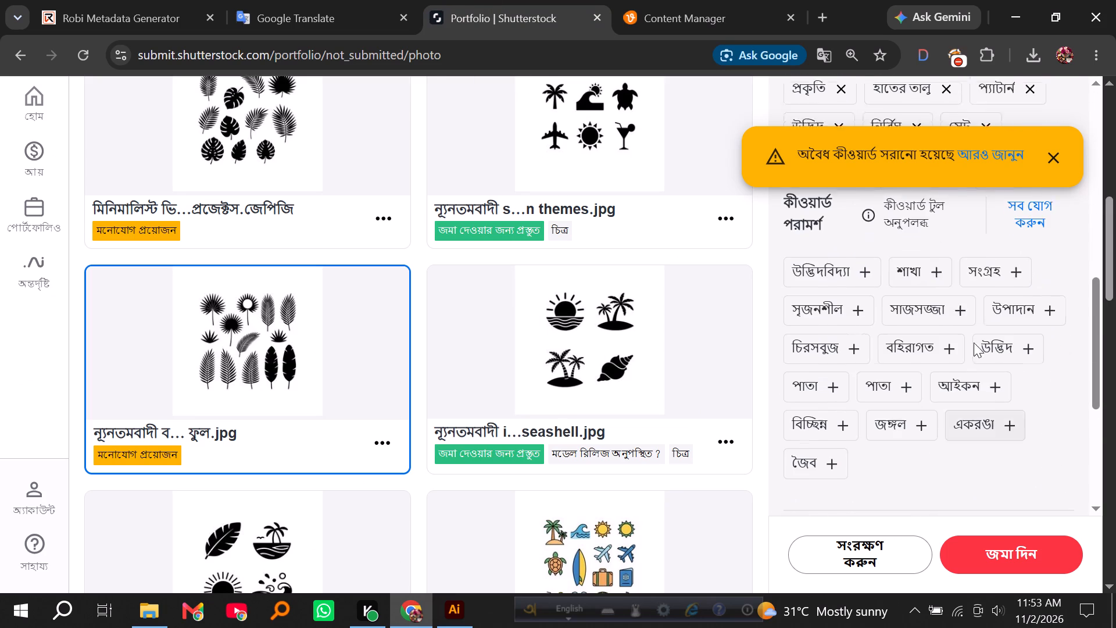
click(984, 283)
click(917, 322)
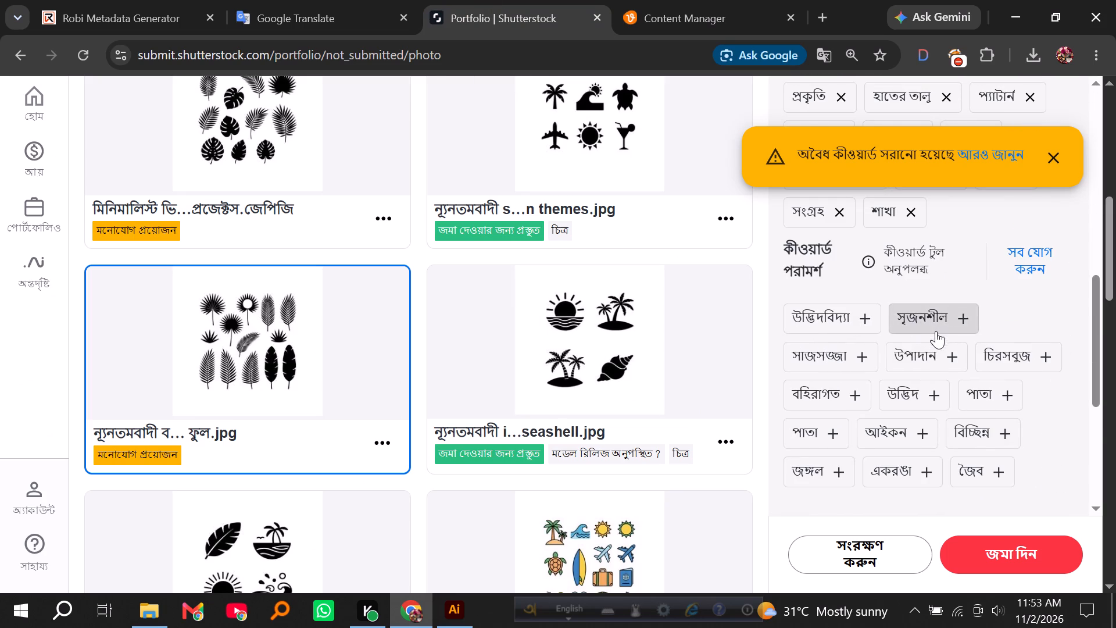
click(913, 320)
scroll(917, 353, down, 1)
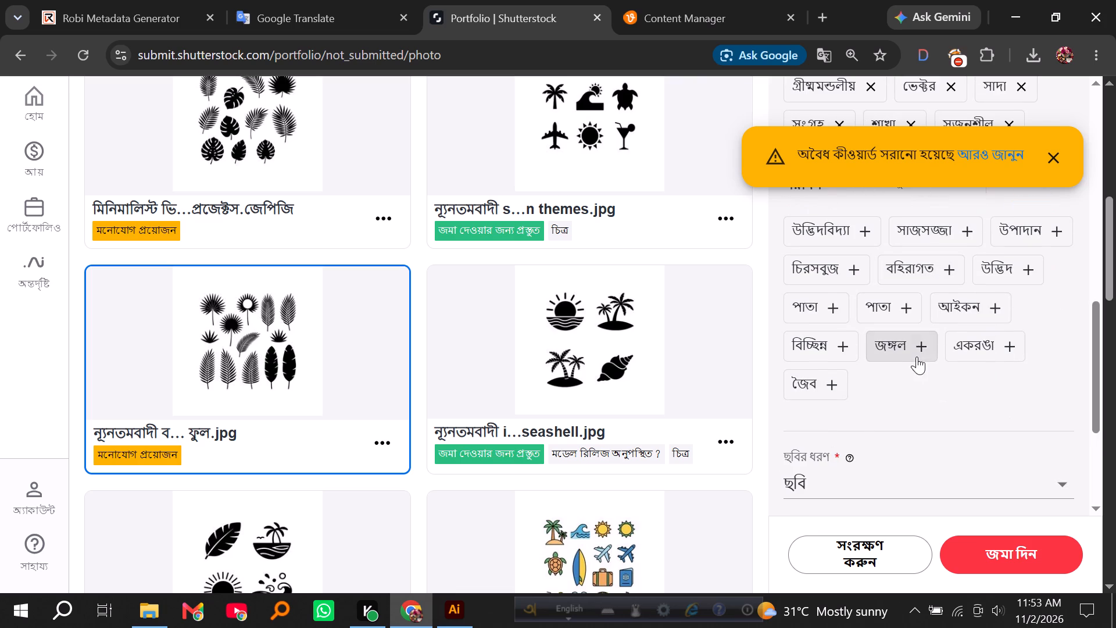
click(987, 262)
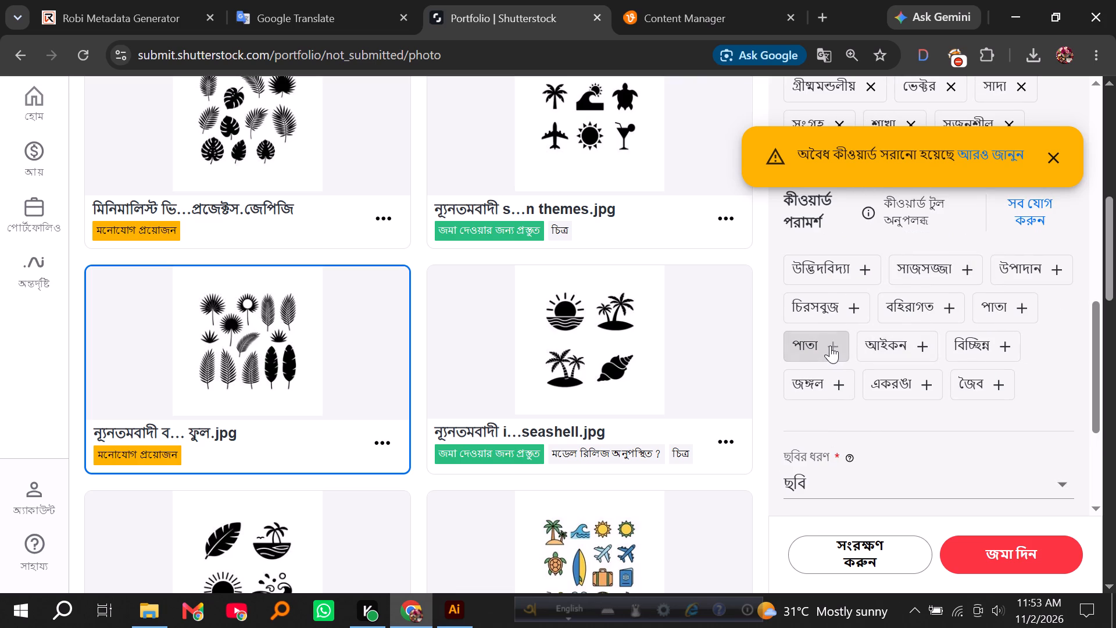
Set the image type of the tropical leaves and flowers entry to চিত্র (illustration).
click(820, 487)
click(822, 548)
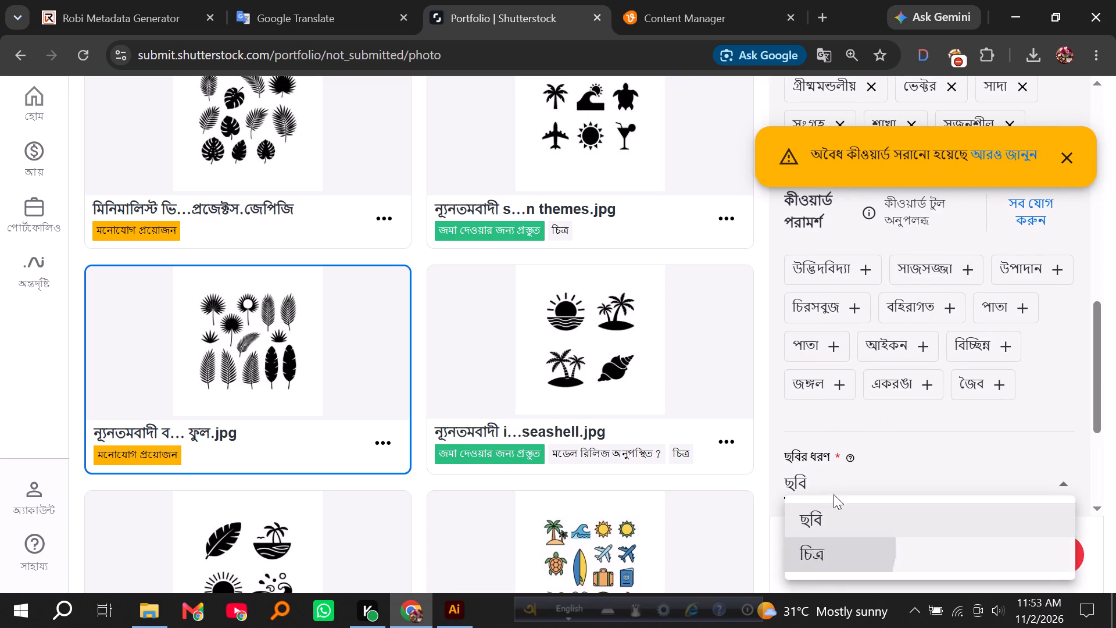
Remove the keywords হাতের তালু (palm) and the second পাতা (leaves) from the entry, and save it.
scroll(883, 333, up, 5)
scroll(793, 358, up, 2)
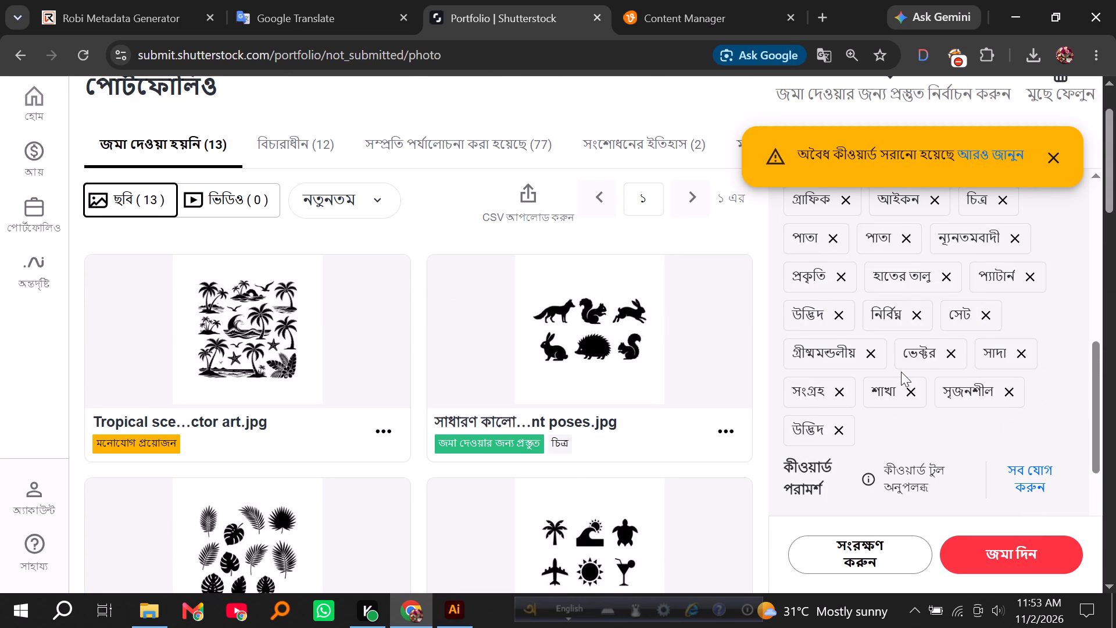
scroll(899, 373, up, 2)
scroll(896, 379, down, 1)
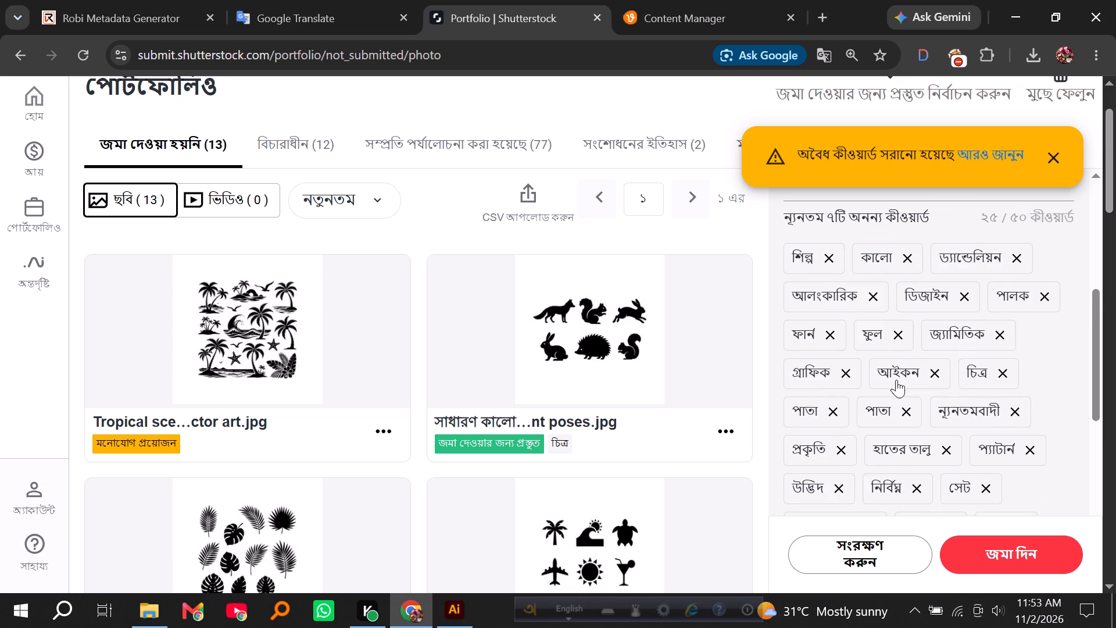
click(943, 365)
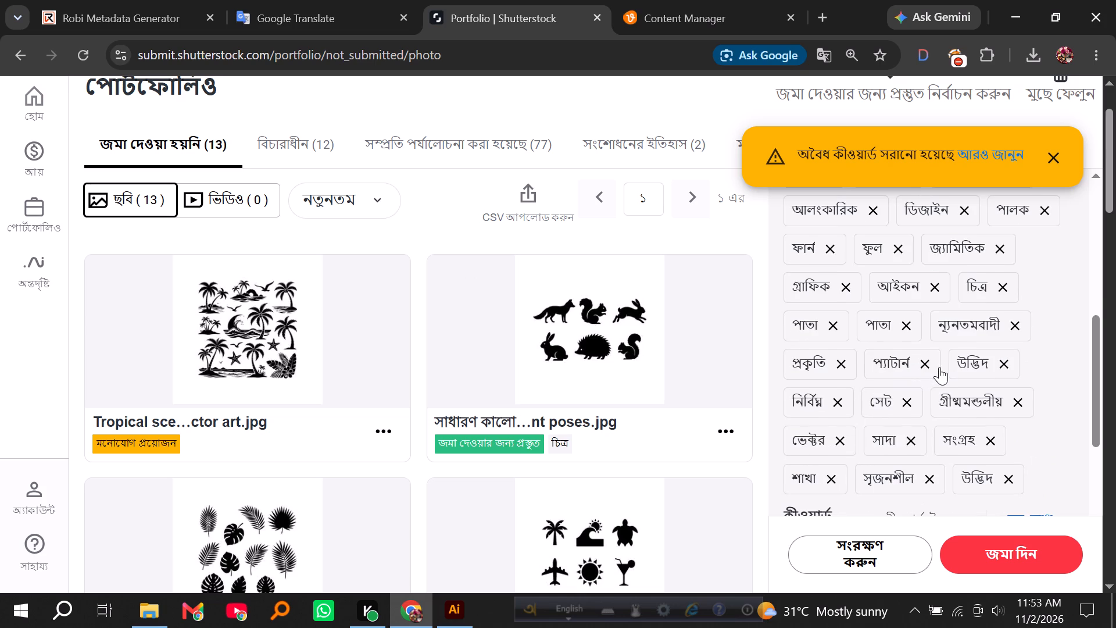
click(906, 322)
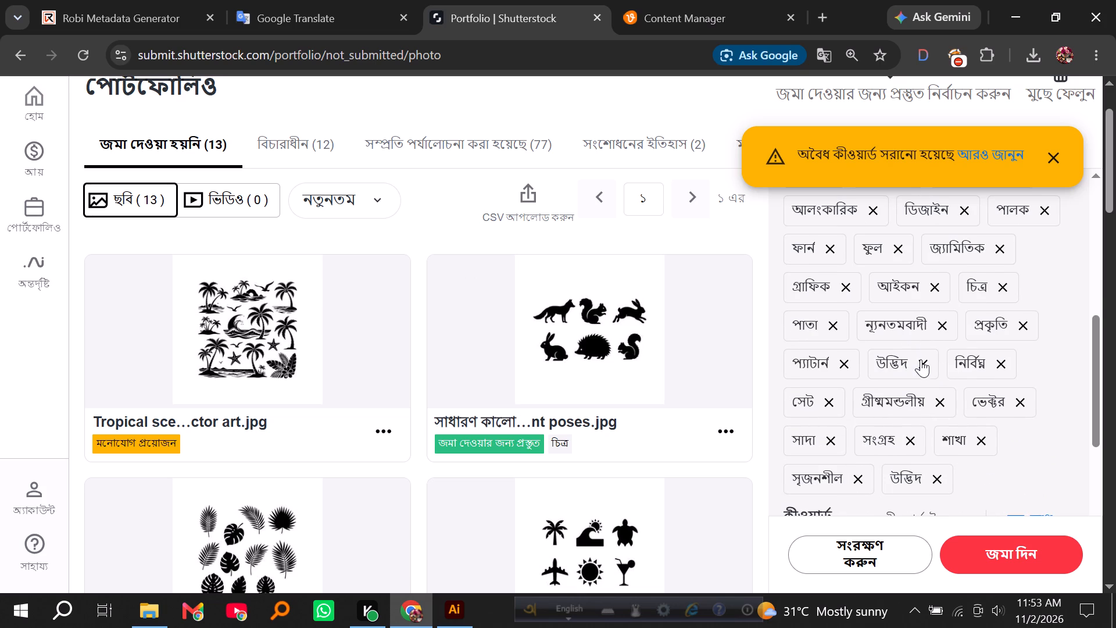
click(844, 545)
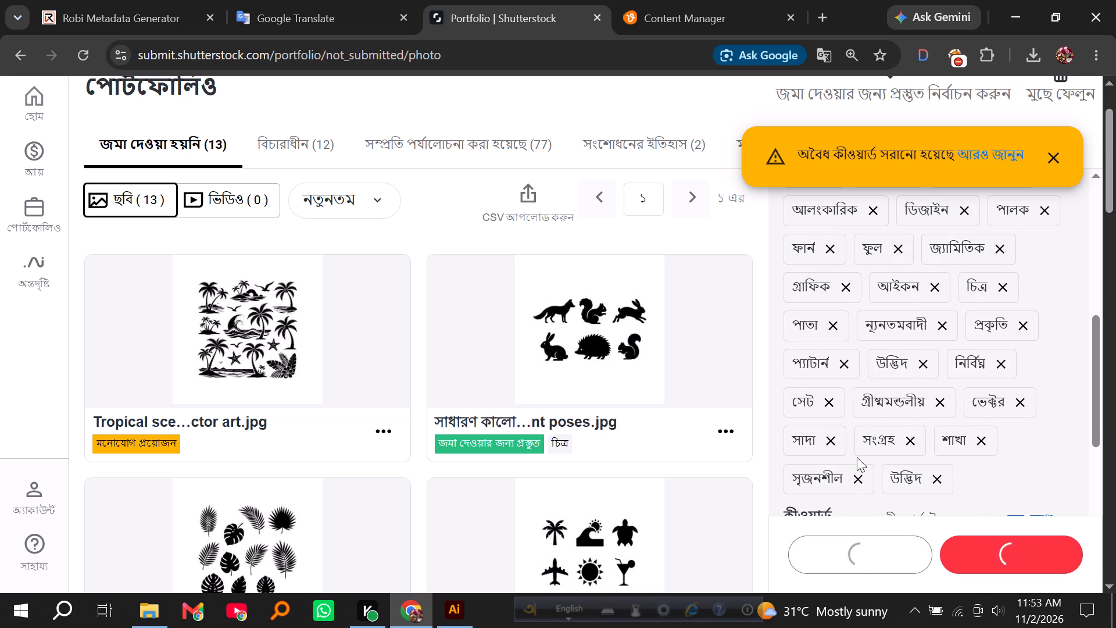
Add the suggested keyword উদ্ভিদবিদ্যা (botanical), remove ড্যান্ডেলিয়ন (dandelion), and save the tropical leaves and flowers entry again.
scroll(564, 418, down, 2)
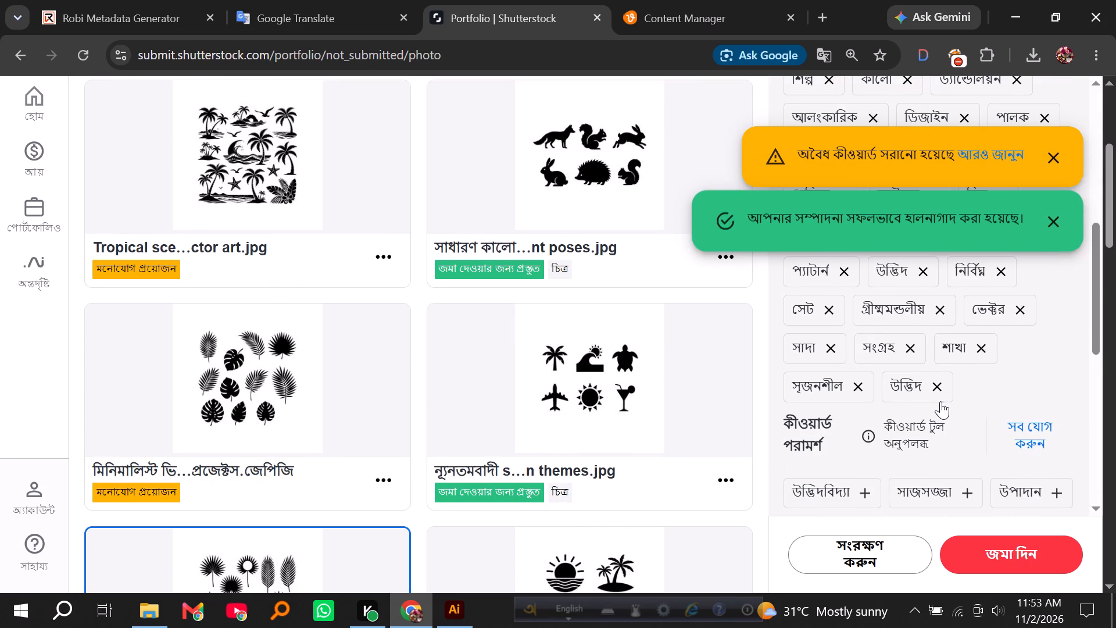
scroll(940, 402, down, 1)
click(853, 404)
scroll(940, 388, up, 1)
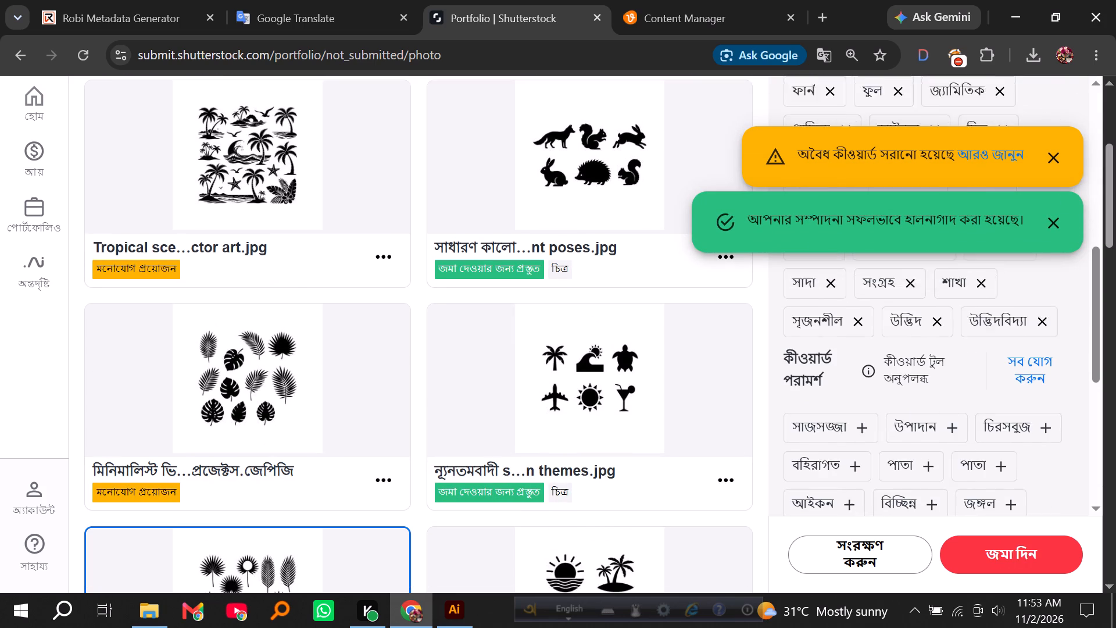
scroll(940, 390, up, 3)
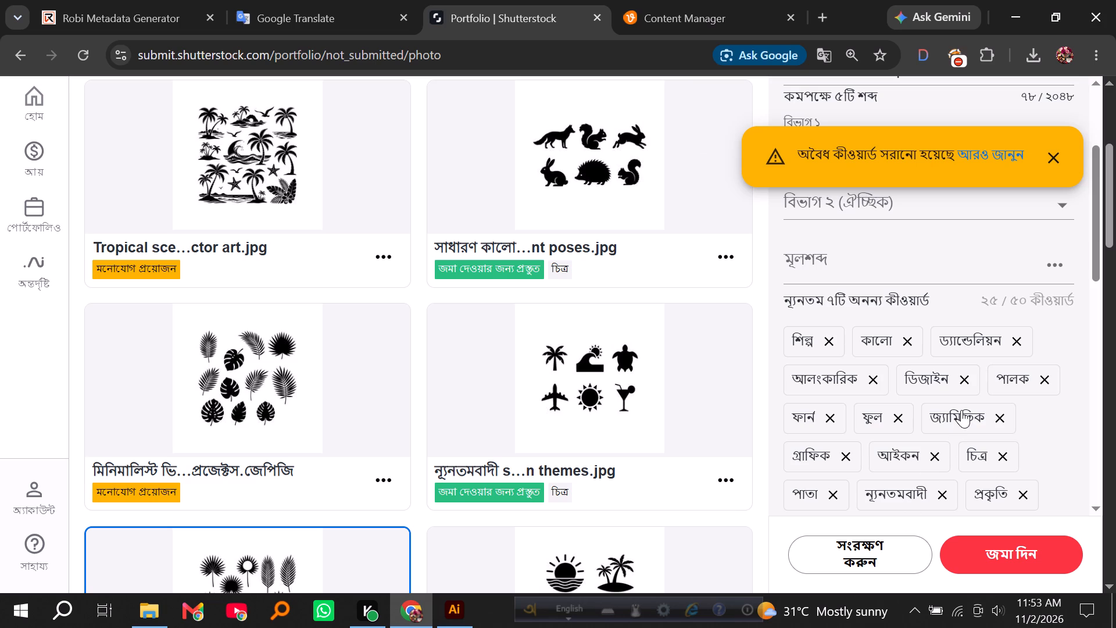
scroll(654, 401, down, 2)
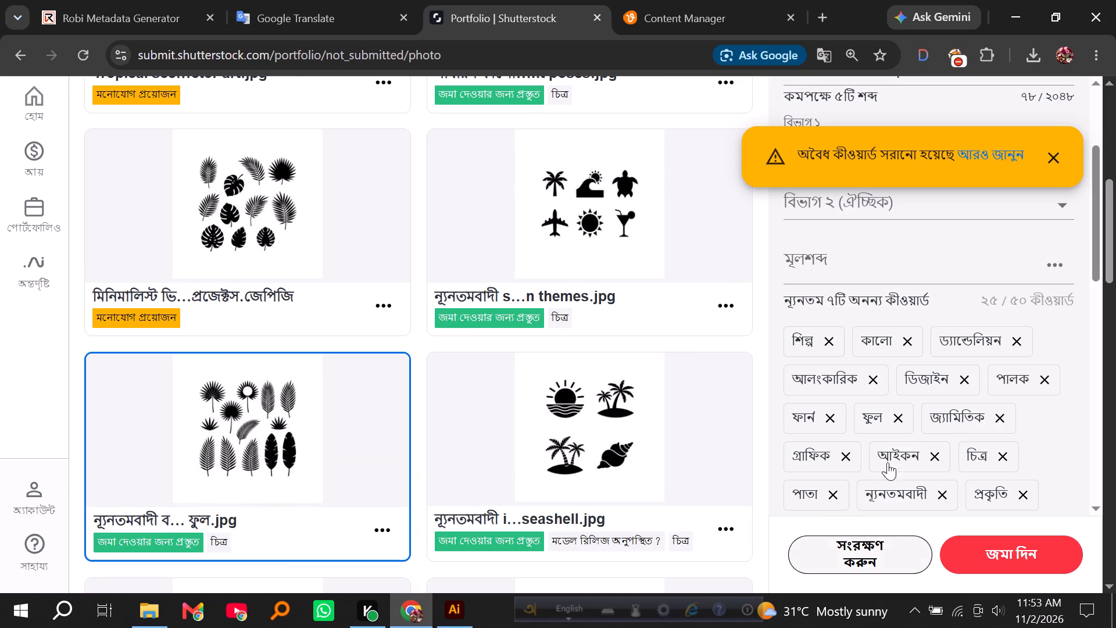
click(1015, 340)
click(861, 548)
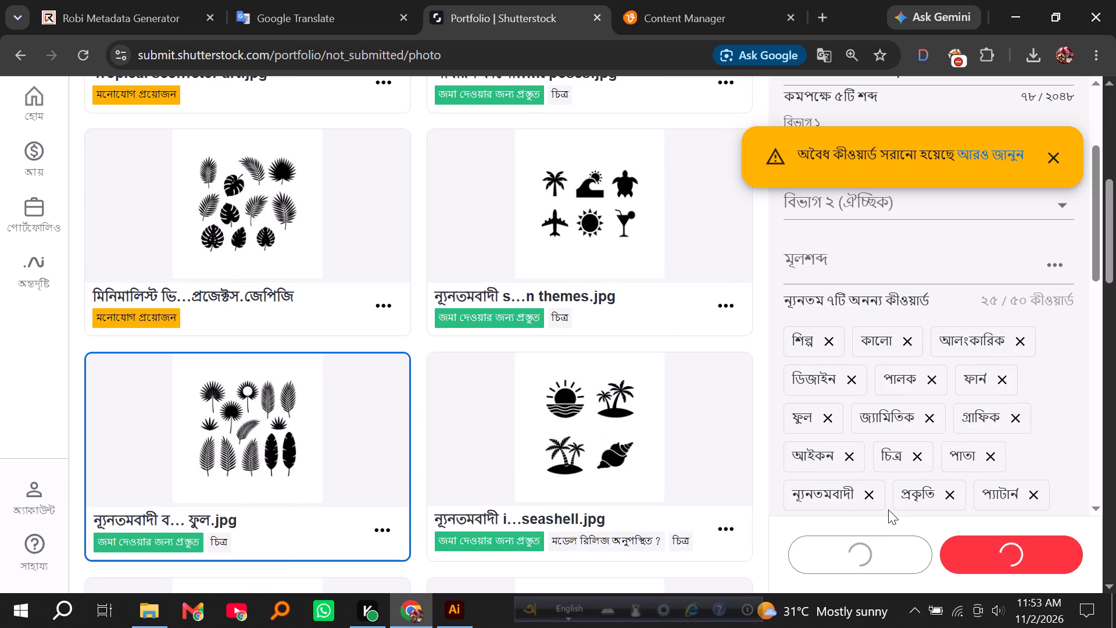
Copy all keywords of the tropical leaves and flowers entry and paste them into the matching Vecteezy file's keywords.
scroll(1017, 402, up, 1)
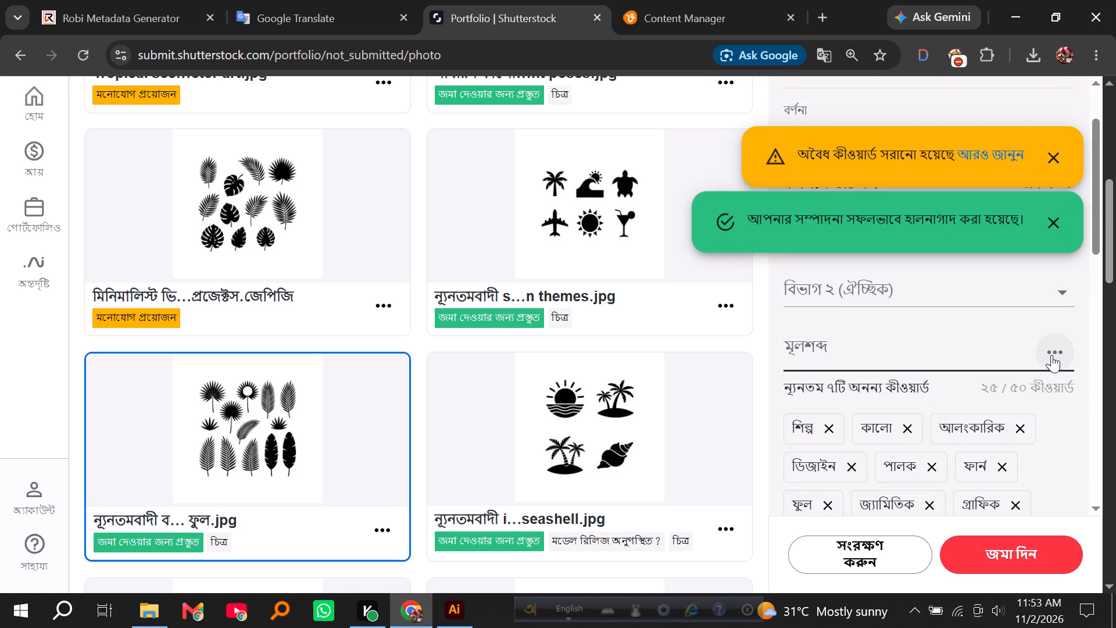
click(1052, 353)
click(1004, 389)
click(692, 0)
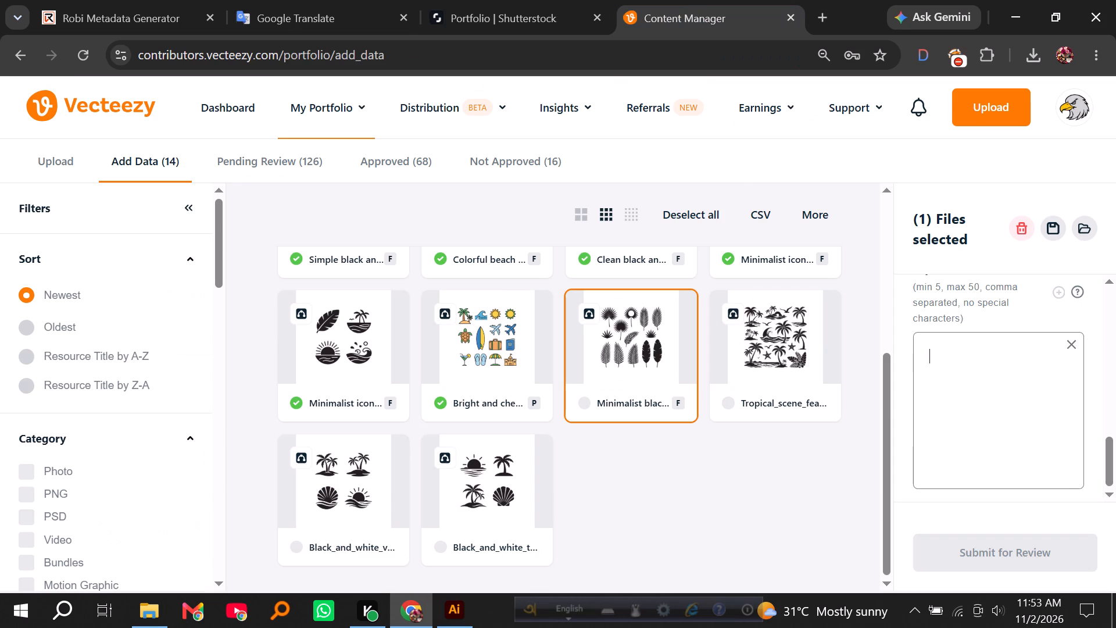
key(ctrl+v)
Remove the keyword vector from the tropical leaves and flowers file and save its data.
scroll(999, 427, down, 3)
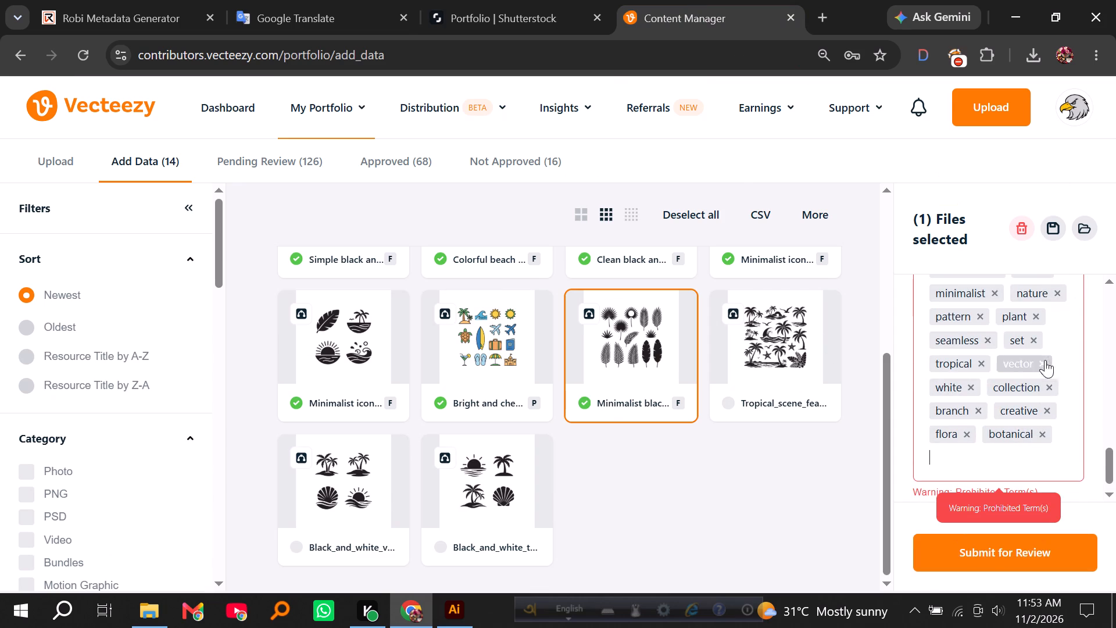
click(1043, 361)
click(1050, 224)
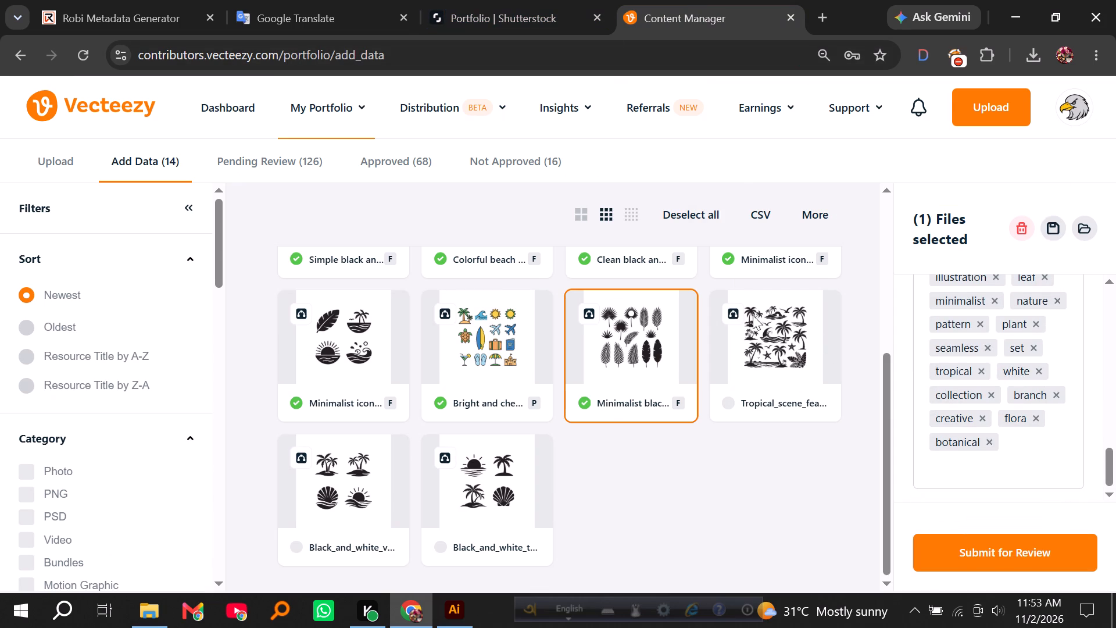
Select the tropical scene file with palms, waves and stars in Vecteezy, and copy the English description from its matching Shutterstock entry.
click(772, 319)
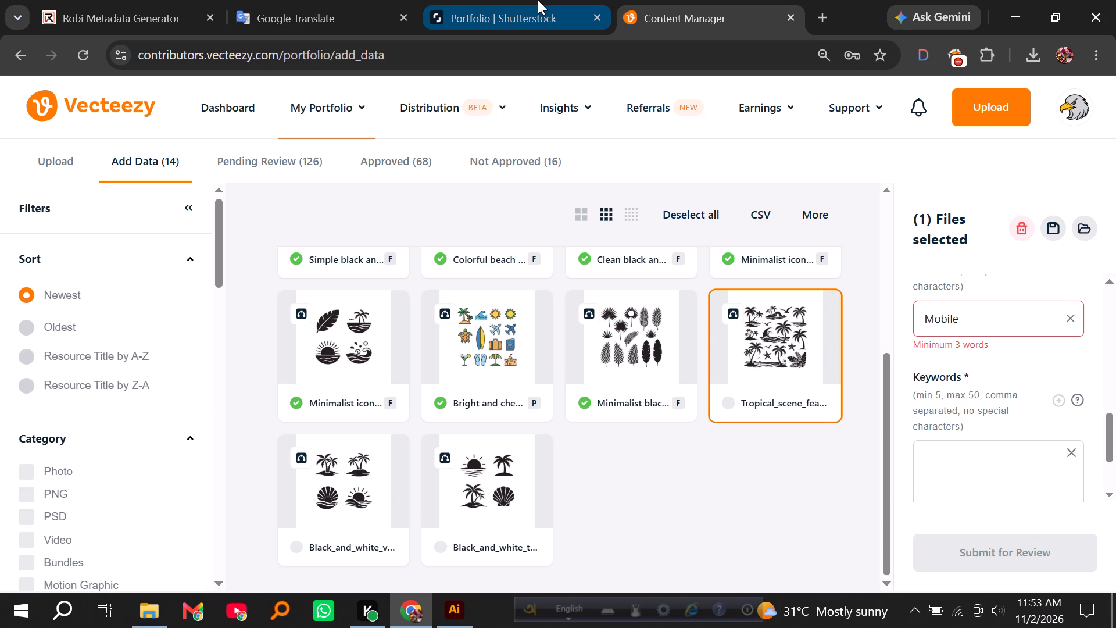
click(538, 1)
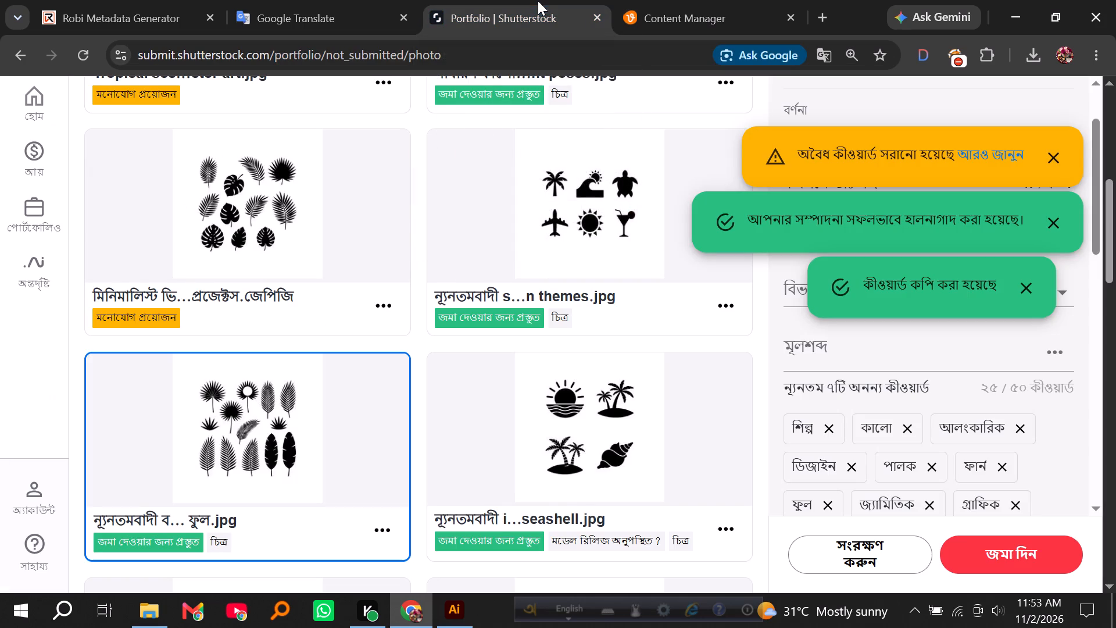
scroll(536, 259, down, 12)
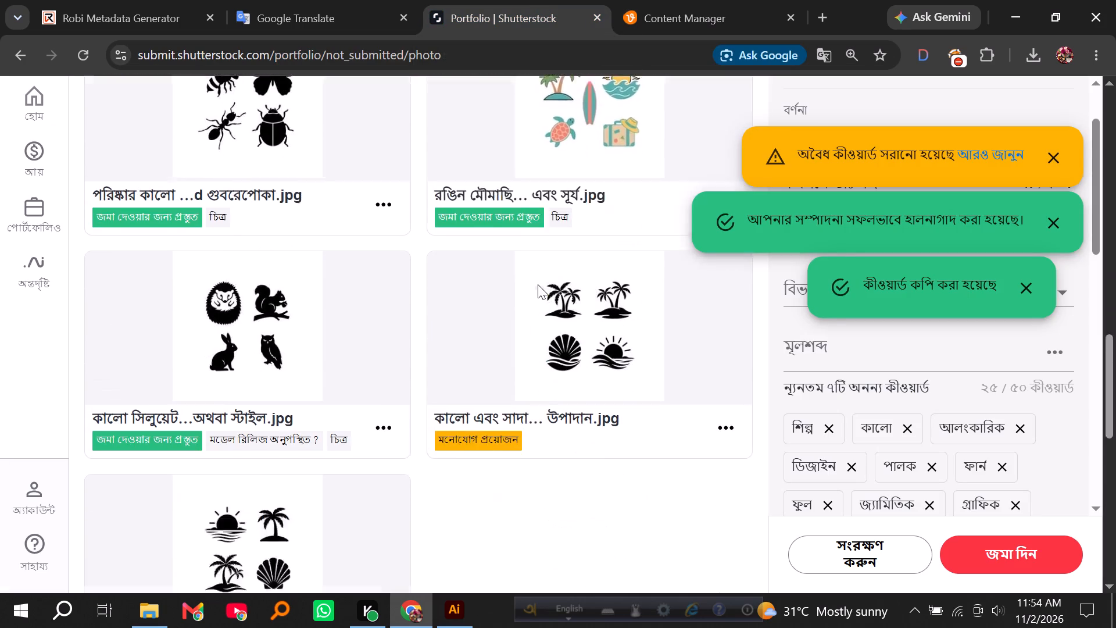
scroll(538, 284, up, 16)
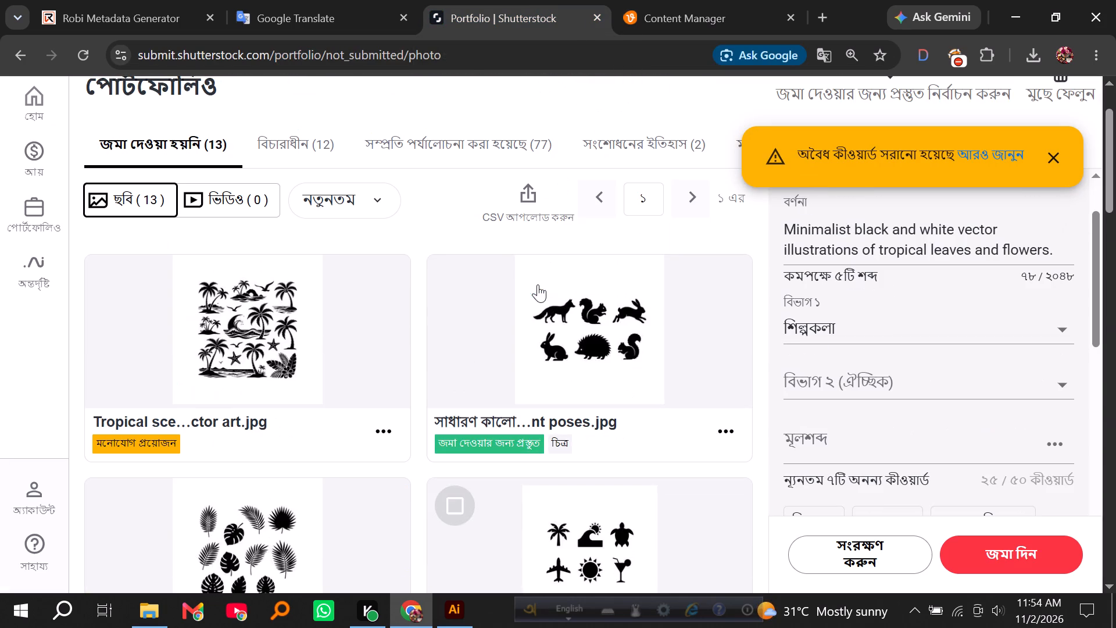
click(237, 329)
triple_click(834, 233)
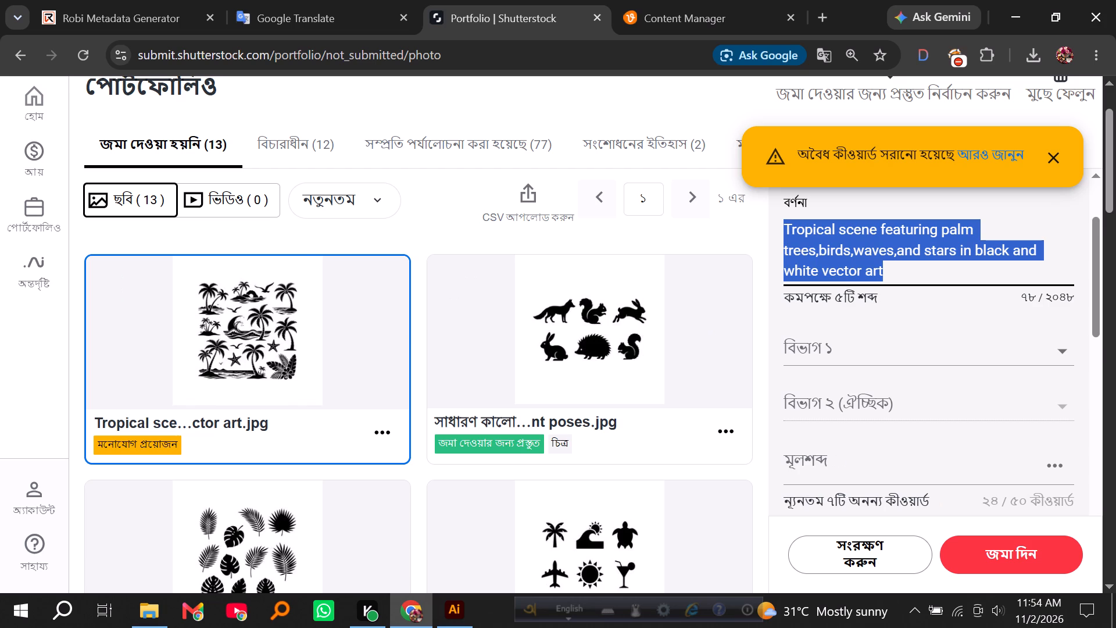
key(ctrl+c)
Set category 1 of the tropical scene entry to Holidays (ছুটির দিন), leaving the optional category 2 empty.
click(826, 353)
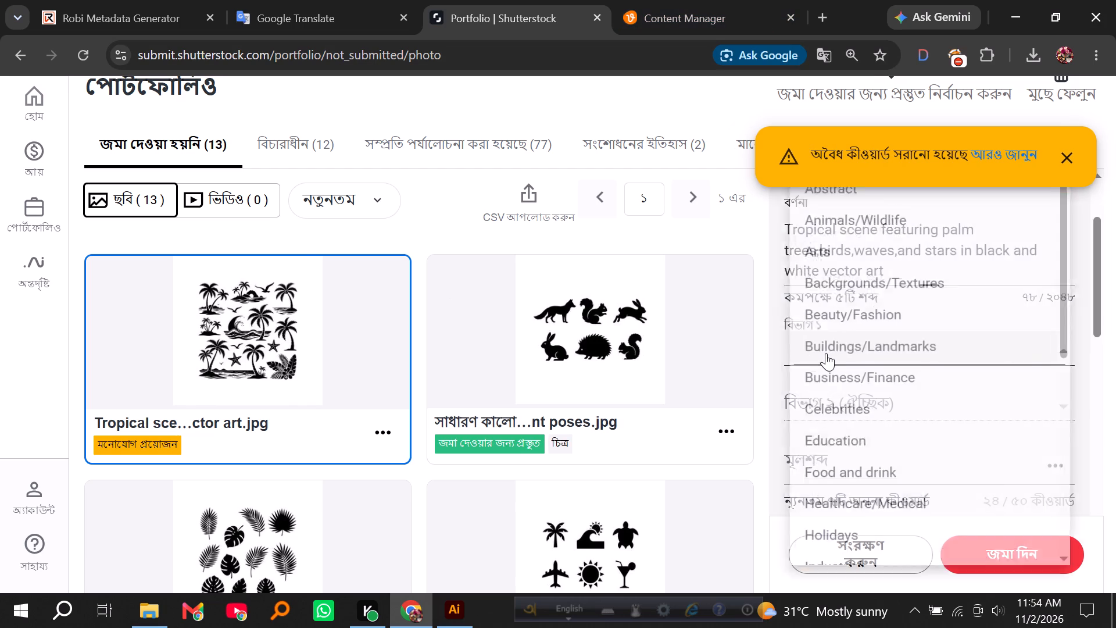
scroll(852, 368, down, 2)
click(862, 384)
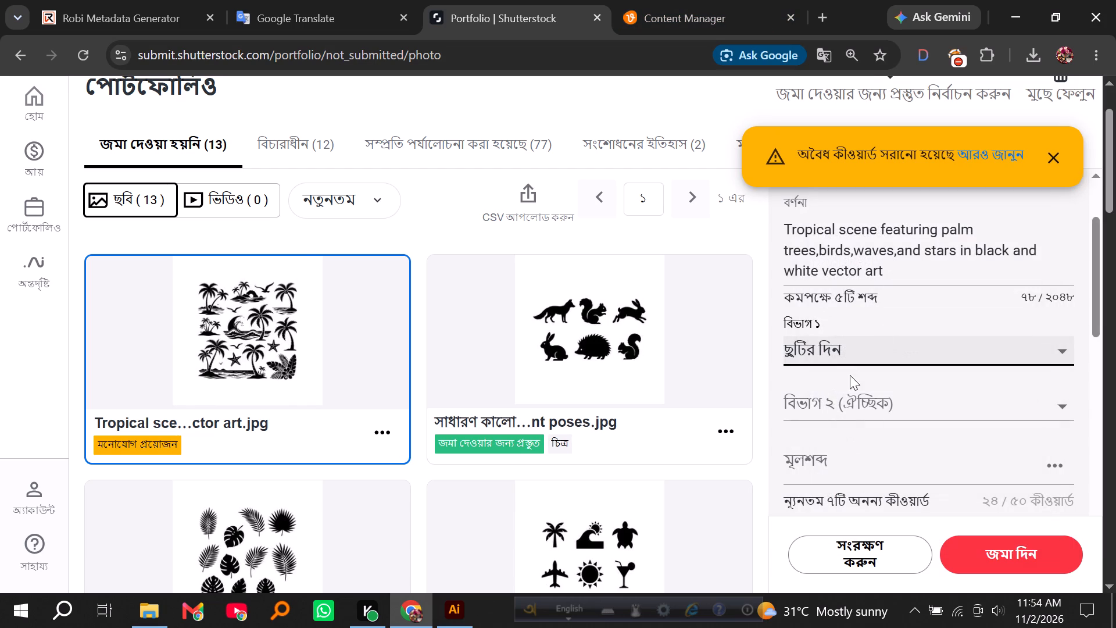
click(840, 405)
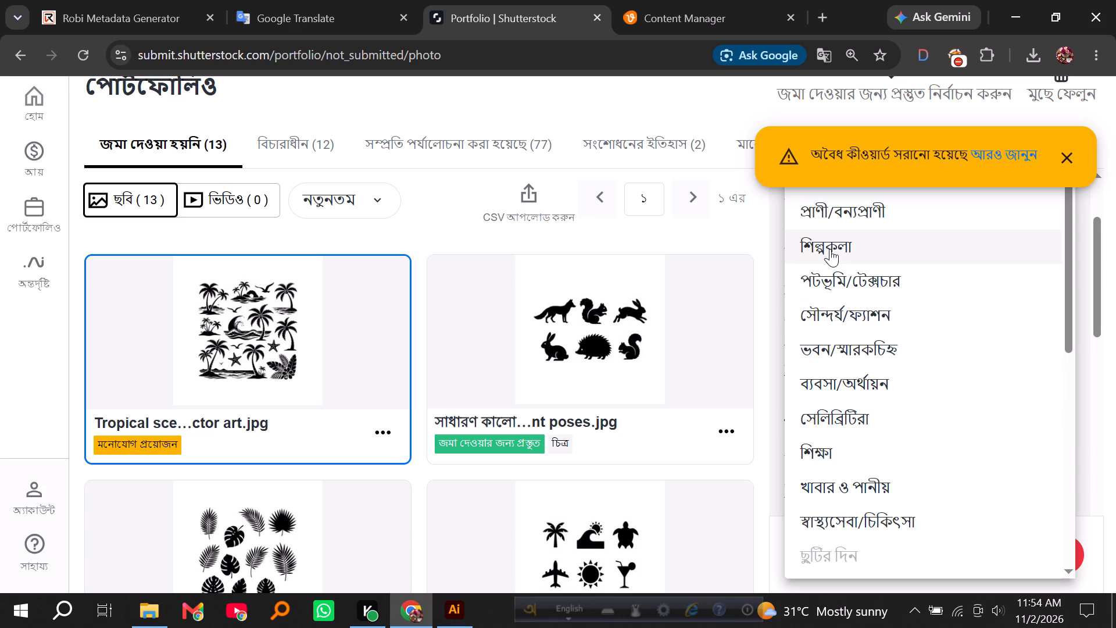
click(771, 265)
scroll(836, 348, down, 1)
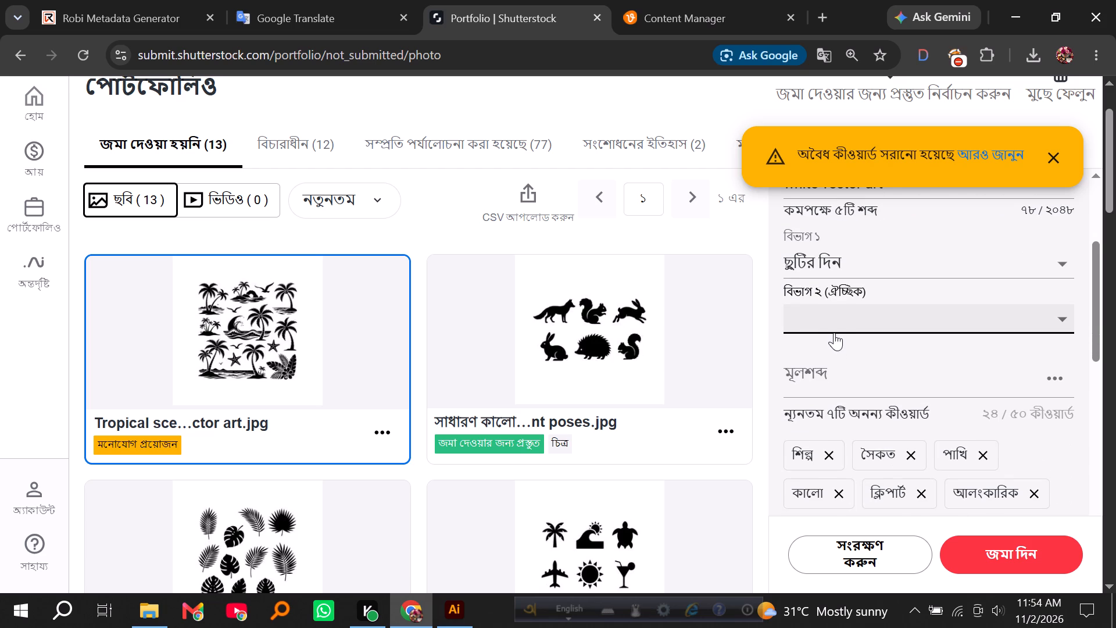
Set the tropical scene entry's category 1 to Arts (শিল্পকলা) and category 2 to Nature (প্রকৃতি).
click(834, 270)
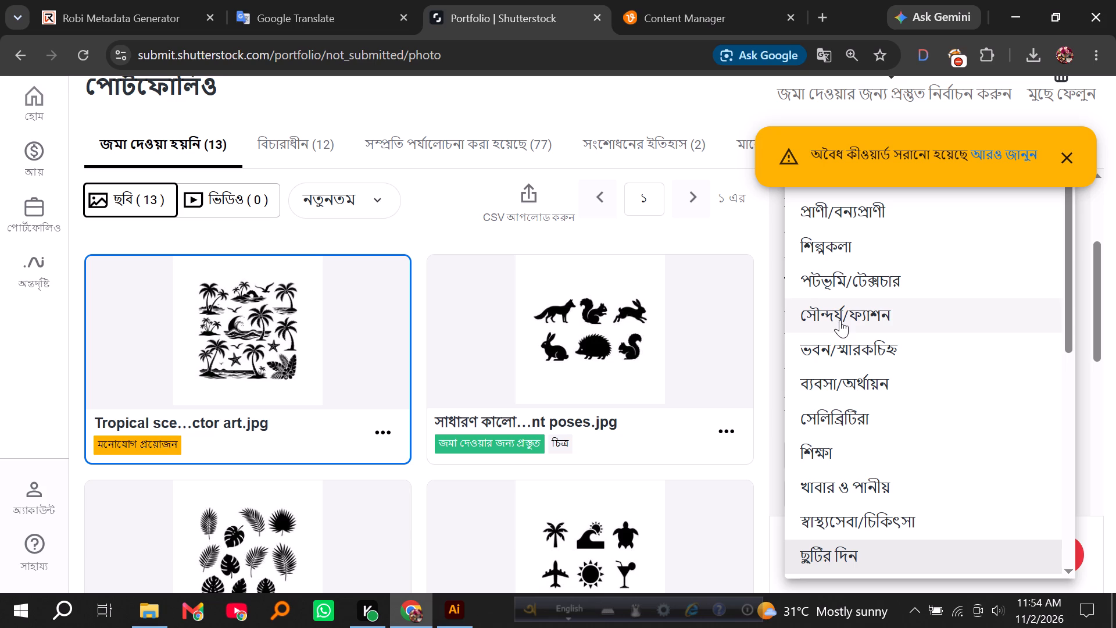
click(835, 247)
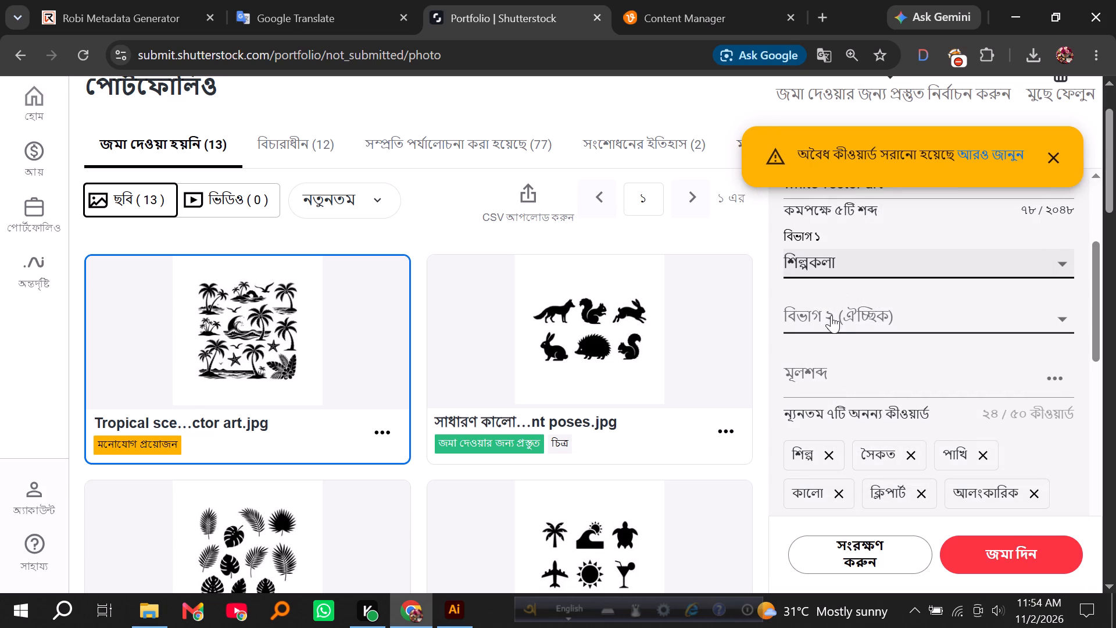
scroll(837, 323, down, 2)
scroll(838, 326, up, 2)
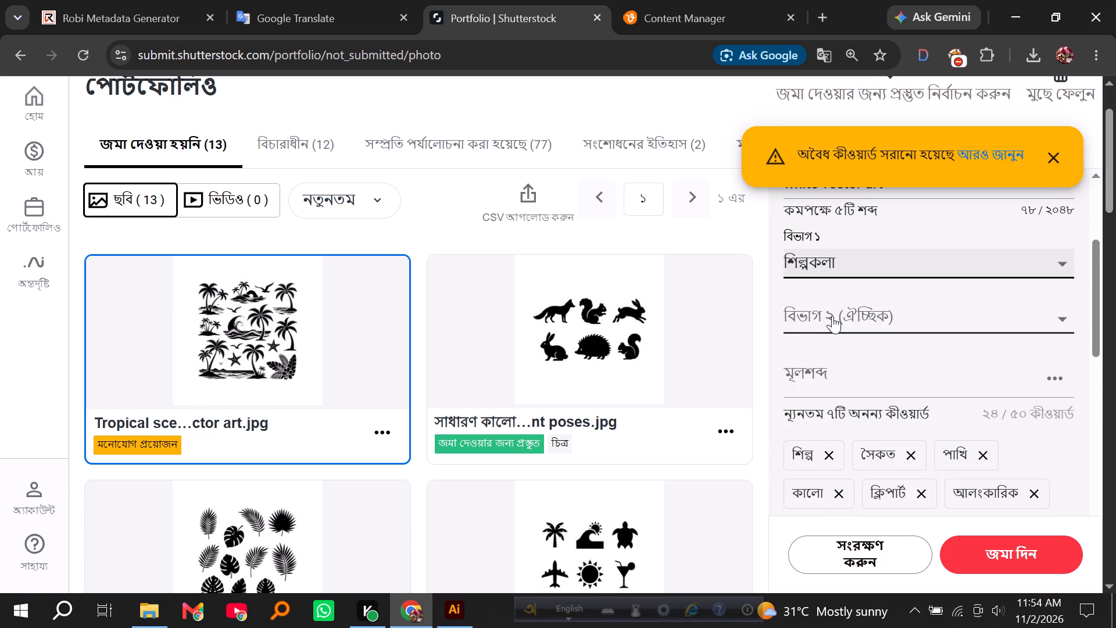
click(832, 316)
scroll(835, 335, down, 2)
scroll(836, 355, up, 2)
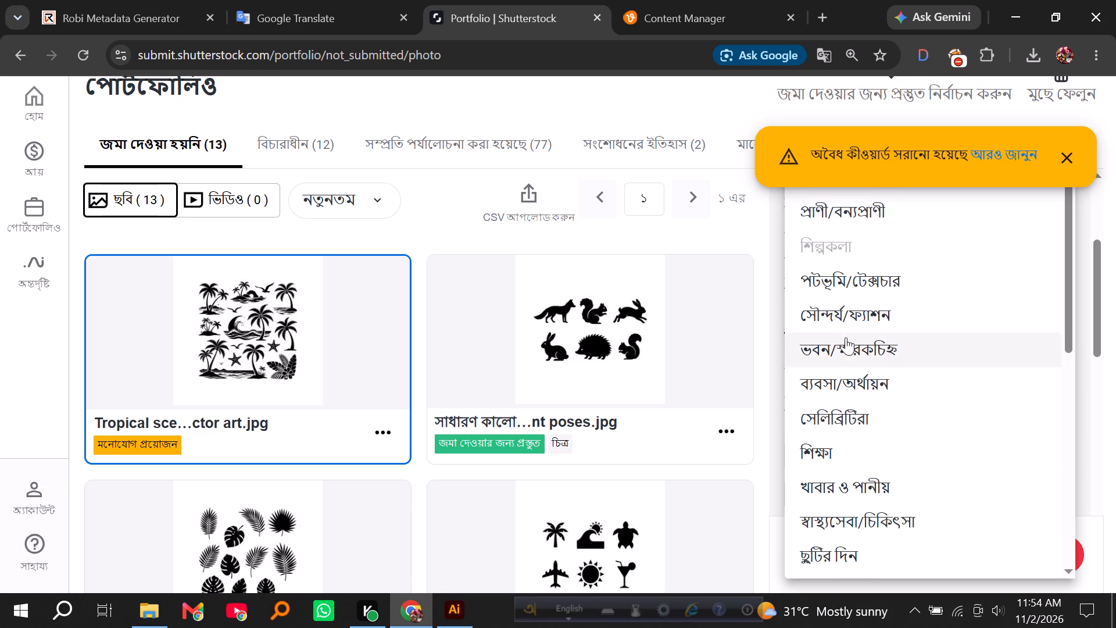
scroll(858, 369, down, 11)
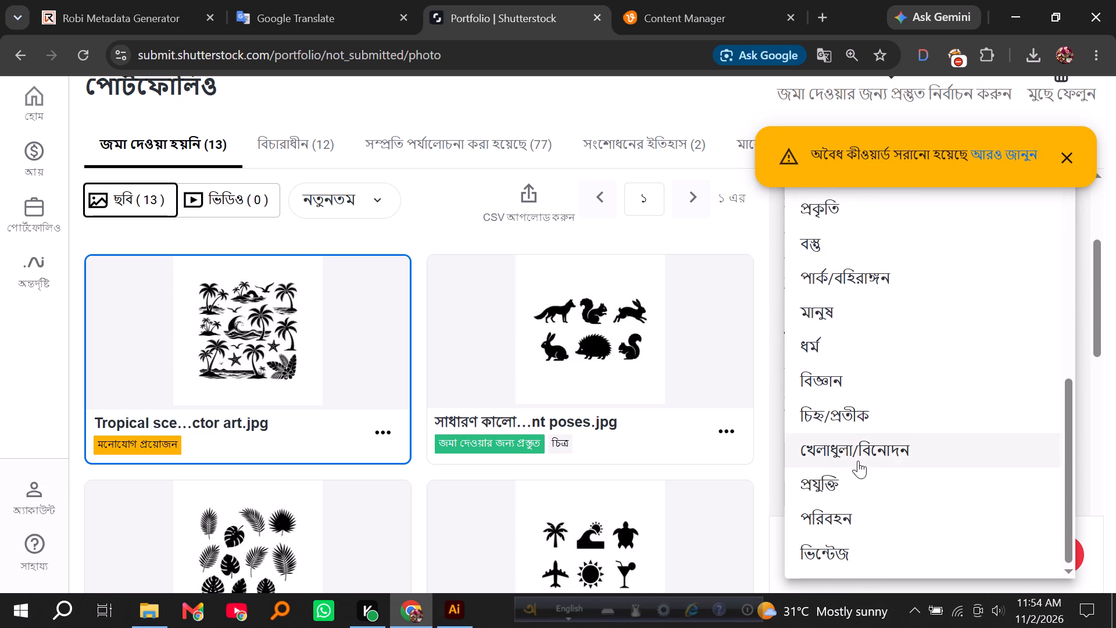
scroll(857, 465, up, 3)
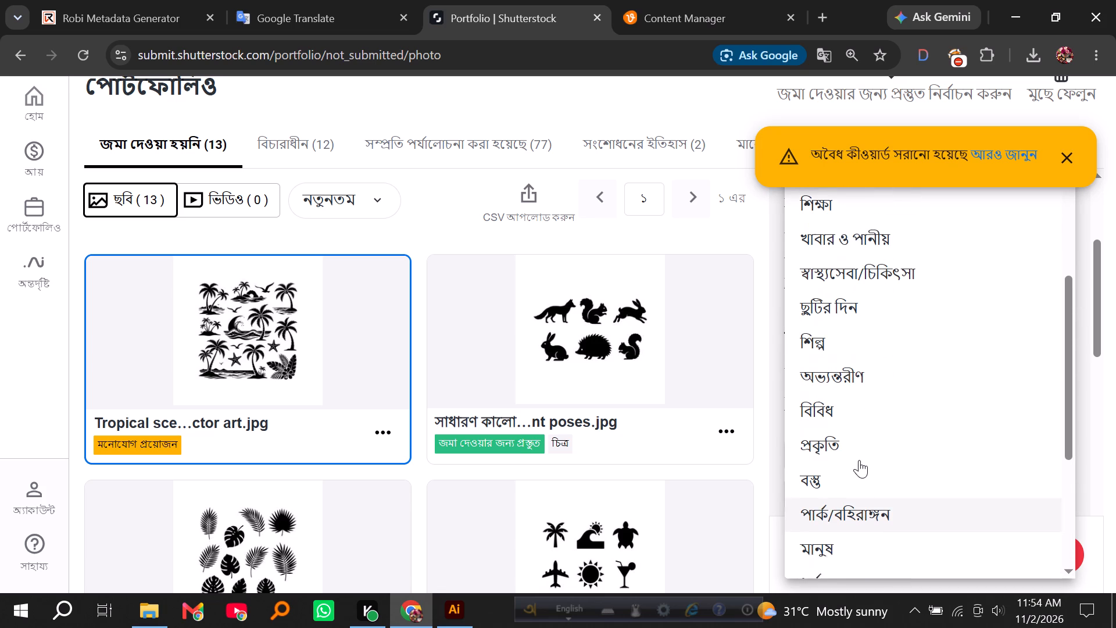
click(844, 465)
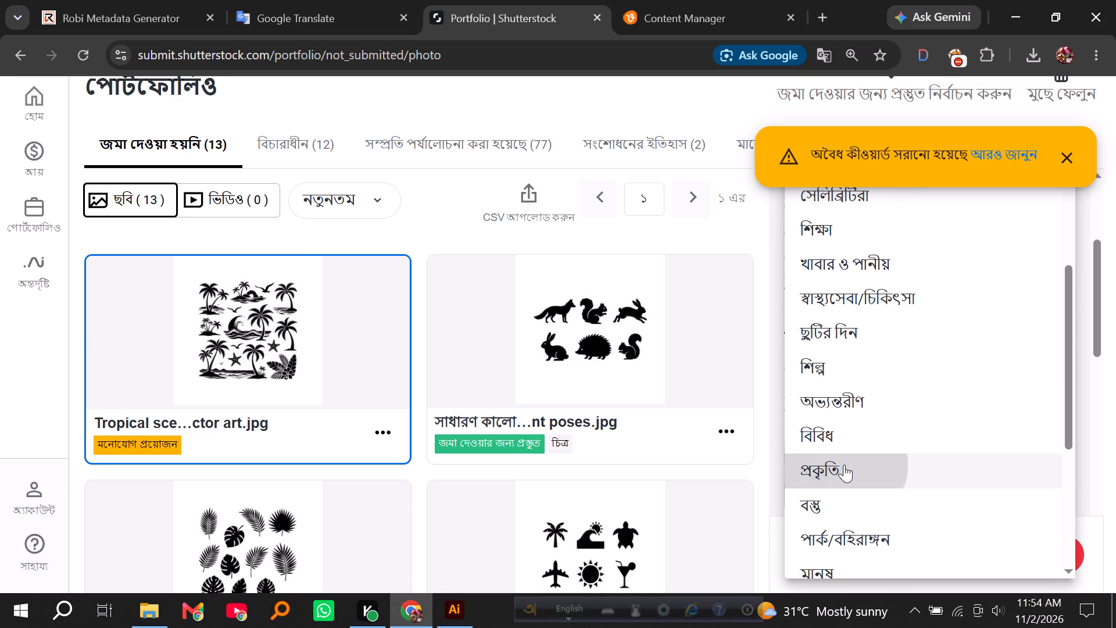
scroll(847, 390, down, 2)
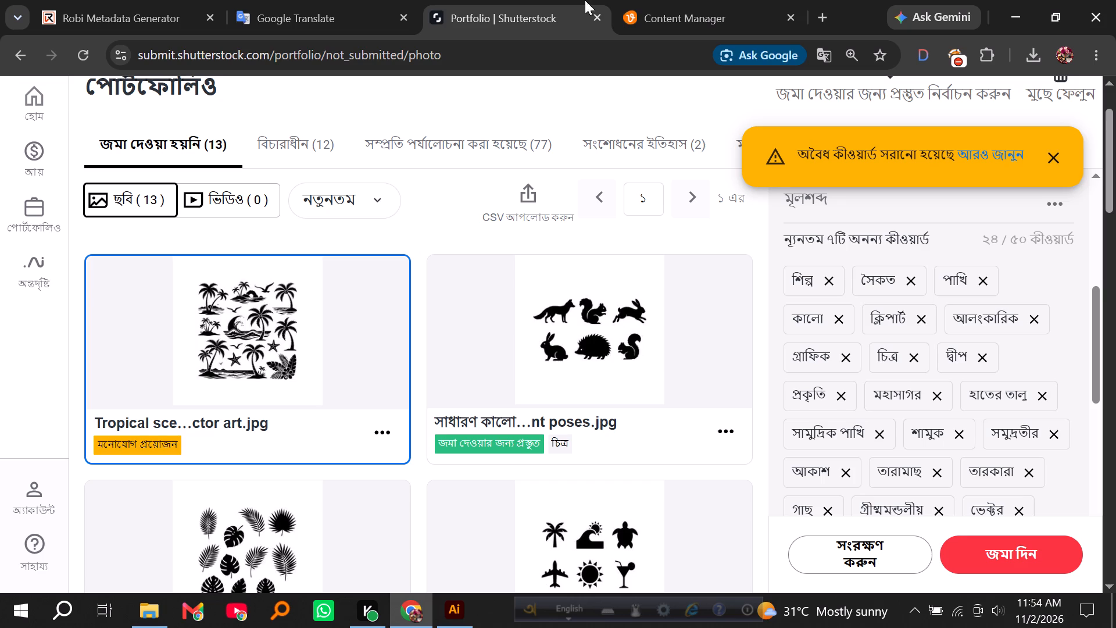
Replace the Vecteezy tropical scene file's title with the copied Shutterstock description, deleting the word vector from it.
click(670, 5)
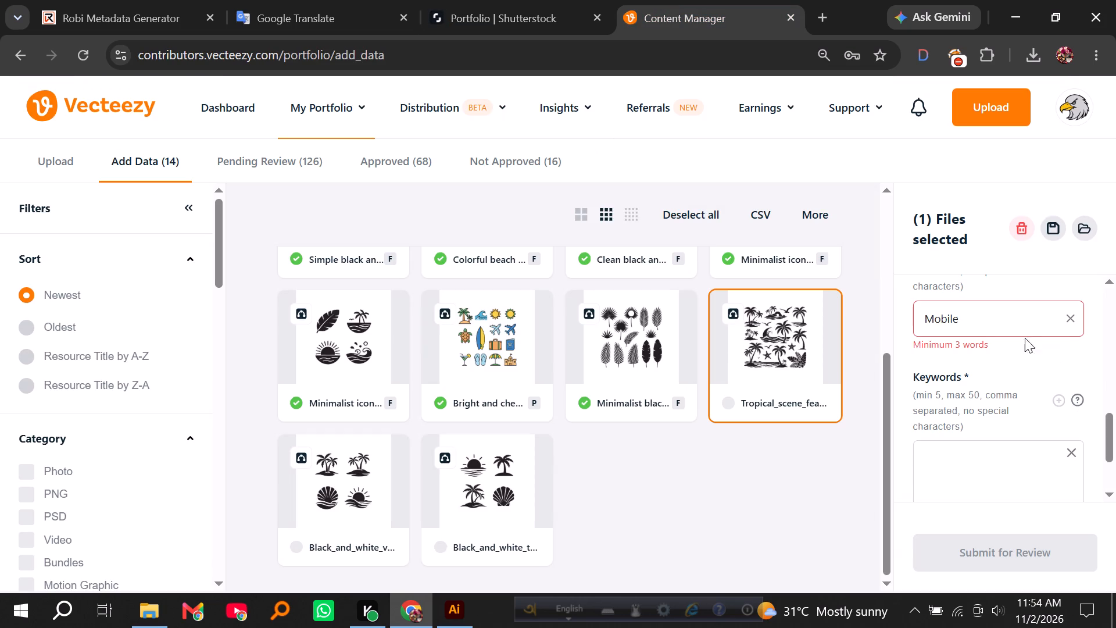
drag(990, 317, 910, 314)
key(ctrl+v)
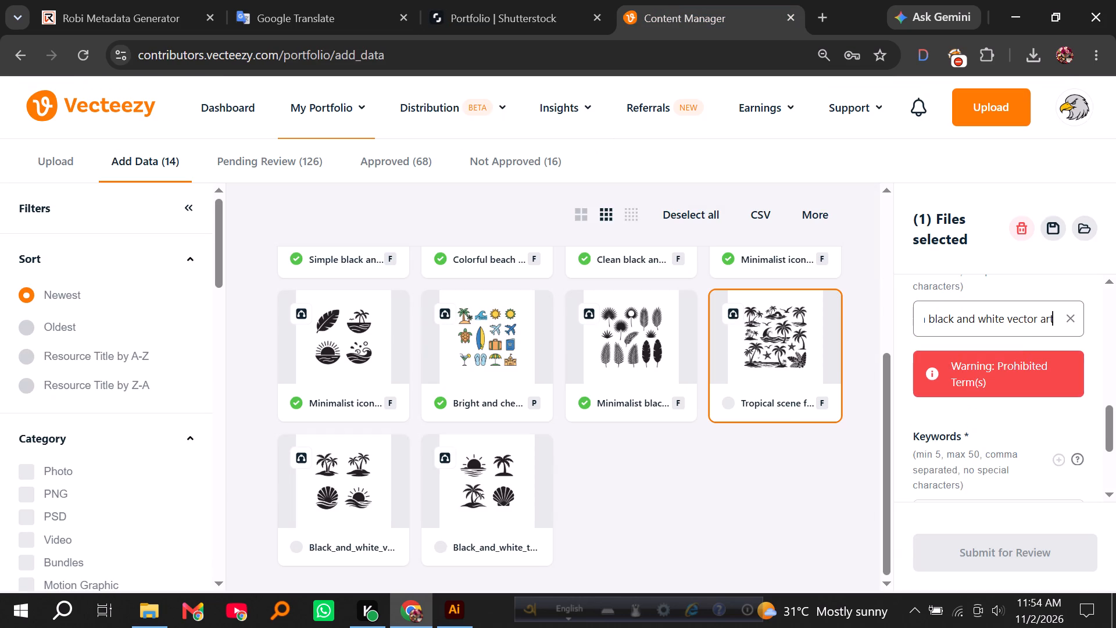
drag(1035, 319, 1008, 314)
key(BackSpace)
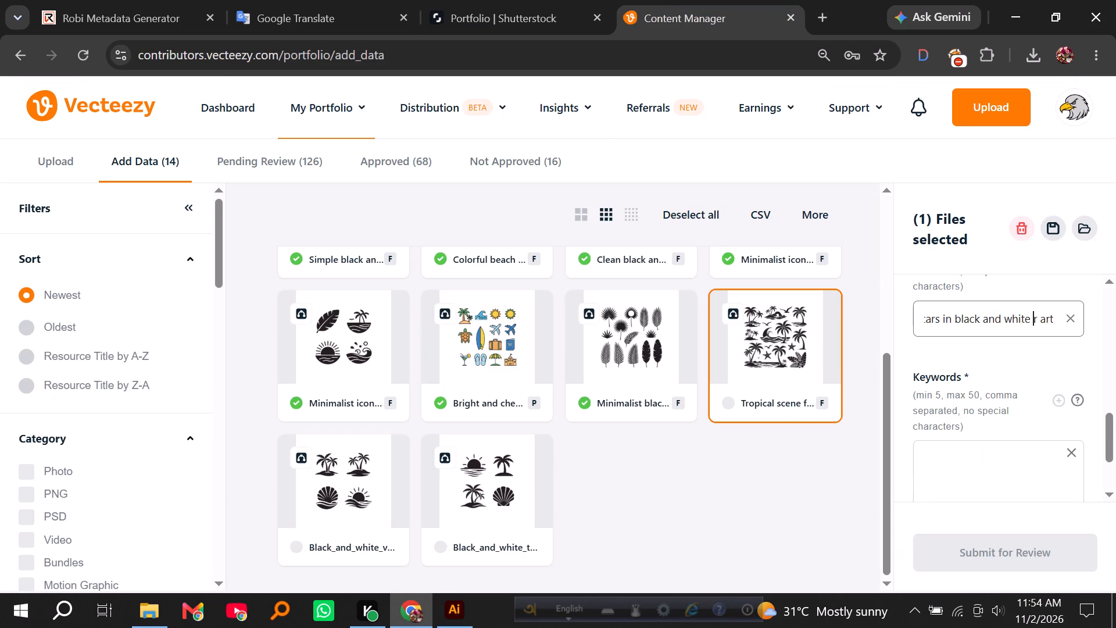
key(BackSpace)
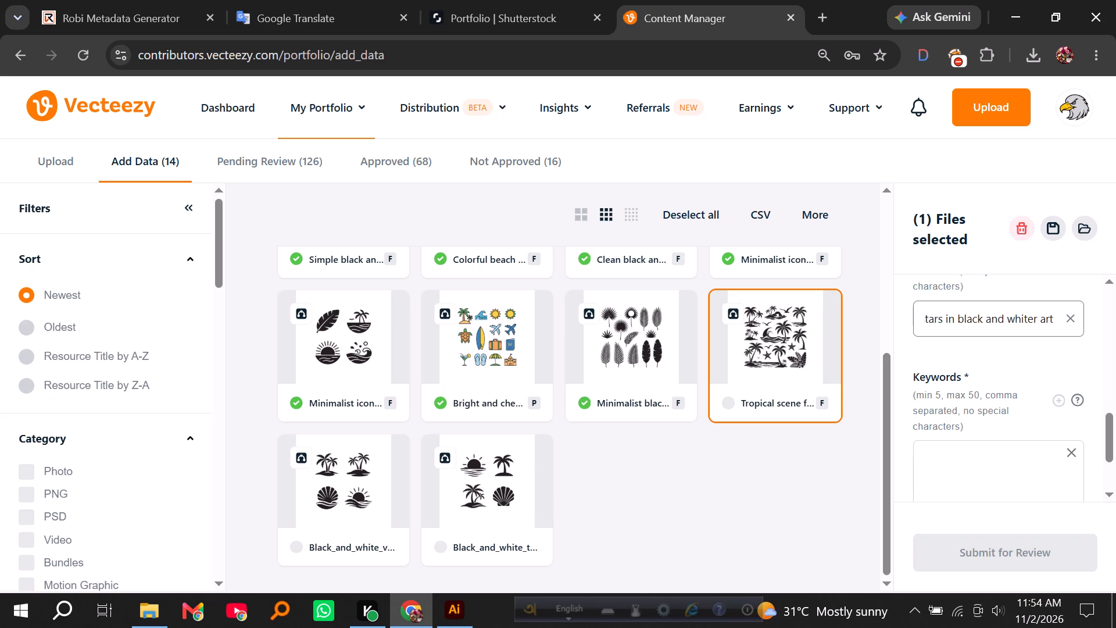
key(Right)
key(BackSpace)
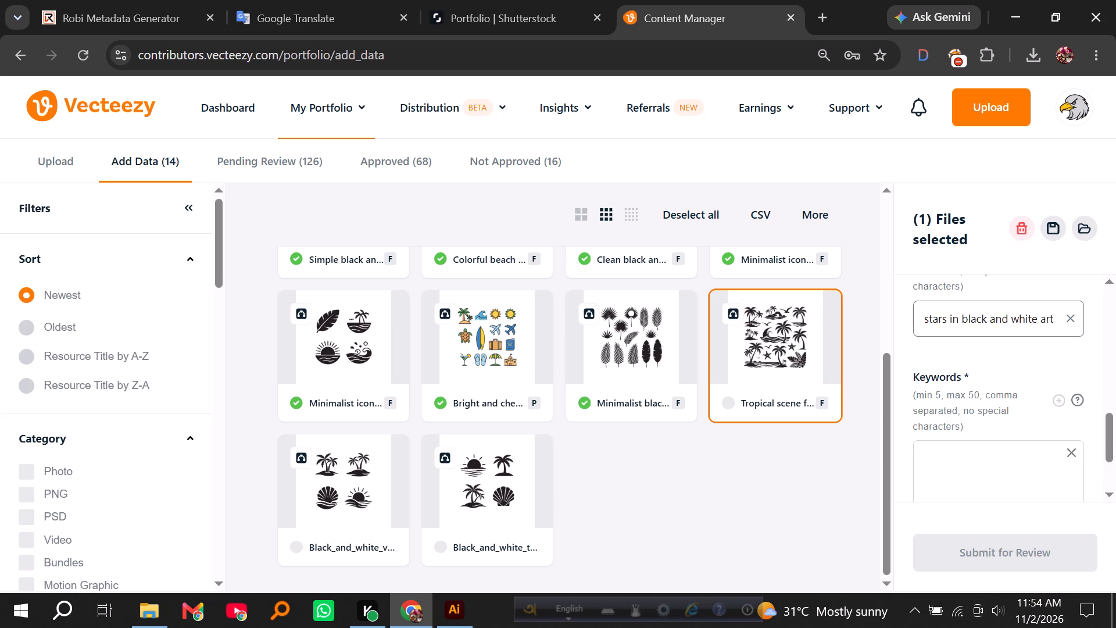
click(1017, 476)
Choose the licence for the tropical scene file in Vecteezy and open its empty keywords for entry.
scroll(1003, 385, up, 3)
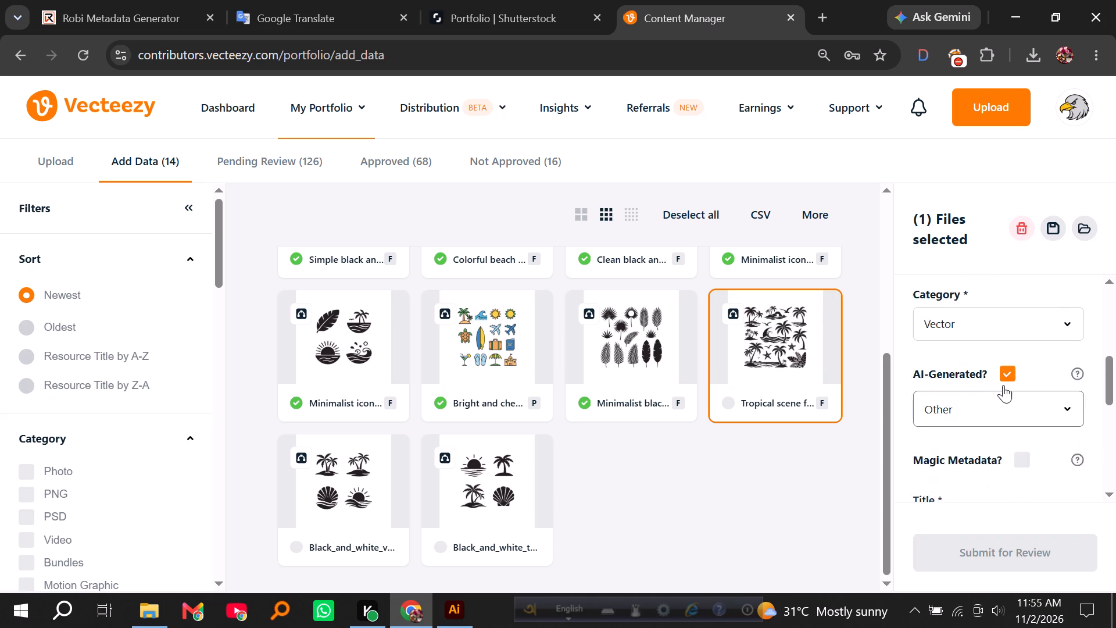
scroll(1003, 385, up, 3)
click(922, 432)
scroll(981, 395, down, 4)
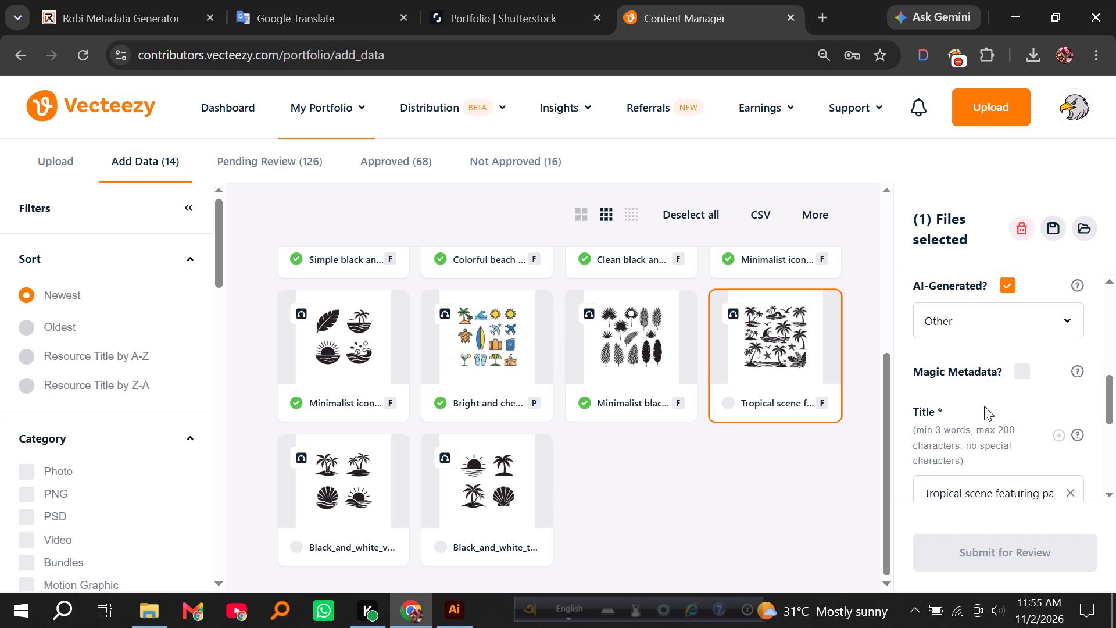
scroll(981, 422, down, 4)
click(972, 397)
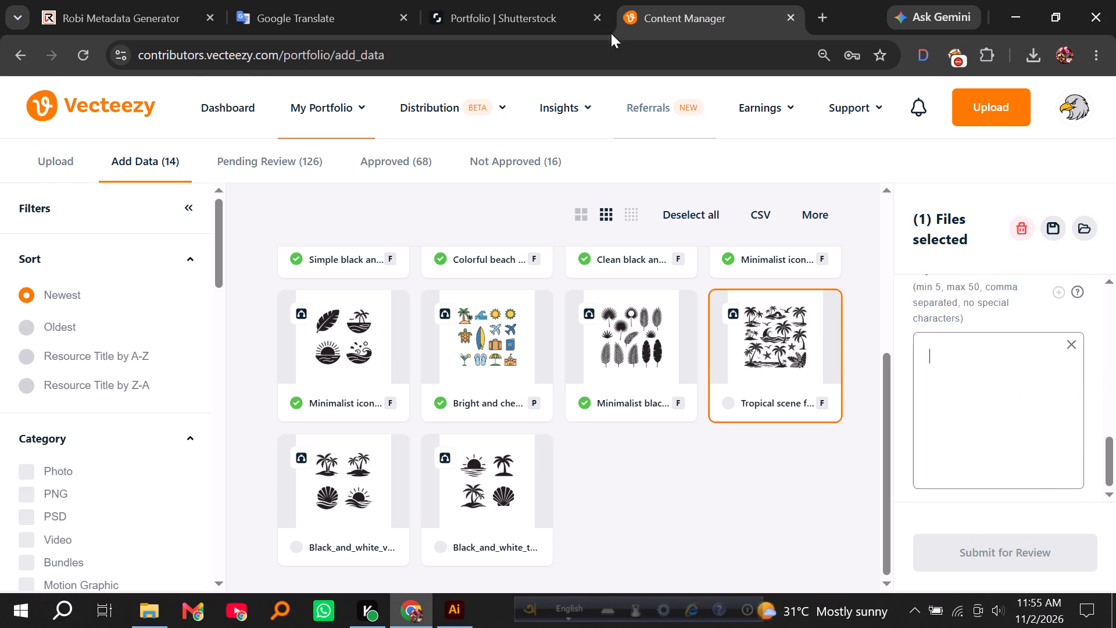
Set the image type of the Shutterstock tropical scene entry to Illustration (চিত্র) and dismiss the keyword notice.
click(544, 0)
scroll(911, 370, down, 1)
scroll(911, 371, up, 1)
scroll(911, 374, down, 5)
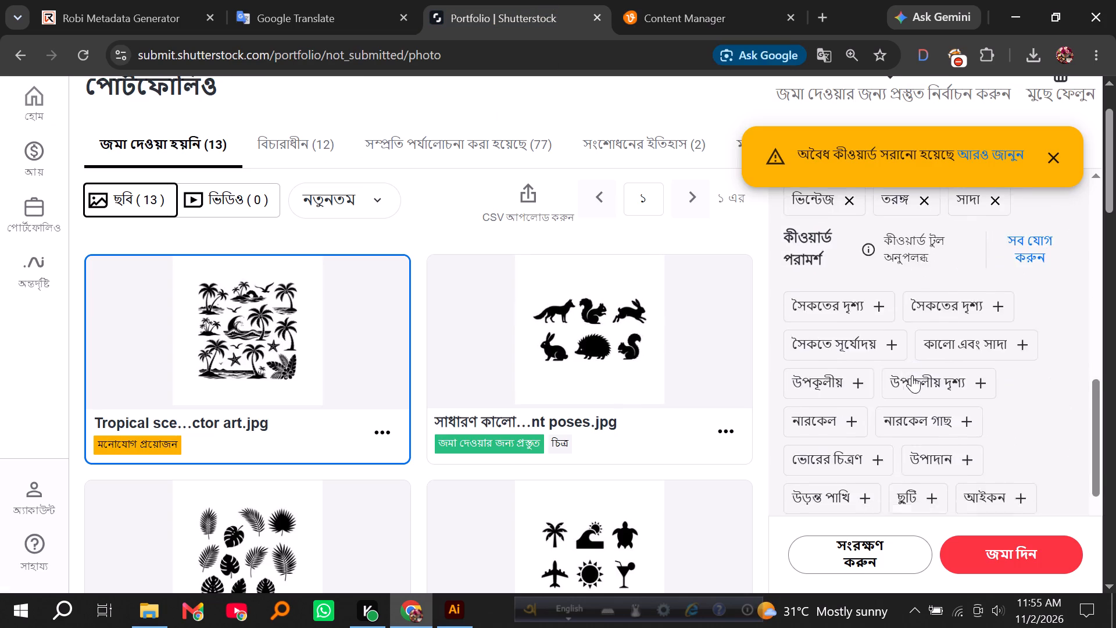
scroll(912, 375, down, 3)
click(893, 371)
click(877, 435)
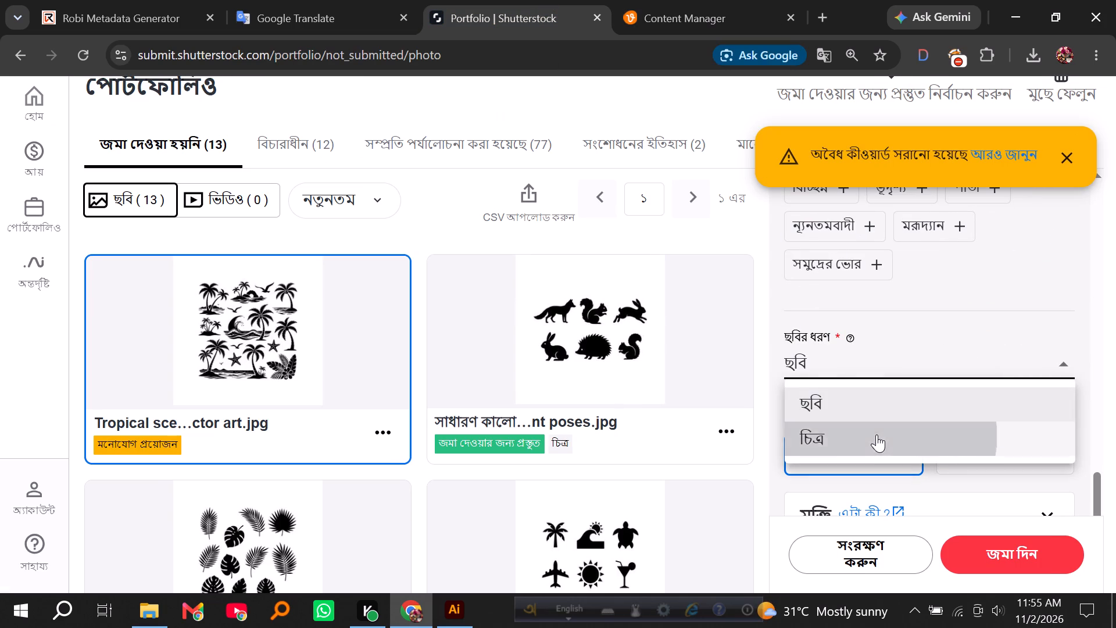
scroll(945, 349, up, 2)
click(1050, 159)
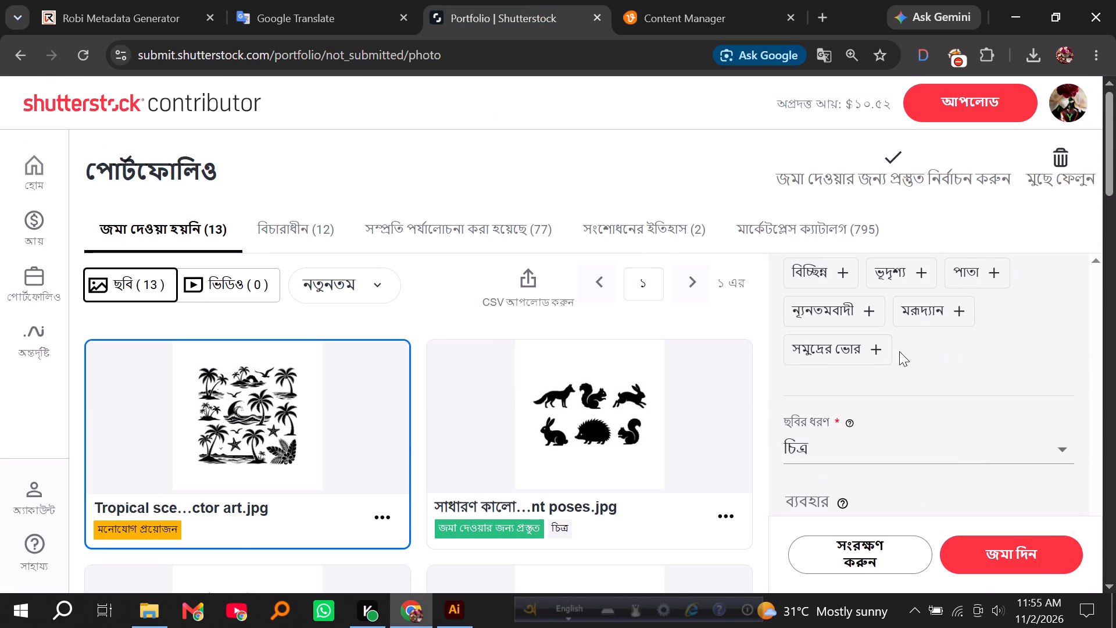
Remove the keywords হাতের তালু (palm) and তারামাছ (starfish) from the tropical scene entry.
scroll(899, 351, up, 8)
scroll(610, 361, up, 3)
scroll(686, 297, down, 2)
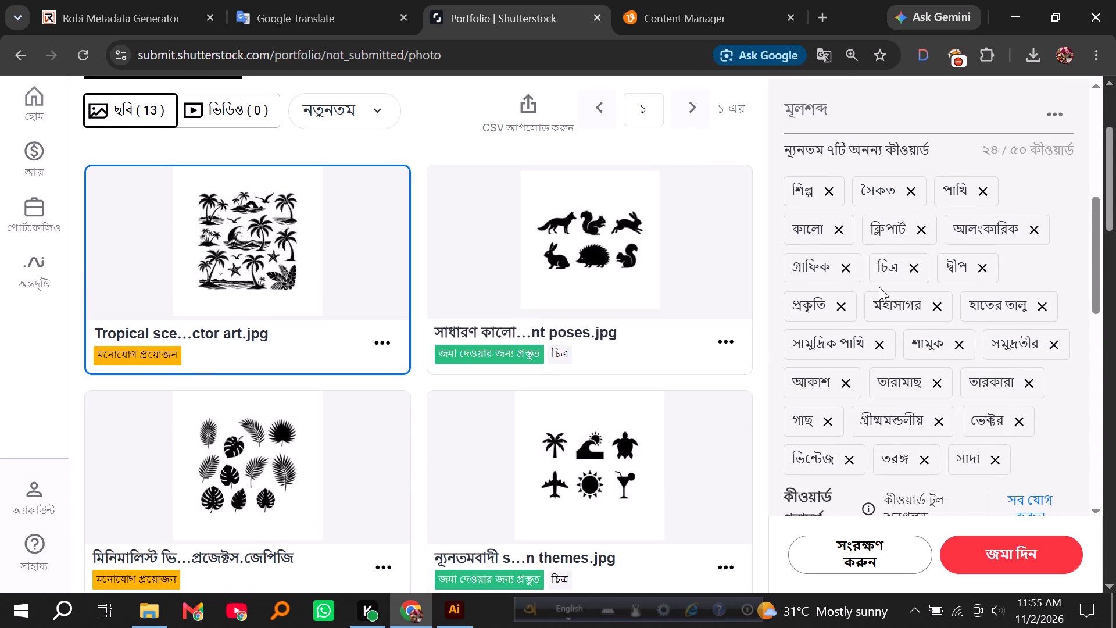
scroll(892, 287, up, 1)
scroll(893, 288, down, 1)
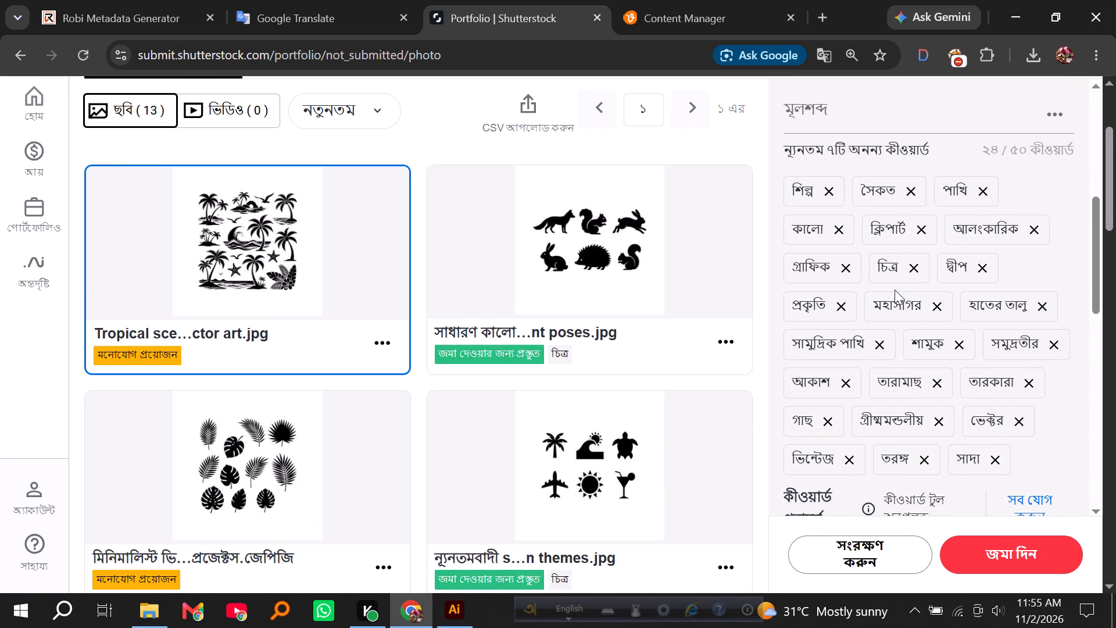
scroll(895, 290, down, 1)
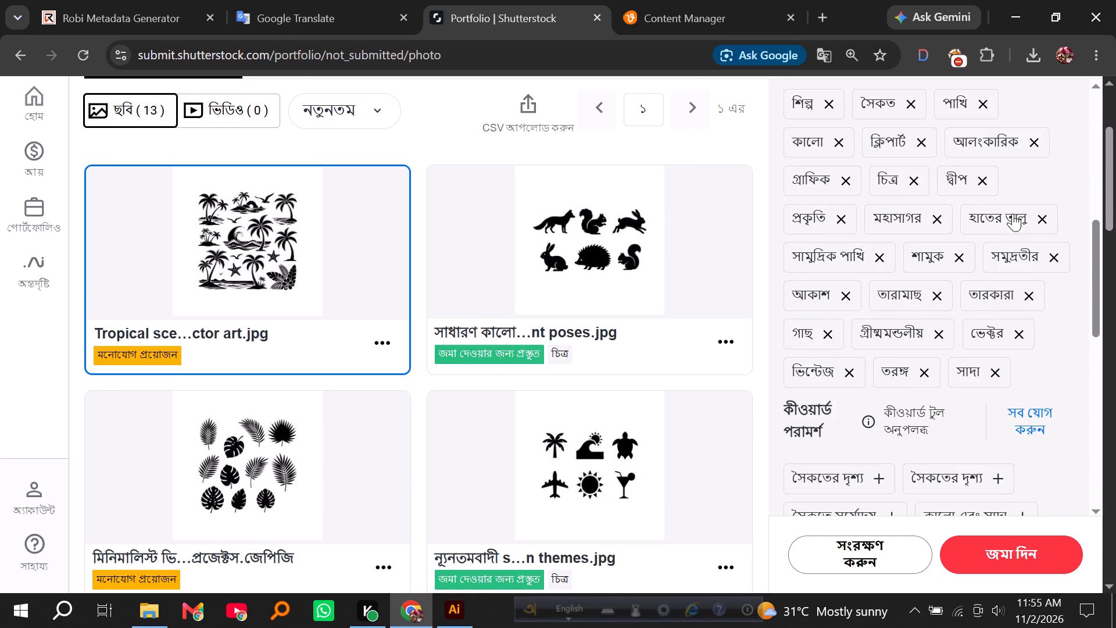
click(1041, 217)
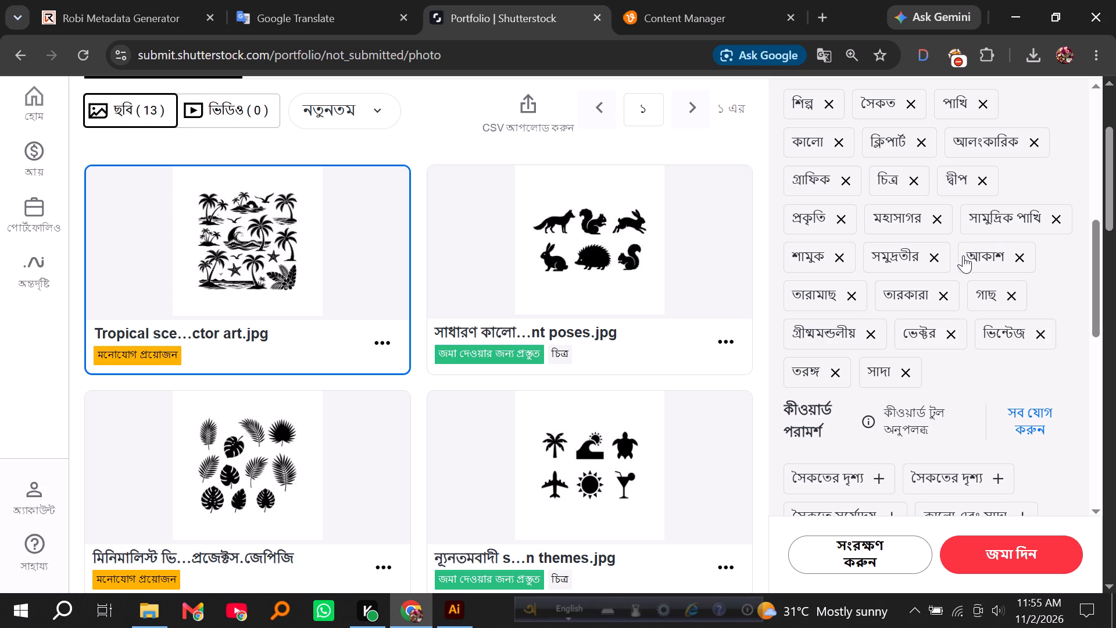
click(850, 294)
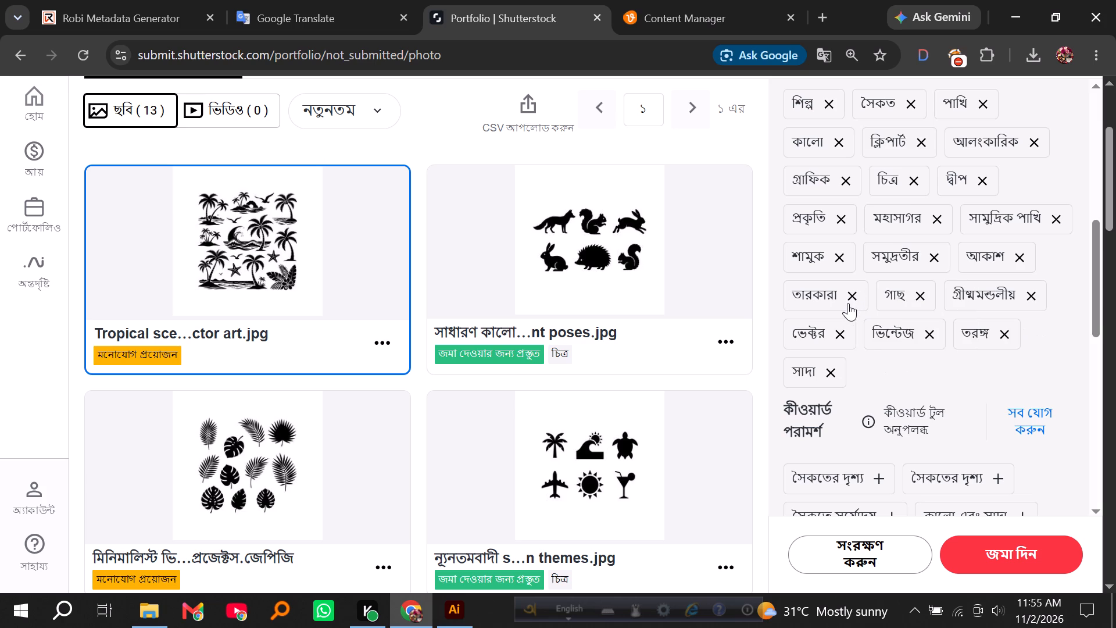
Add the suggested keywords সৈকতের দৃশ্য (beach scene, second suggestion), উপকূলীয় (coastal) and ছুটি (holiday) to the tropical scene entry.
scroll(863, 351, down, 2)
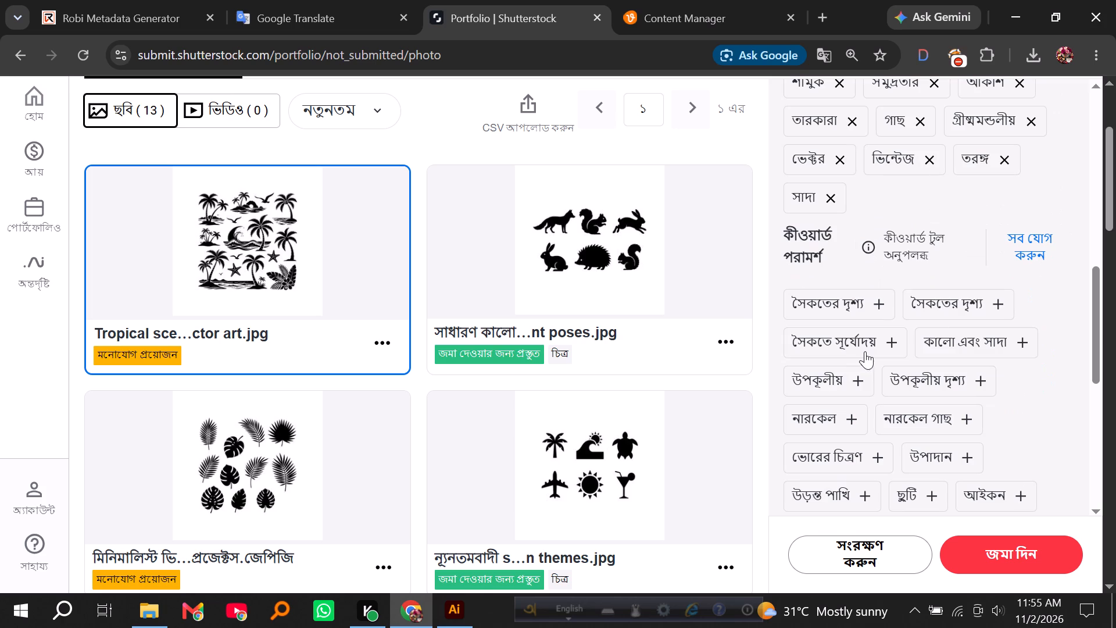
click(944, 304)
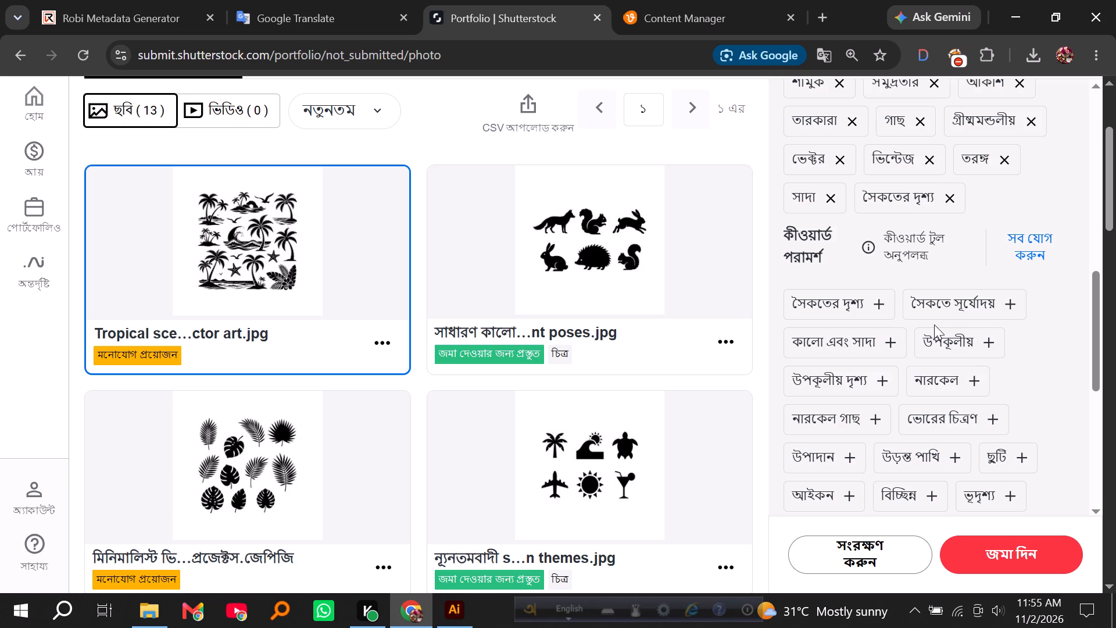
click(934, 340)
scroll(933, 340, down, 1)
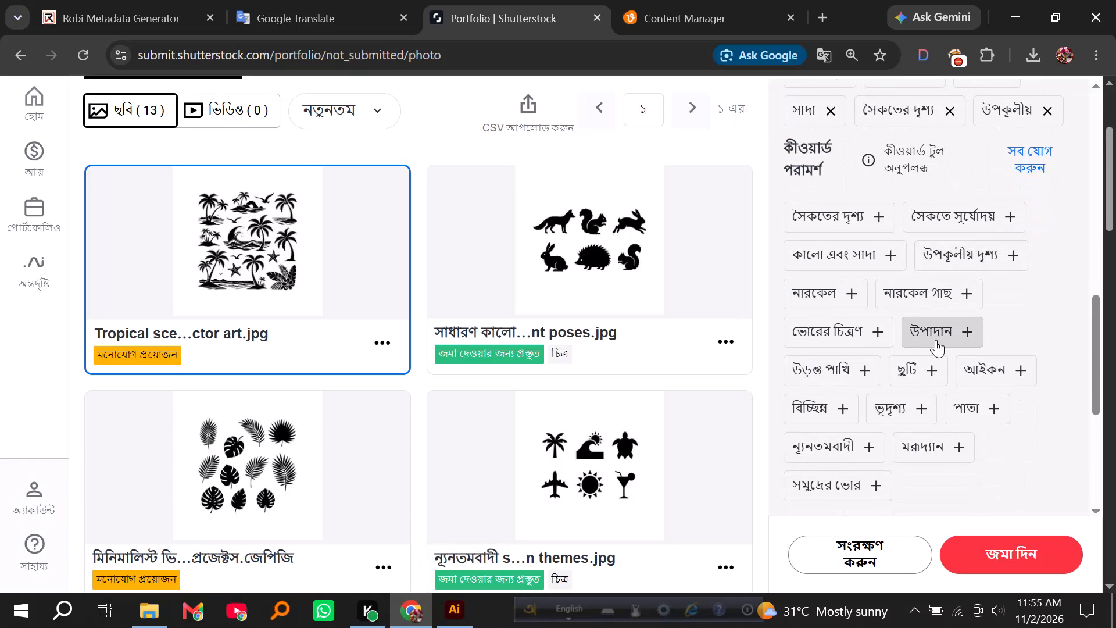
click(912, 366)
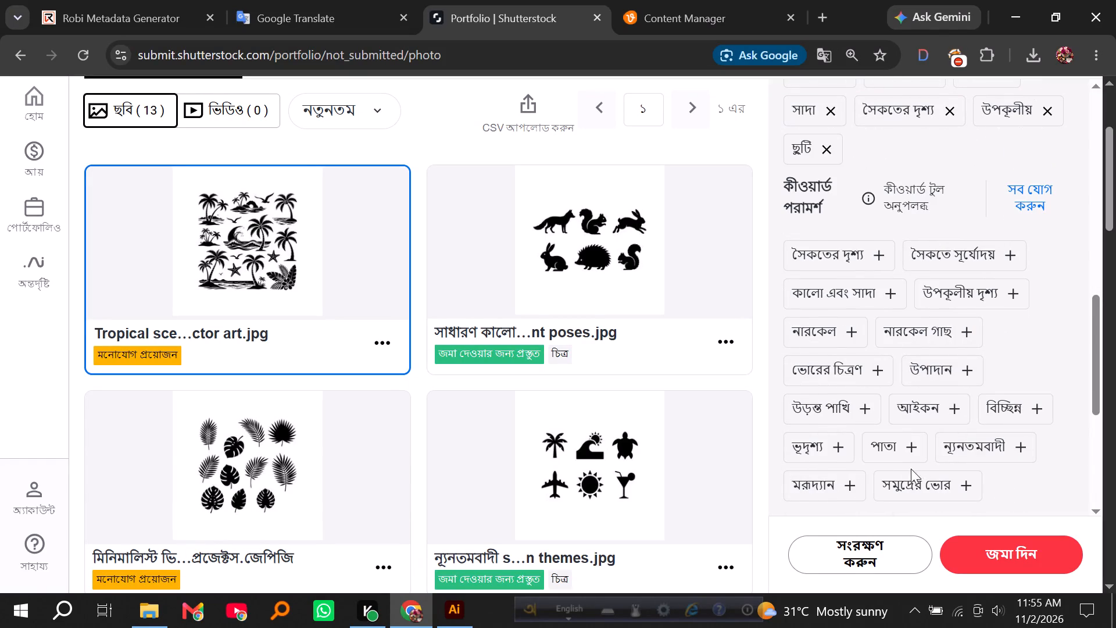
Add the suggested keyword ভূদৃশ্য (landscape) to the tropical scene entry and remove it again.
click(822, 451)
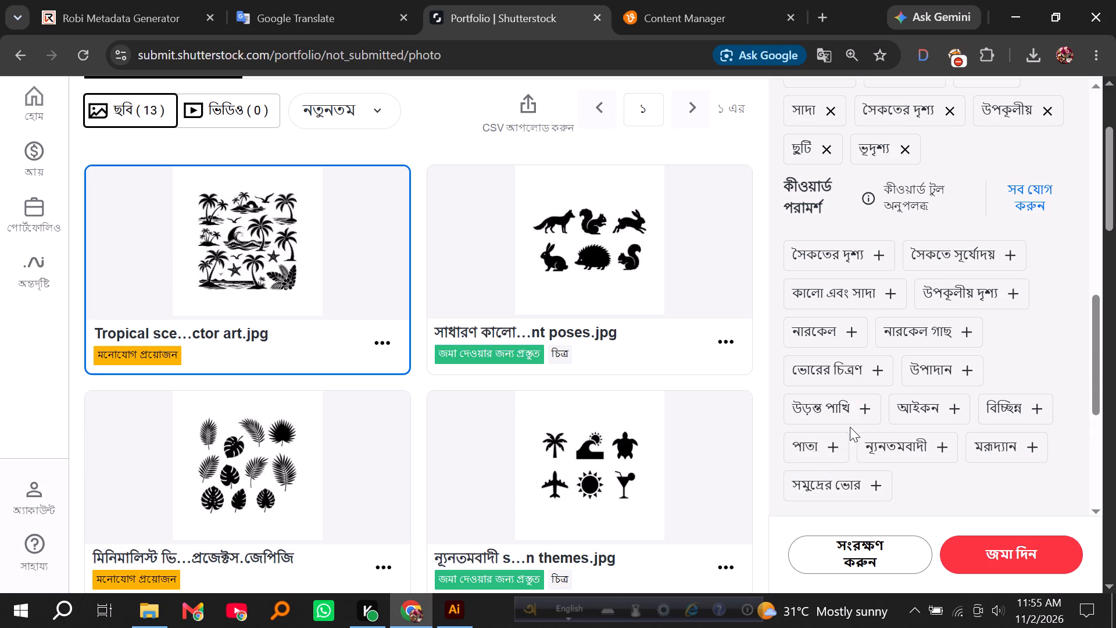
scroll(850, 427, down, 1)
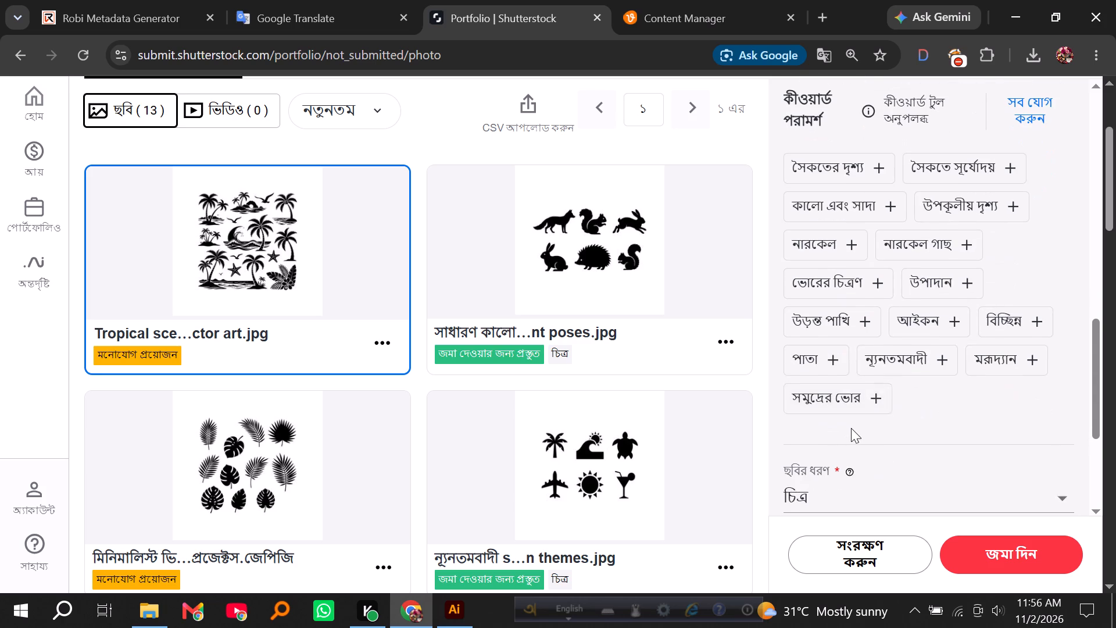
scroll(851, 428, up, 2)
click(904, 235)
Add the suggested keywords পাতা (leaf) and নারকেল গাছ (coconut tree) to the tropical scene entry.
scroll(908, 329, down, 2)
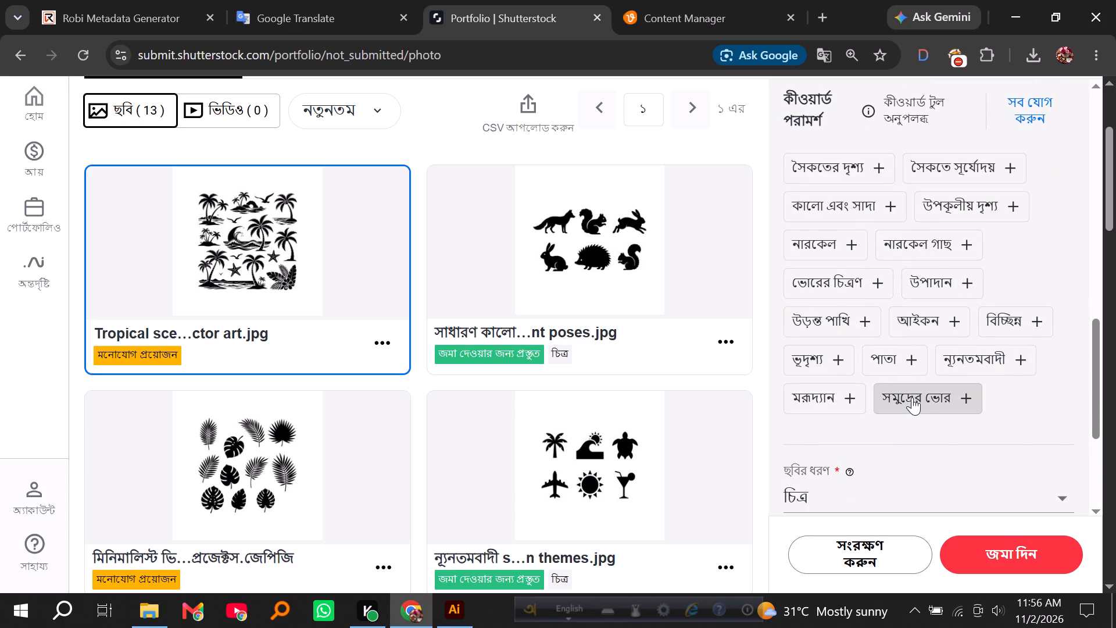
scroll(907, 395, up, 1)
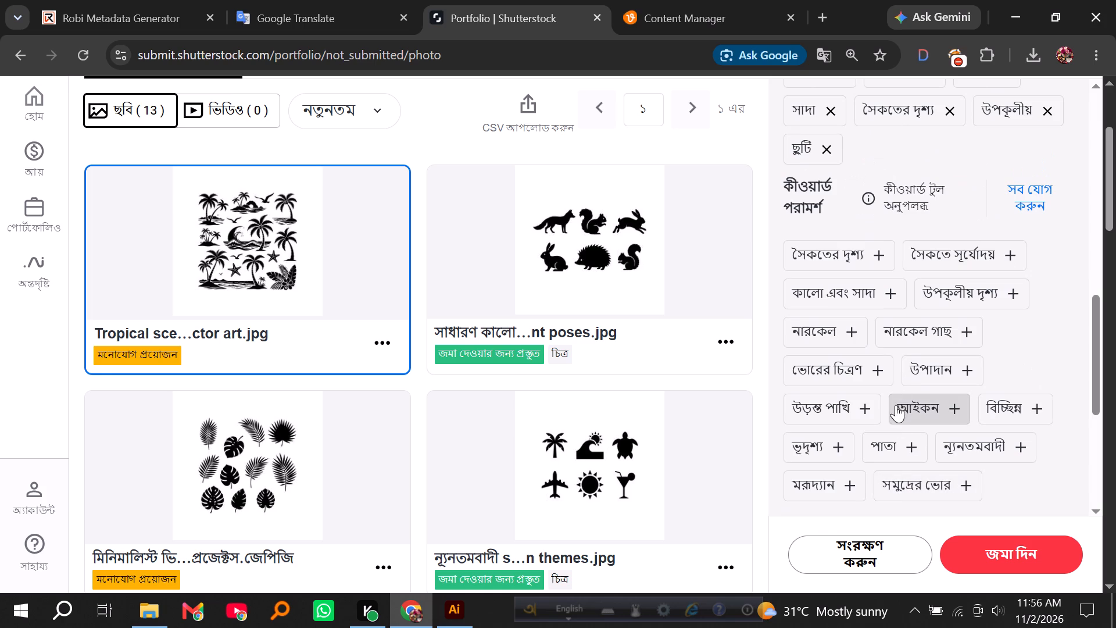
click(892, 448)
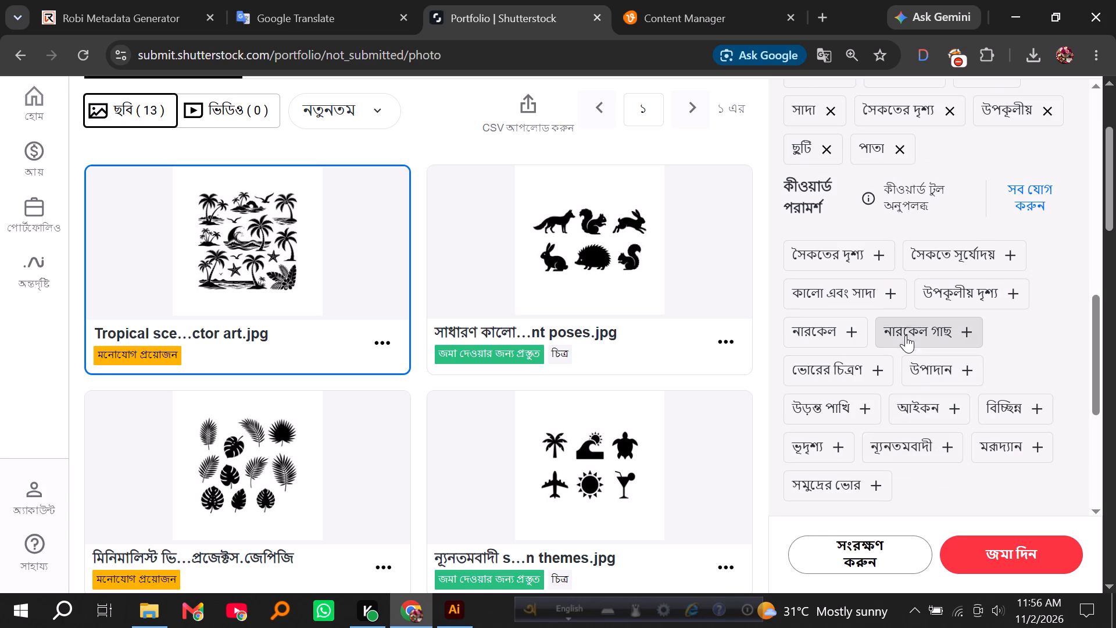
click(903, 333)
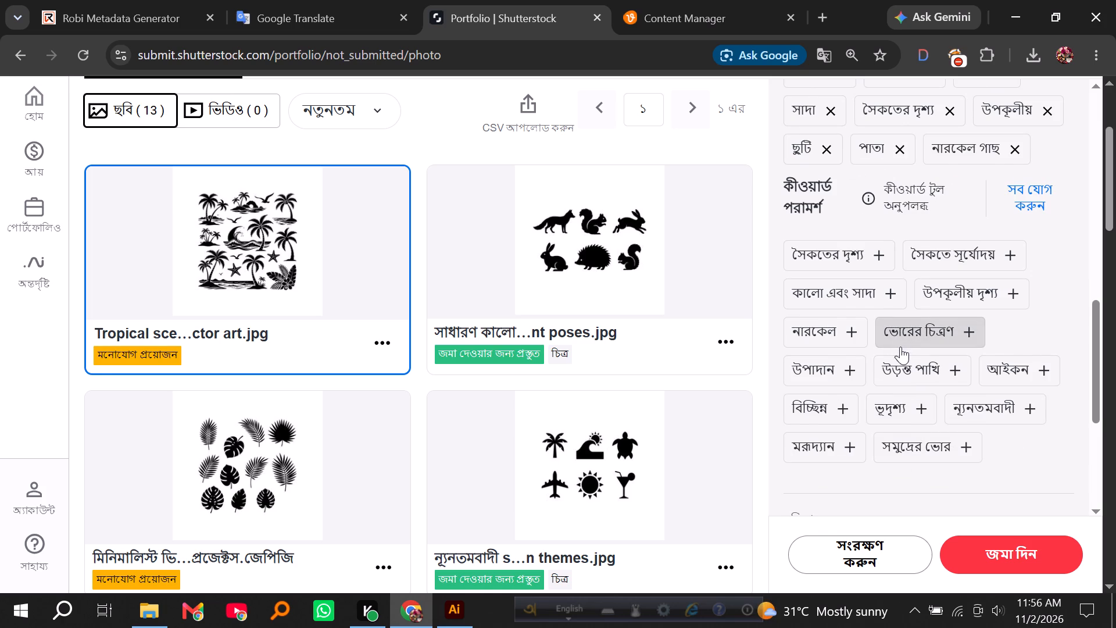
scroll(897, 353, up, 2)
scroll(894, 359, down, 2)
scroll(894, 361, up, 2)
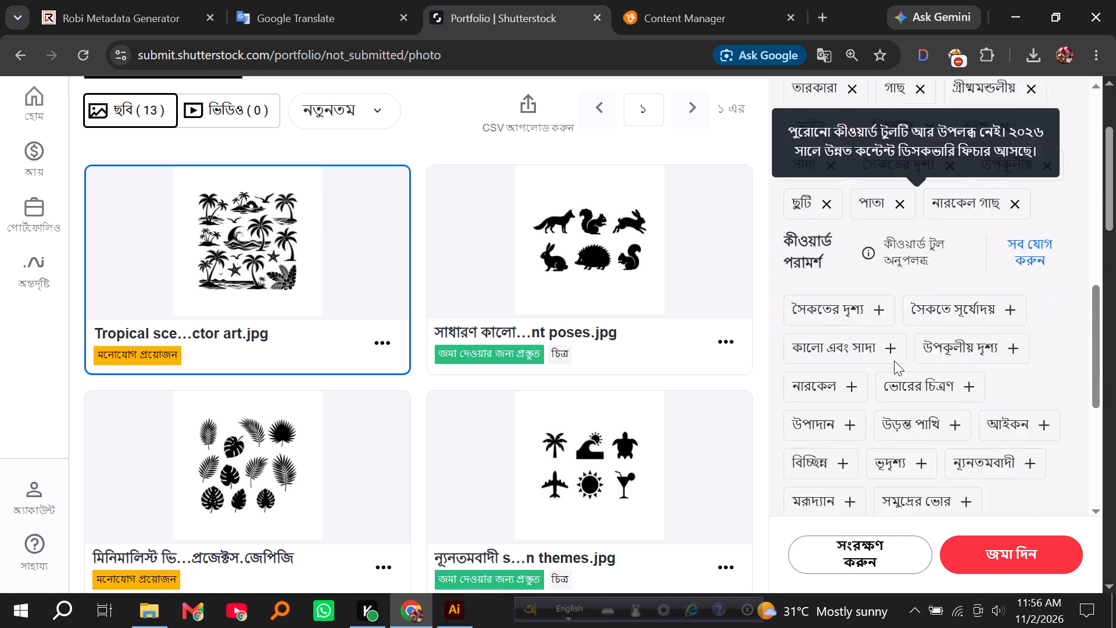
Save the edited tropical scene entry in Shutterstock.
scroll(894, 361, up, 4)
click(821, 290)
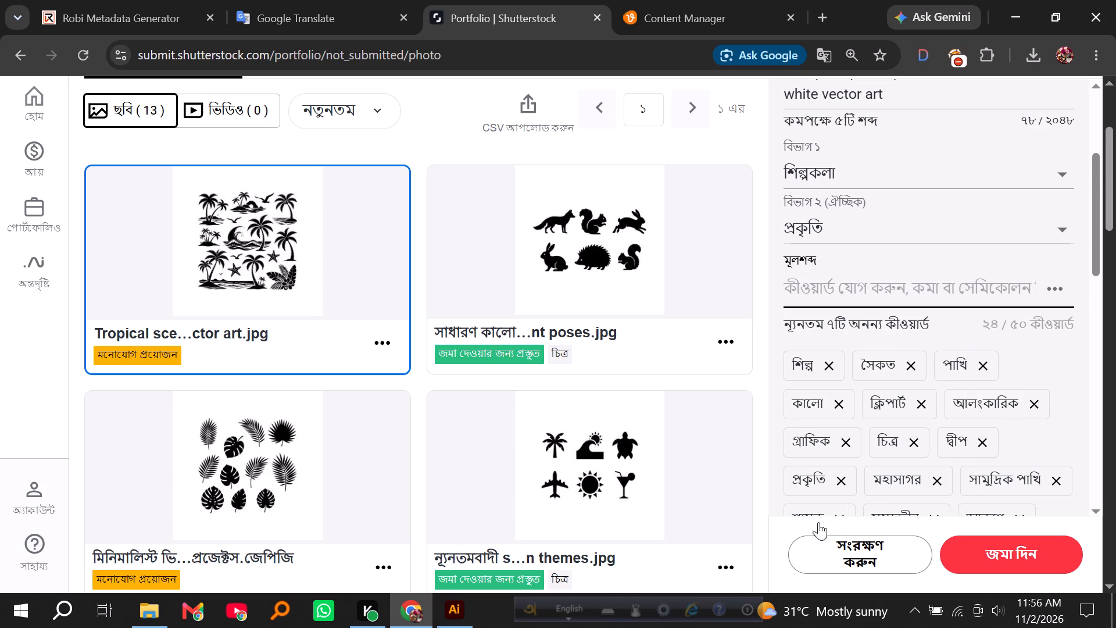
click(861, 554)
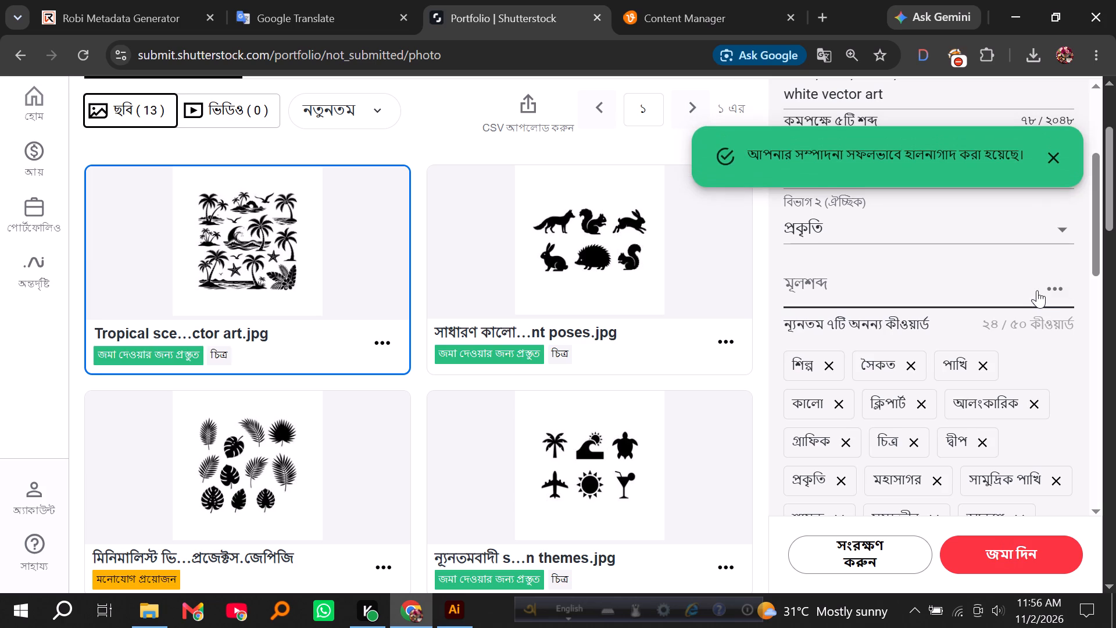
Copy the tropical scene entry's keywords from Shutterstock into the matching Vecteezy file, remove the keyword vector, and save the file.
click(1046, 287)
click(996, 325)
click(727, 0)
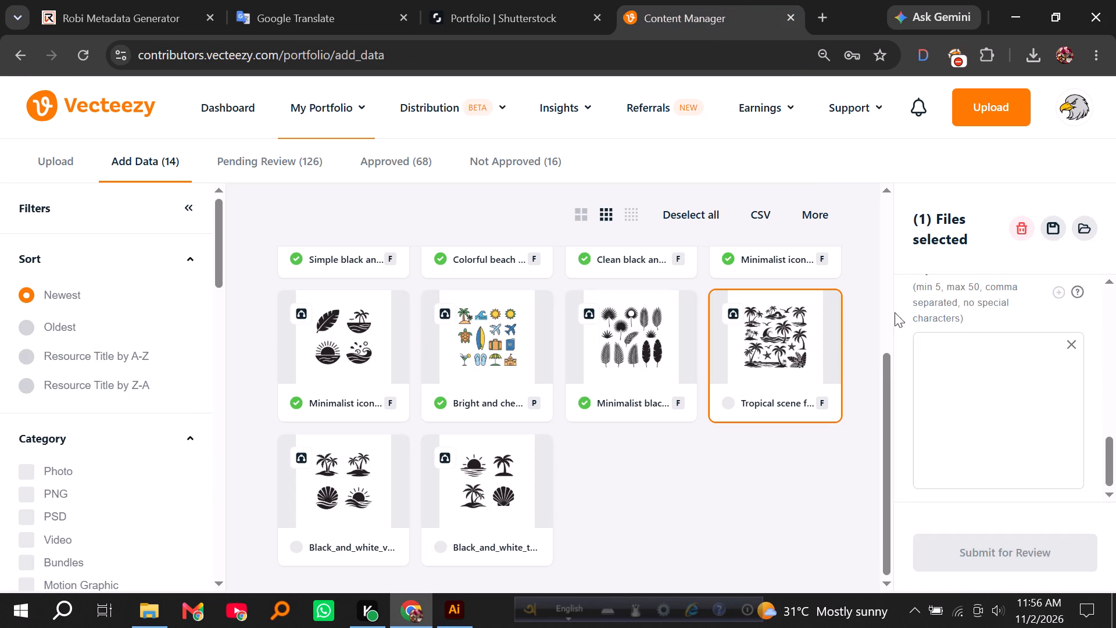
key(ctrl+v)
scroll(977, 409, down, 3)
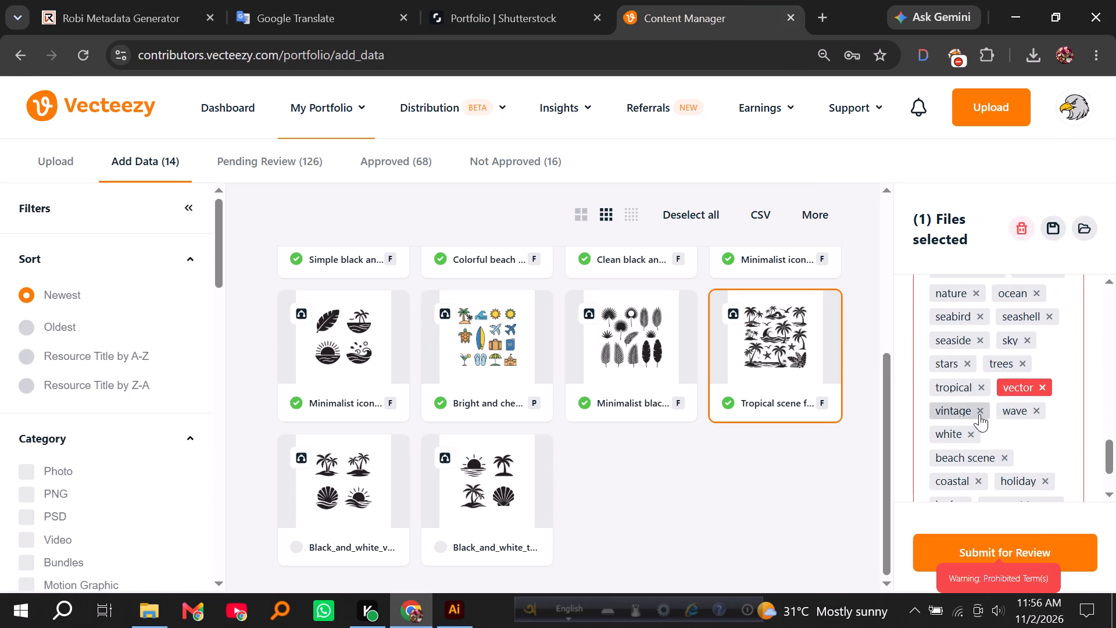
click(1043, 387)
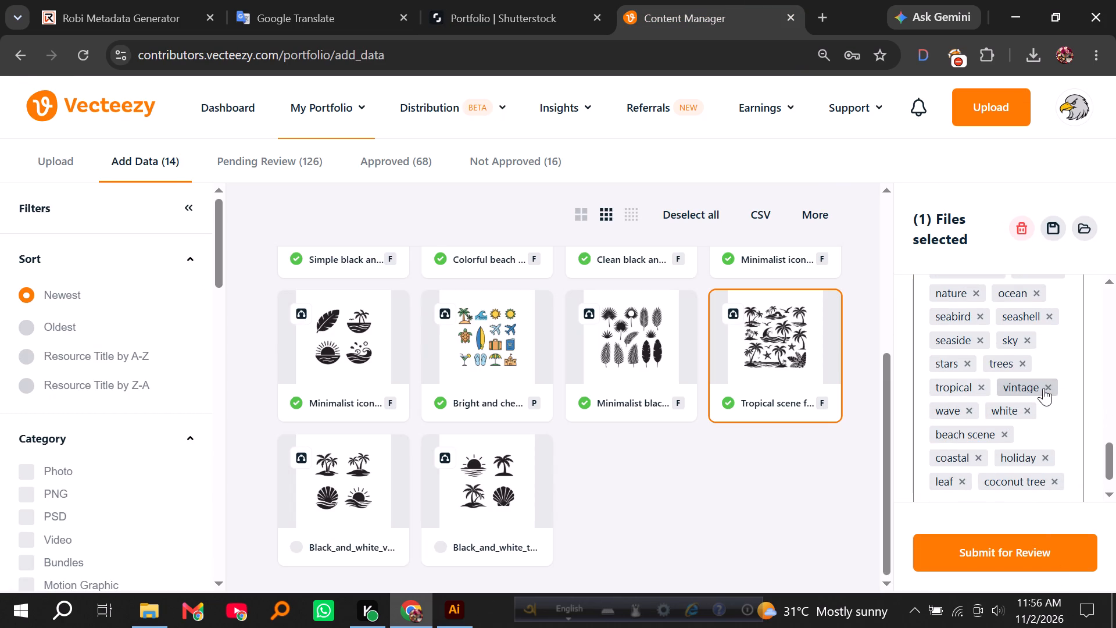
scroll(1043, 388, down, 3)
scroll(1043, 390, up, 2)
click(1050, 222)
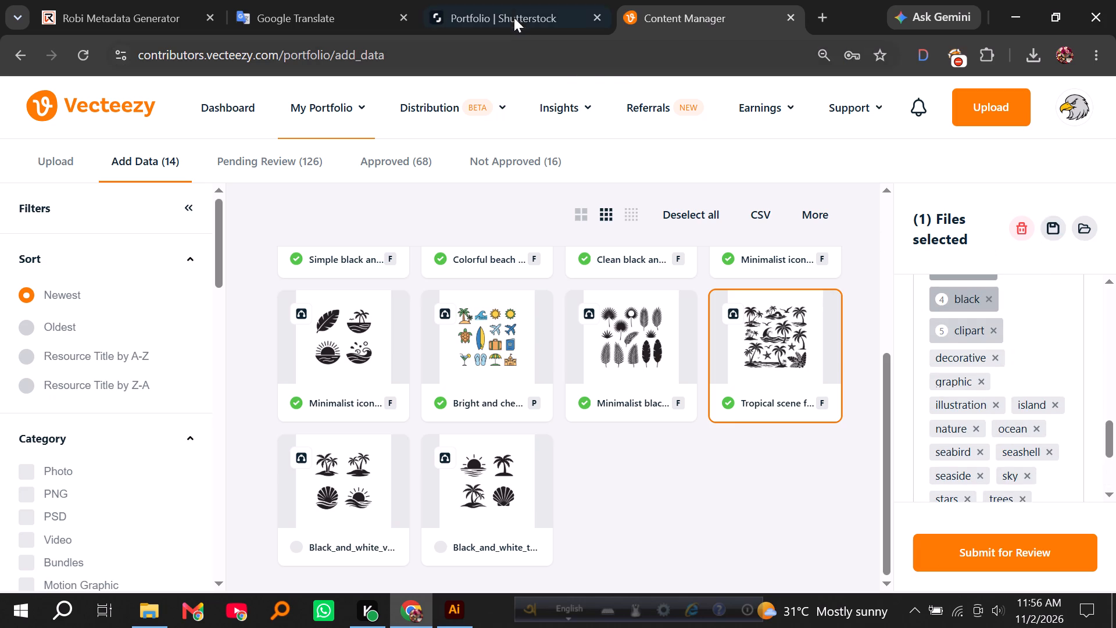
Review the Vecteezy files and the Shutterstock portfolio entries, reloading the Vecteezy file list.
click(510, 10)
click(646, 0)
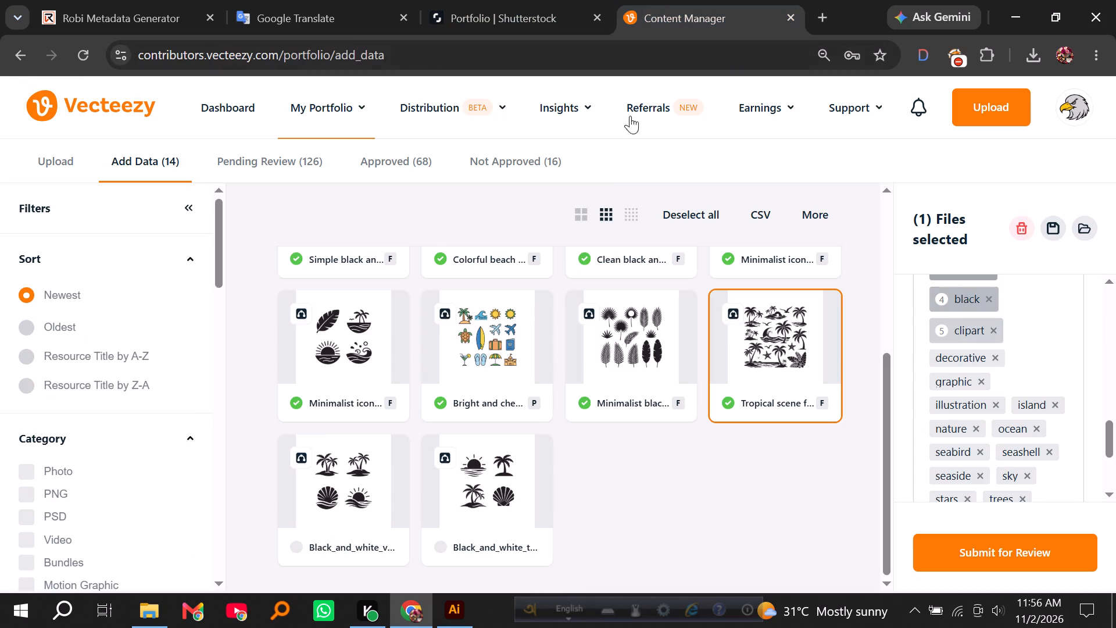
scroll(596, 315, down, 1)
click(355, 476)
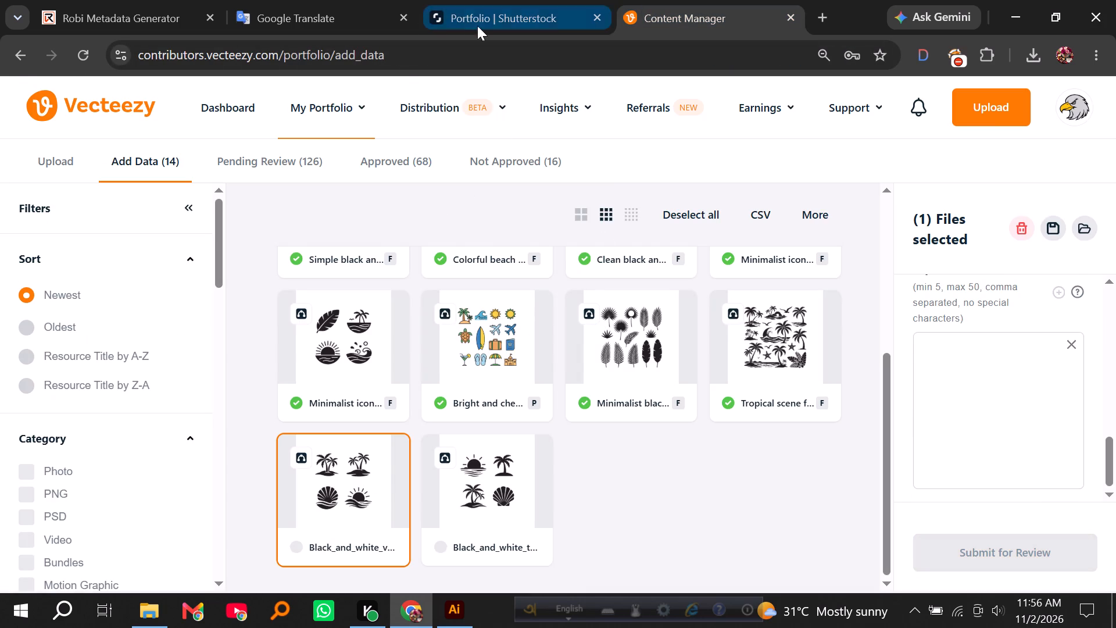
scroll(536, 394, up, 3)
scroll(533, 411, down, 5)
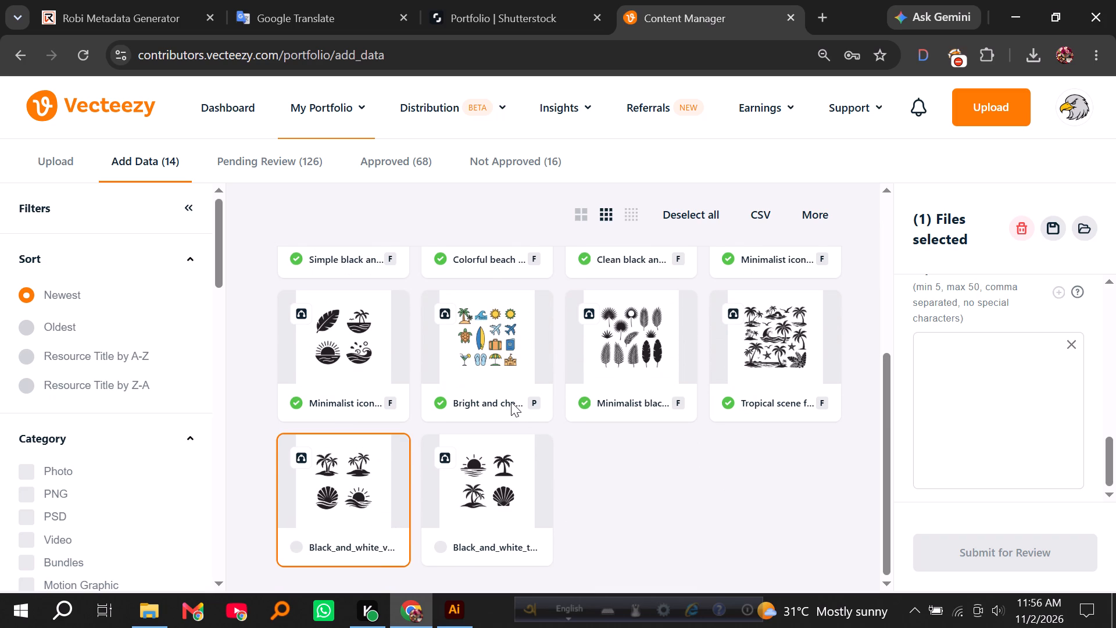
scroll(511, 399, up, 2)
click(84, 48)
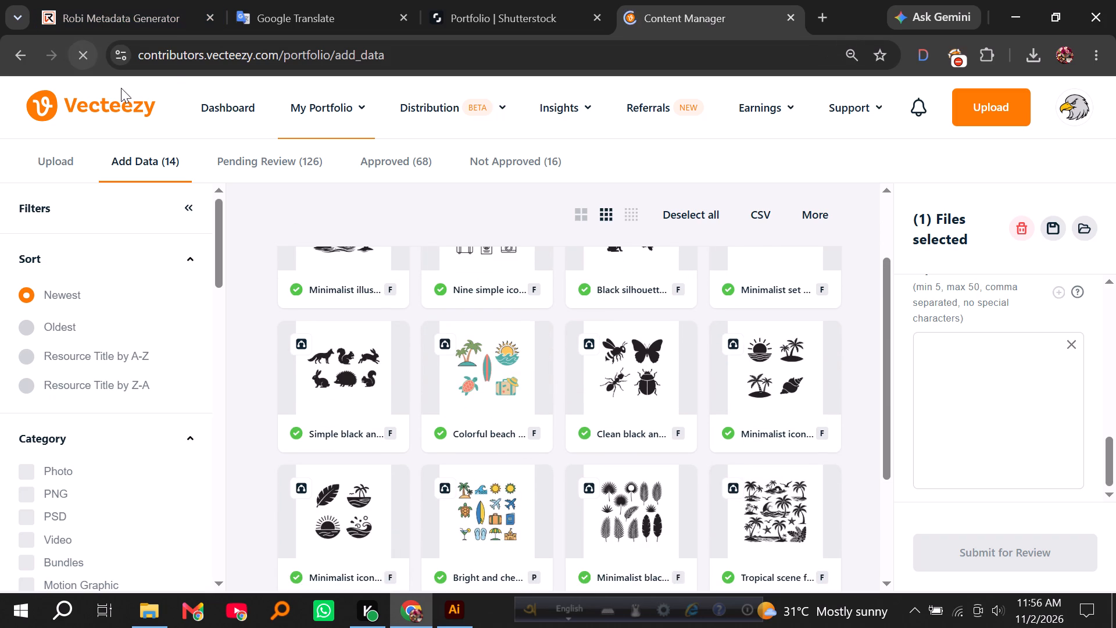
click(513, 0)
scroll(361, 294, up, 4)
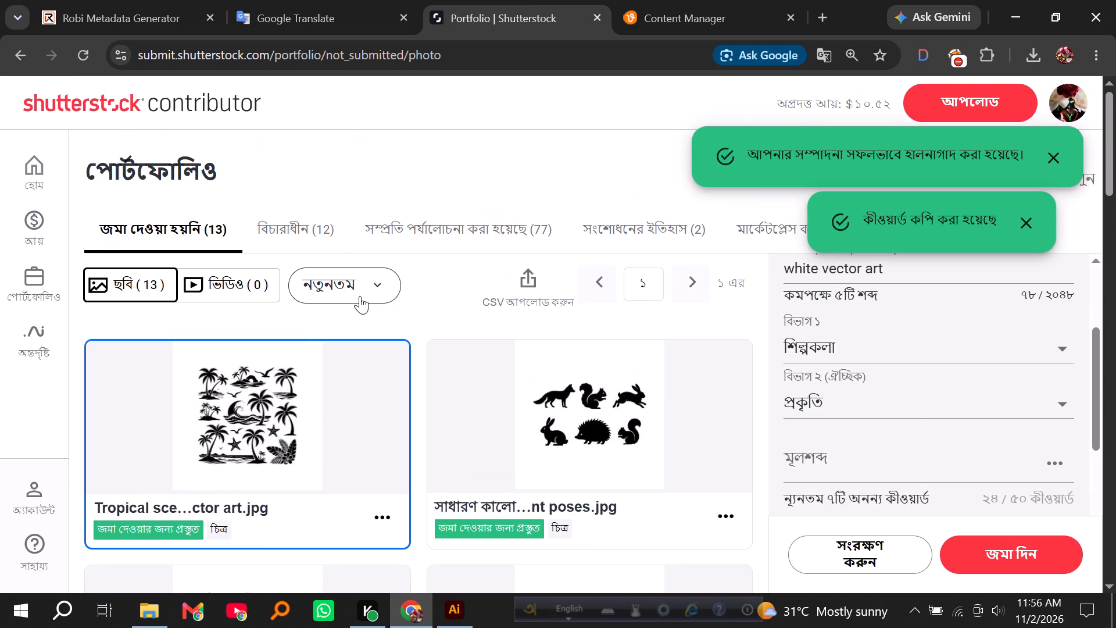
scroll(343, 357, down, 6)
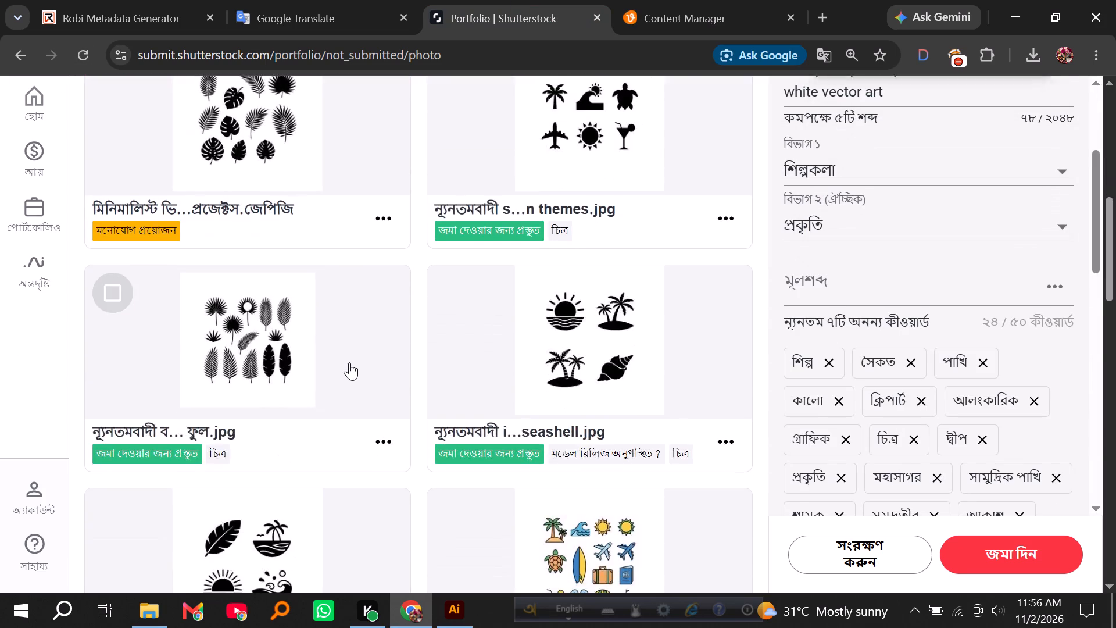
scroll(349, 362, up, 2)
click(653, 10)
Check the files with finished metadata in Vecteezy one by one, skipping the two black-and-white palm and seashell files.
scroll(558, 323, down, 3)
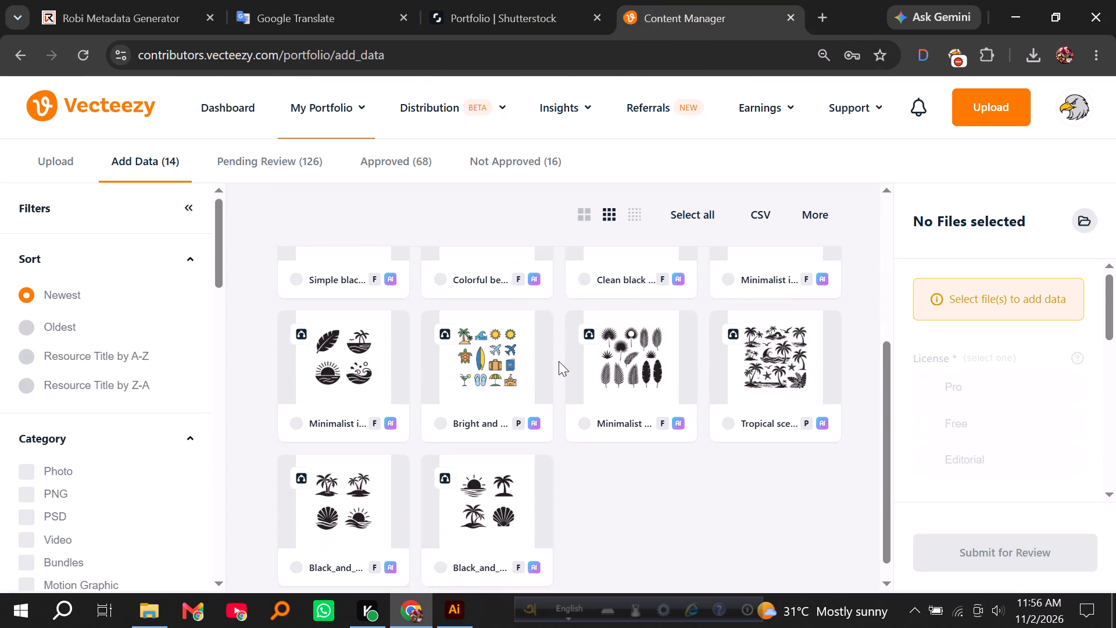
scroll(559, 361, down, 3)
click(764, 356)
click(627, 354)
click(506, 350)
click(362, 336)
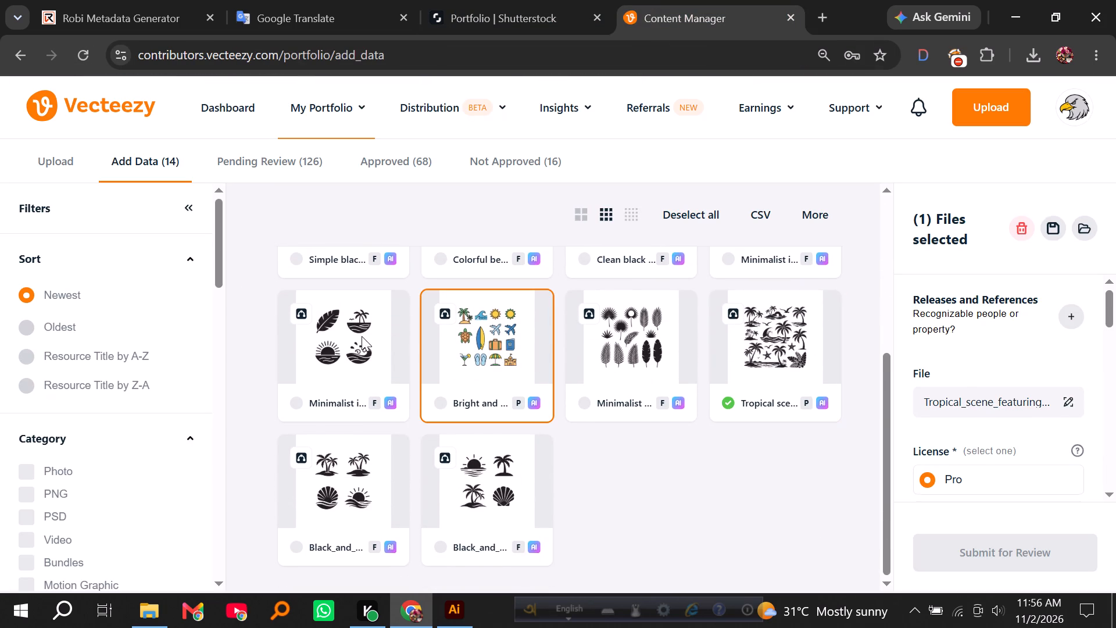
click(625, 376)
scroll(621, 399, up, 1)
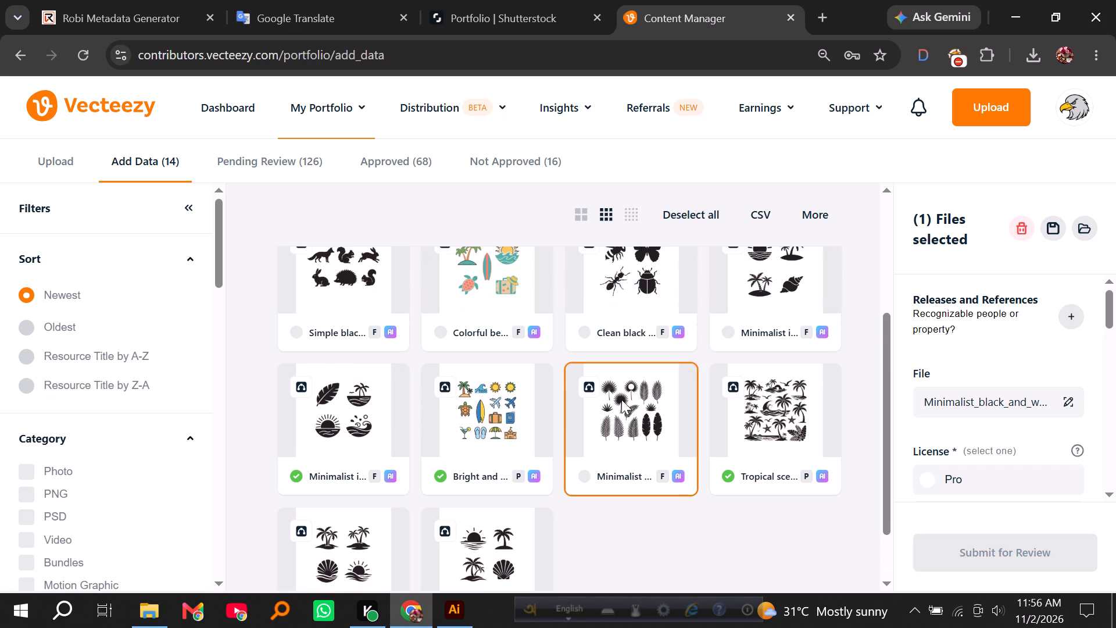
scroll(685, 332, up, 1)
click(763, 352)
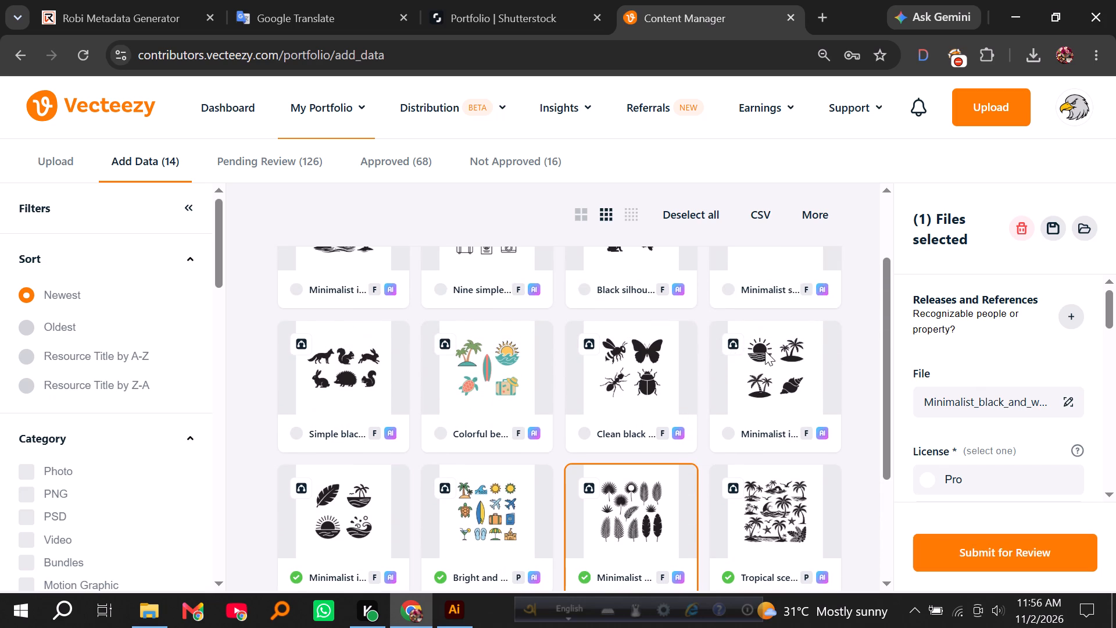
click(618, 367)
click(499, 368)
click(330, 374)
click(355, 273)
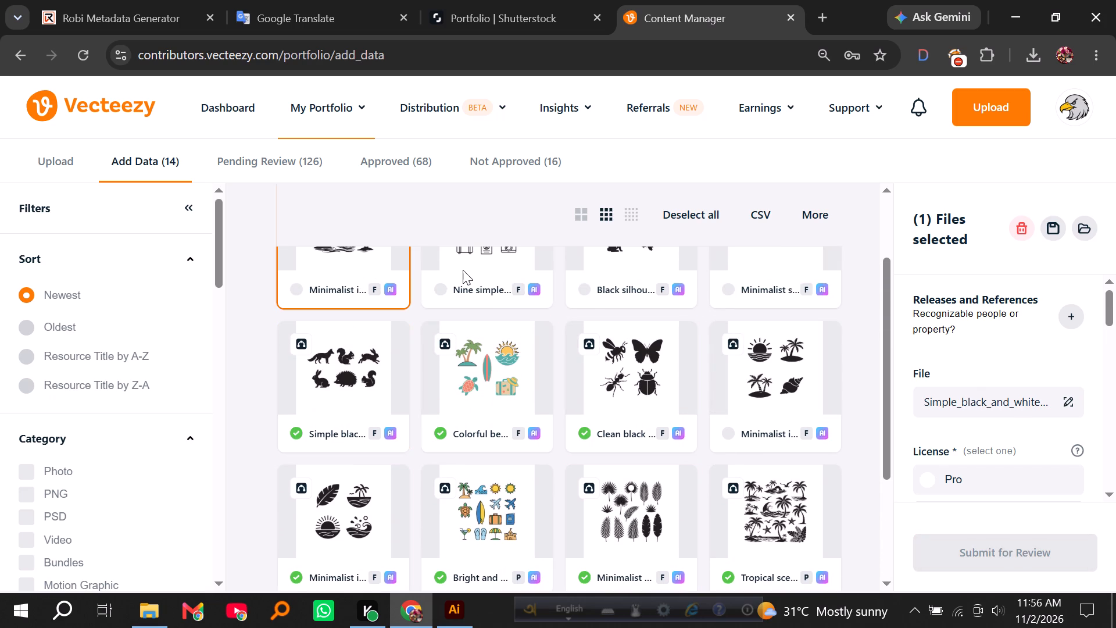
click(463, 270)
click(627, 273)
click(742, 271)
scroll(711, 401, up, 3)
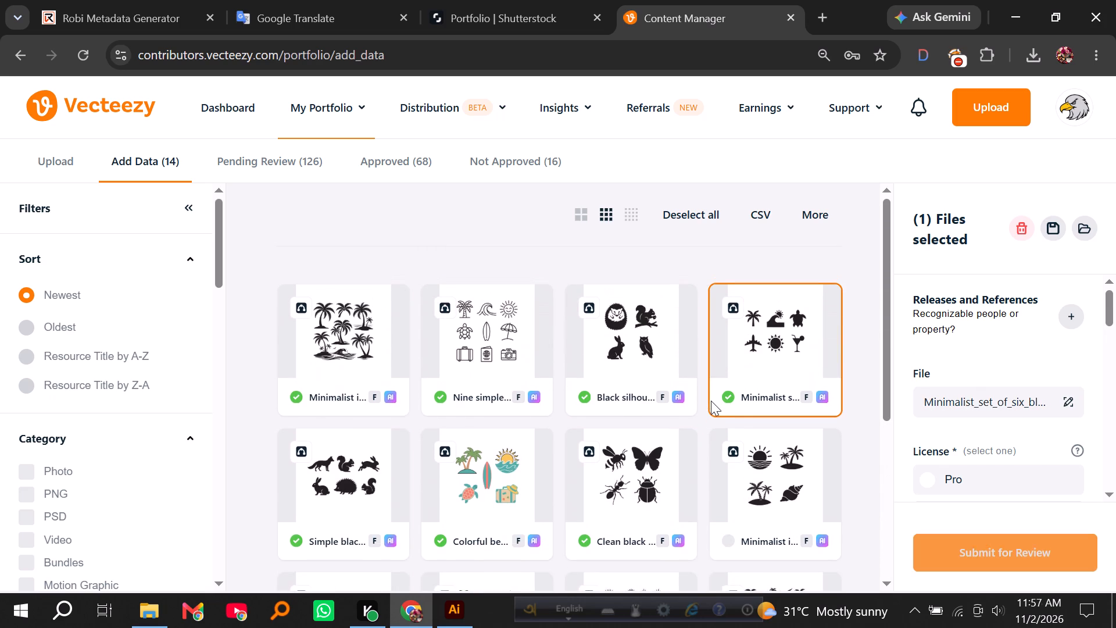
Submit the twelve completed Vecteezy files for review, excluding the two black-and-white palm and seashell files, accept the contributor guidelines statement, and reload the list.
scroll(711, 401, down, 1)
ctrl+click(359, 286)
ctrl+click(481, 284)
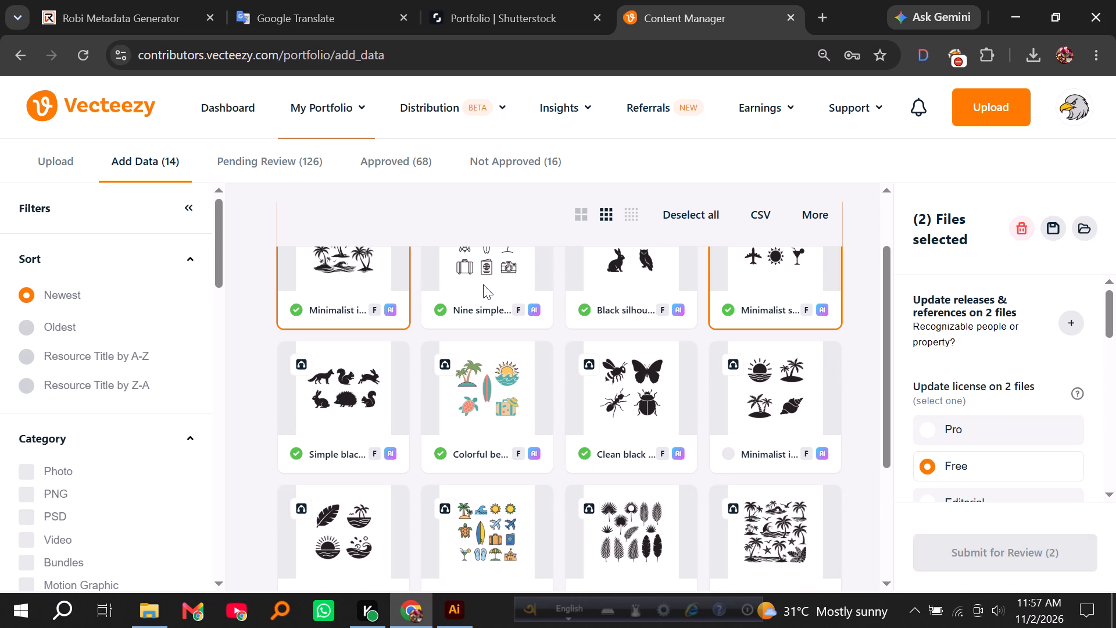
ctrl+click(611, 283)
ctrl+click(317, 390)
ctrl+click(486, 391)
ctrl+click(619, 389)
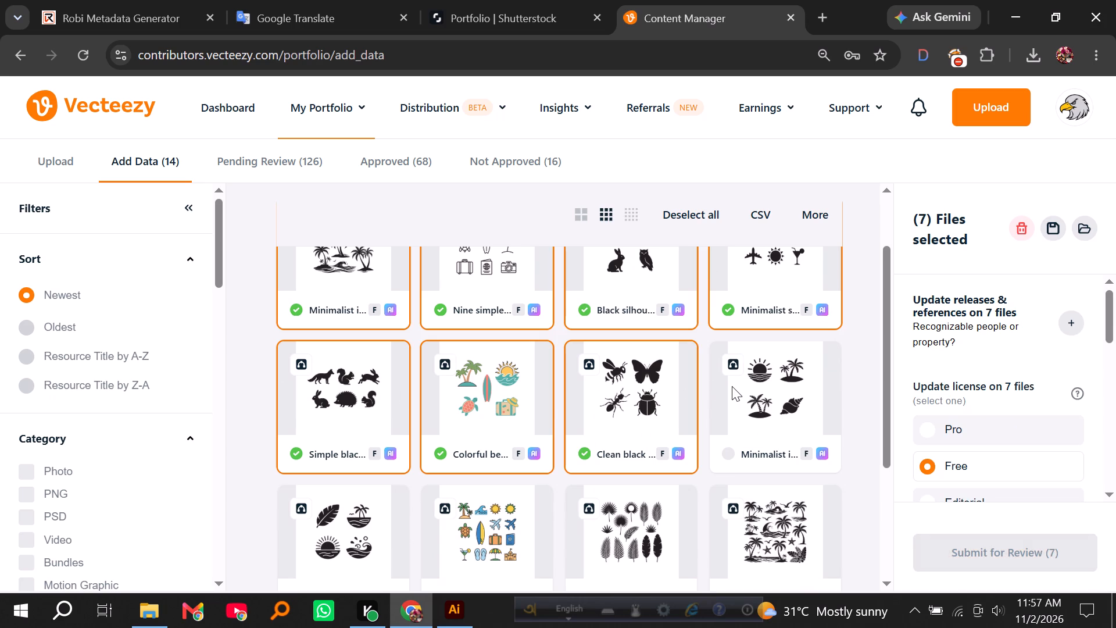
ctrl+click(732, 386)
scroll(724, 383, down, 2)
ctrl+click(737, 386)
ctrl+click(660, 384)
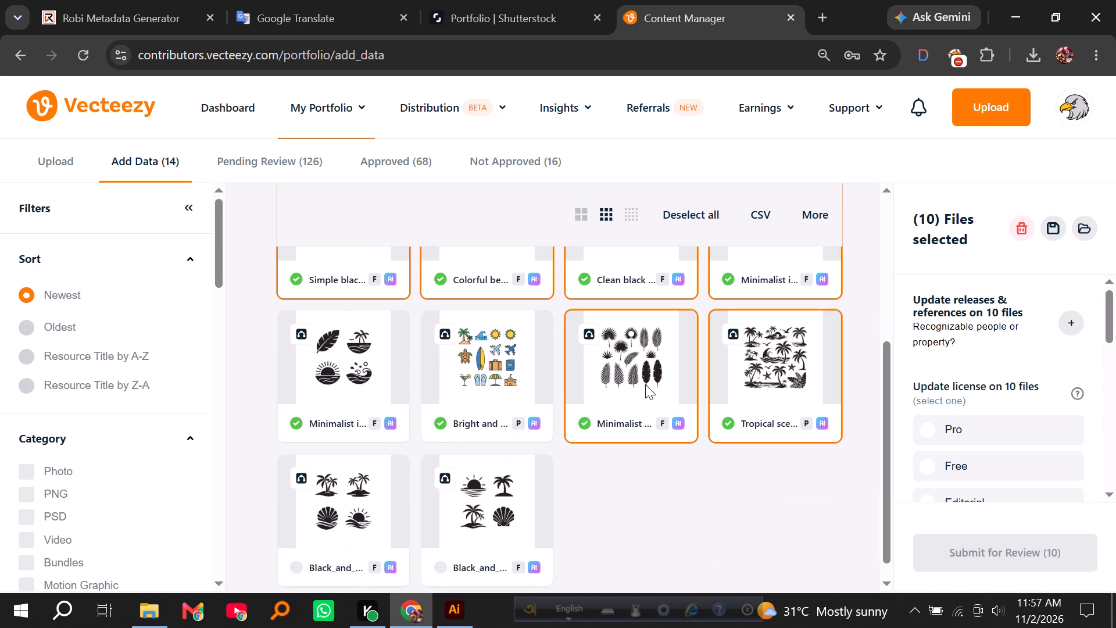
ctrl+click(501, 381)
ctrl+click(345, 375)
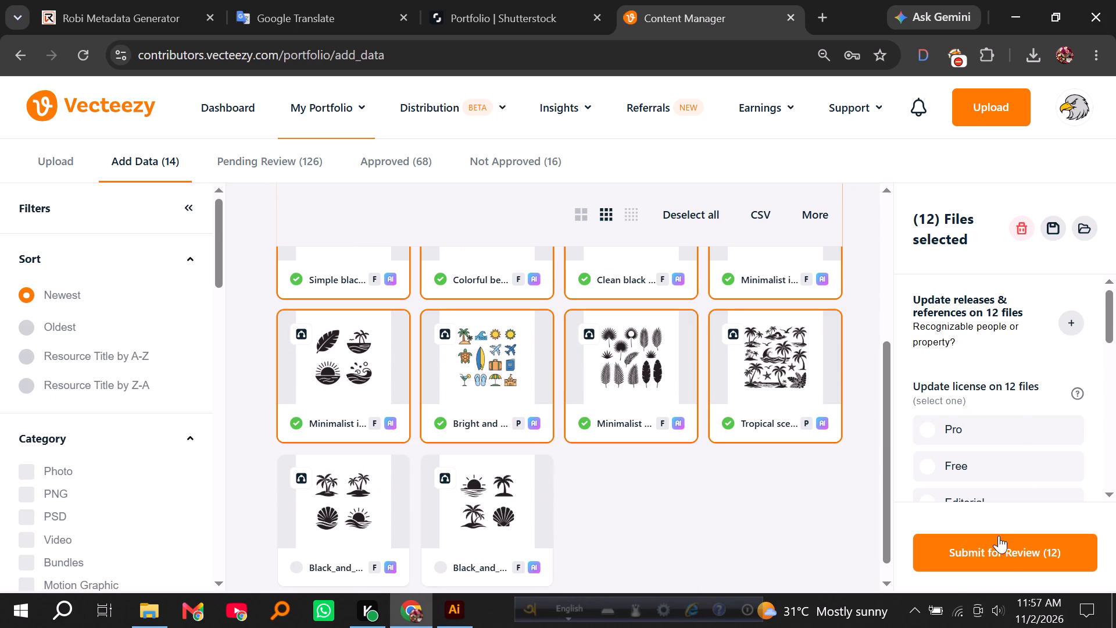
click(989, 547)
click(315, 413)
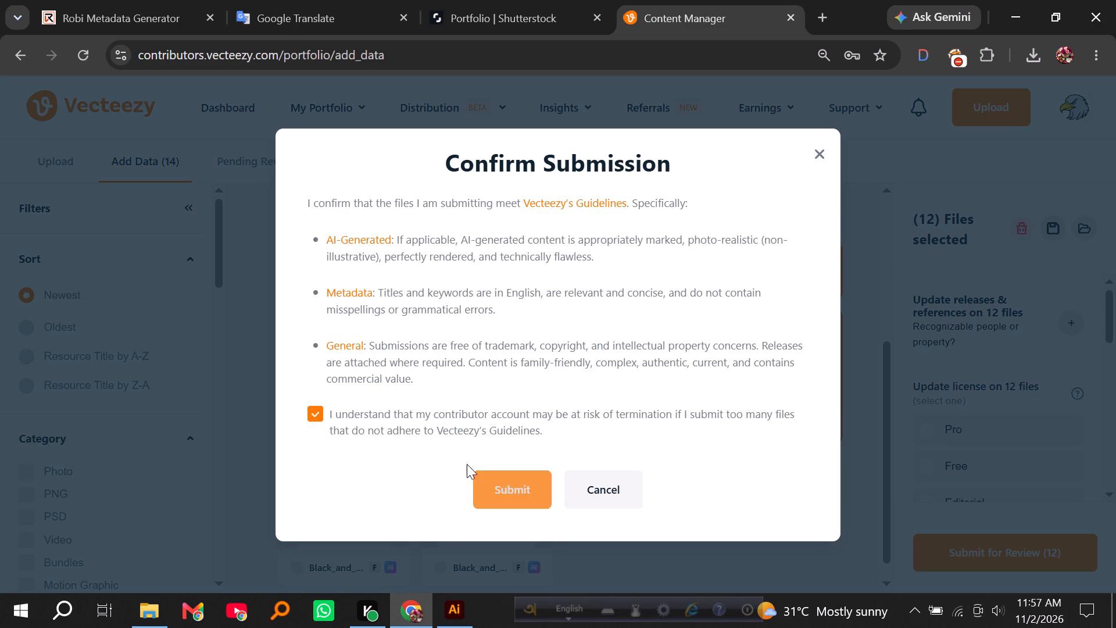
click(507, 477)
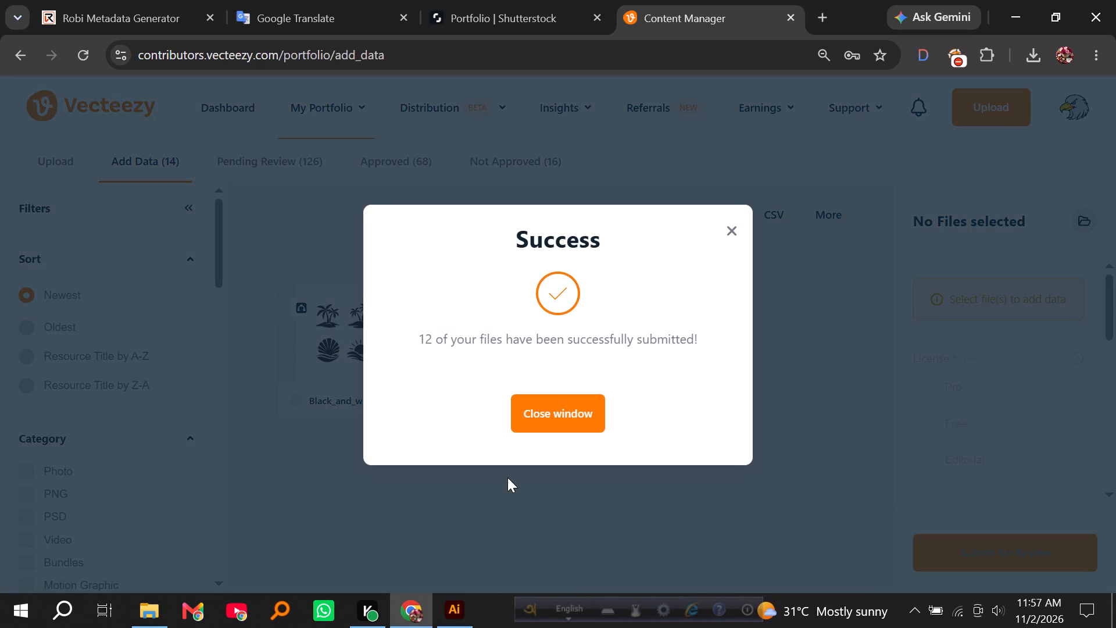
click(578, 407)
click(85, 53)
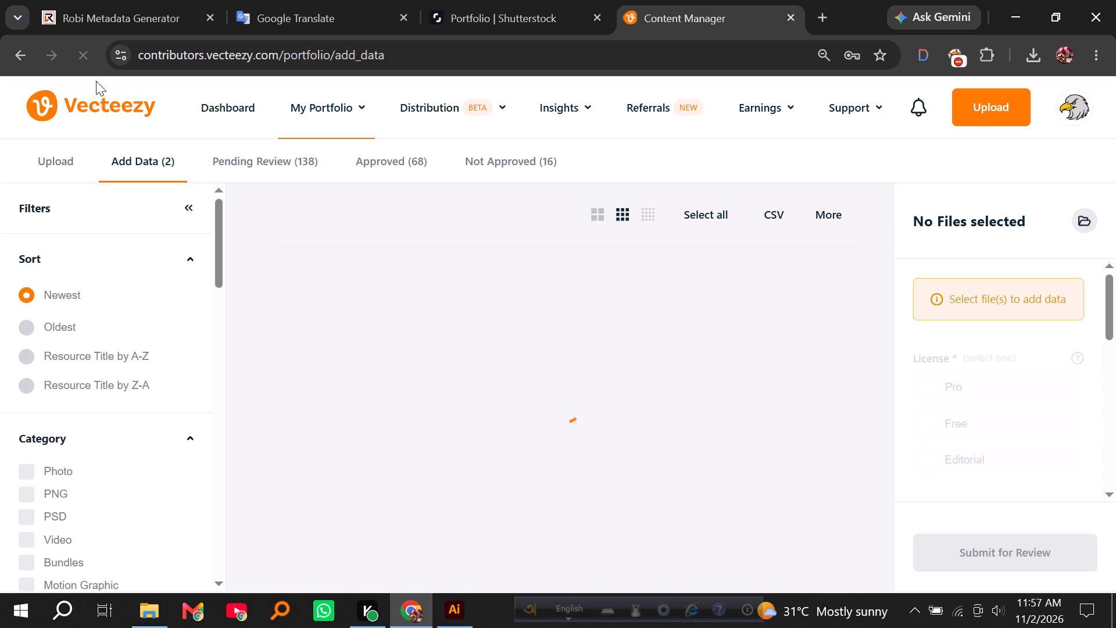
Calculate 26 + 12 in Calculator and close it.
click(12, 611)
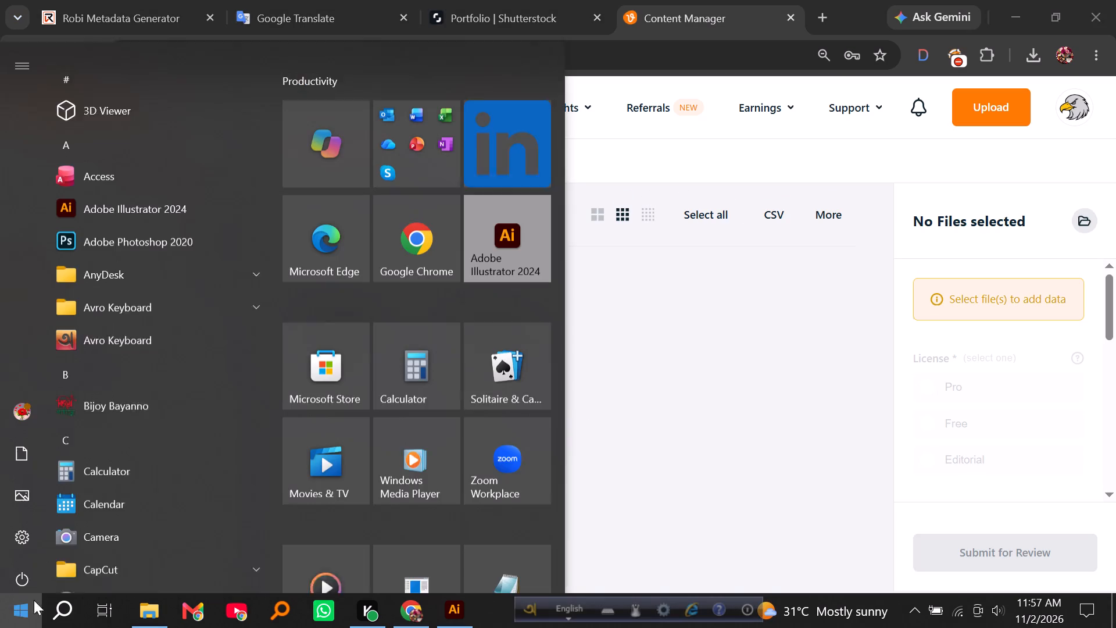
click(420, 361)
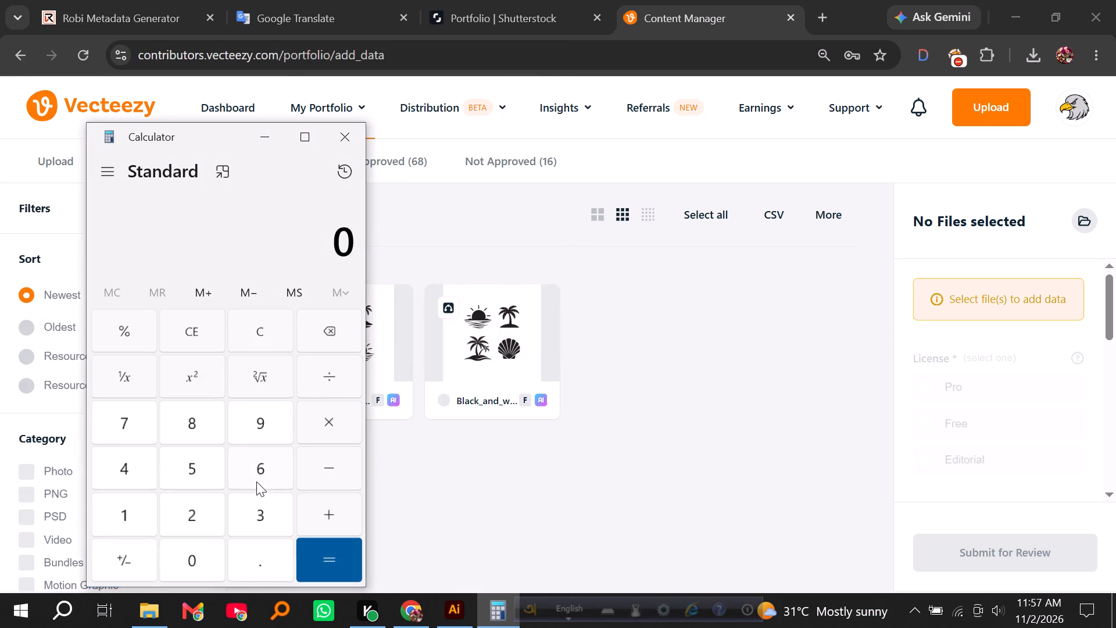
click(191, 512)
click(263, 465)
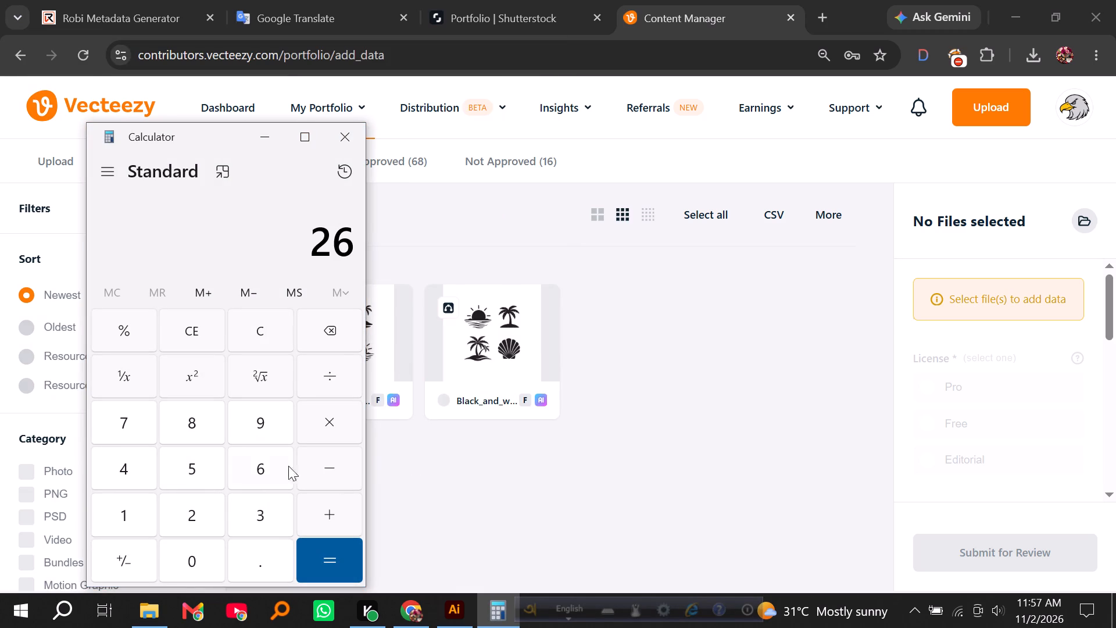
click(327, 513)
click(139, 512)
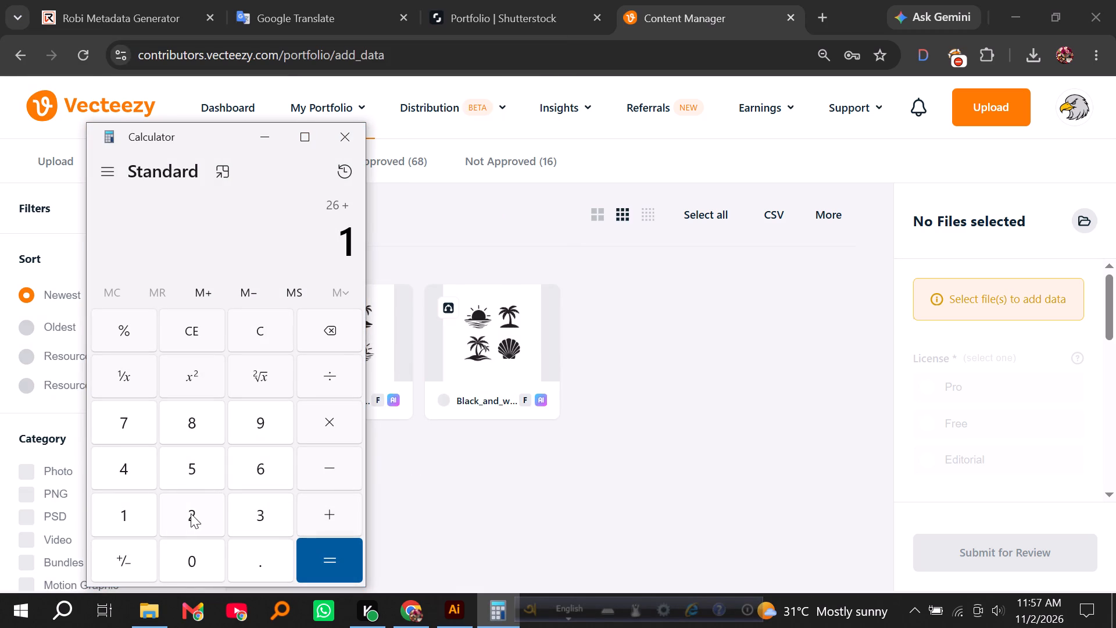
click(191, 513)
click(314, 552)
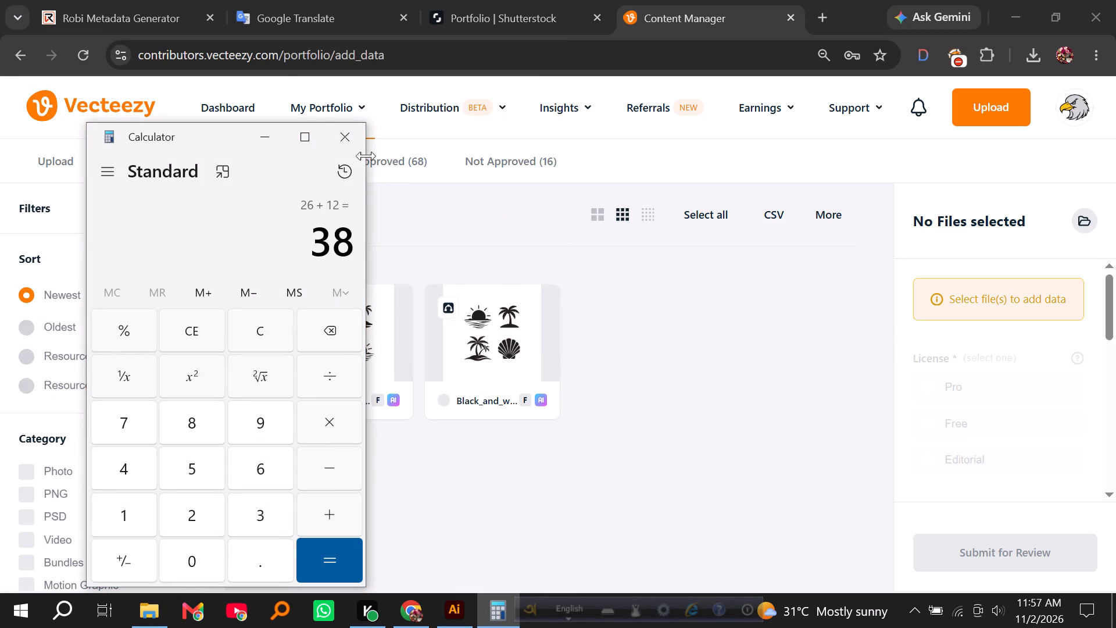
click(342, 141)
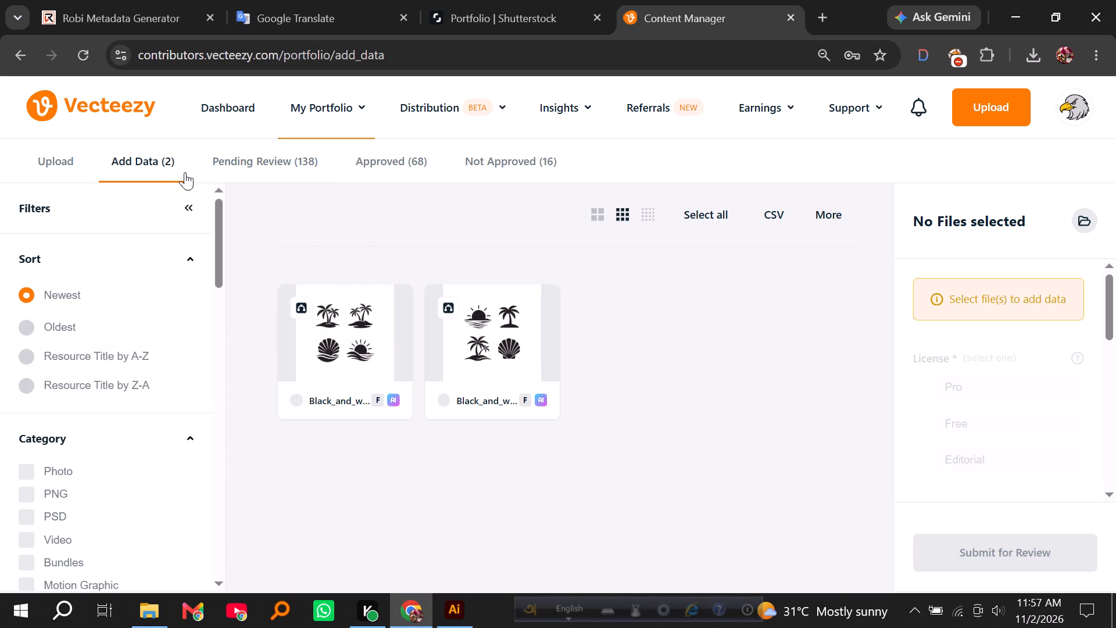
Select the palm, seashell and sun file in Vecteezy and copy the description of its matching Shutterstock entry.
click(162, 163)
click(341, 318)
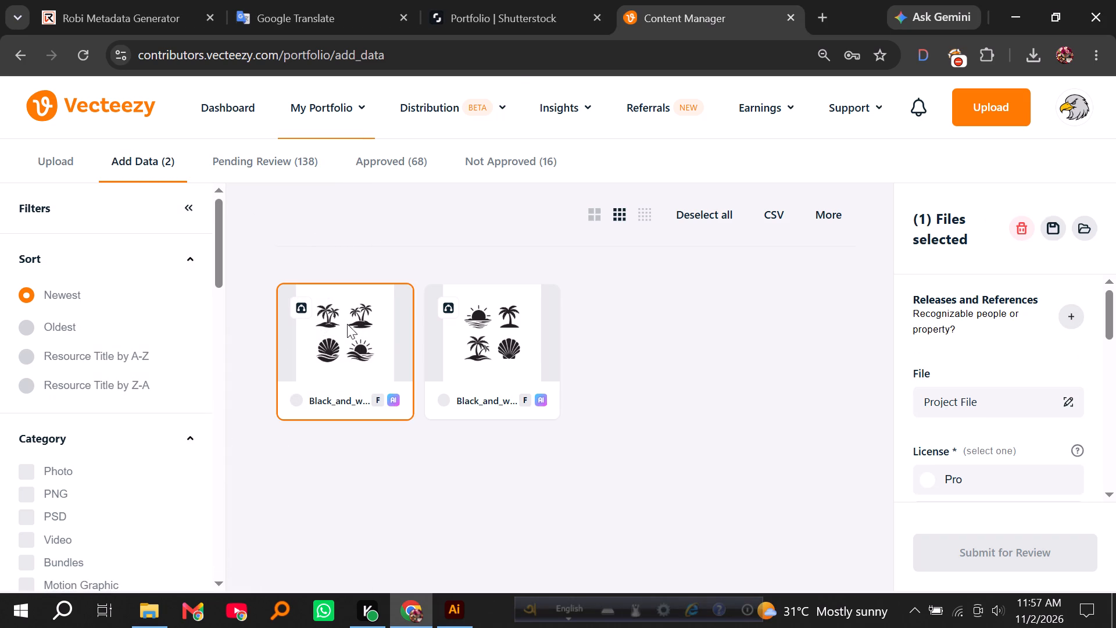
click(520, 0)
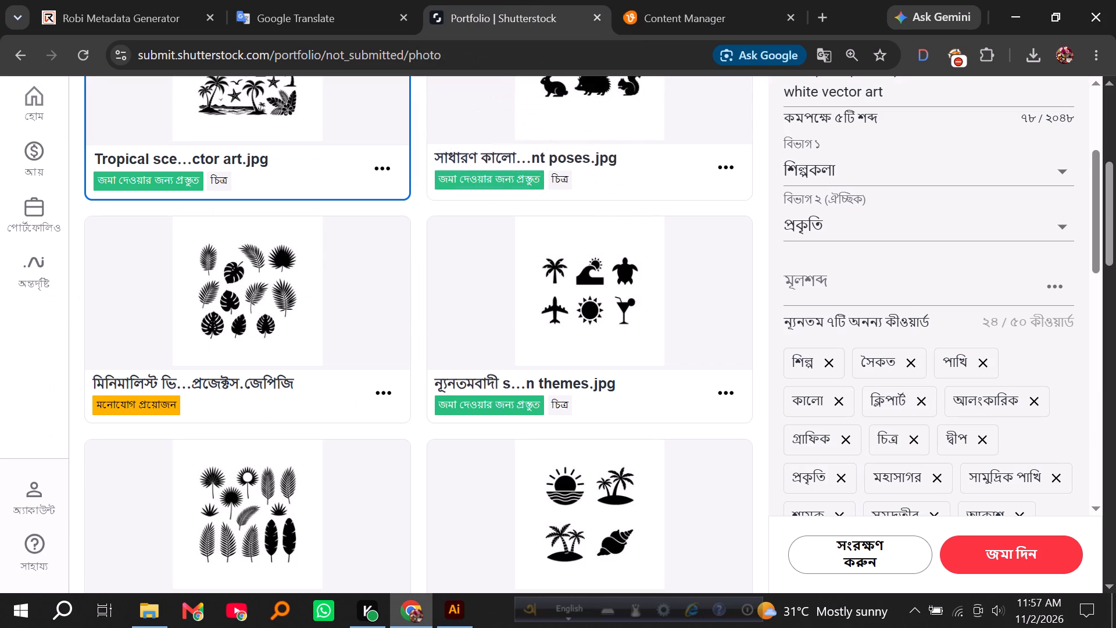
scroll(373, 309, down, 4)
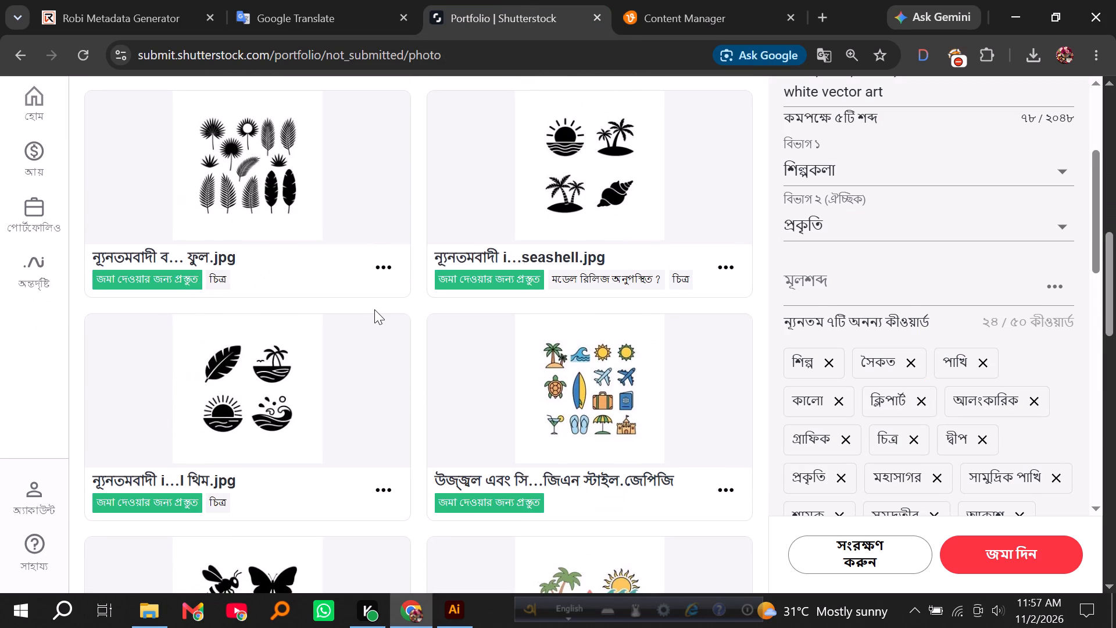
scroll(374, 309, down, 8)
scroll(375, 309, up, 3)
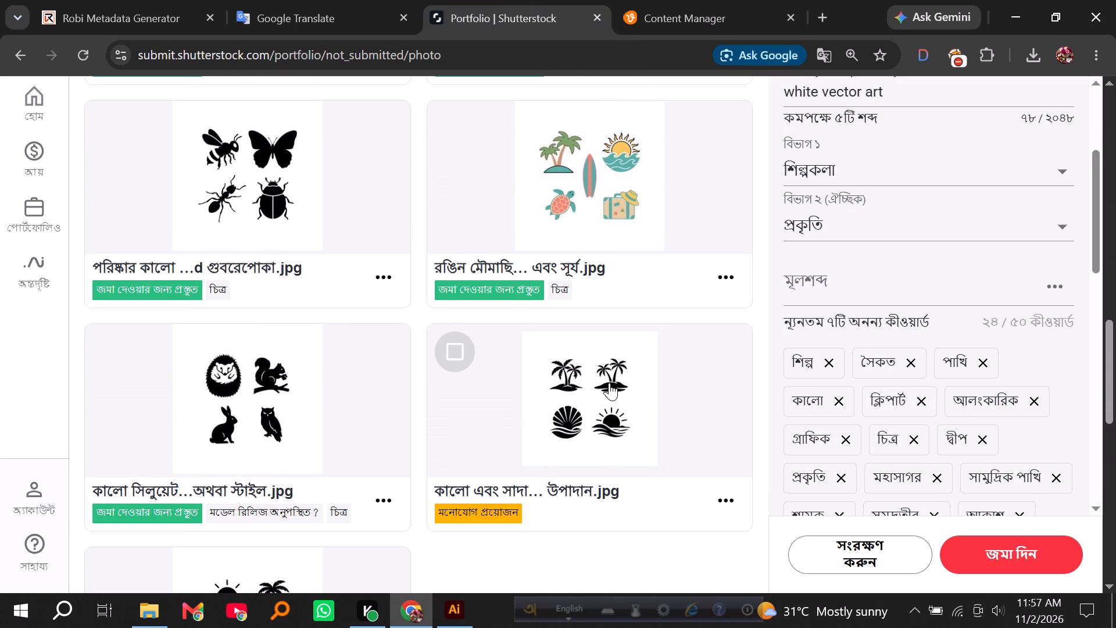
click(609, 383)
scroll(927, 212, up, 3)
triple_click(860, 269)
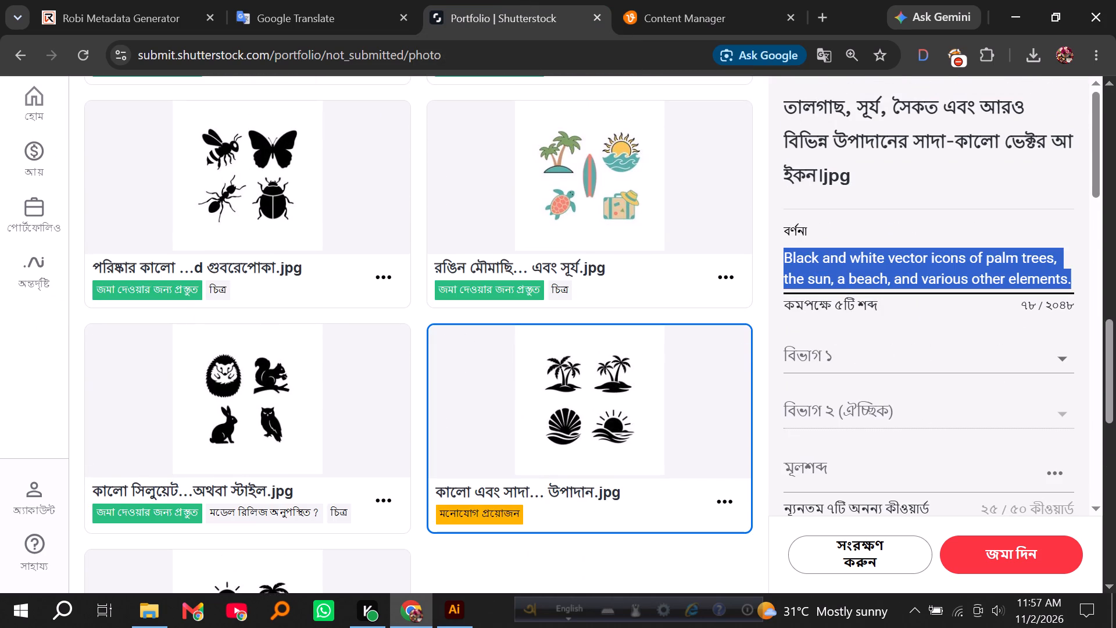
key(ctrl+c)
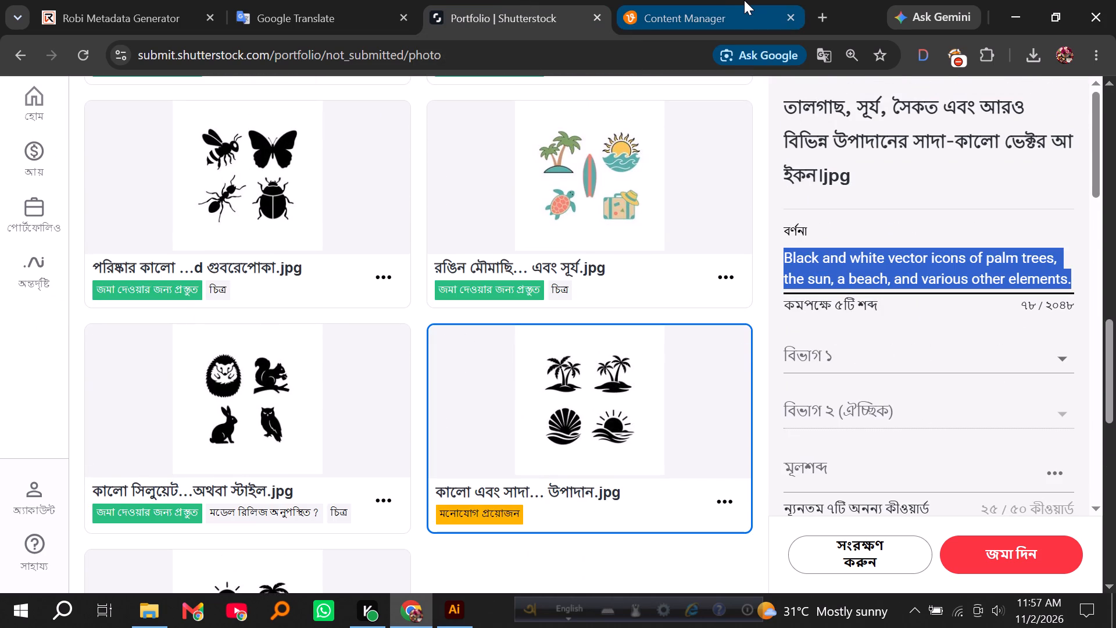
Replace the selected Vecteezy file's title with the copied description, removing the word "vector" from it.
click(732, 0)
scroll(971, 402, up, 1)
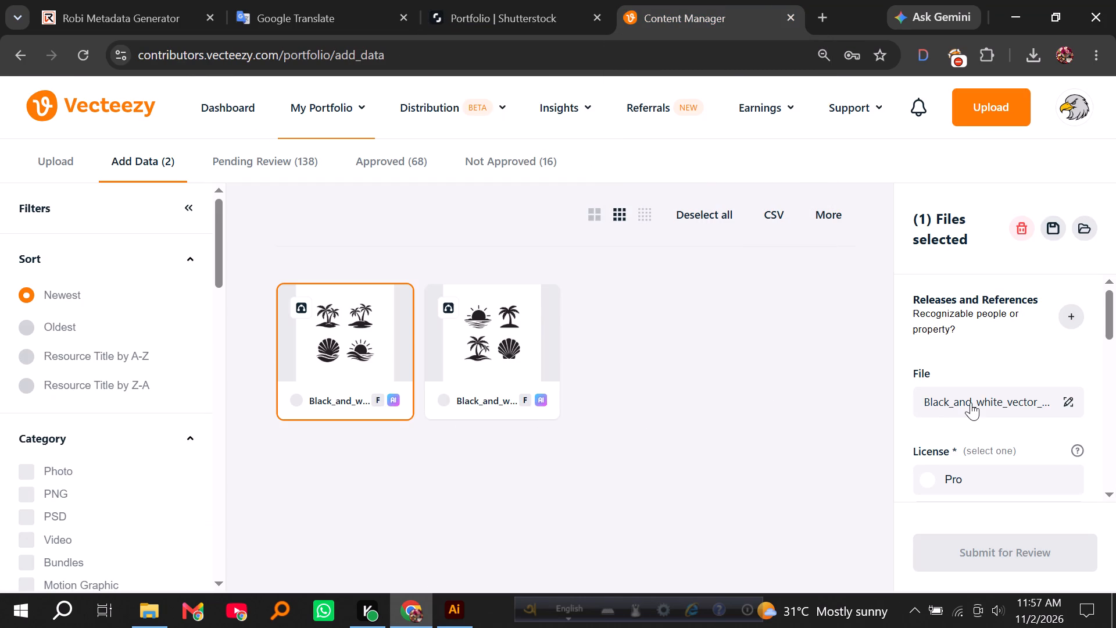
scroll(971, 402, down, 7)
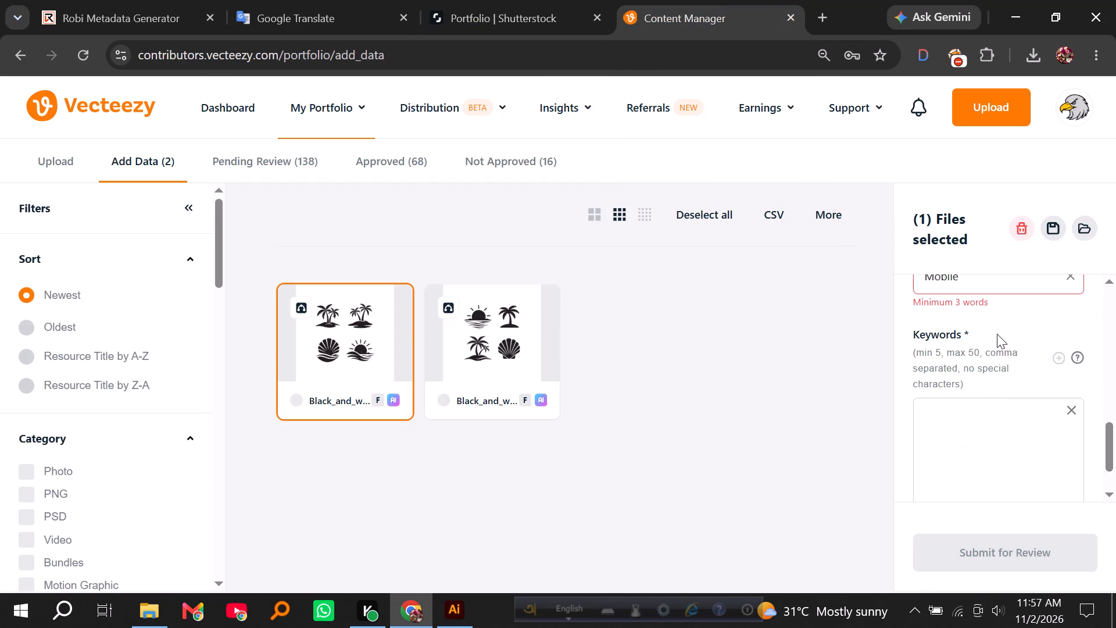
scroll(997, 334, up, 1)
drag(979, 358, 892, 361)
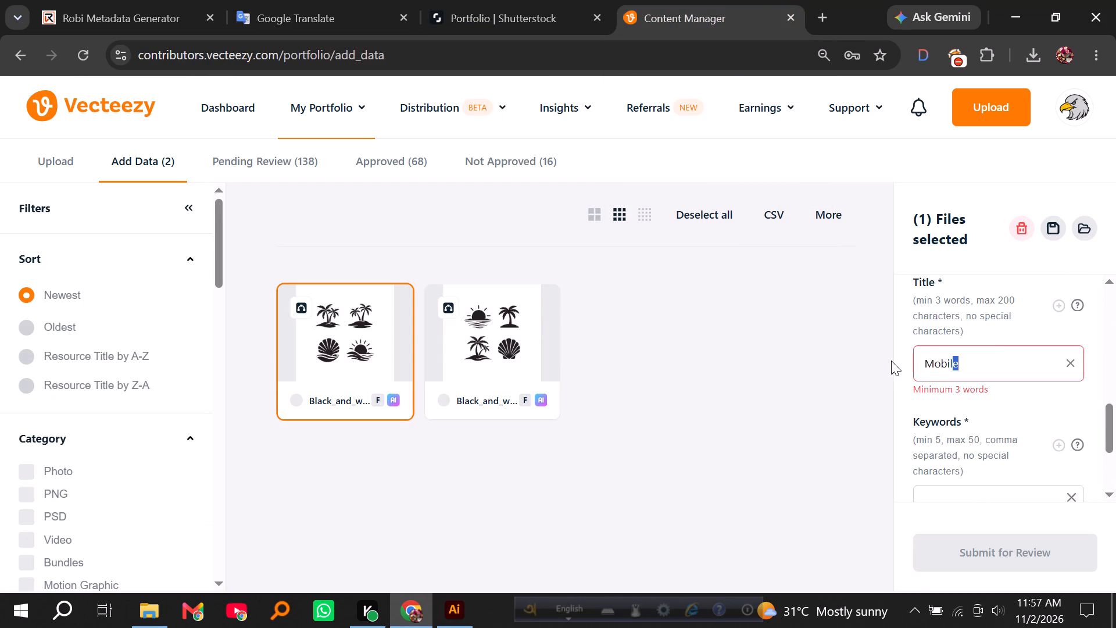
key(ctrl+v)
key(Up)
key(Right)
key(Right)
key(Right)
key(Right)
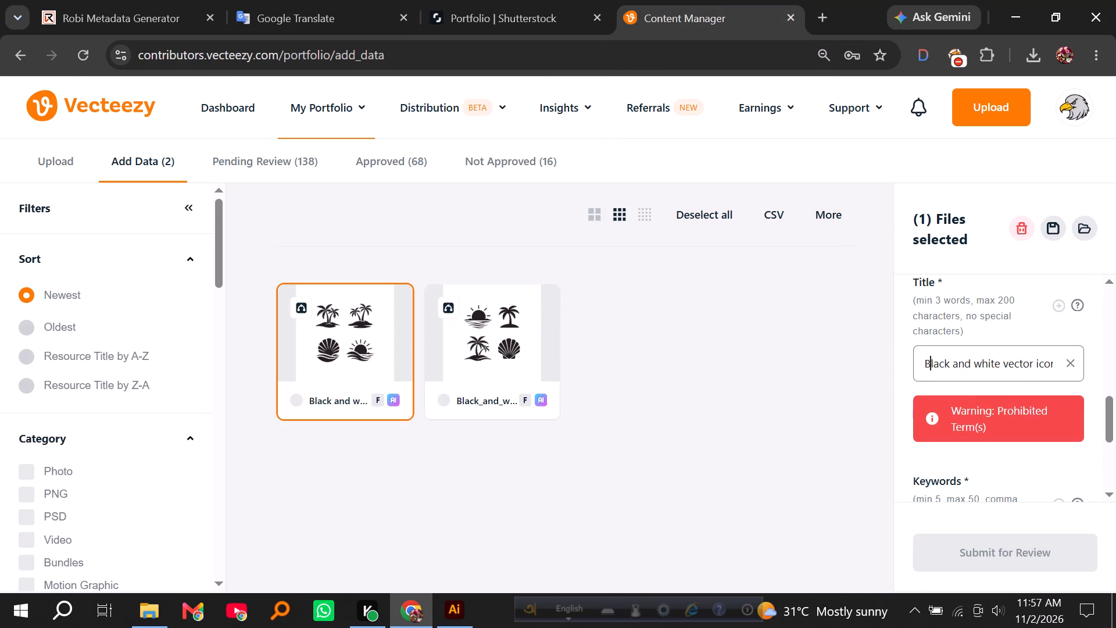
drag(1032, 362, 1004, 361)
key(BackSpace)
key(BackSpace)
Set the matching Shutterstock entry's first category to শিল্পকলা (Arts) and its image type to চিত্র (Illustration).
scroll(993, 427, down, 3)
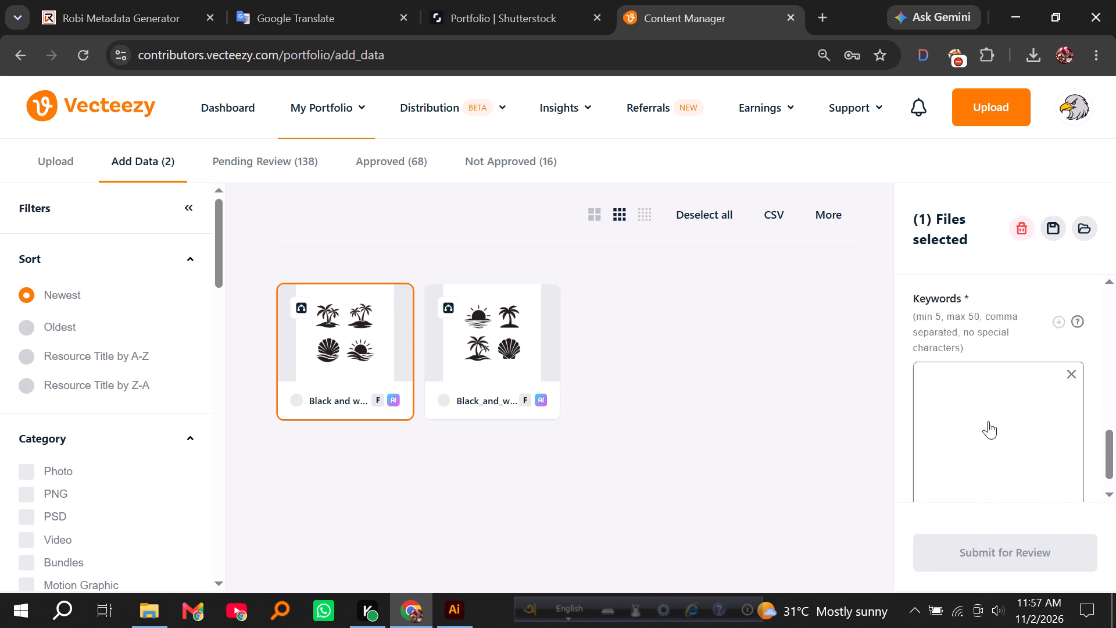
click(981, 402)
click(502, 0)
scroll(932, 459, down, 2)
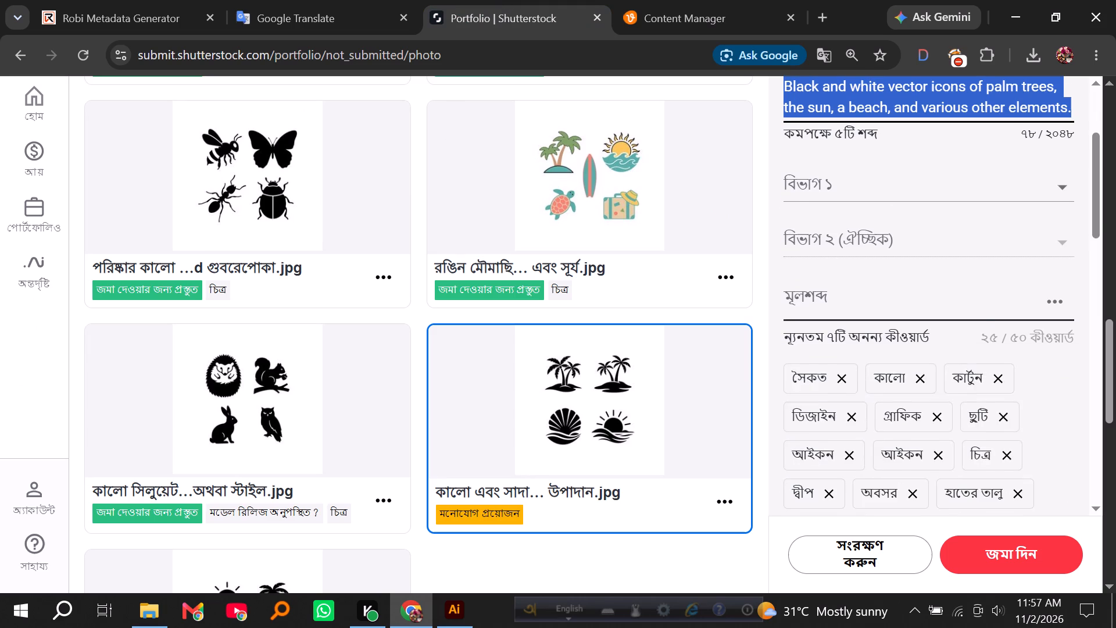
click(832, 182)
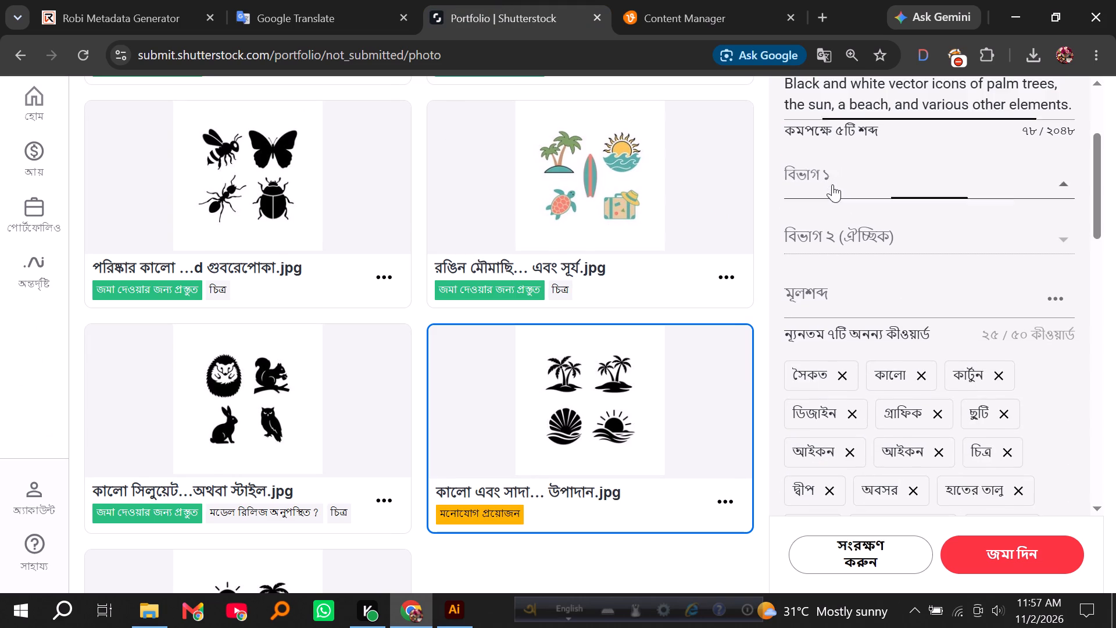
click(836, 245)
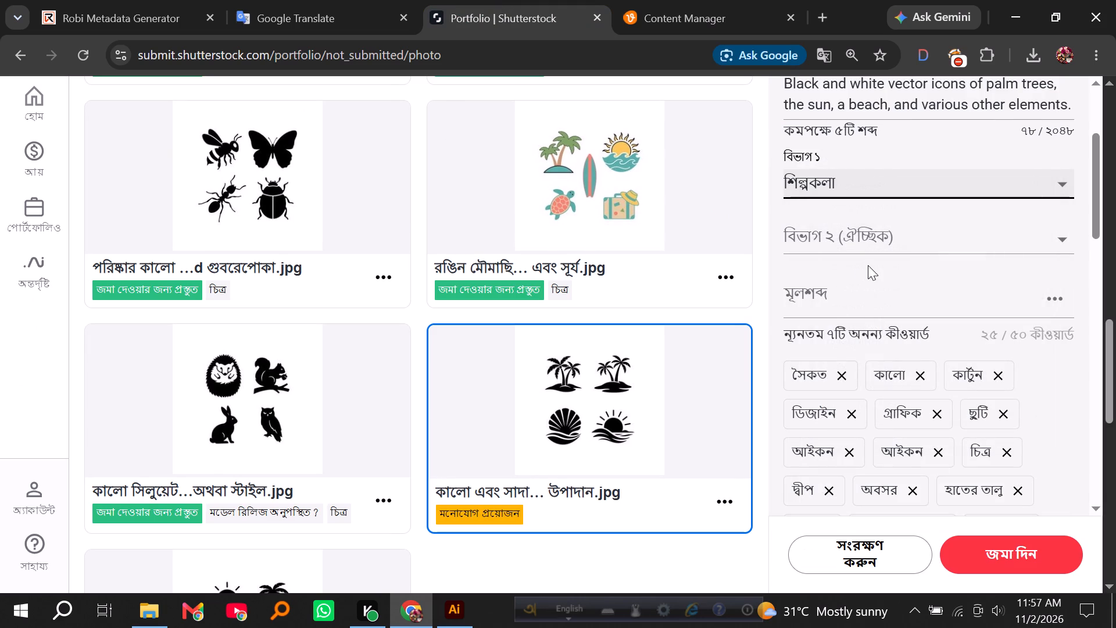
scroll(871, 269, down, 5)
scroll(882, 330, down, 2)
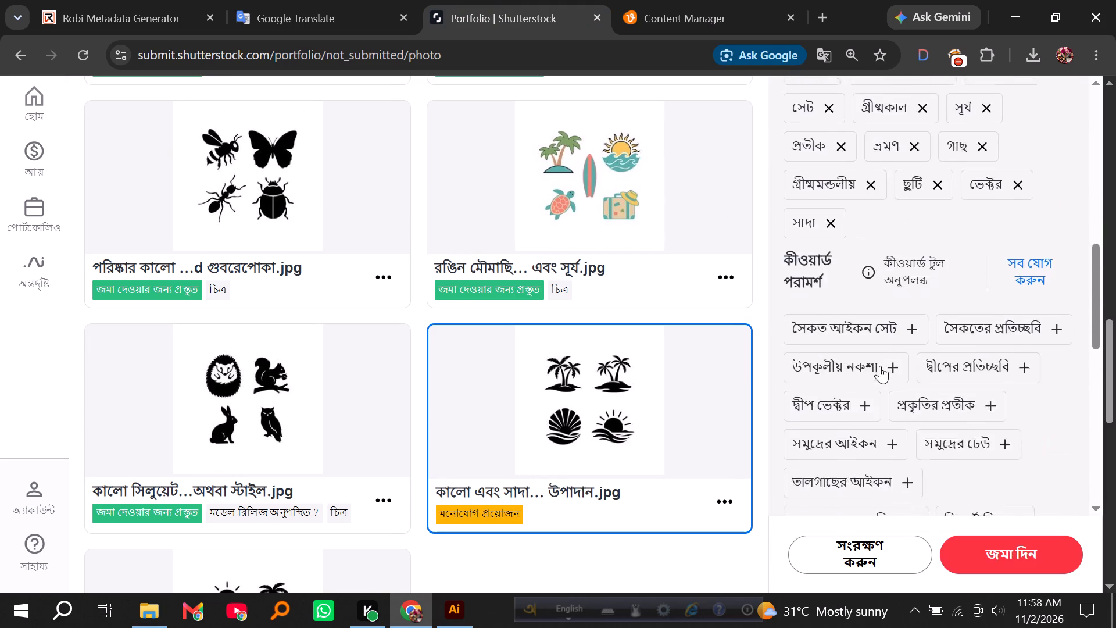
scroll(880, 366, down, 1)
scroll(841, 416, down, 3)
click(843, 398)
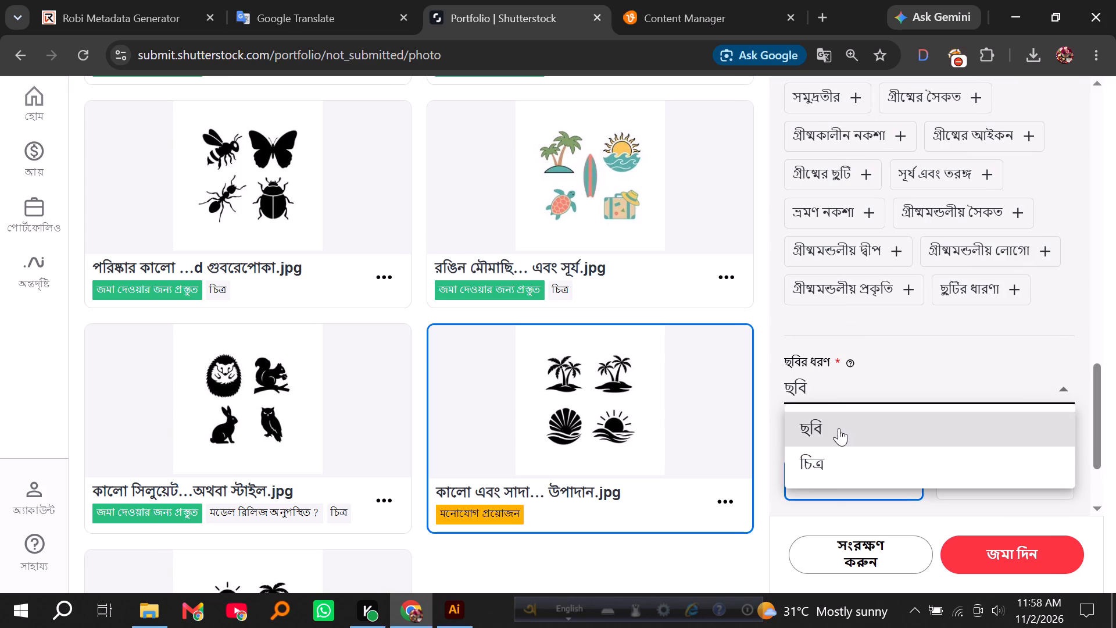
click(828, 461)
Add the suggested keywords sun and wave, summer beach, ocean wave, tropical nature and summer design to the Shutterstock entry.
scroll(920, 314, up, 1)
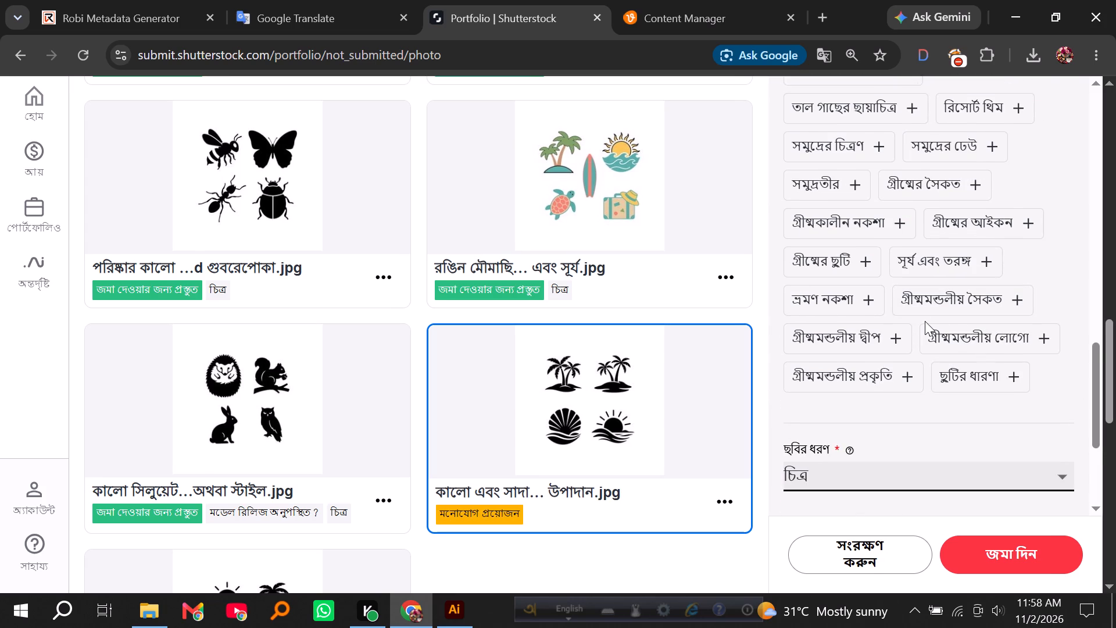
click(928, 262)
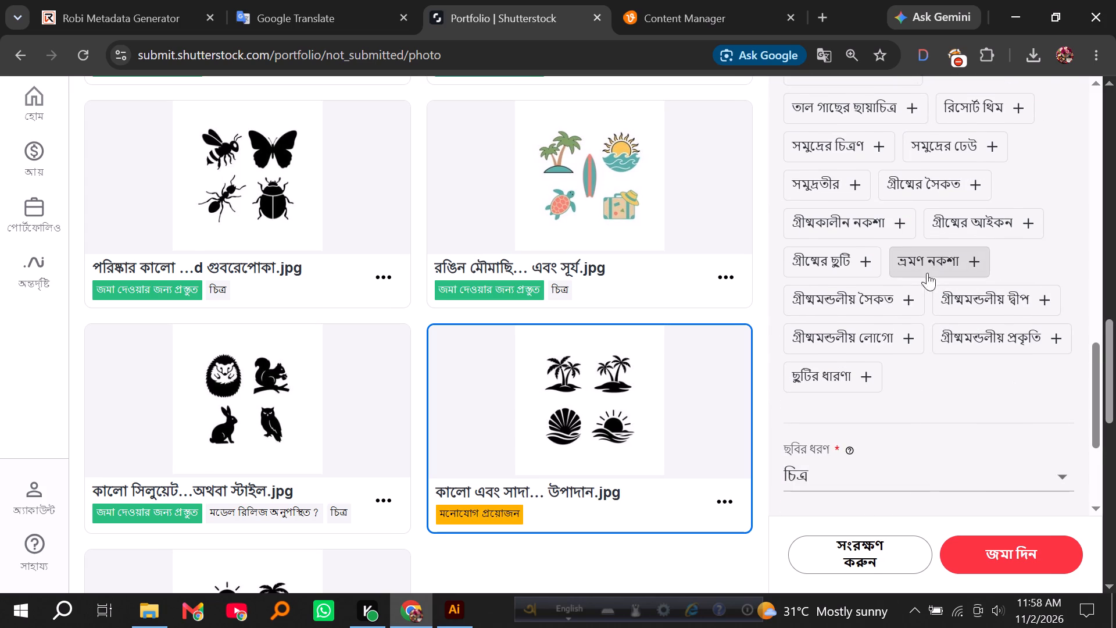
scroll(926, 309, up, 1)
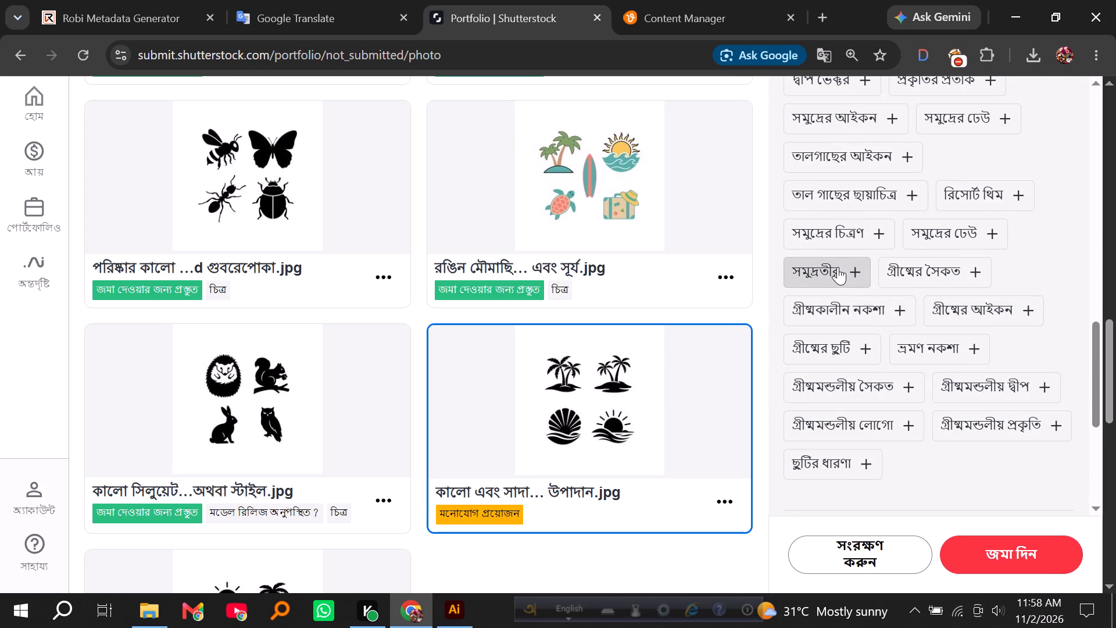
click(896, 278)
scroll(884, 295, up, 2)
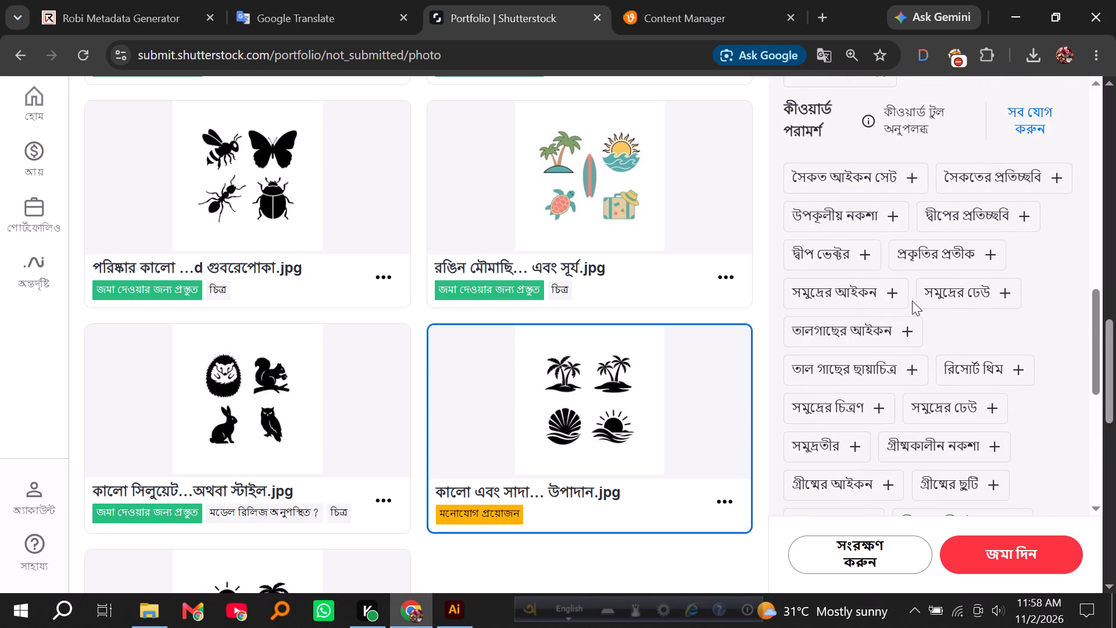
click(931, 289)
scroll(879, 328, up, 3)
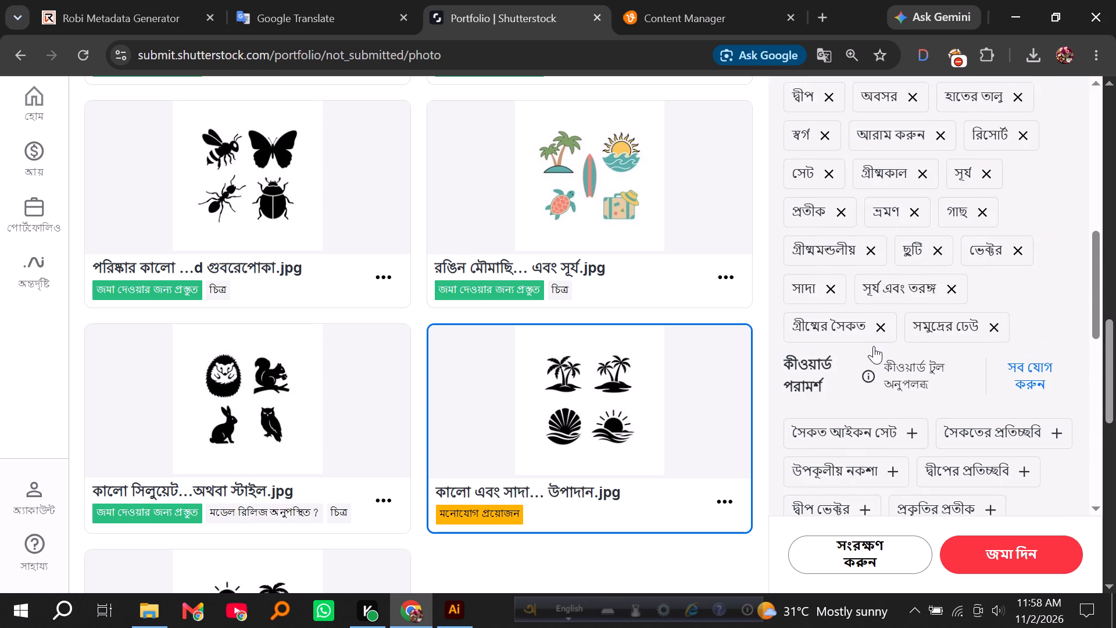
scroll(874, 351, down, 3)
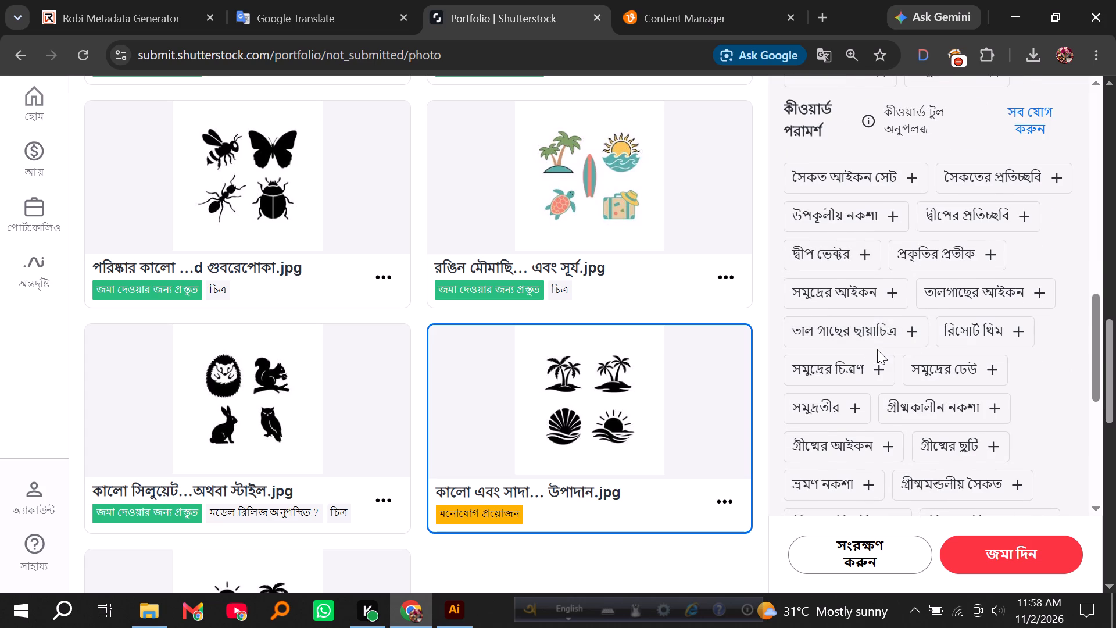
scroll(877, 349, up, 1)
scroll(877, 349, down, 3)
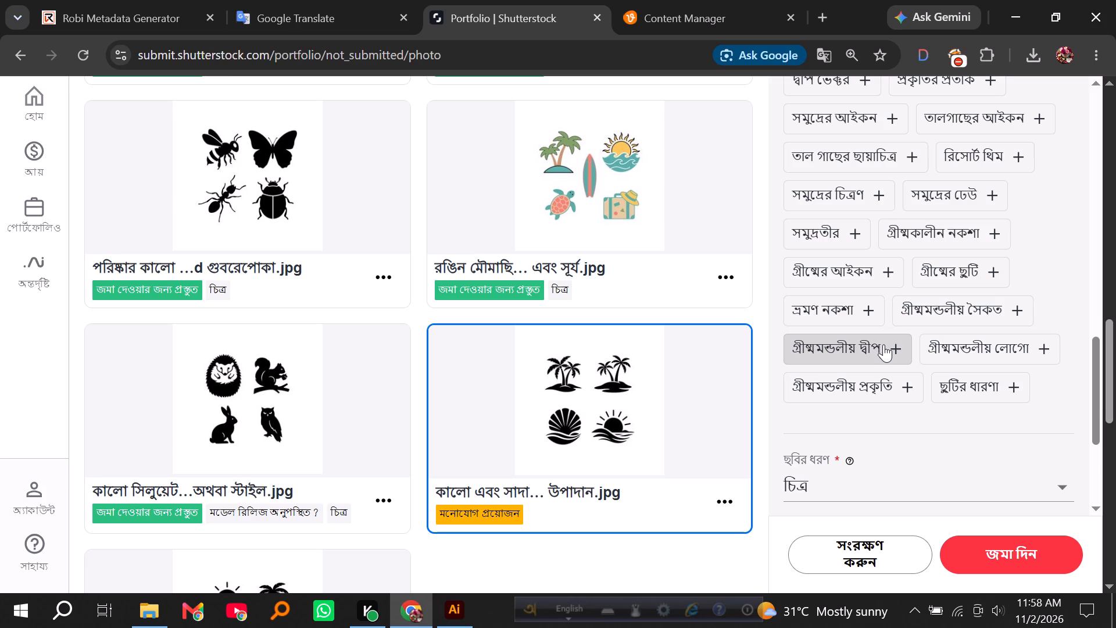
click(857, 381)
scroll(867, 353, up, 2)
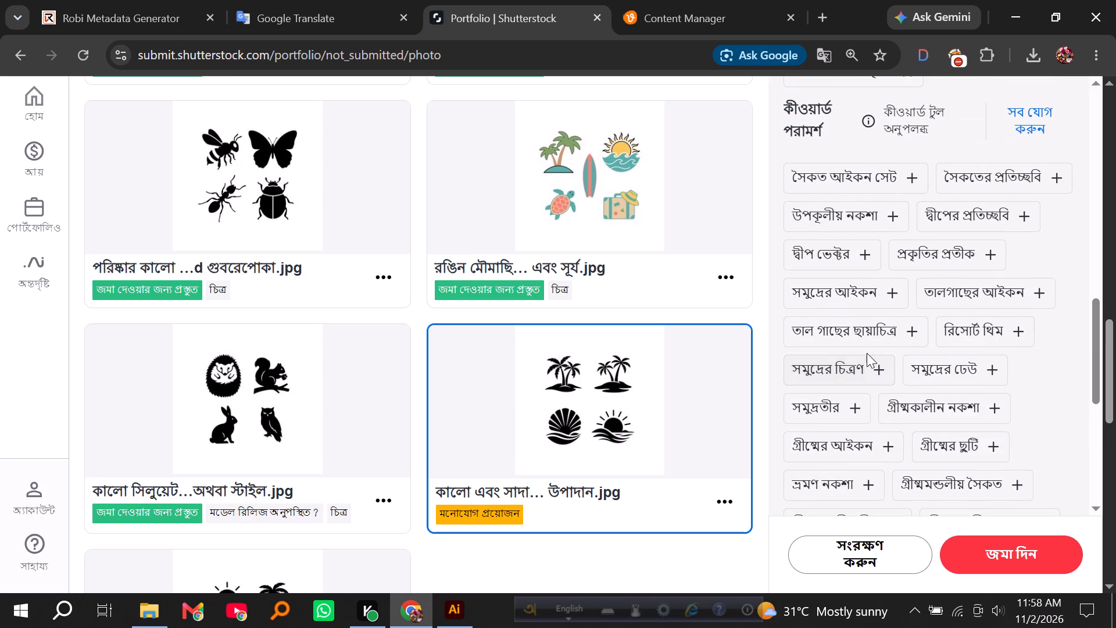
click(909, 412)
Copy all keywords of the palm, seashell and sun entry in Shutterstock.
scroll(889, 394, up, 7)
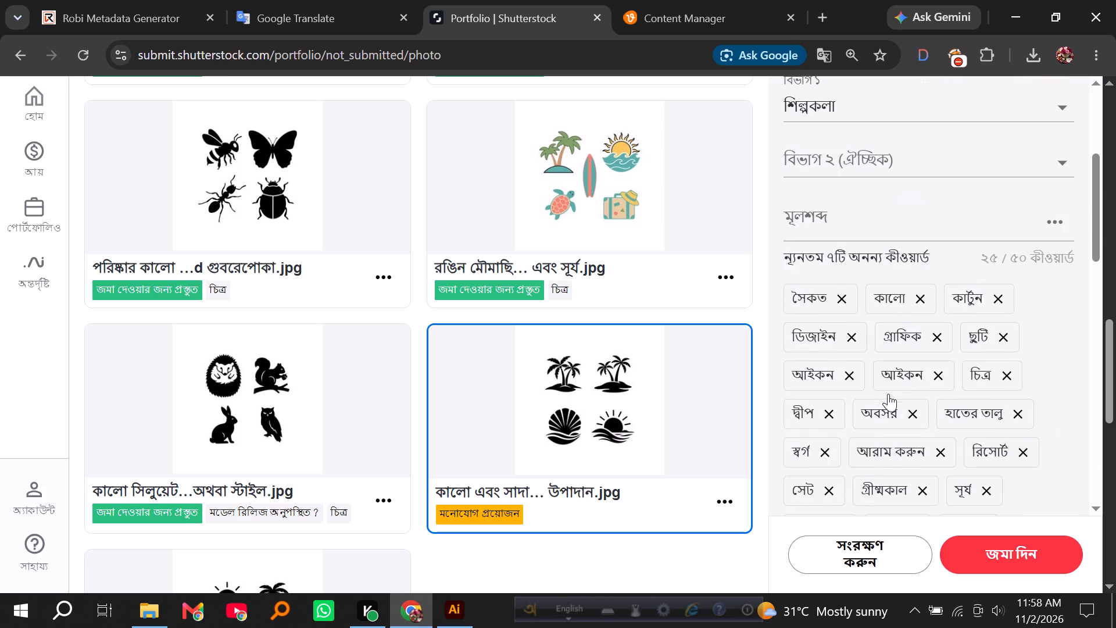
scroll(888, 394, up, 3)
scroll(1012, 443, down, 2)
click(1053, 297)
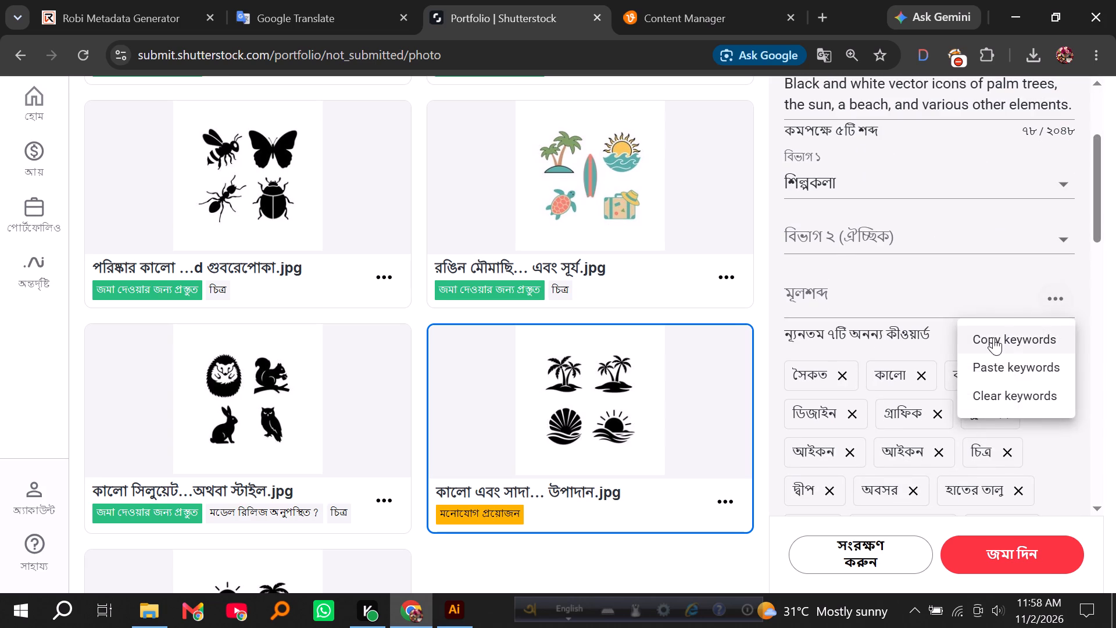
click(990, 336)
Submit the palm, seashell and sun entry in Shutterstock.
scroll(917, 445, down, 16)
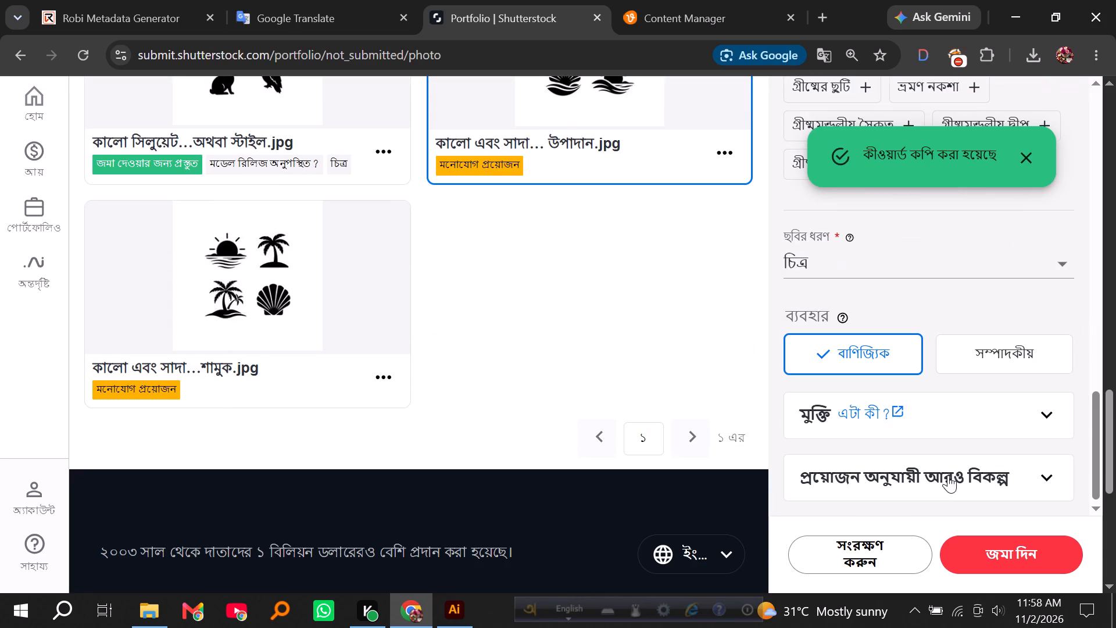
click(1002, 550)
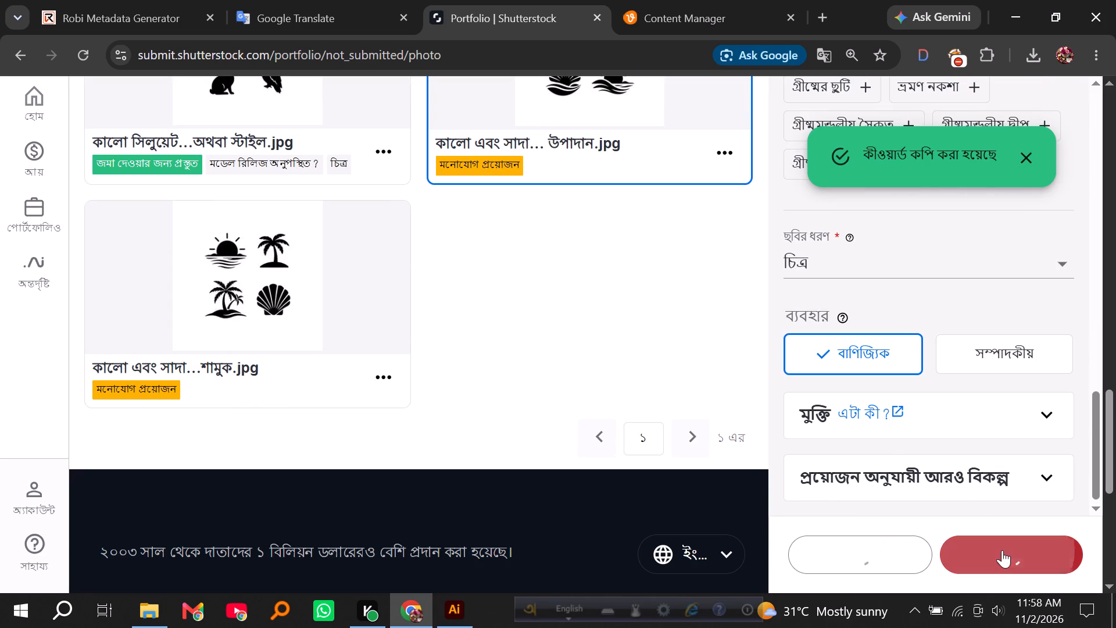
Paste the copied keywords into the selected Vecteezy file, remove the keyword "vector" and save the file.
click(649, 0)
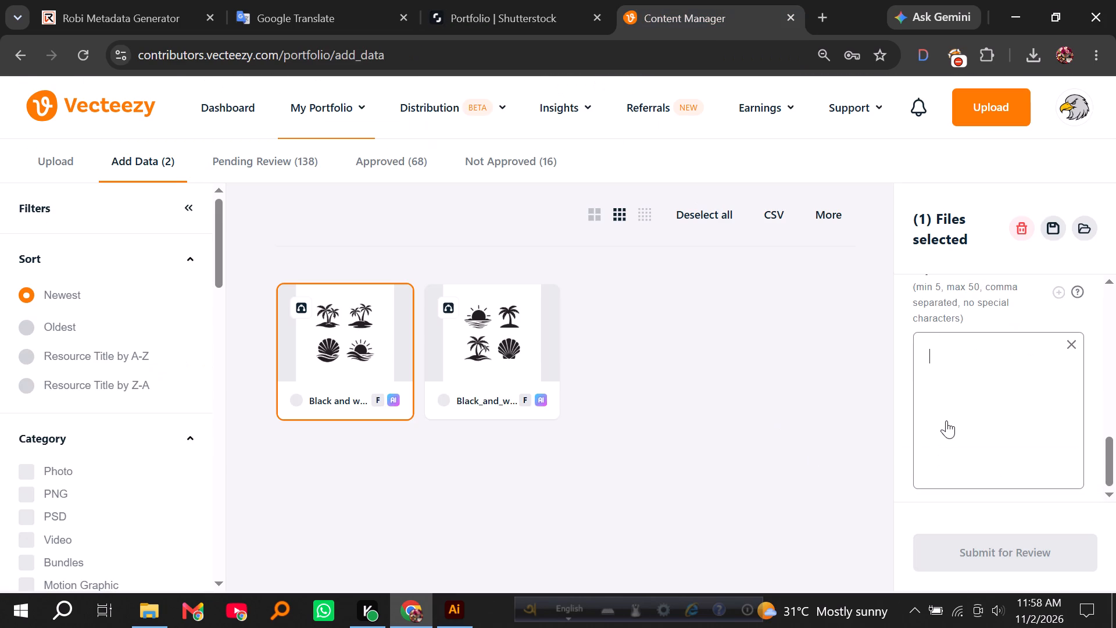
key(ctrl+v)
scroll(964, 403, down, 4)
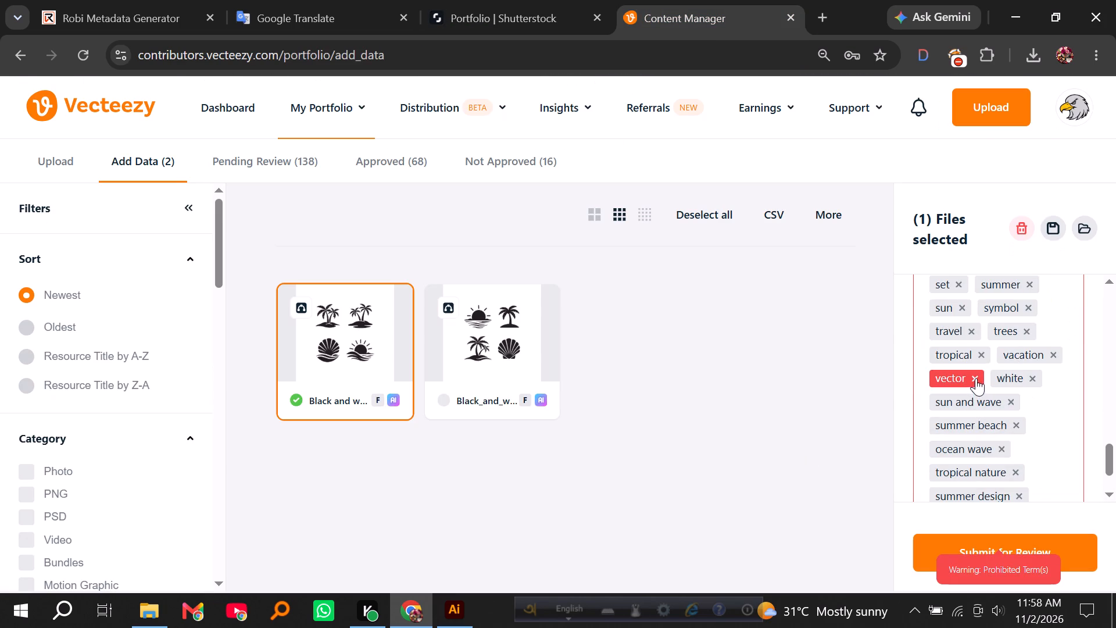
click(976, 378)
click(1046, 231)
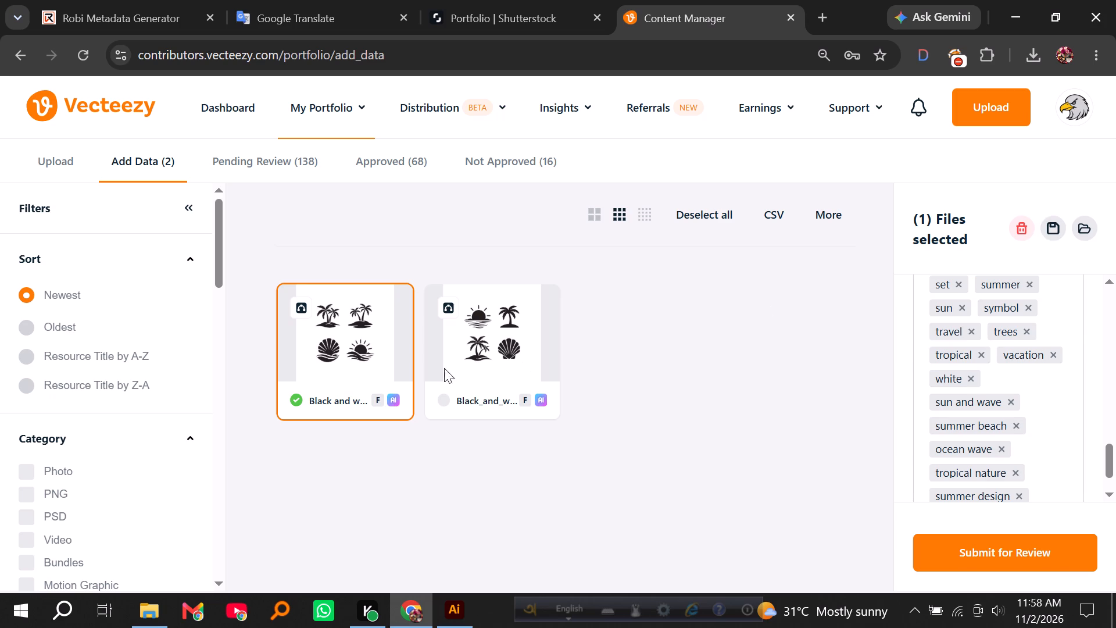
Select the remaining sun, palm and seashell file in Vecteezy and copy the description of its matching Shutterstock entry.
click(460, 358)
click(481, 0)
scroll(357, 367, up, 1)
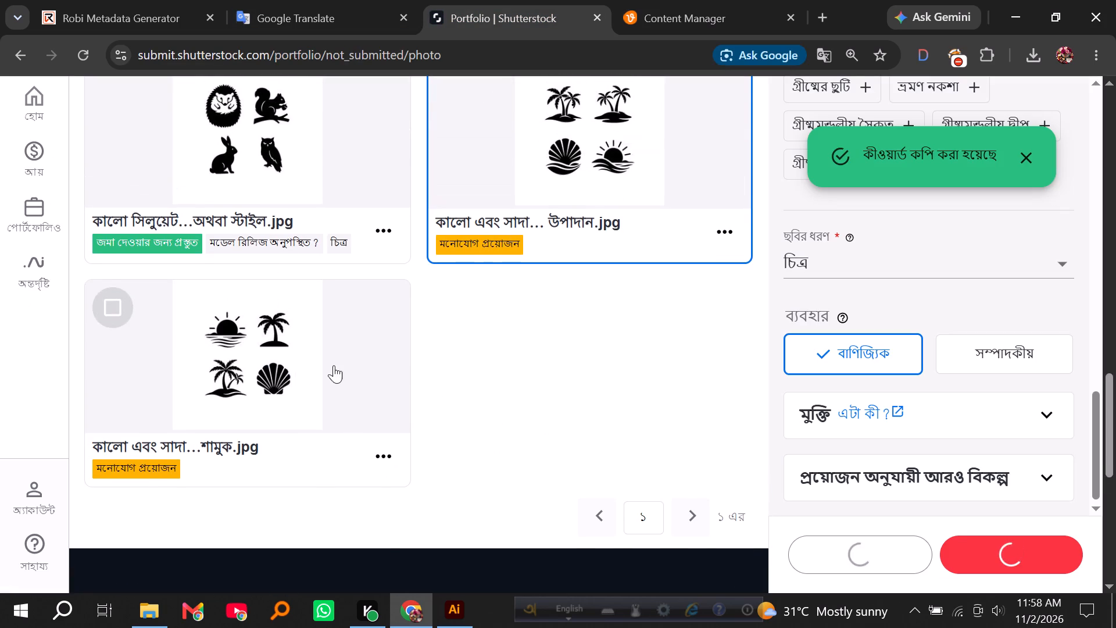
click(321, 374)
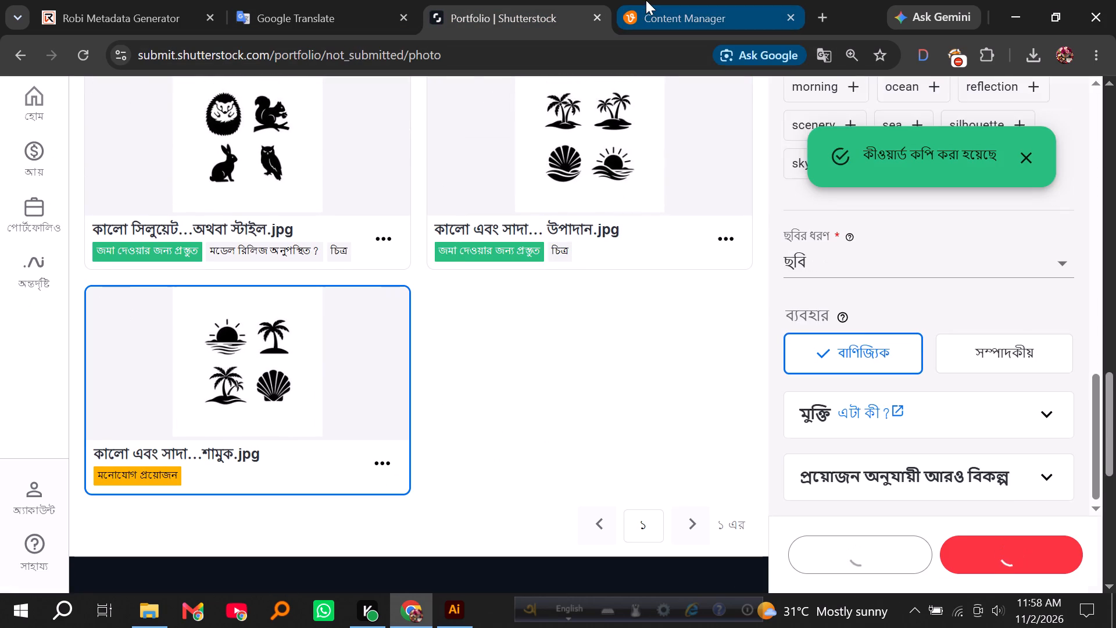
click(349, 360)
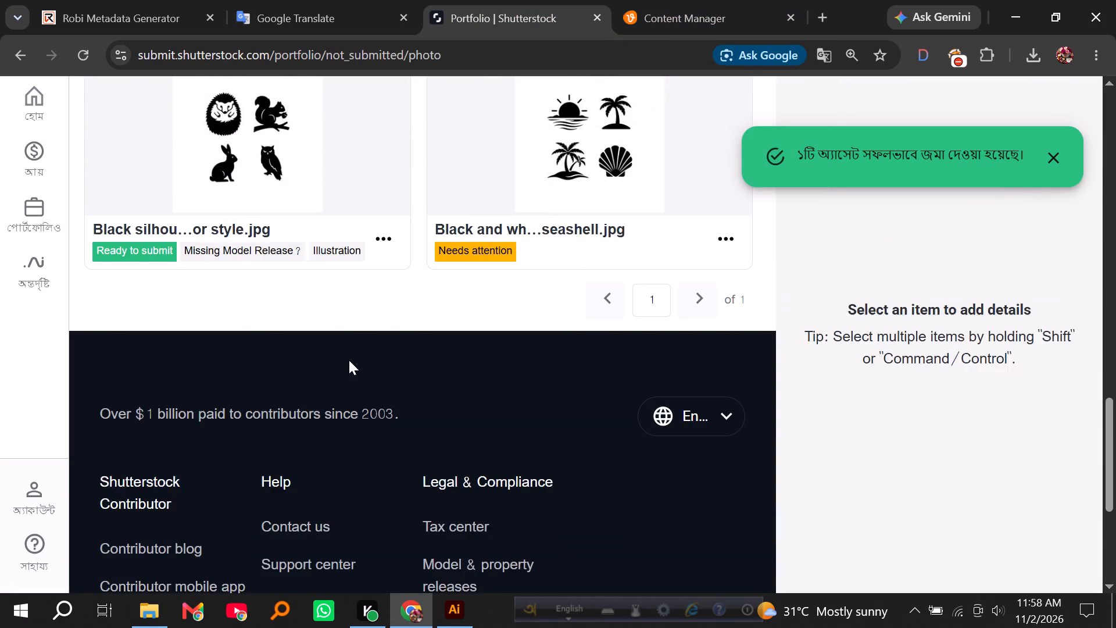
scroll(353, 337, up, 1)
click(656, 0)
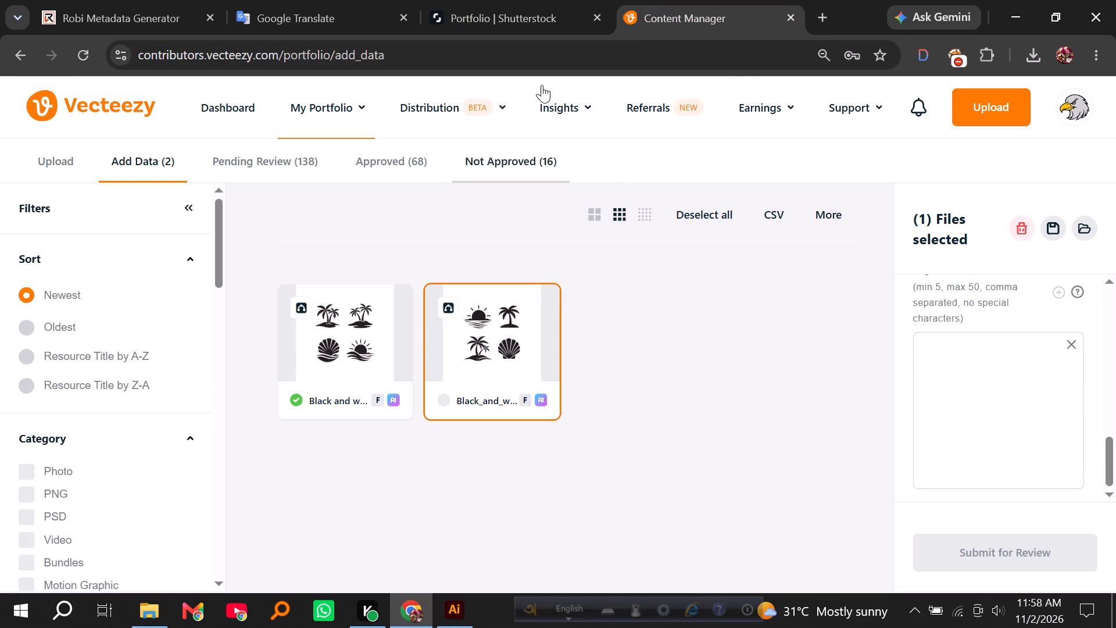
click(517, 0)
click(571, 265)
scroll(910, 281, up, 3)
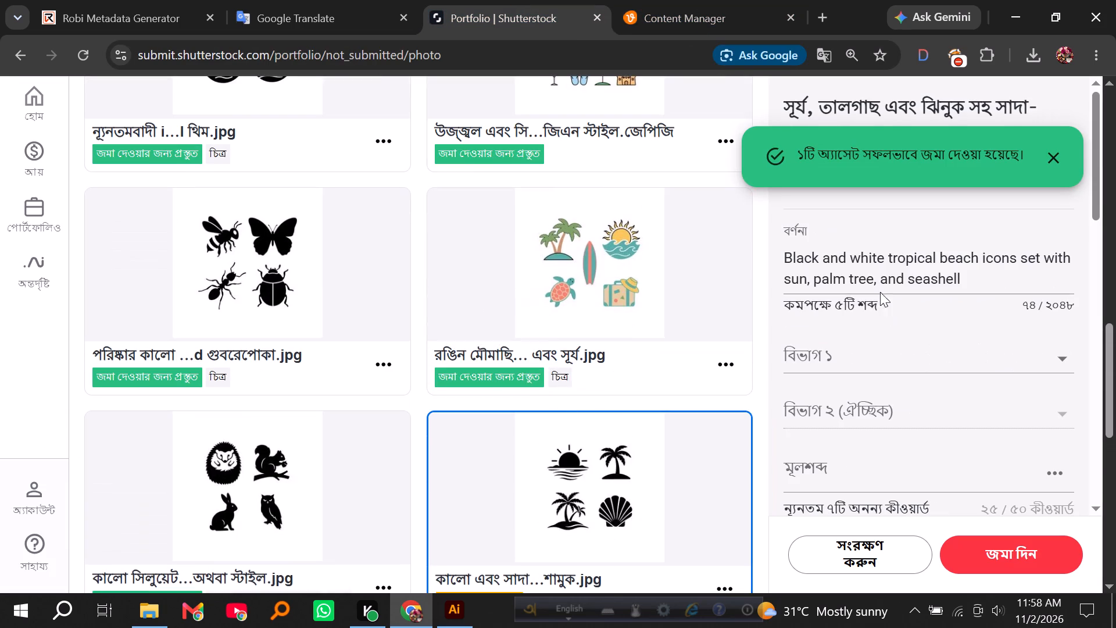
triple_click(875, 267)
key(ctrl+c)
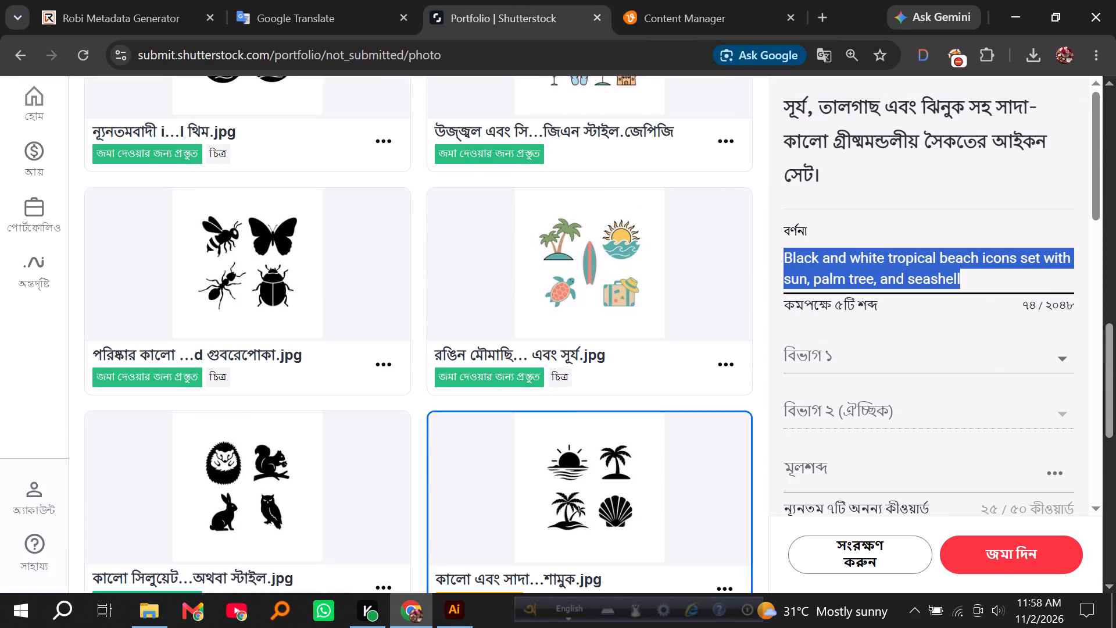
Set the first category of the sun, palm and seashell Shutterstock entry to The Arts (শিল্পকলা).
scroll(856, 369, down, 2)
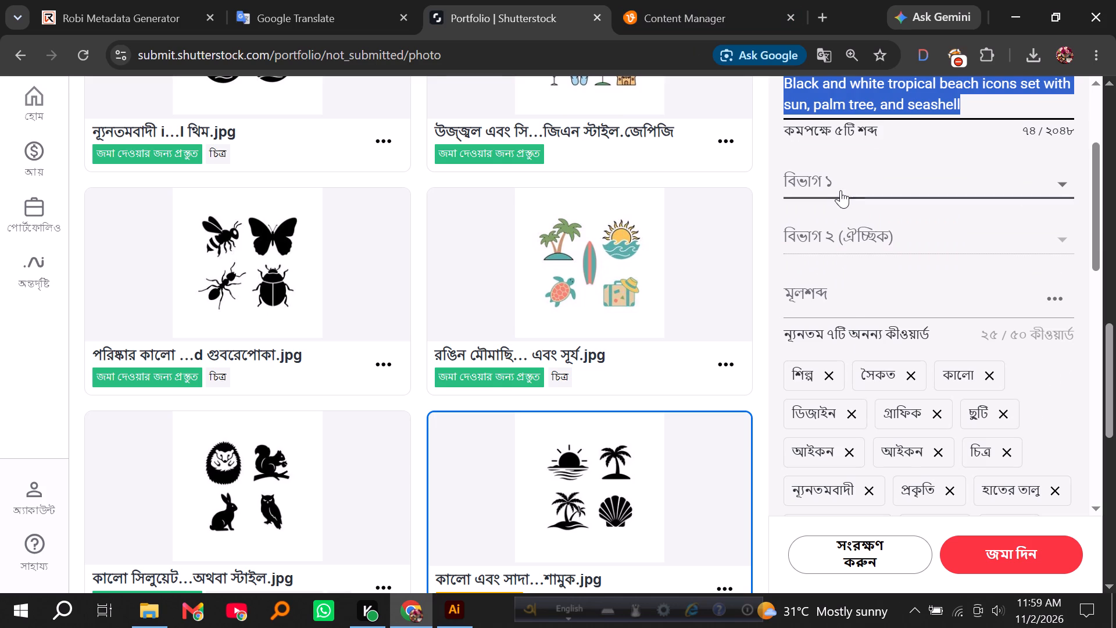
click(827, 176)
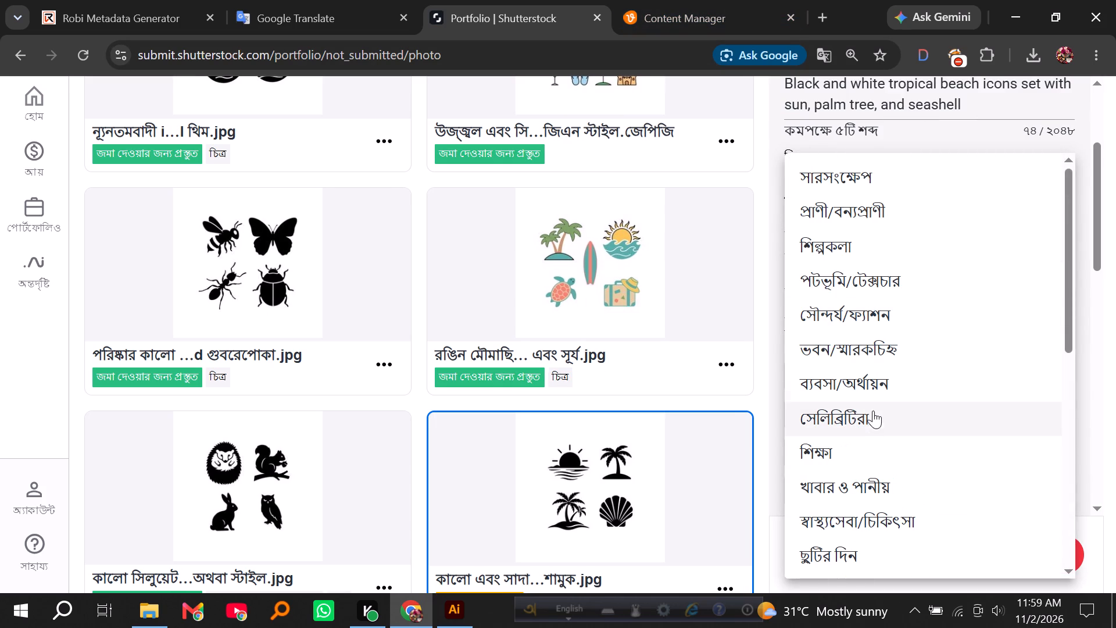
click(851, 240)
Replace the title "Mobile" of the selected Vecteezy file with the copied Shutterstock description.
click(664, 0)
click(962, 419)
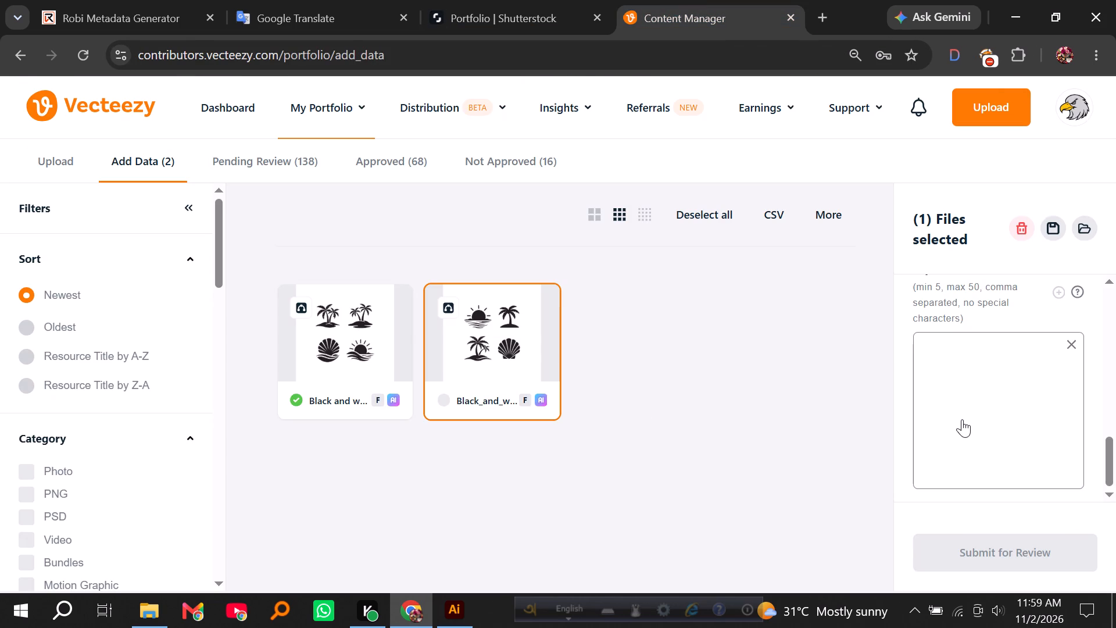
scroll(944, 383, up, 1)
drag(977, 295, 899, 289)
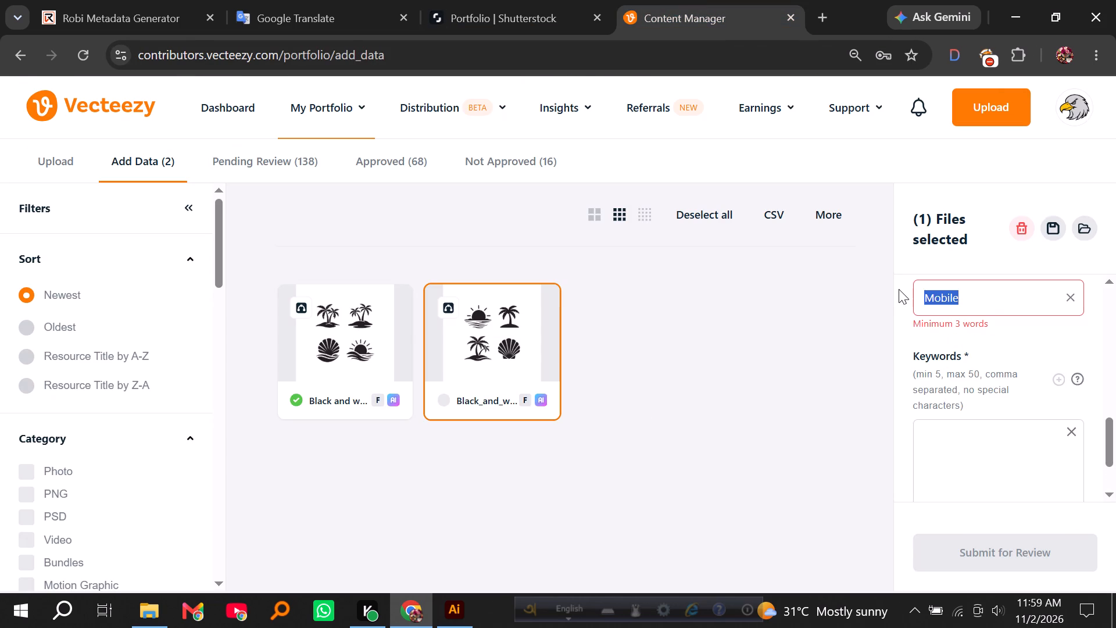
key(ctrl+v)
click(979, 436)
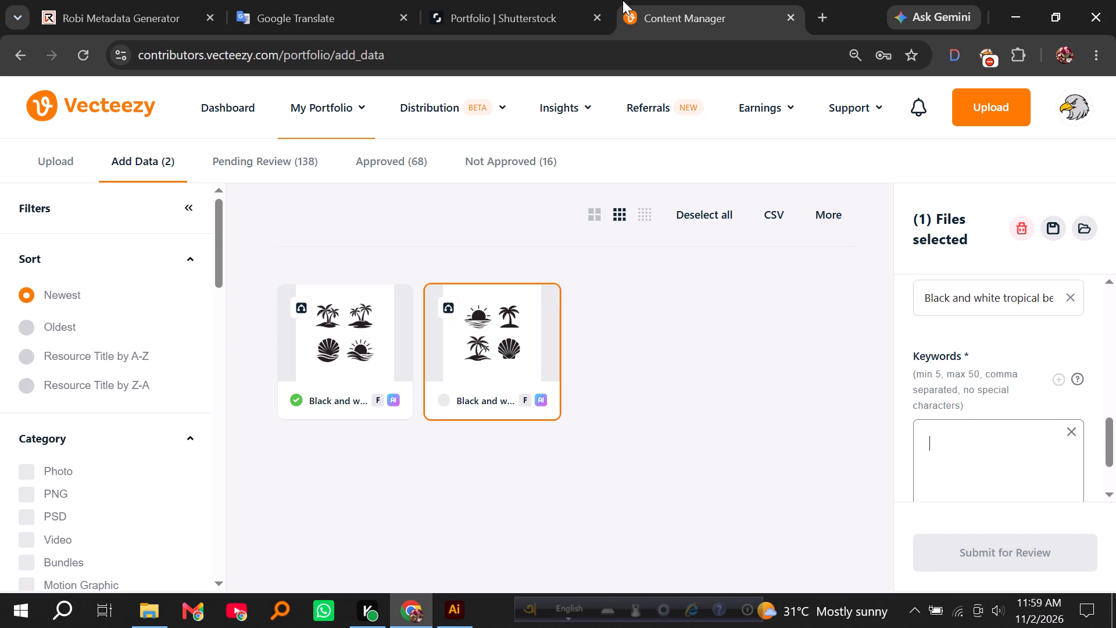
Set the image type of the sun, palm and seashell entry in Shutterstock to Illustration.
click(531, 0)
scroll(879, 366, down, 4)
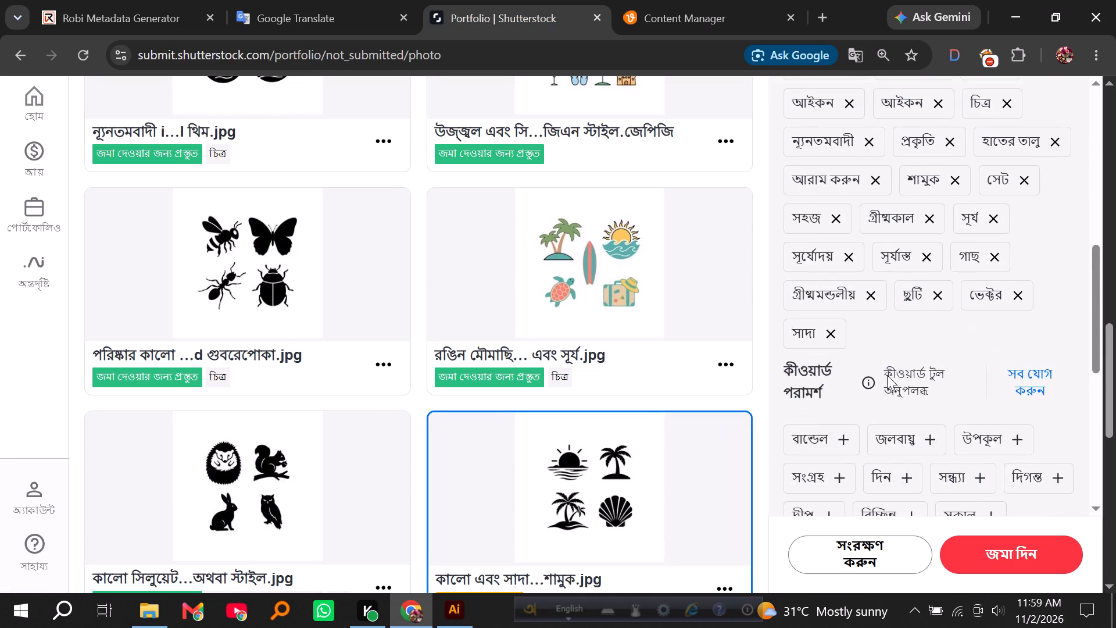
scroll(888, 377, down, 5)
click(851, 265)
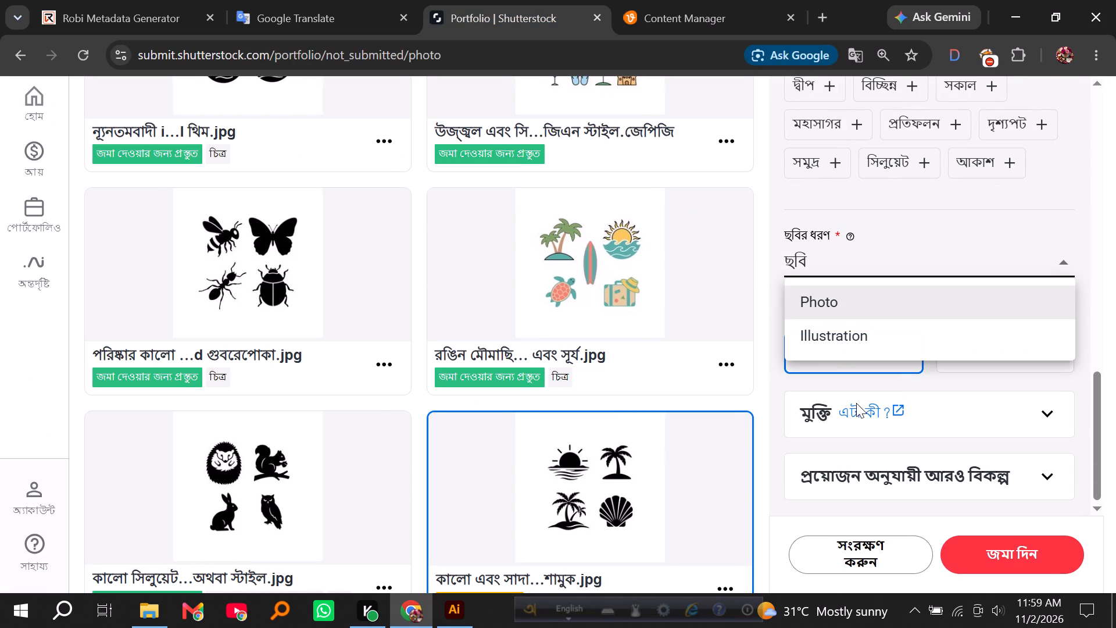
click(854, 333)
Add the suggested keywords silhouette, sea, scenery, collection and island to the Shutterstock entry and save it.
click(882, 153)
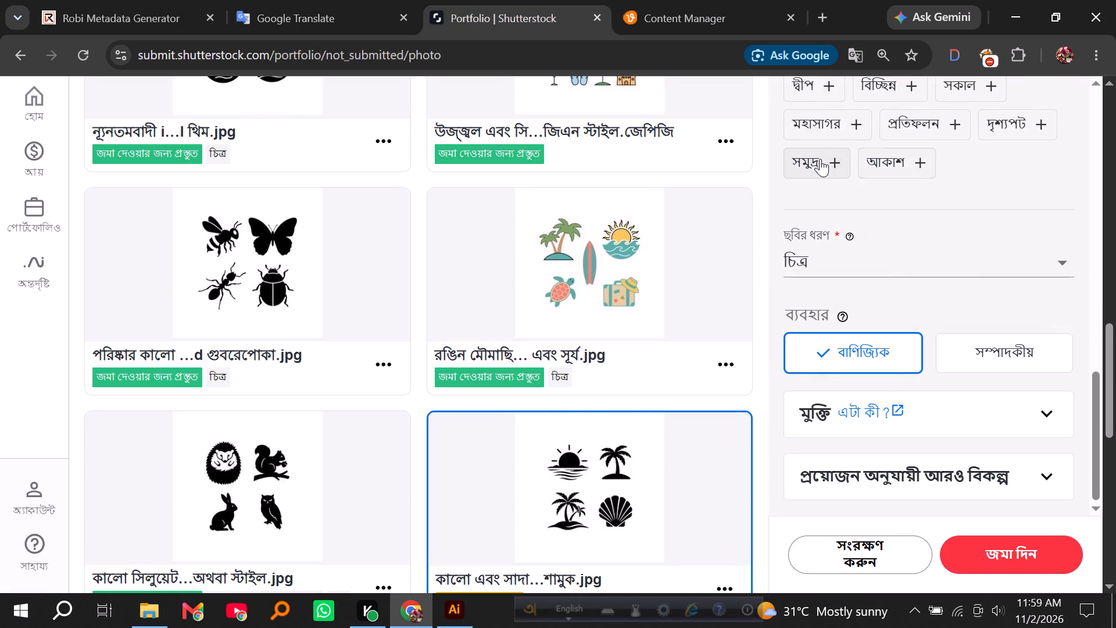
click(820, 159)
scroll(928, 258, up, 2)
click(1003, 297)
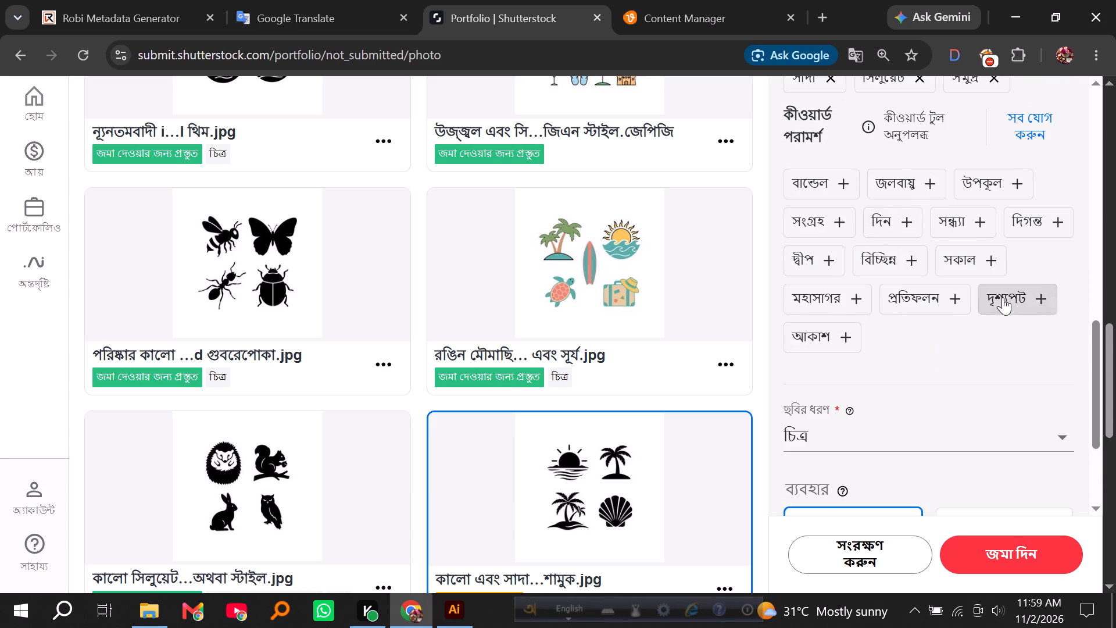
scroll(962, 327, up, 1)
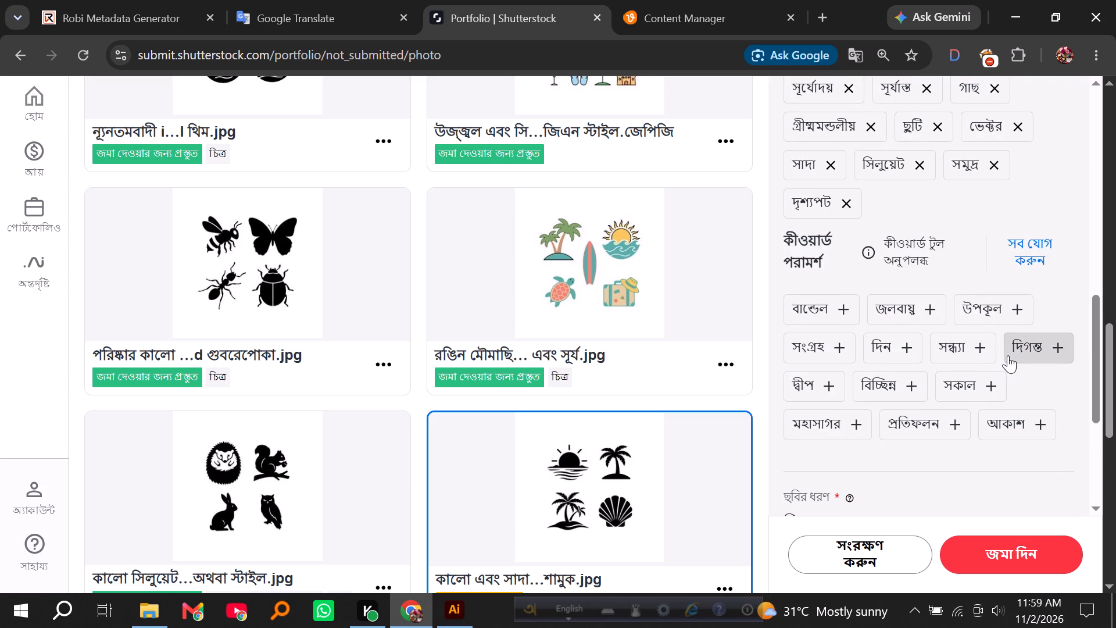
click(815, 342)
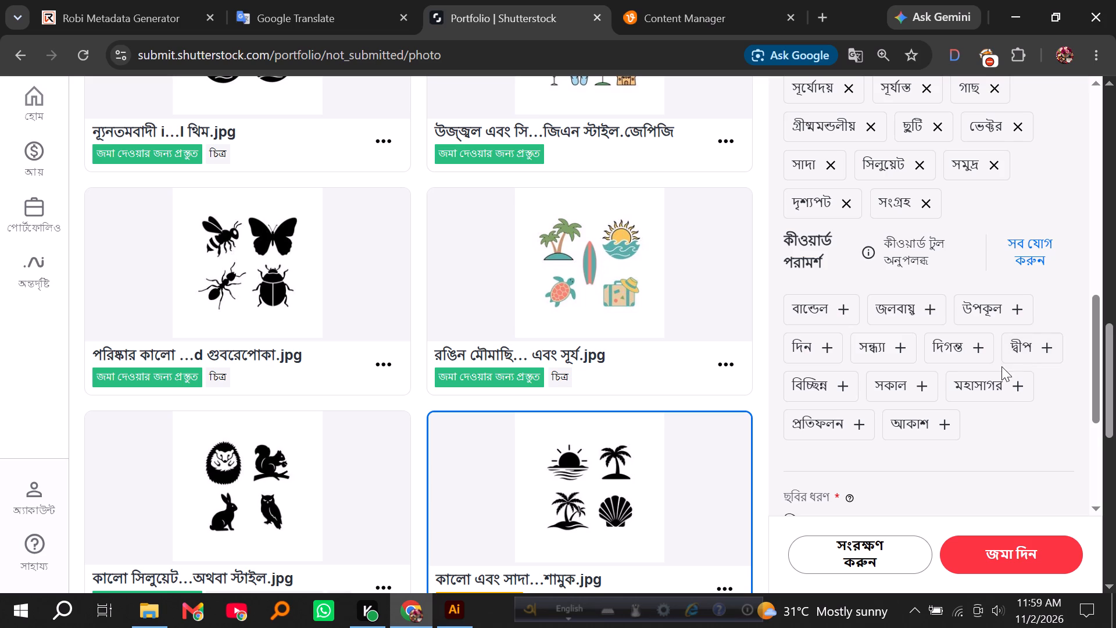
click(1014, 352)
scroll(921, 399, up, 4)
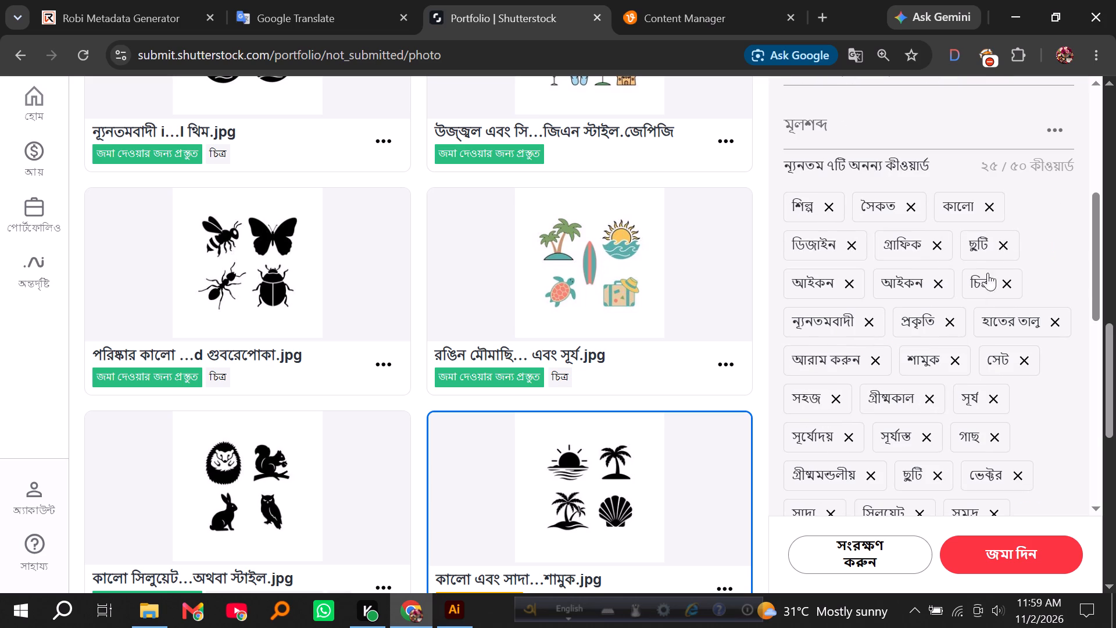
click(863, 560)
Remove the palm keyword (হাতের তালু) from the Shutterstock entry and save it again.
scroll(897, 297, up, 1)
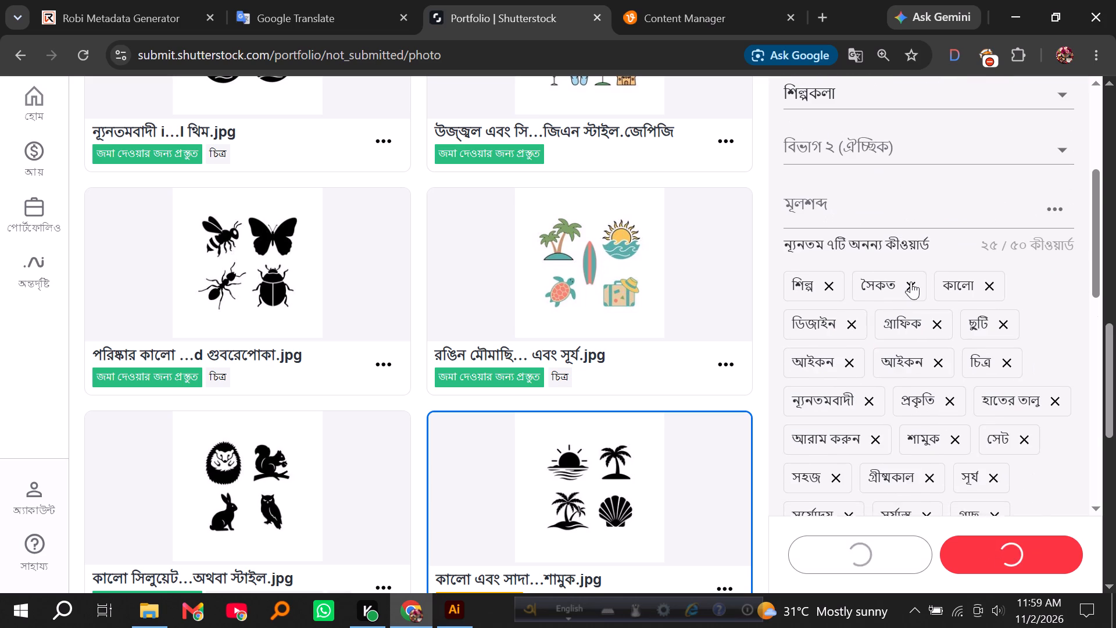
click(1047, 217)
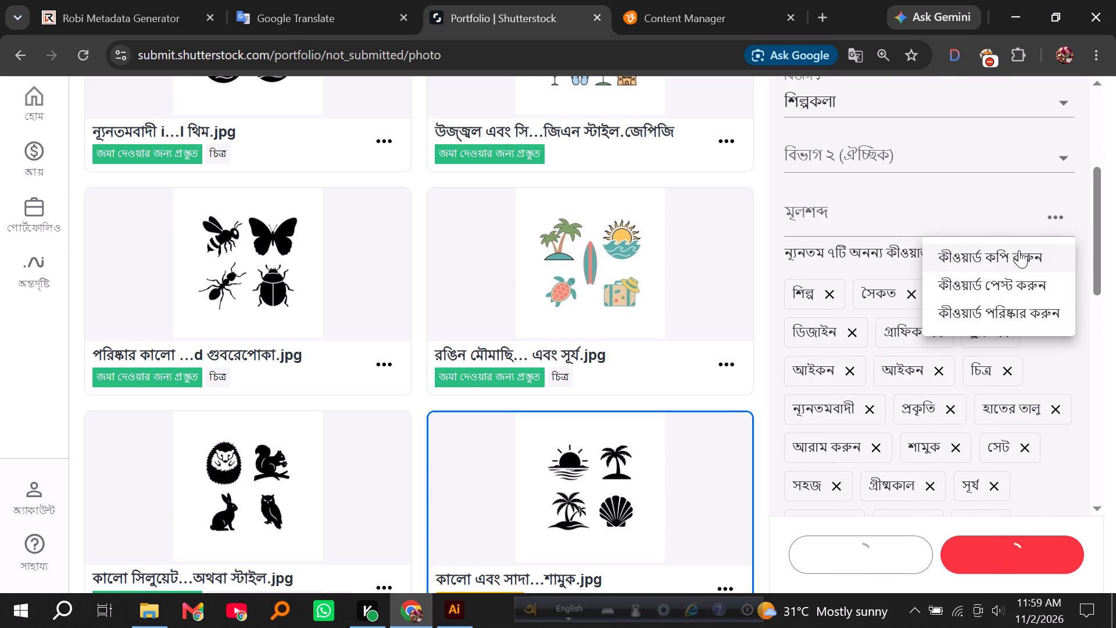
click(1062, 414)
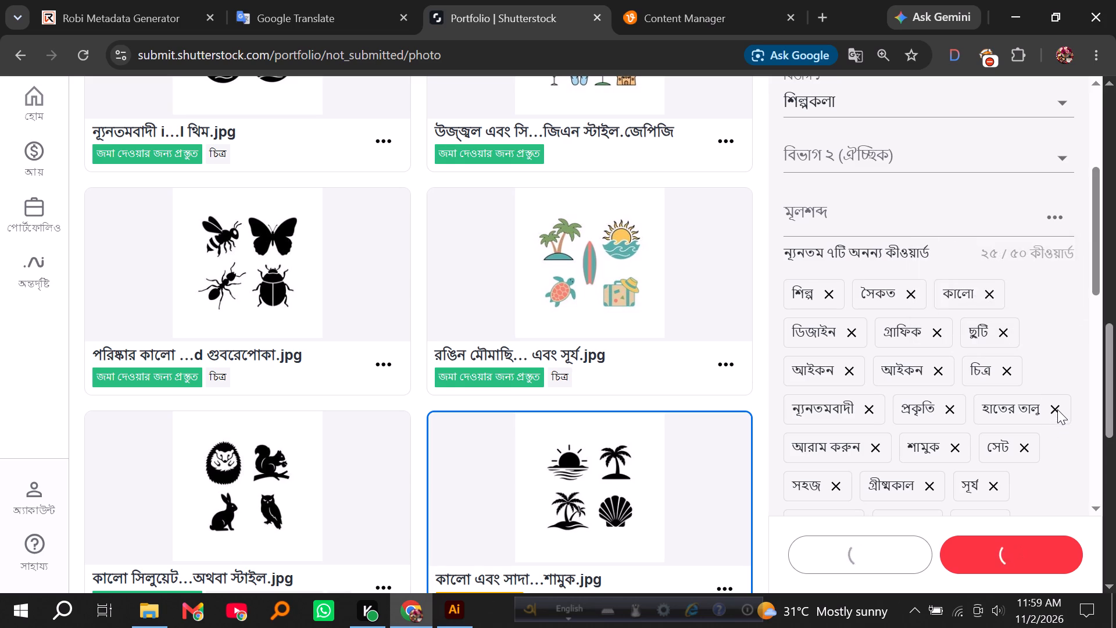
click(1056, 409)
click(1056, 409)
click(860, 556)
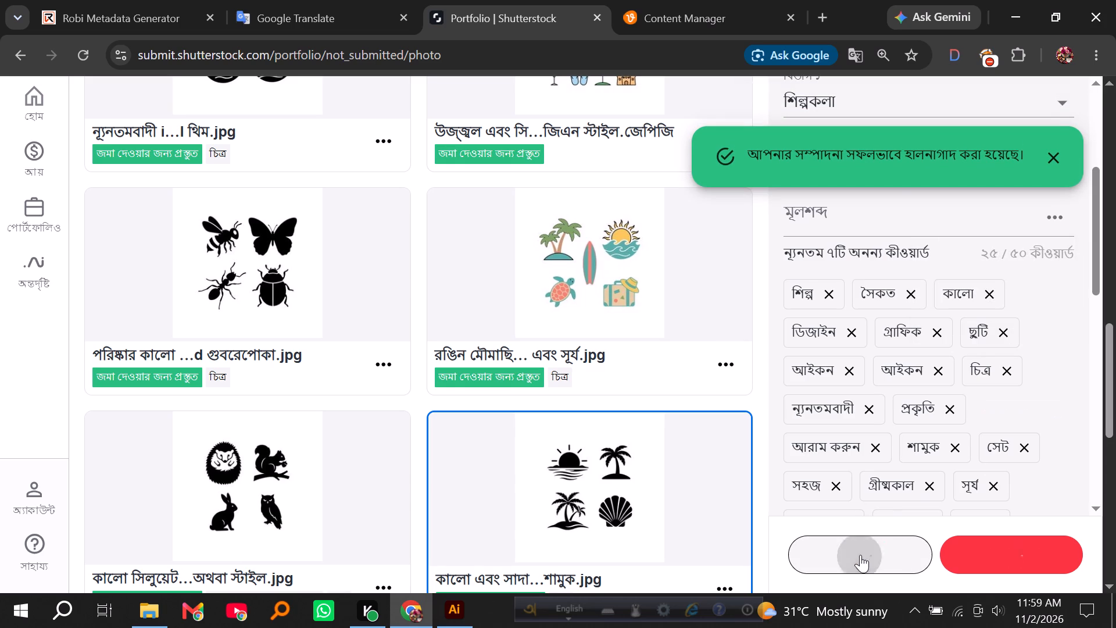
Copy all keywords of the sun, palm and seashell entry in Shutterstock.
scroll(978, 338, up, 2)
click(1054, 392)
click(978, 426)
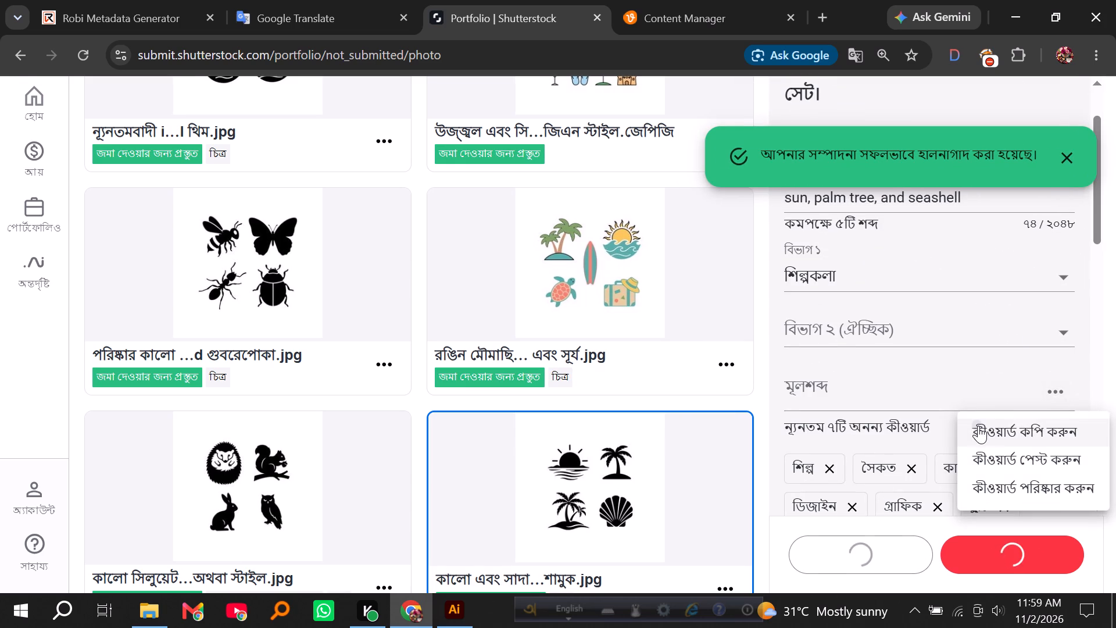
Paste the copied keywords into the selected Vecteezy file, remove the keyword "vector" and save the file.
click(714, 0)
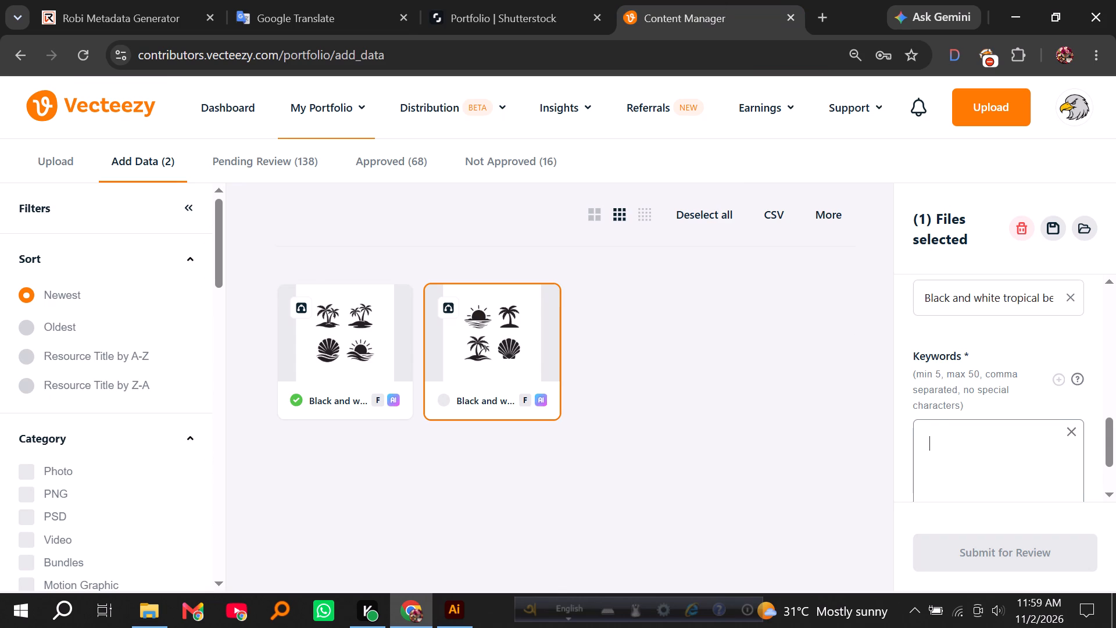
key(ctrl+v)
scroll(961, 403, down, 5)
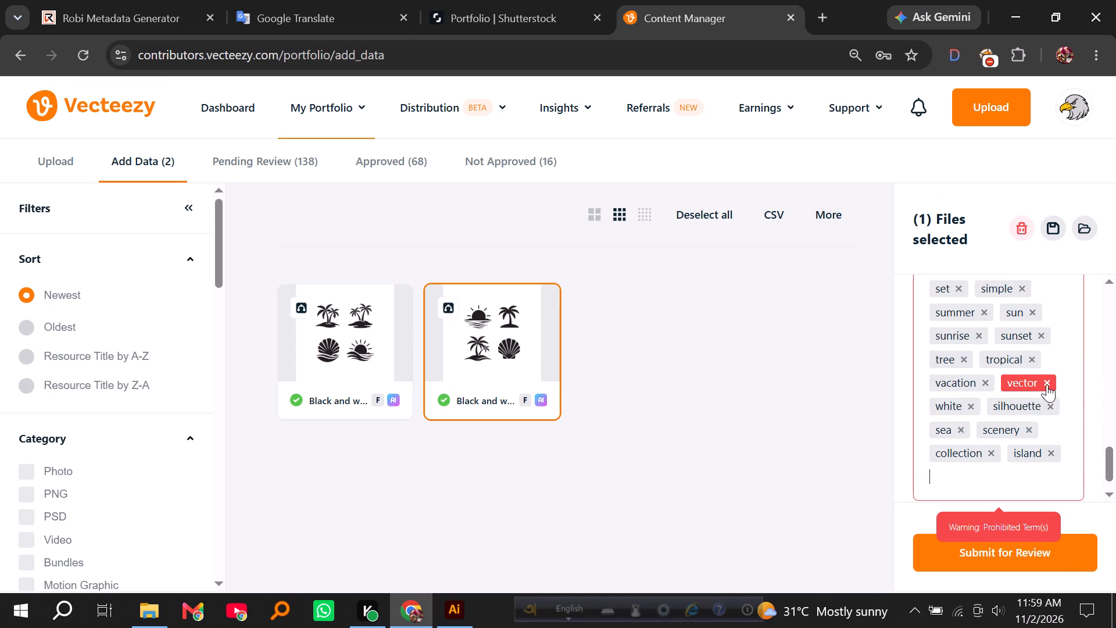
click(1047, 381)
click(1049, 224)
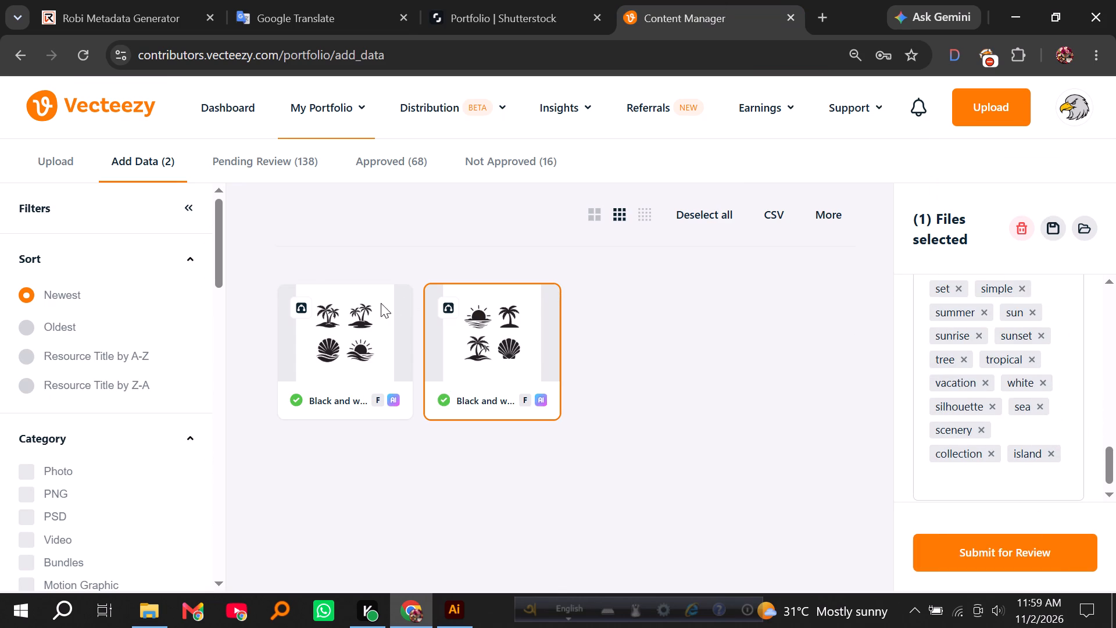
Select both completed Vecteezy files and submit them for review, accepting the guidelines statement.
click(716, 205)
click(710, 213)
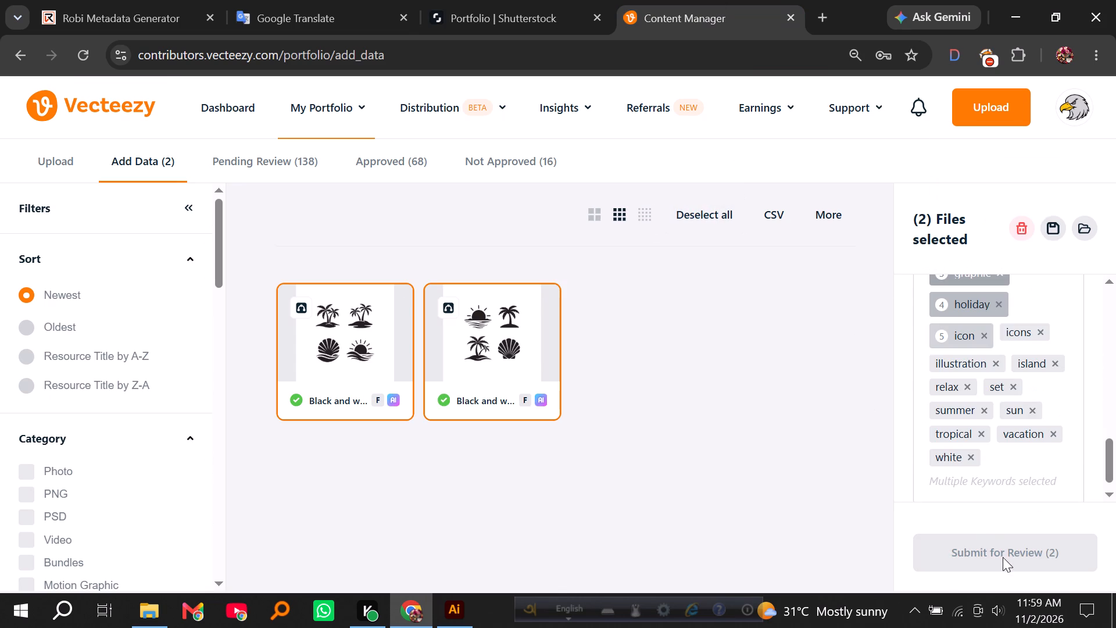
click(1000, 554)
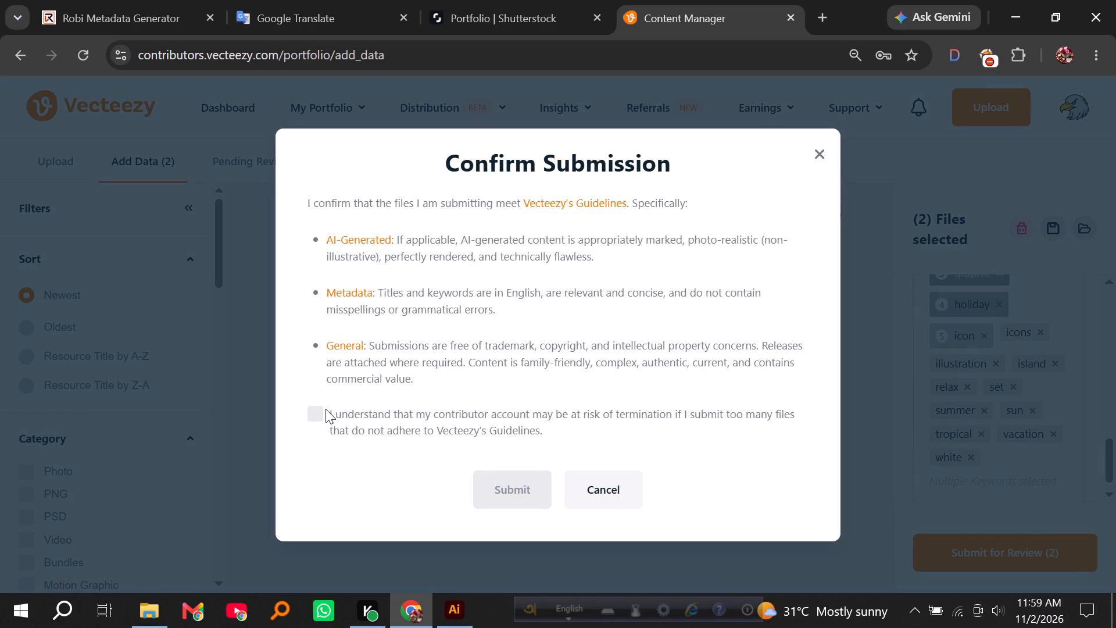
click(320, 411)
click(500, 477)
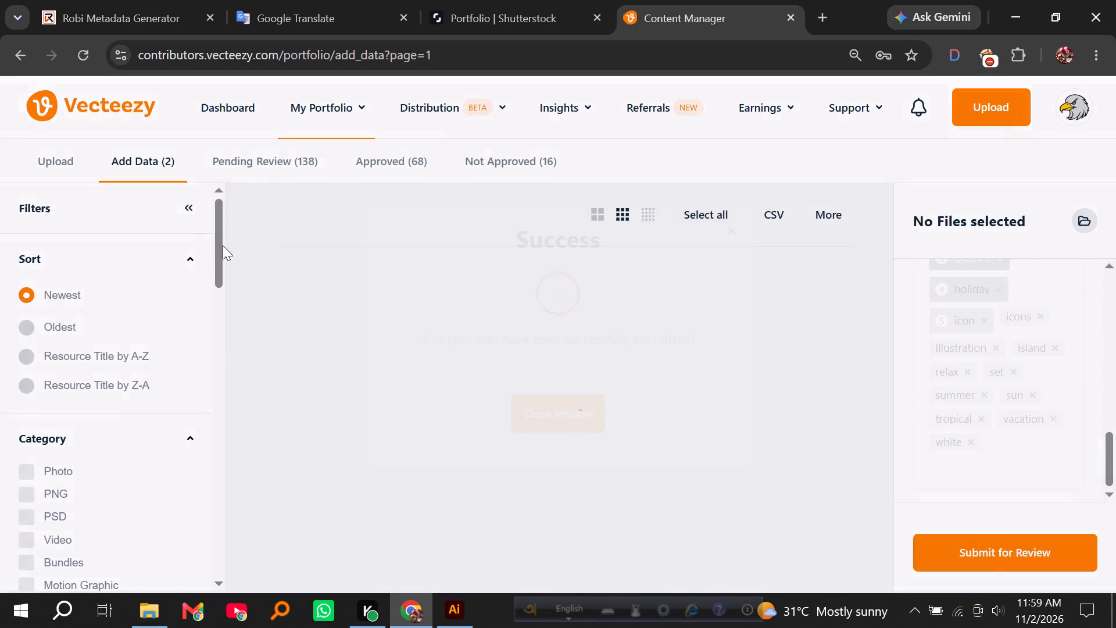
click(563, 430)
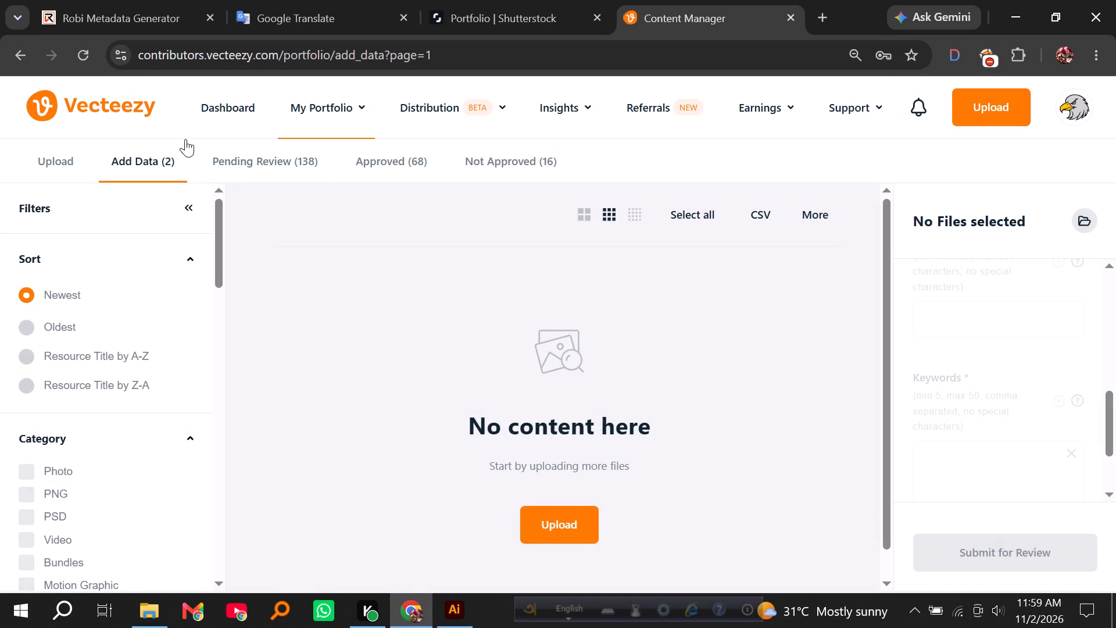
Reload the Vecteezy content manager and look through the files pending review.
click(87, 53)
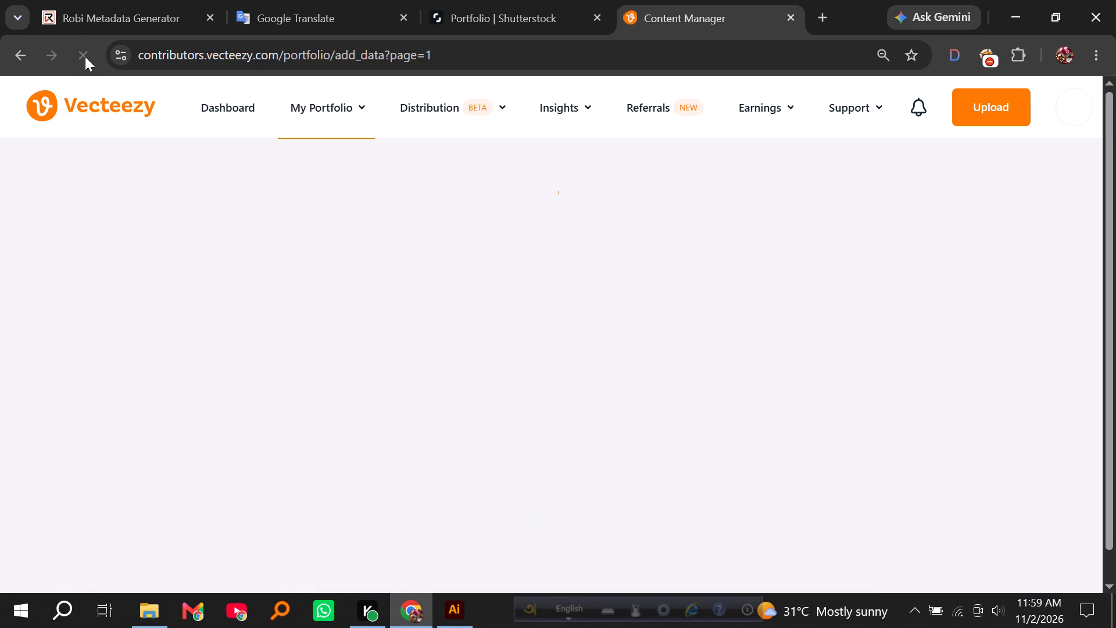
click(260, 163)
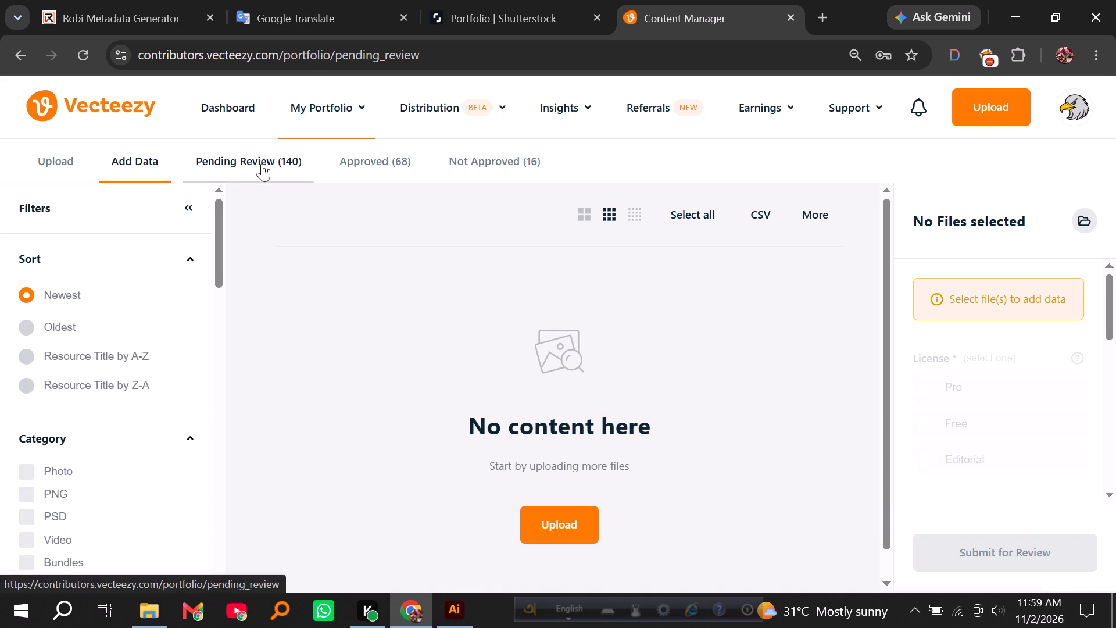
scroll(536, 266, down, 6)
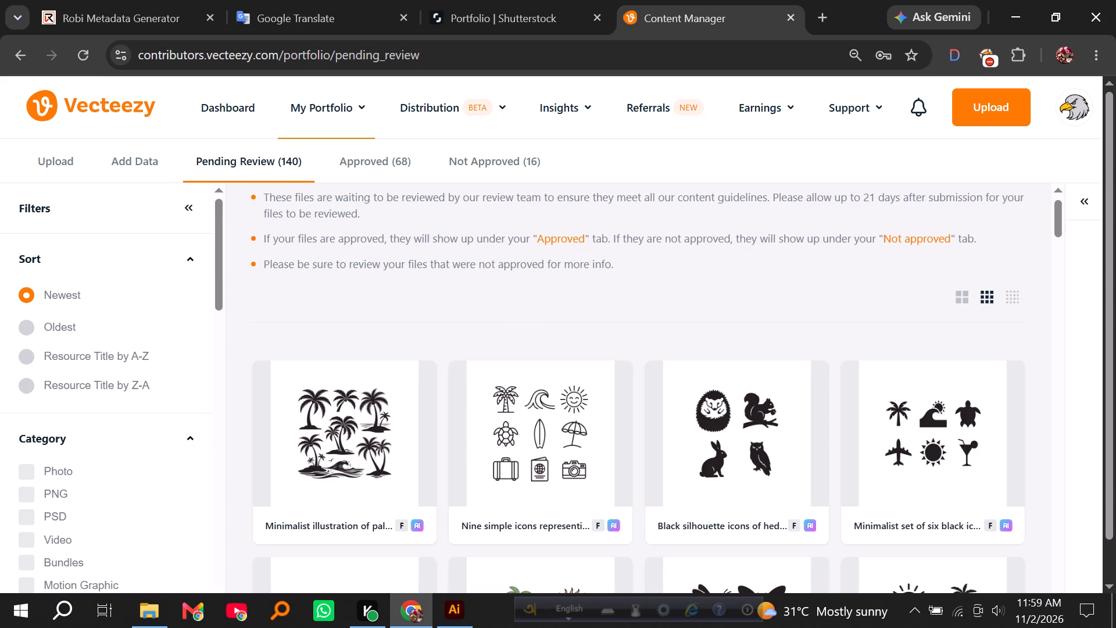
scroll(619, 266, up, 2)
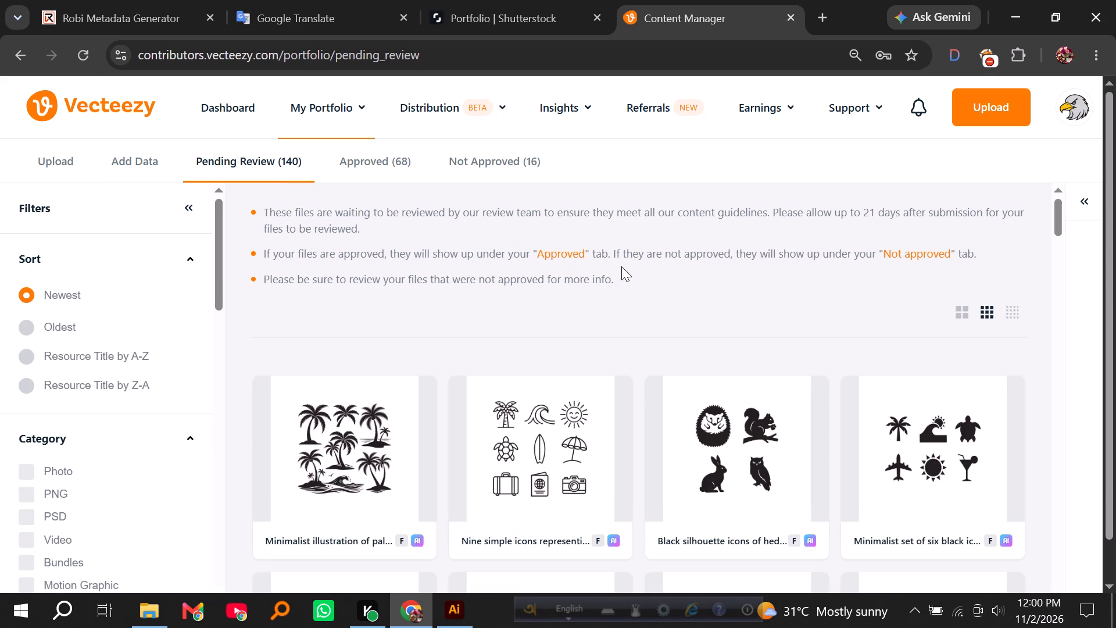
scroll(621, 266, down, 20)
scroll(621, 266, down, 6)
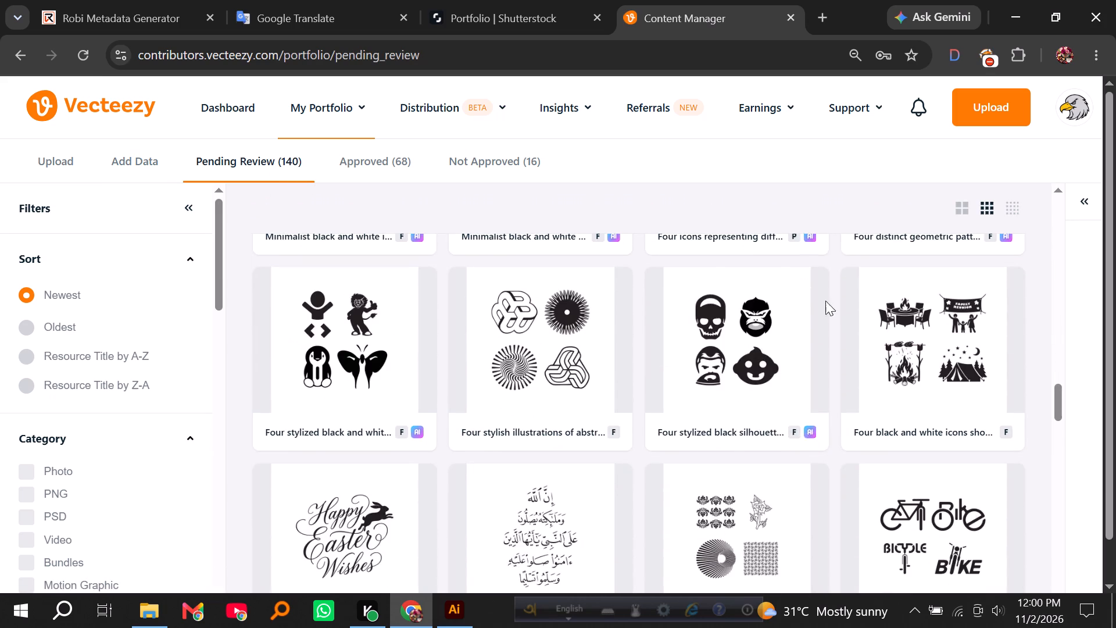
Switch to the Shutterstock portfolio, reload it and check the statuses of the images not yet submitted.
click(521, 0)
scroll(400, 242, up, 8)
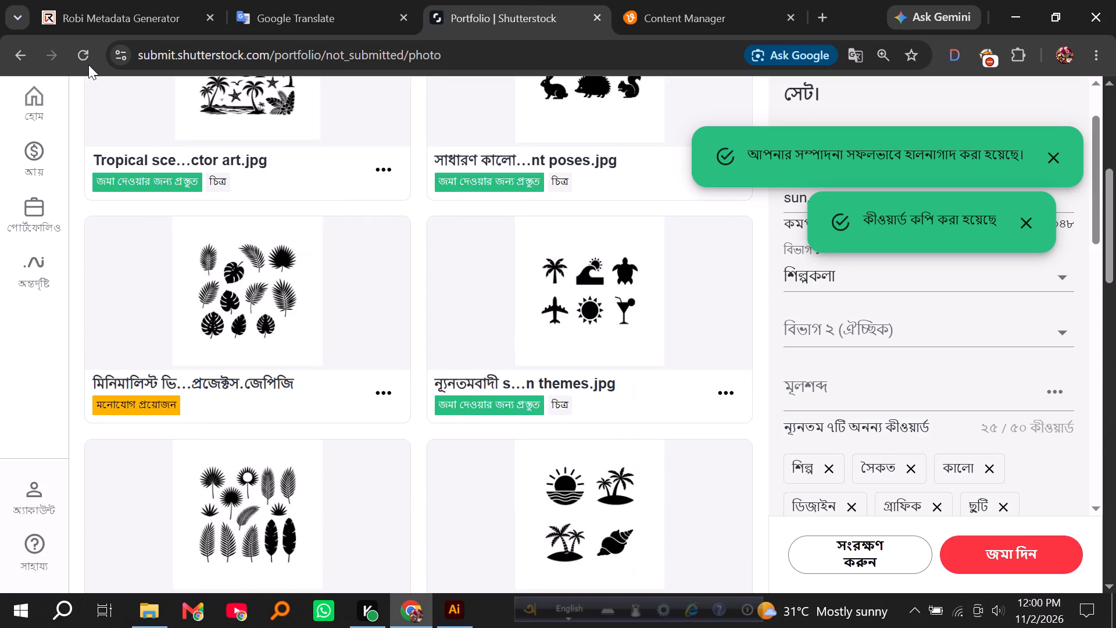
click(85, 60)
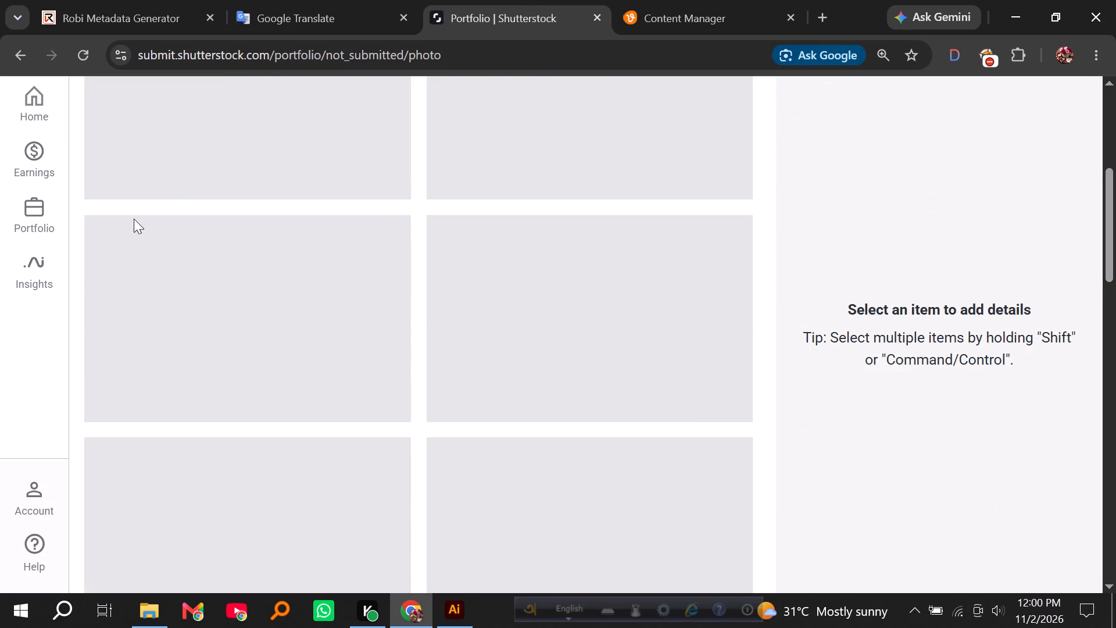
scroll(320, 261, up, 7)
scroll(321, 267, down, 7)
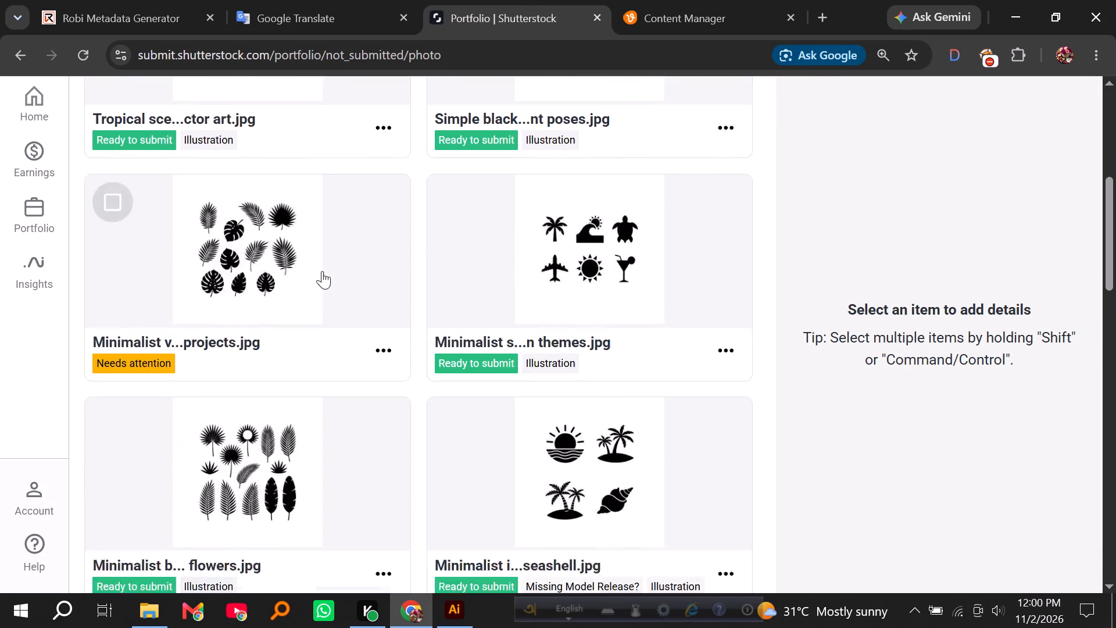
scroll(322, 271, down, 10)
scroll(322, 276, up, 11)
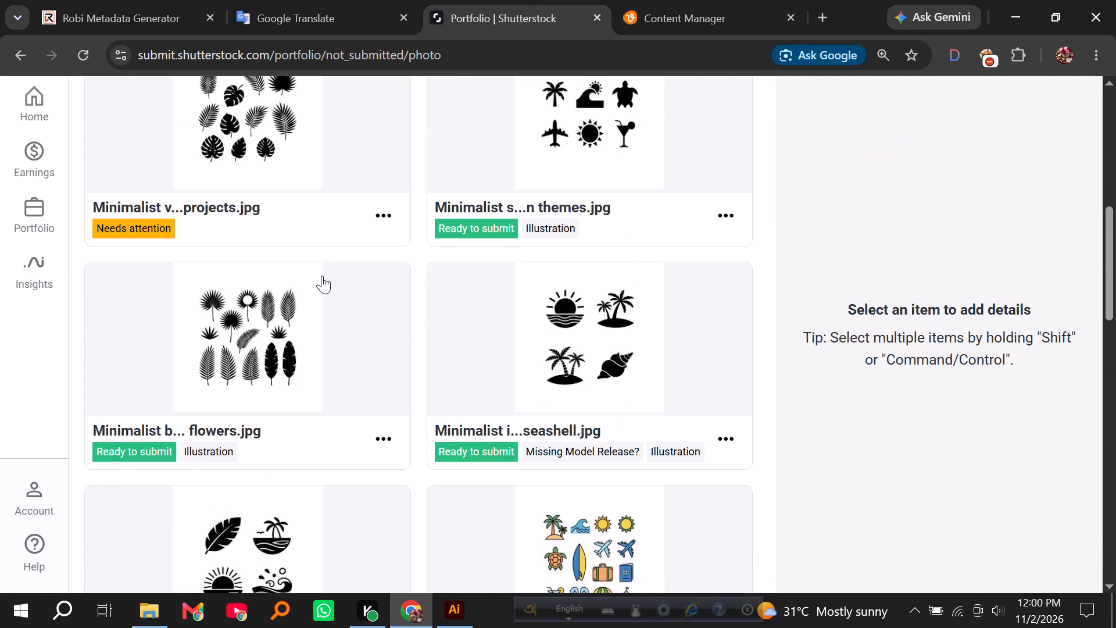
Set the black-and-white tropical leaves entry's image type to Illustration and Category 1 to Arts, and save it.
click(266, 173)
scroll(869, 342, down, 1)
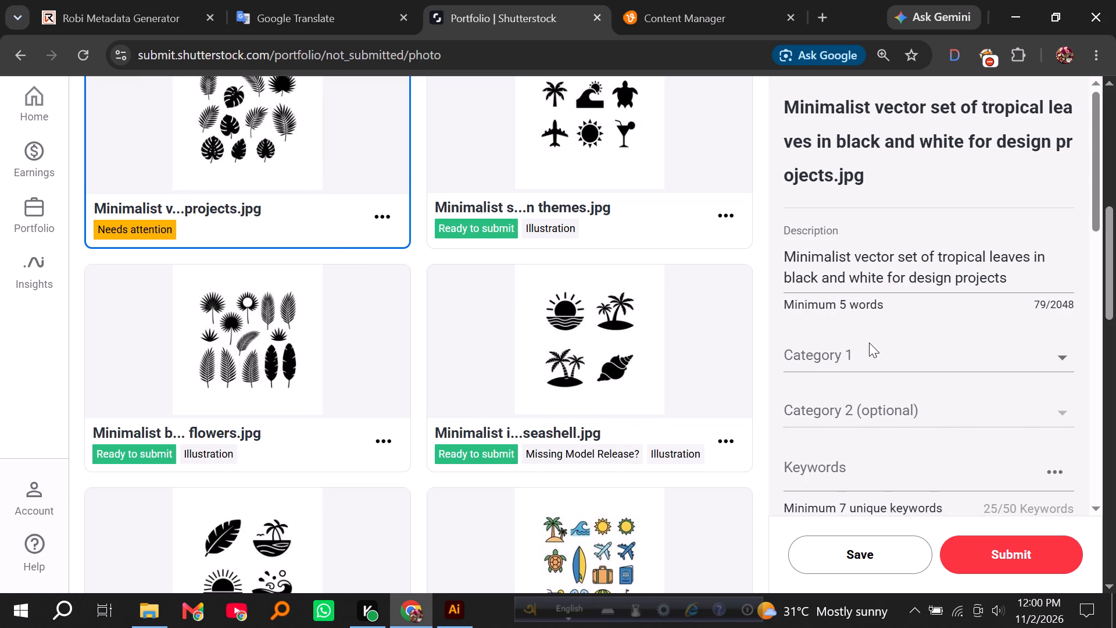
scroll(870, 344, down, 11)
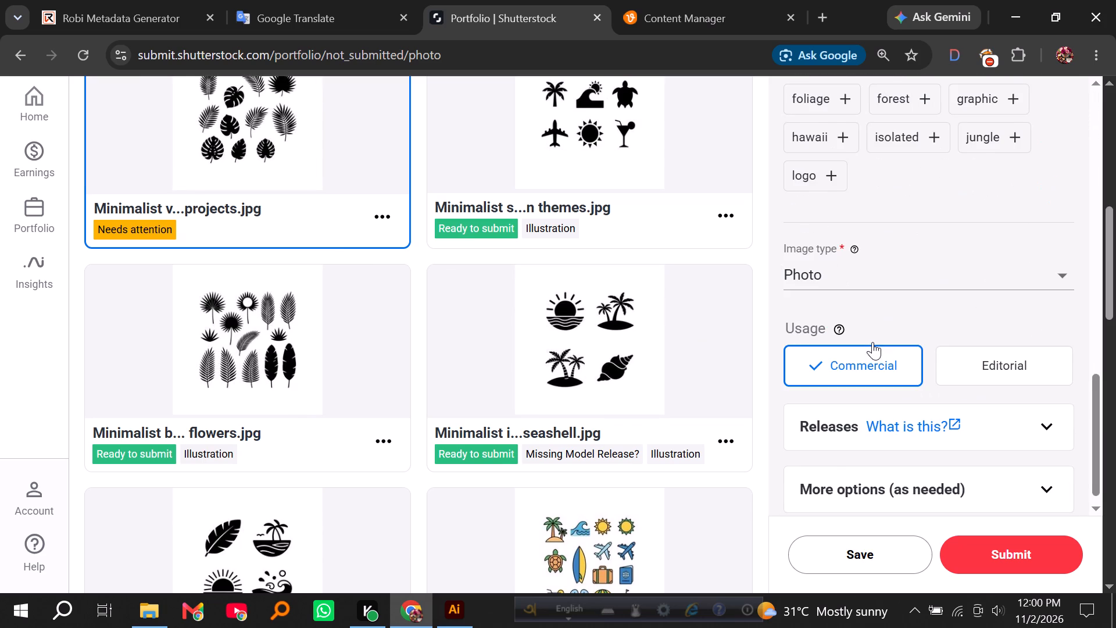
scroll(874, 340, up, 1)
click(864, 353)
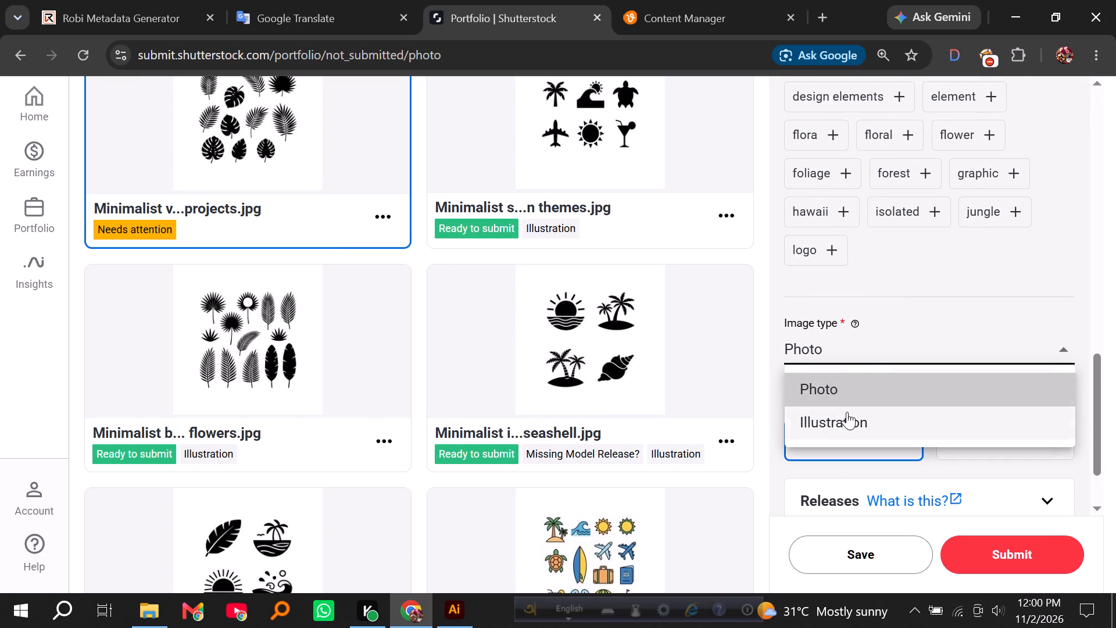
click(840, 420)
scroll(881, 347, up, 10)
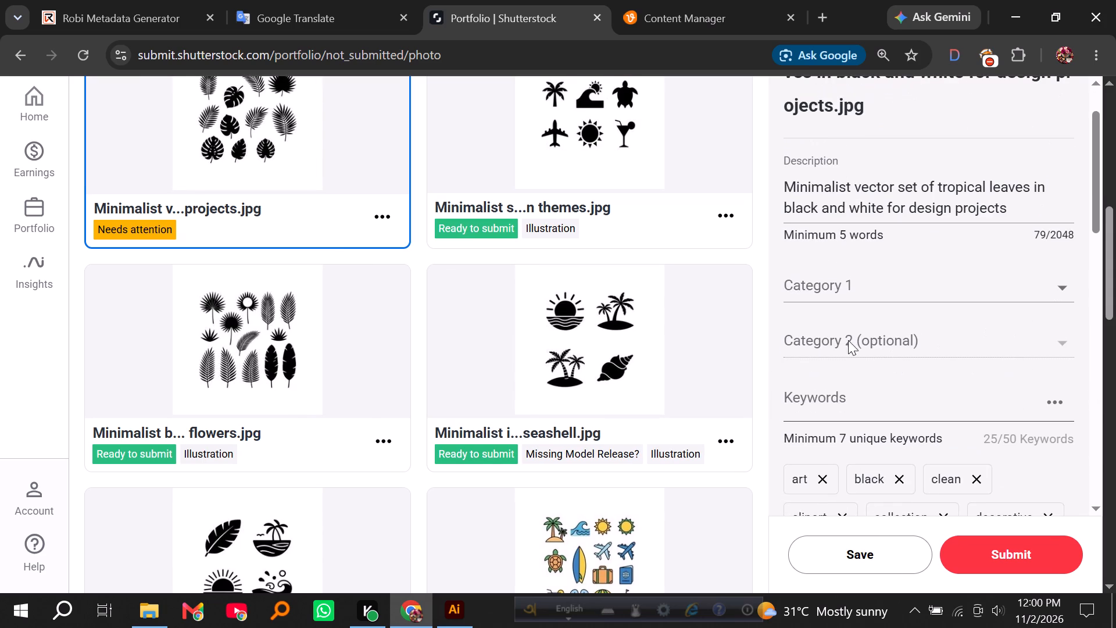
click(834, 288)
click(836, 249)
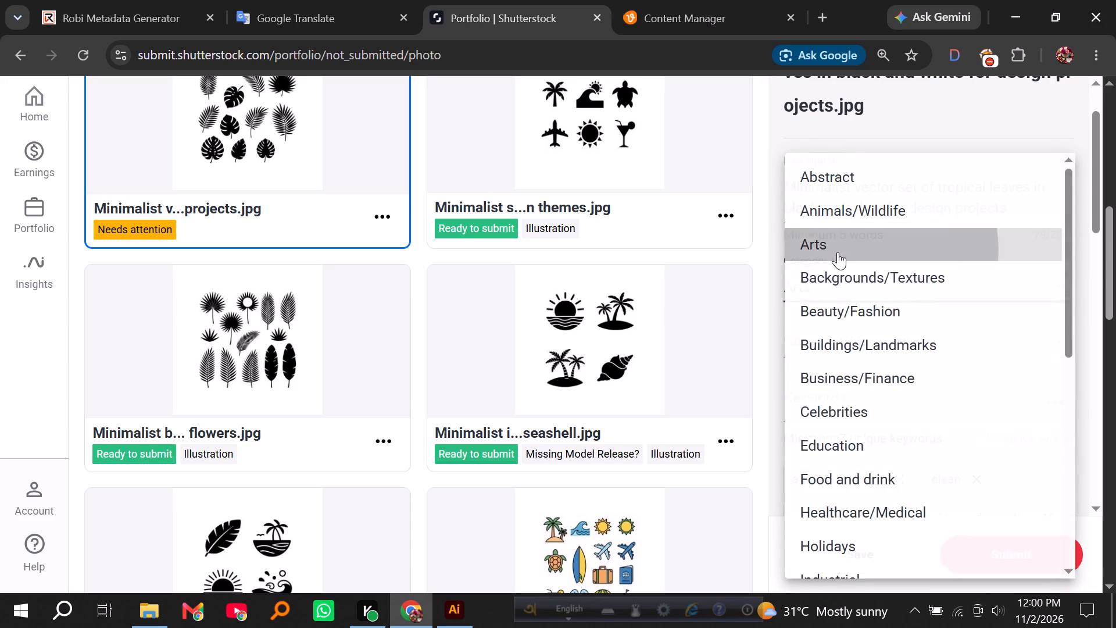
click(868, 549)
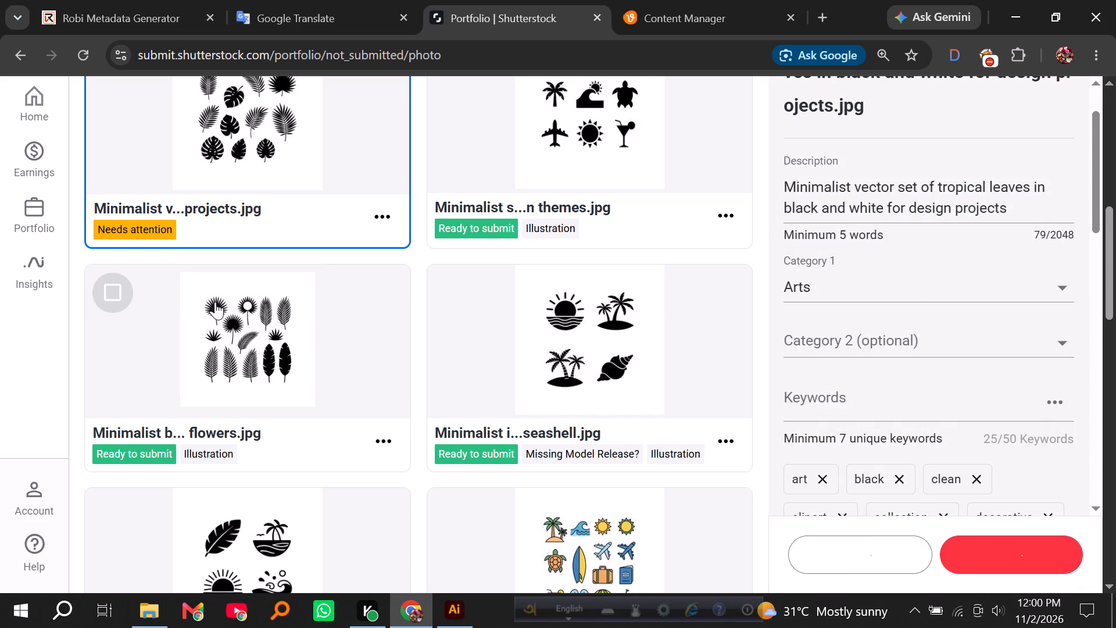
Look through the unsubmitted Shutterstock entries, reload the portfolio and check each entry's status again.
scroll(216, 302, down, 3)
scroll(217, 302, up, 3)
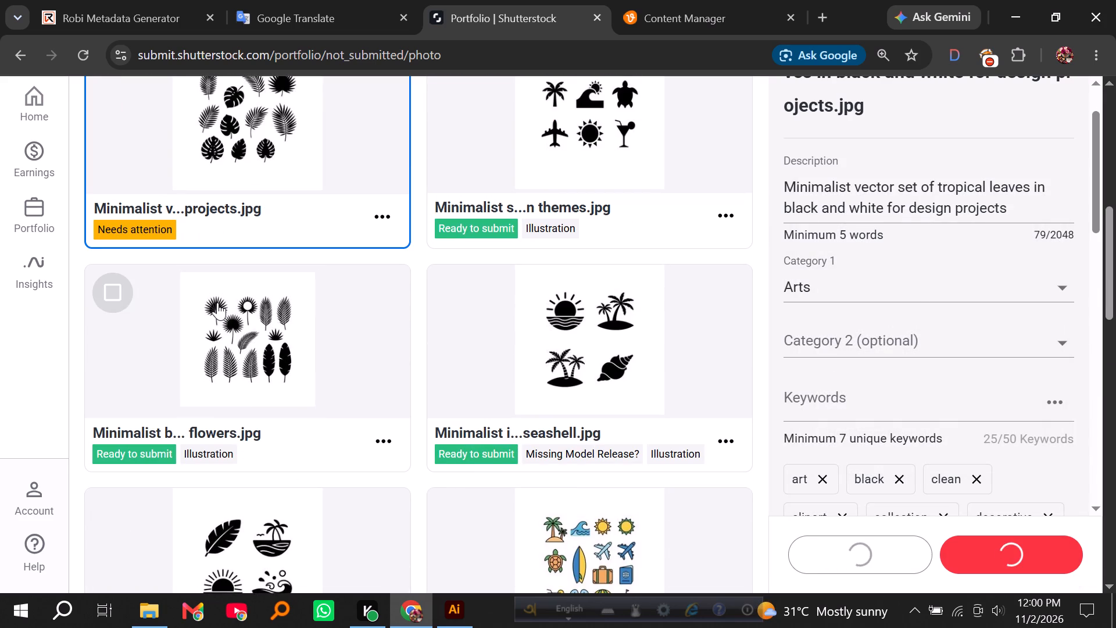
scroll(221, 302, down, 10)
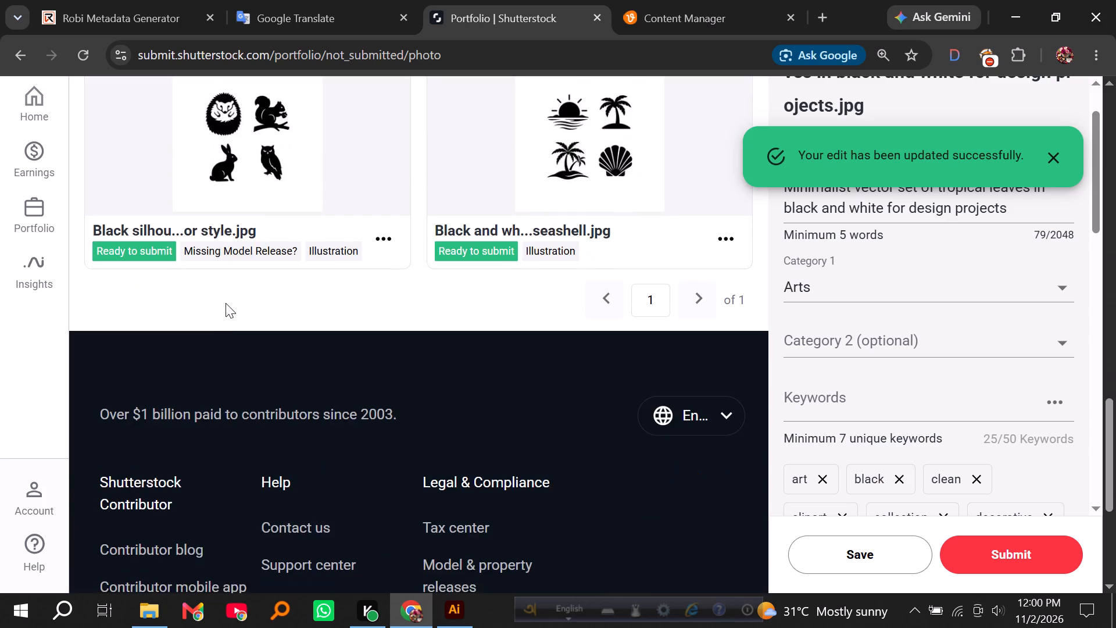
scroll(226, 303, up, 18)
scroll(226, 304, down, 6)
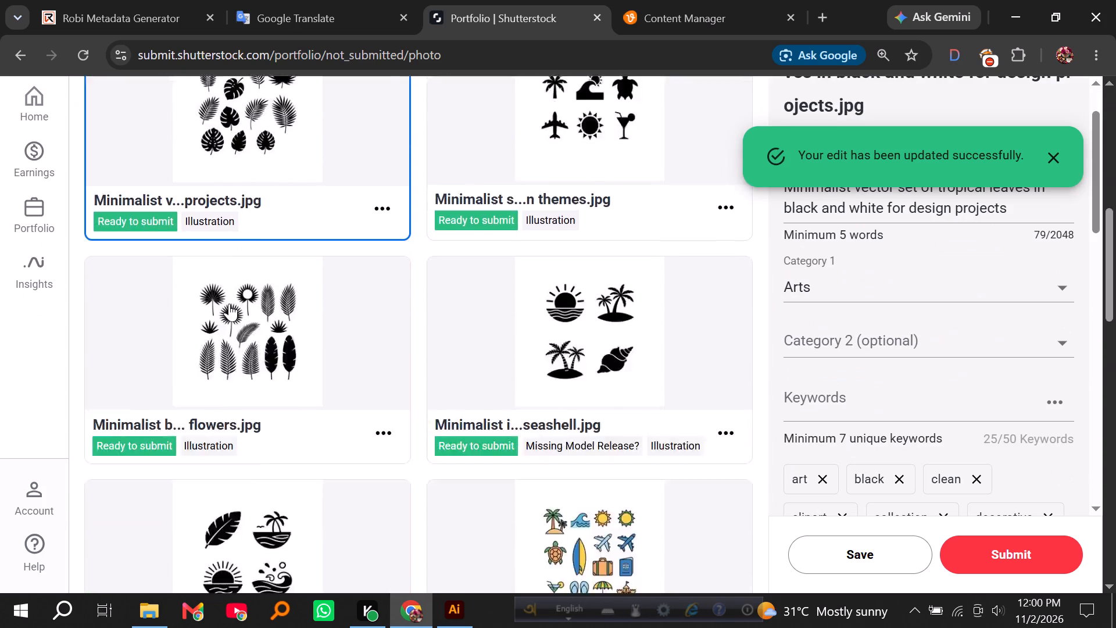
scroll(229, 304, down, 9)
scroll(229, 304, up, 5)
click(91, 56)
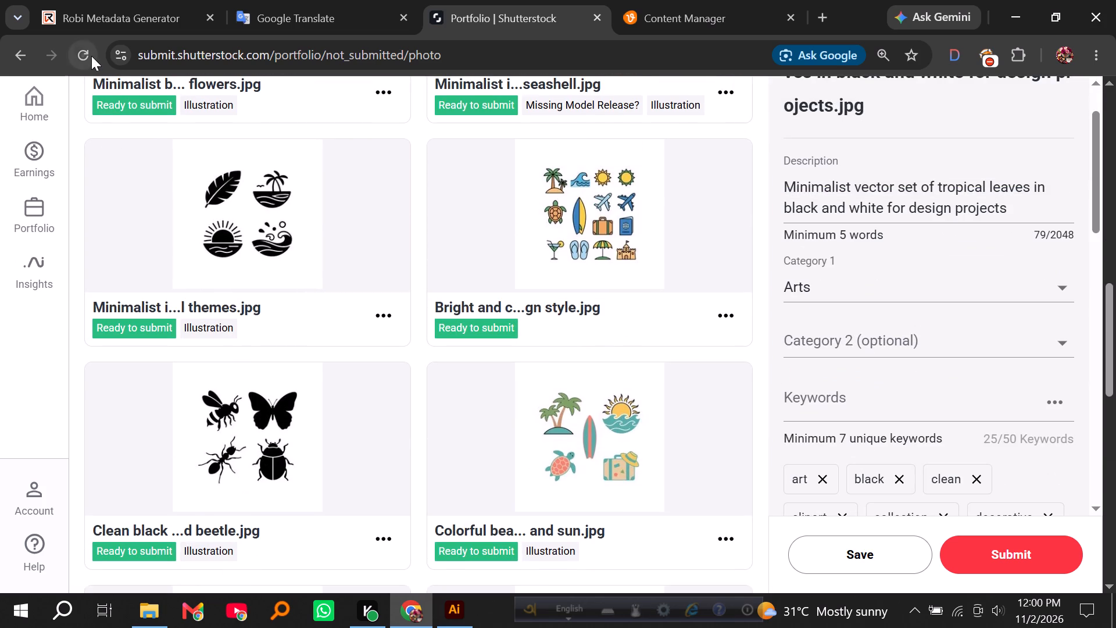
scroll(331, 369, up, 10)
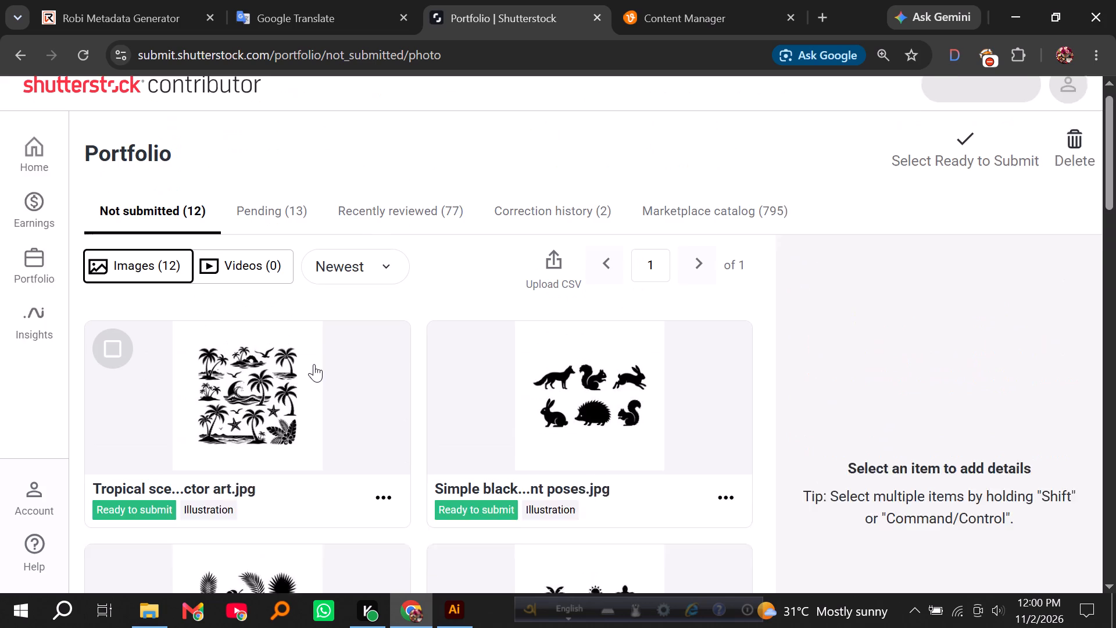
scroll(316, 365, down, 13)
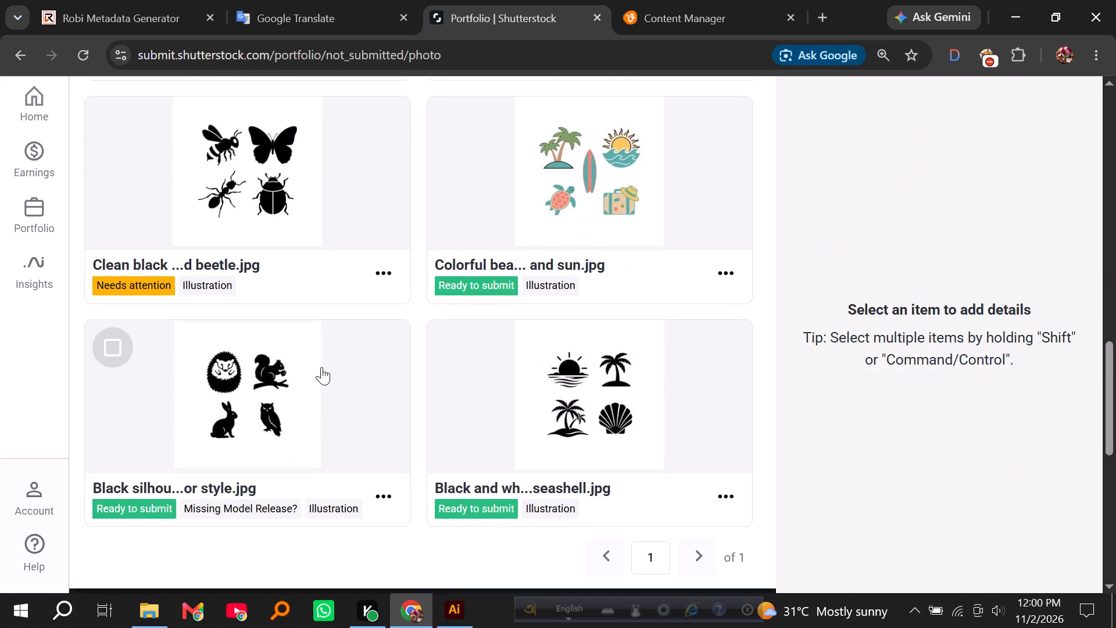
scroll(321, 367, down, 1)
scroll(321, 367, up, 2)
Review the details of the bee, butterfly, ant and beetle entry and save it again.
click(256, 309)
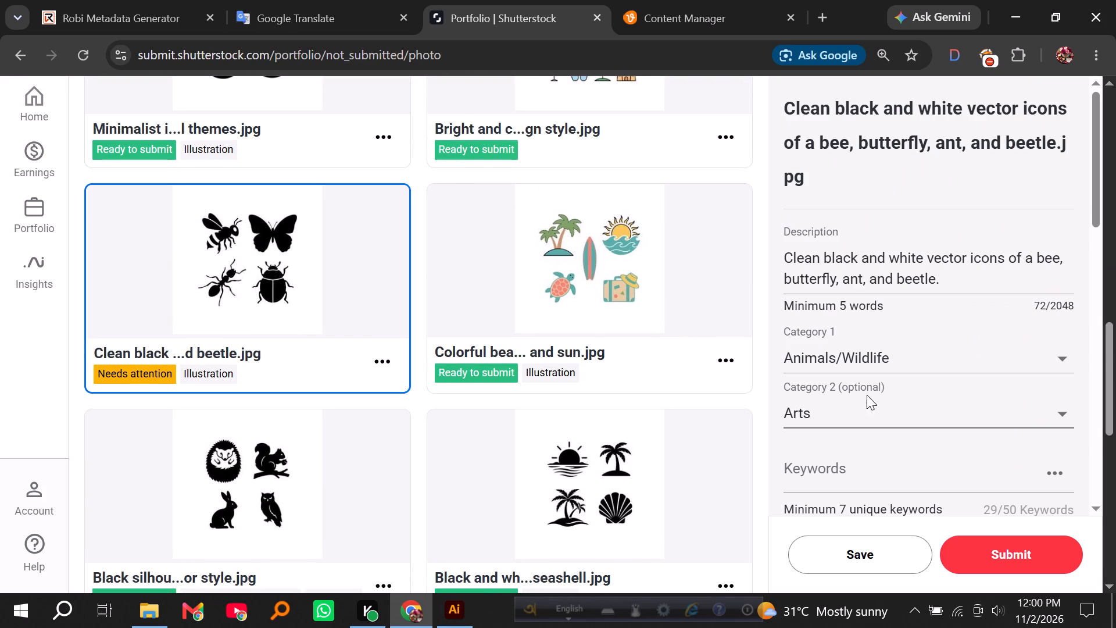
scroll(867, 392, down, 10)
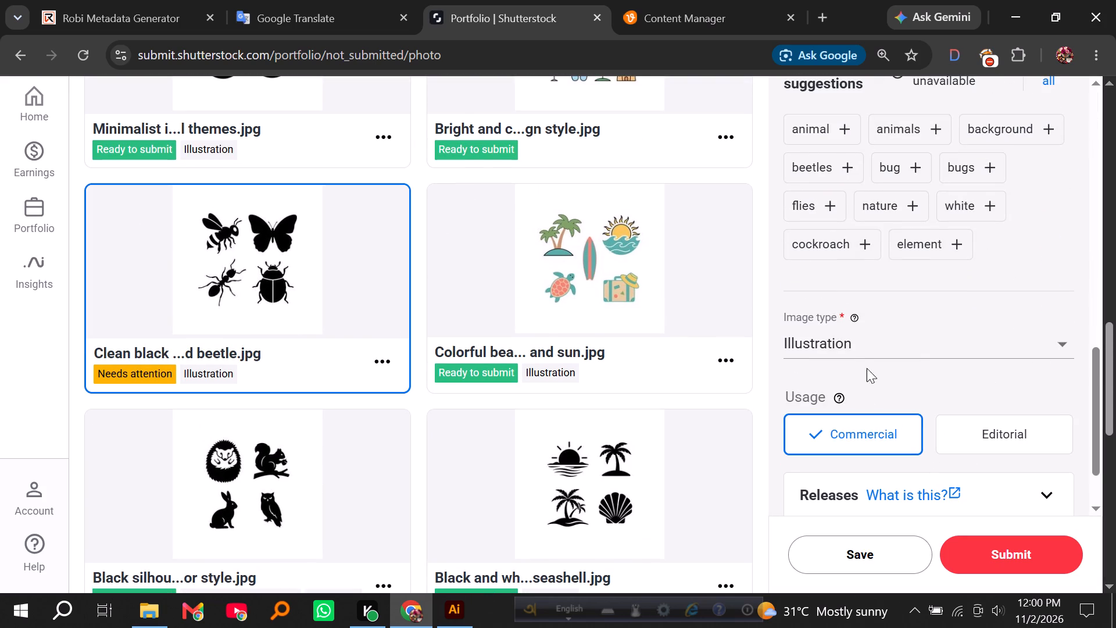
scroll(865, 365, up, 13)
scroll(868, 391, down, 1)
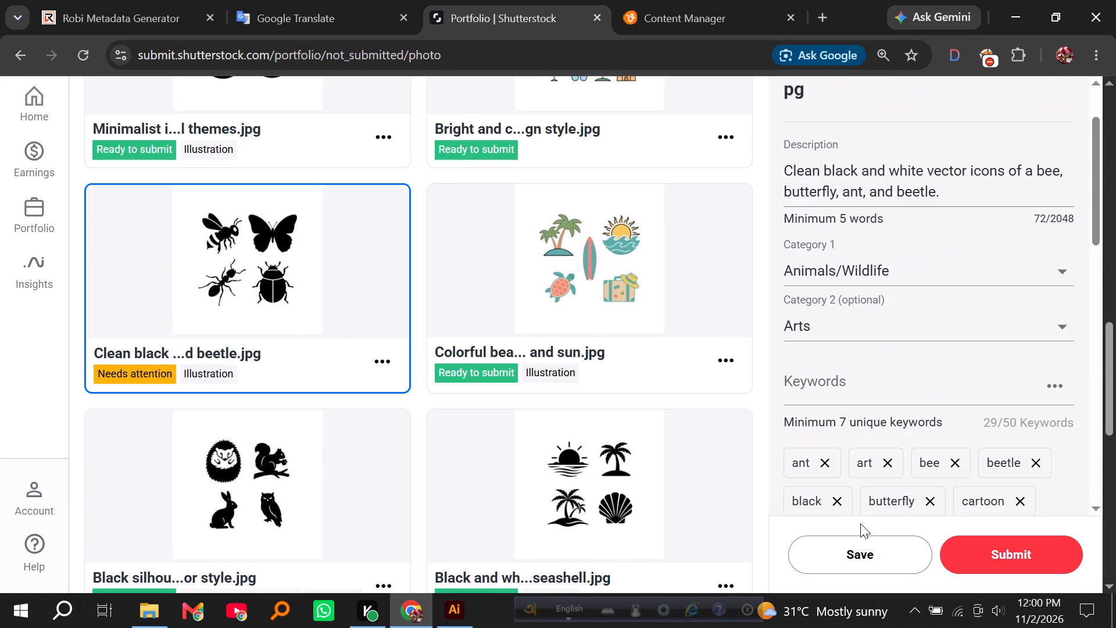
click(863, 554)
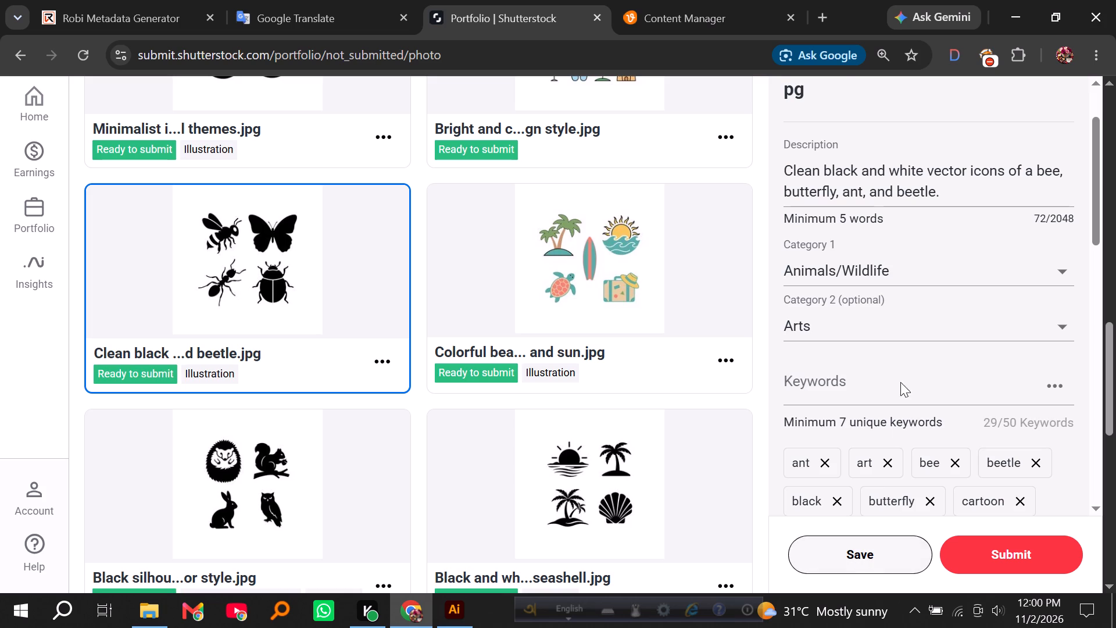
scroll(902, 347, up, 2)
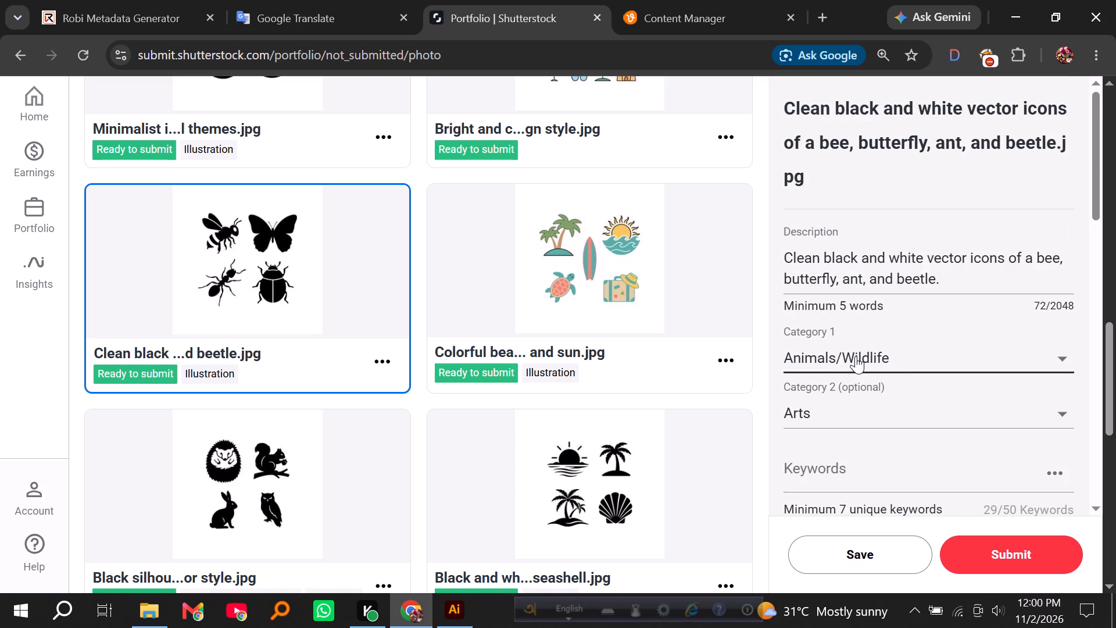
click(856, 355)
click(768, 279)
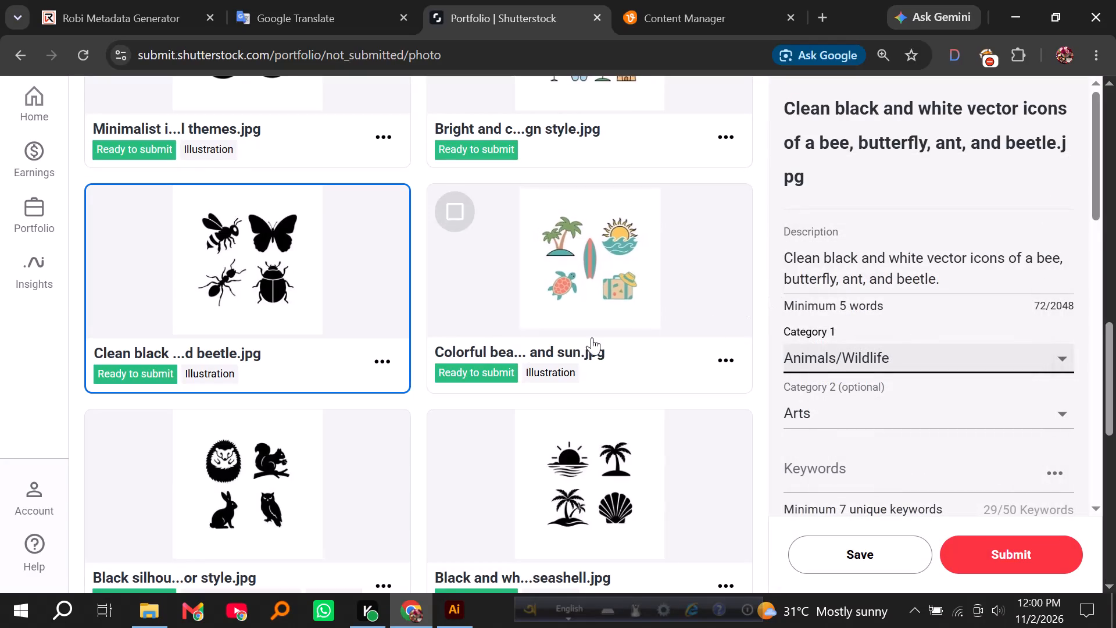
Reload the Shutterstock portfolio, select all entries that are ready to submit and submit them.
scroll(517, 359, up, 5)
click(78, 56)
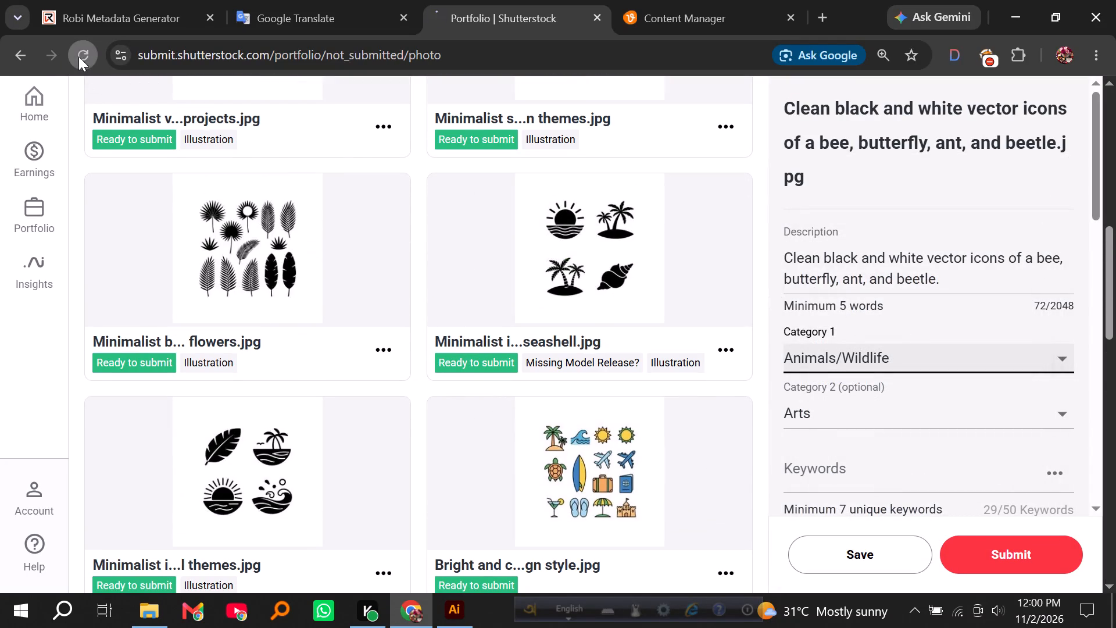
scroll(296, 323, up, 20)
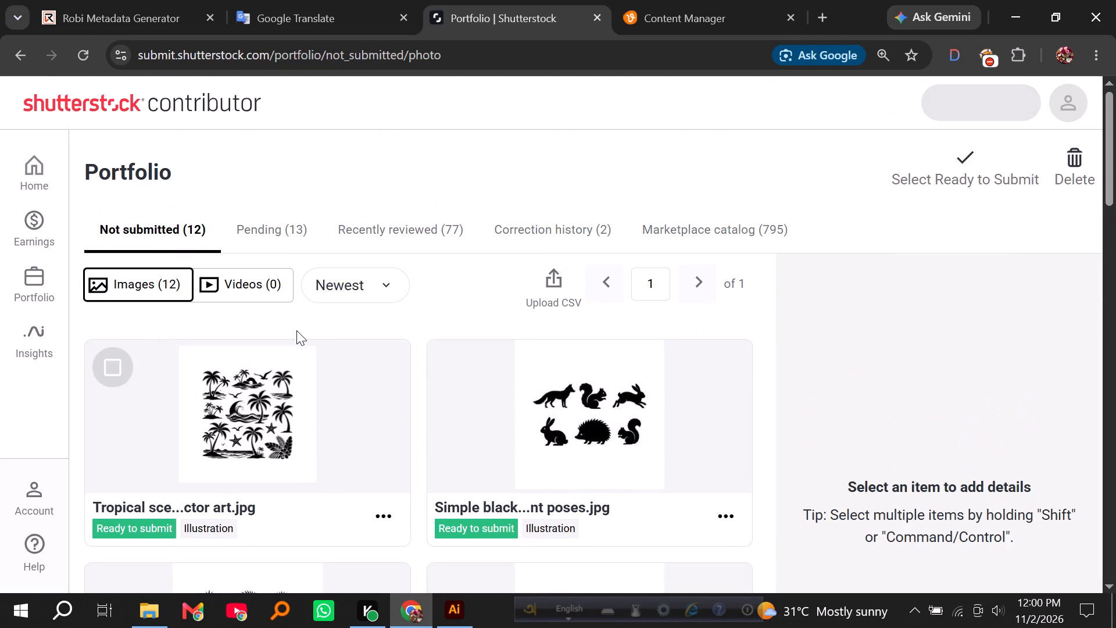
click(961, 160)
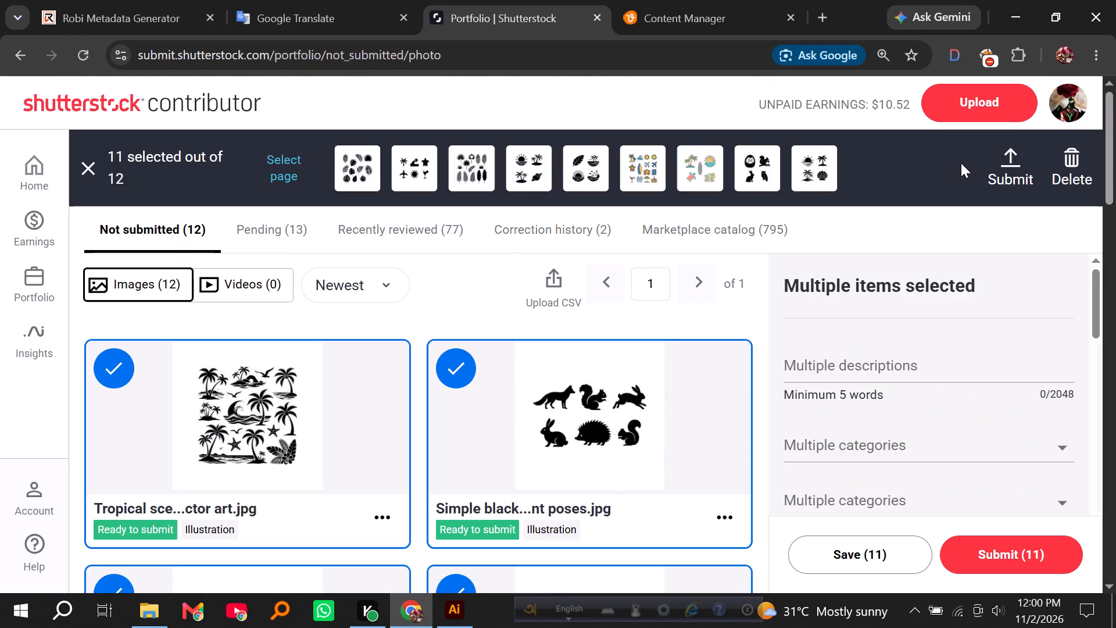
click(1013, 554)
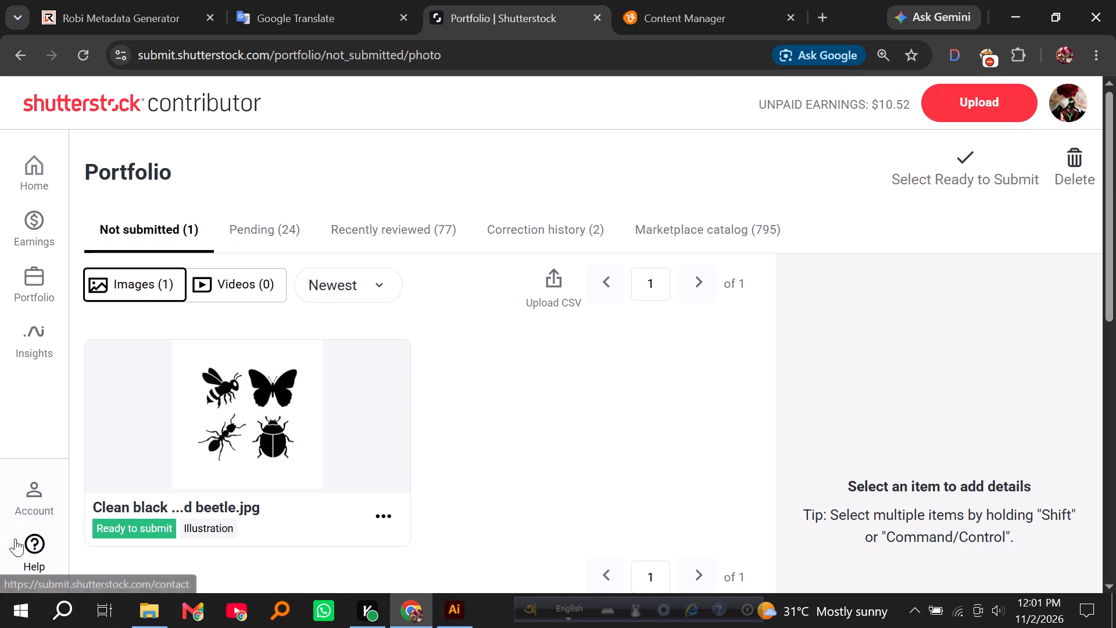
Submit the remaining bee, butterfly, ant and beetle entry.
click(274, 463)
click(992, 563)
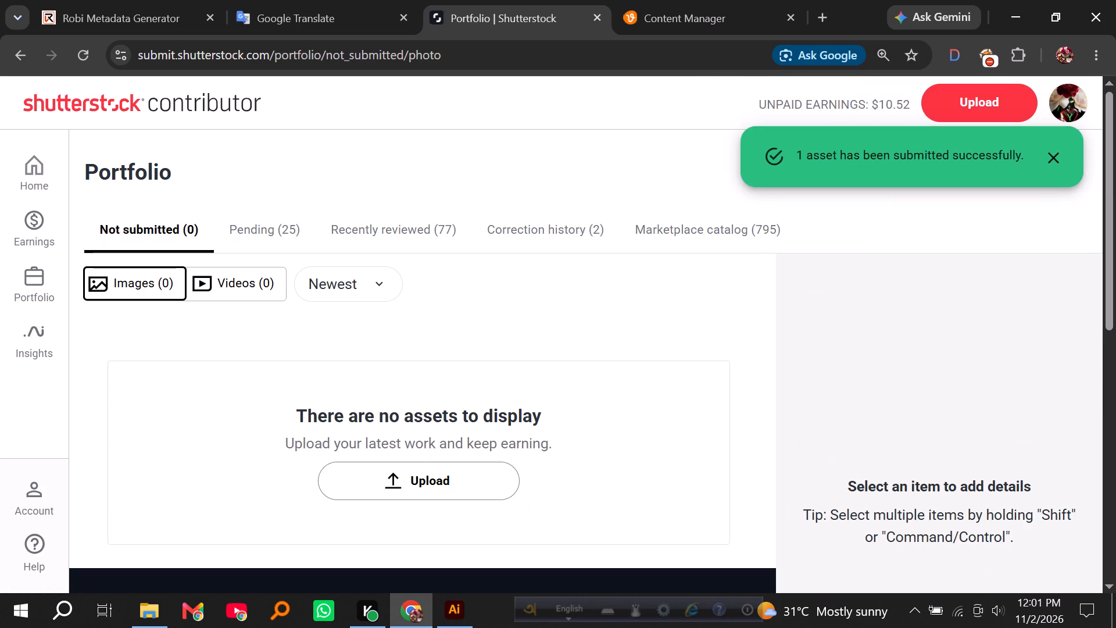
Reload the Shutterstock portfolio and look through the images pending review.
click(82, 56)
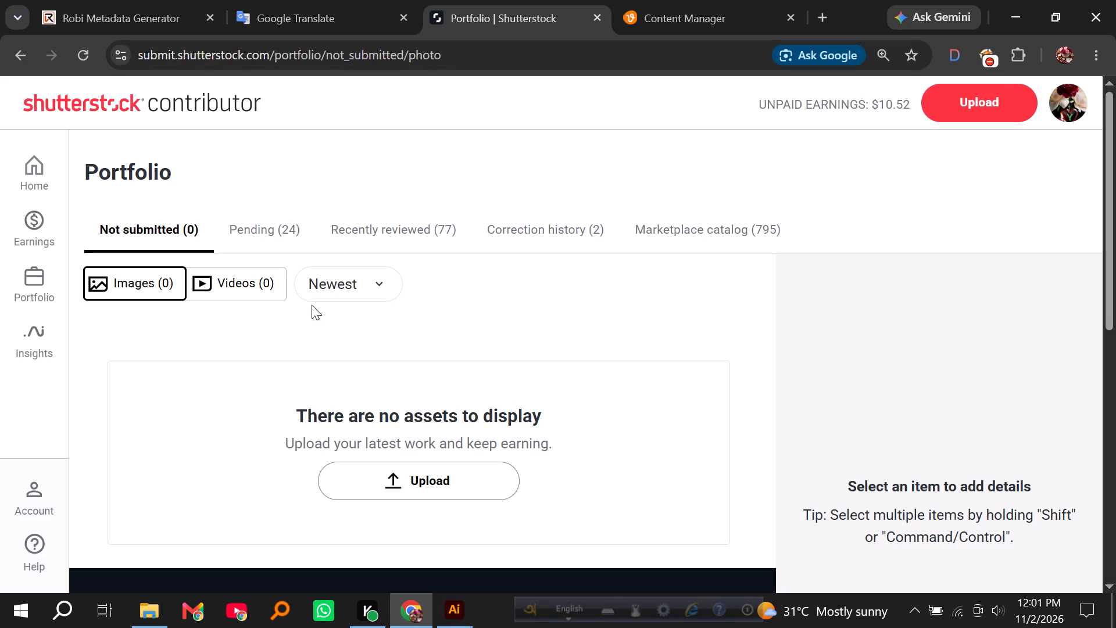
click(254, 224)
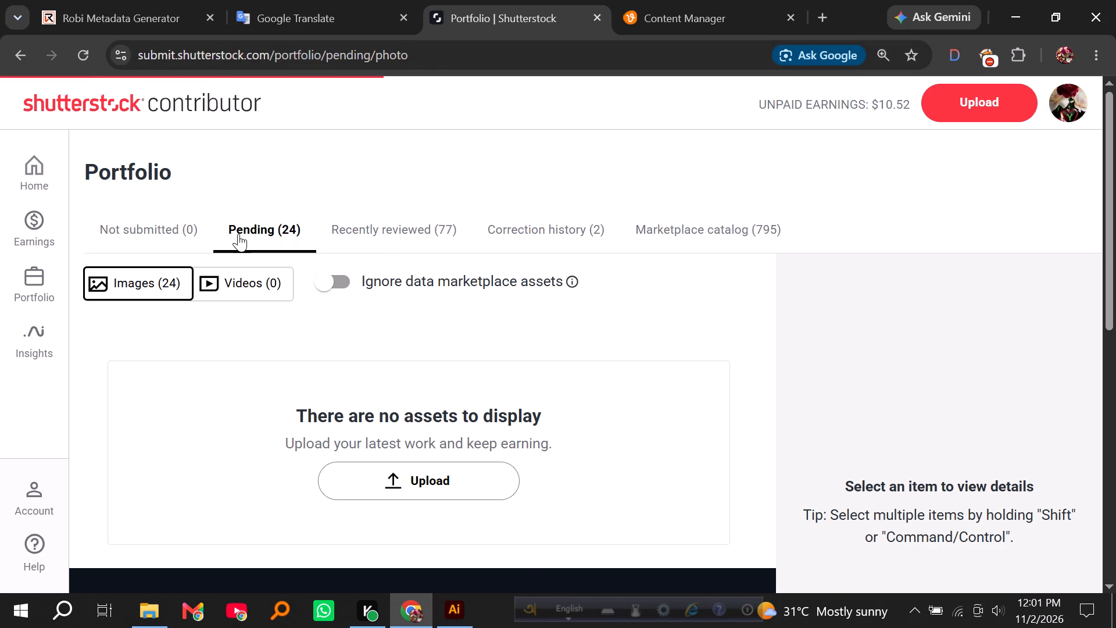
scroll(256, 230, down, 5)
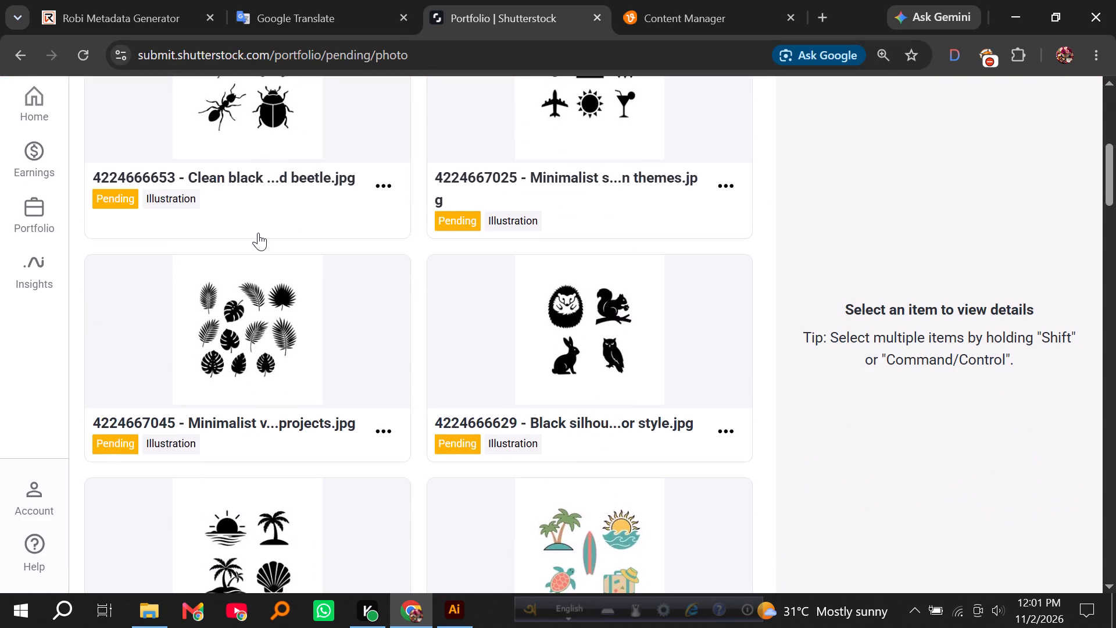
scroll(258, 233, down, 20)
scroll(258, 233, down, 16)
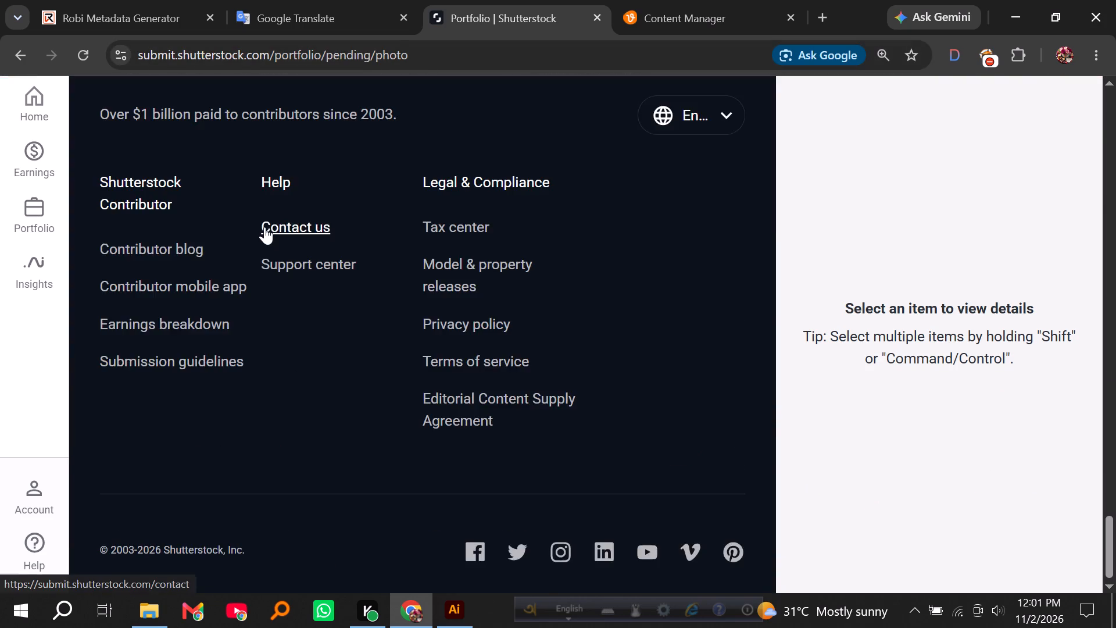
scroll(264, 227, up, 20)
scroll(264, 227, up, 20)
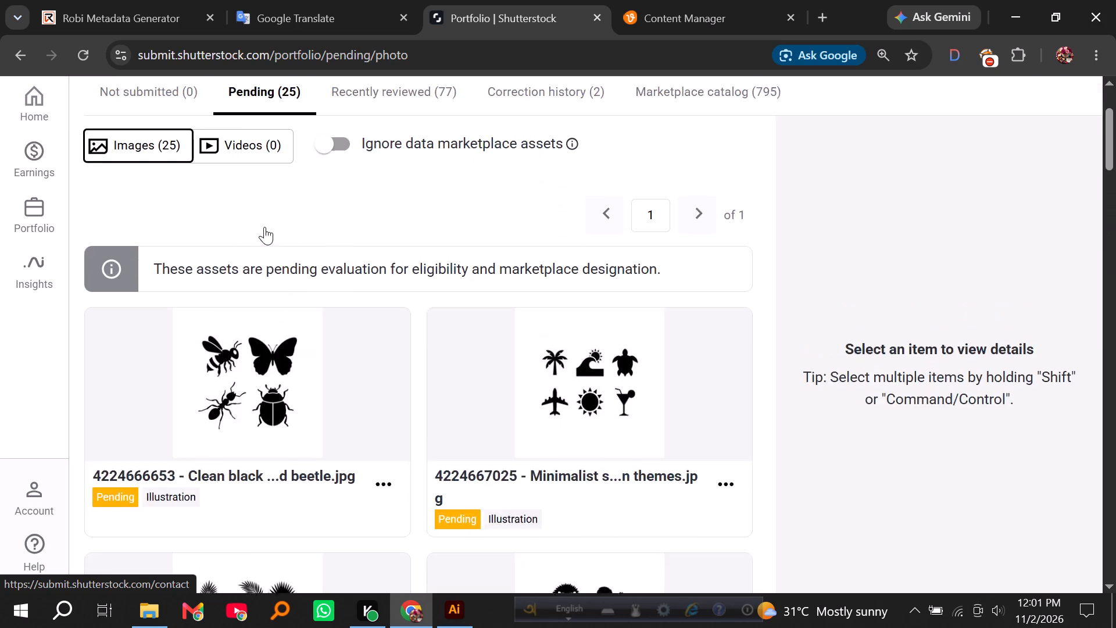
scroll(264, 227, up, 12)
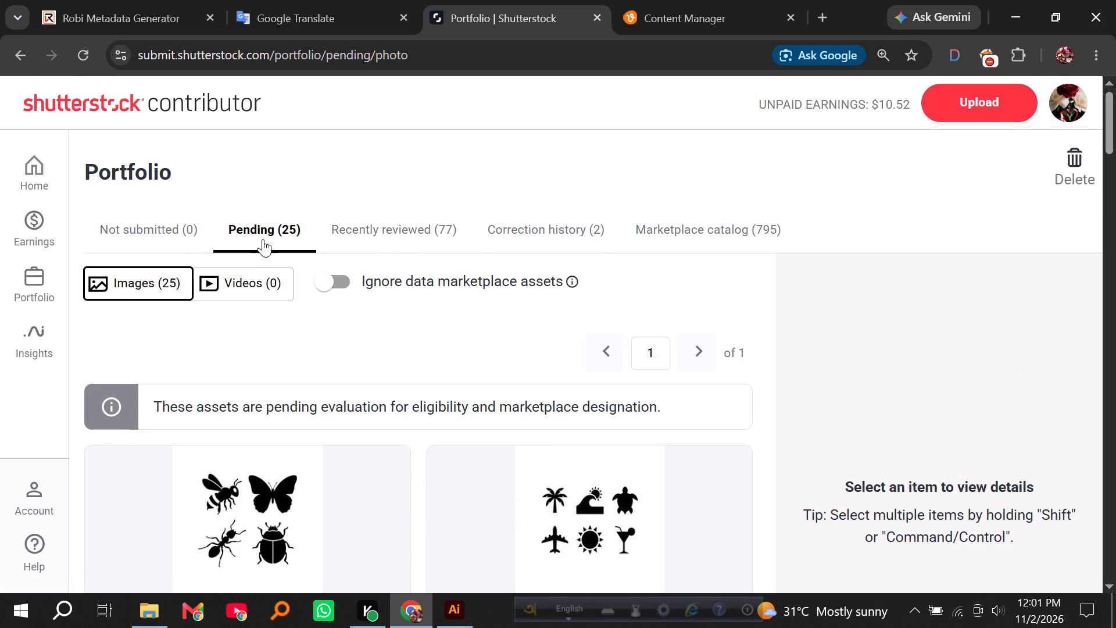
click(89, 53)
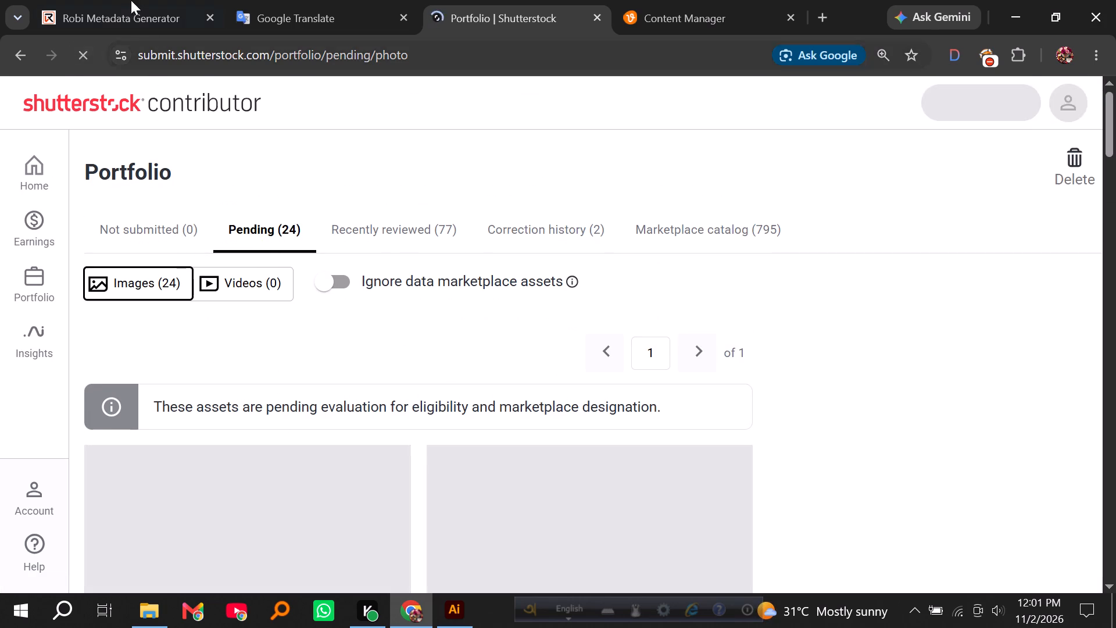
Close the Shutterstock portfolio page and the Vecteezy Content Manager page.
click(127, 0)
scroll(538, 267, down, 4)
scroll(543, 280, up, 19)
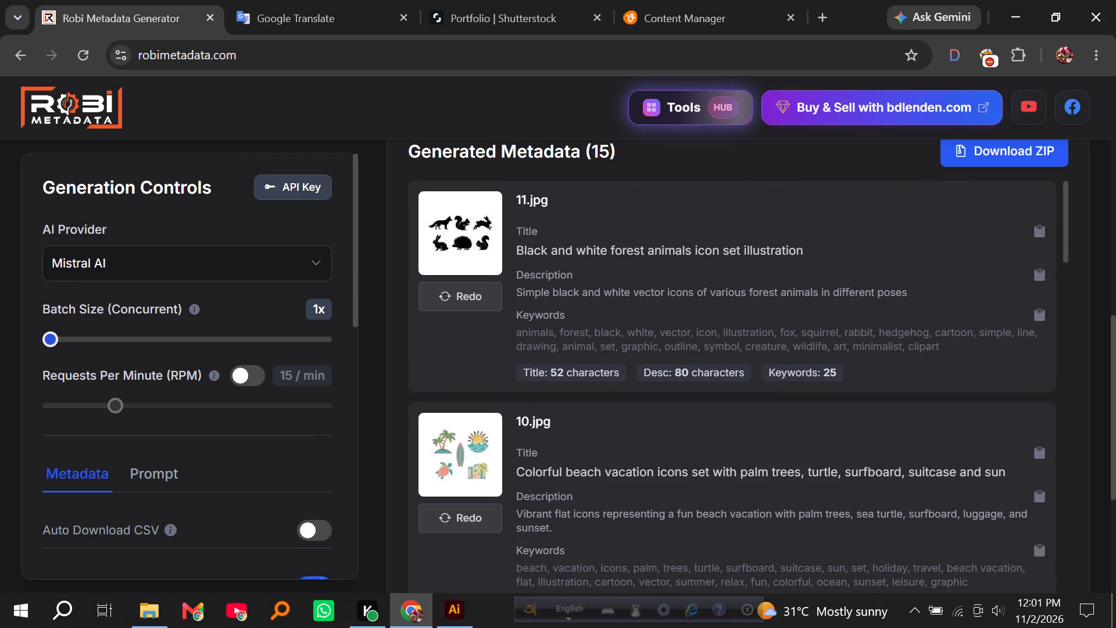
scroll(543, 280, up, 5)
click(543, 3)
click(598, 15)
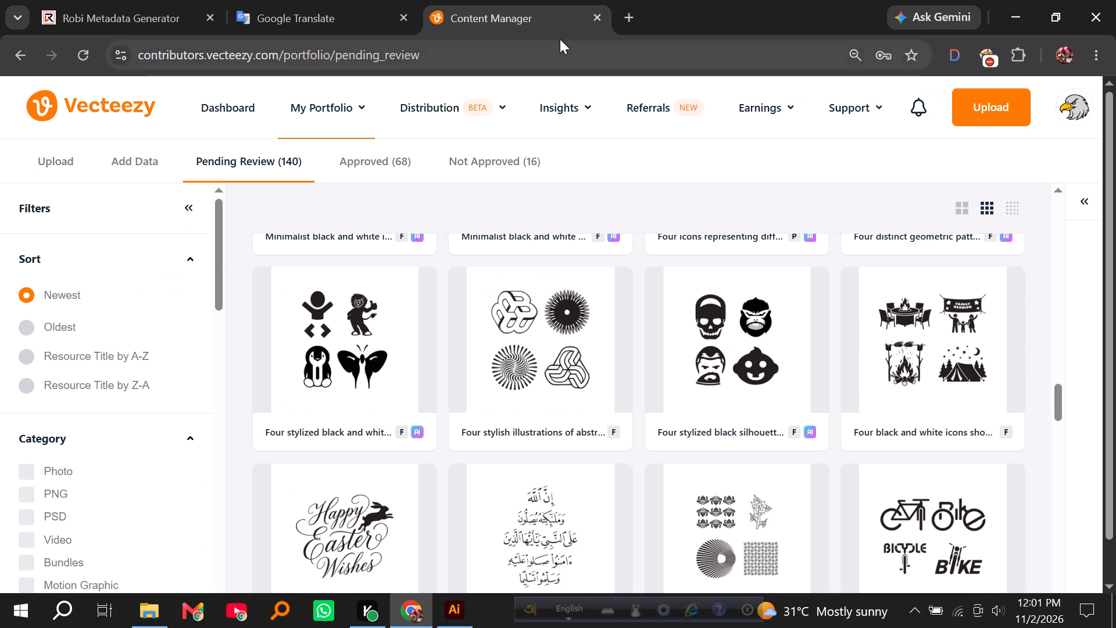
scroll(568, 361, up, 8)
click(640, 18)
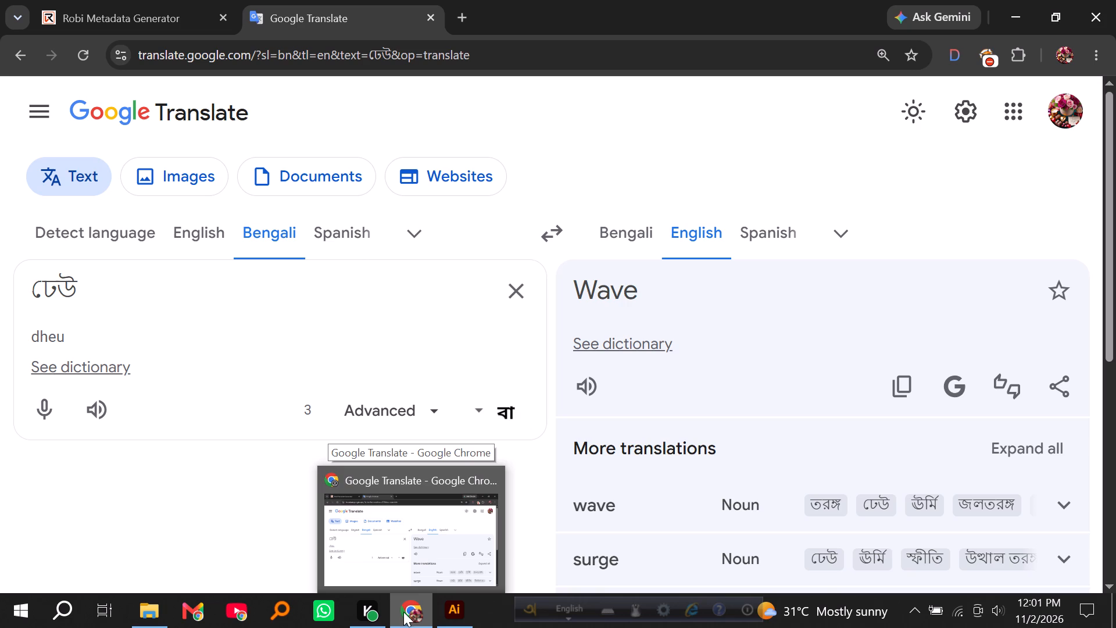
Clear the Bengali source text in Google Translate.
click(511, 290)
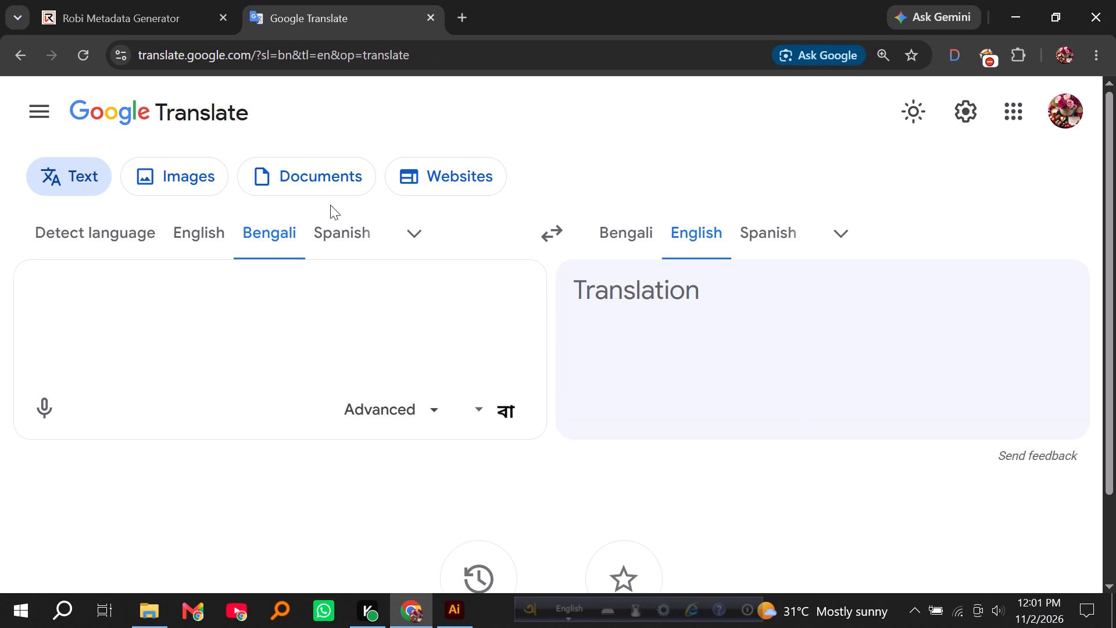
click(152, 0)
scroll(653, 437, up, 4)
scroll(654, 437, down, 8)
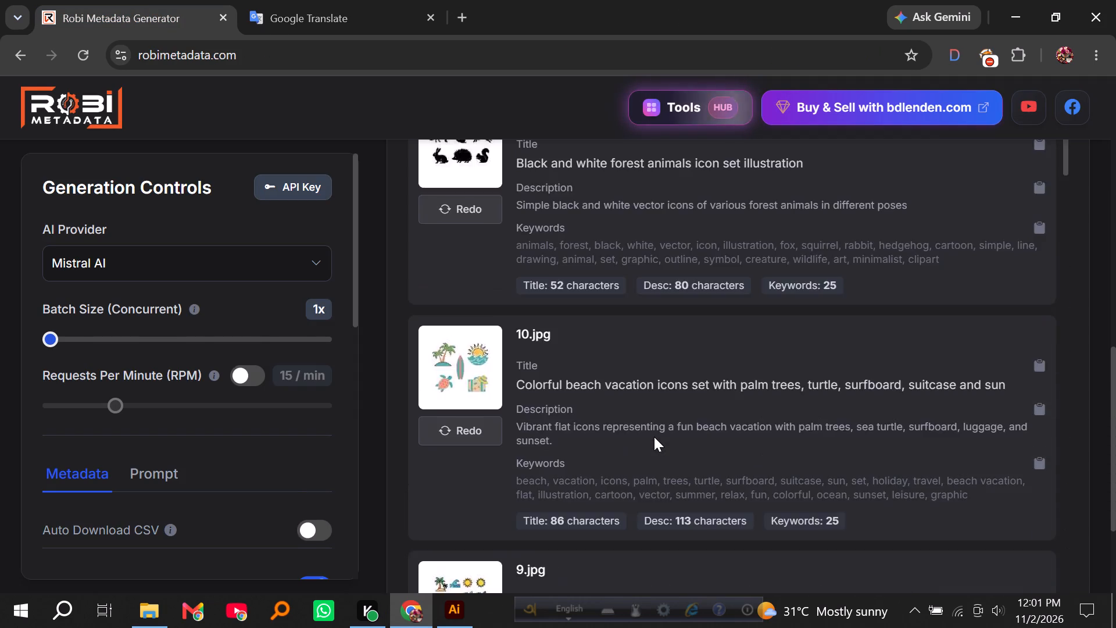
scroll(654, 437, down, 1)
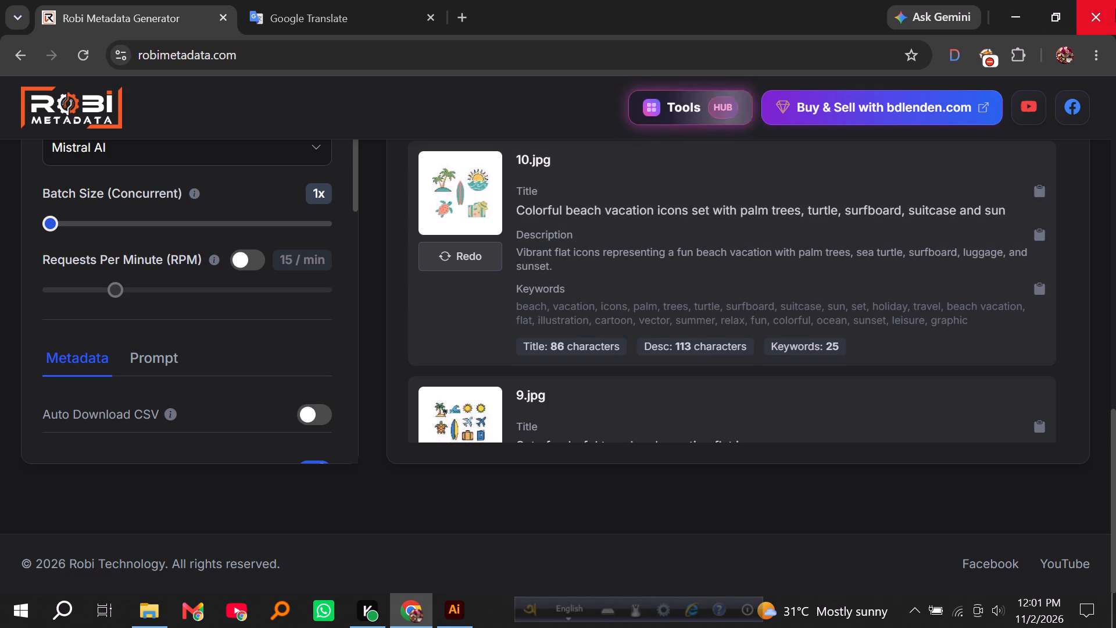
Switch to Illustrator and close it with its My Source File.AI document, and close the Chrome browser.
click(454, 608)
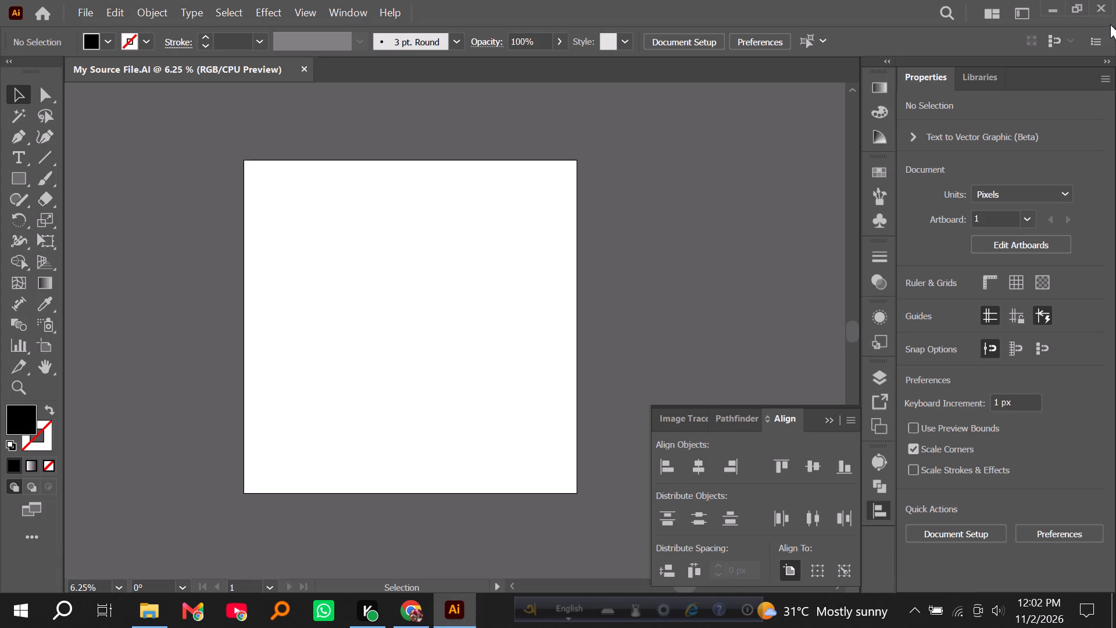
click(1099, 7)
click(1099, 16)
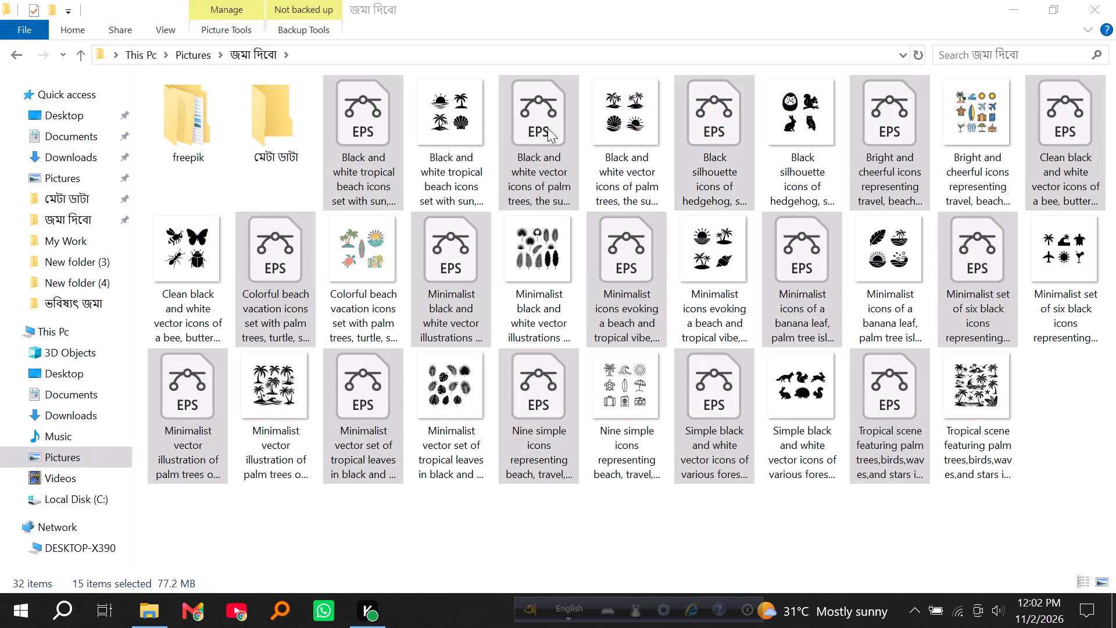
Switch to the File Explorer window showing the জমা দিবো folder.
scroll(653, 370, down, 1)
click(153, 618)
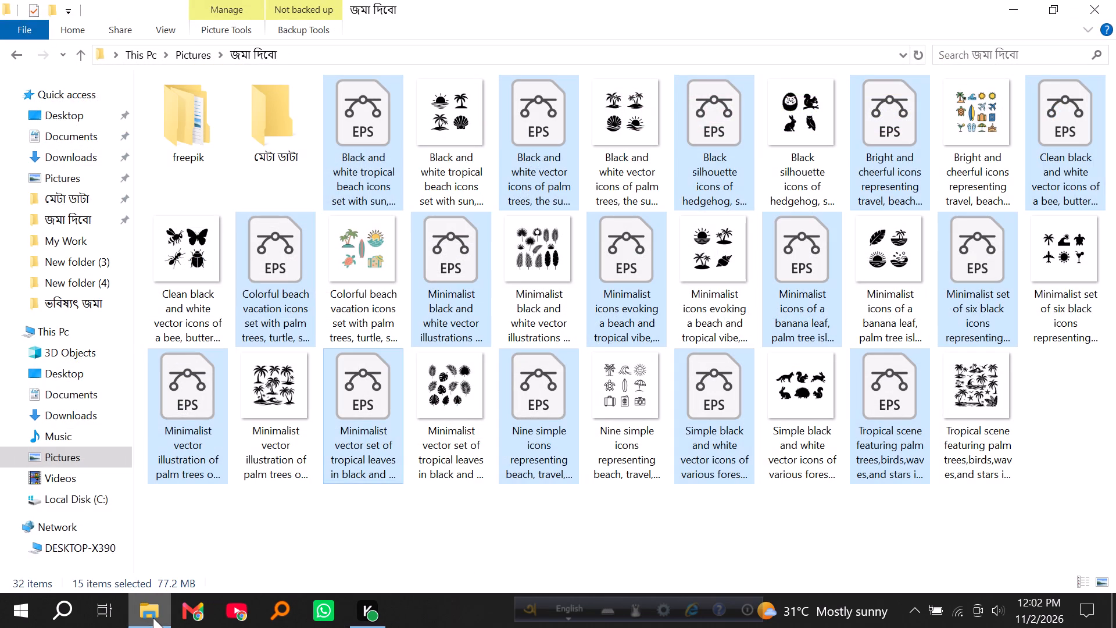
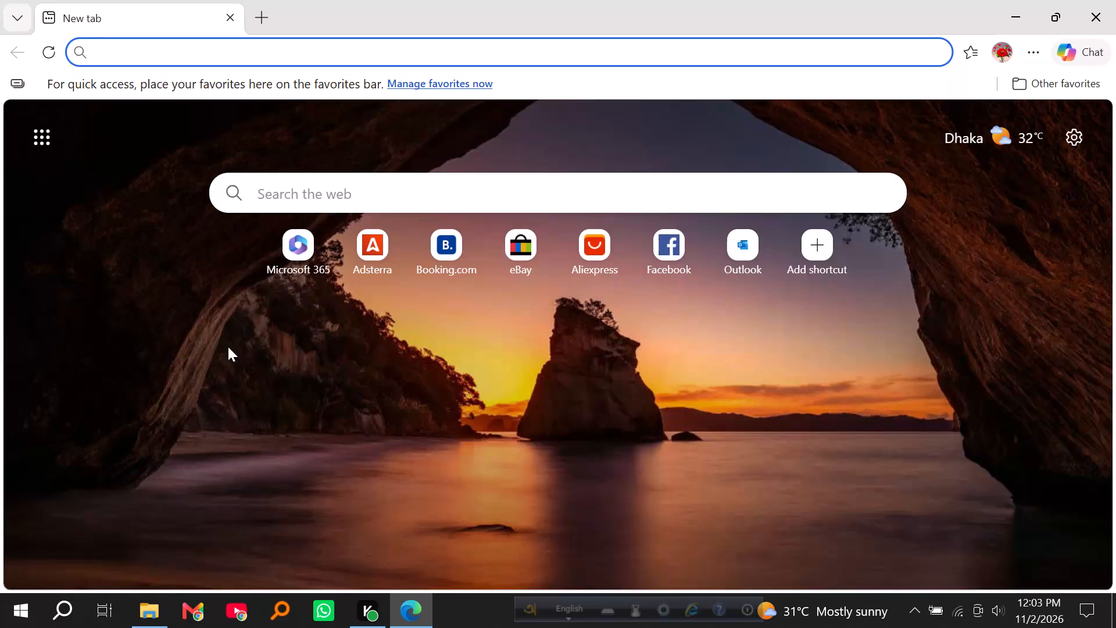
Search for adobe stock contributor, open the Adobe Stock contributor site and close the search results tab.
key(a)
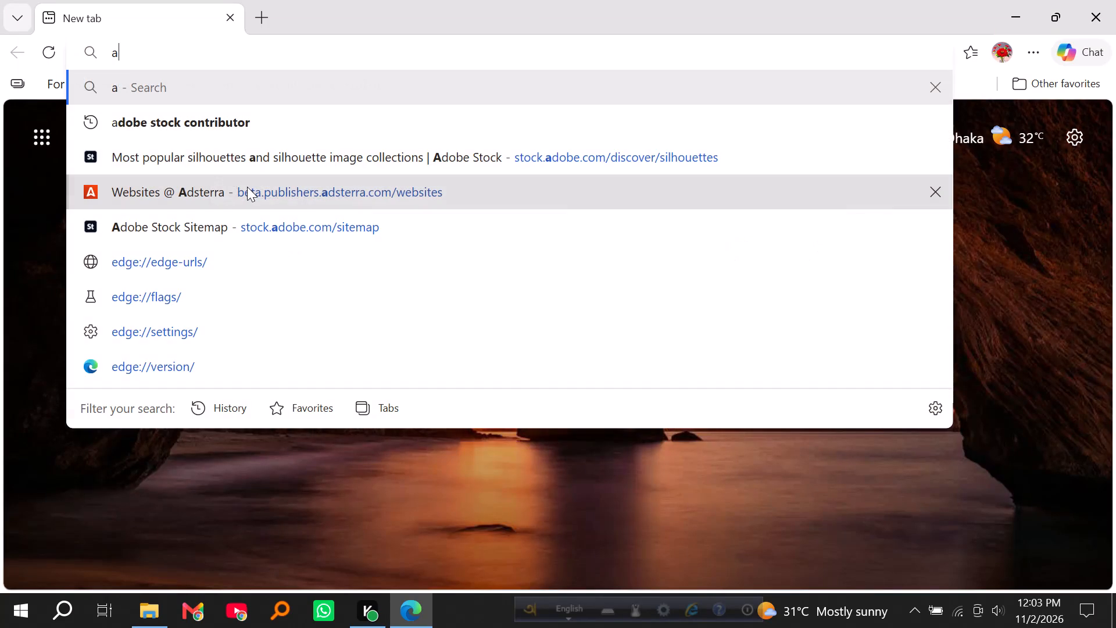
click(209, 122)
scroll(292, 308, down, 3)
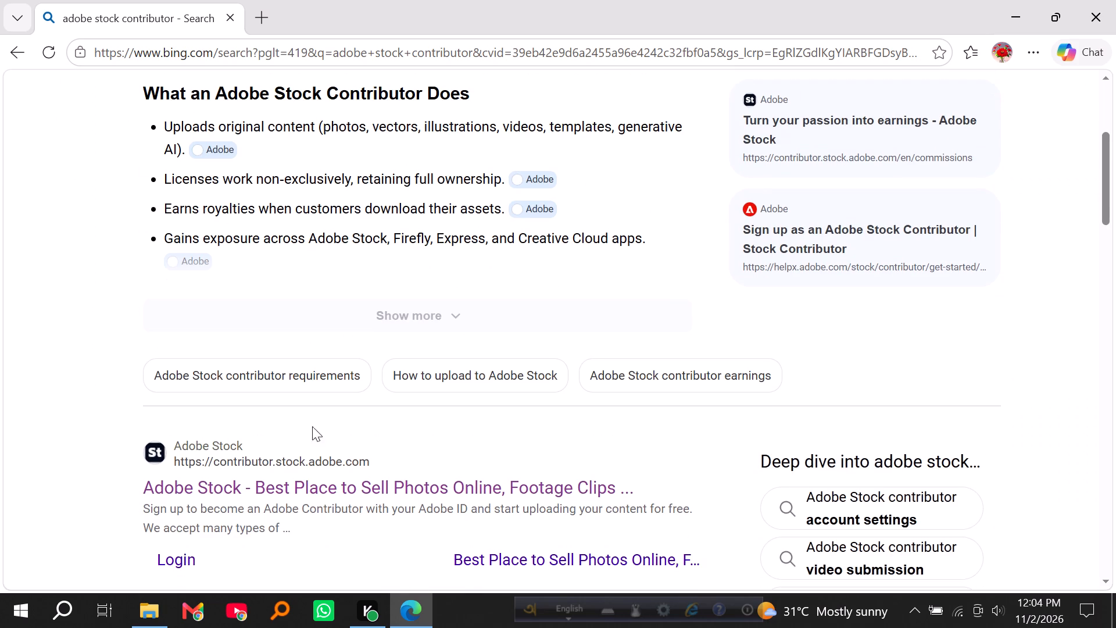
click(304, 491)
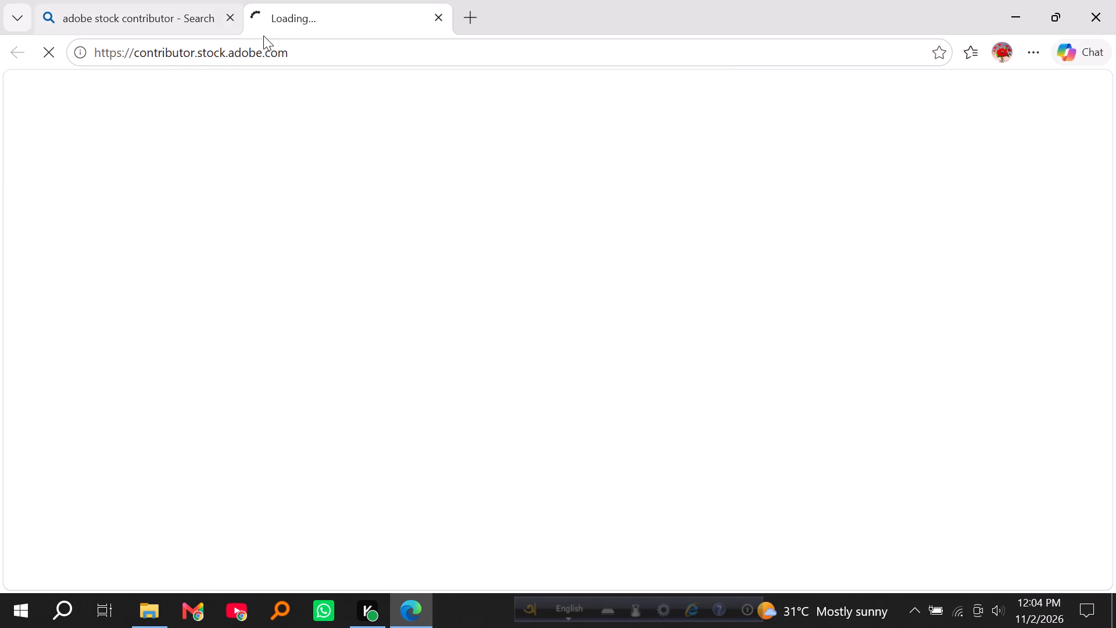
click(231, 18)
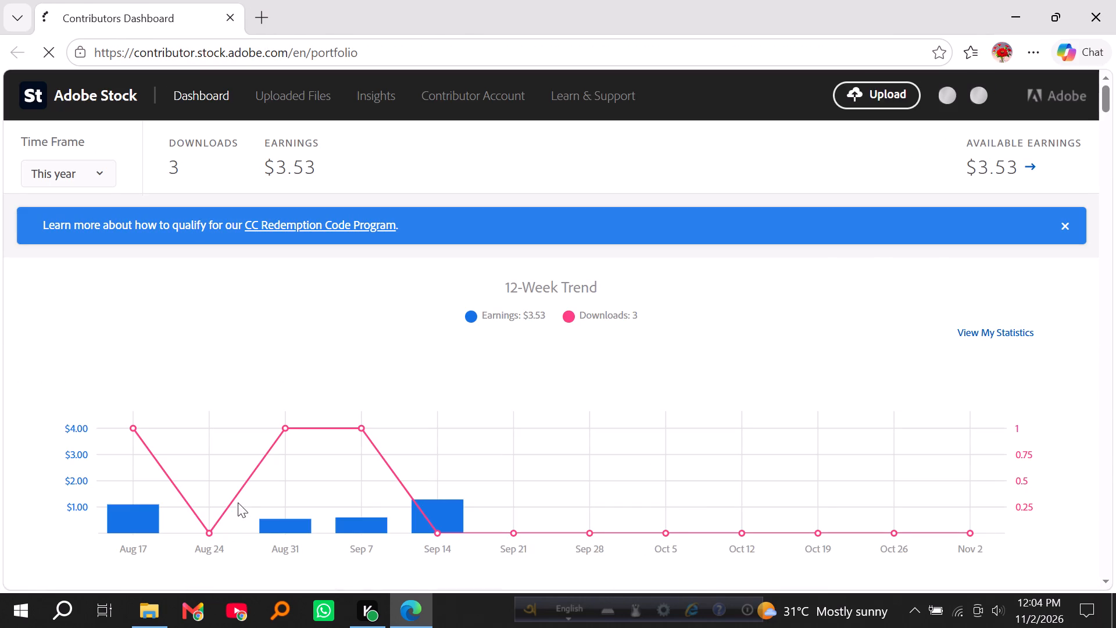
Start submitting the 8 new uploaded files and accept both statements in the terms and conditions.
click(299, 91)
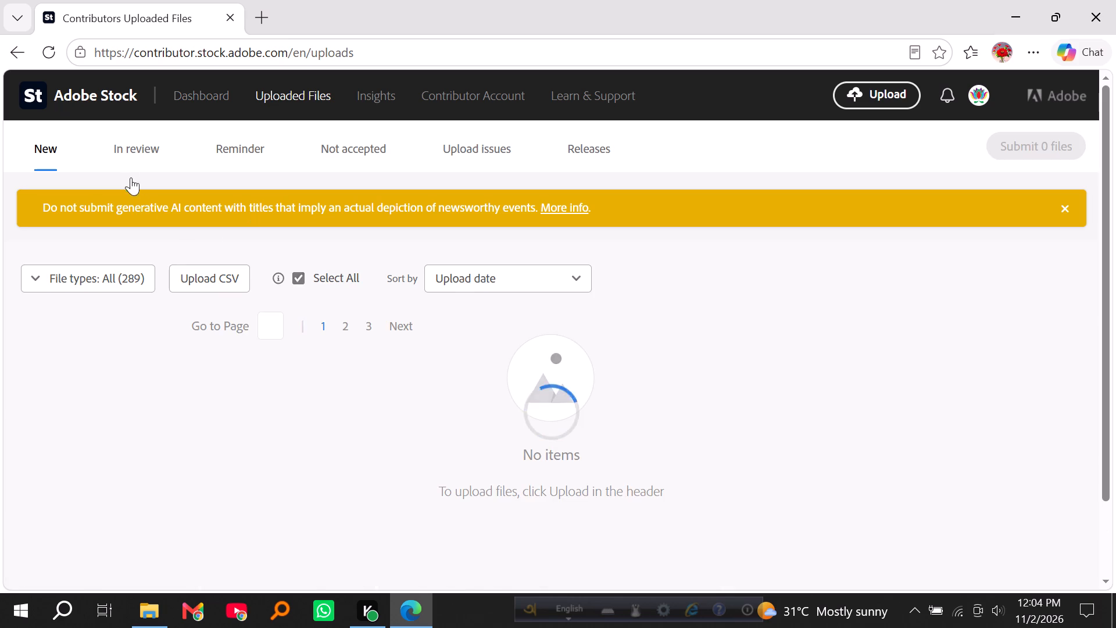
click(250, 386)
click(400, 389)
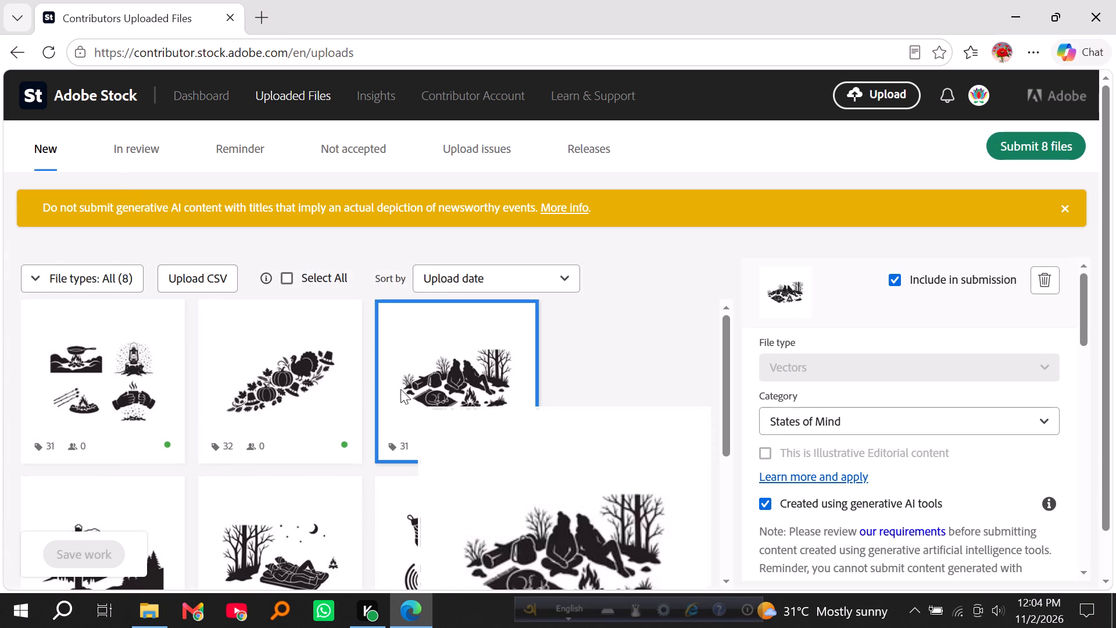
scroll(388, 423, down, 8)
scroll(390, 435, up, 16)
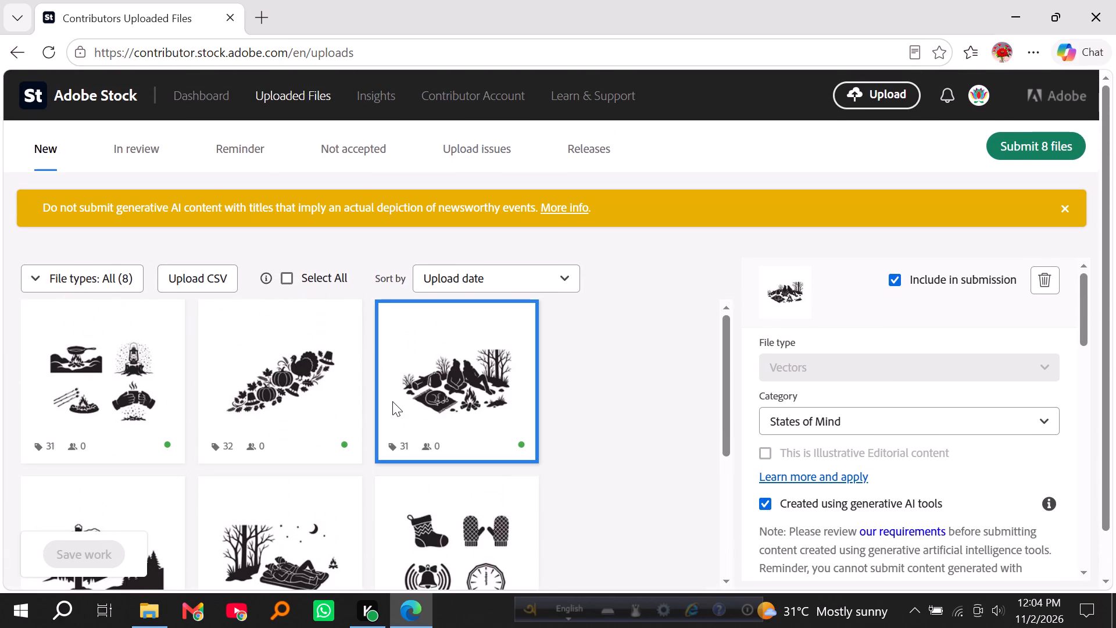
scroll(392, 401, up, 3)
click(1026, 138)
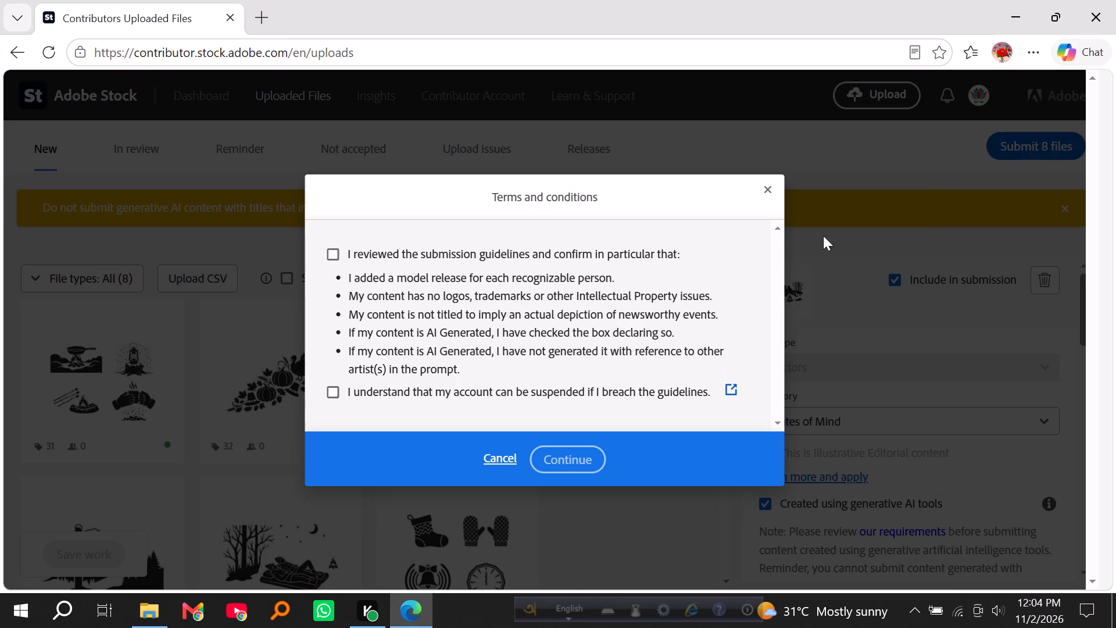
click(332, 392)
click(334, 253)
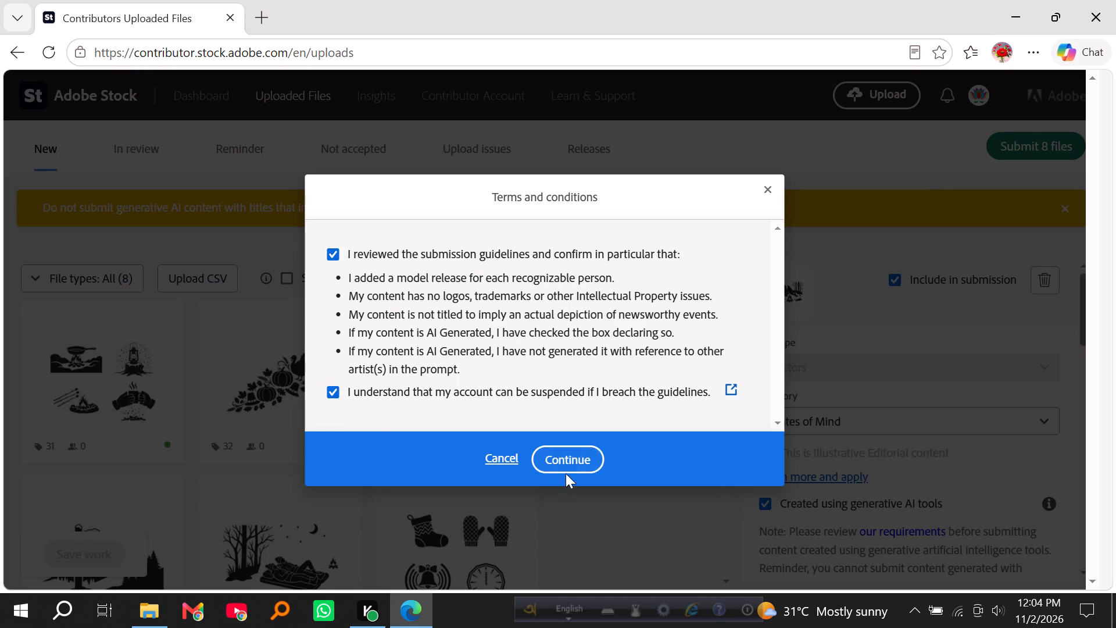
click(566, 466)
Complete the human verification by choosing all images containing a cat.
click(447, 326)
click(522, 322)
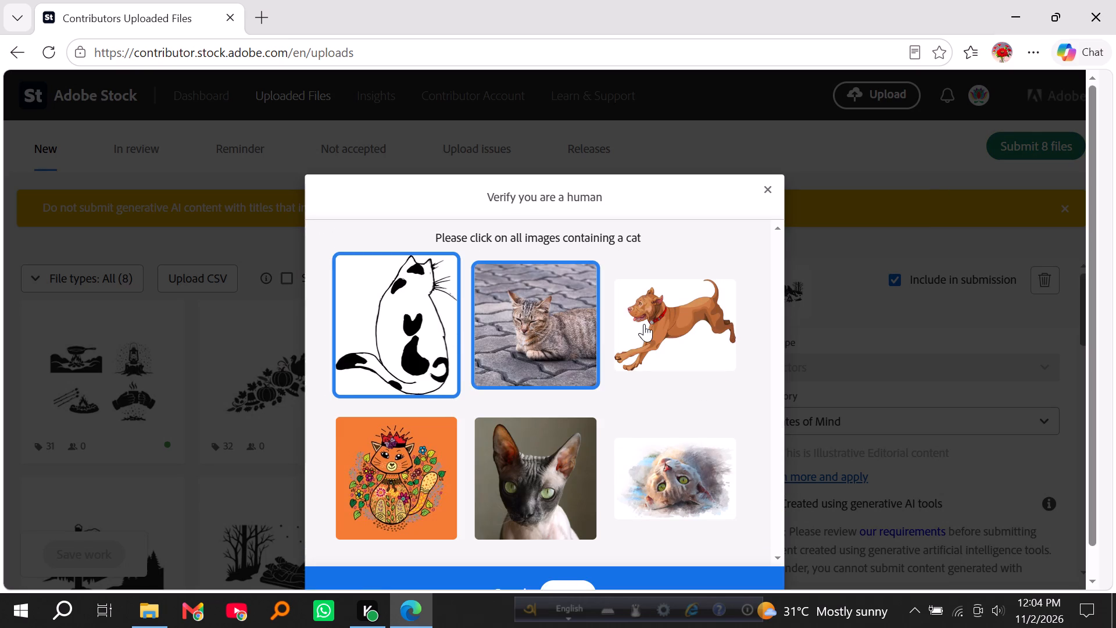
click(496, 481)
click(669, 483)
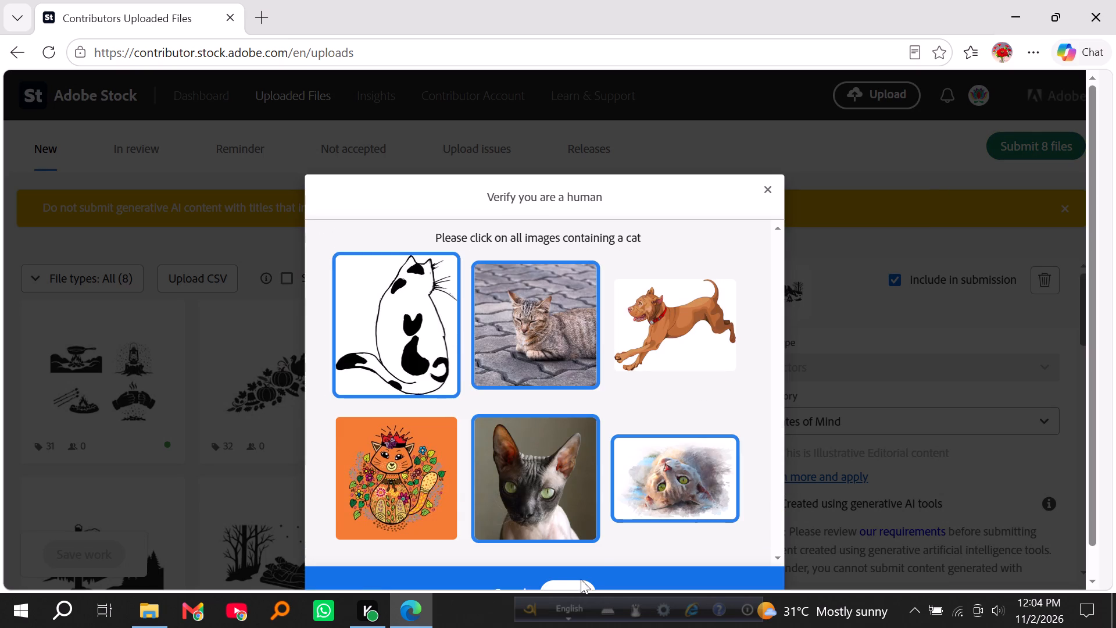
click(575, 585)
scroll(523, 340, down, 4)
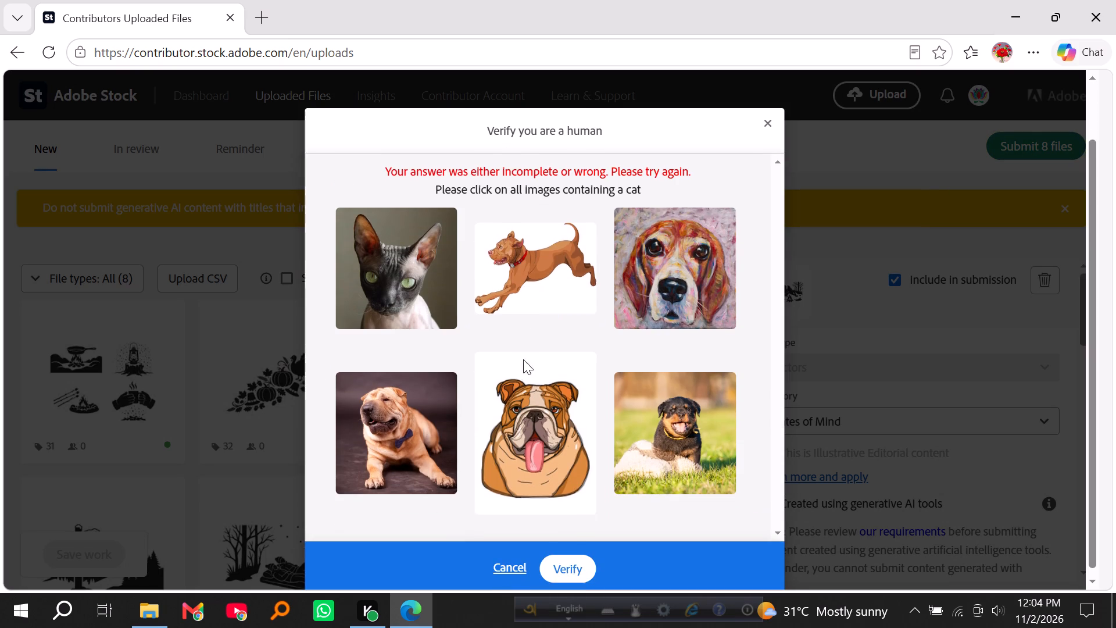
click(438, 244)
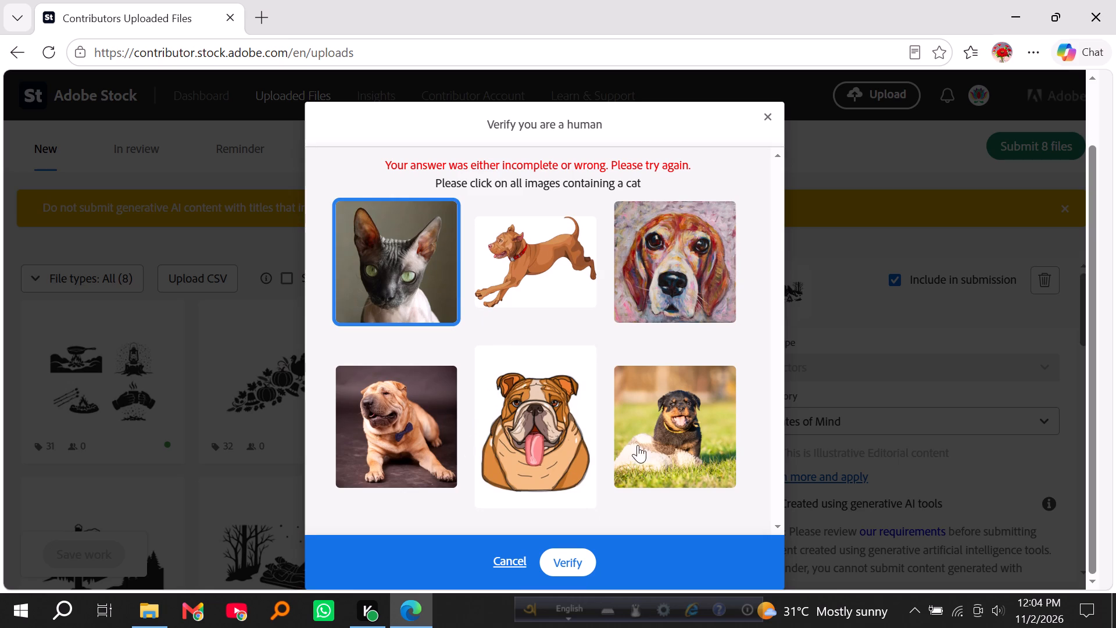
click(568, 568)
Submit all 8 selected items for moderation.
scroll(530, 378, down, 6)
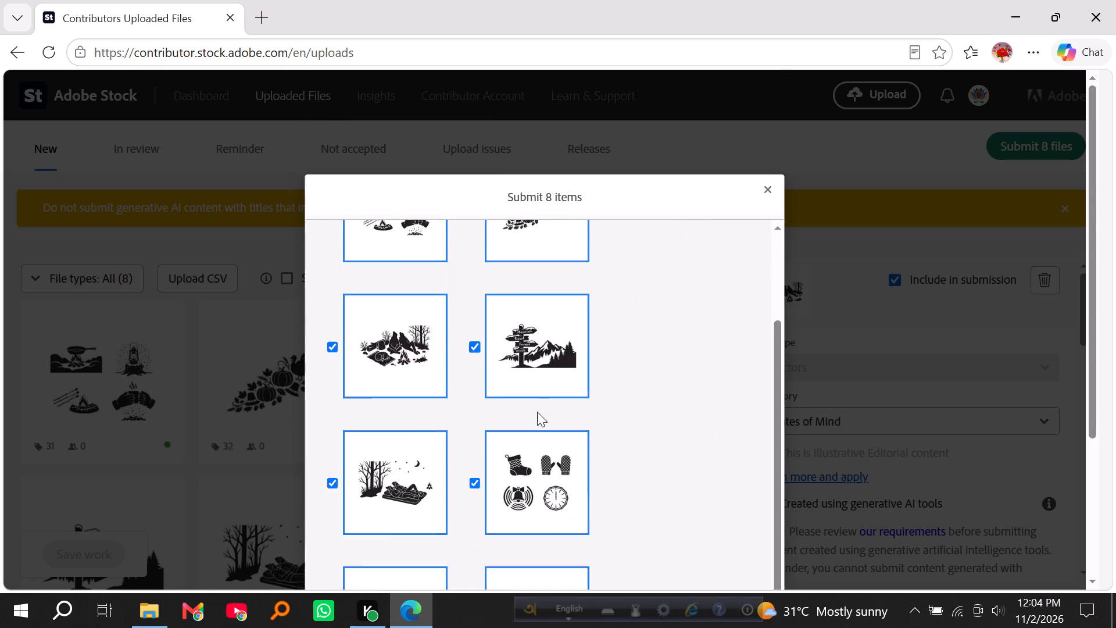
scroll(537, 412, down, 10)
click(544, 562)
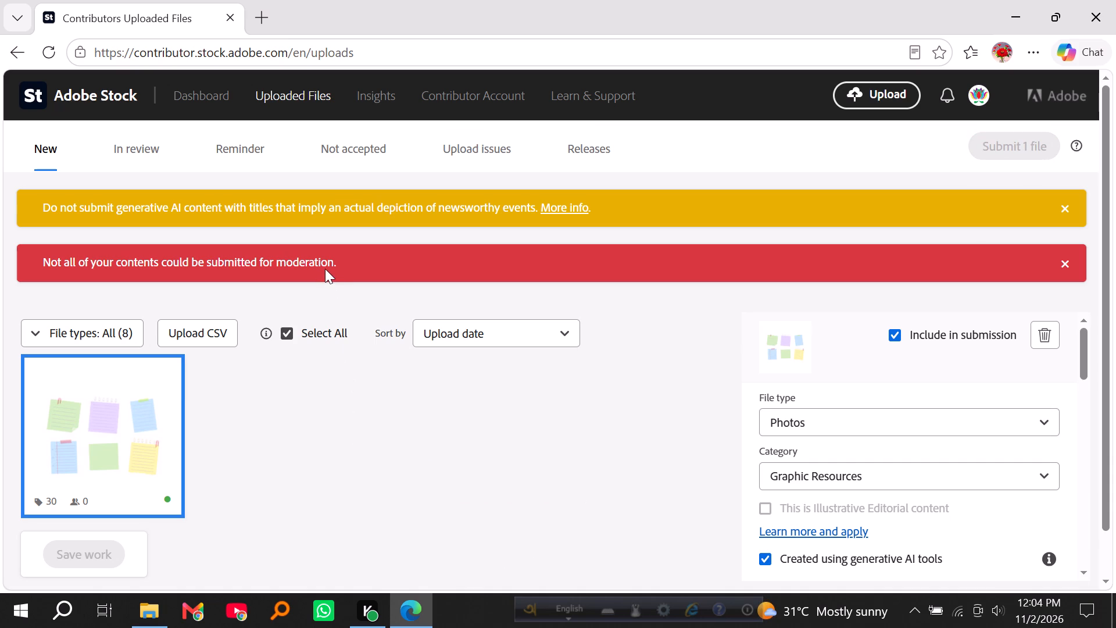
Dismiss the red submission notice and the yellow generative AI notice above the new files.
click(1065, 261)
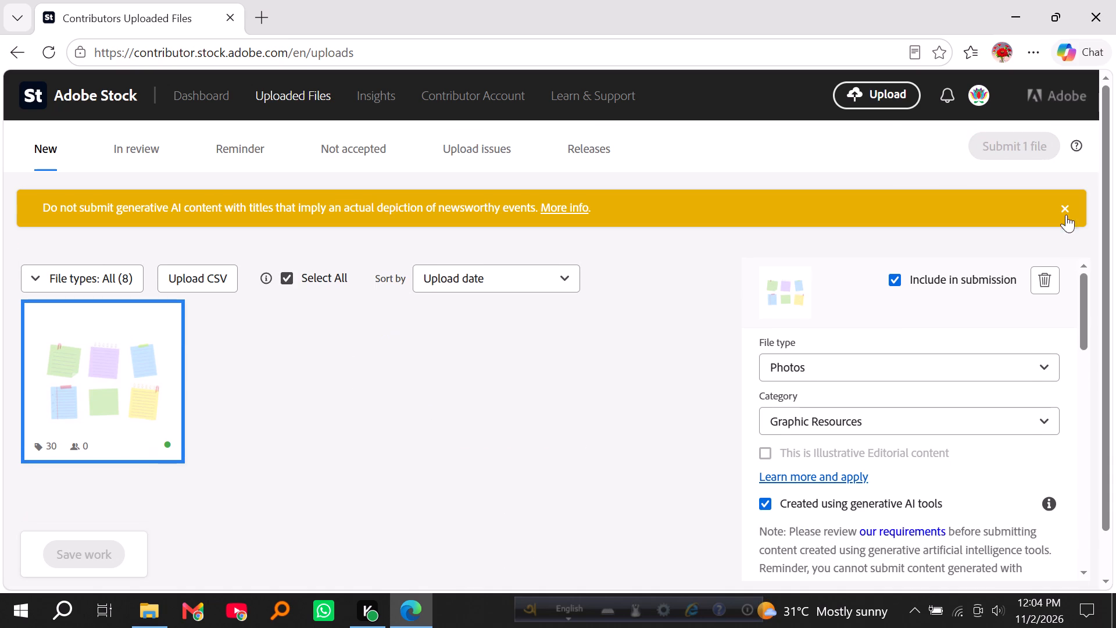
click(1066, 205)
click(275, 317)
click(134, 315)
click(280, 316)
scroll(281, 317, up, 1)
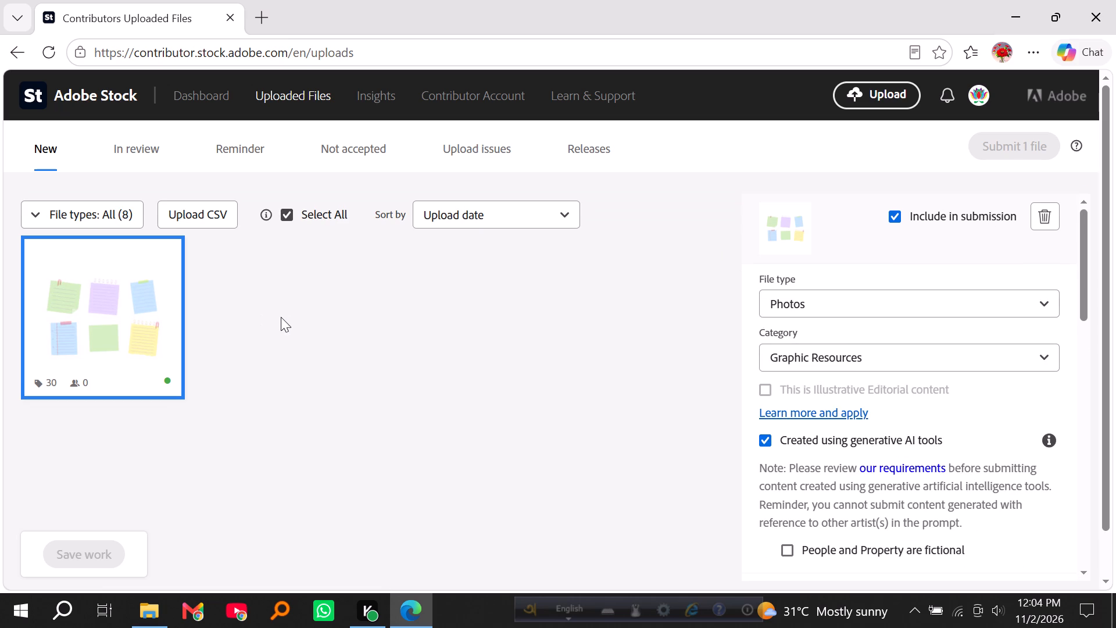
scroll(281, 317, up, 5)
Look through the files that are in review.
click(140, 148)
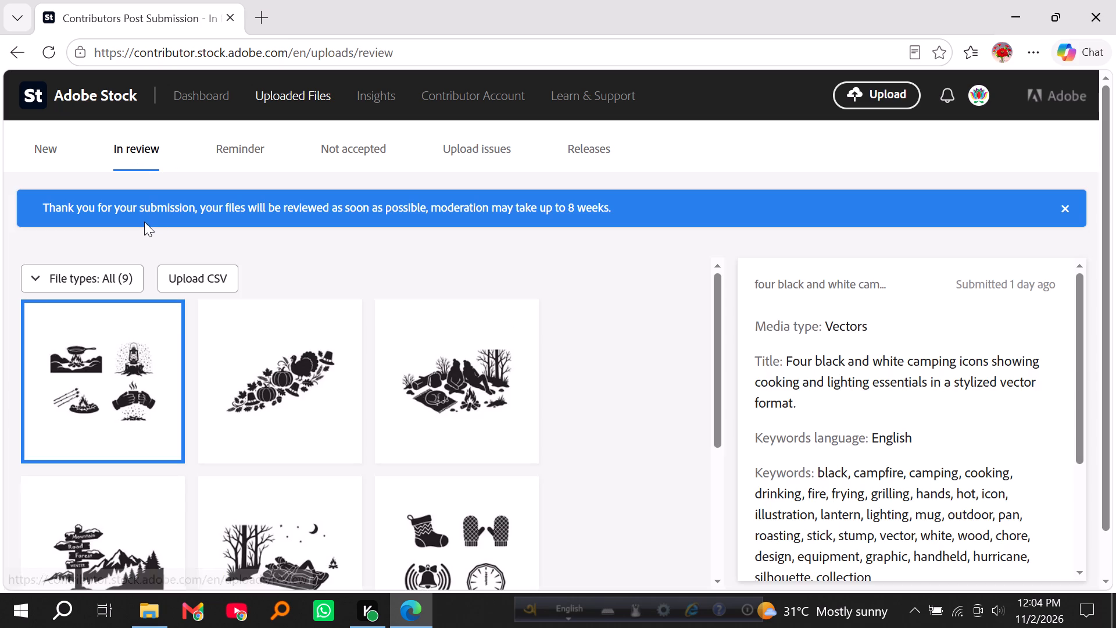
scroll(217, 361, down, 16)
scroll(252, 390, up, 12)
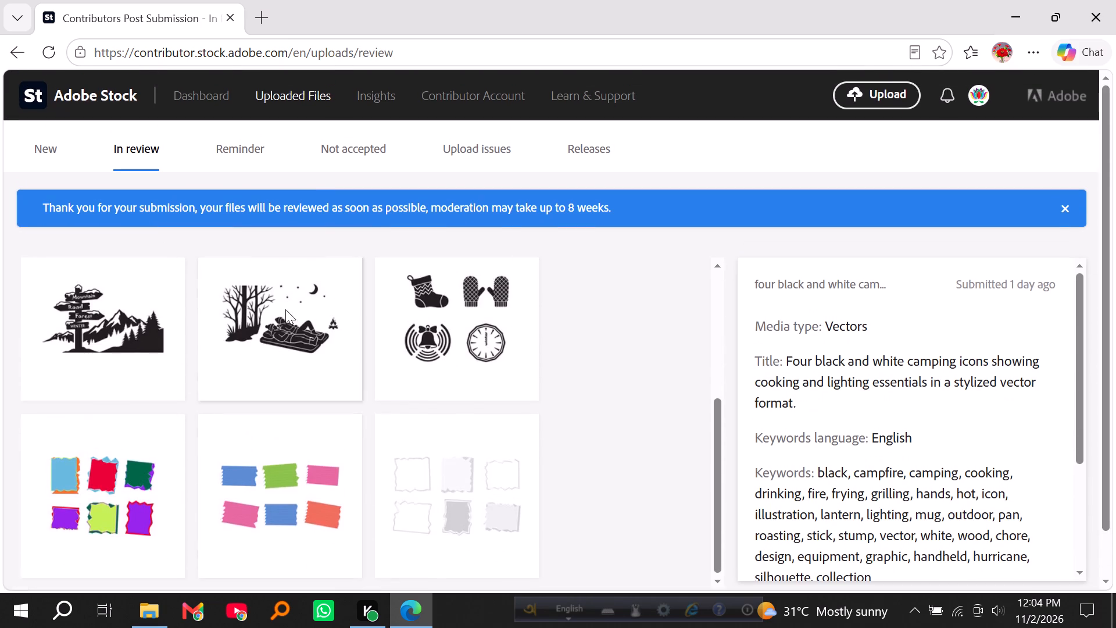
scroll(285, 309, up, 2)
Examine the rejection reasons for the not accepted witch, business meeting and ribbon icon files.
click(327, 154)
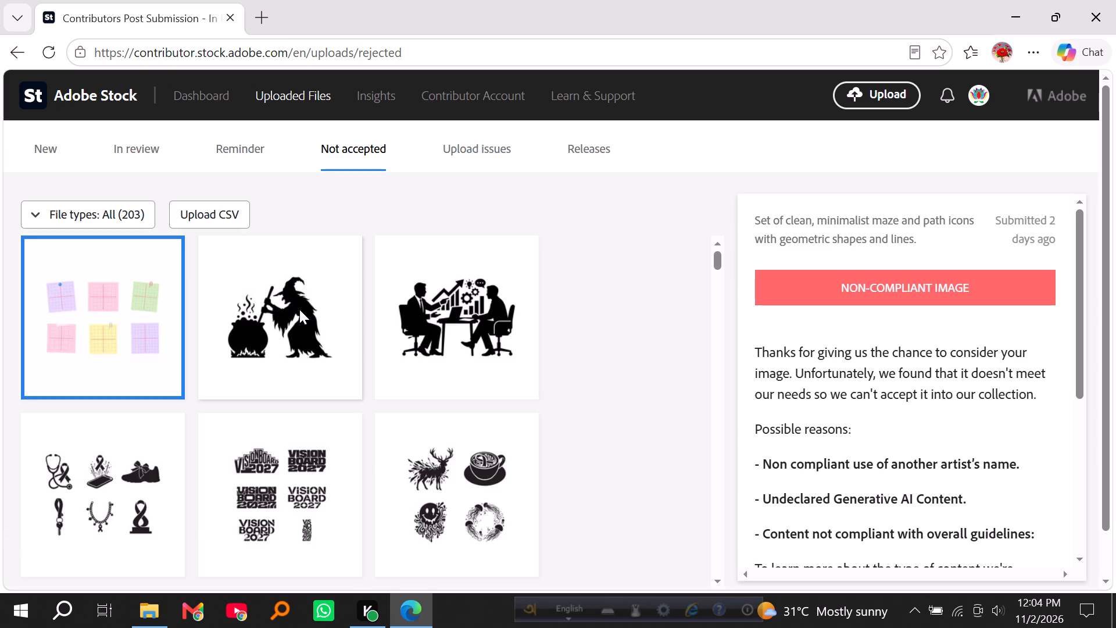
click(300, 309)
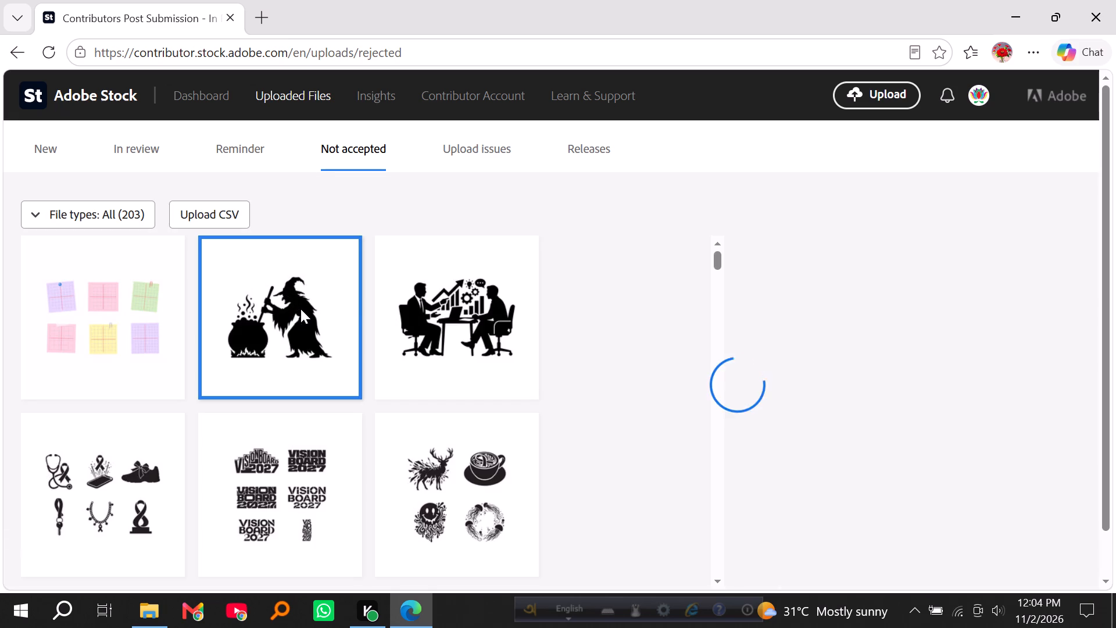
click(427, 318)
scroll(256, 347, down, 2)
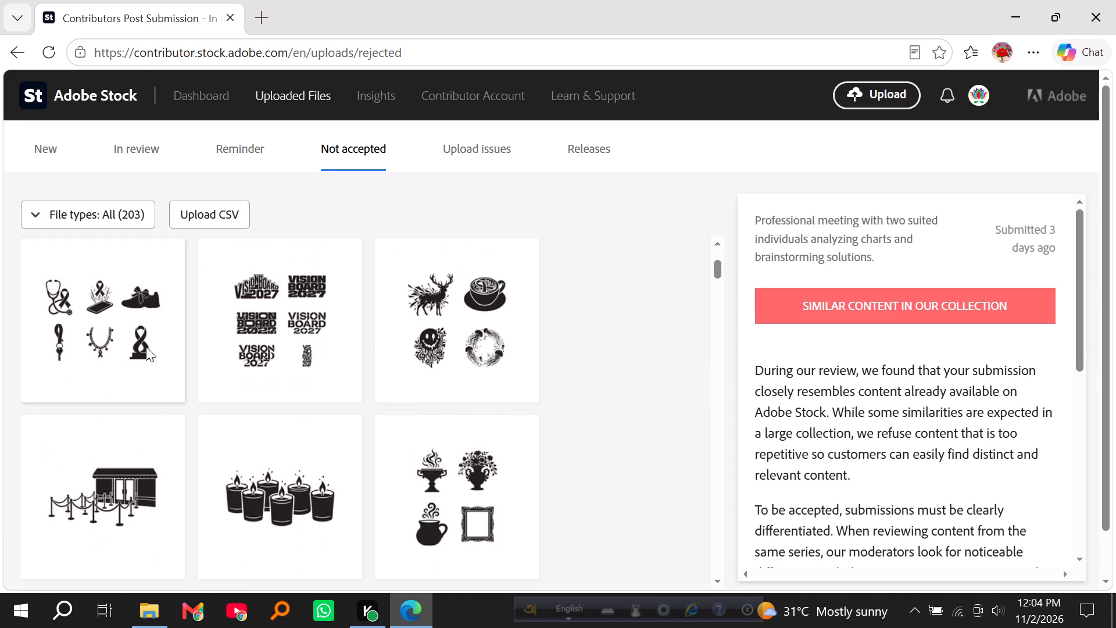
click(146, 347)
scroll(268, 349, up, 15)
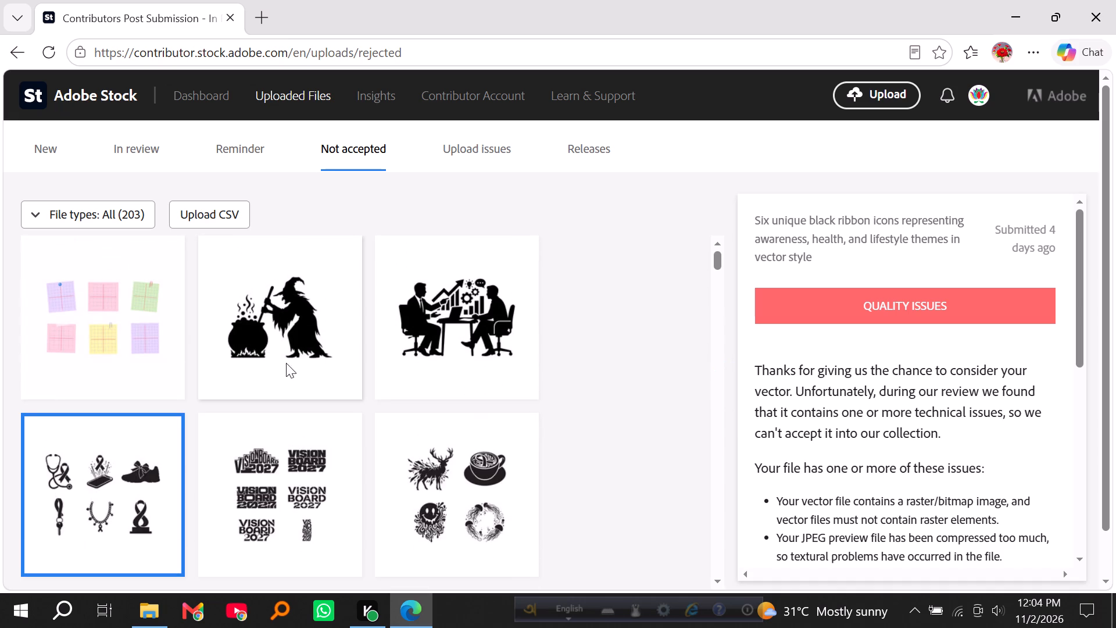
scroll(286, 363, up, 1)
Check the files in review again and view the contributor dashboard.
click(149, 149)
scroll(207, 307, up, 3)
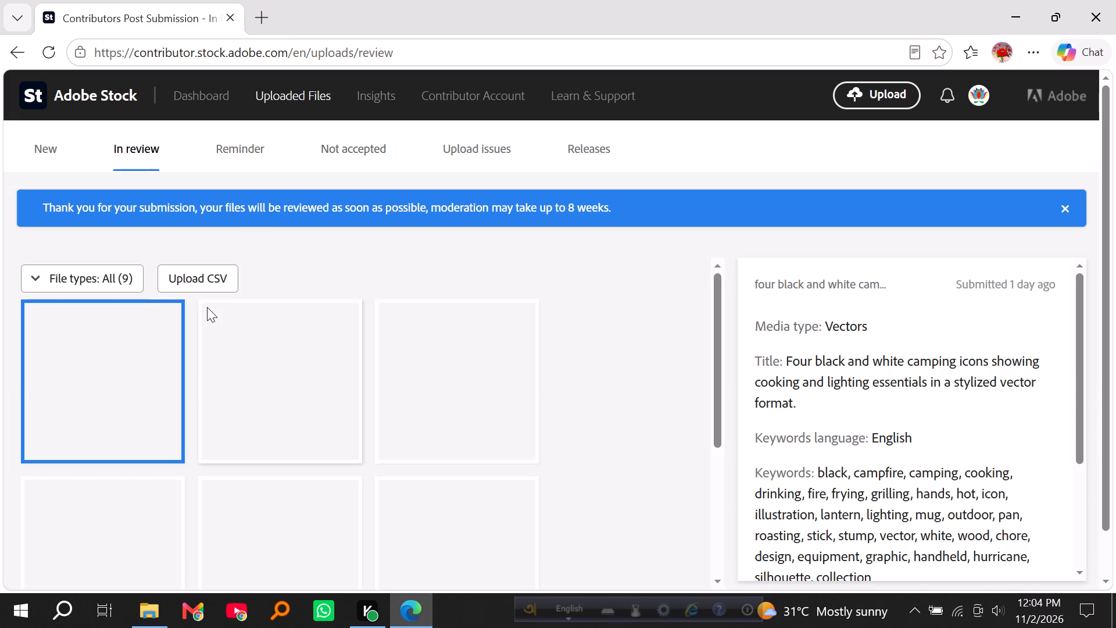
scroll(208, 308, up, 4)
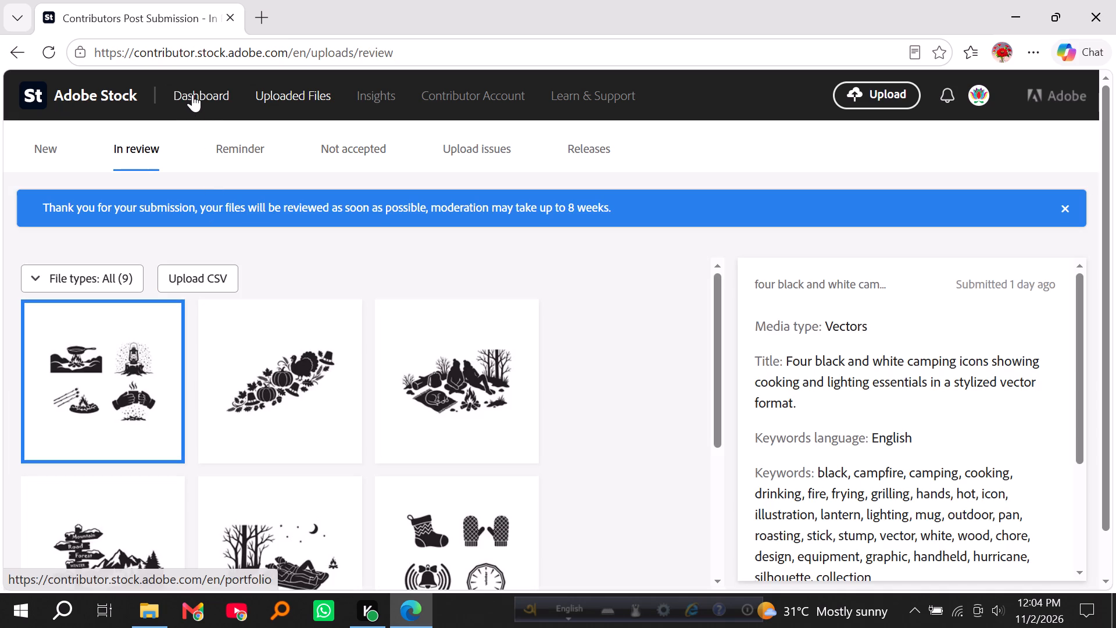
click(192, 94)
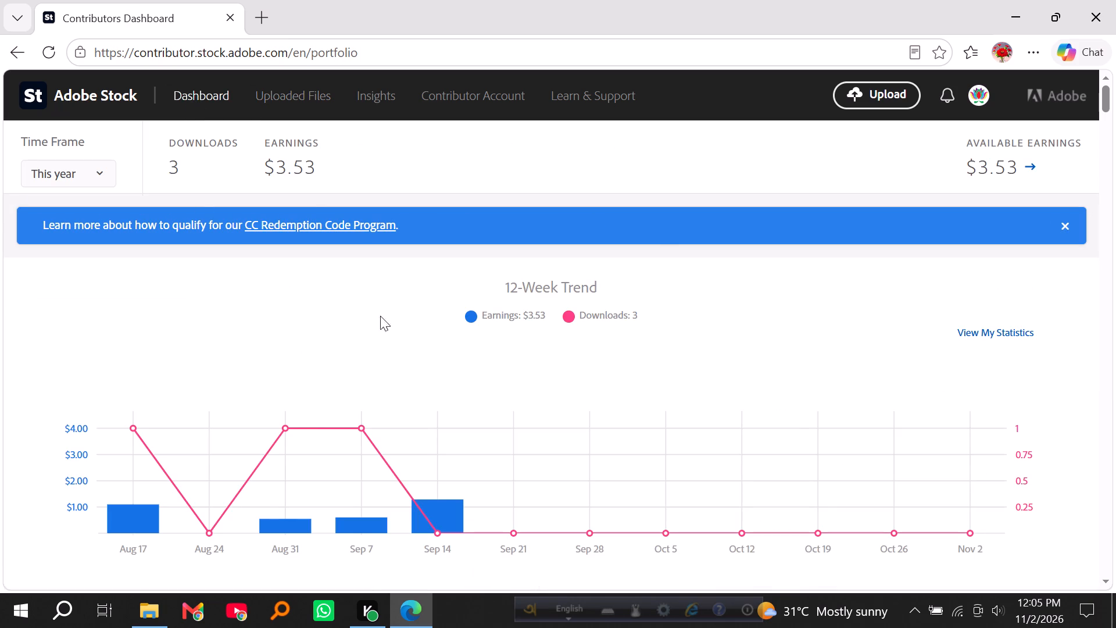
Upload the preview image of the tropical scene featuring palm trees, birds, waves and stars from the জমা দিবো folder in File Explorer.
click(860, 98)
click(470, 433)
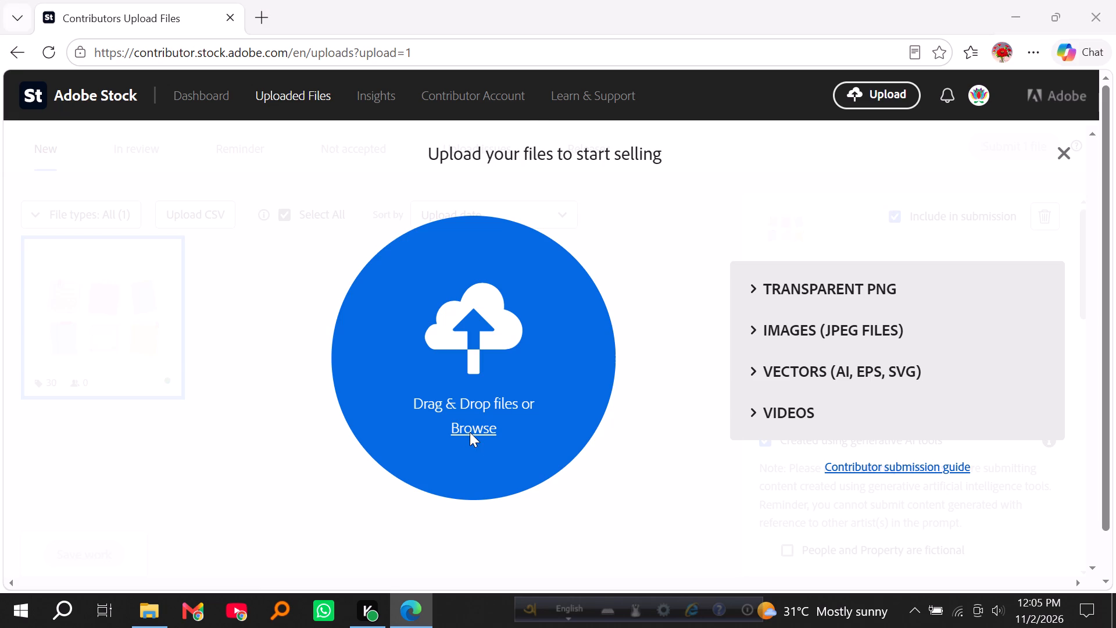
click(471, 434)
click(145, 618)
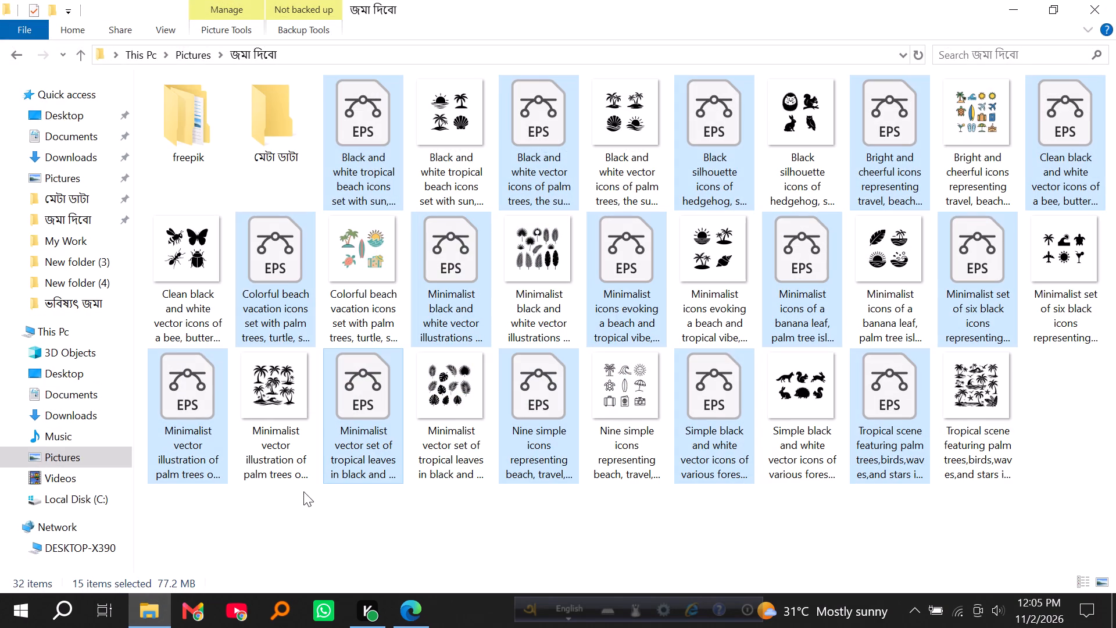
scroll(305, 491, up, 2)
click(459, 554)
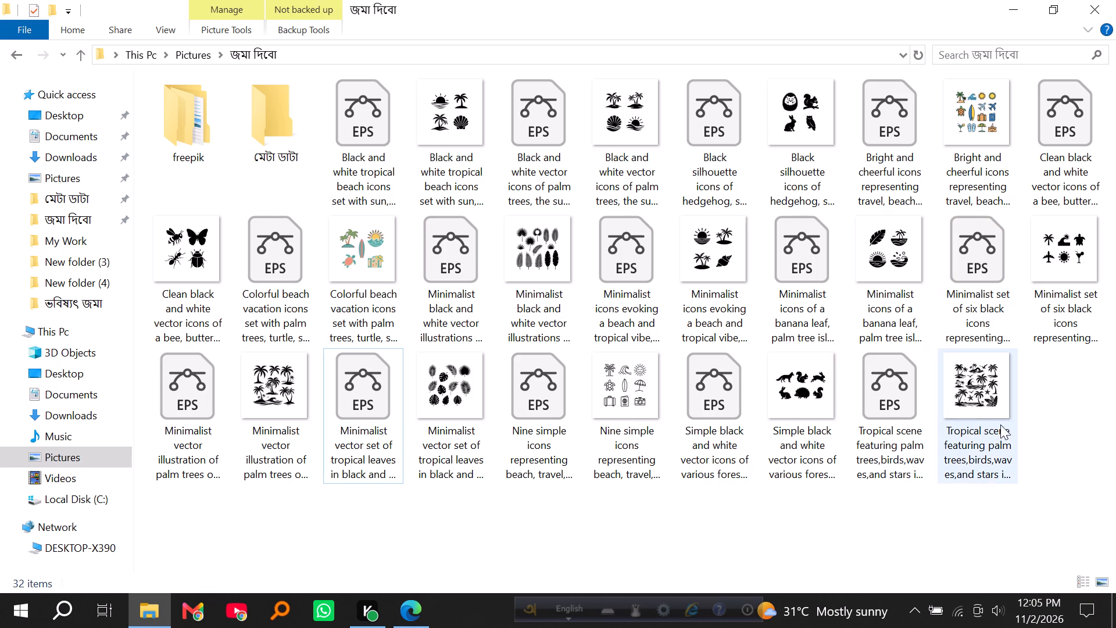
ctrl+click(987, 401)
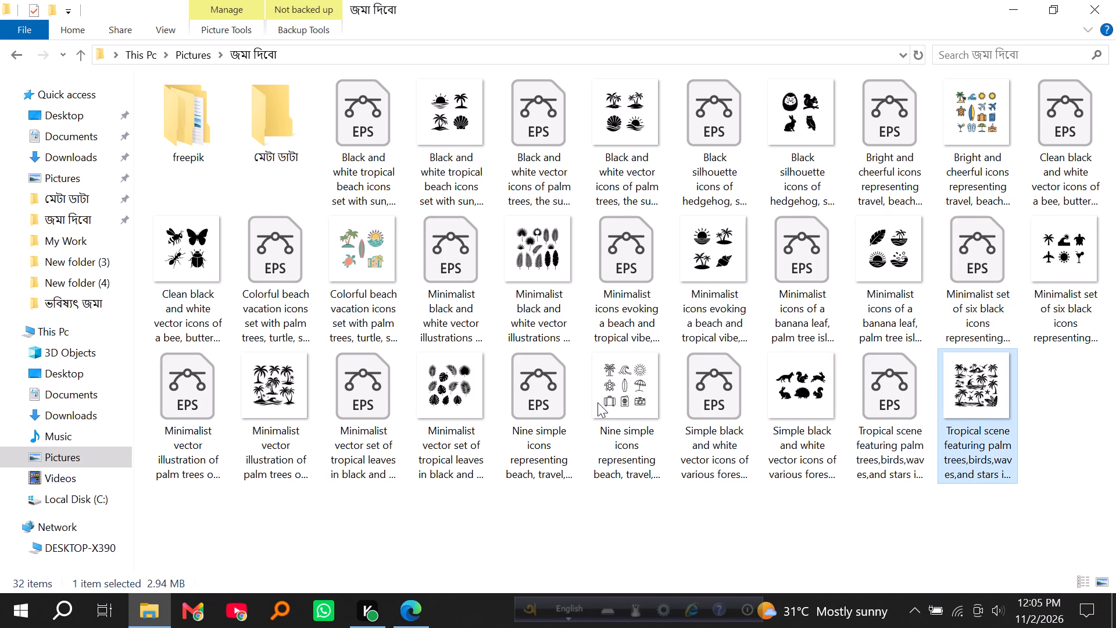
drag(984, 386, 419, 615)
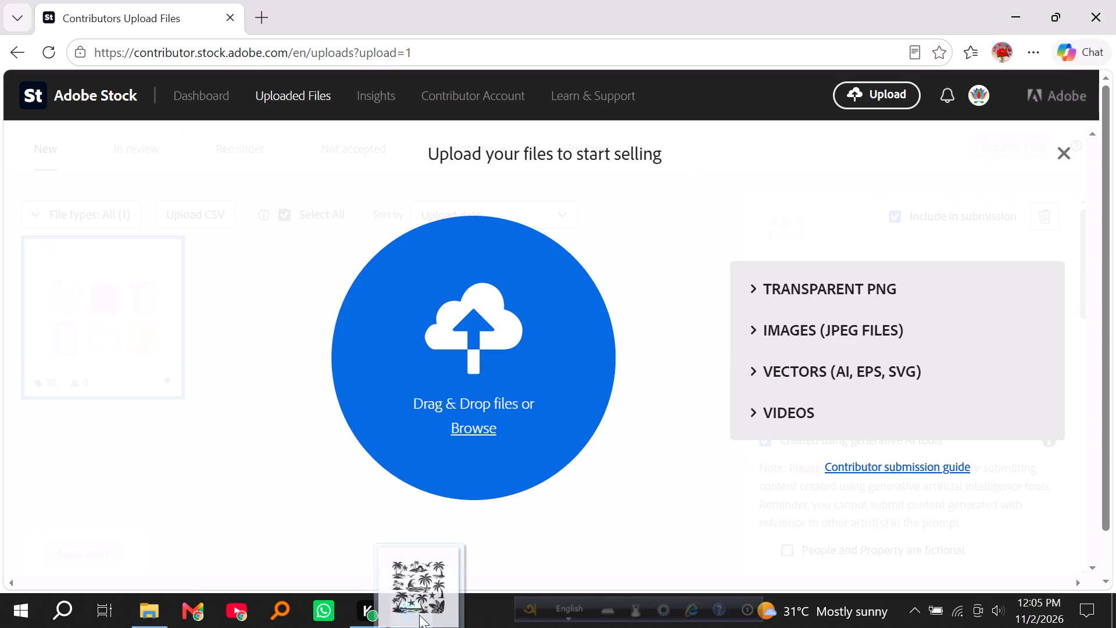
drag(419, 615, 457, 425)
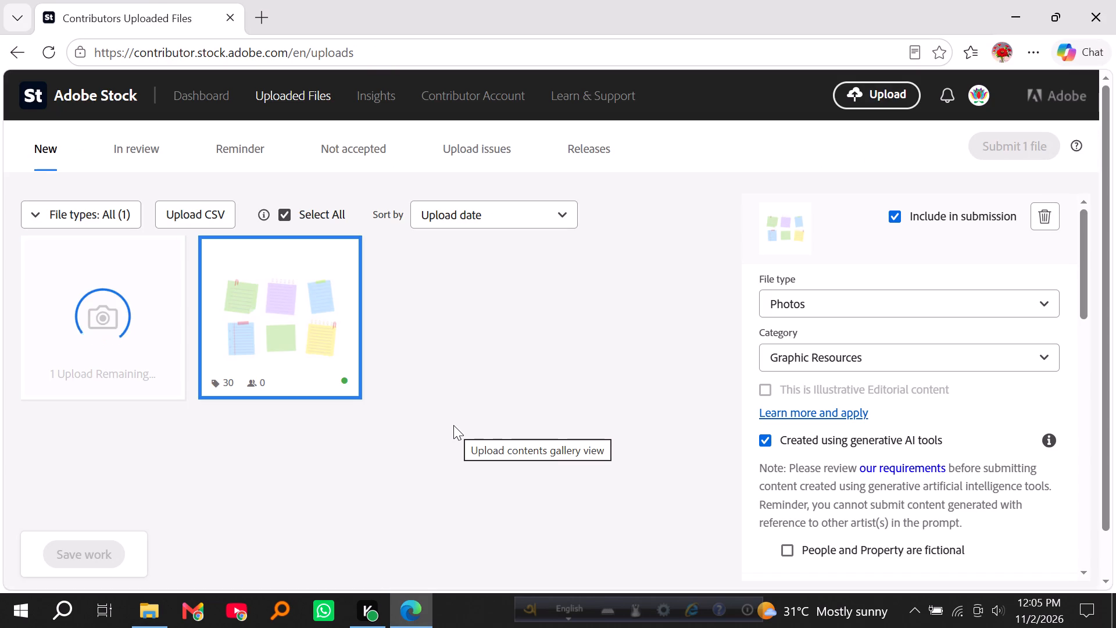
Translate the uploaded files page into Bangla.
right_click(455, 373)
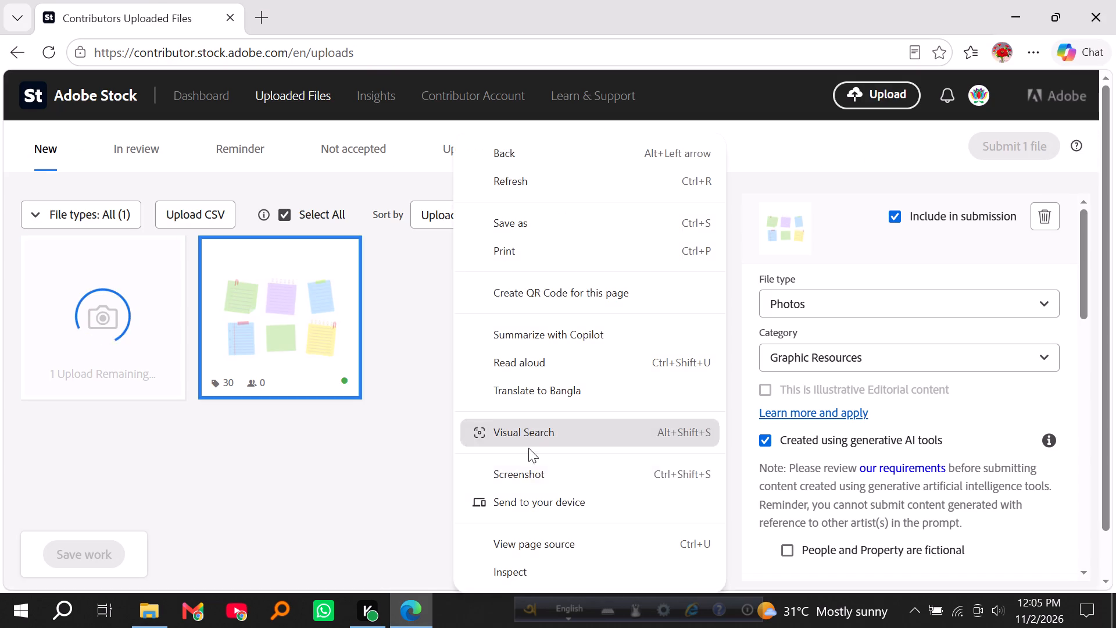
click(522, 401)
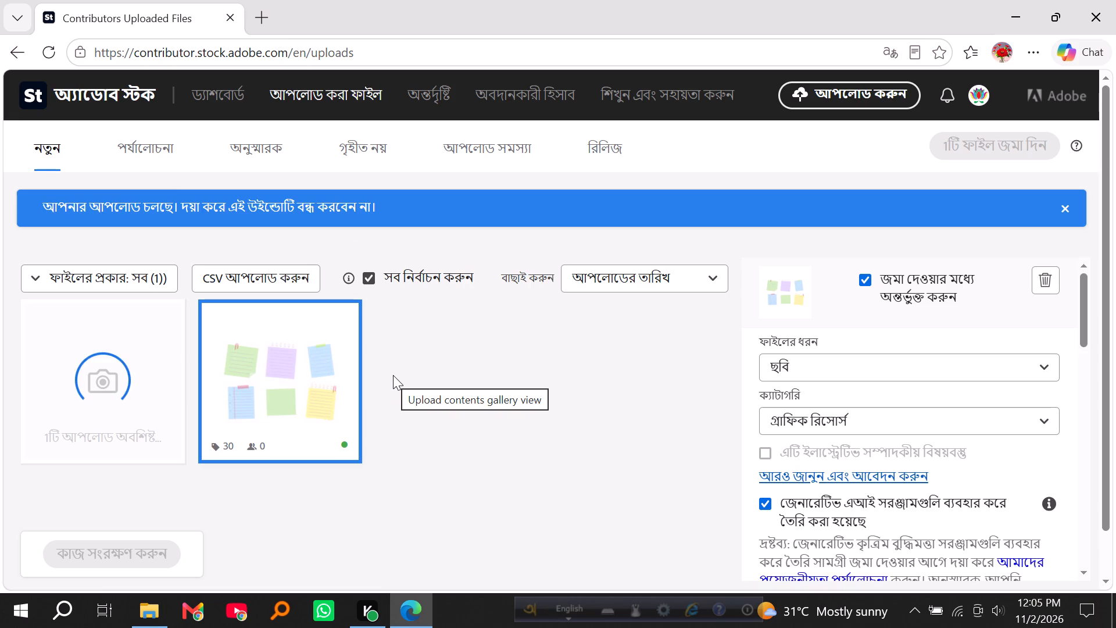
Set the file type of the newly uploaded tropical palm tree artwork to চিত্র (illustration).
scroll(411, 393, down, 4)
scroll(410, 400, up, 5)
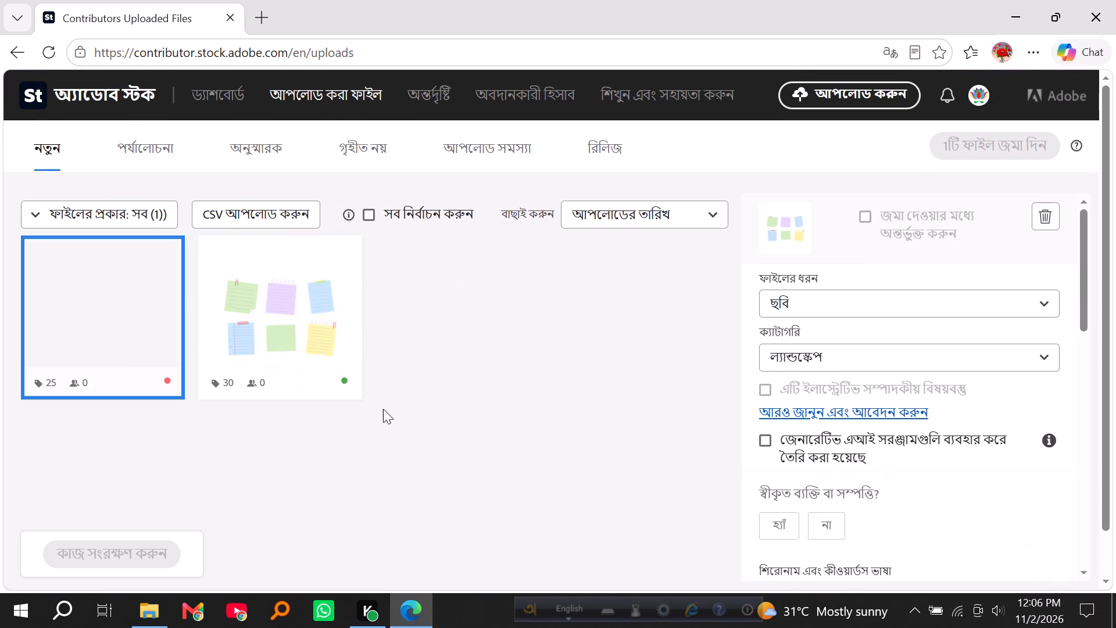
click(256, 313)
click(130, 309)
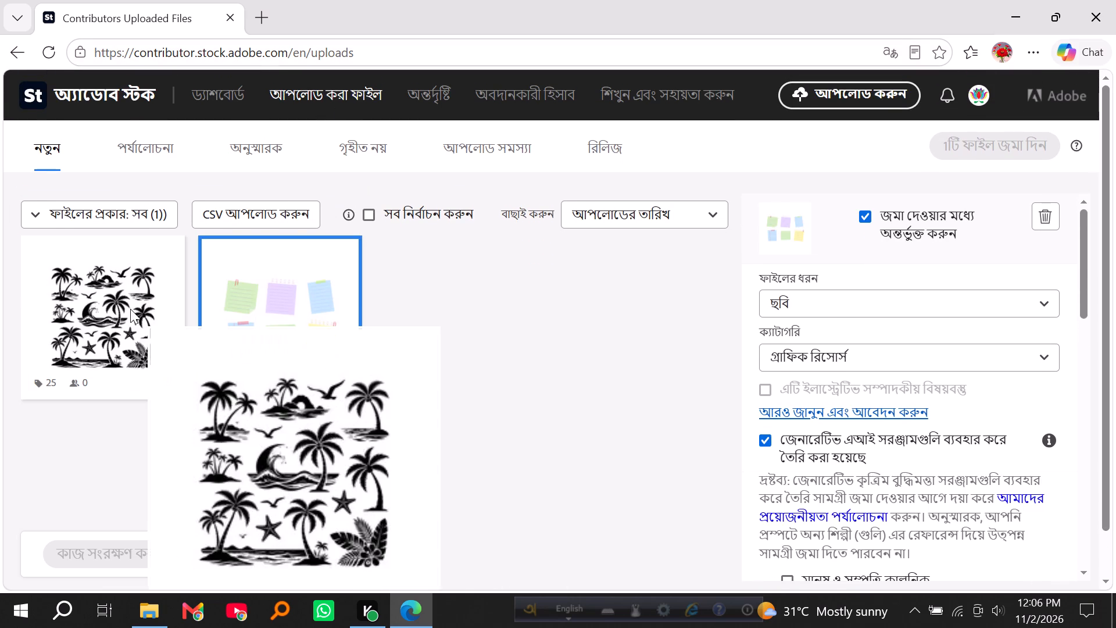
scroll(887, 340, down, 1)
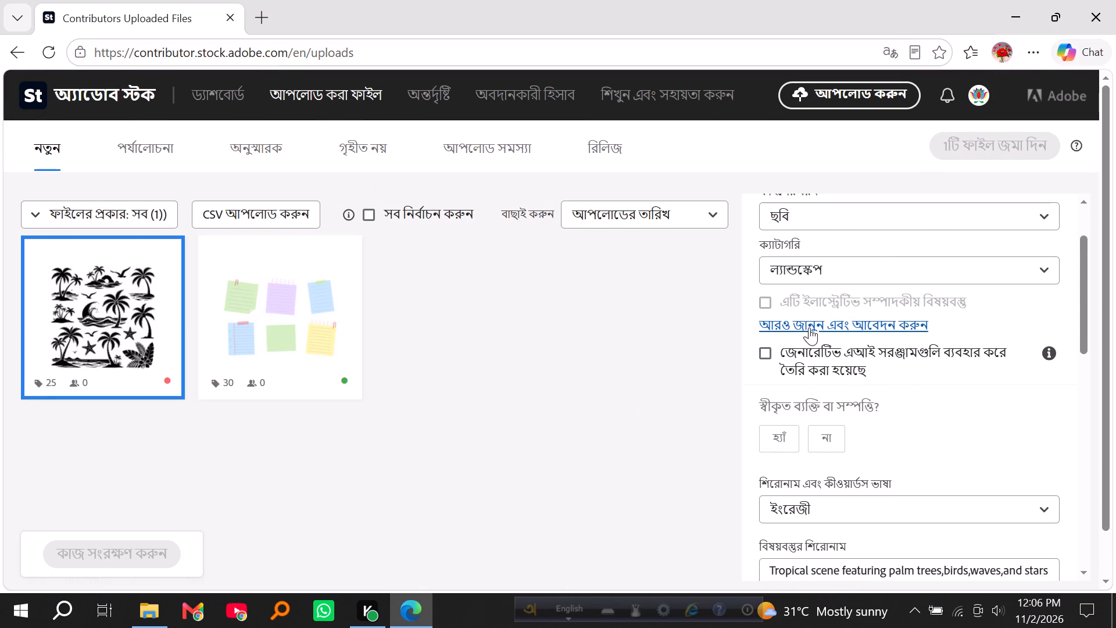
scroll(809, 327, up, 1)
click(811, 304)
click(812, 333)
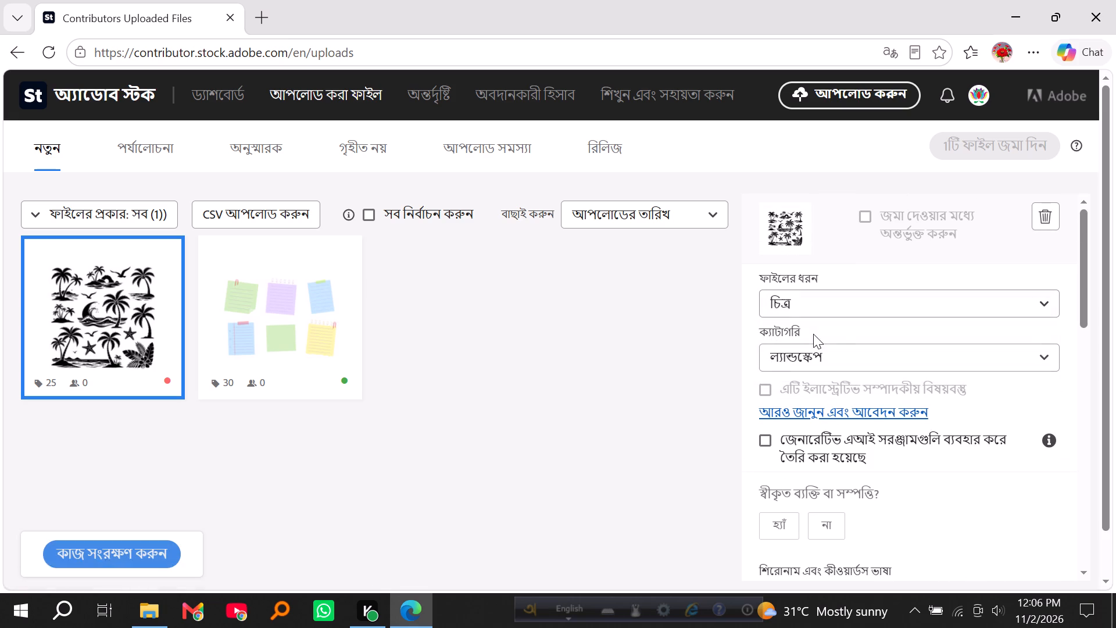
Review the tropical palm tree artwork's details and look through the available categories for a suitable one.
scroll(839, 324, down, 2)
scroll(838, 337, up, 1)
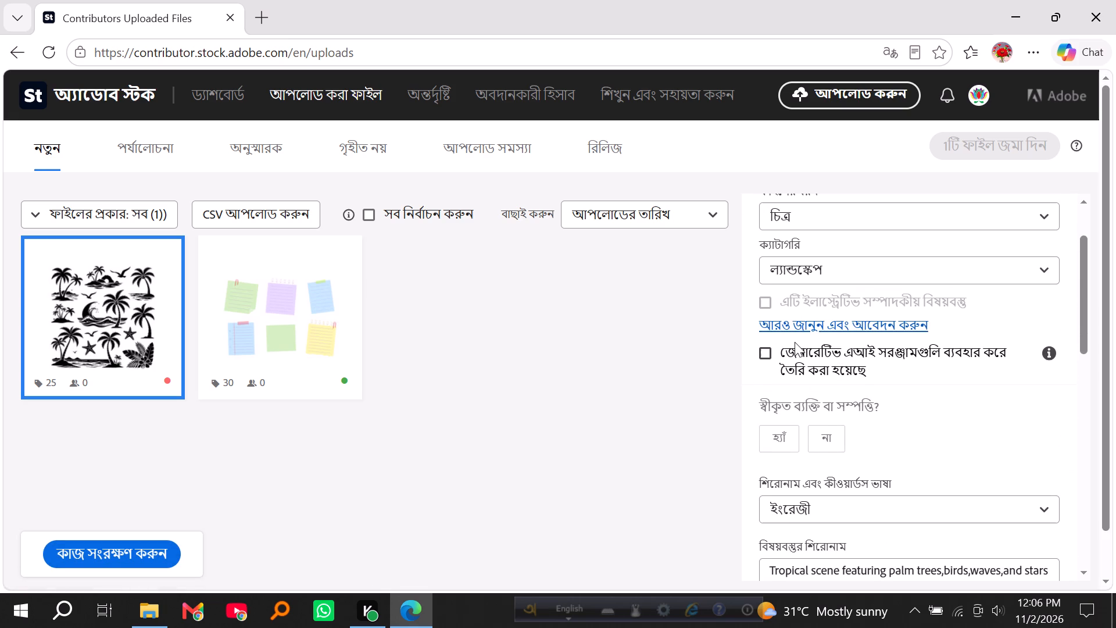
scroll(795, 345, down, 1)
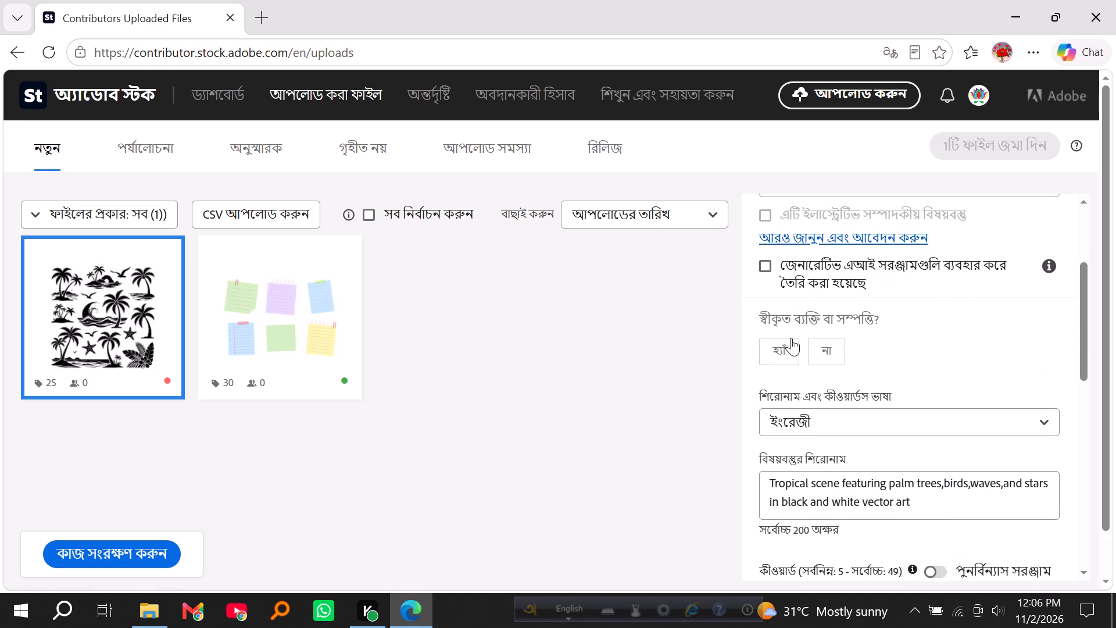
scroll(791, 338, up, 1)
click(804, 266)
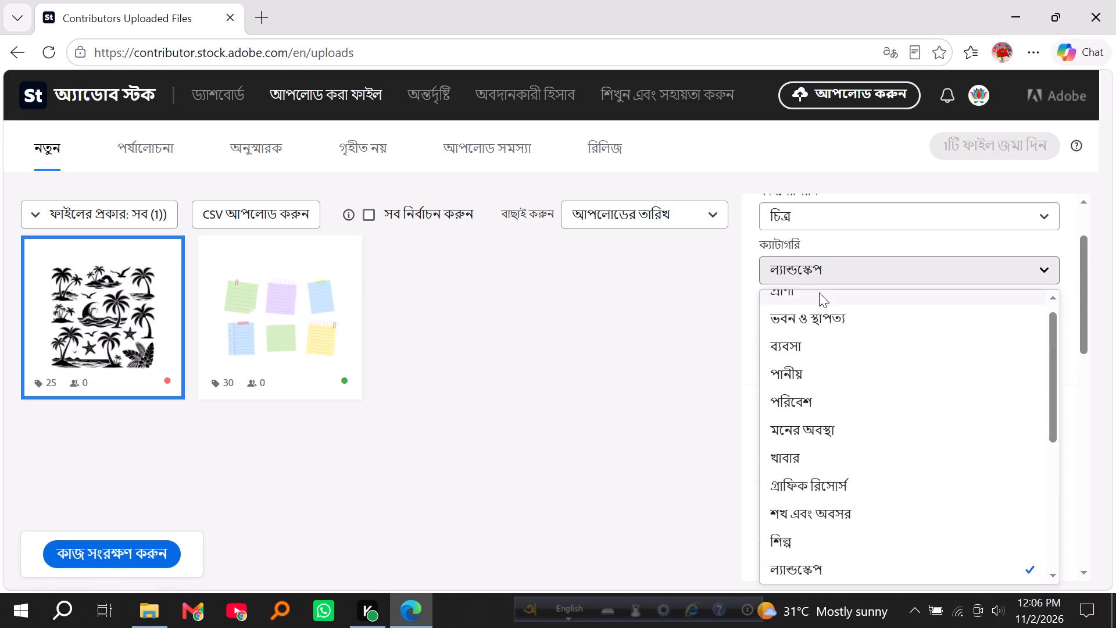
scroll(821, 302, down, 1)
scroll(827, 387, down, 1)
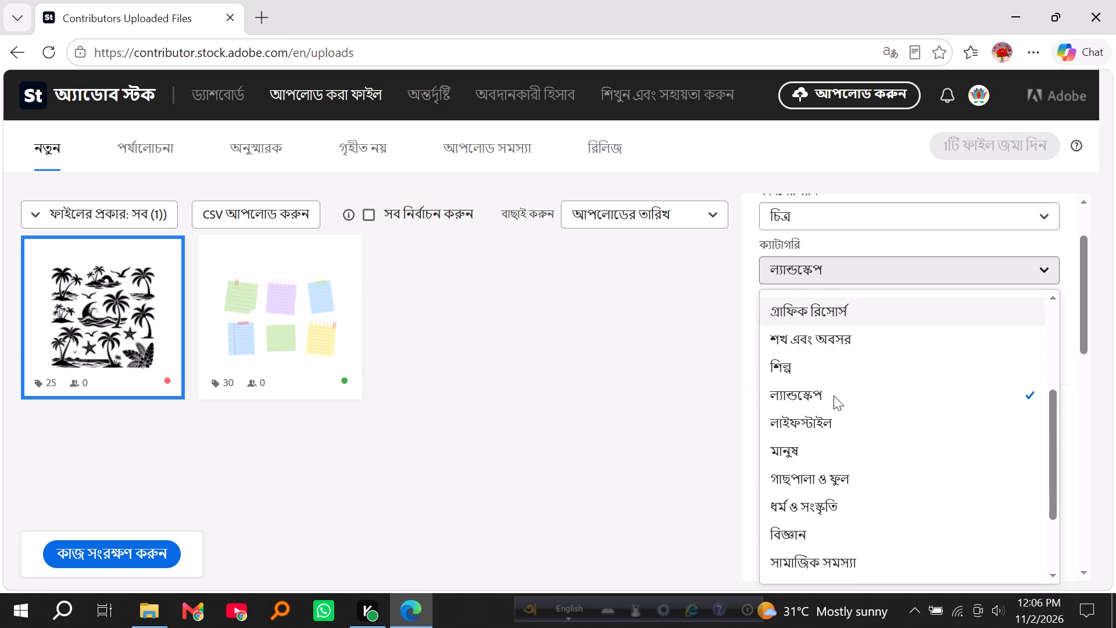
scroll(834, 395, down, 1)
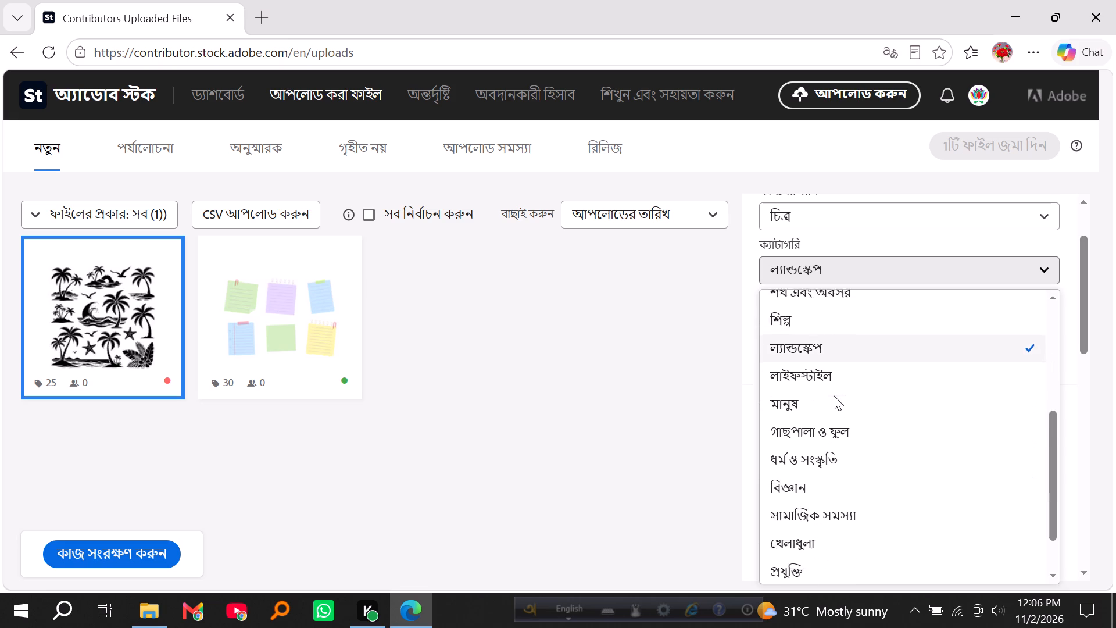
scroll(834, 395, down, 1)
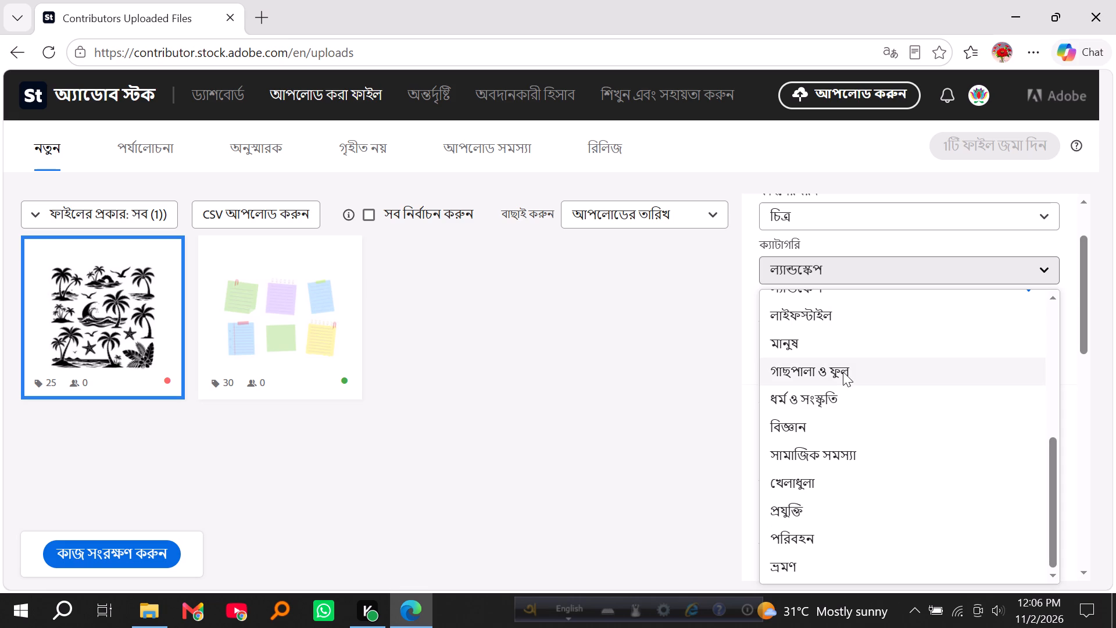
Set the tropical palm tree artwork's category to গাছপালা ও ফুল (plants and flowers).
click(843, 371)
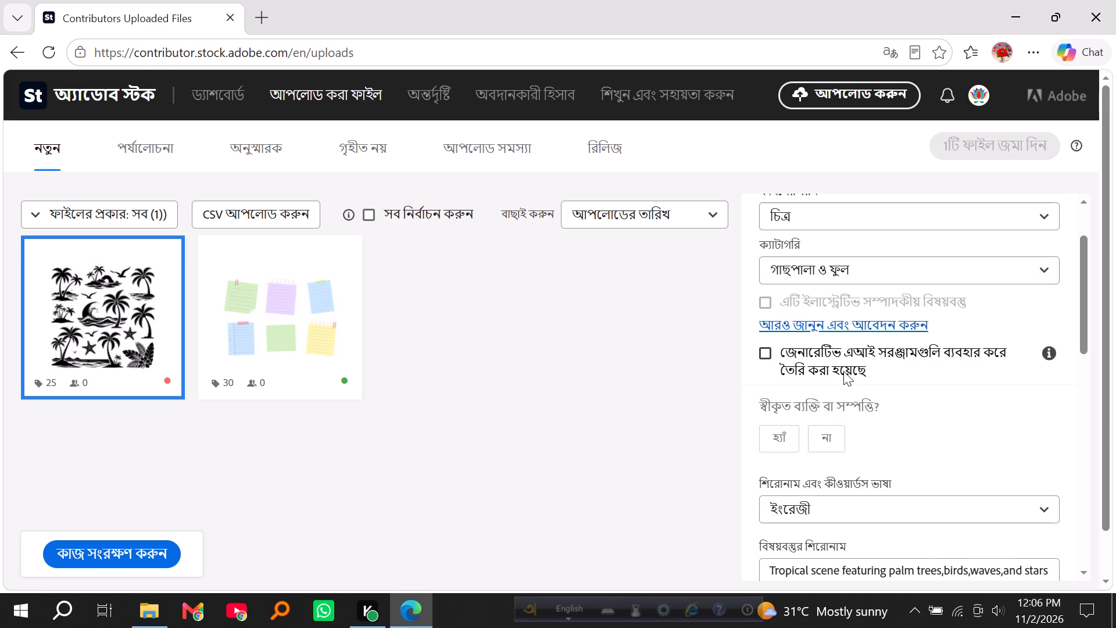
Declare the artwork as created with generative AI tools and answer না (no) for recognizable people or property.
click(760, 349)
scroll(800, 356, down, 2)
click(820, 384)
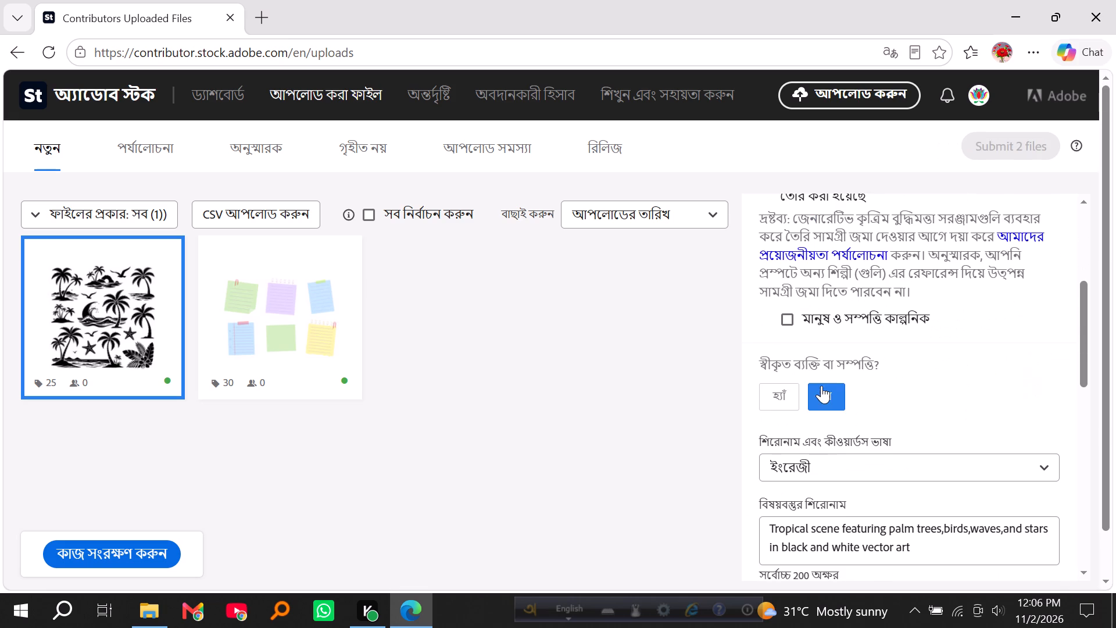
Add the suggested keywords সিলুয়েট (silhouette) and ল্যান্ডস্কেপ (landscape) to the tropical artwork.
scroll(831, 383, down, 7)
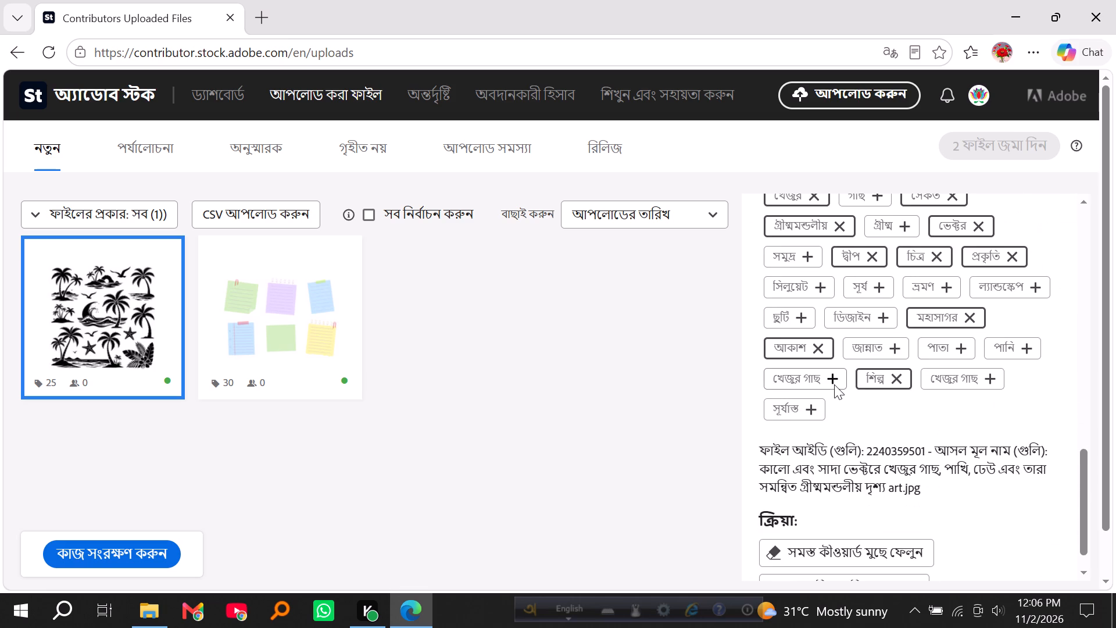
scroll(834, 384, up, 1)
click(802, 370)
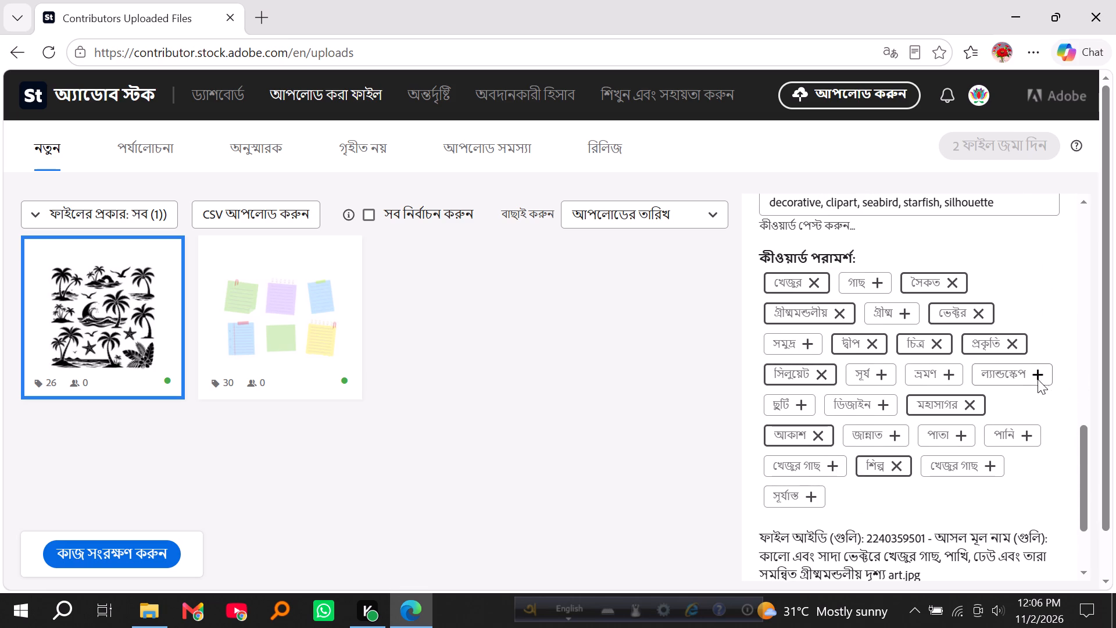
click(1017, 376)
Review the tropical artwork's title, keywords, generative AI declaration and keyword suggestions.
scroll(853, 395, up, 2)
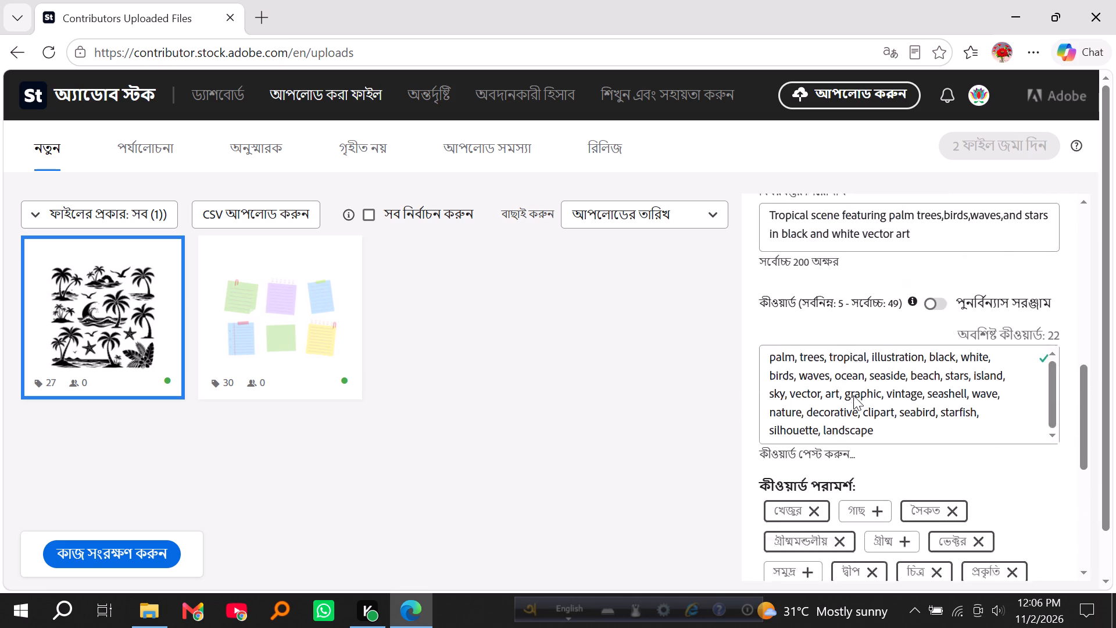
scroll(853, 395, up, 5)
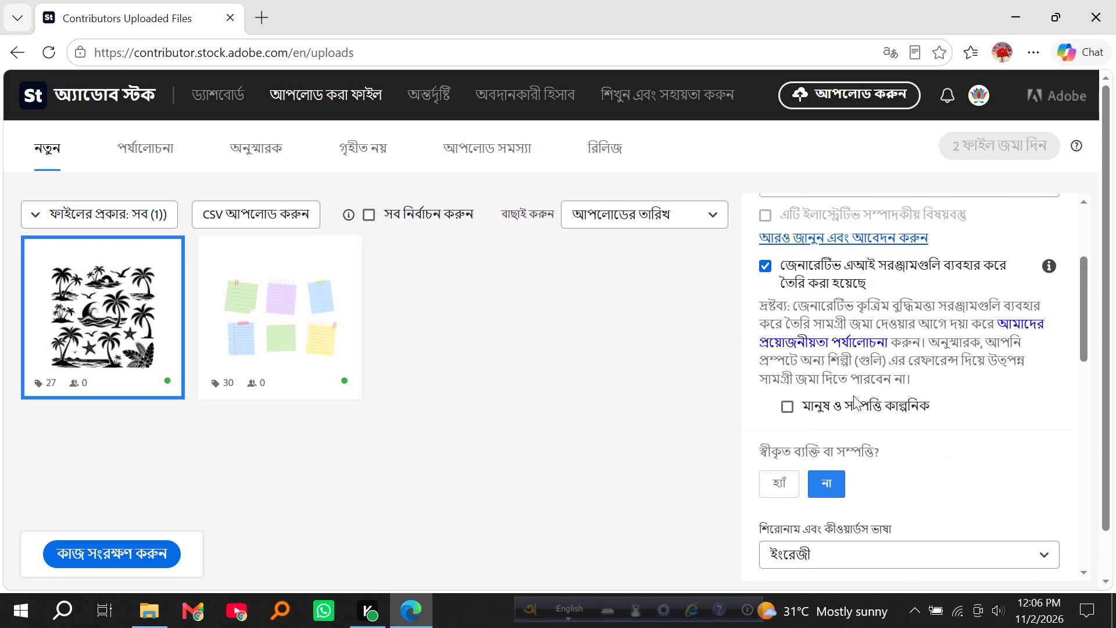
scroll(853, 395, up, 1)
scroll(853, 395, down, 8)
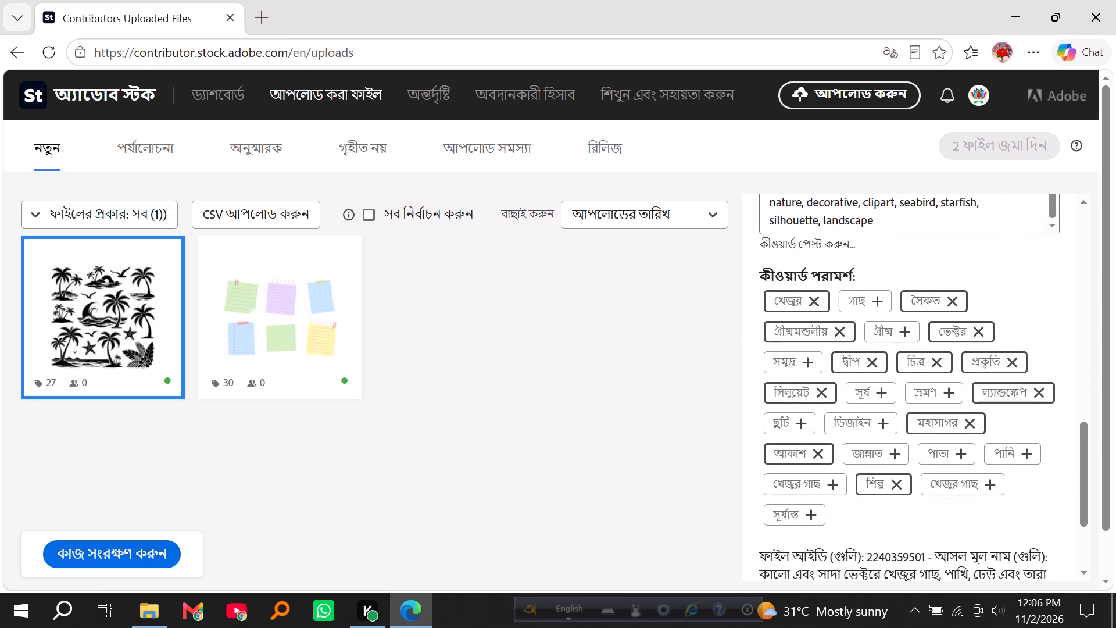
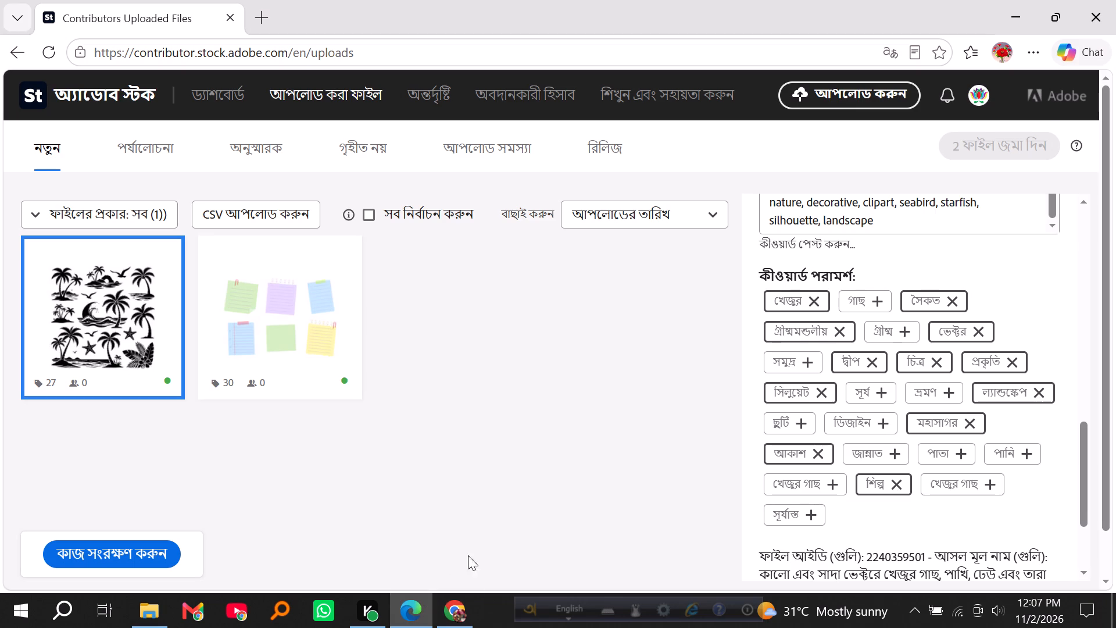
scroll(816, 294, up, 2)
click(894, 399)
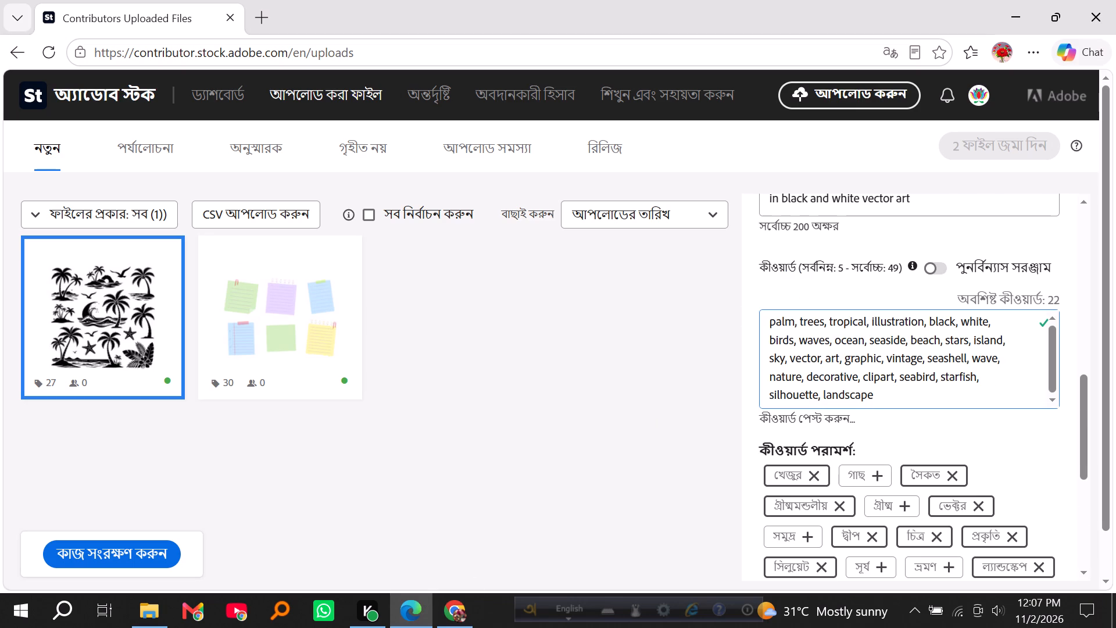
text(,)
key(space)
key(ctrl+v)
click(137, 549)
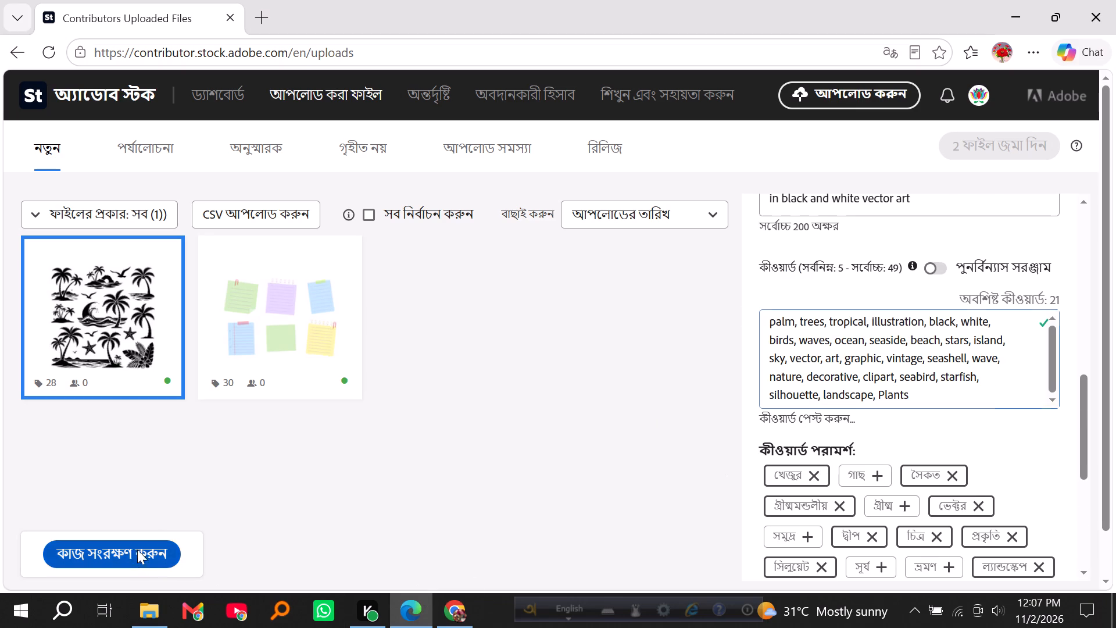
Check the sticky notes and tropical palm tree files' details, and reload the uploaded files page.
scroll(451, 427, up, 2)
click(259, 352)
click(131, 301)
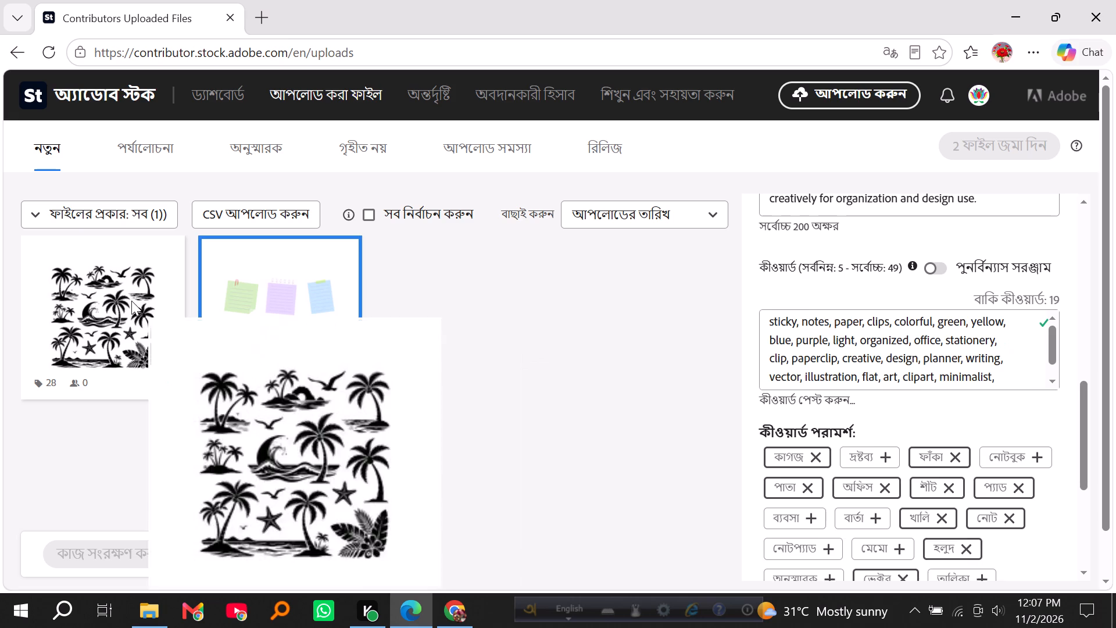
scroll(298, 448, up, 8)
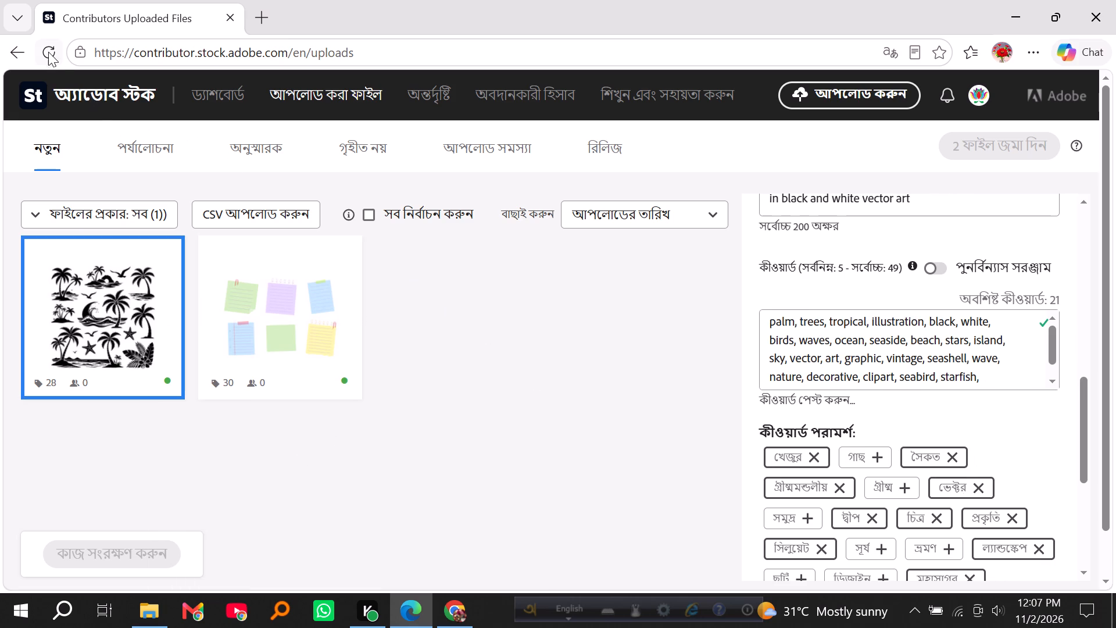
click(48, 51)
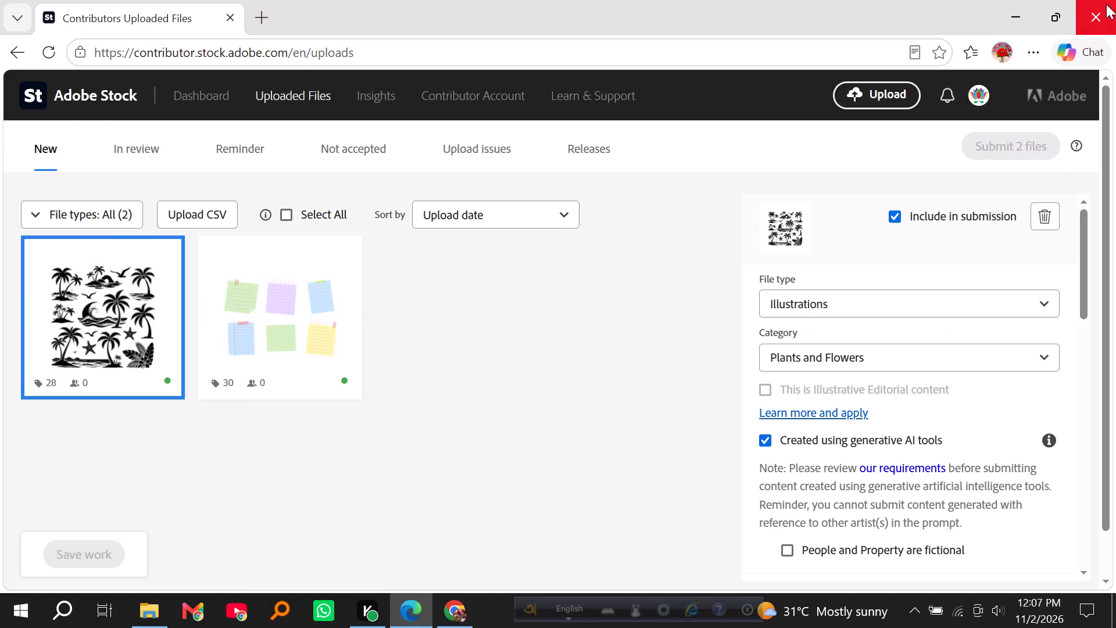
View the files that are in review and close the Adobe Stock browser window.
click(130, 154)
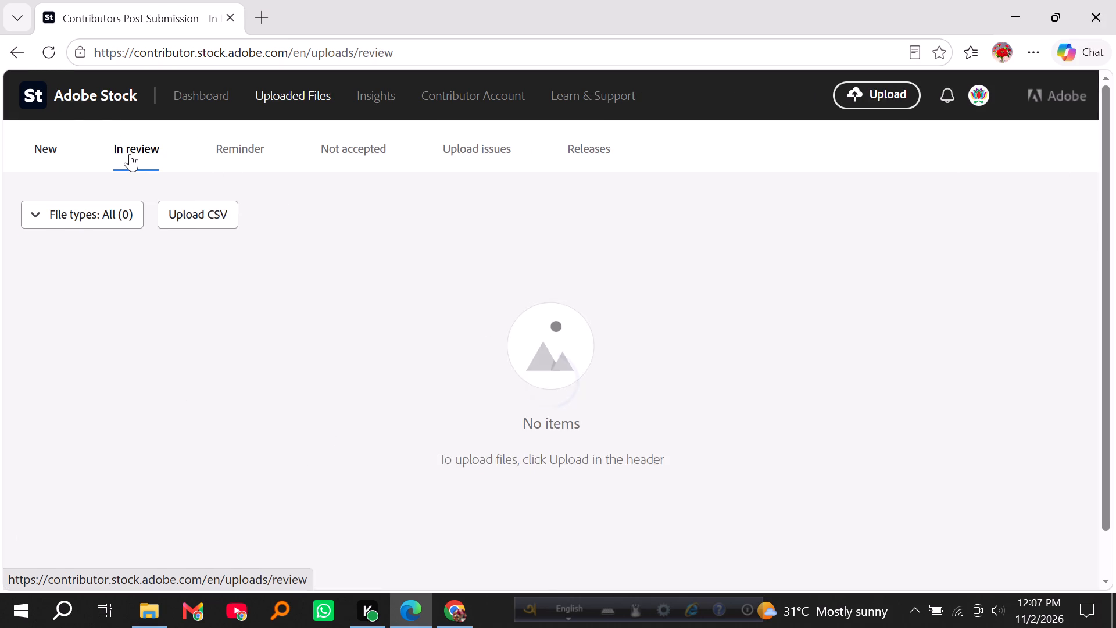
click(1100, 14)
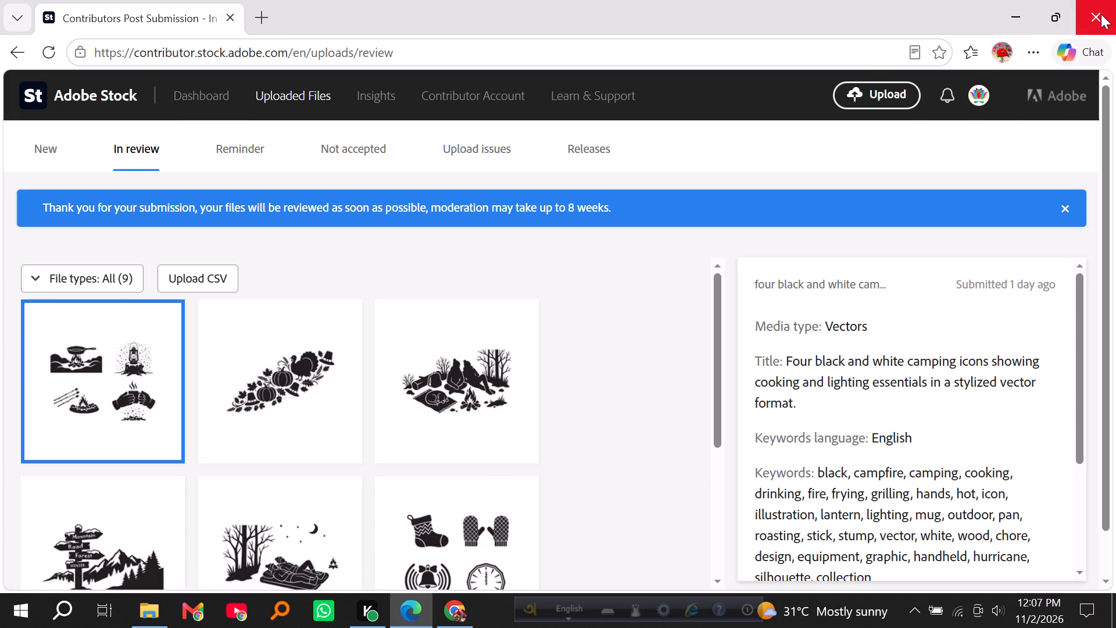
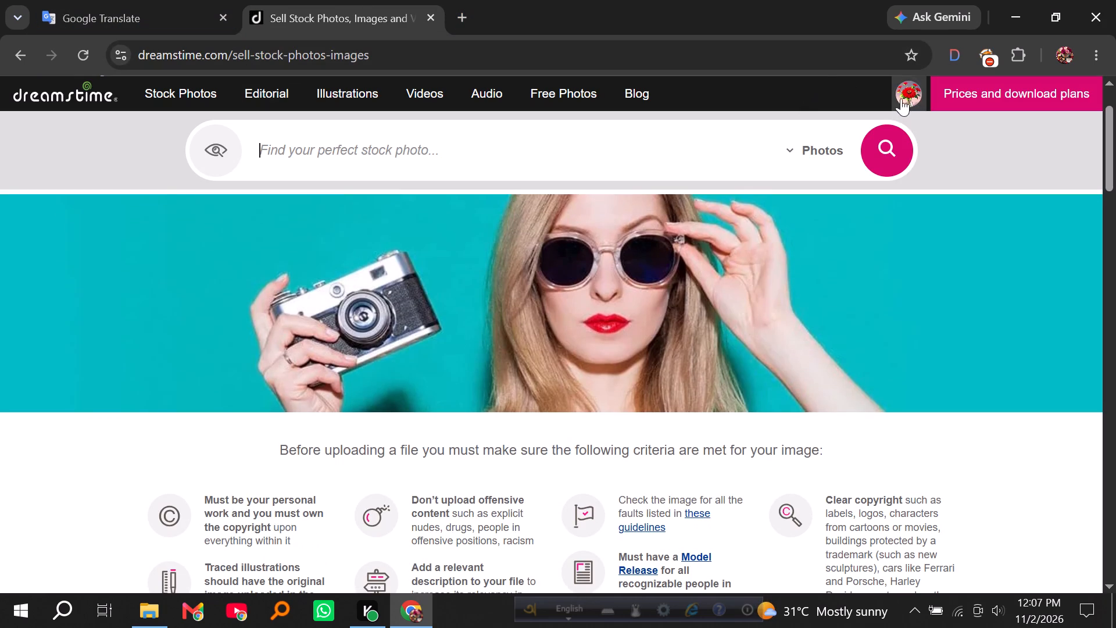
Open the Dreamstime contributor account's dashboard from the profile on the sell stock photos page.
click(901, 97)
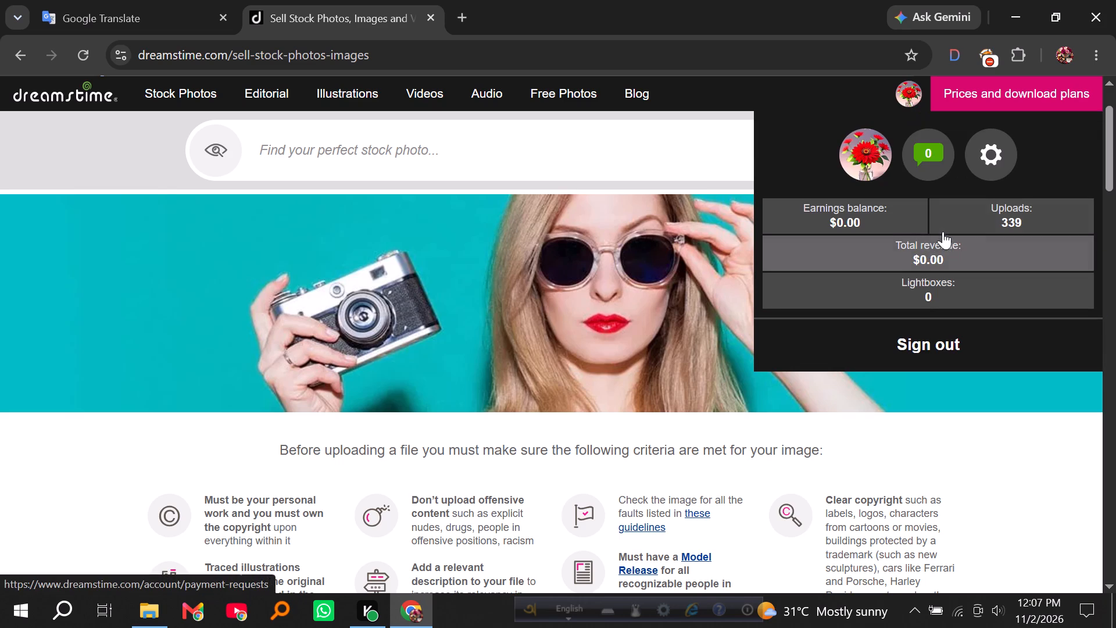
click(978, 154)
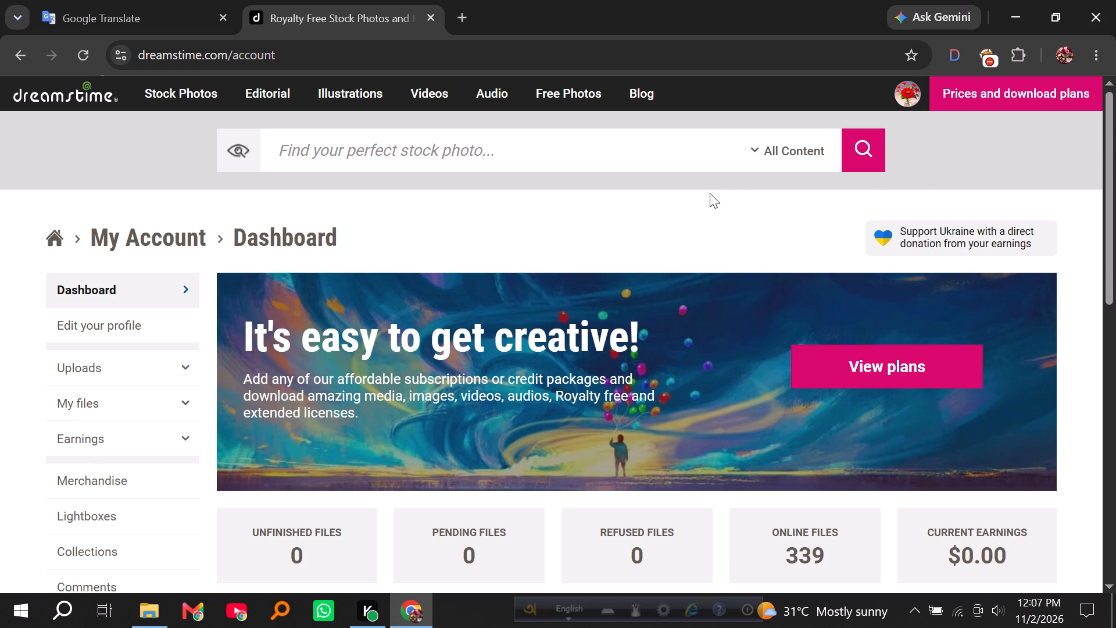
Open the Manage Licenses page from the My files section of the Dreamstime account.
scroll(699, 195, down, 2)
scroll(779, 310, down, 1)
scroll(779, 310, up, 5)
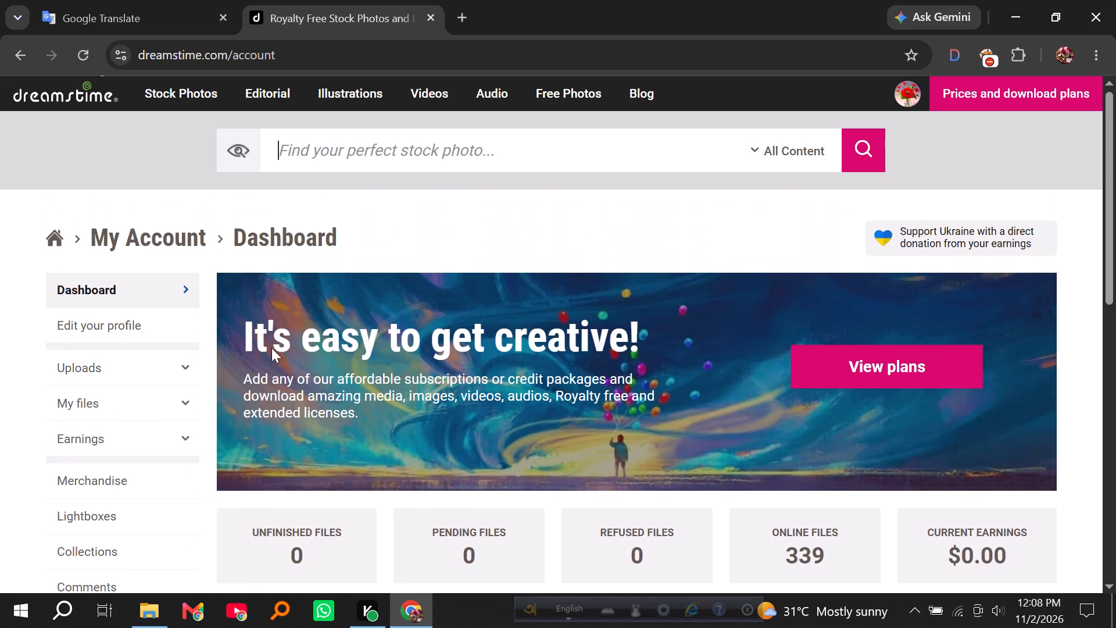
scroll(108, 404, down, 1)
click(101, 325)
scroll(105, 342, down, 2)
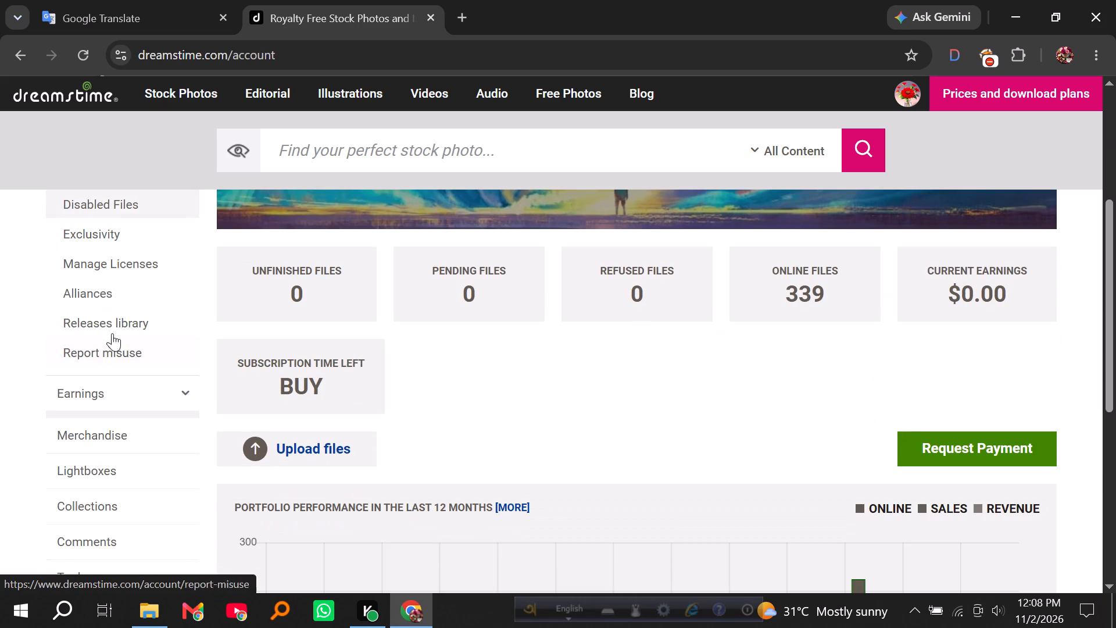
click(114, 262)
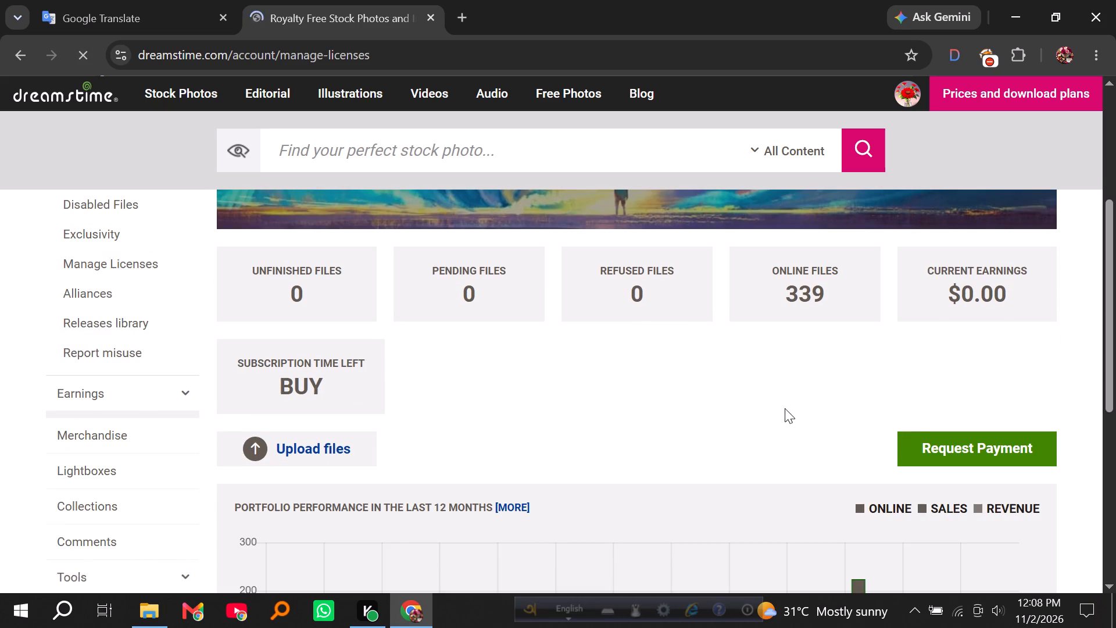
Examine the extended-license and price settings of the listed files on the Manage Licenses page.
scroll(786, 406, down, 16)
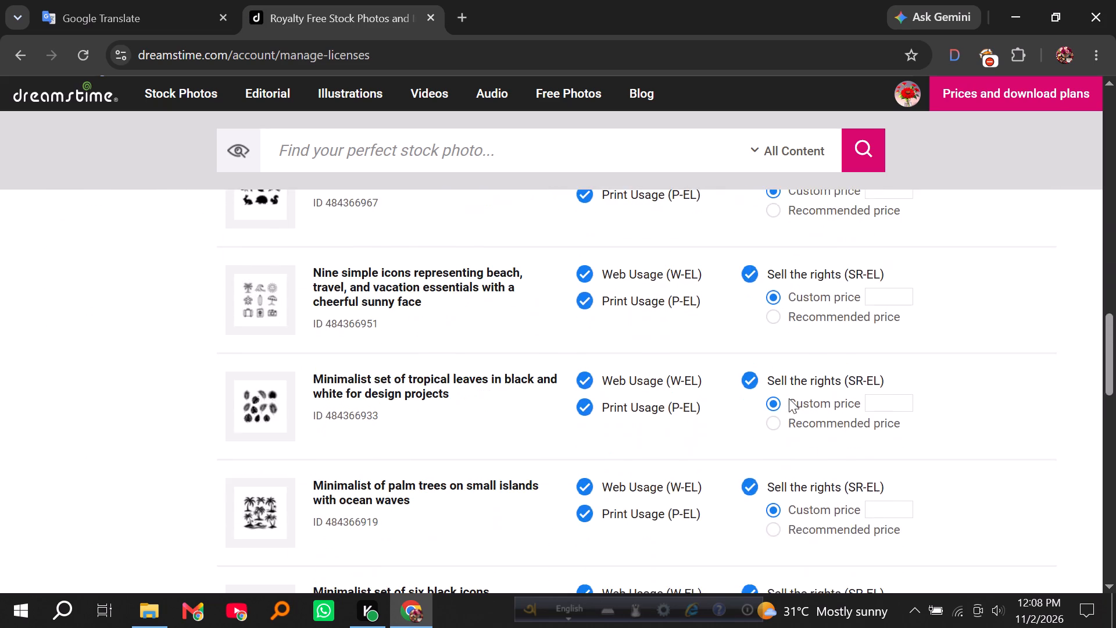
scroll(789, 398, down, 12)
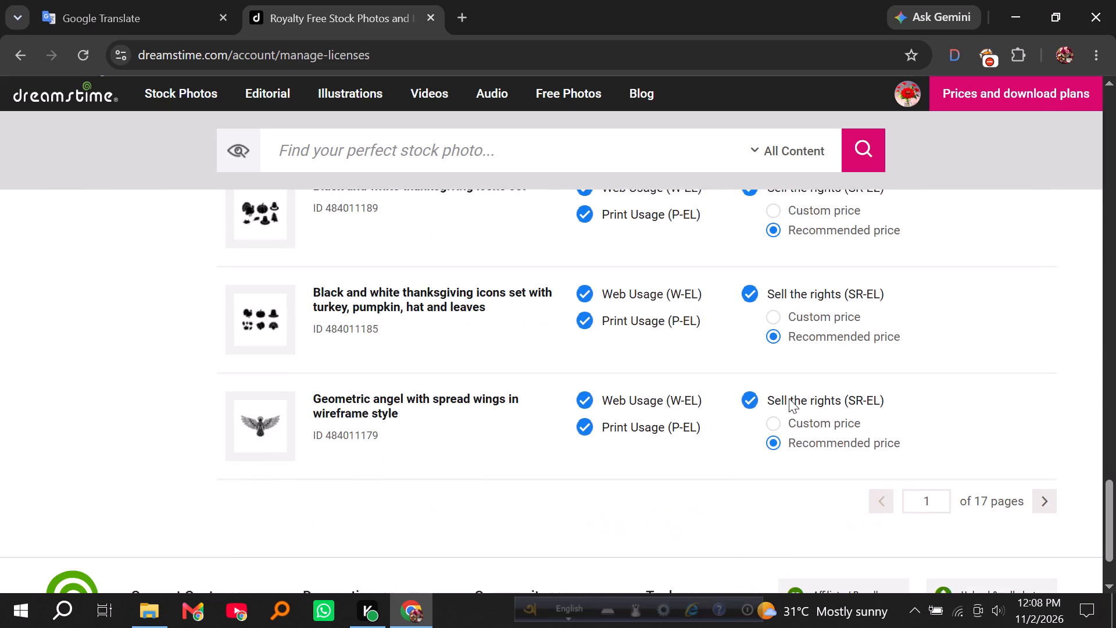
scroll(789, 398, up, 20)
scroll(789, 398, up, 4)
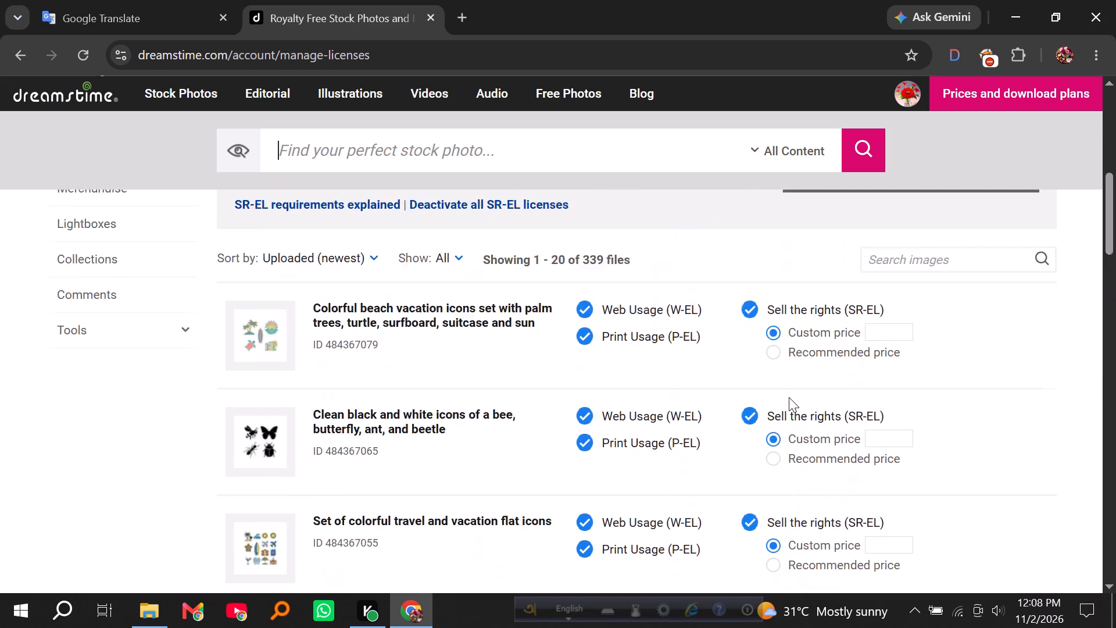
scroll(789, 397, up, 4)
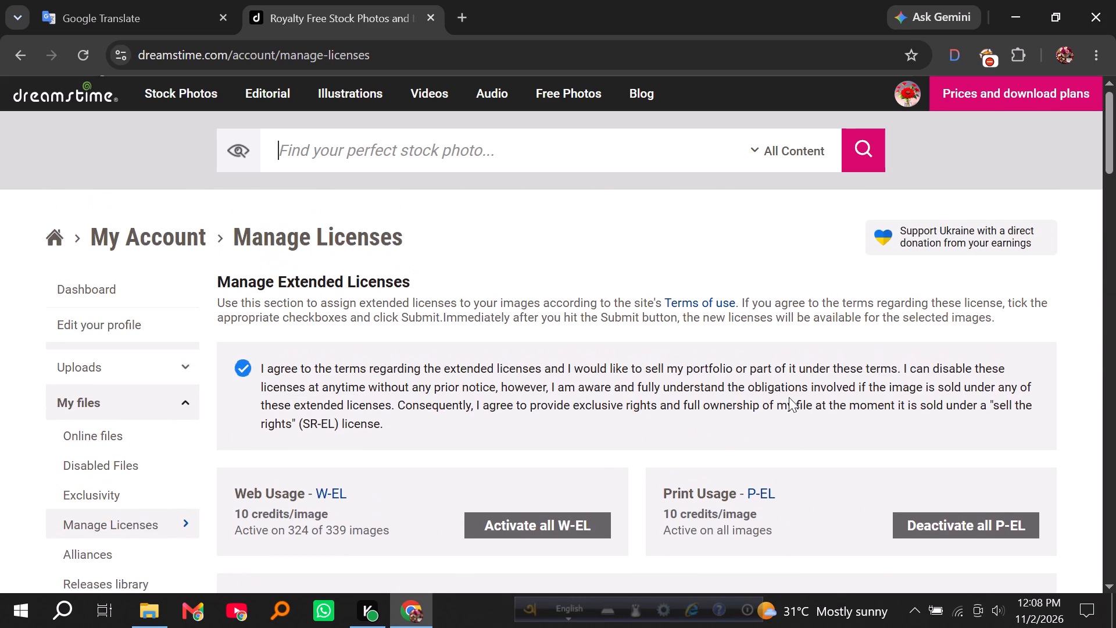
Activate the sell-the-rights (SR-EL) license for all files at the Recommended price.
scroll(789, 397, down, 3)
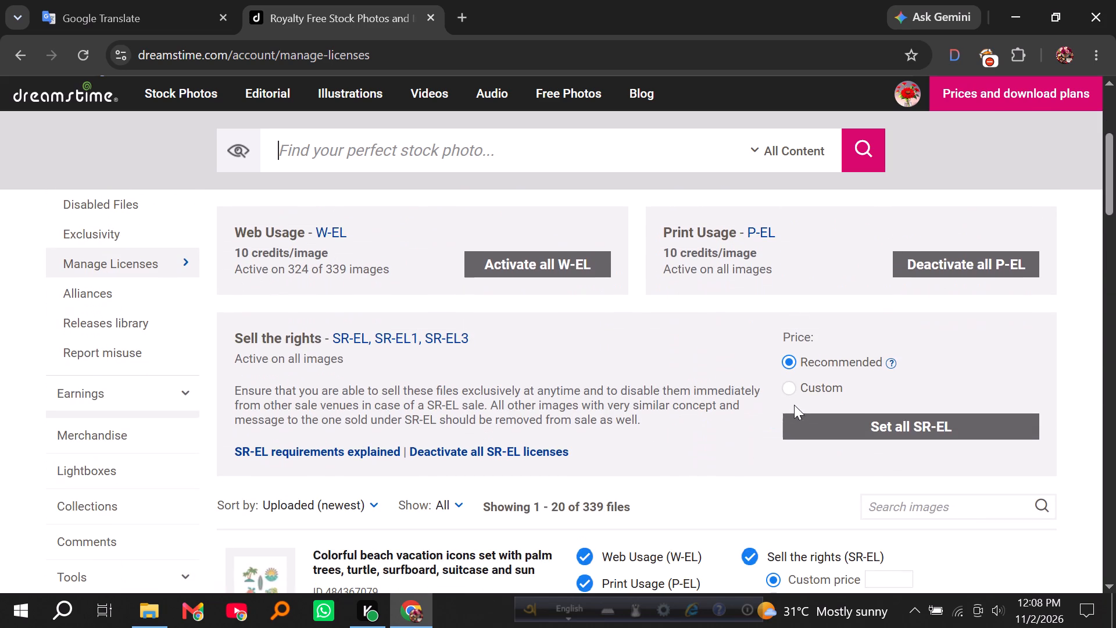
click(811, 420)
click(507, 364)
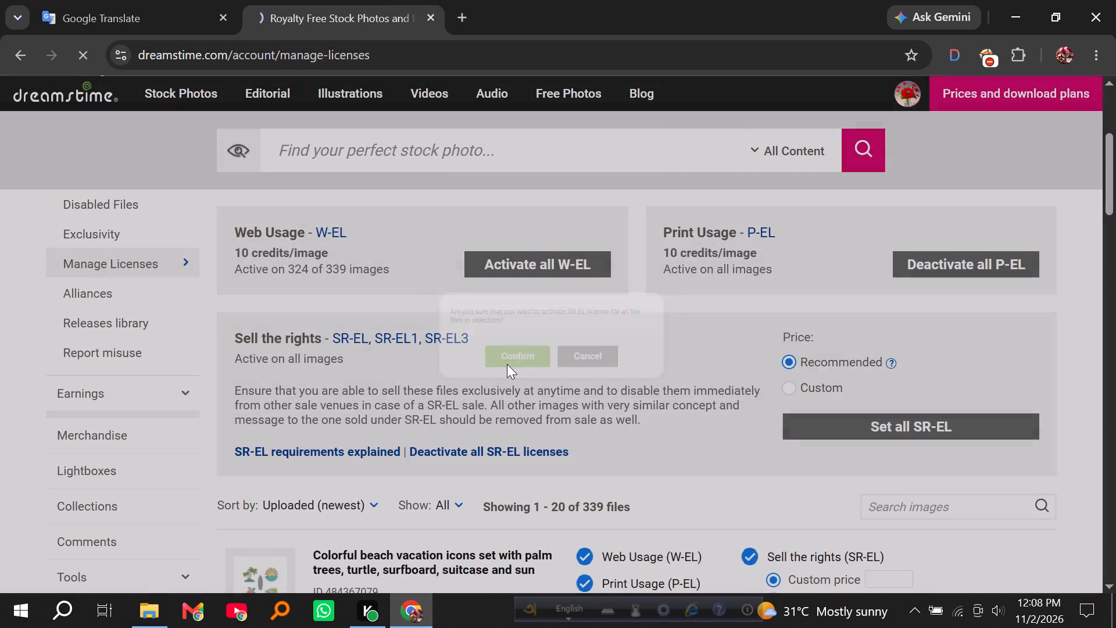
Examine the Web Usage, Print Usage and sell-the-rights settings and pricing options across the listed files.
scroll(466, 344, down, 1)
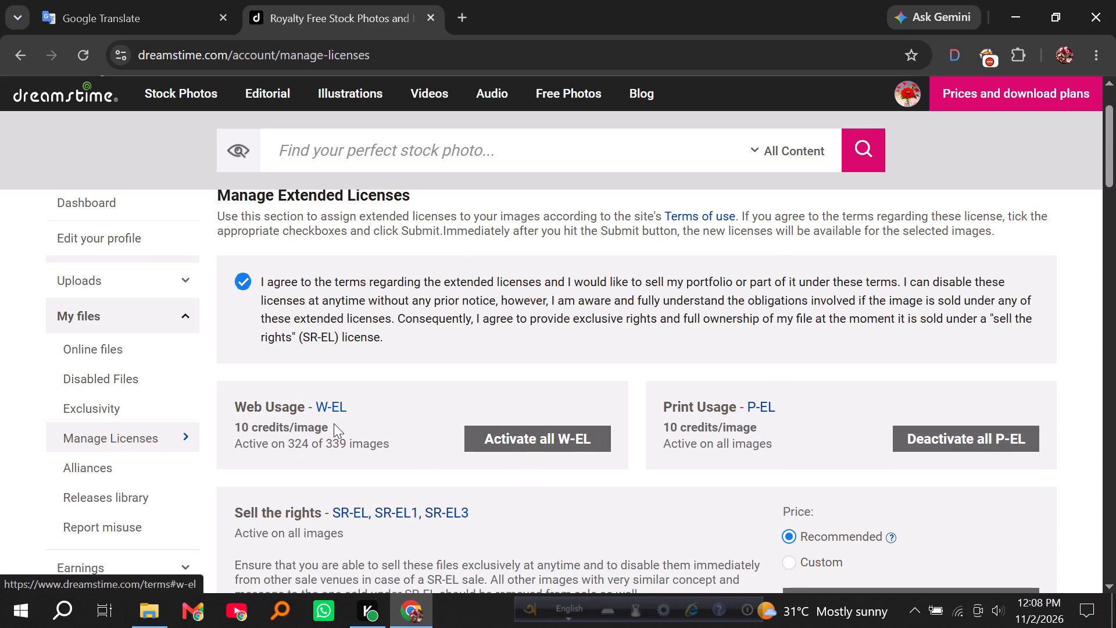
scroll(342, 427, down, 1)
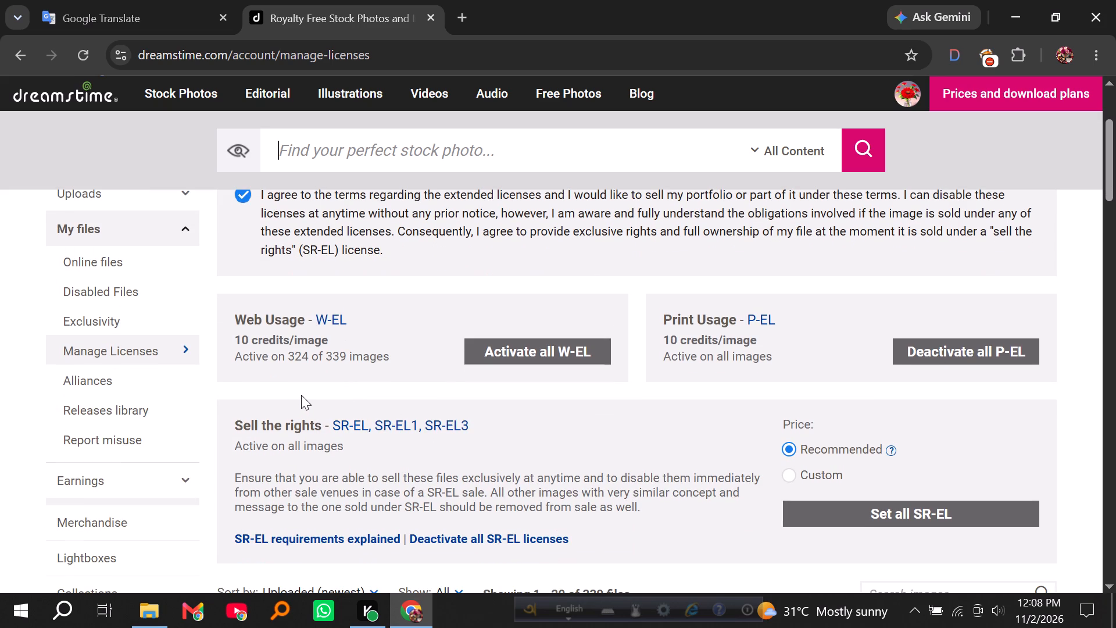
scroll(301, 395, down, 1)
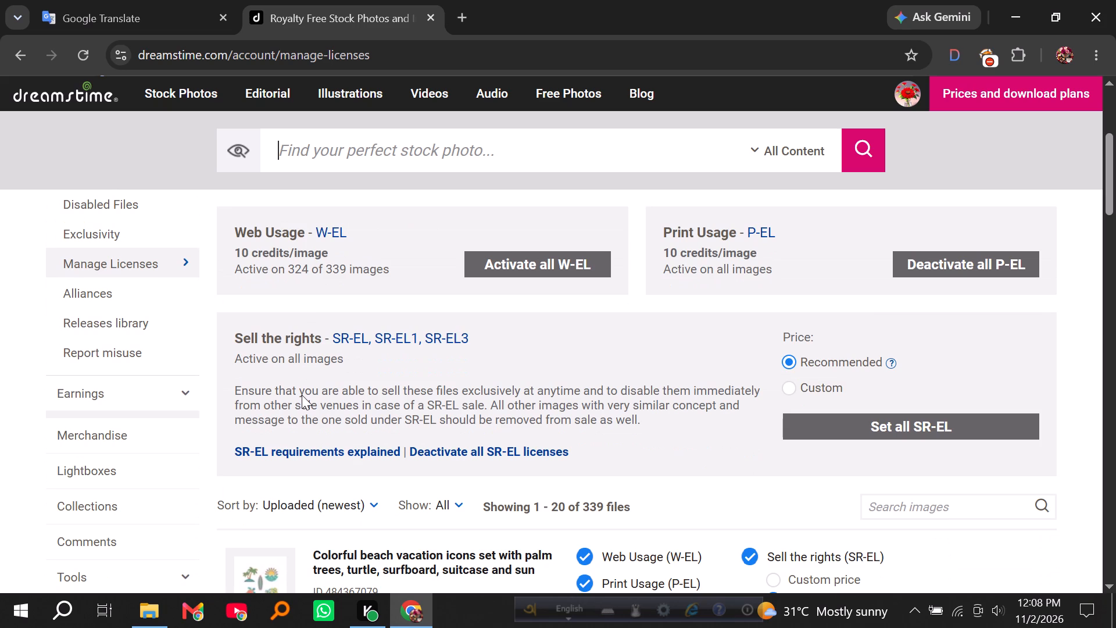
scroll(304, 395, up, 1)
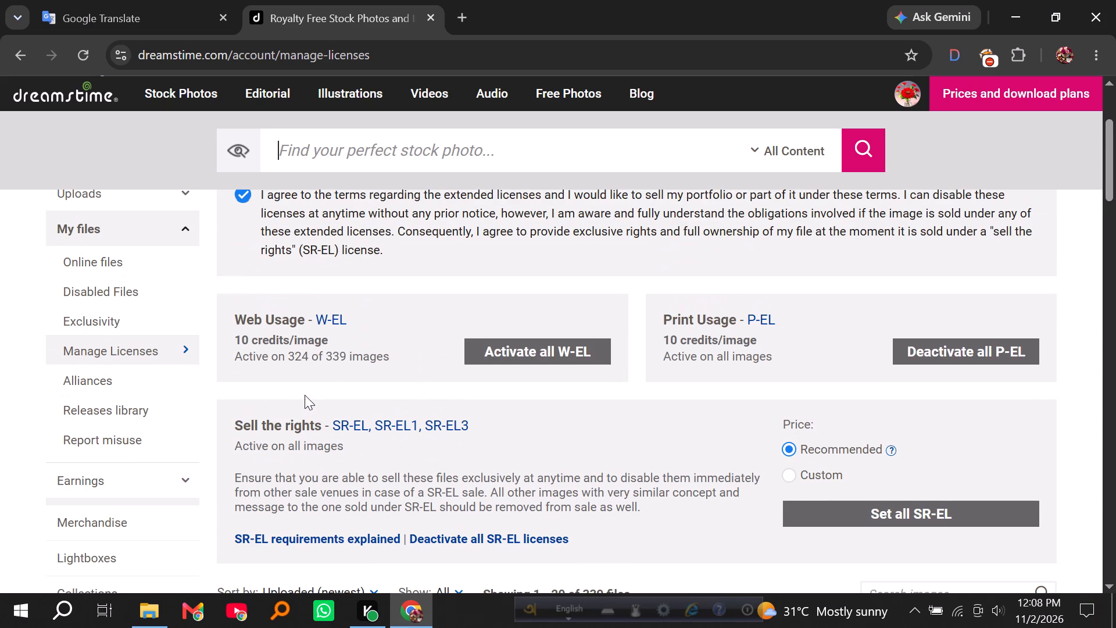
scroll(306, 395, up, 2)
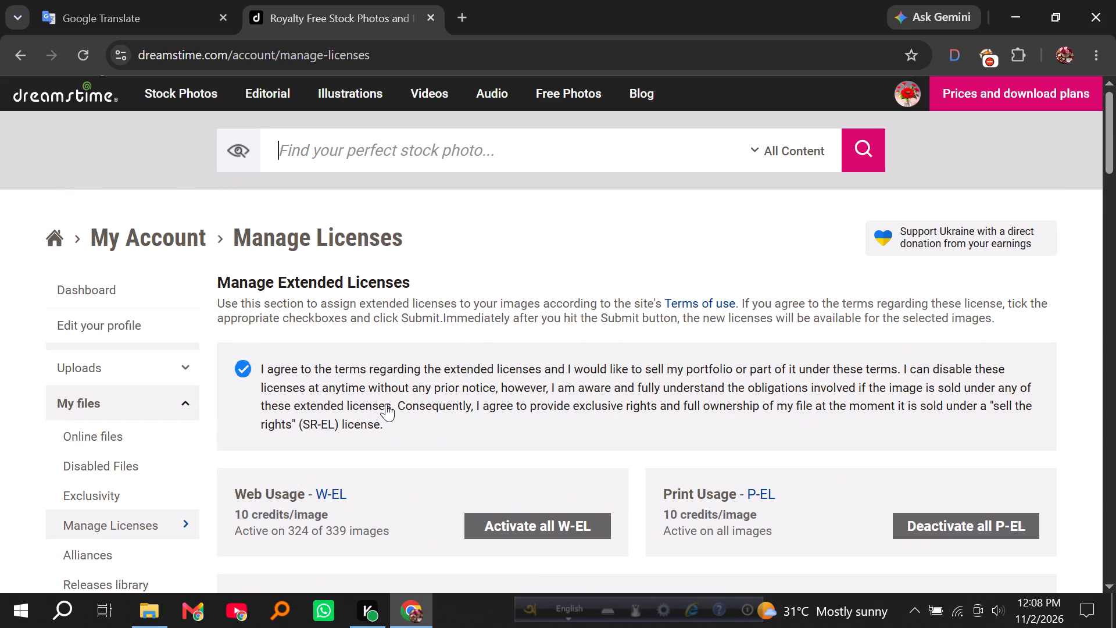
scroll(386, 404, up, 3)
scroll(387, 406, down, 17)
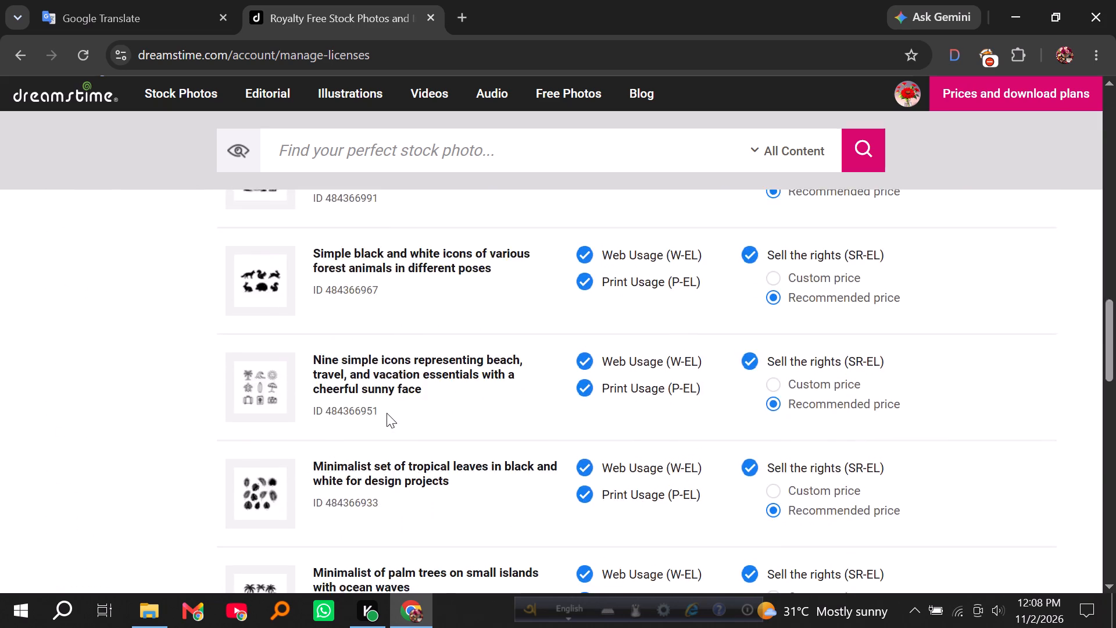
scroll(387, 413, down, 12)
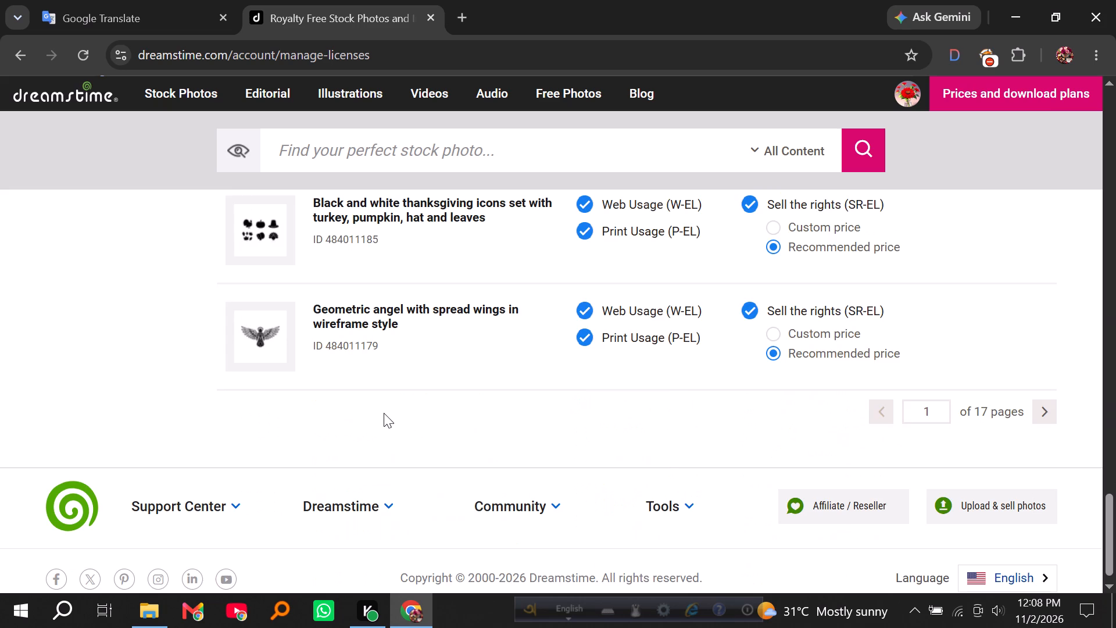
scroll(384, 413, up, 16)
scroll(384, 413, up, 10)
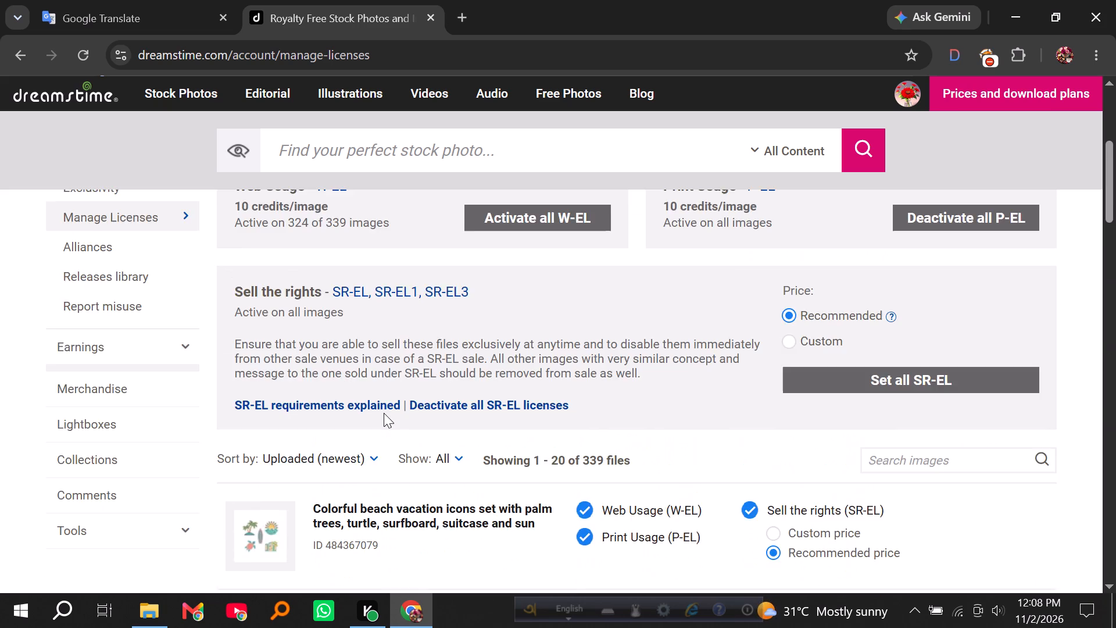
scroll(384, 413, up, 8)
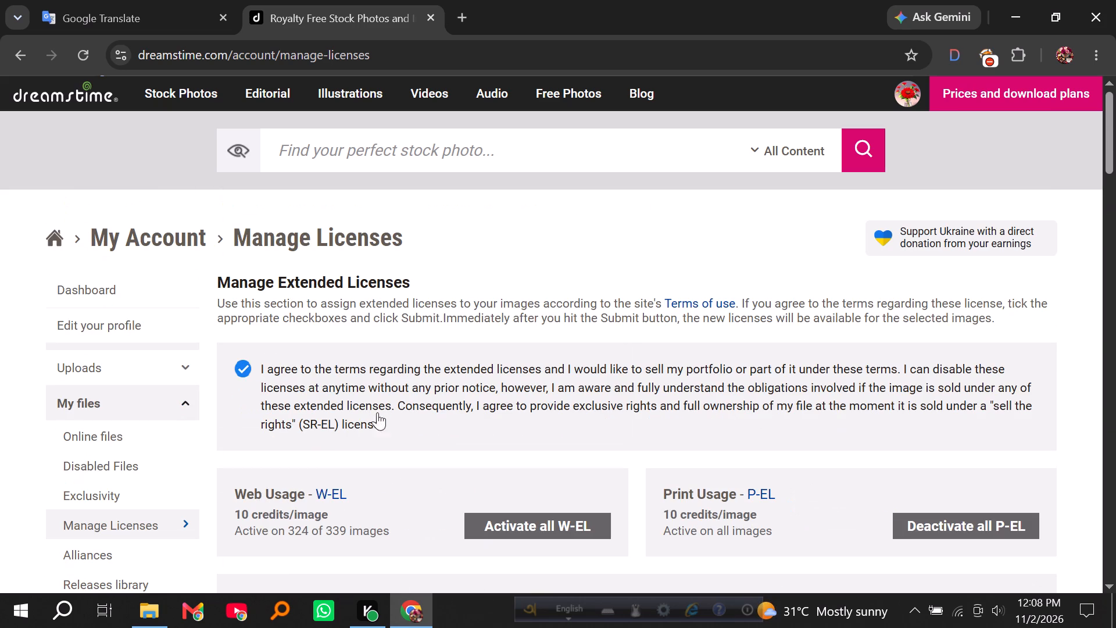
click(79, 60)
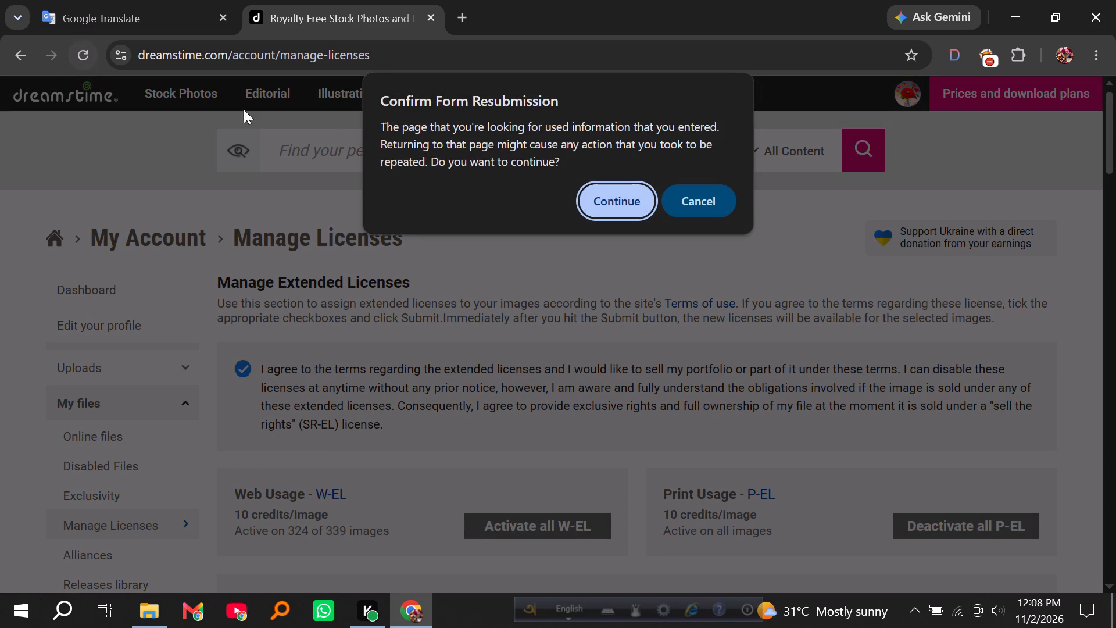
click(691, 199)
Apply the SR-EL license at the Recommended price to all files once more.
scroll(416, 257, down, 2)
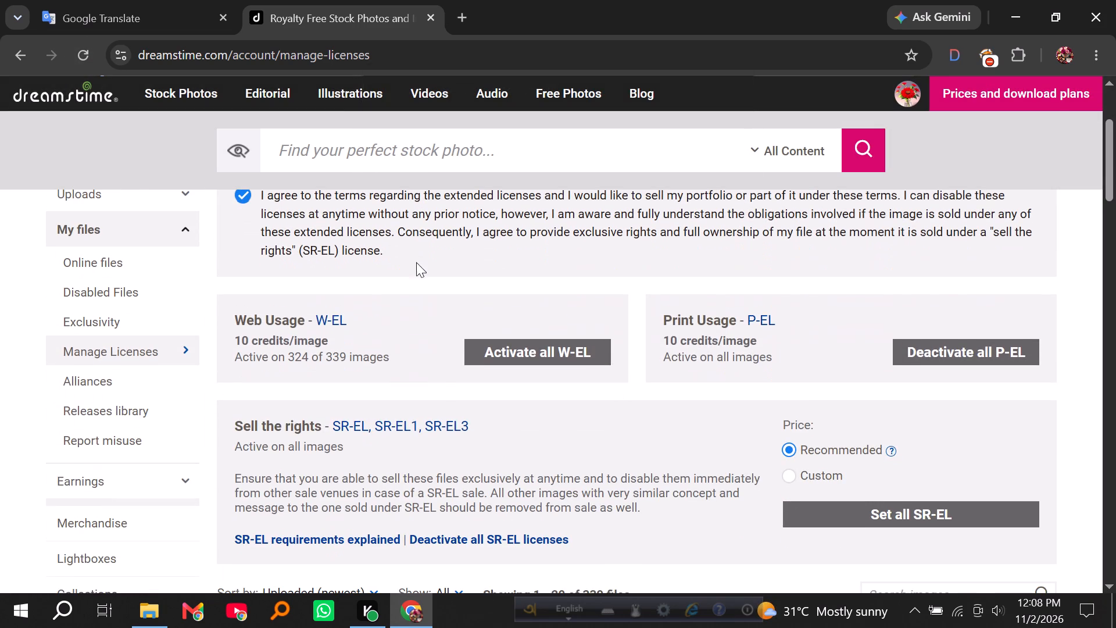
scroll(536, 381, down, 3)
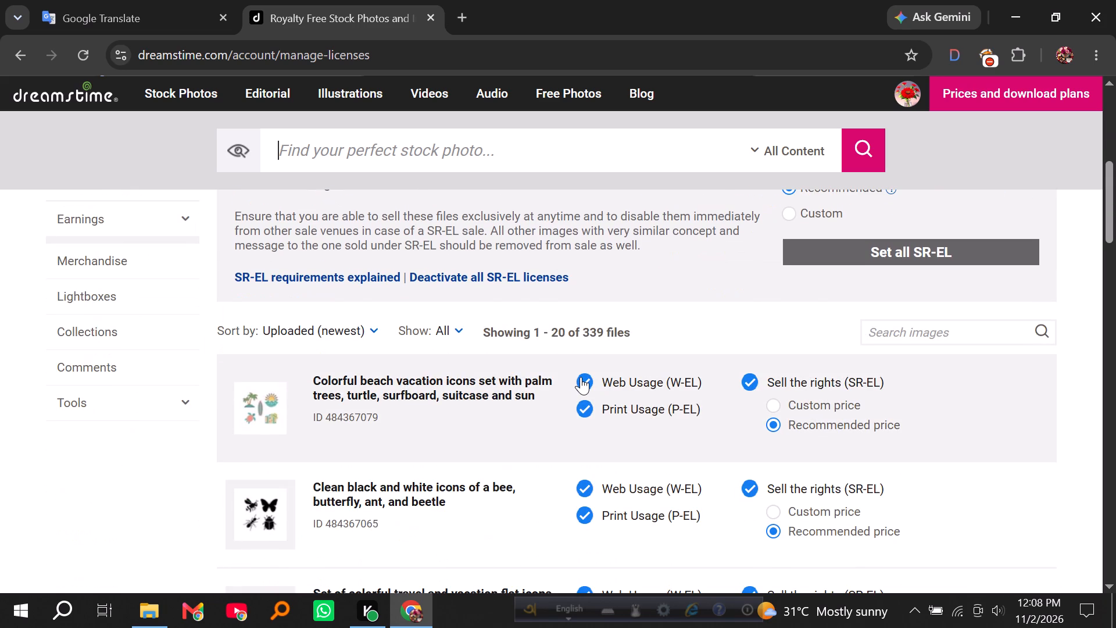
scroll(749, 354, up, 1)
click(849, 340)
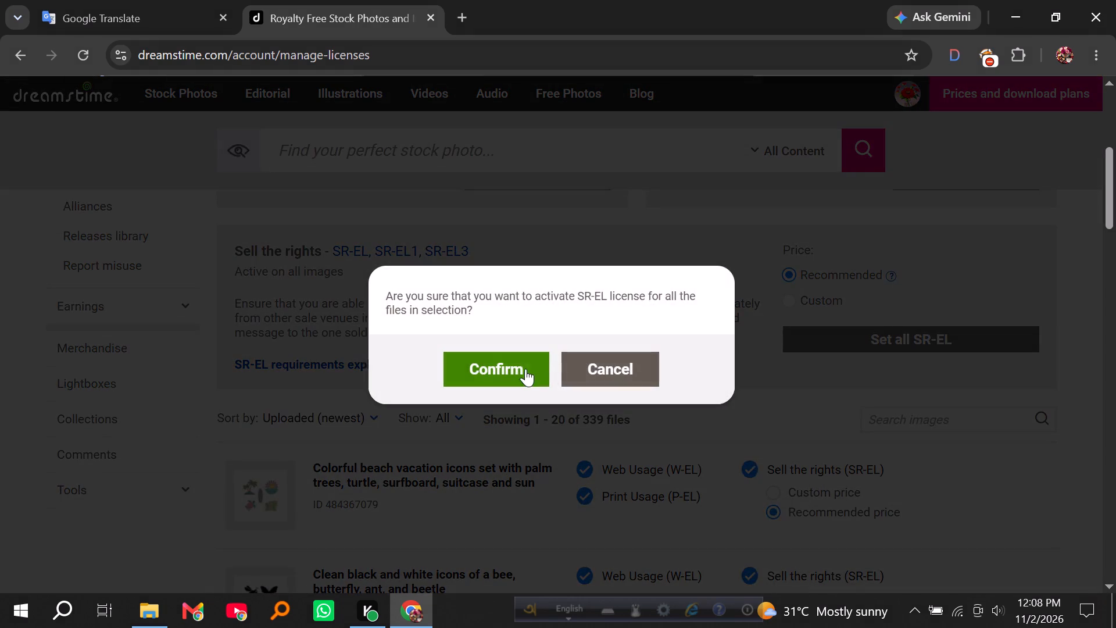
click(525, 369)
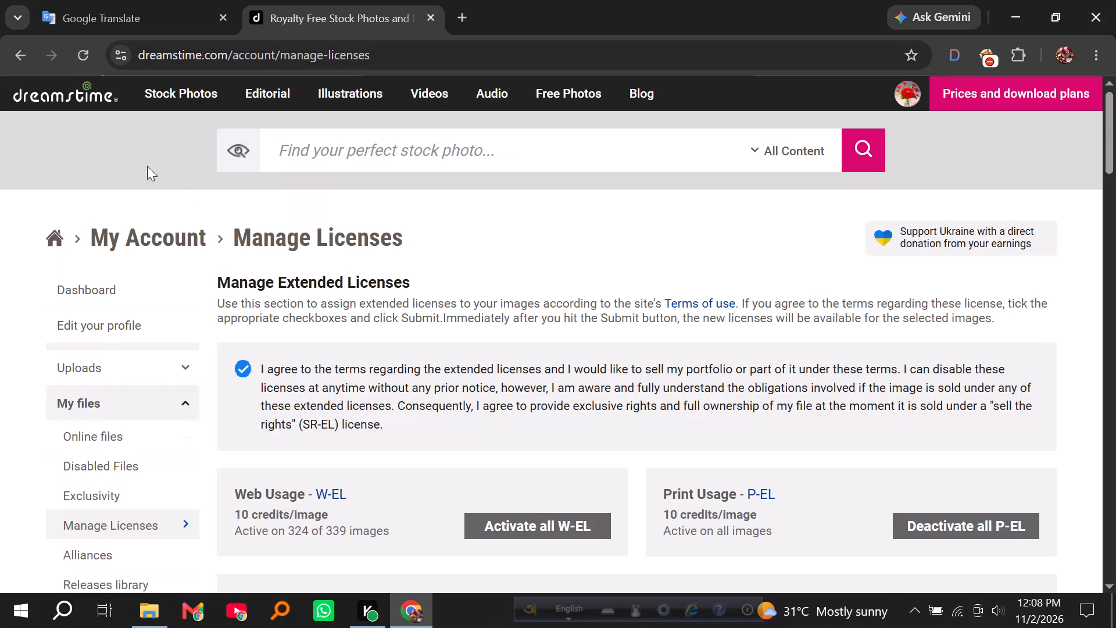
Reload the Manage Licenses page with form resubmission and check the price option of the listed files.
click(83, 60)
click(597, 195)
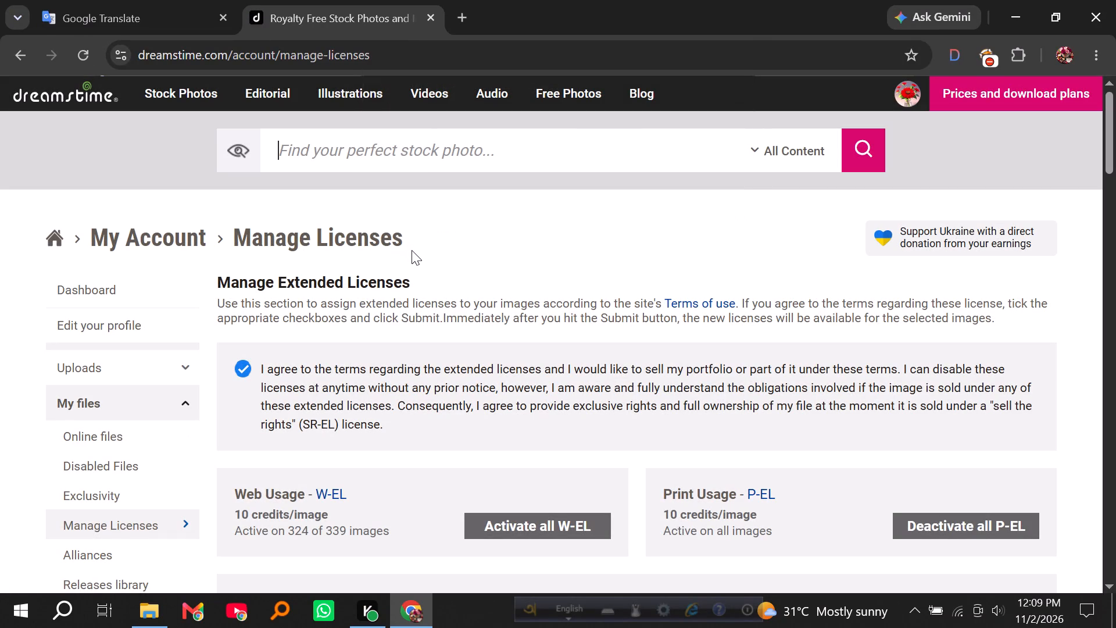
scroll(549, 262, down, 11)
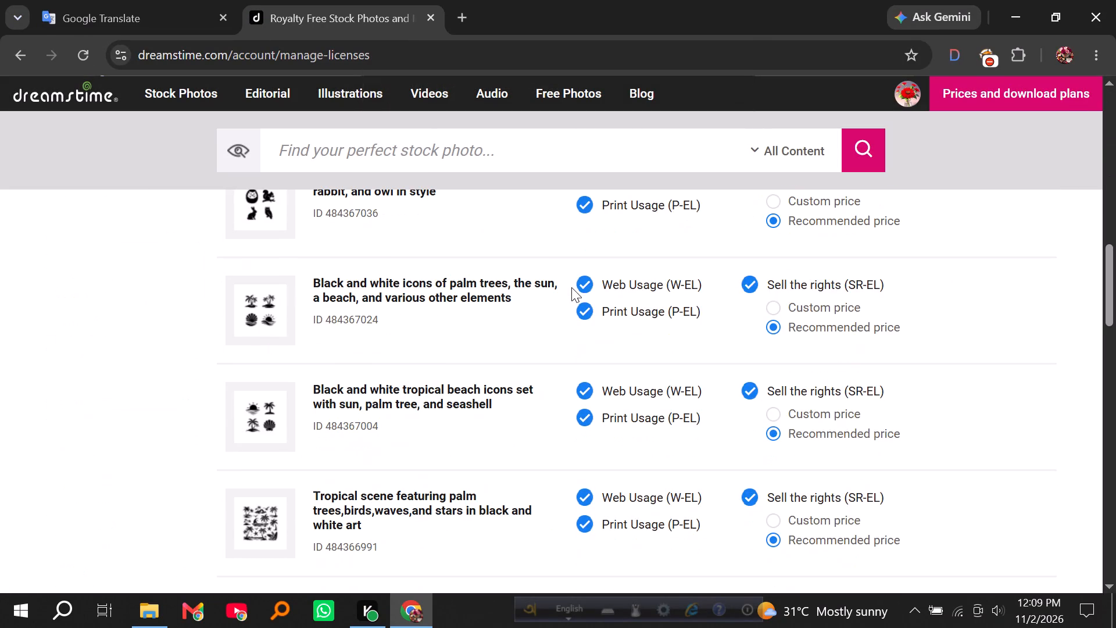
scroll(575, 291, down, 6)
Close the Dreamstime tab.
click(425, 19)
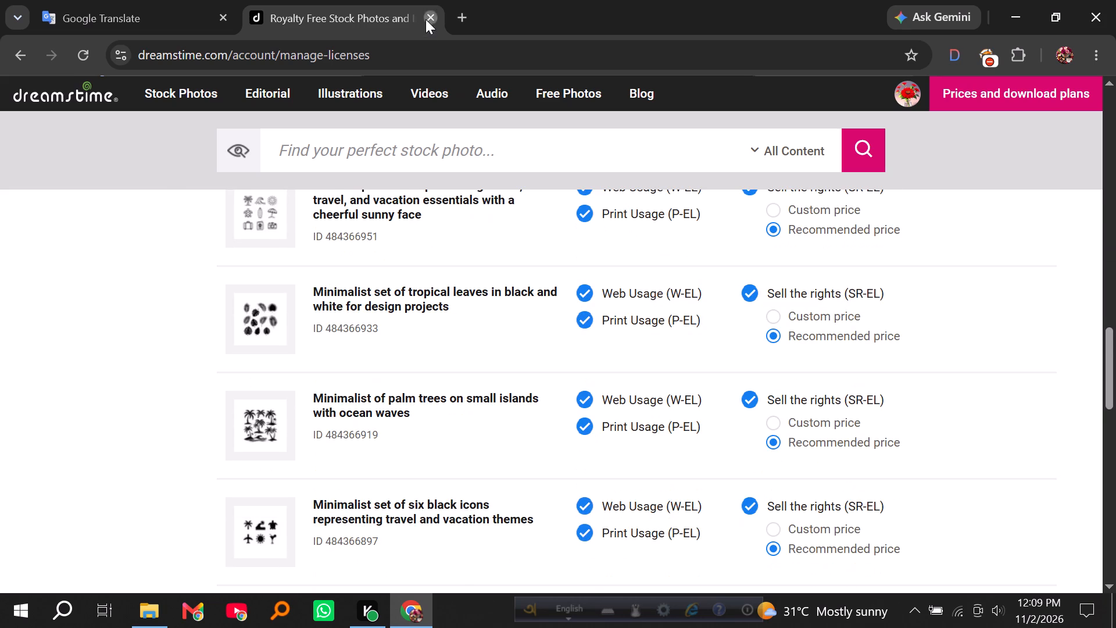
scroll(332, 291, down, 4)
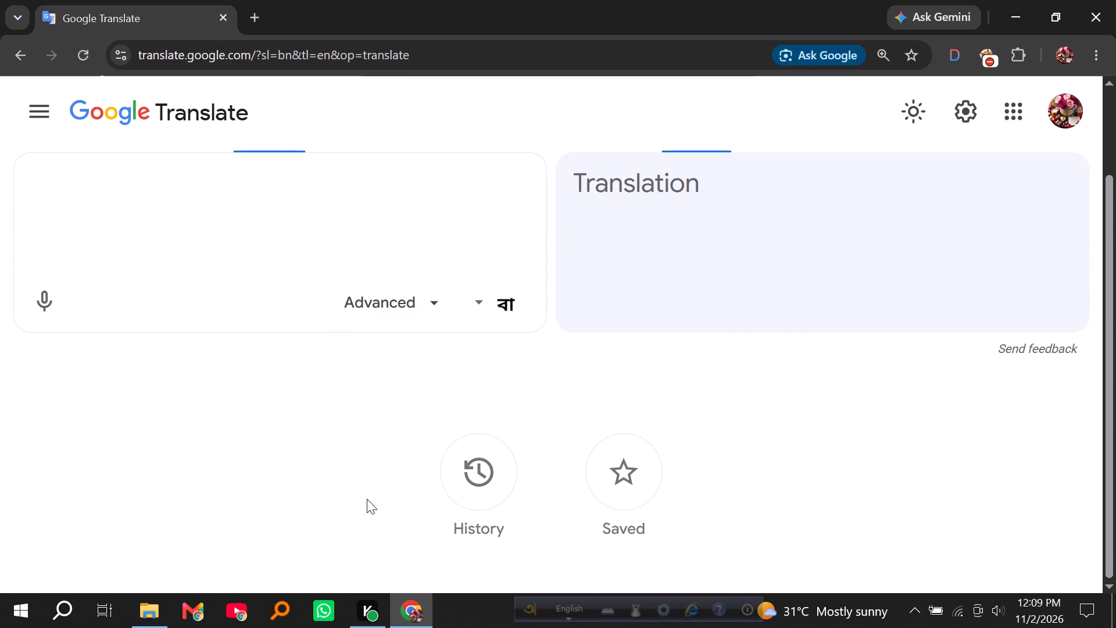
Switch to File Explorer and delete all the EPS and image files in the জমা দিবো folder, keeping the freepik and মেটা ডাটা subfolders.
click(153, 610)
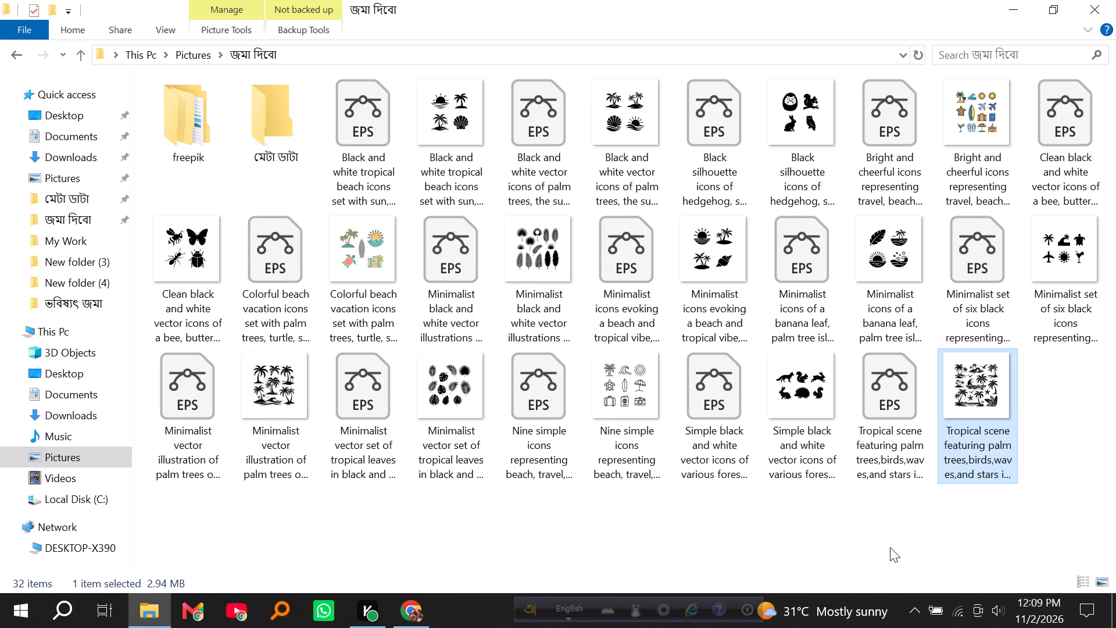
click(891, 547)
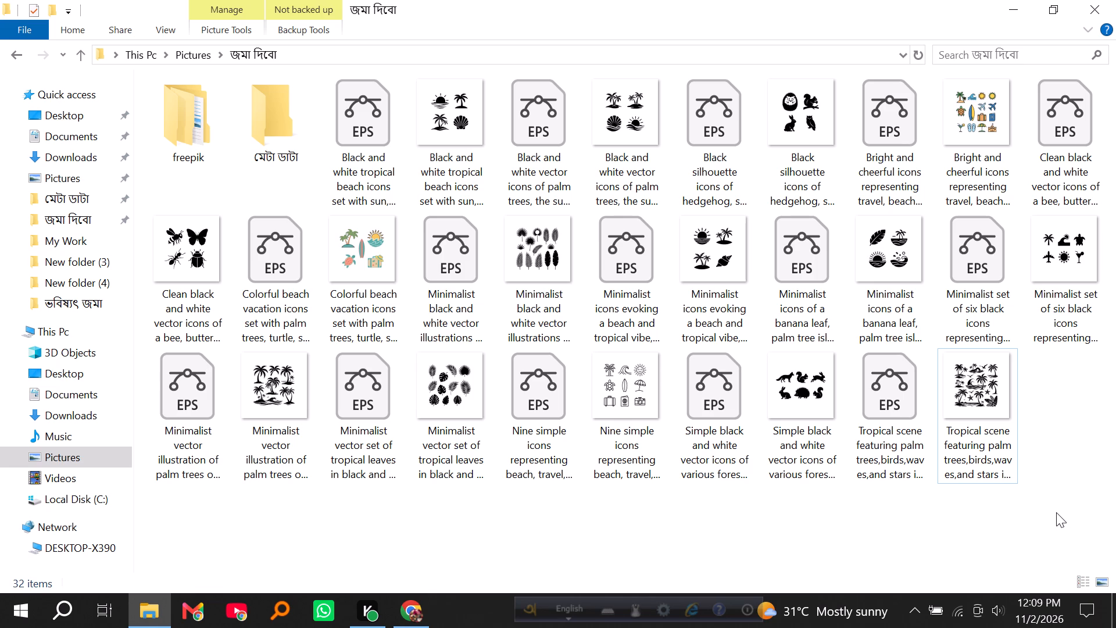
drag(1084, 538, 1046, 486)
drag(1046, 486, 371, 115)
key(Delete)
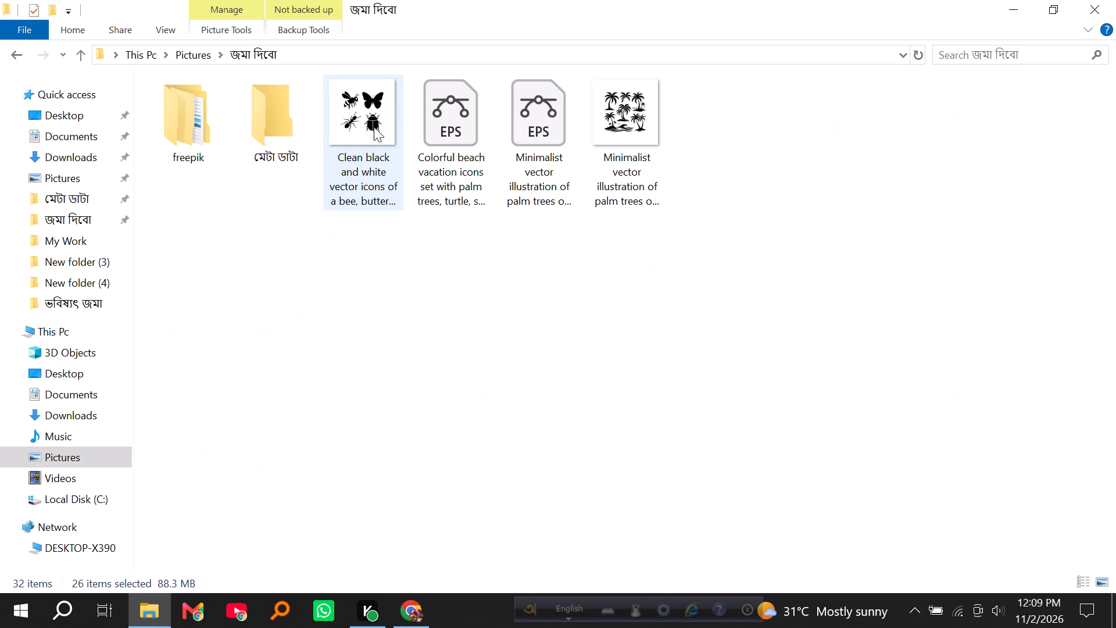
drag(728, 280, 344, 110)
key(Delete)
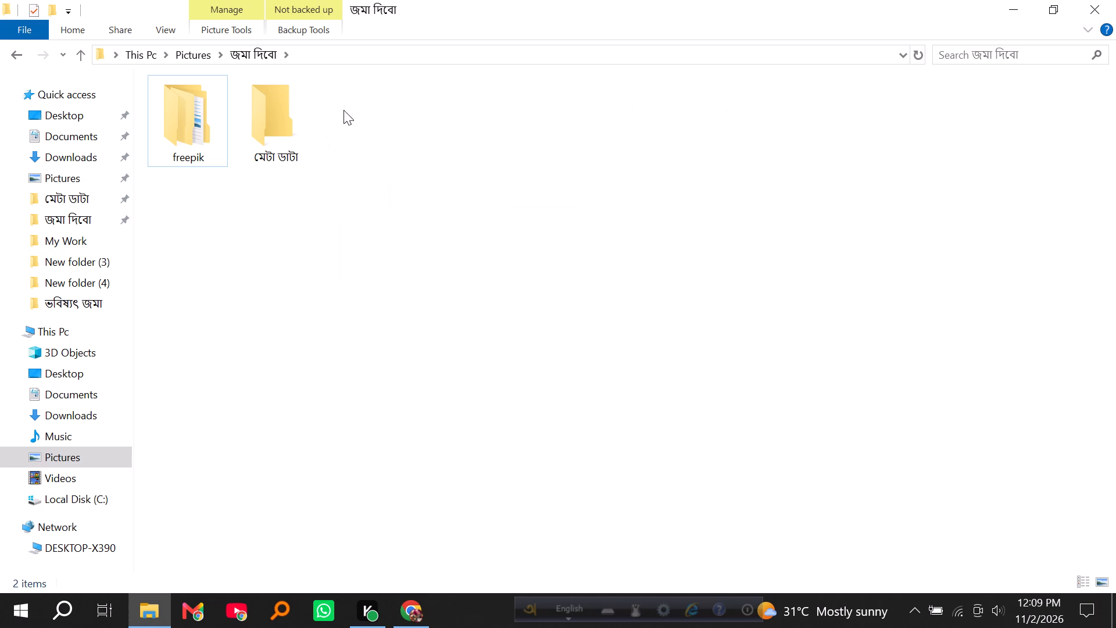
Look inside the freepik folder and return to the জমা দিবো folder.
click(196, 138)
click(336, 145)
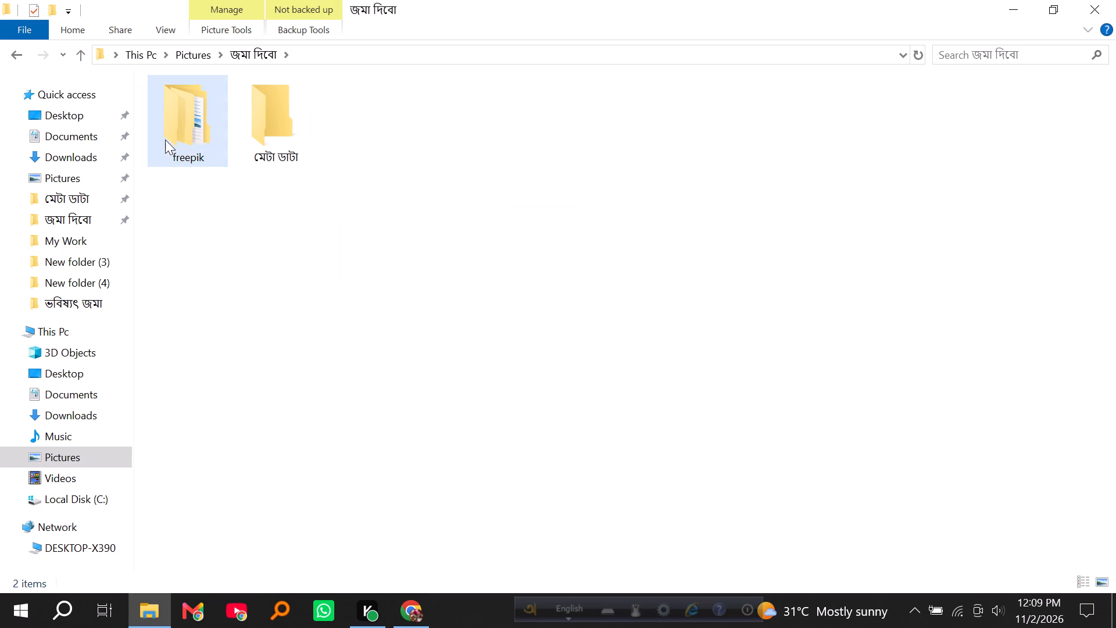
double_click(165, 140)
double_click(201, 136)
double_click(10, 53)
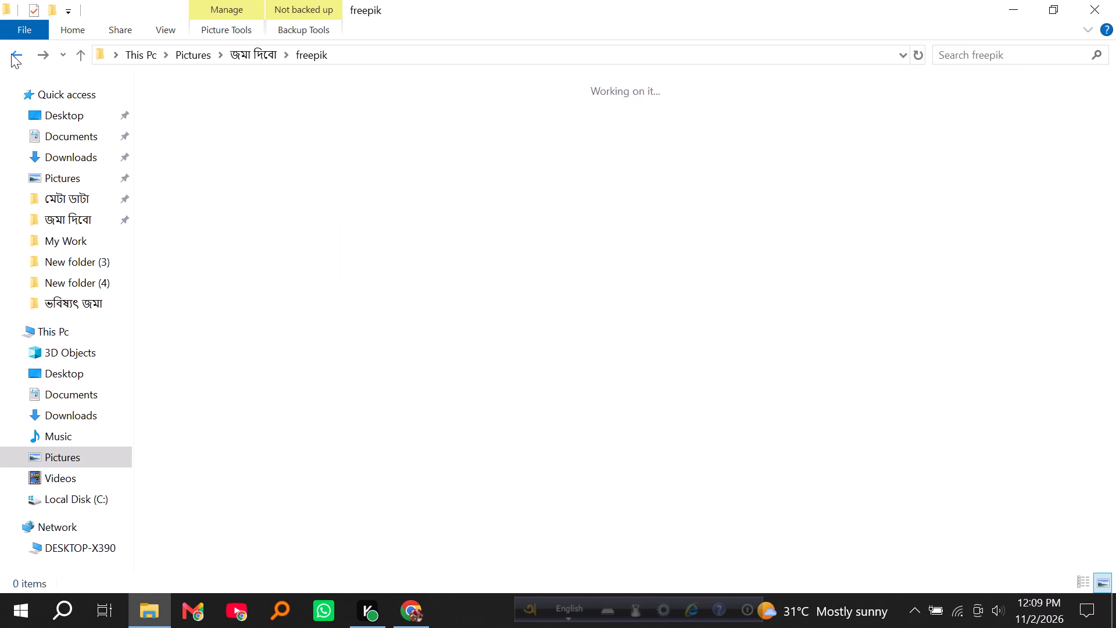
click(220, 174)
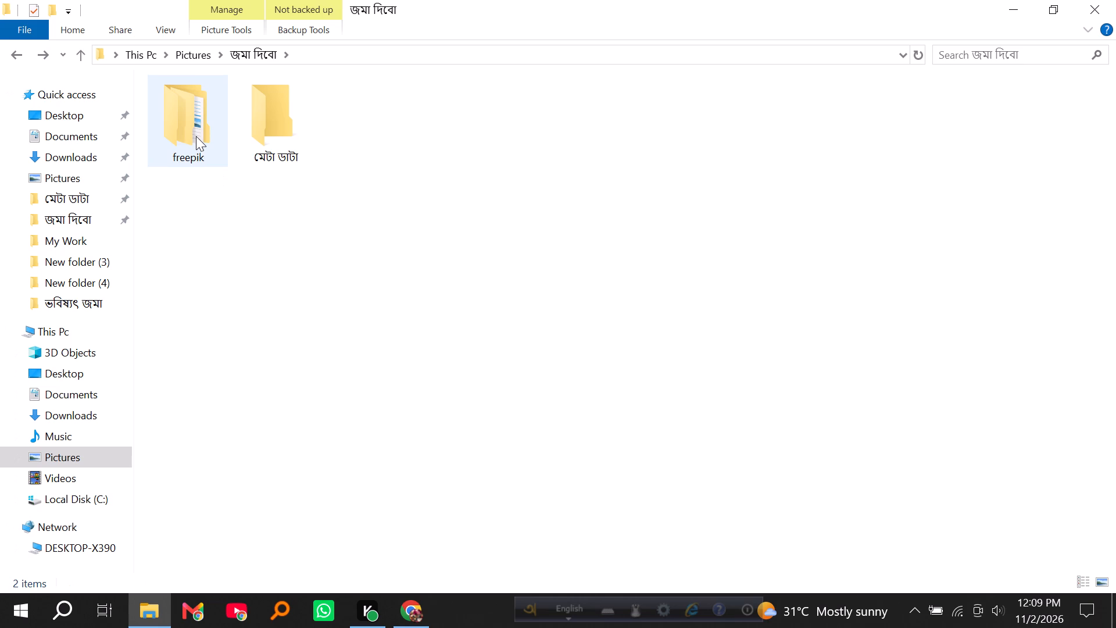
Delete the freepik folder from the জমা দিবো folder, keeping the মেটা ডাটা folder.
click(196, 136)
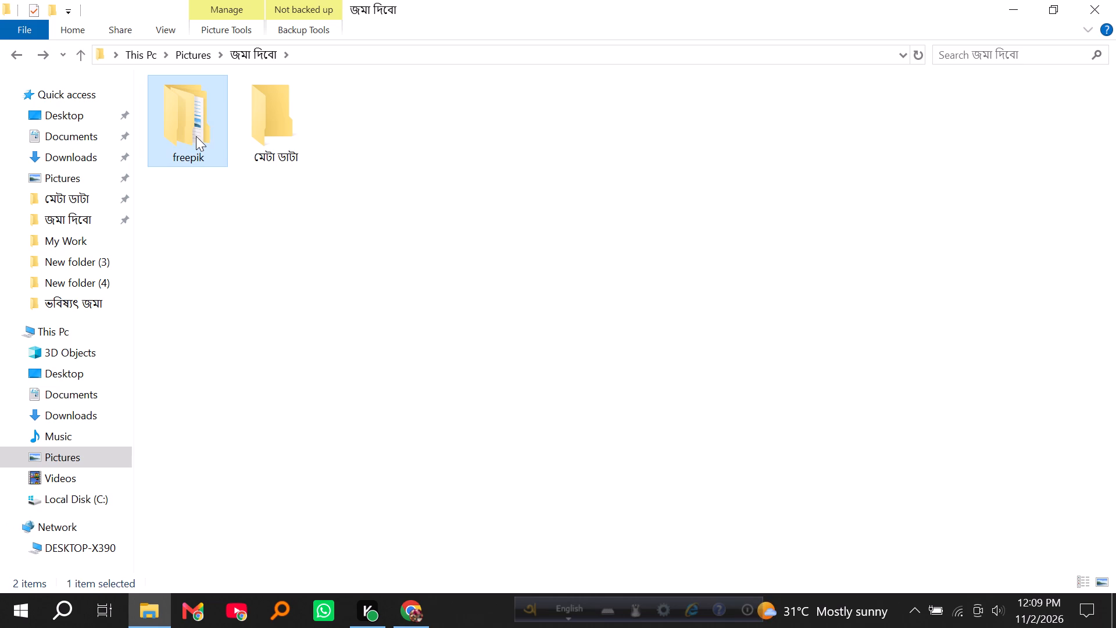
key(Delete)
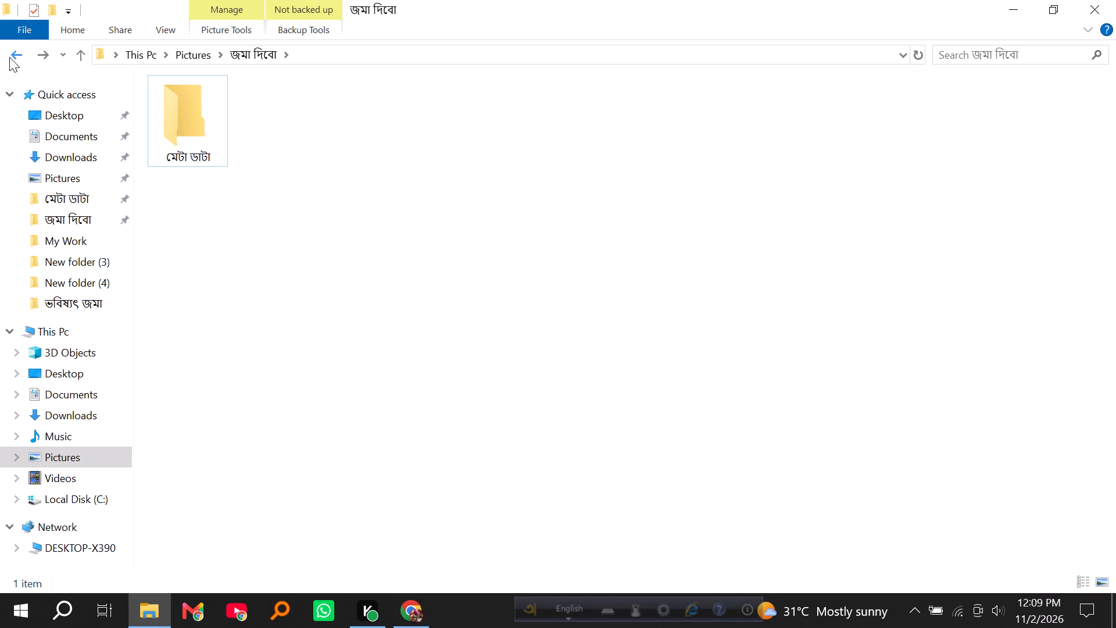
Return to the Pictures folder and look over its files and folders.
click(9, 57)
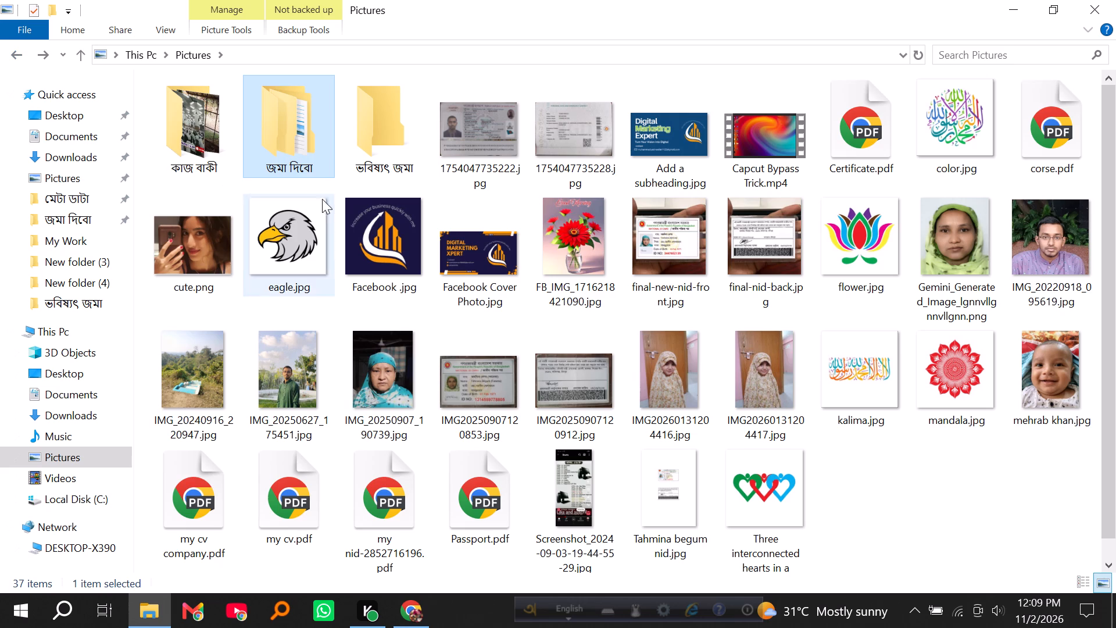
click(384, 245)
scroll(387, 247, down, 3)
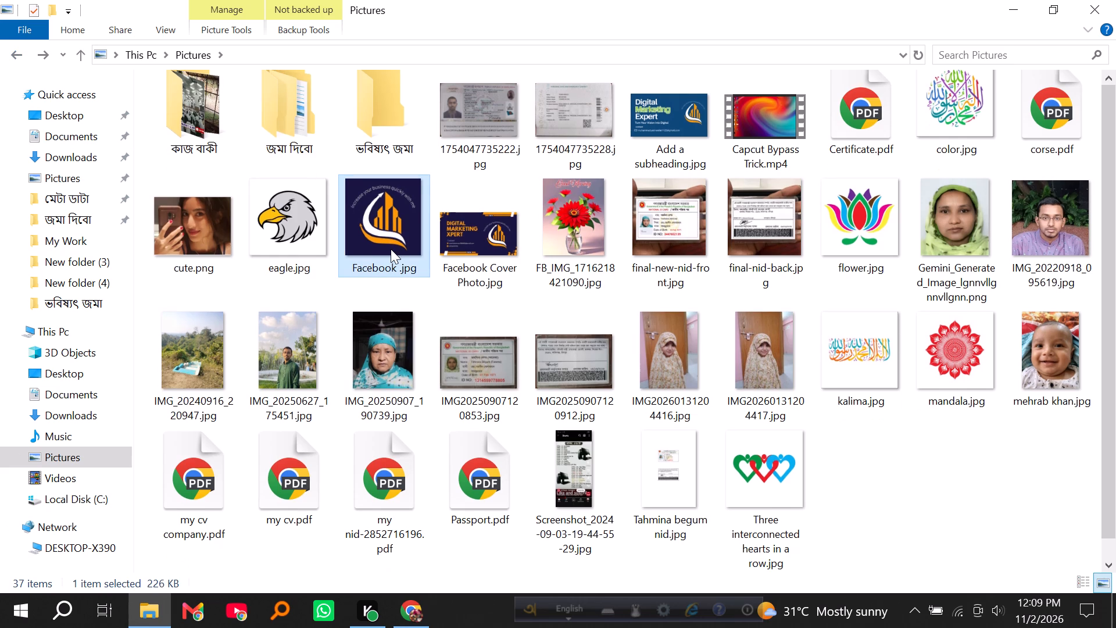
scroll(391, 249, up, 2)
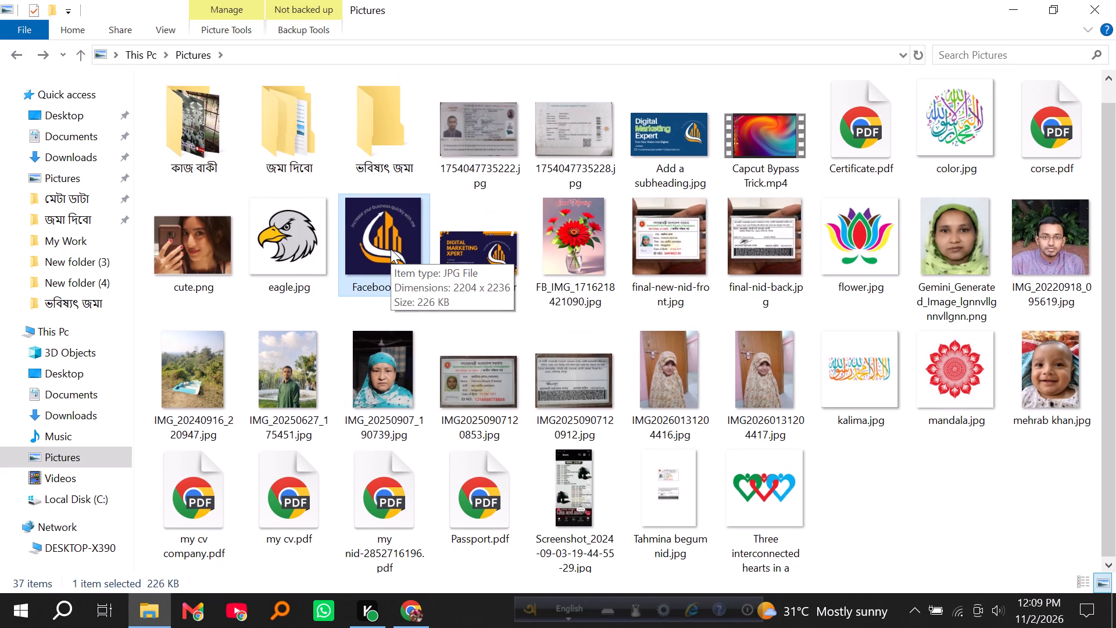
Switch to Chrome and open YouTube in a new tab.
click(414, 608)
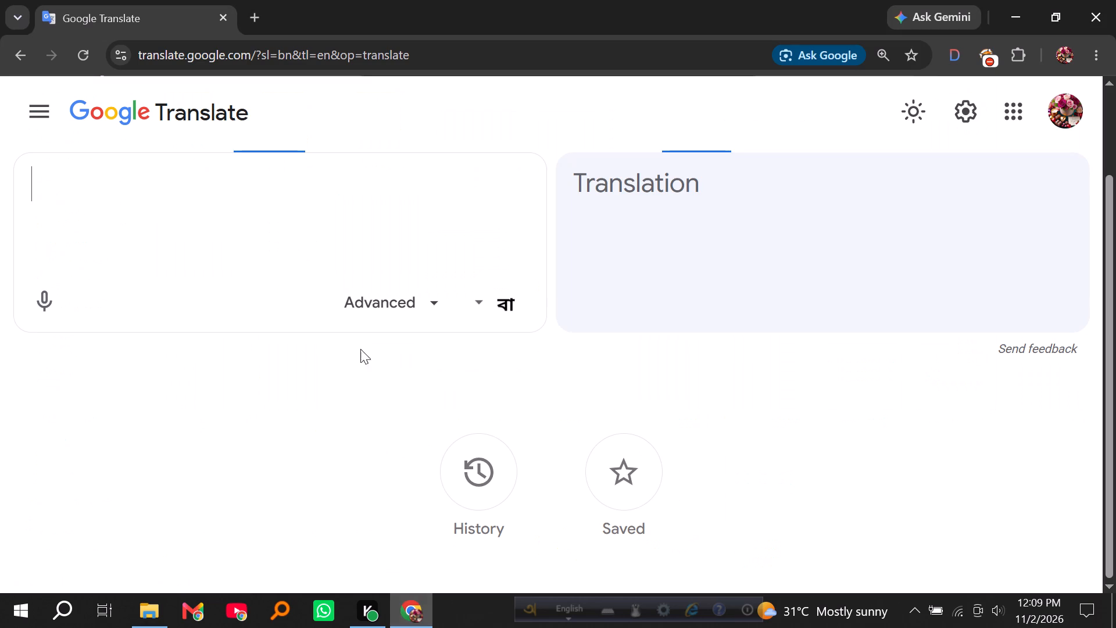
click(252, 19)
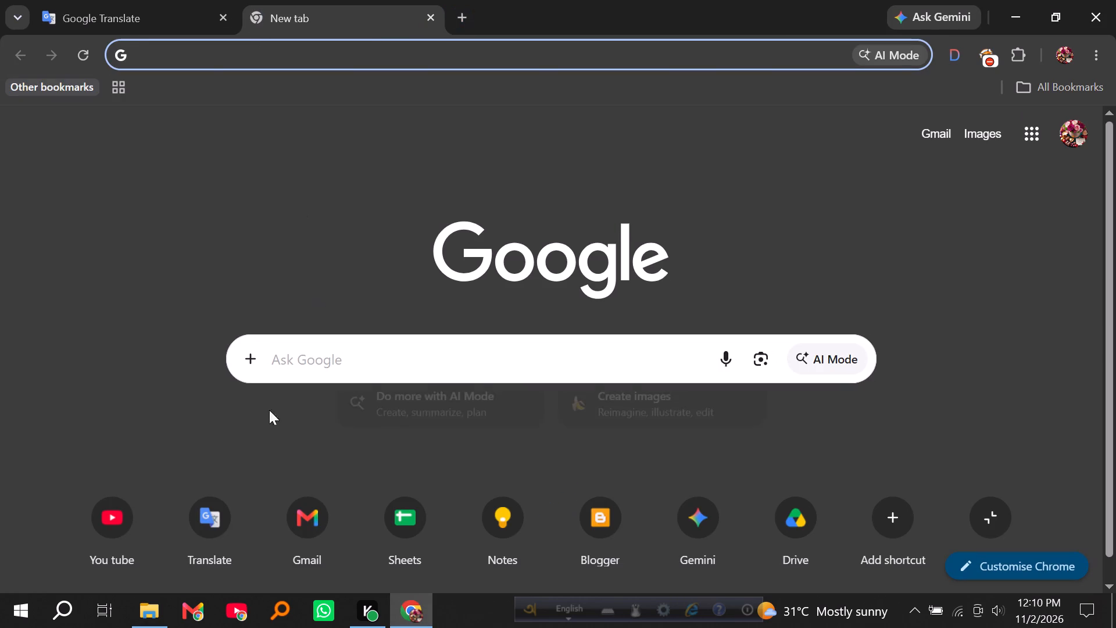
click(119, 529)
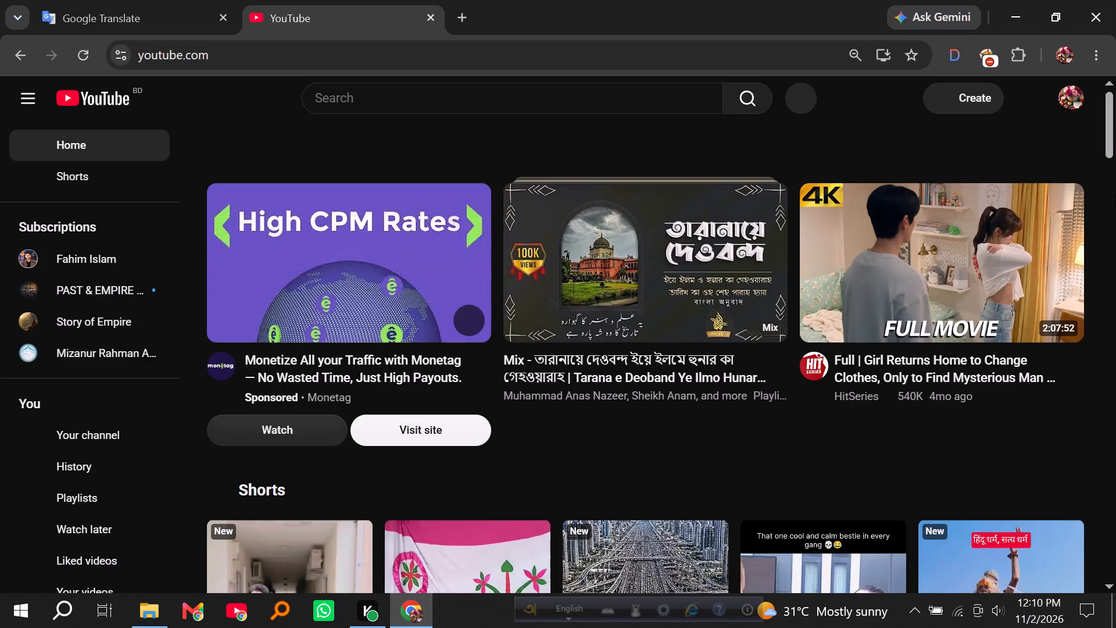
Skim through the inline preview of the "Full | Girl Returns Home to Change Clothes" video on the YouTube home feed.
scroll(1115, 192, down, 1)
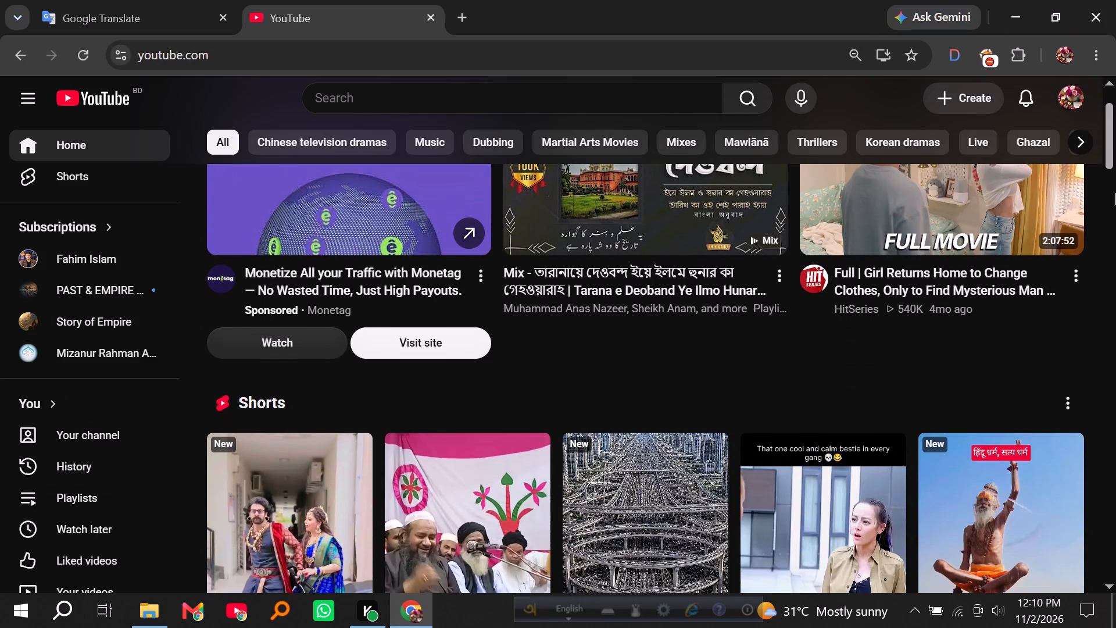
scroll(1114, 191, up, 1)
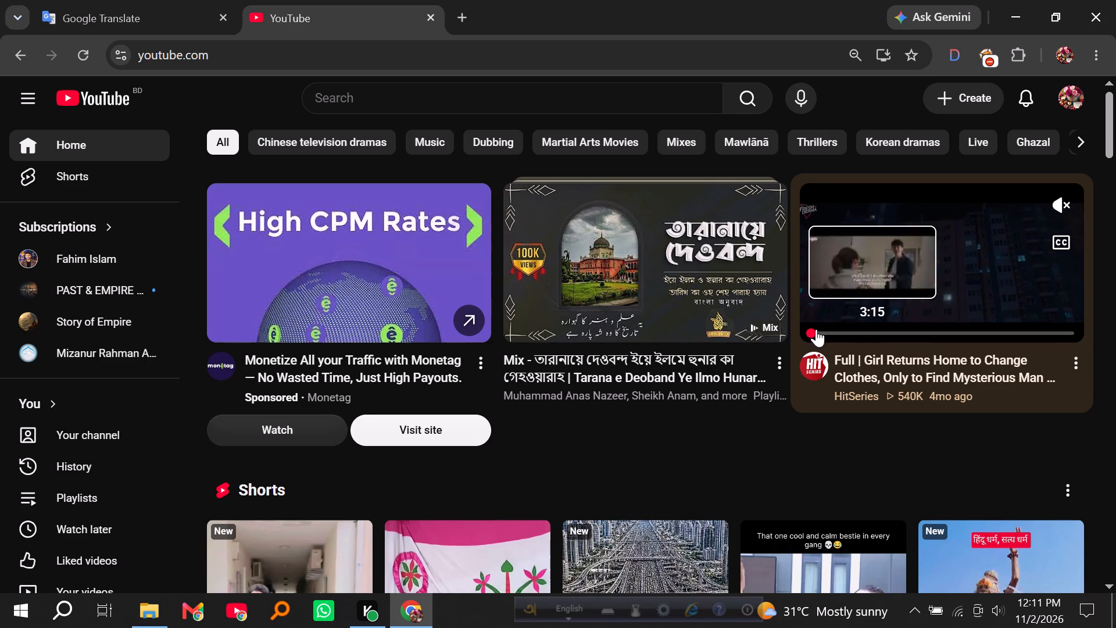
click(816, 329)
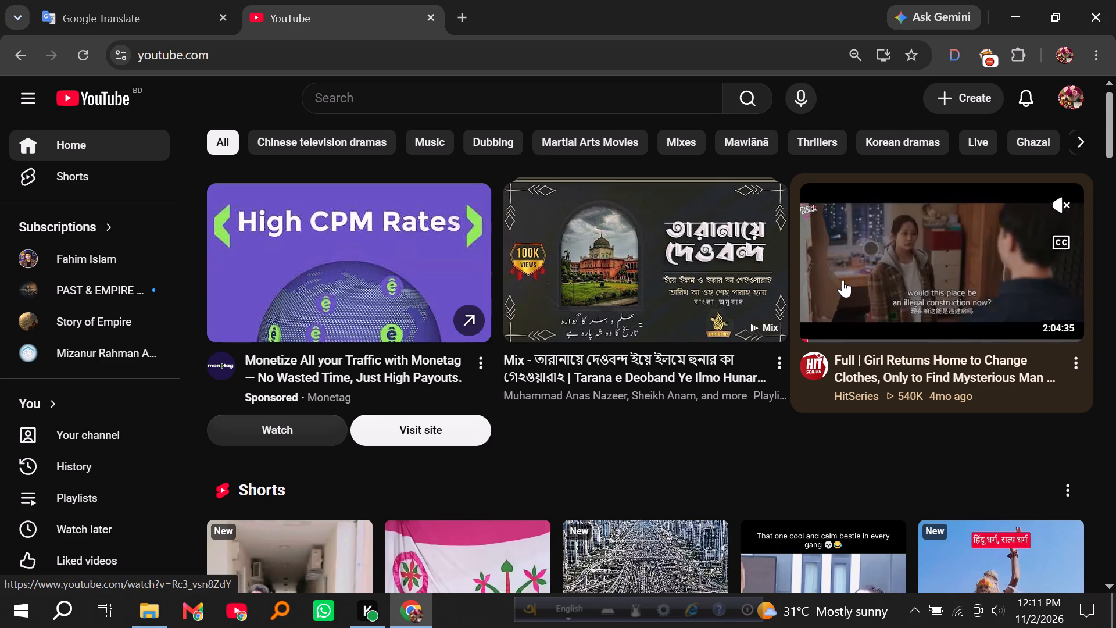
click(821, 332)
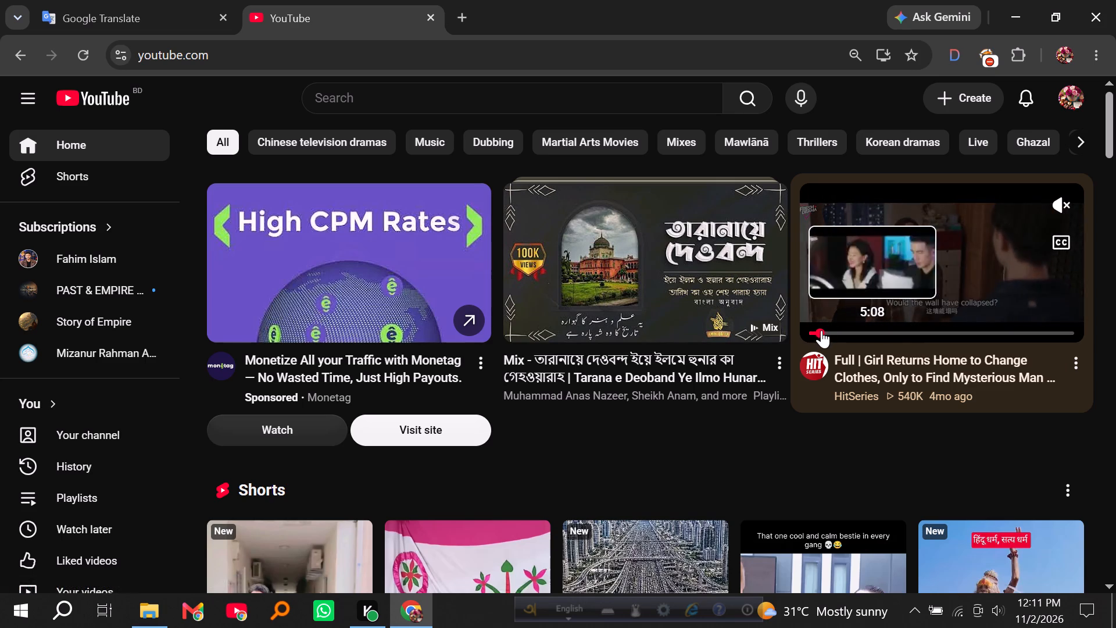
click(827, 330)
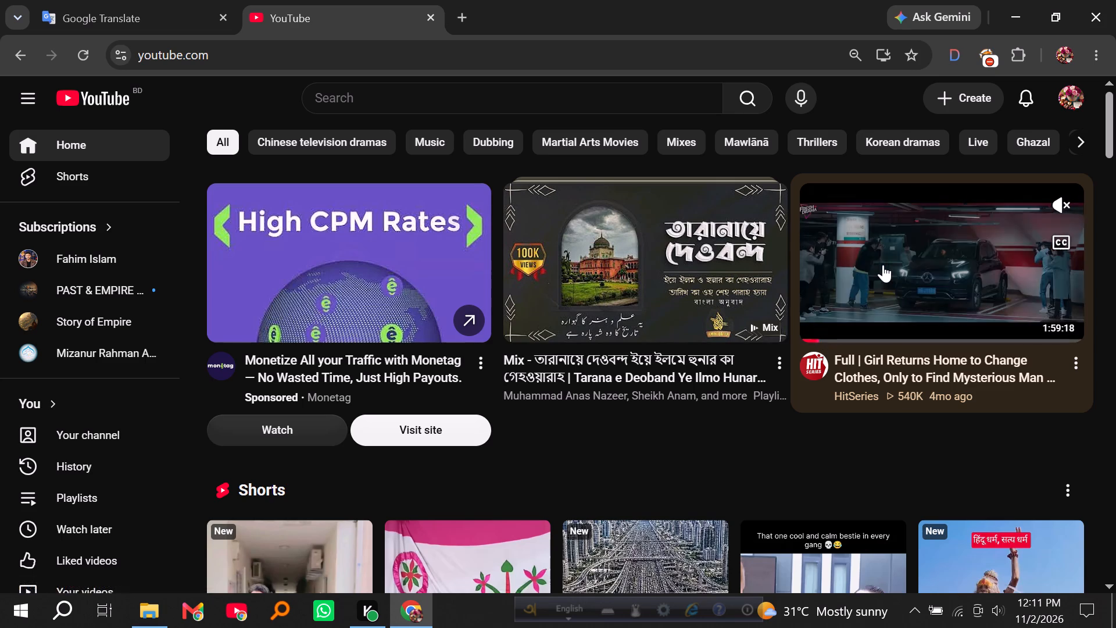
click(880, 327)
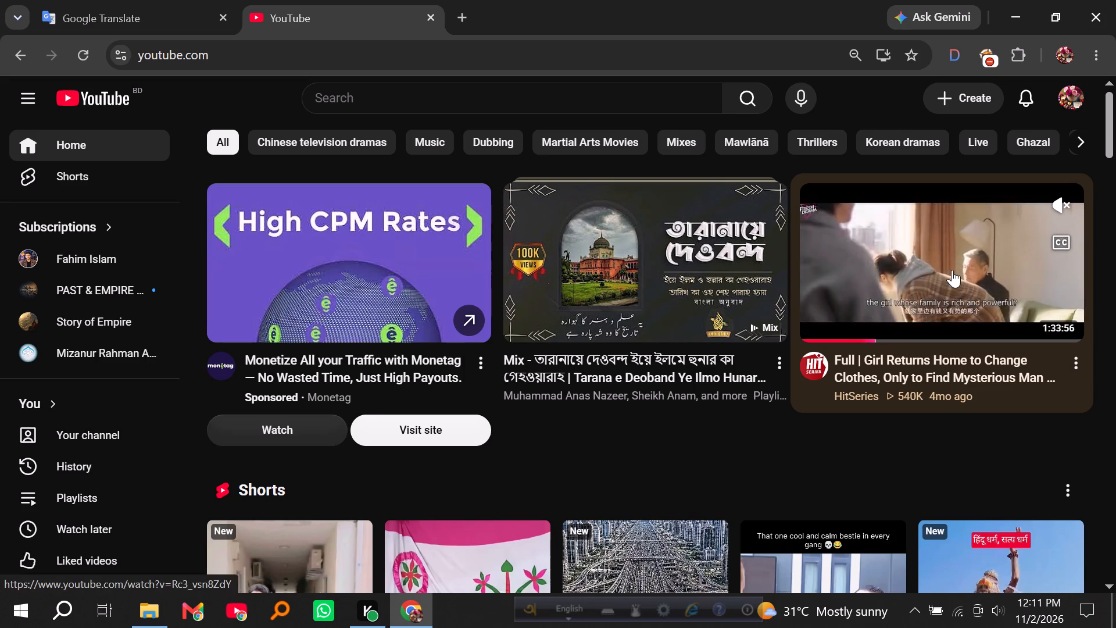
click(981, 331)
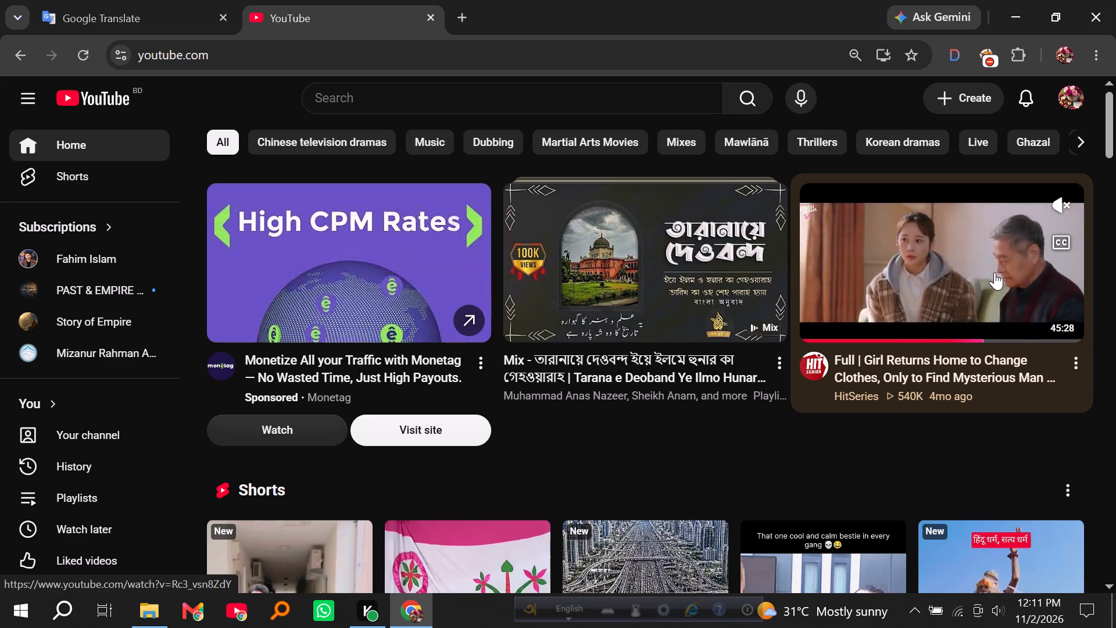
click(1047, 338)
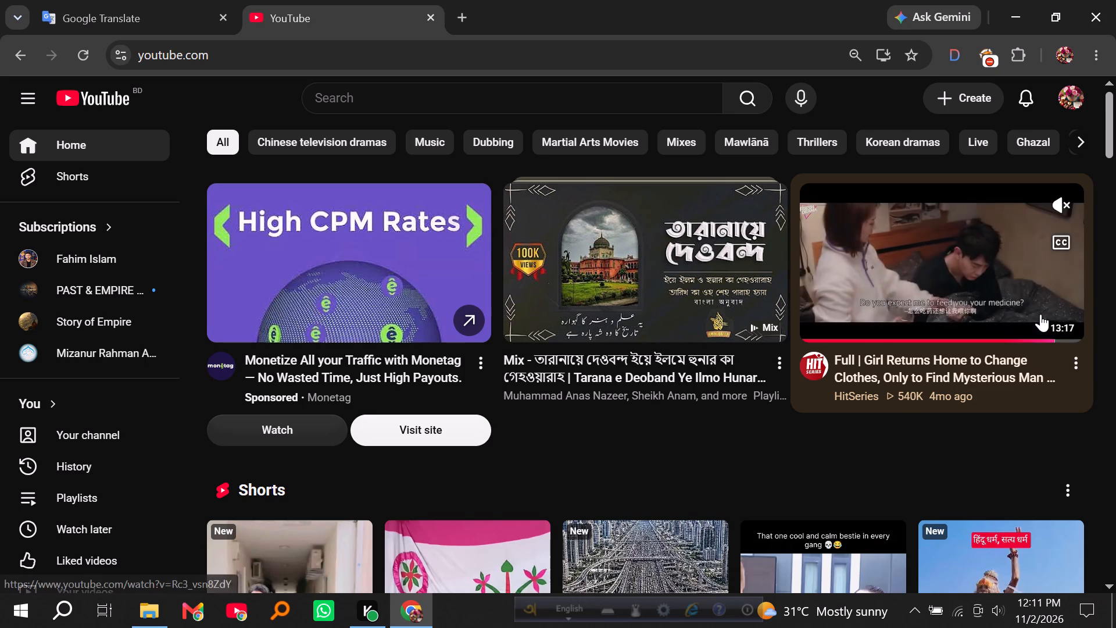
click(1053, 331)
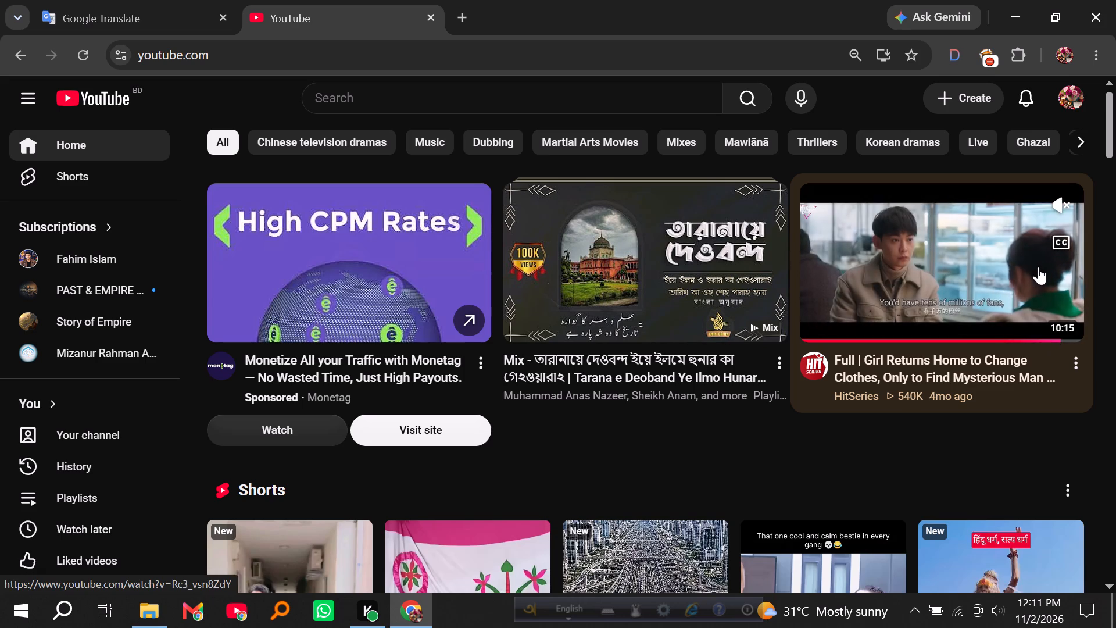
Find the "Intern Storms Into the Chairman's Car" video further down the feed, toggle its preview captions and skim through the preview.
scroll(985, 261, down, 2)
scroll(1115, 225, down, 3)
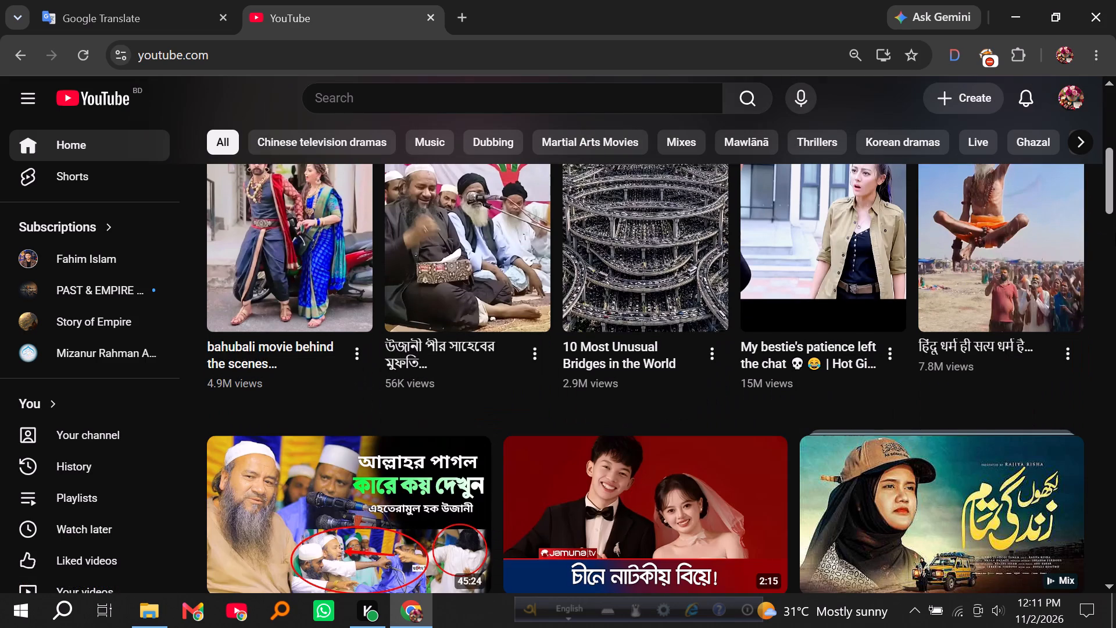
scroll(1115, 233, down, 3)
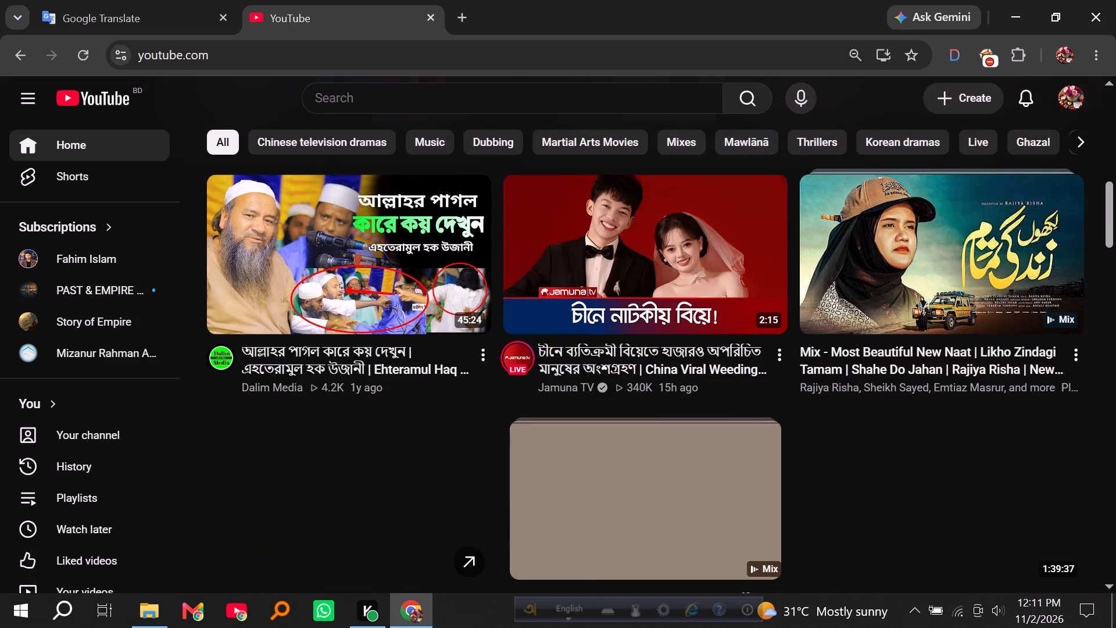
scroll(1115, 234, down, 4)
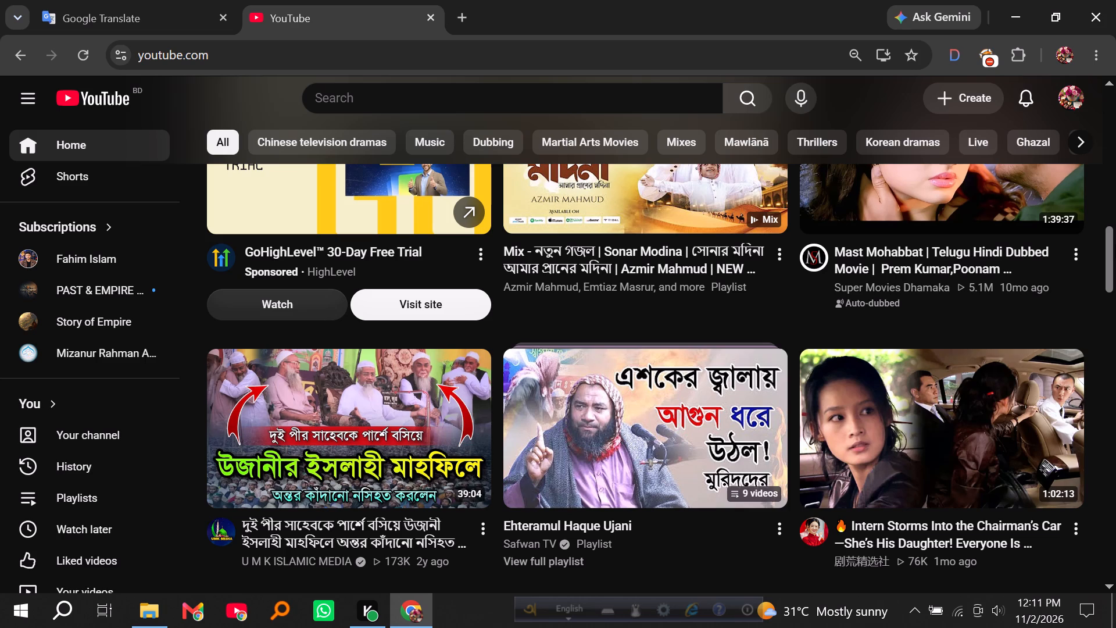
scroll(1115, 244, down, 2)
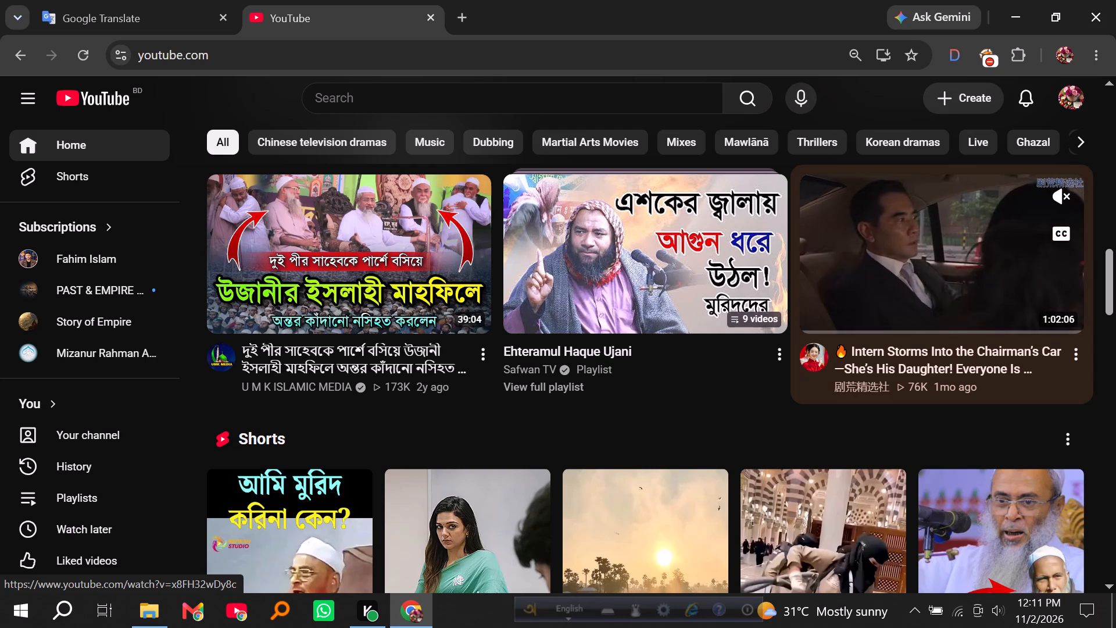
click(1071, 230)
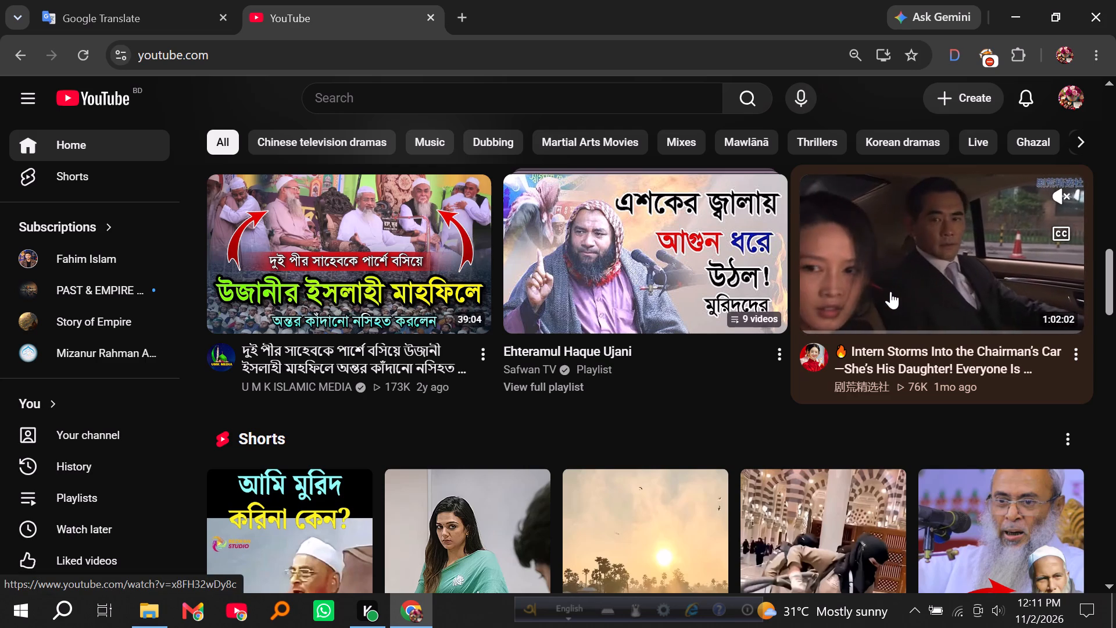
click(830, 323)
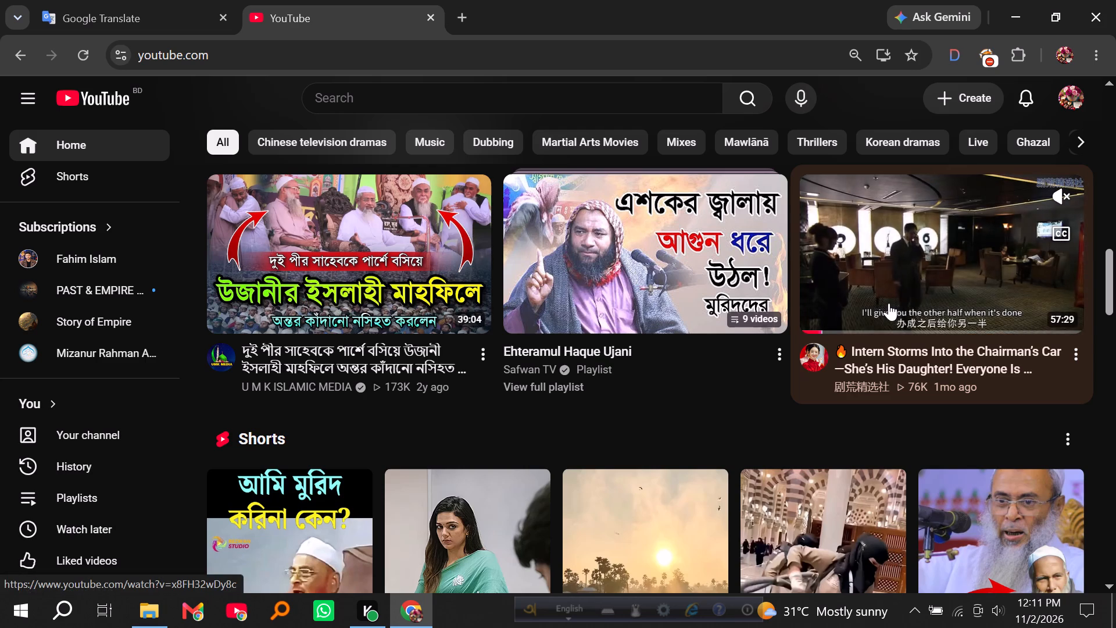
click(893, 324)
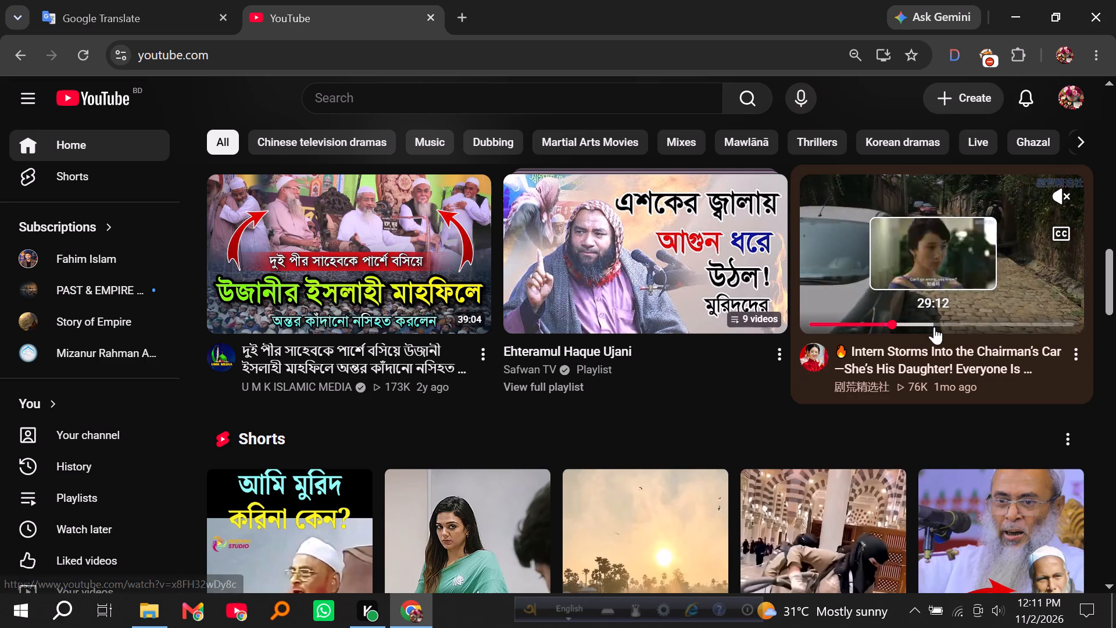
click(938, 322)
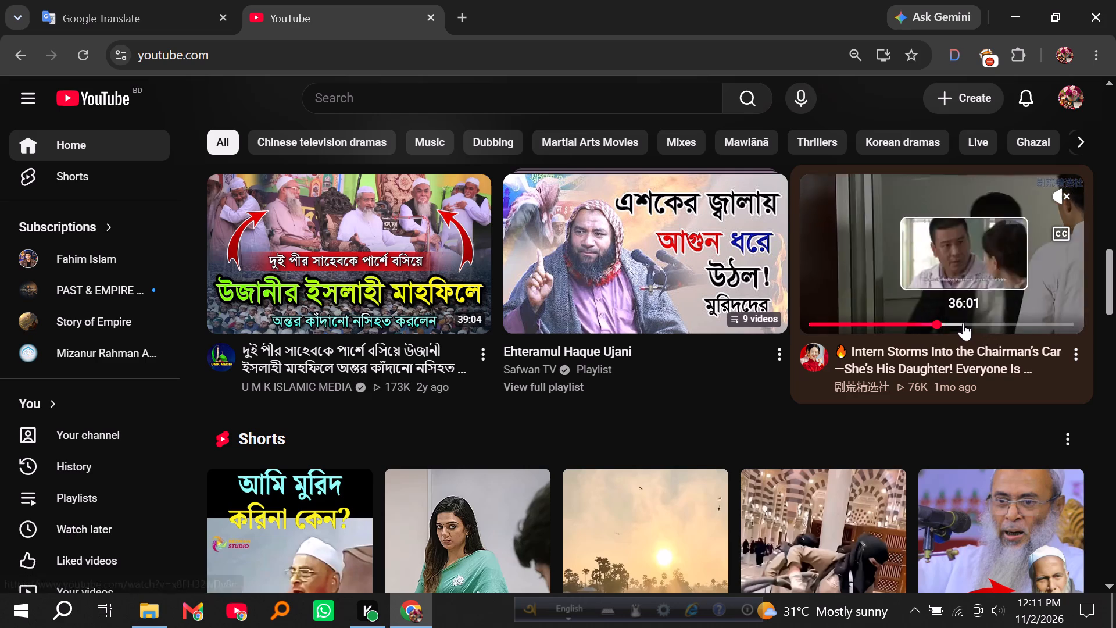
click(963, 323)
Browse the recommended videos and Shorts further down the YouTube home feed.
scroll(1003, 289, down, 3)
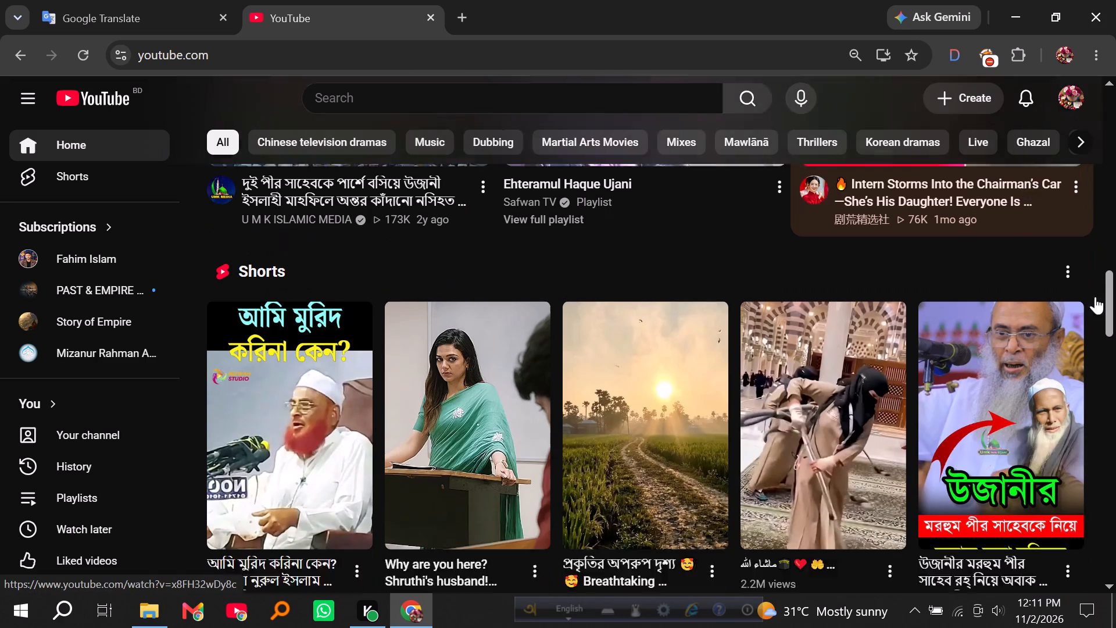
scroll(1115, 298, down, 4)
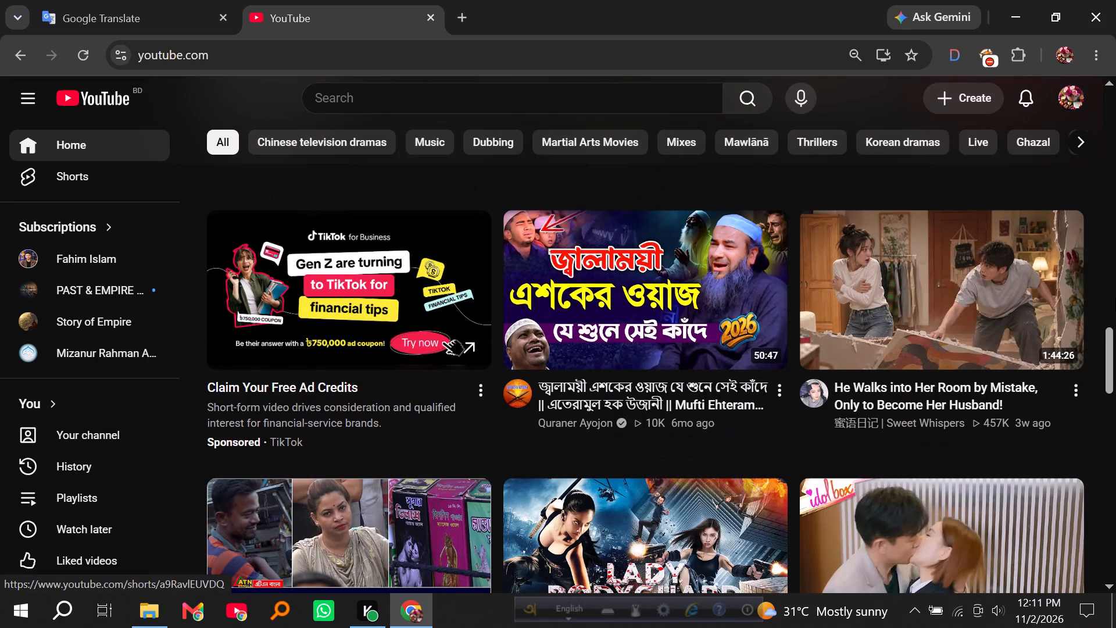
scroll(1115, 298, down, 6)
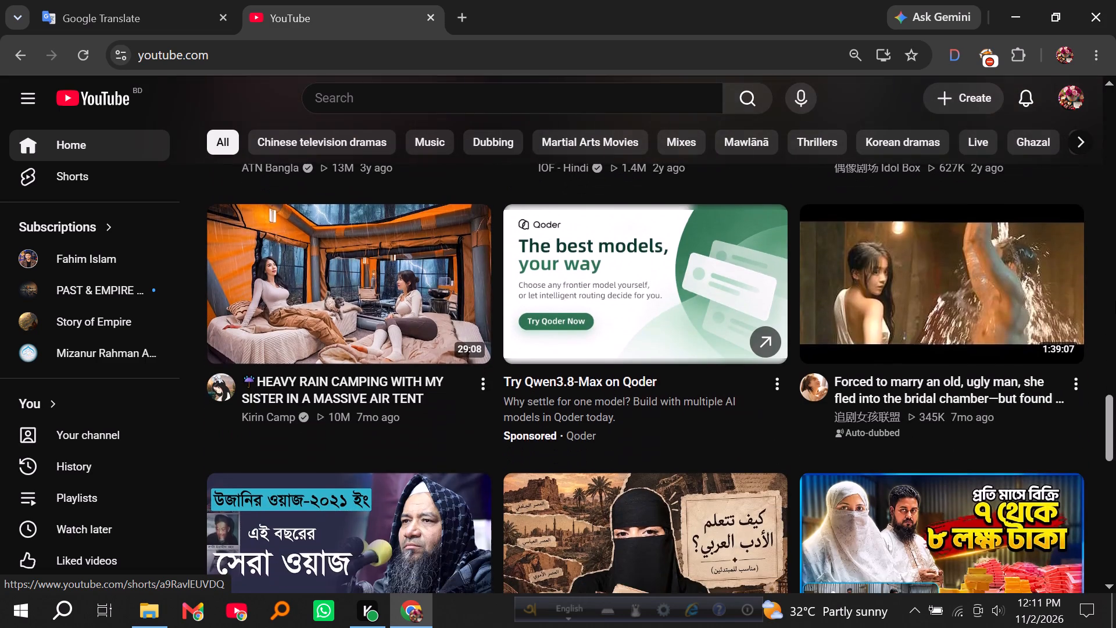
scroll(1115, 301, down, 3)
scroll(1115, 299, up, 2)
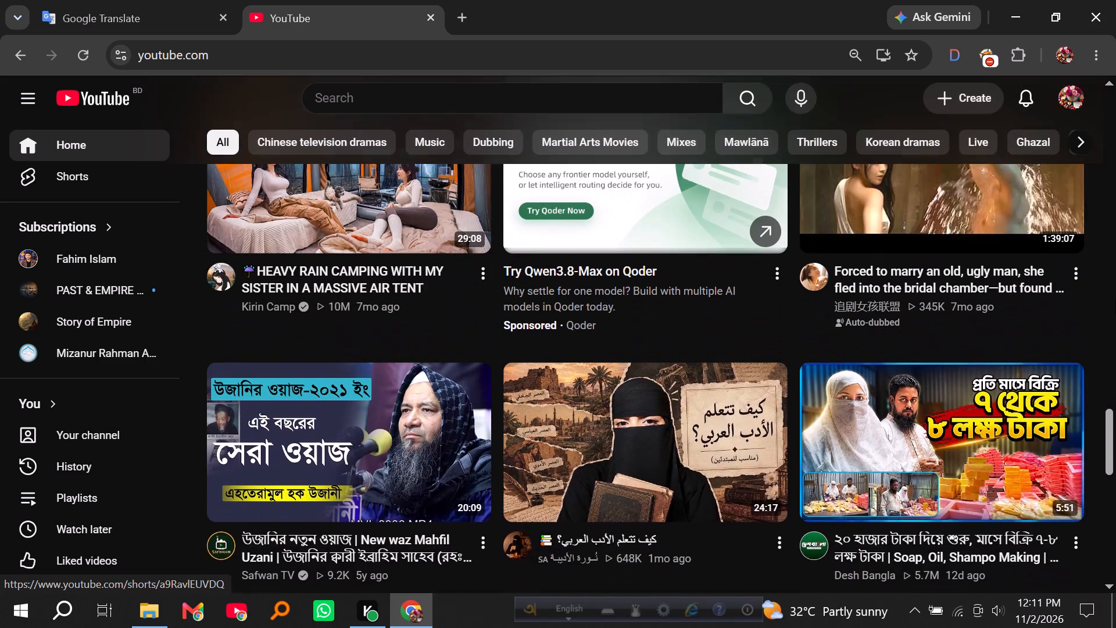
scroll(1115, 299, down, 5)
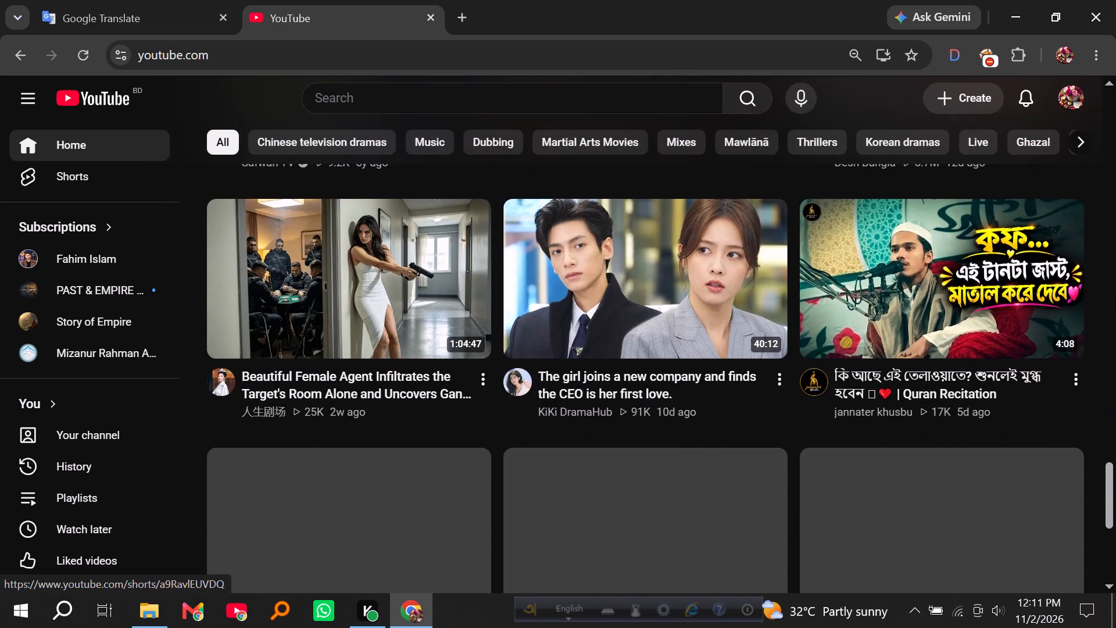
scroll(1115, 300, down, 5)
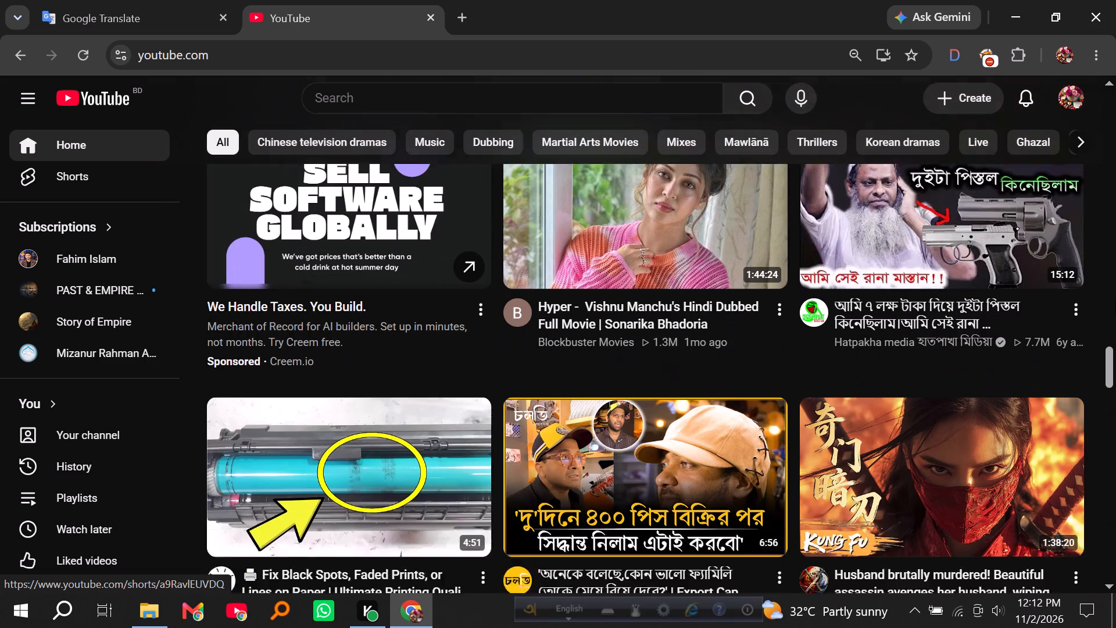
scroll(1115, 301, down, 6)
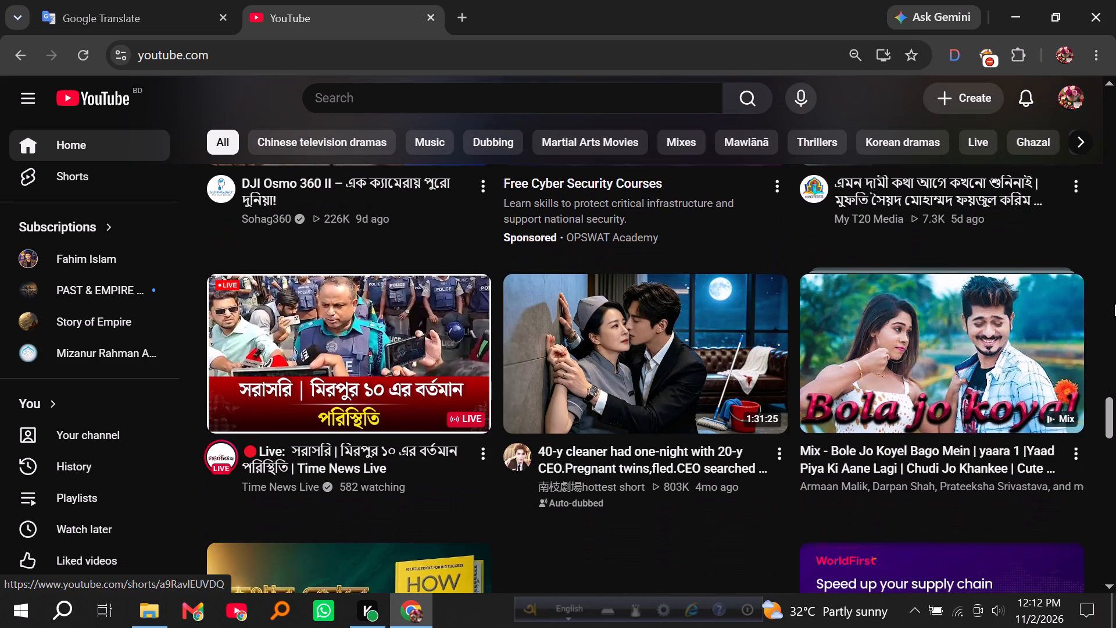
scroll(1114, 303, down, 7)
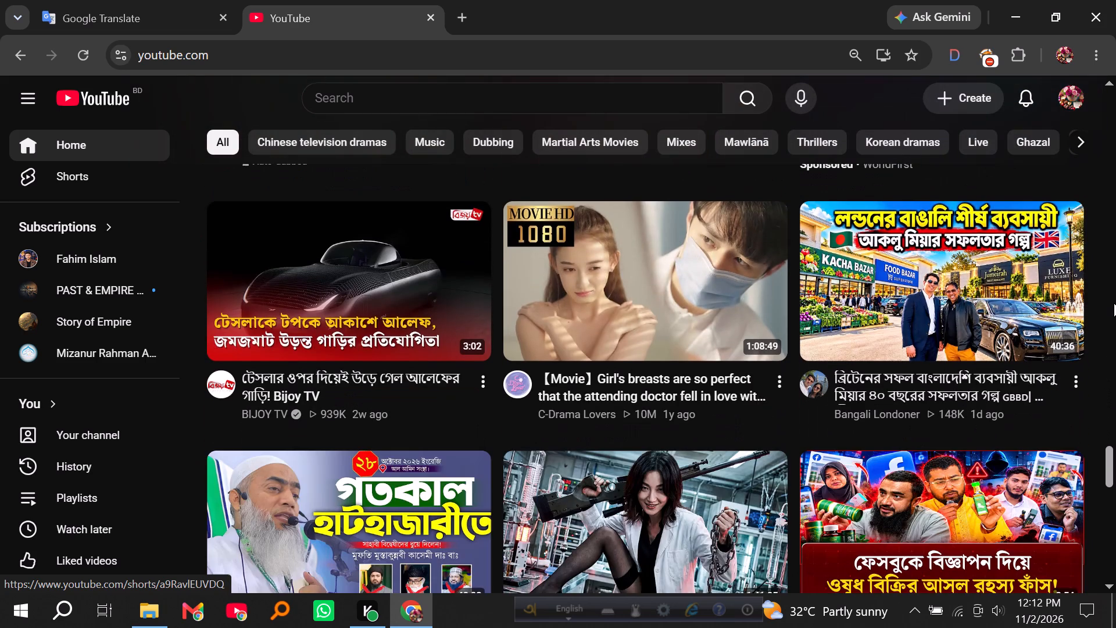
scroll(1114, 304, down, 13)
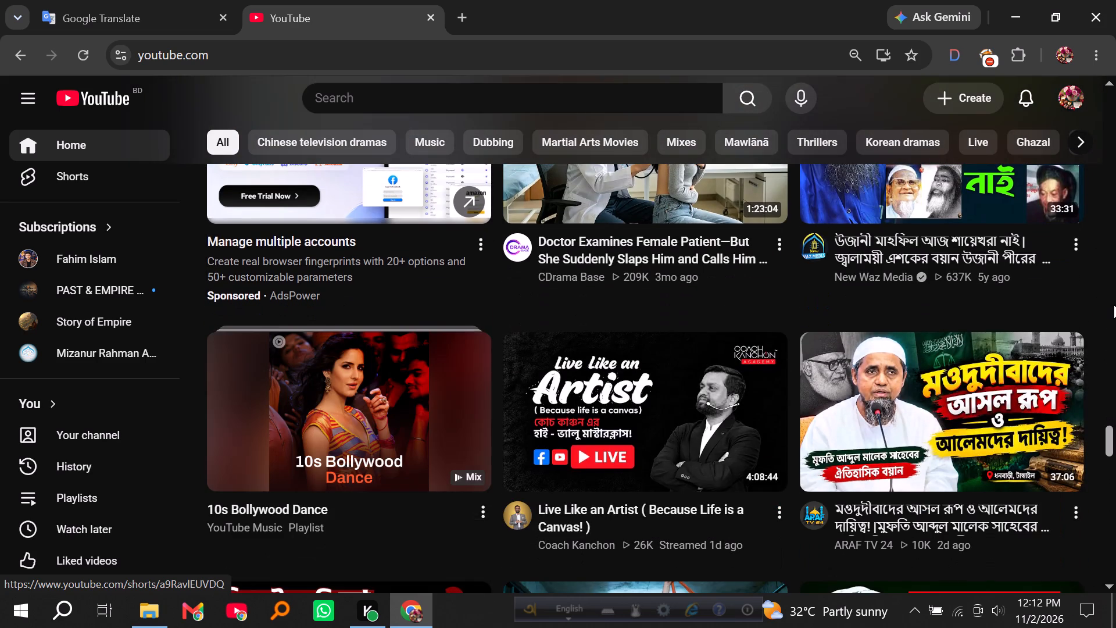
scroll(1114, 305, down, 6)
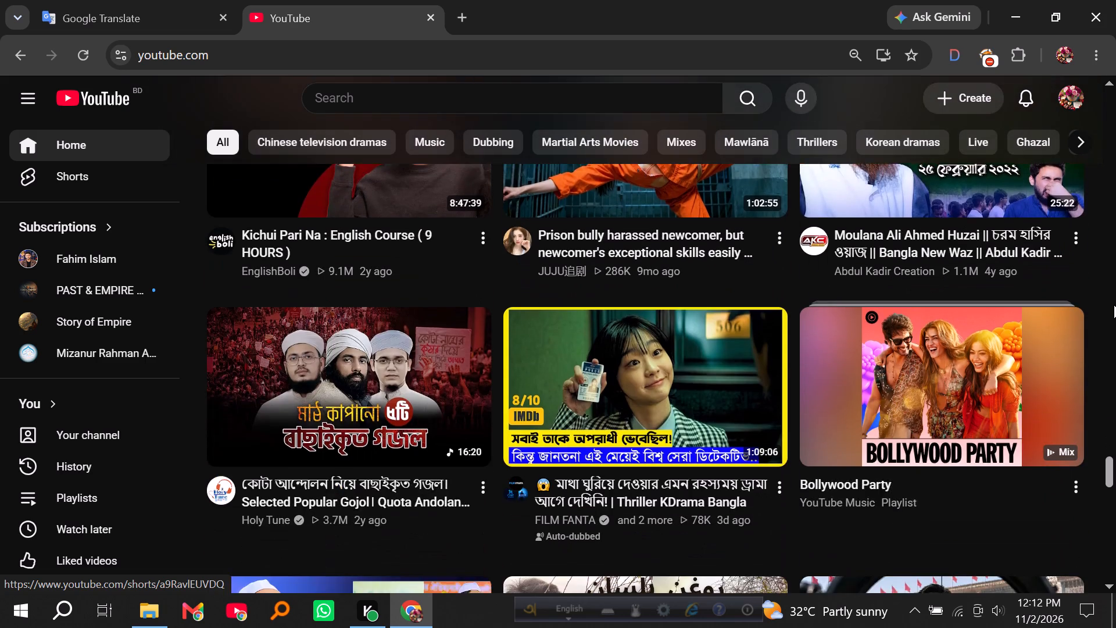
scroll(1114, 305, down, 6)
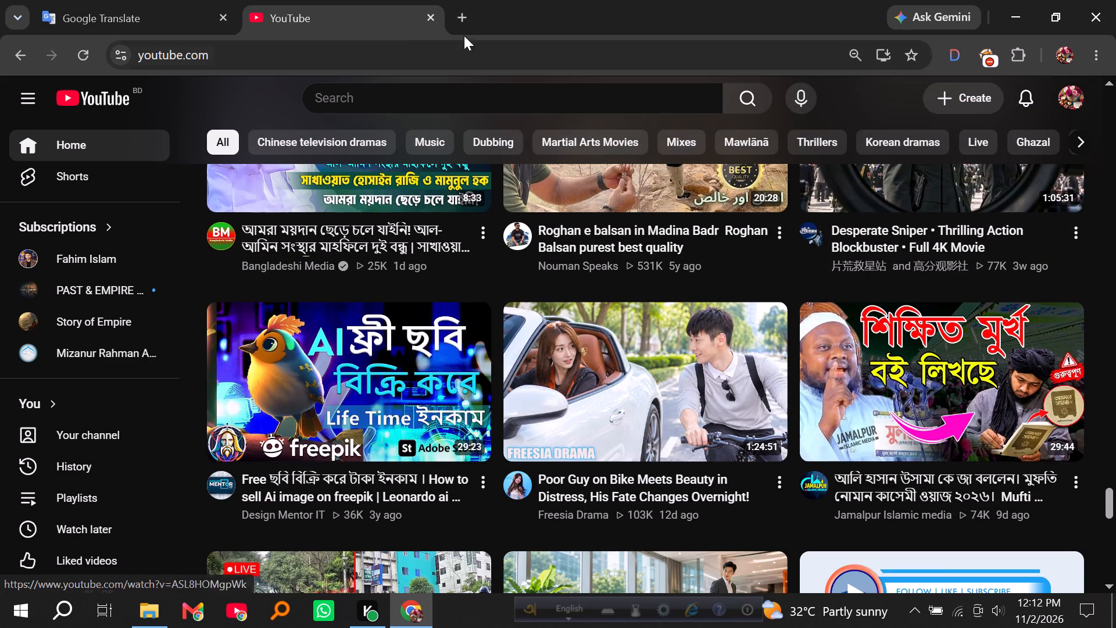
Close the YouTube tab, the Chrome window and the Pictures folder window to get back to the desktop.
click(428, 19)
scroll(490, 265, down, 4)
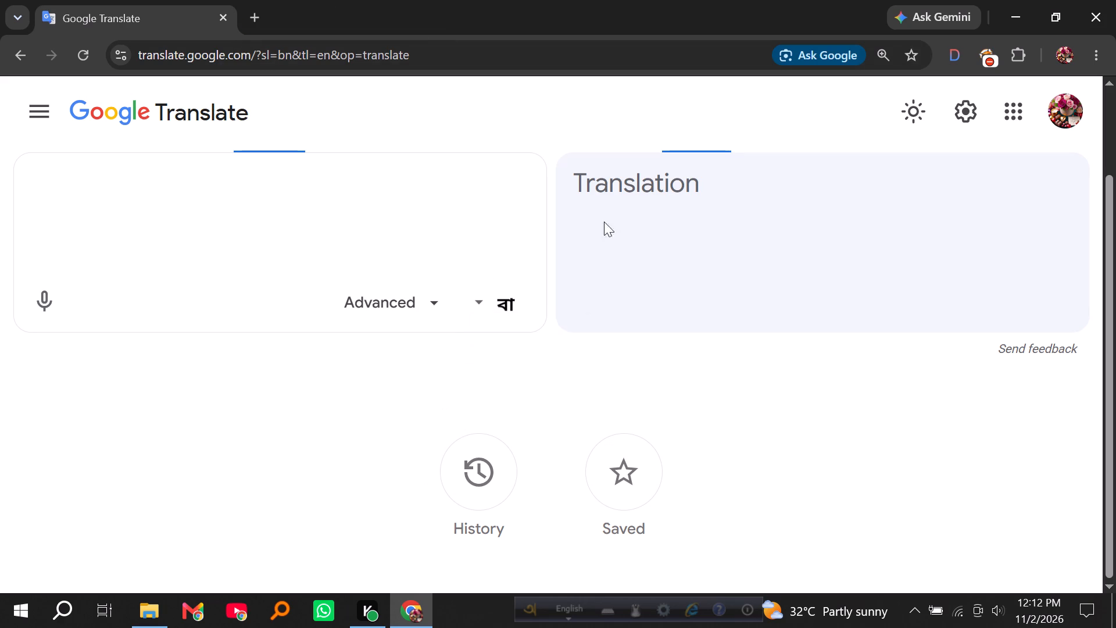
click(1093, 12)
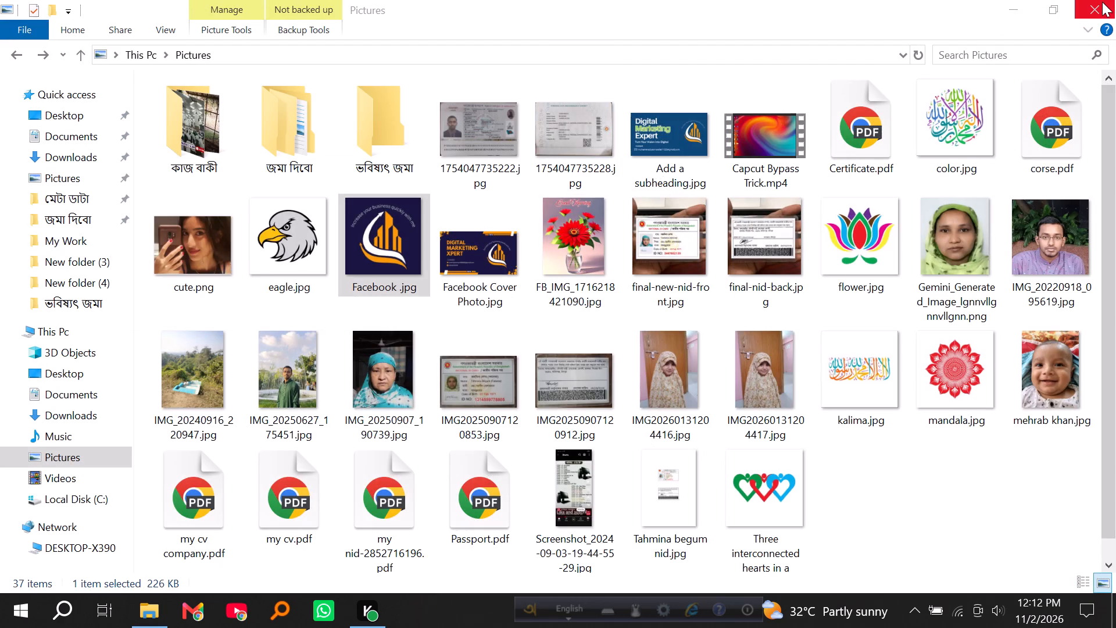
click(1101, 1)
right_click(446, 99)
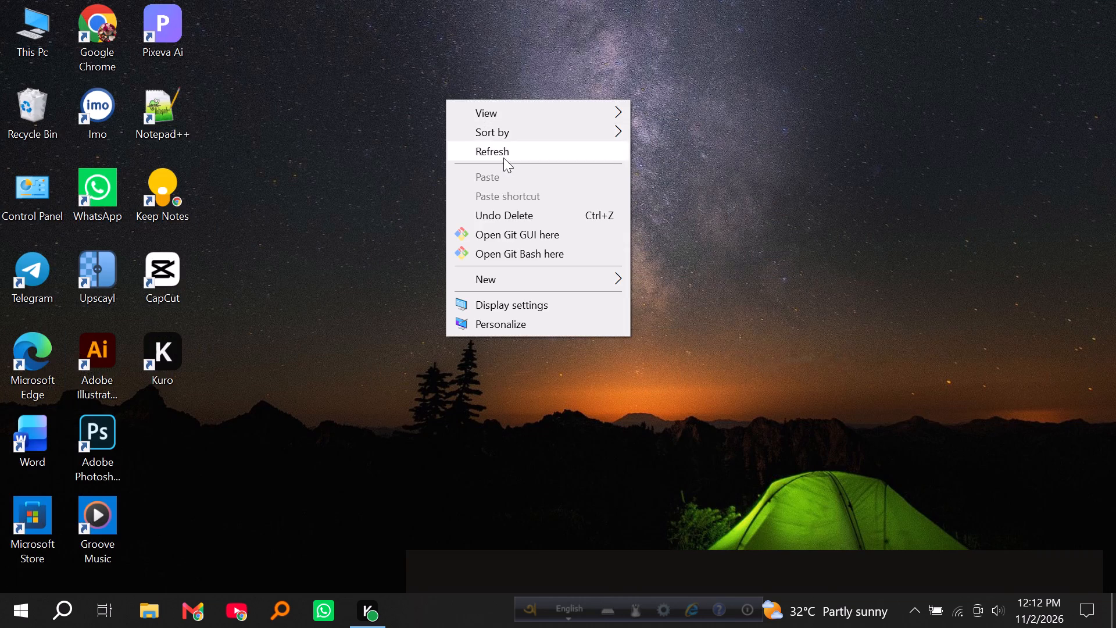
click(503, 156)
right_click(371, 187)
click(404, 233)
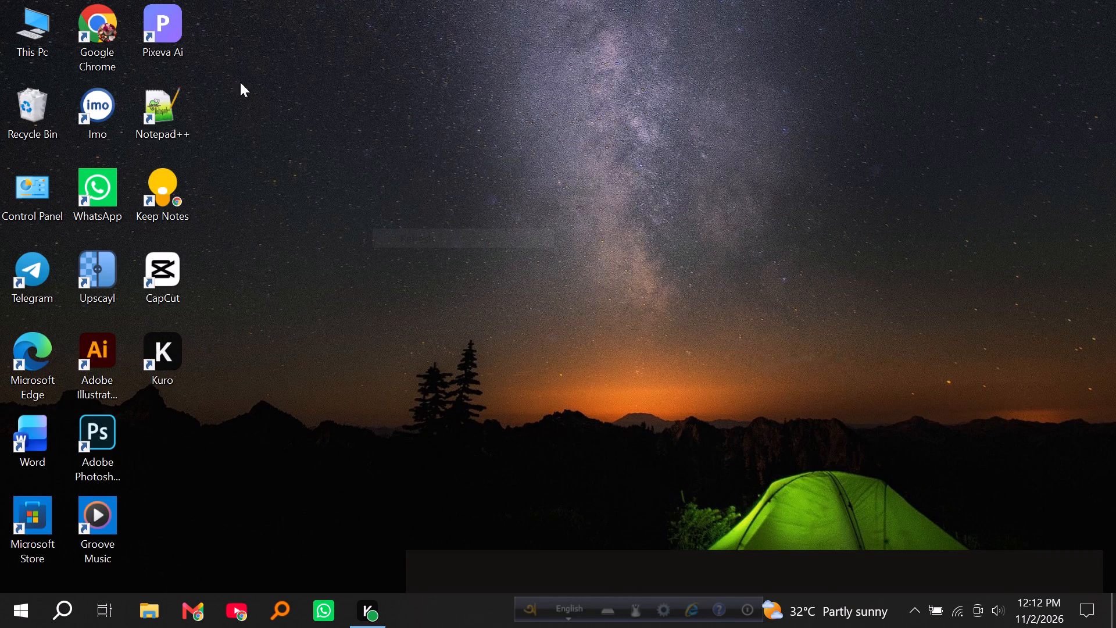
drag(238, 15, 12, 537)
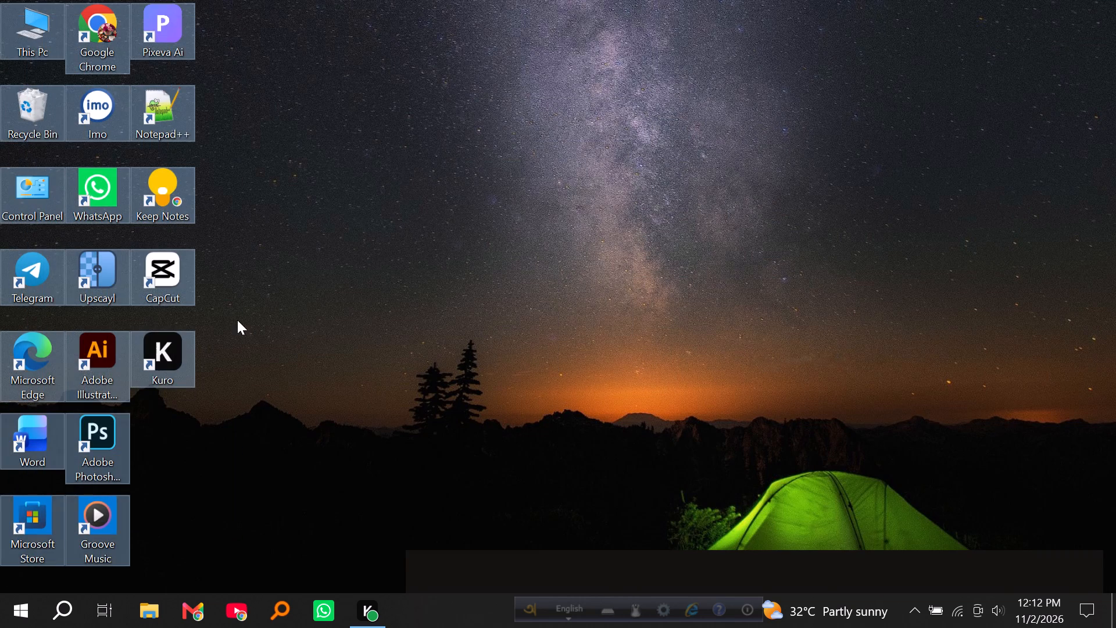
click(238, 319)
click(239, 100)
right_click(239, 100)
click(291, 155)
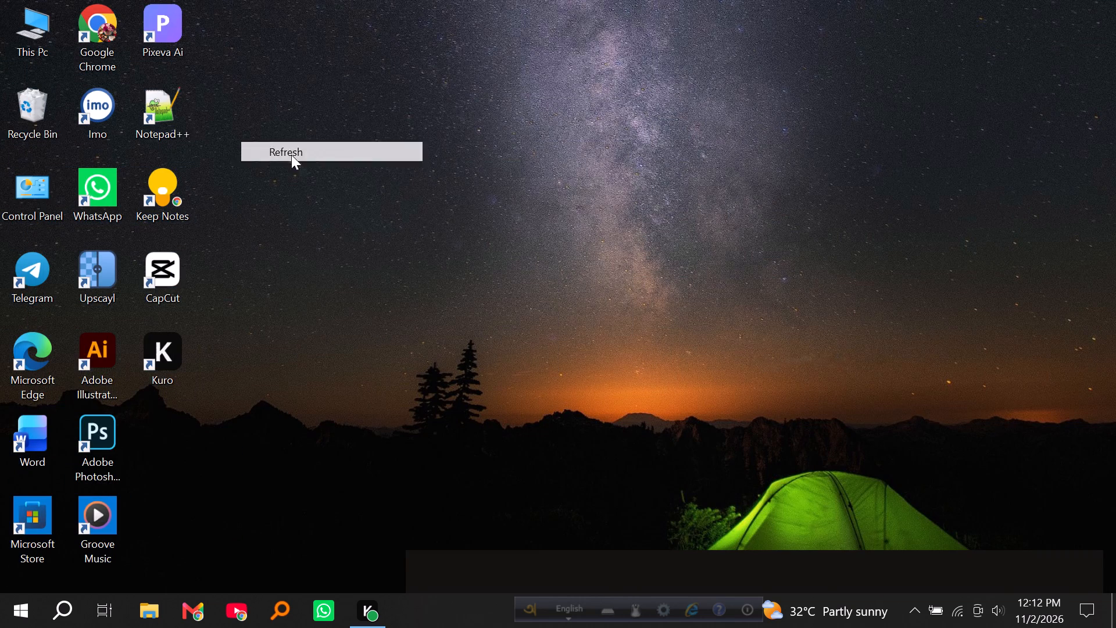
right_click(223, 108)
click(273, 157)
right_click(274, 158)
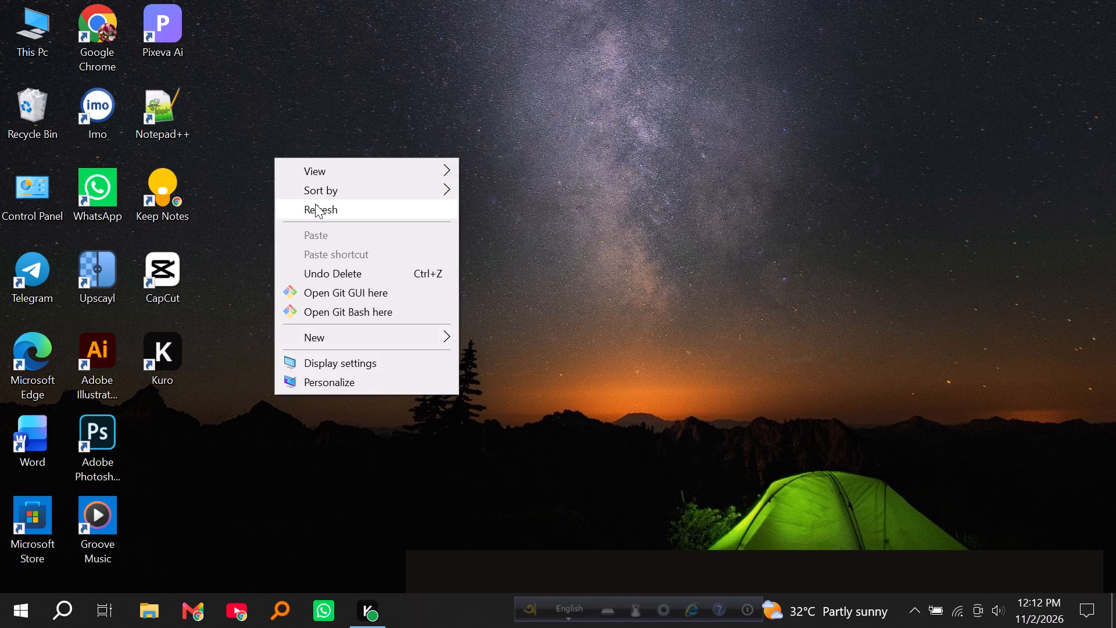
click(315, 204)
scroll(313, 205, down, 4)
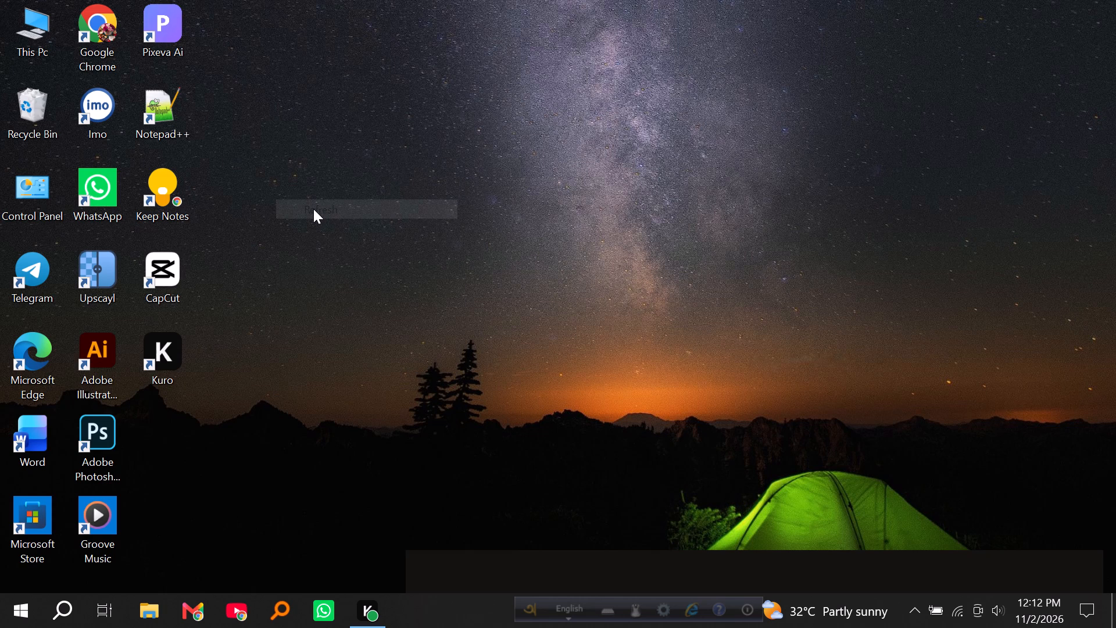
Open the Recycle Bin and look over the deleted artwork files in it.
double_click(49, 106)
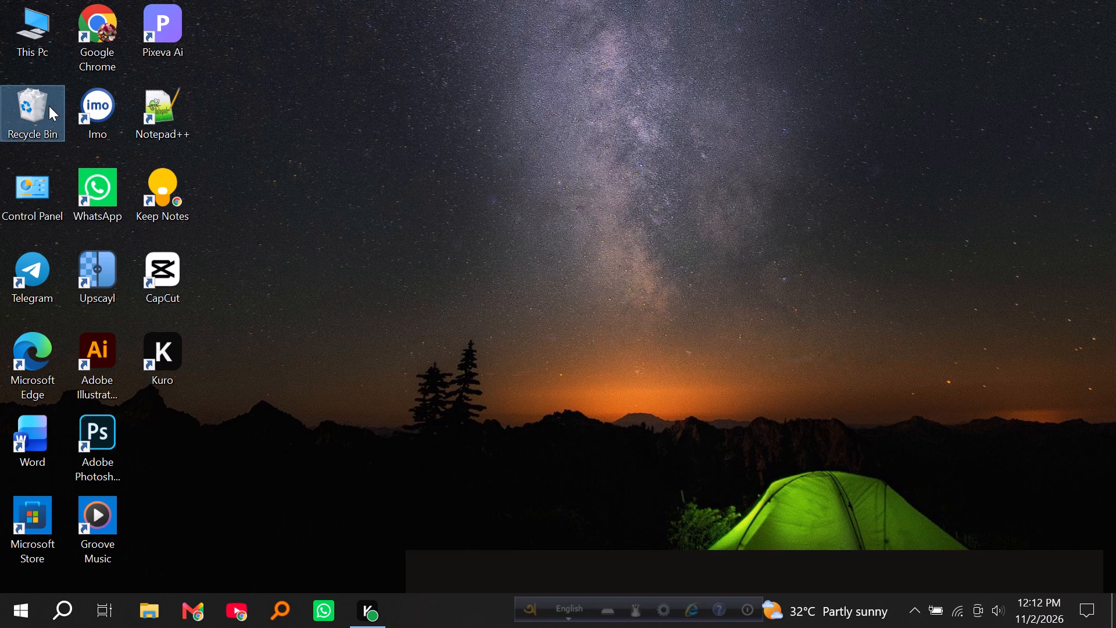
scroll(462, 162, down, 5)
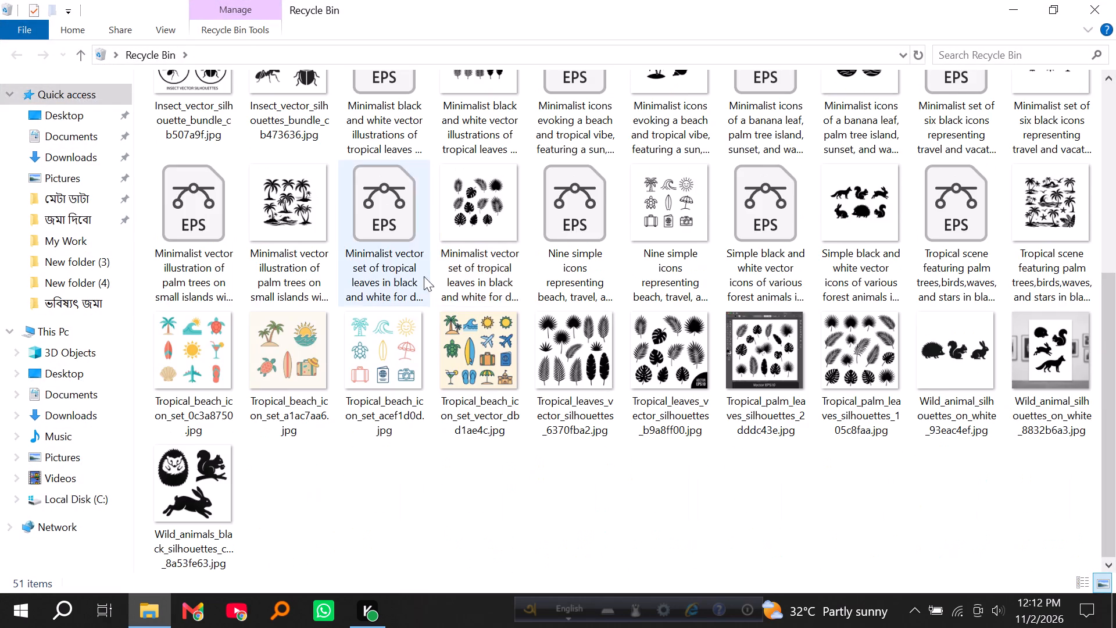
scroll(424, 279, down, 5)
scroll(435, 307, up, 14)
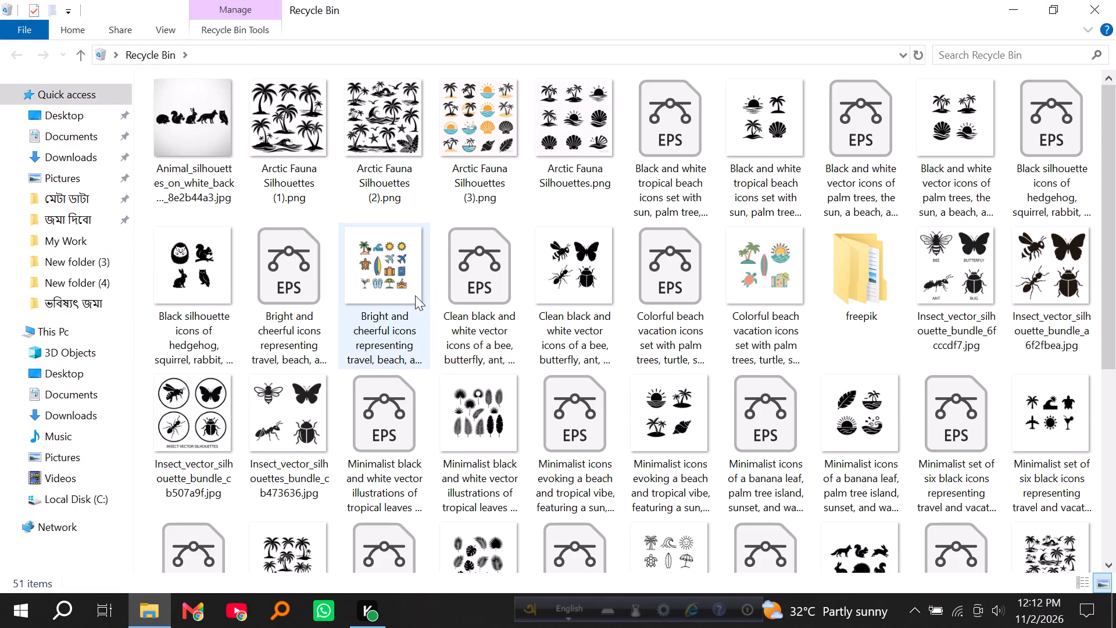